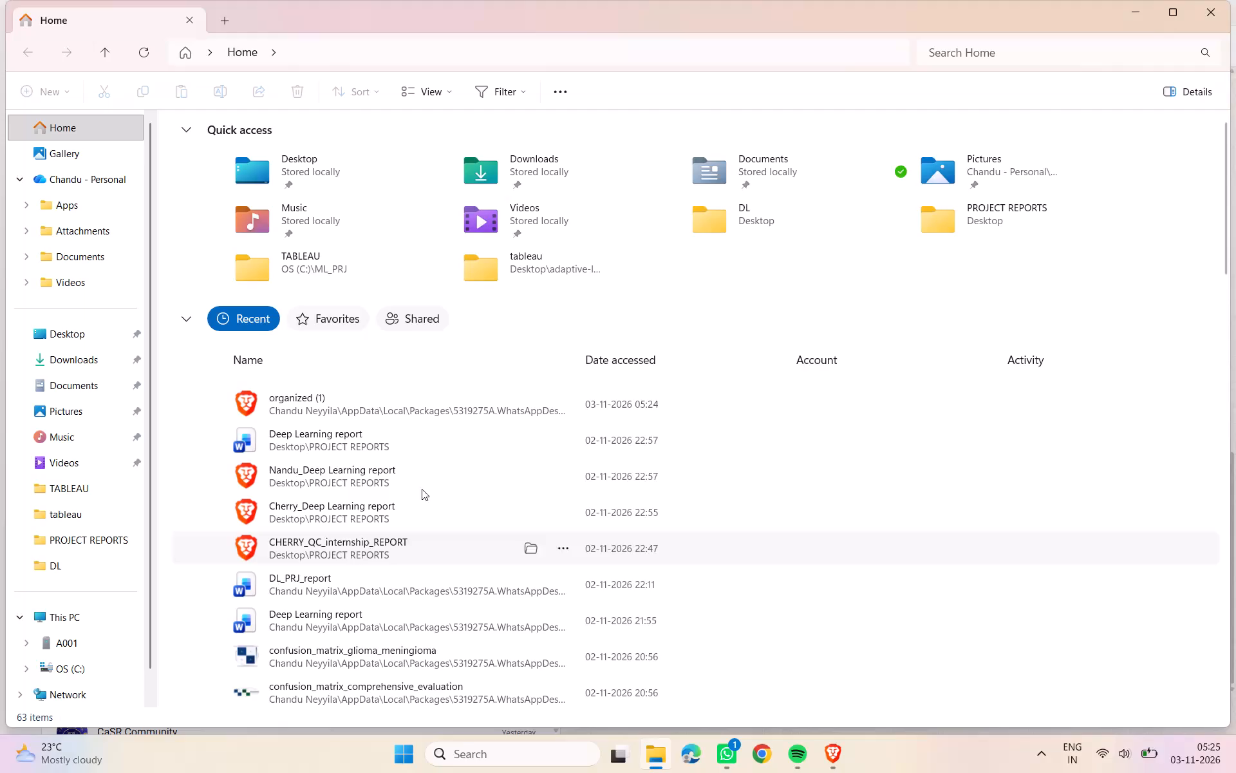
Open the QC_1ST PAGE Word document from the PROJECT REPORTS folder and maximize its window.
double_click(75, 540)
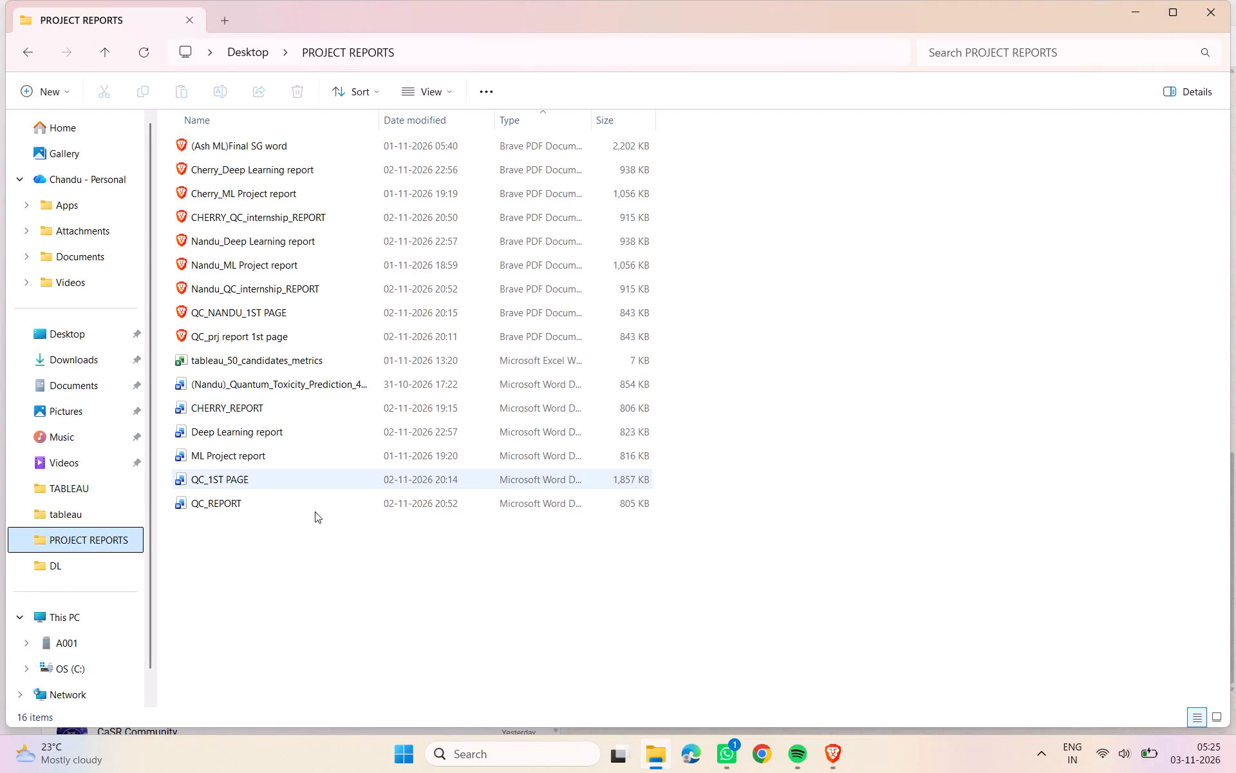
double_click(292, 484)
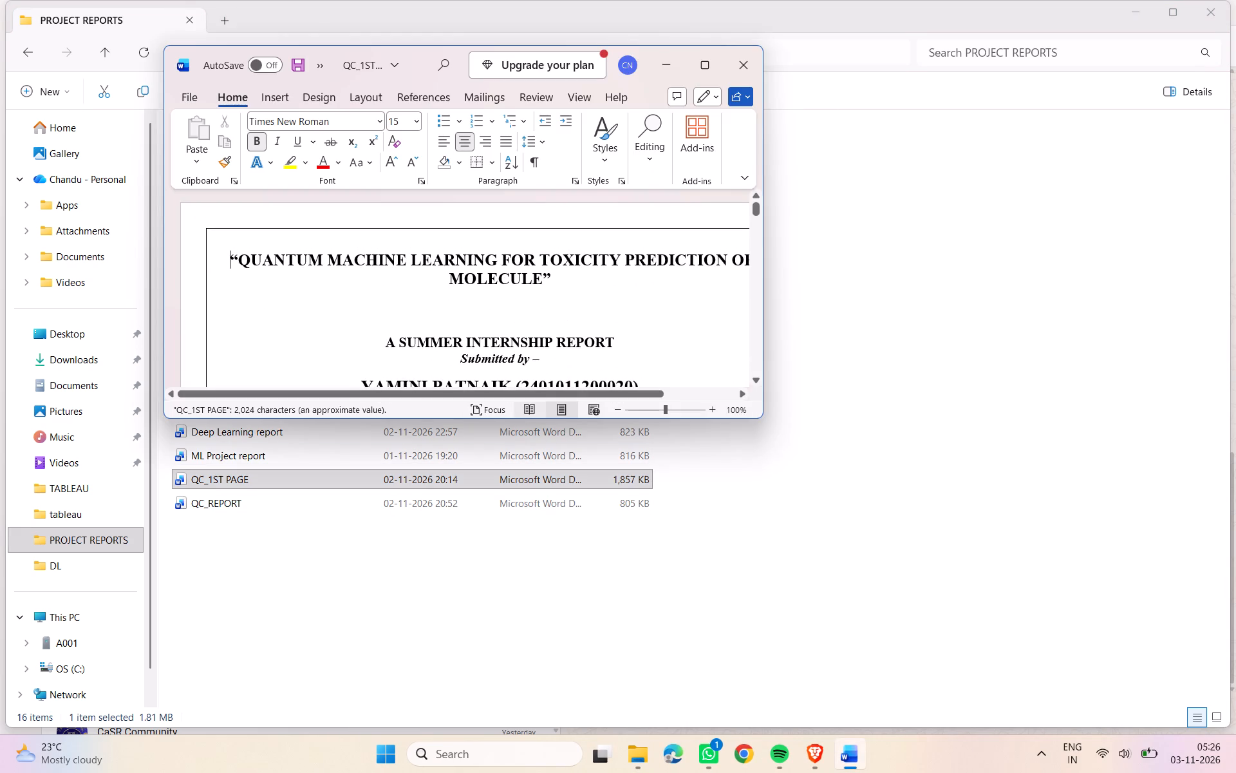
left_click(699, 62)
Look through the QC_1ST PAGE document from the title page past the certificate to the Acknowledgements page.
scroll(747, 366, "down", 7)
scroll(748, 368, "up", 1)
scroll(748, 368, "down", 15)
scroll(751, 369, "up", 1)
scroll(751, 369, "down", 6)
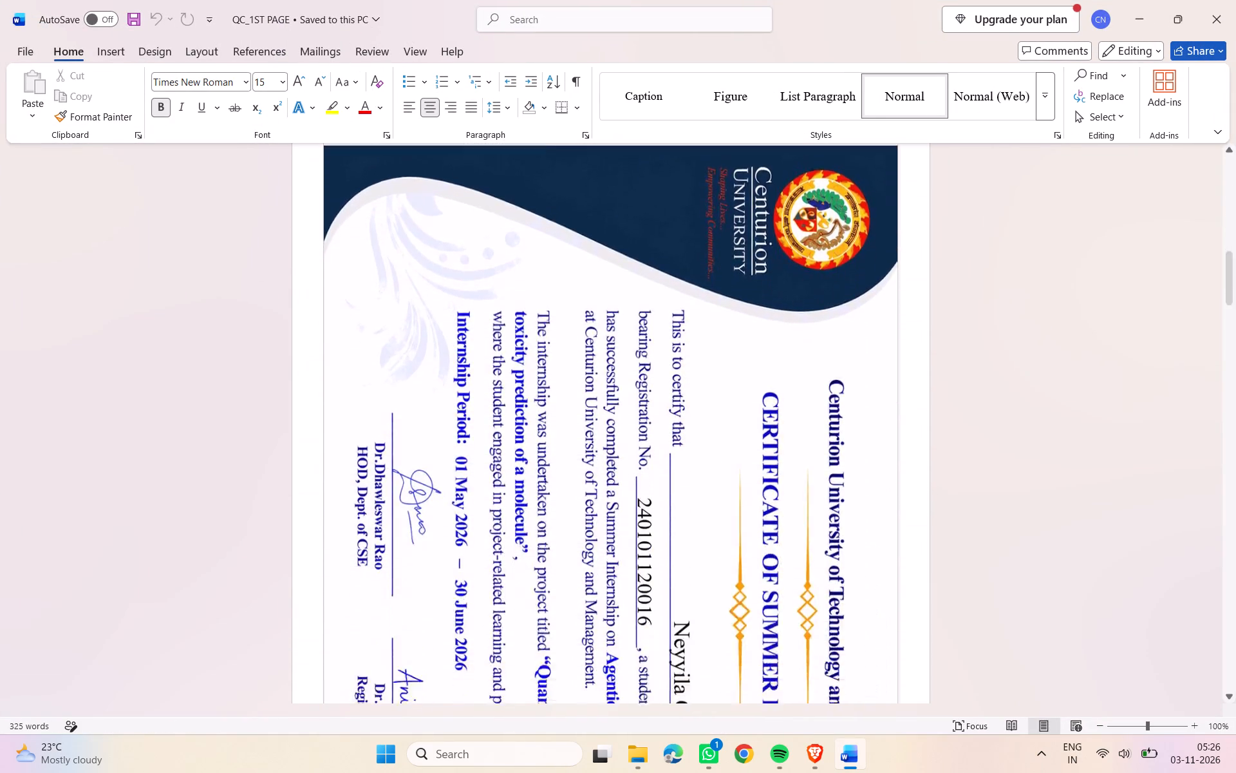
scroll(751, 370, "down", 10)
scroll(758, 376, "up", 1)
scroll(758, 376, "down", 8)
scroll(817, 370, "down", 5)
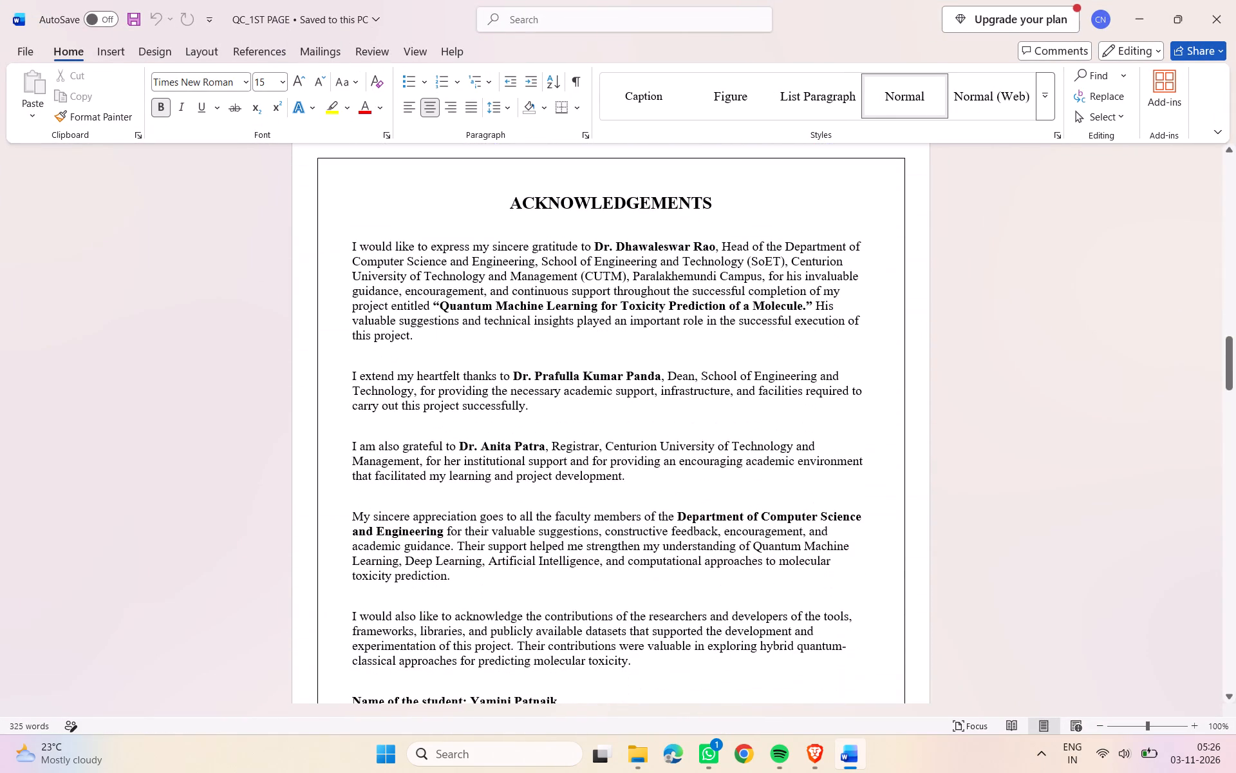
Switch to organized (1).pdf in Brave and examine its Summary, background chapter and Content page.
key("alt+Tab")
key("alt+Tab")
key("alt+Tab")
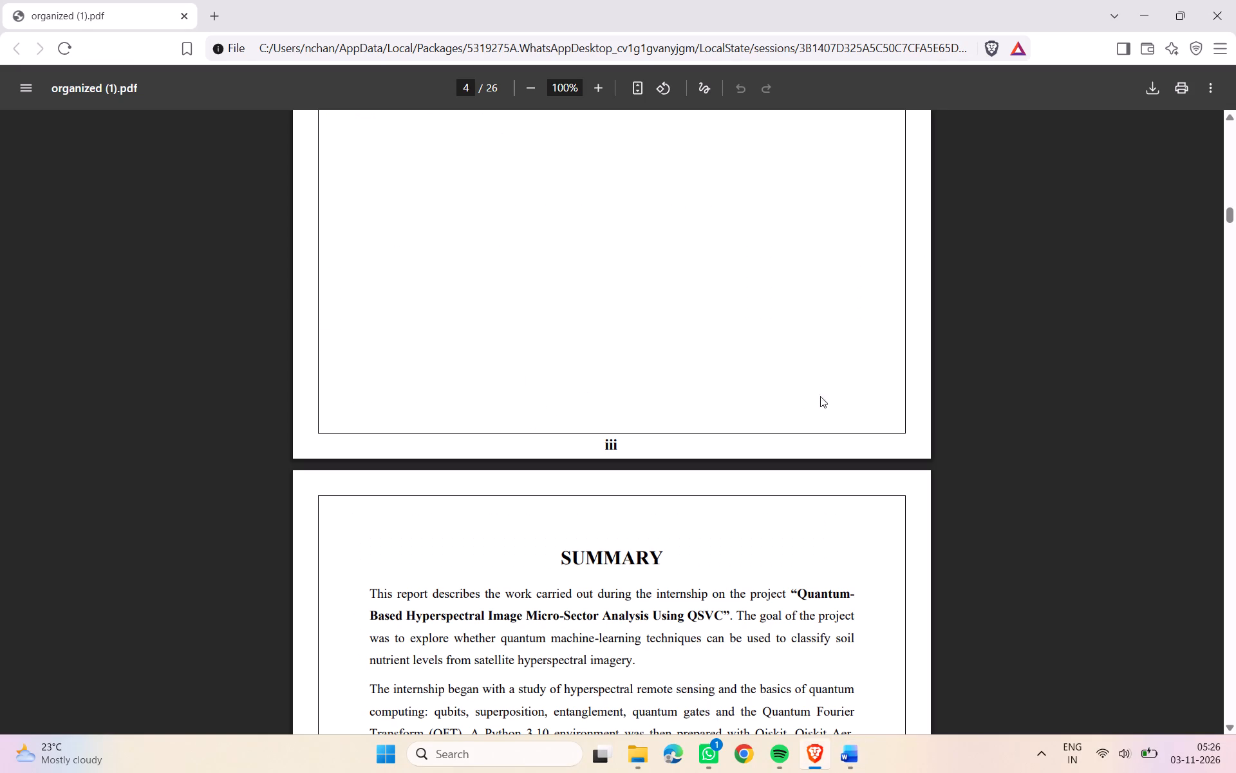
scroll(859, 398, "down", 2)
scroll(859, 403, "up", 1)
scroll(859, 403, "down", 8)
scroll(859, 405, "up", 1)
scroll(859, 405, "down", 12)
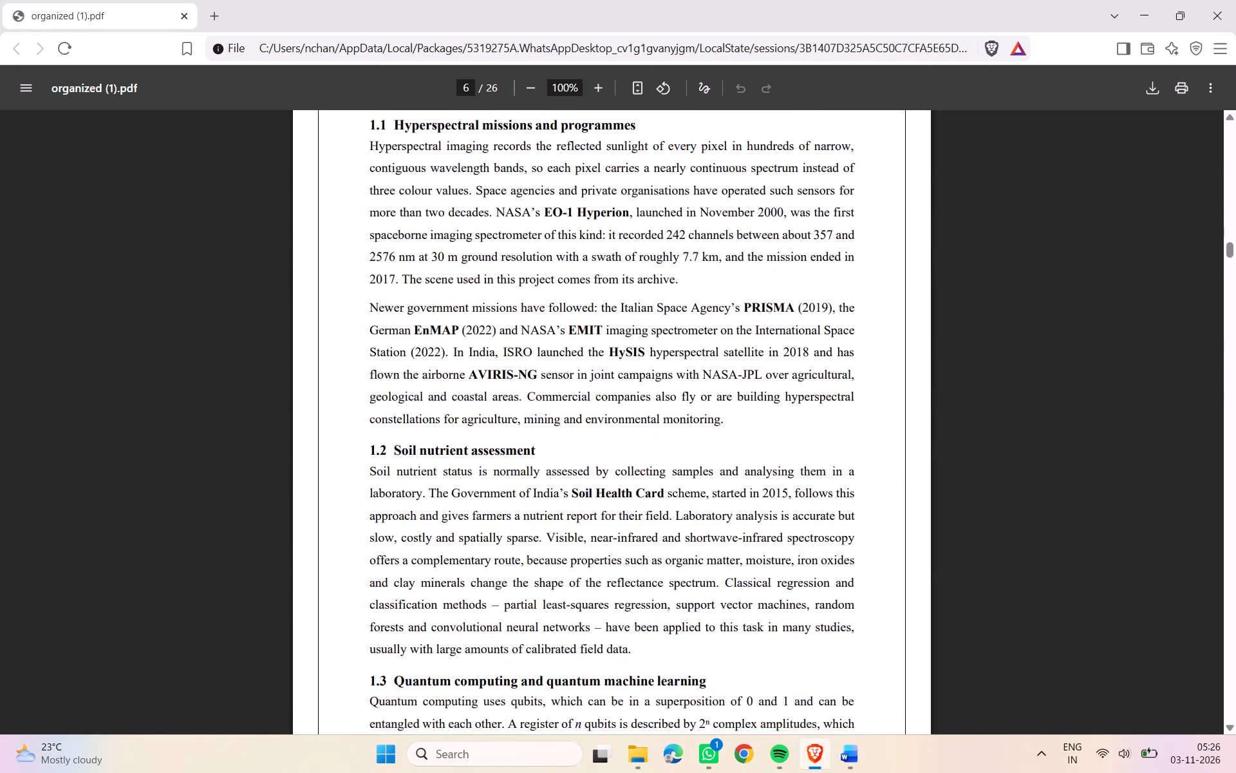
scroll(859, 405, "down", 9)
scroll(859, 405, "up", 2)
scroll(859, 405, "down", 1)
scroll(859, 405, "up", 7)
scroll(854, 406, "down", 1)
scroll(854, 406, "up", 2)
scroll(854, 406, "down", 1)
scroll(854, 406, "up", 4)
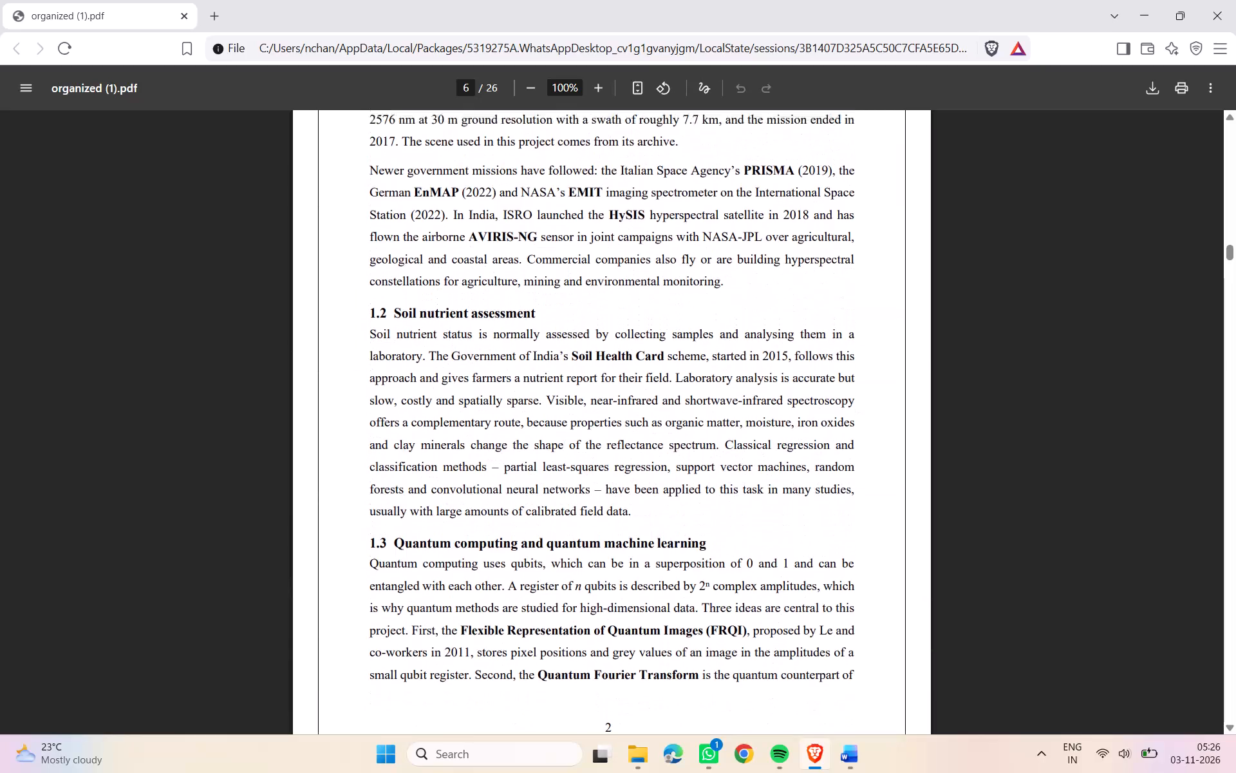
scroll(847, 404, "up", 7)
scroll(838, 396, "down", 1)
scroll(838, 396, "up", 19)
scroll(830, 394, "down", 1)
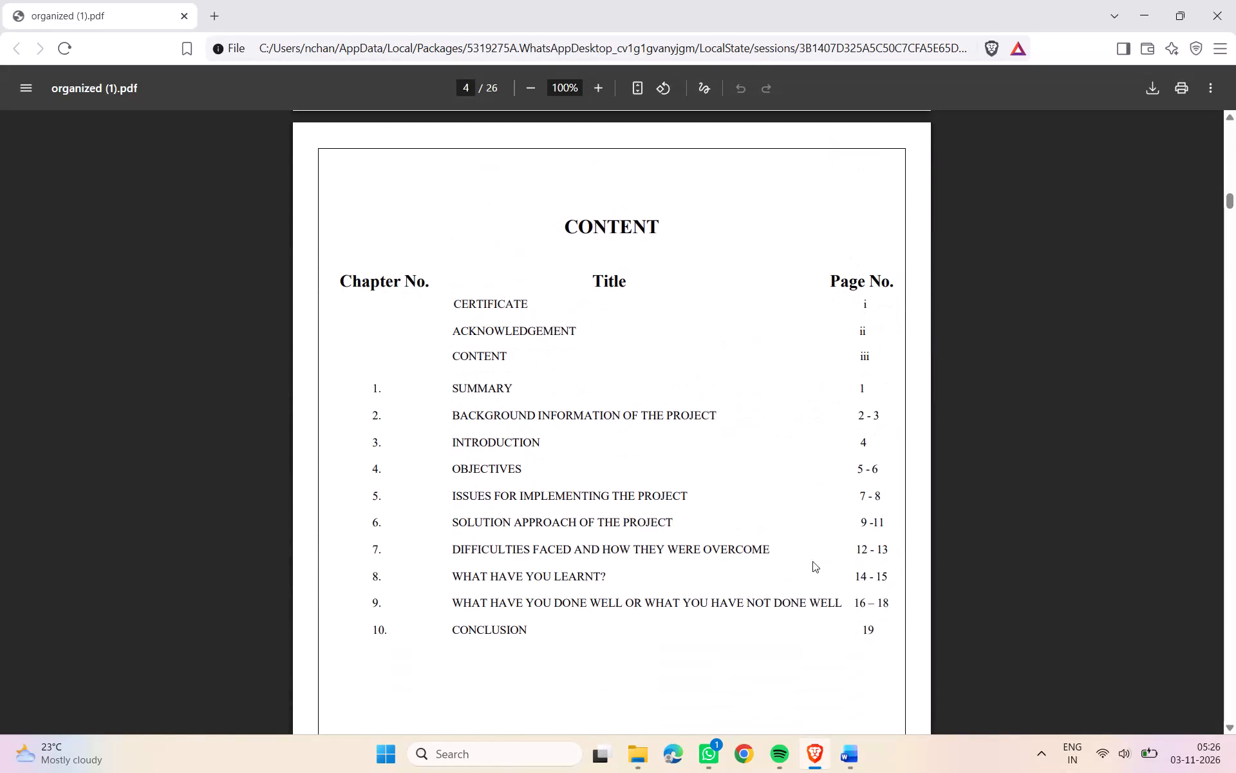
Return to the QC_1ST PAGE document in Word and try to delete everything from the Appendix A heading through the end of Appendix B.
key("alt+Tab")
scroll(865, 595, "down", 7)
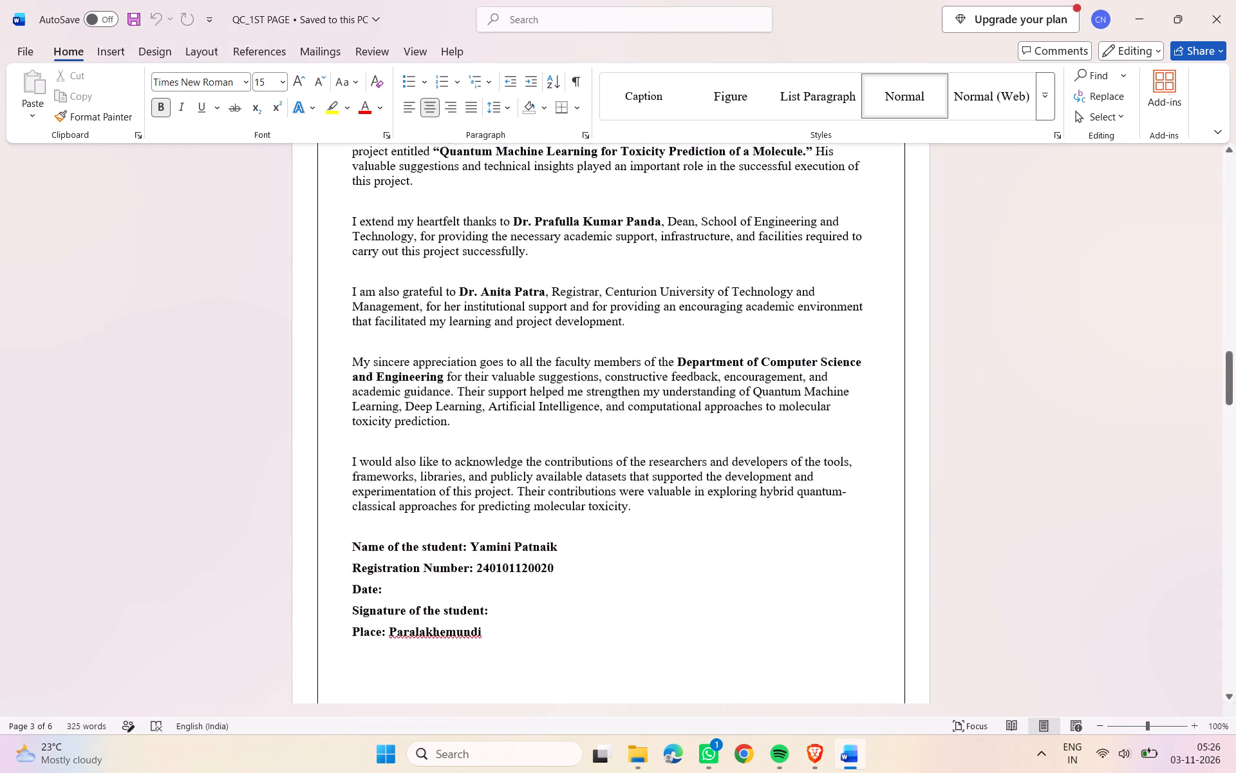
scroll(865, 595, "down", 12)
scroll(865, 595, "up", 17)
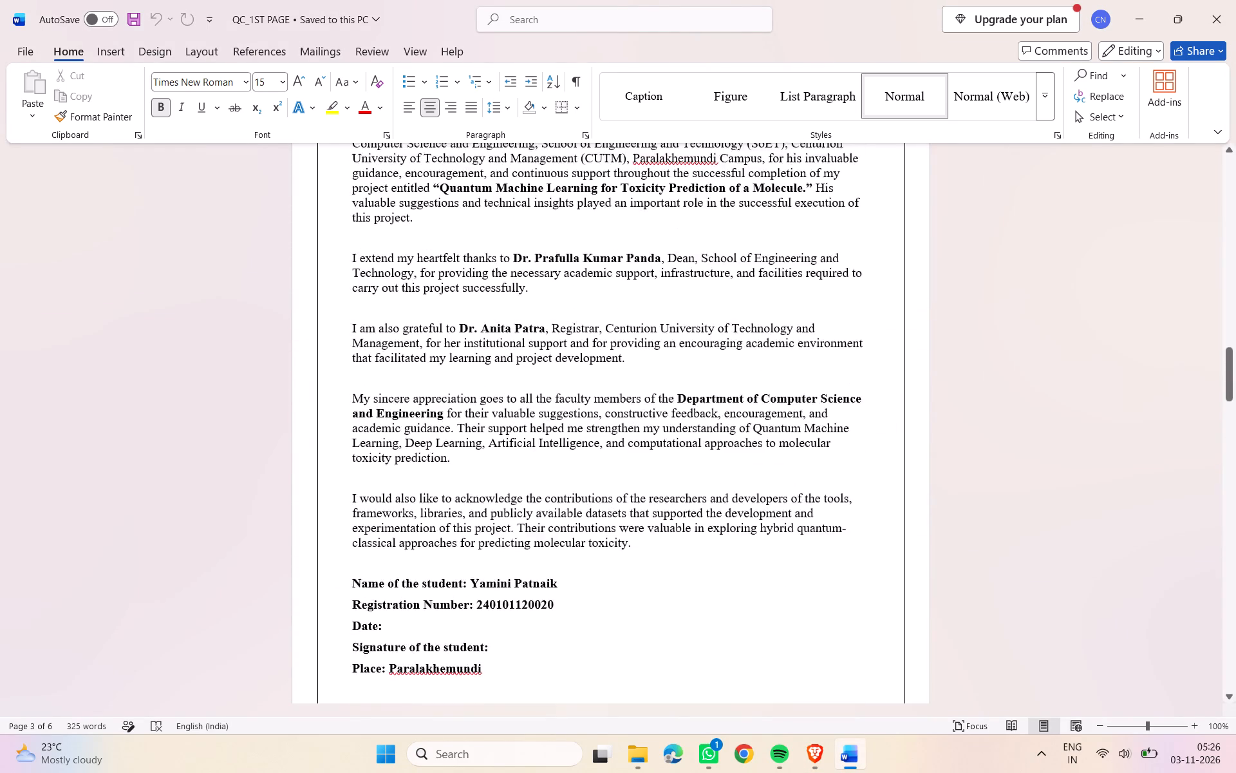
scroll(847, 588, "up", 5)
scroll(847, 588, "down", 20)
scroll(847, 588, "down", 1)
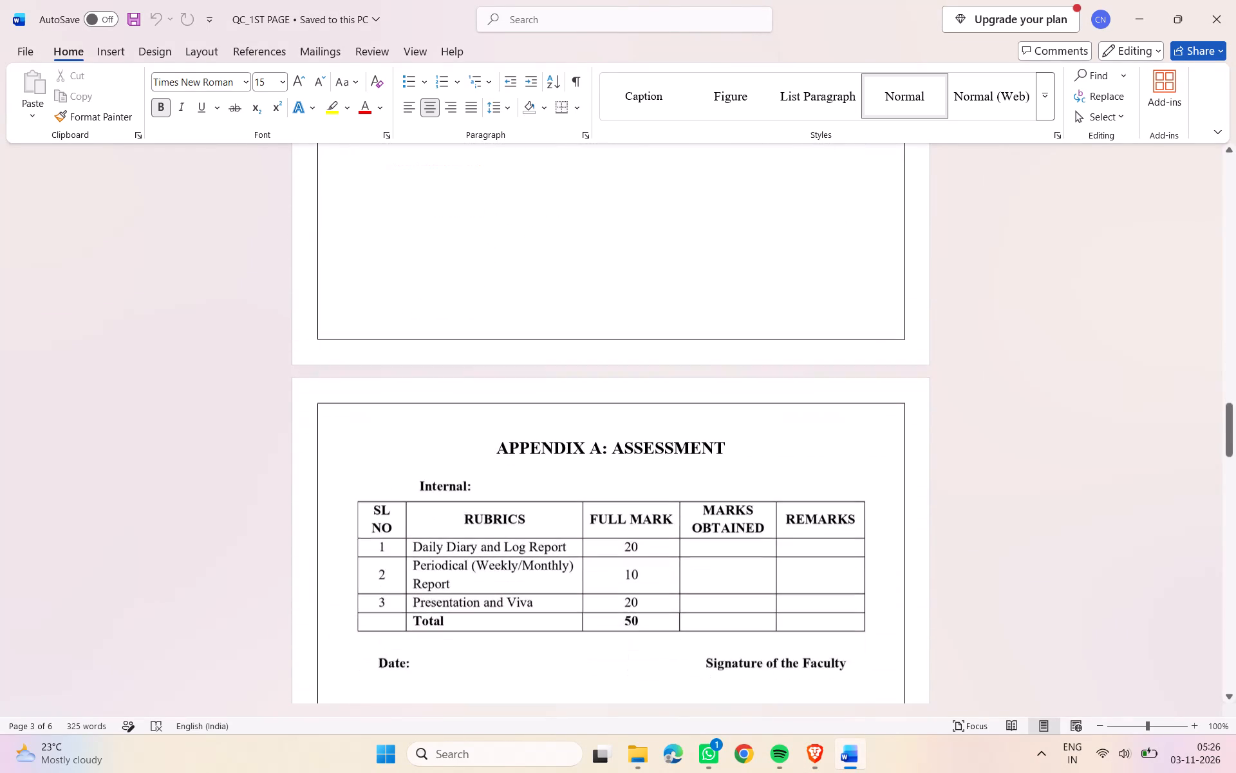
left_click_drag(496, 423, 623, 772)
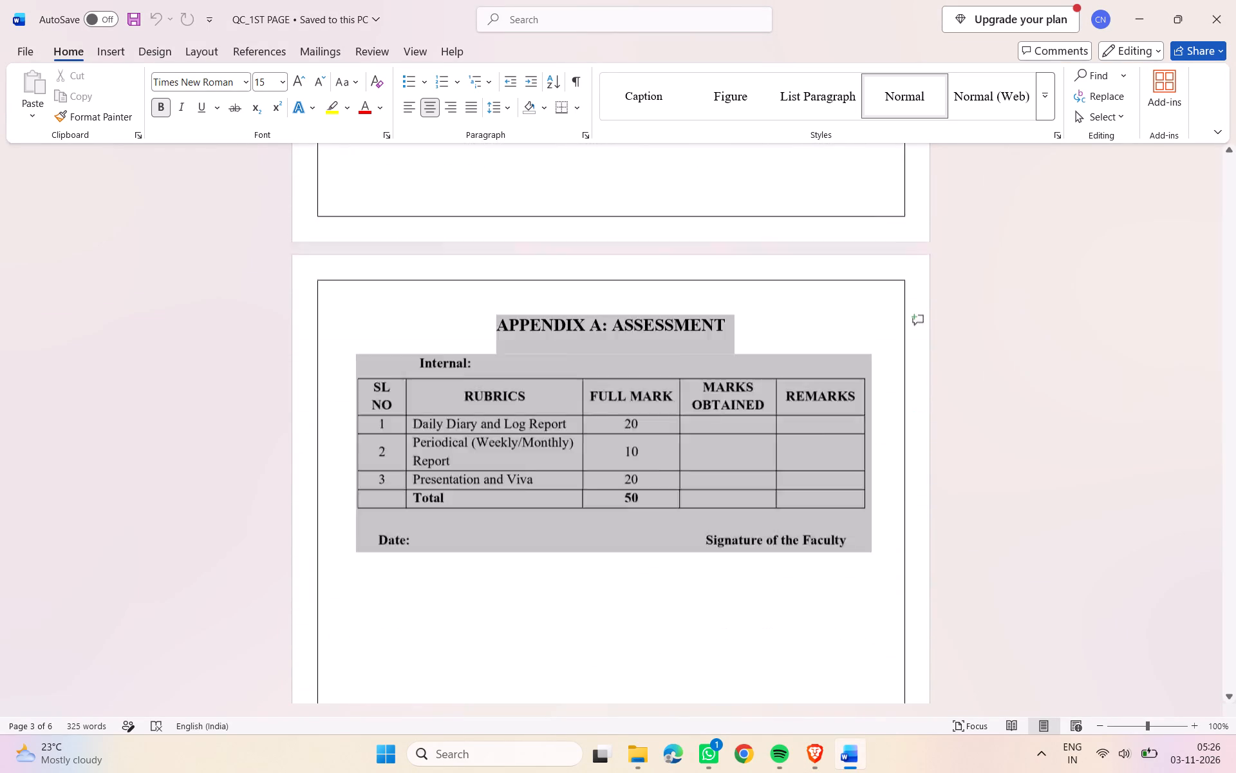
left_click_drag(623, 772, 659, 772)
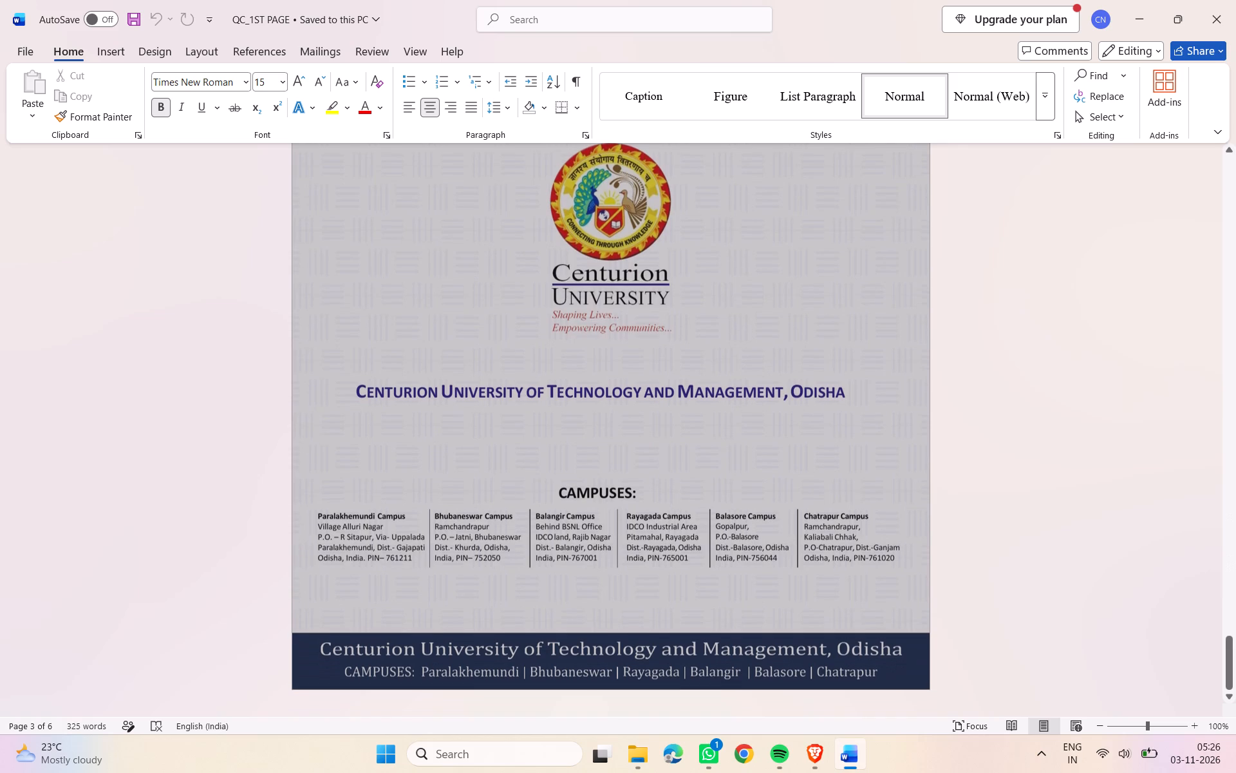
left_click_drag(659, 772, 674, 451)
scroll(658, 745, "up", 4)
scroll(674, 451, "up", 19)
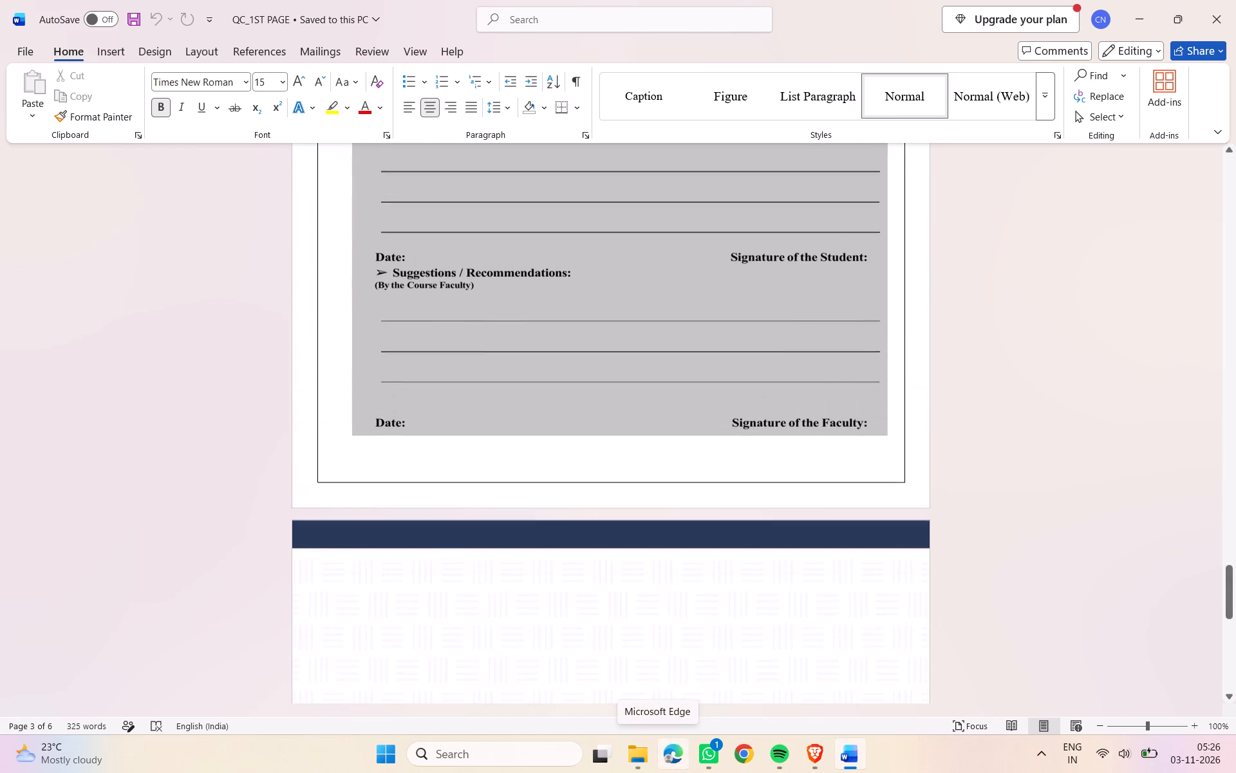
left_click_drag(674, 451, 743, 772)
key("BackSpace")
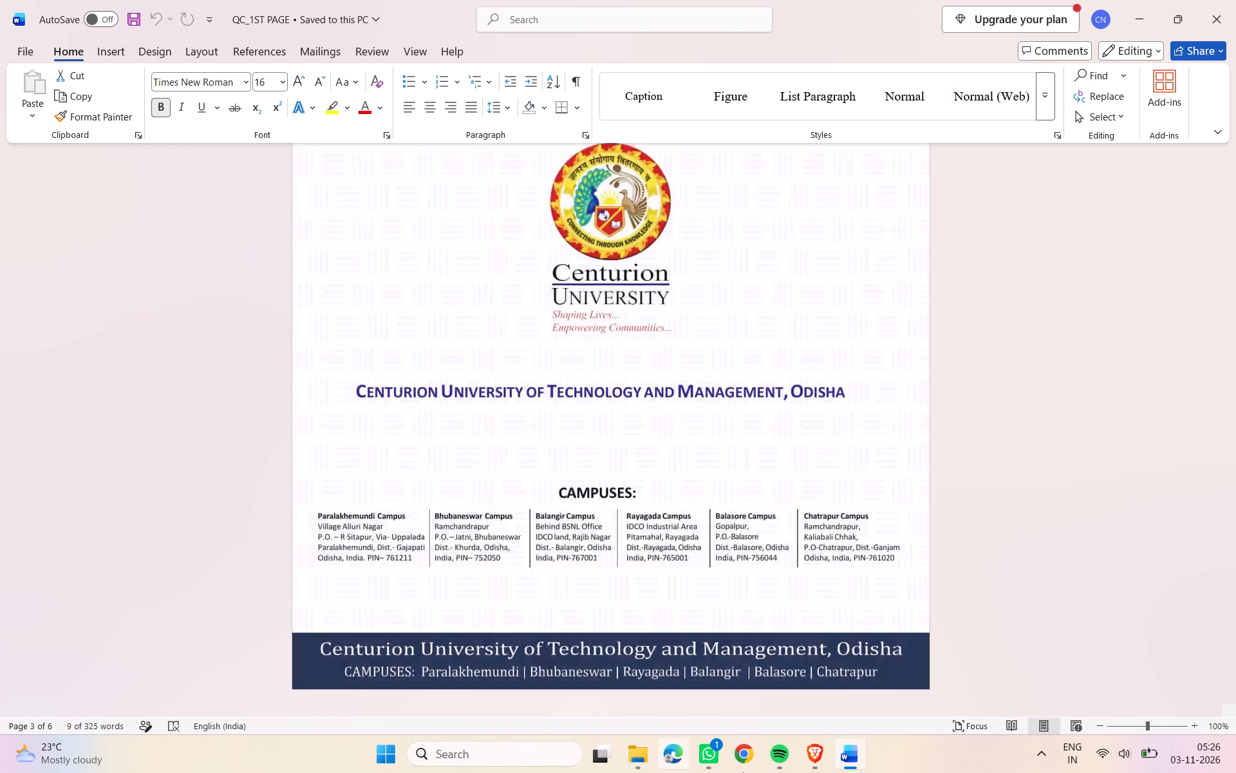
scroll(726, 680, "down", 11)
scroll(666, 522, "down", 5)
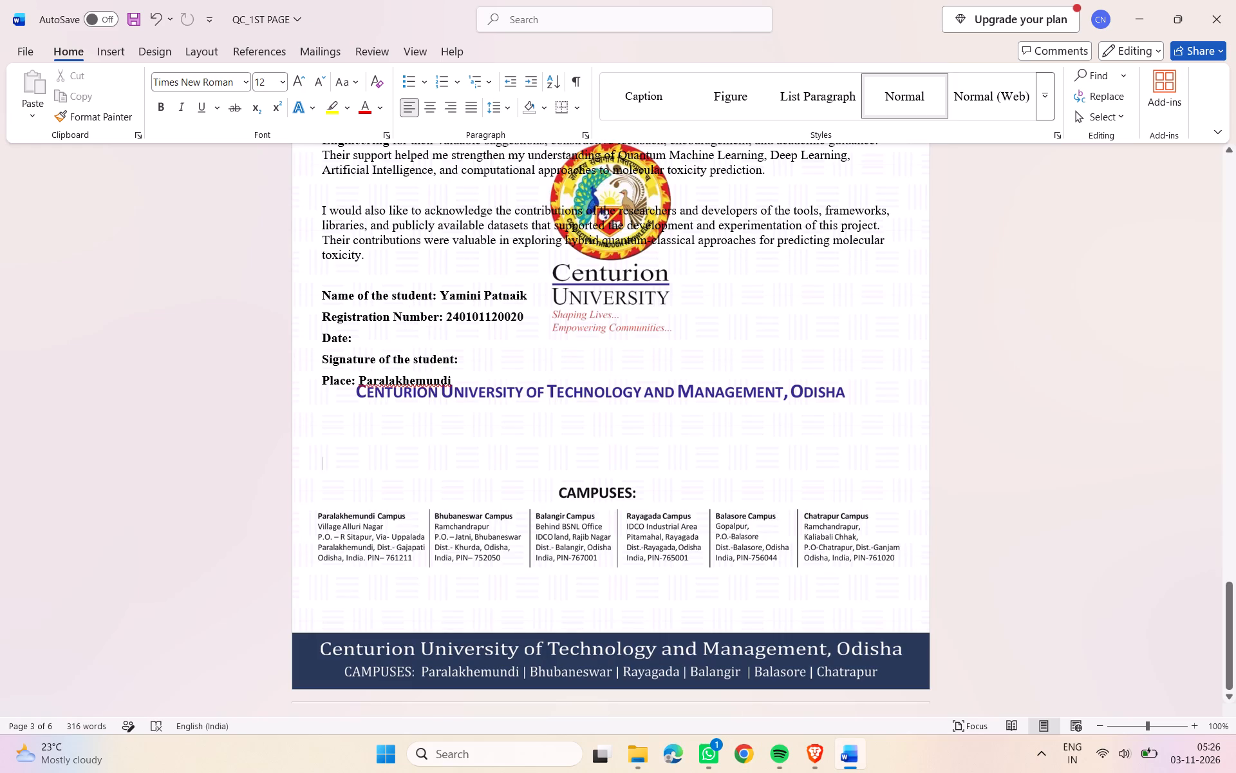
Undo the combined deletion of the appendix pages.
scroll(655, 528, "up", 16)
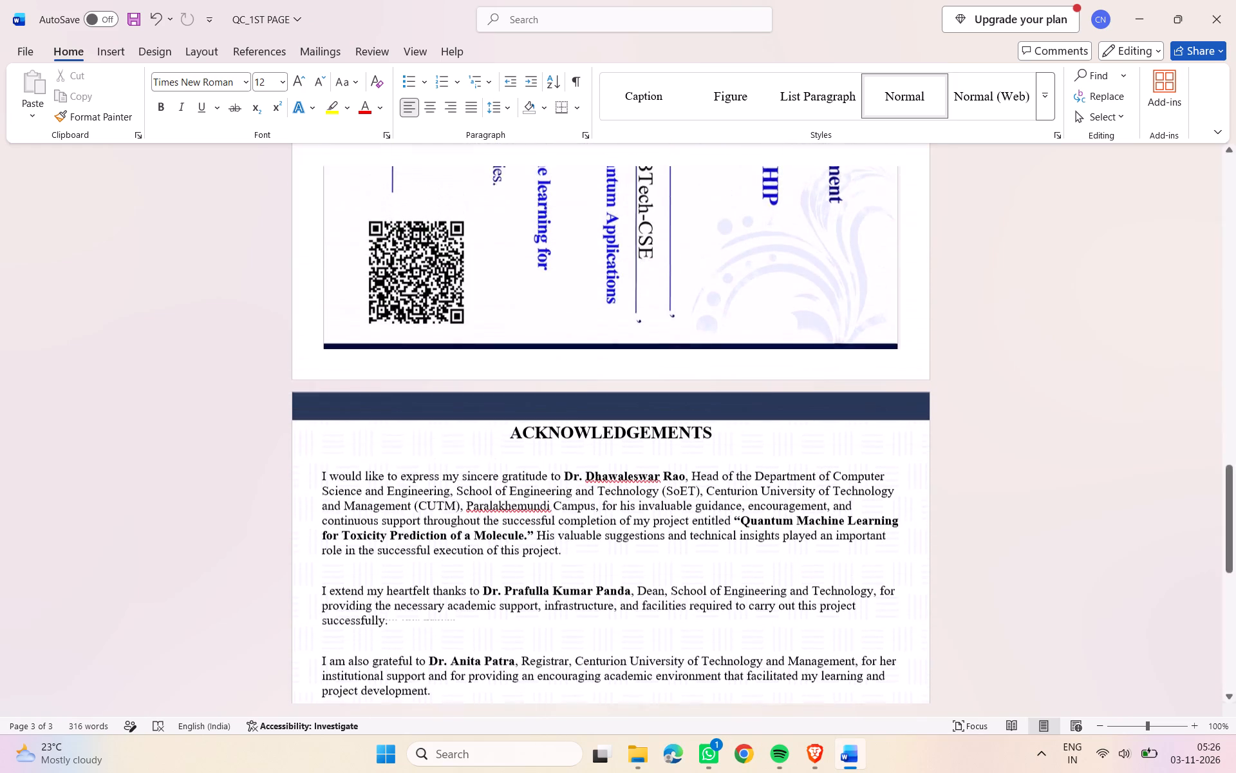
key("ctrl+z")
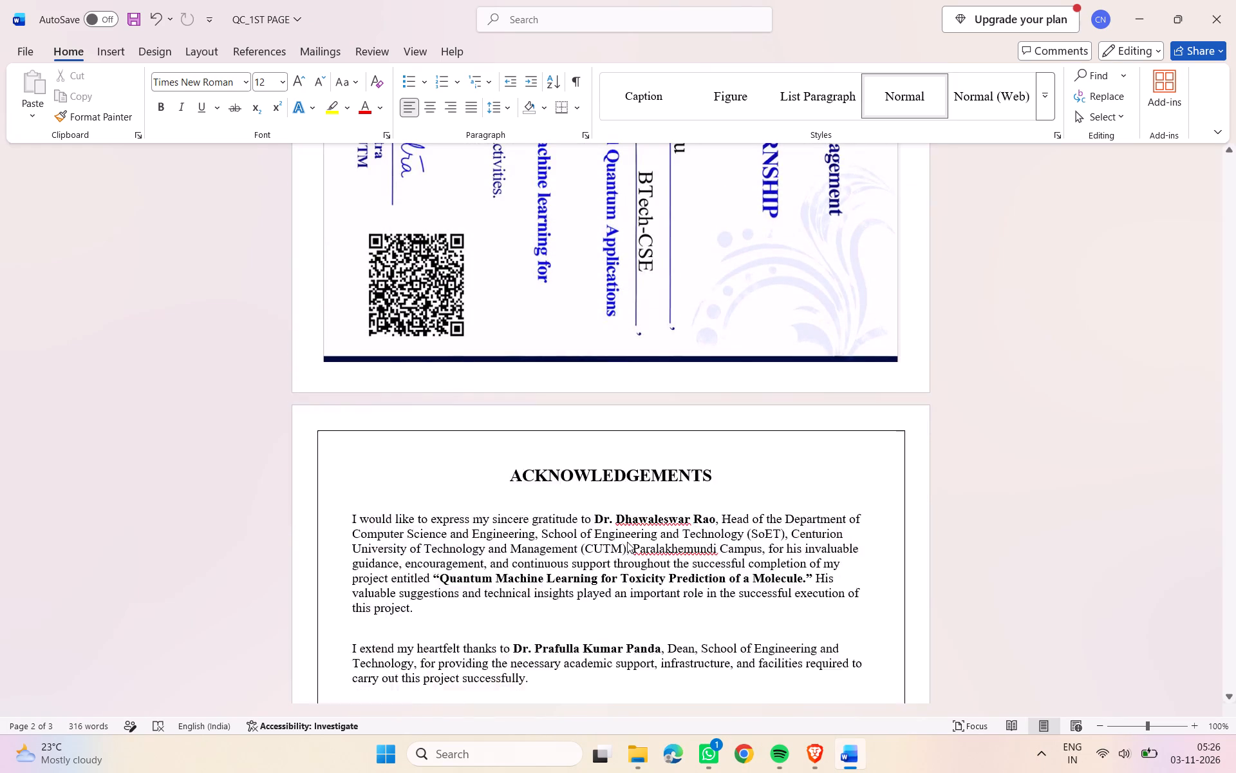
Check the layout of the pages from Acknowledgements through Appendix A and Appendix B.
scroll(711, 521, "up", 20)
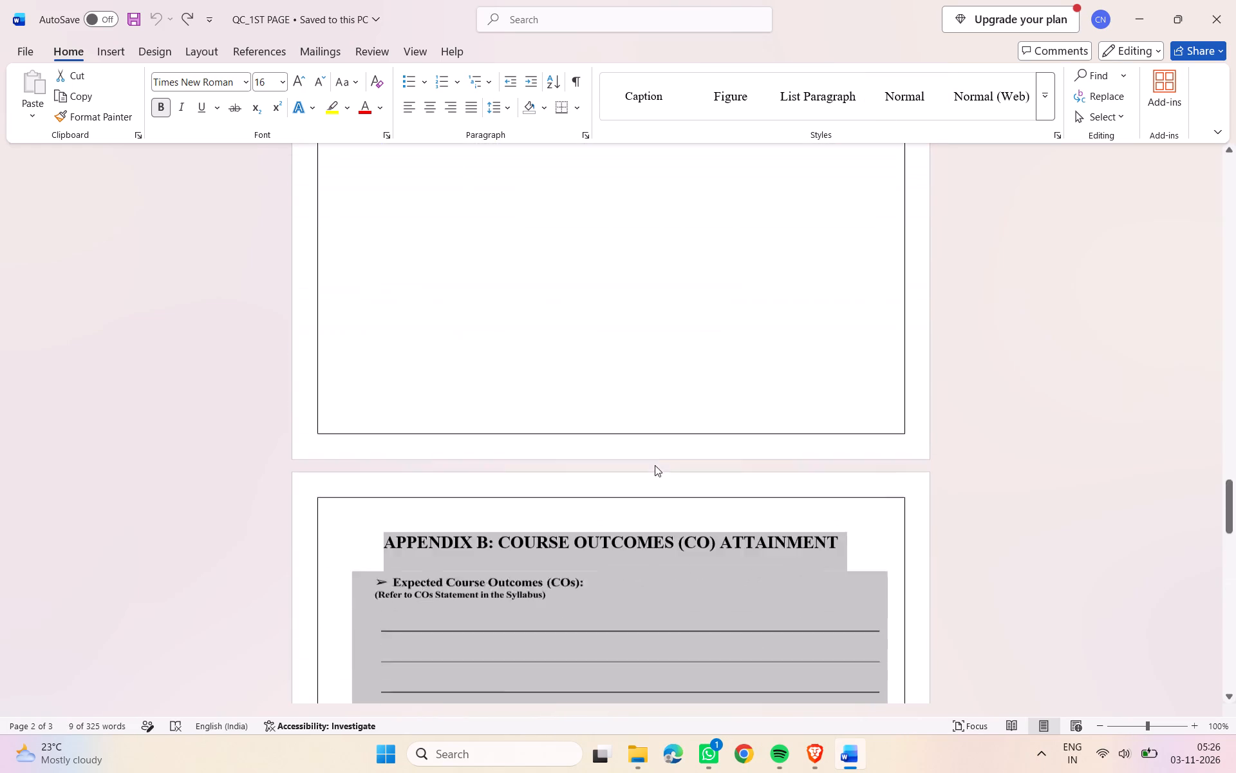
scroll(655, 465, "up", 2)
scroll(654, 464, "down", 1)
scroll(654, 464, "up", 9)
scroll(642, 449, "down", 1)
scroll(642, 449, "up", 1)
scroll(642, 449, "down", 1)
scroll(642, 449, "up", 5)
scroll(633, 428, "down", 1)
scroll(633, 428, "up", 9)
scroll(628, 424, "down", 1)
scroll(628, 424, "up", 3)
scroll(621, 415, "down", 1)
scroll(621, 415, "up", 3)
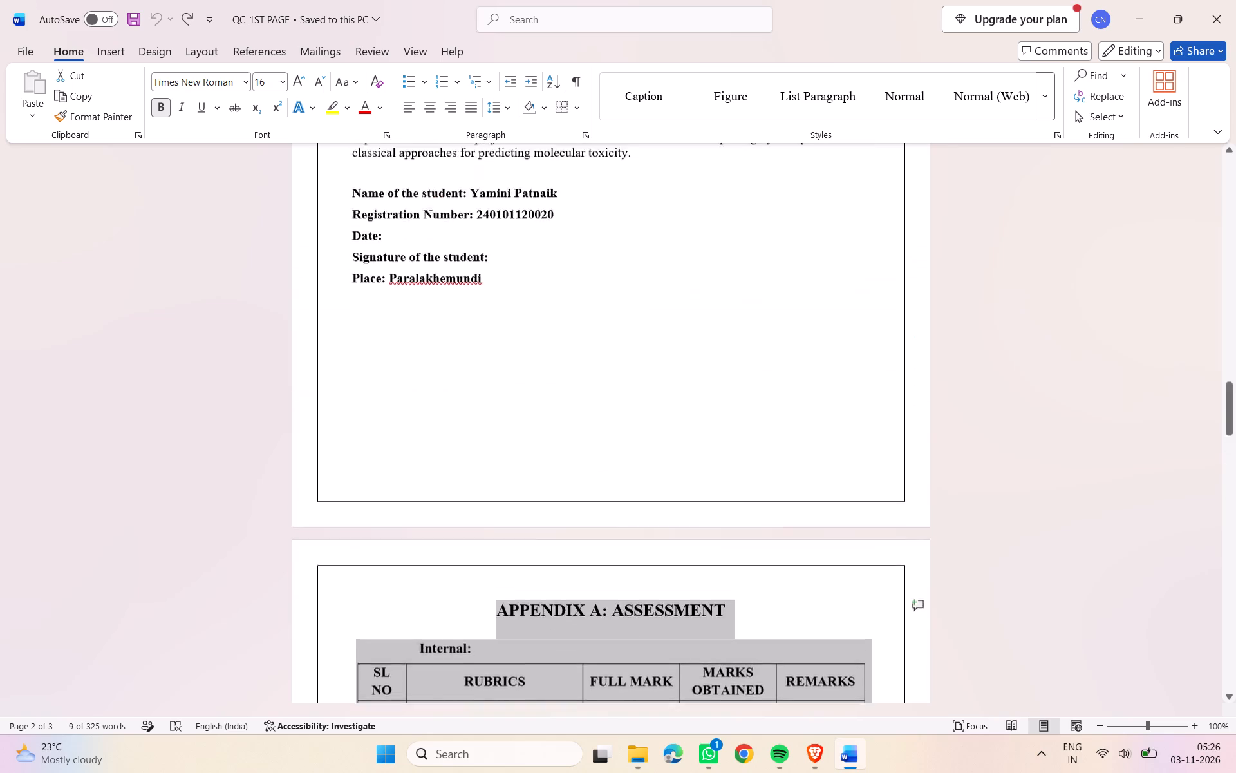
scroll(615, 412, "up", 2)
scroll(615, 412, "down", 1)
scroll(615, 412, "up", 17)
scroll(614, 412, "down", 3)
scroll(618, 421, "up", 1)
scroll(618, 421, "down", 4)
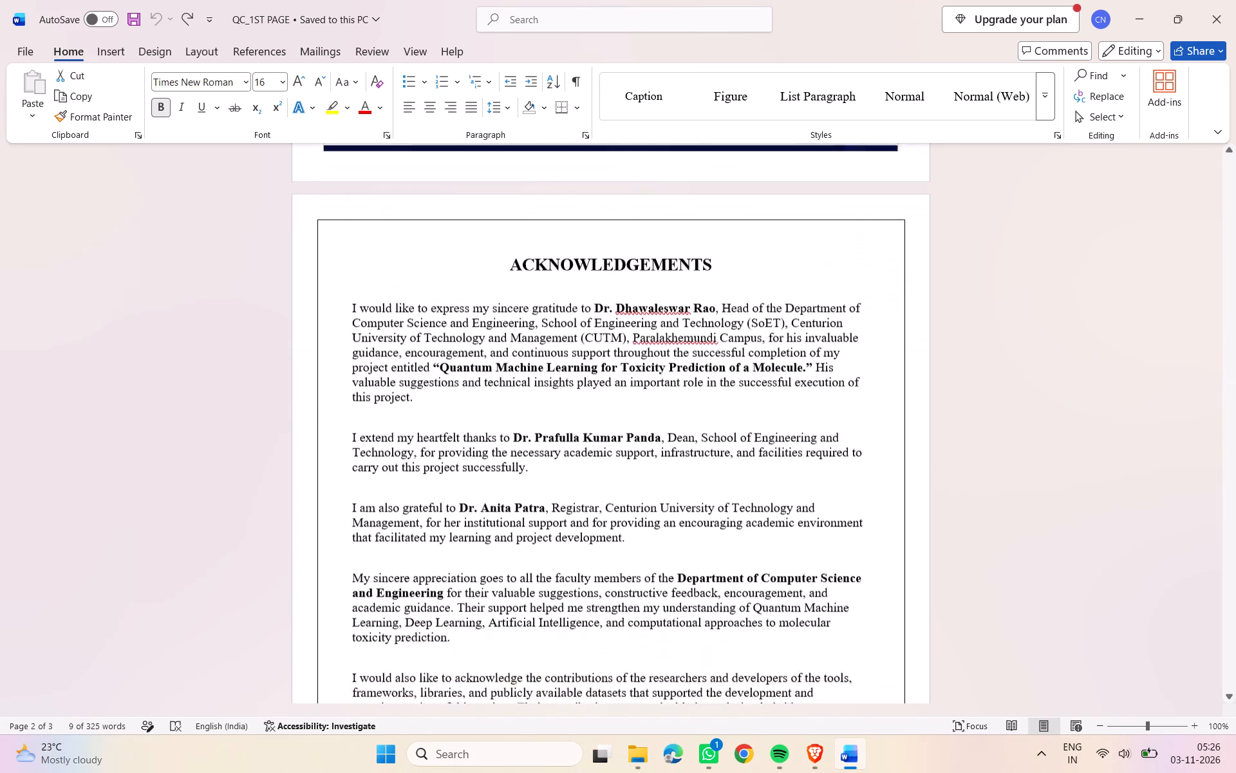
scroll(682, 436, "down", 7)
scroll(742, 497, "up", 2)
scroll(742, 497, "down", 2)
scroll(742, 497, "up", 1)
scroll(742, 497, "down", 13)
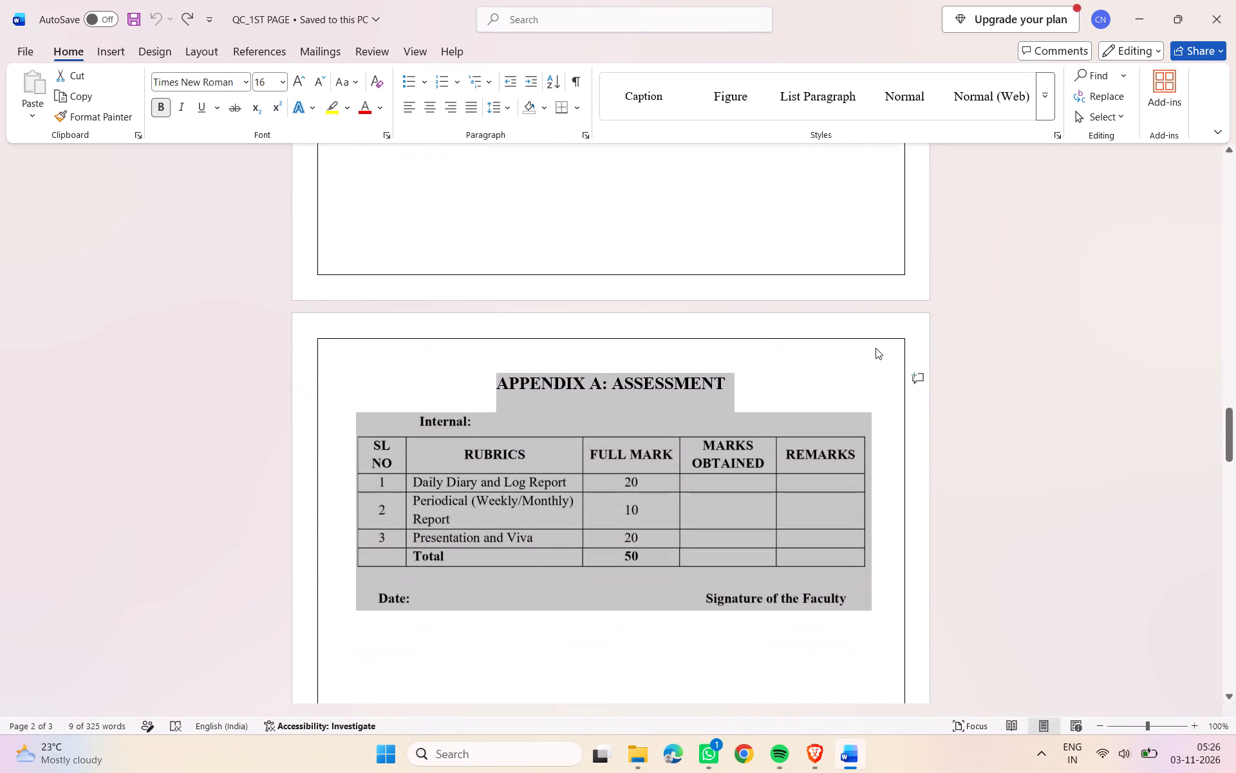
Delete the Appendix A: Assessment heading, its internal marks table and the signature line.
left_click(875, 348)
left_click_drag(447, 386, 833, 562)
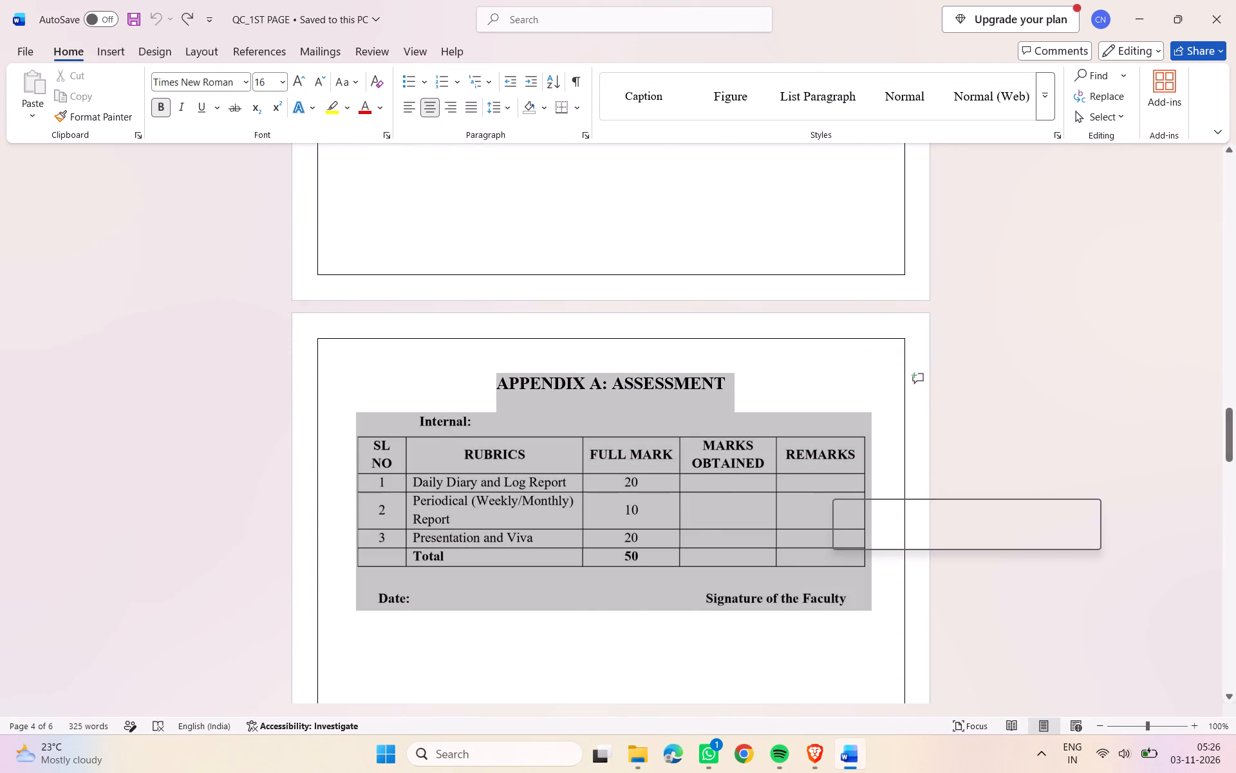
key("BackSpace")
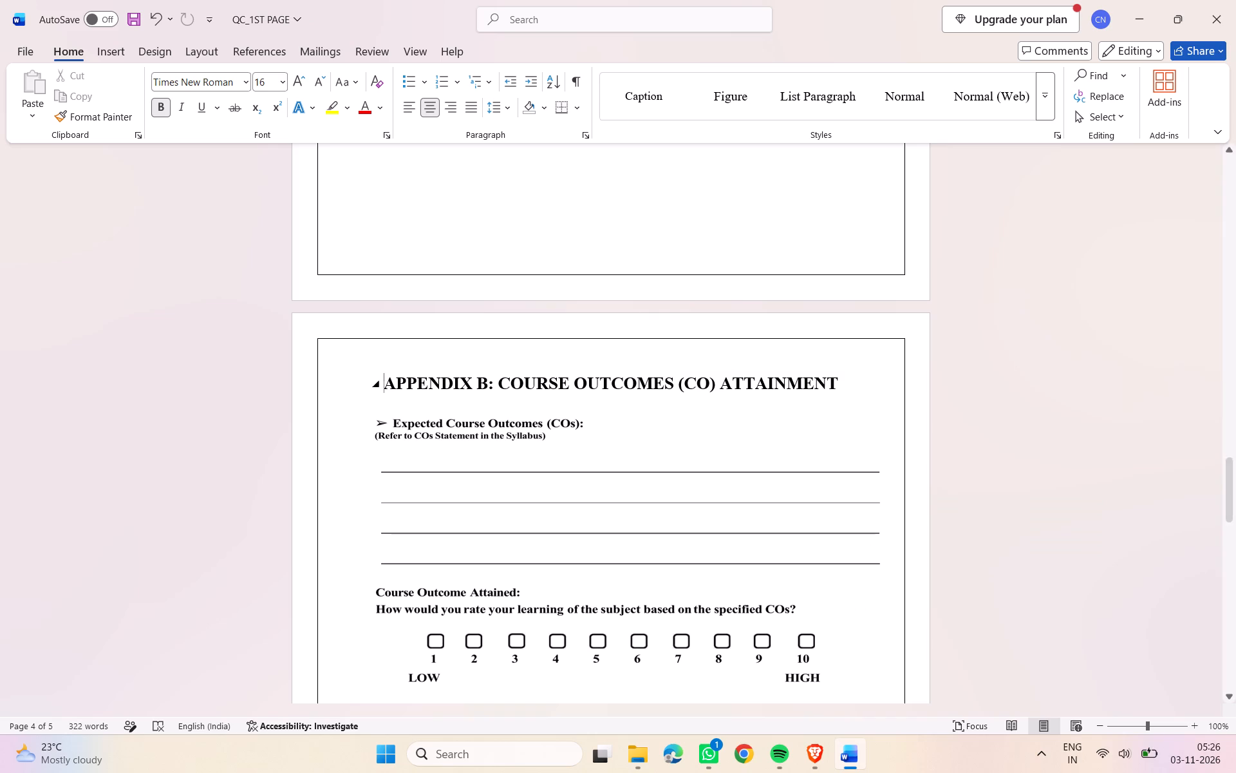
Delete all the Appendix B: Course Outcomes (CO) Attainment content, from its heading to the faculty signature line.
left_click_drag(386, 383, 677, 155)
scroll(660, 749, "down", 3)
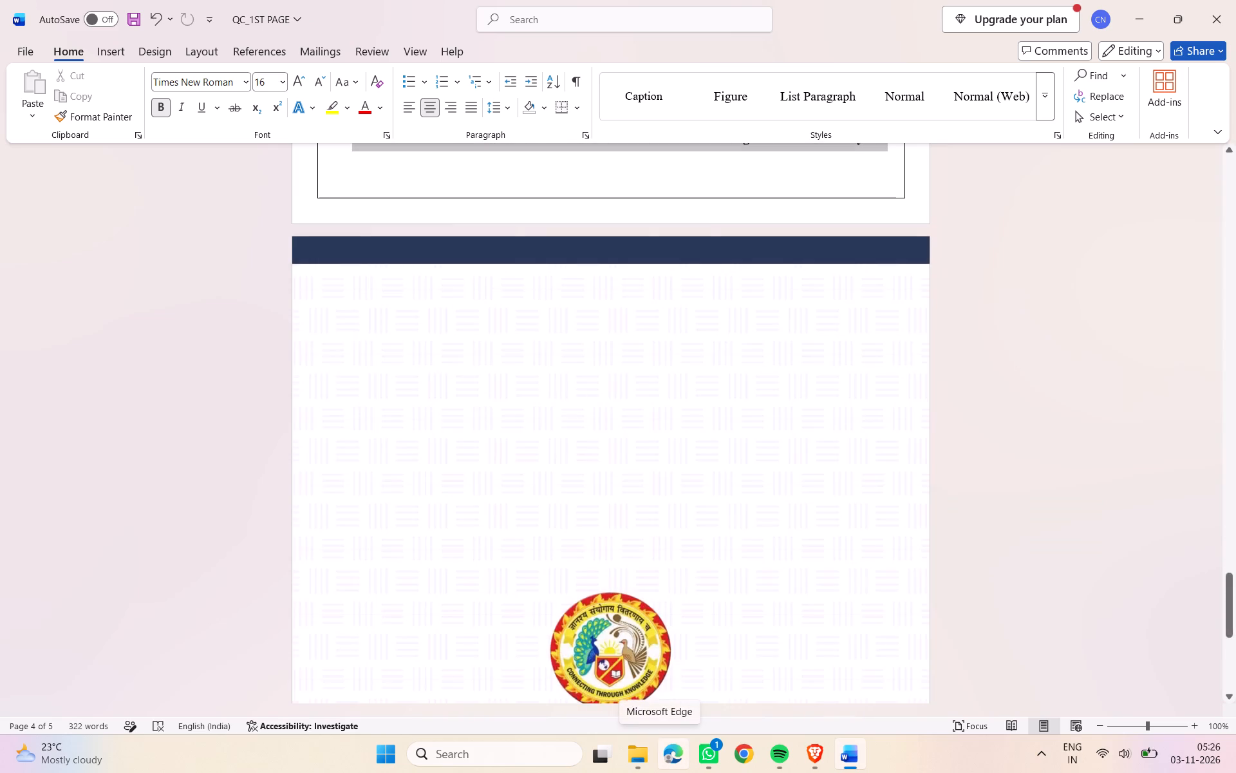
left_click_drag(677, 155, 885, 294)
scroll(677, 179, "up", 3)
key("BackSpace")
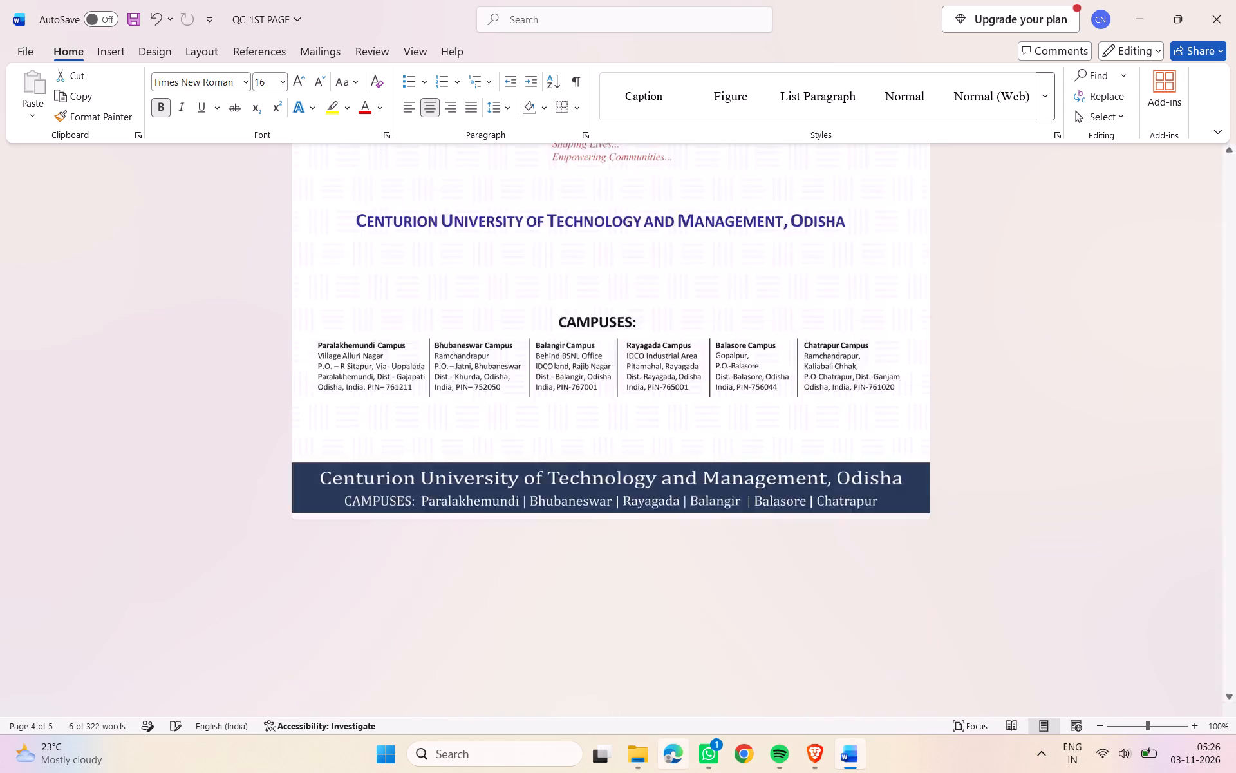
Cut the full-page Centurion University back cover picture from the last page.
scroll(814, 377, "down", 6)
left_click(478, 277)
right_click(482, 277)
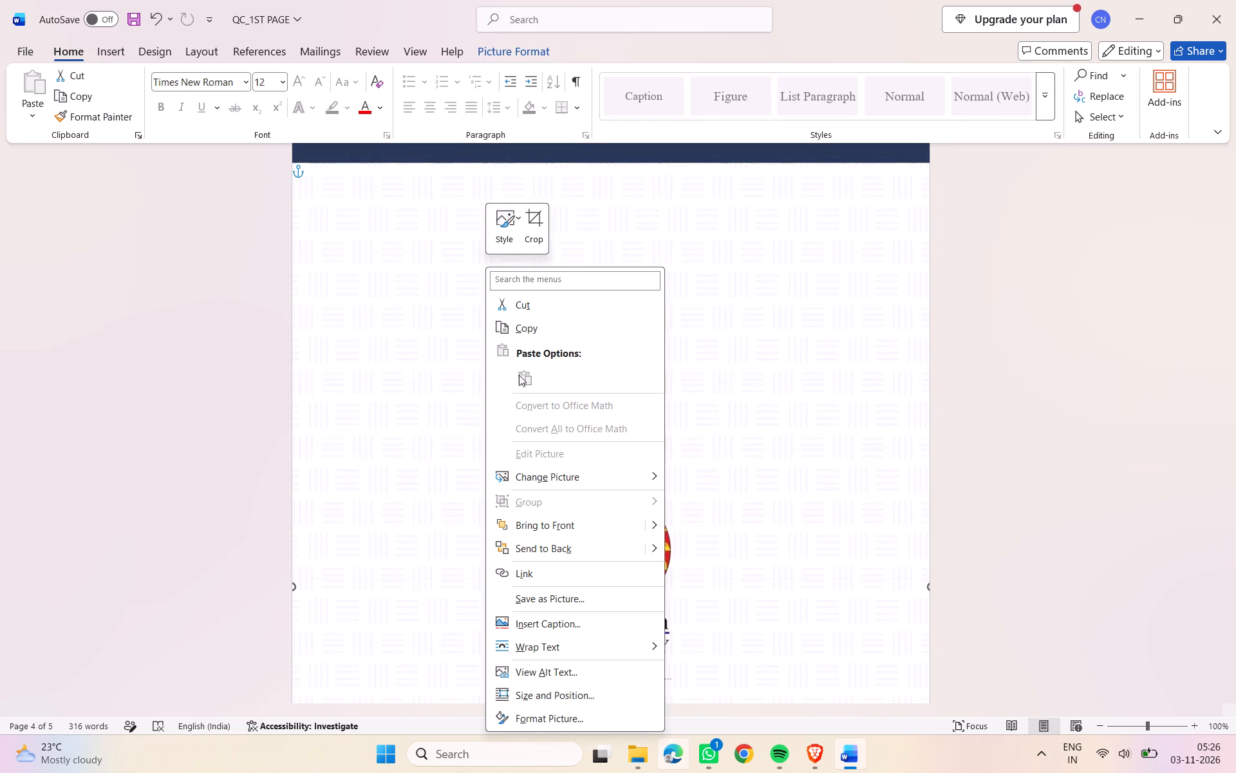
left_click(556, 308)
Review the remaining title, certificate and Acknowledgements pages of the document.
scroll(460, 327, "up", 4)
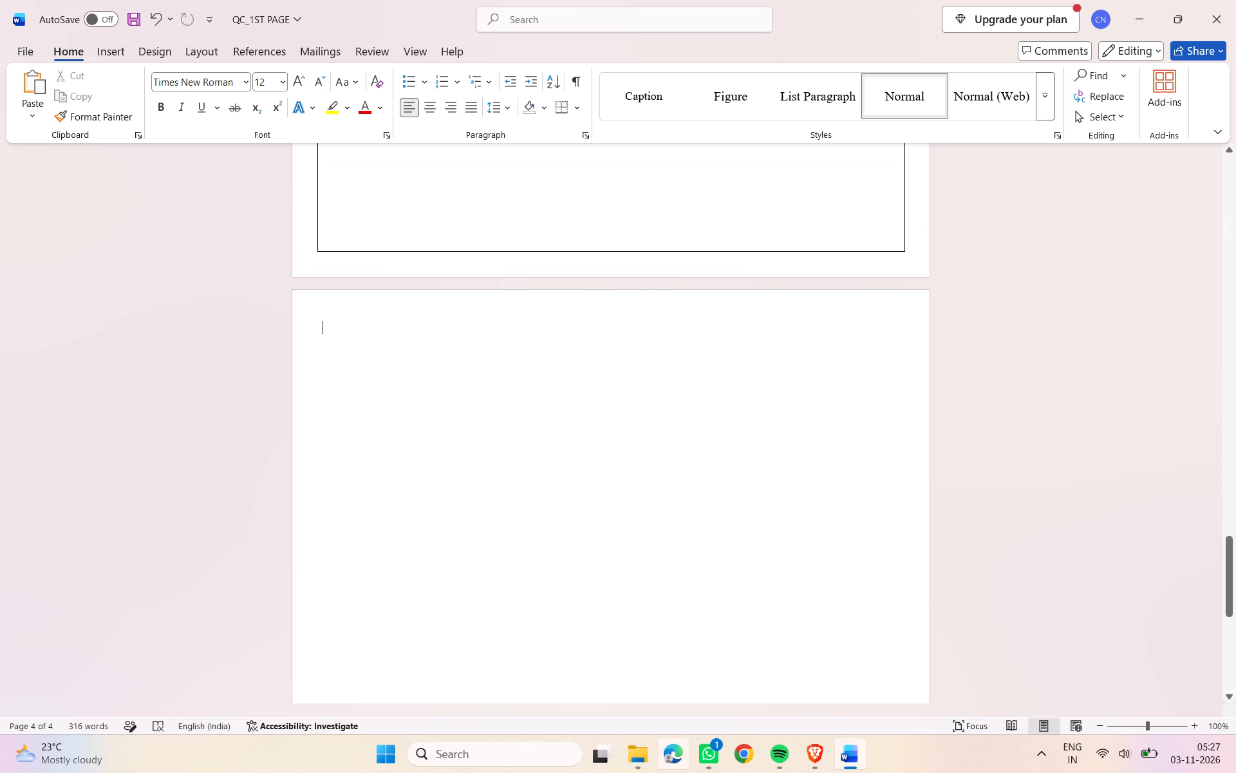
scroll(480, 360, "up", 7)
scroll(482, 352, "down", 1)
scroll(482, 352, "up", 17)
scroll(482, 352, "down", 1)
scroll(482, 352, "up", 3)
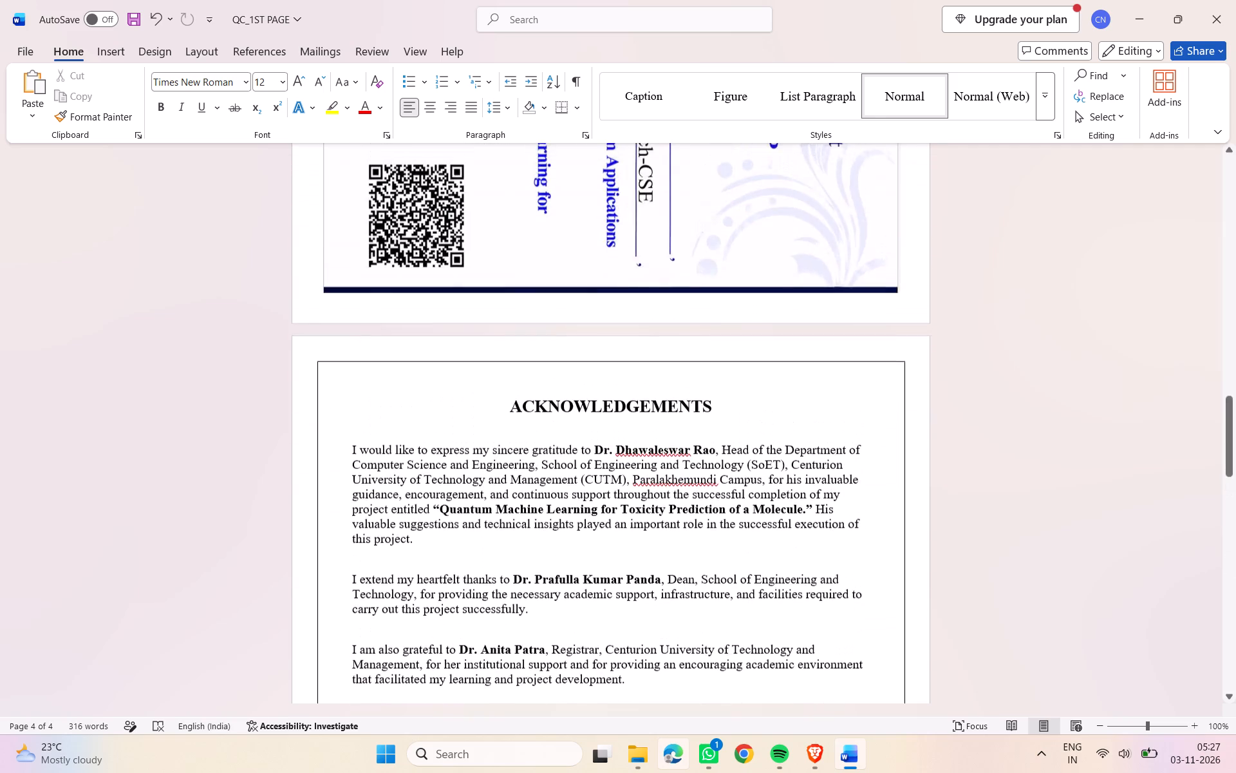
scroll(482, 352, "up", 20)
scroll(482, 352, "up", 4)
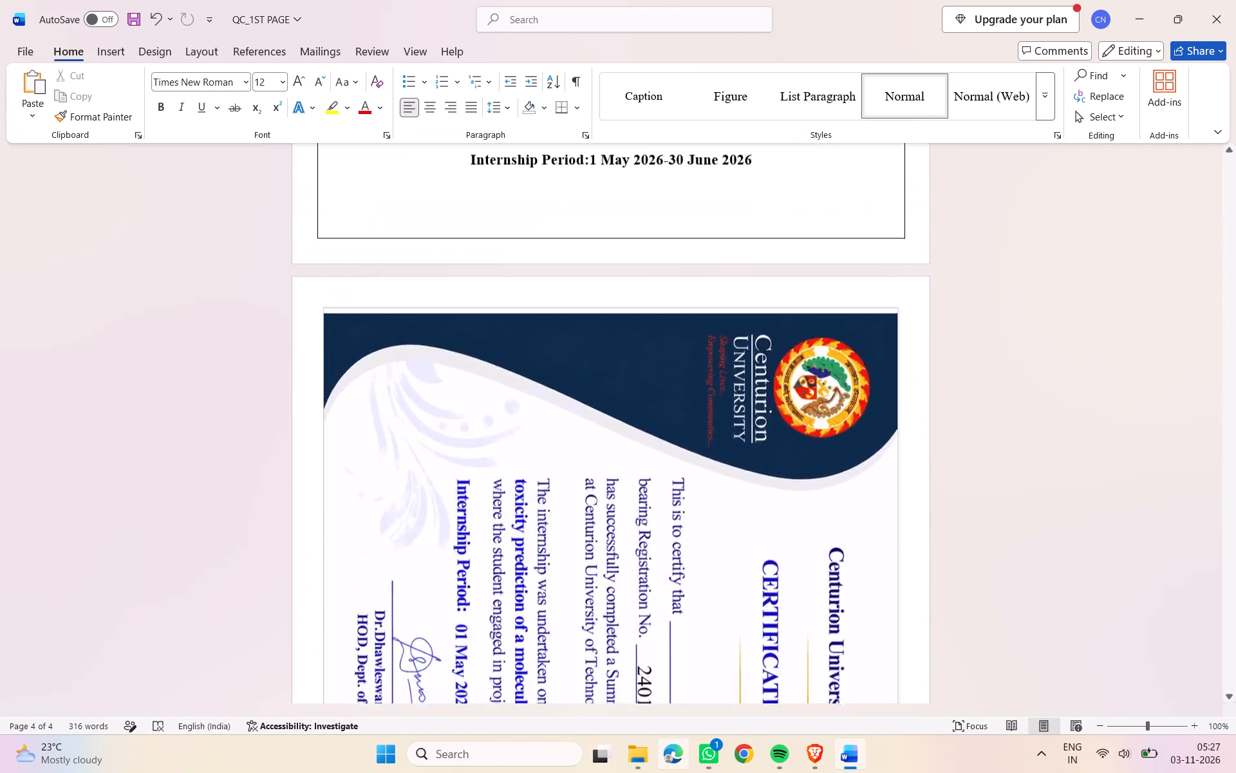
scroll(482, 351, "up", 15)
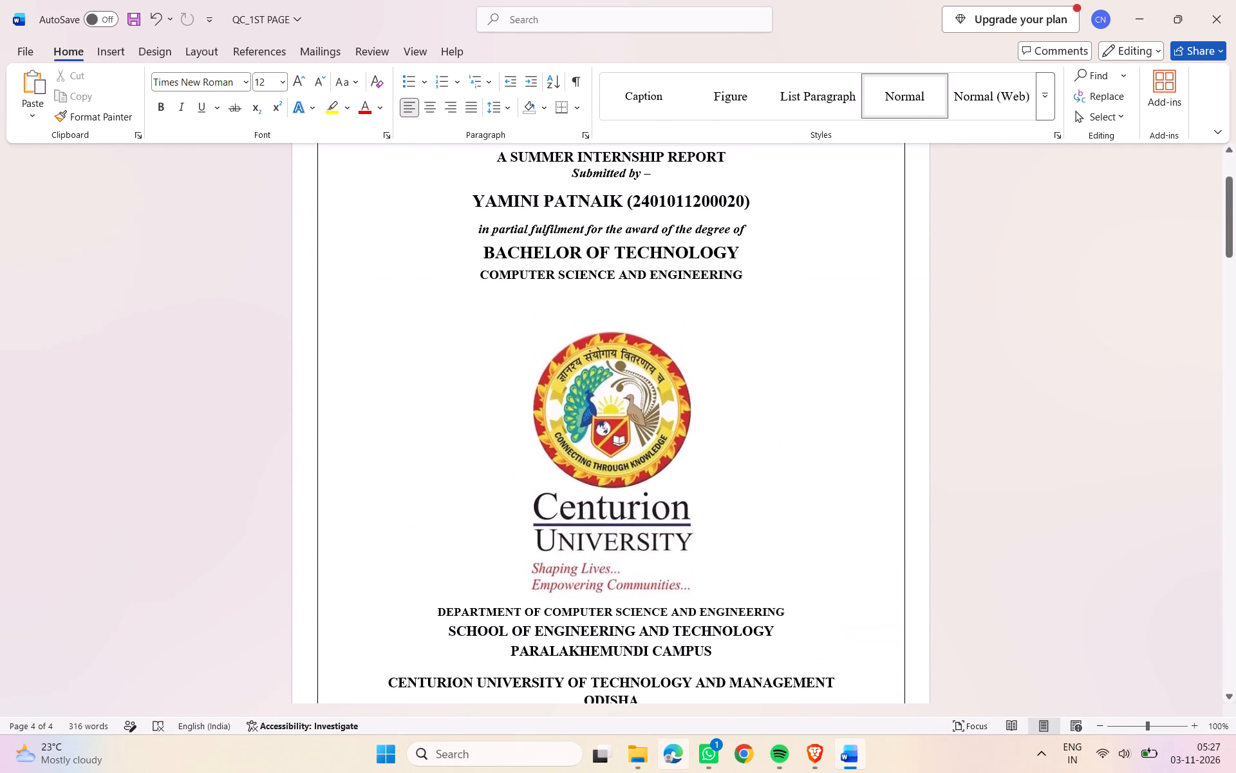
scroll(694, 430, "up", 10)
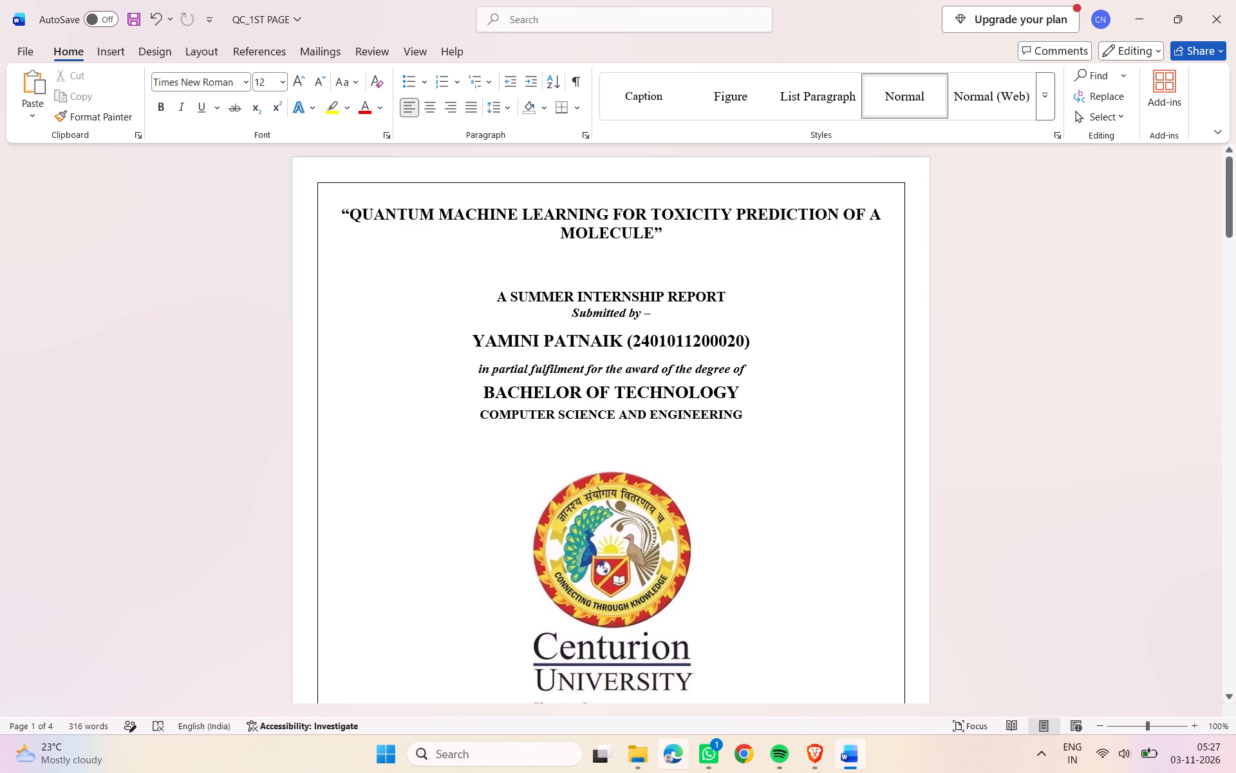
scroll(621, 477, "up", 8)
scroll(613, 442, "down", 8)
scroll(611, 438, "up", 1)
scroll(611, 438, "down", 3)
scroll(608, 432, "up", 2)
scroll(608, 432, "down", 17)
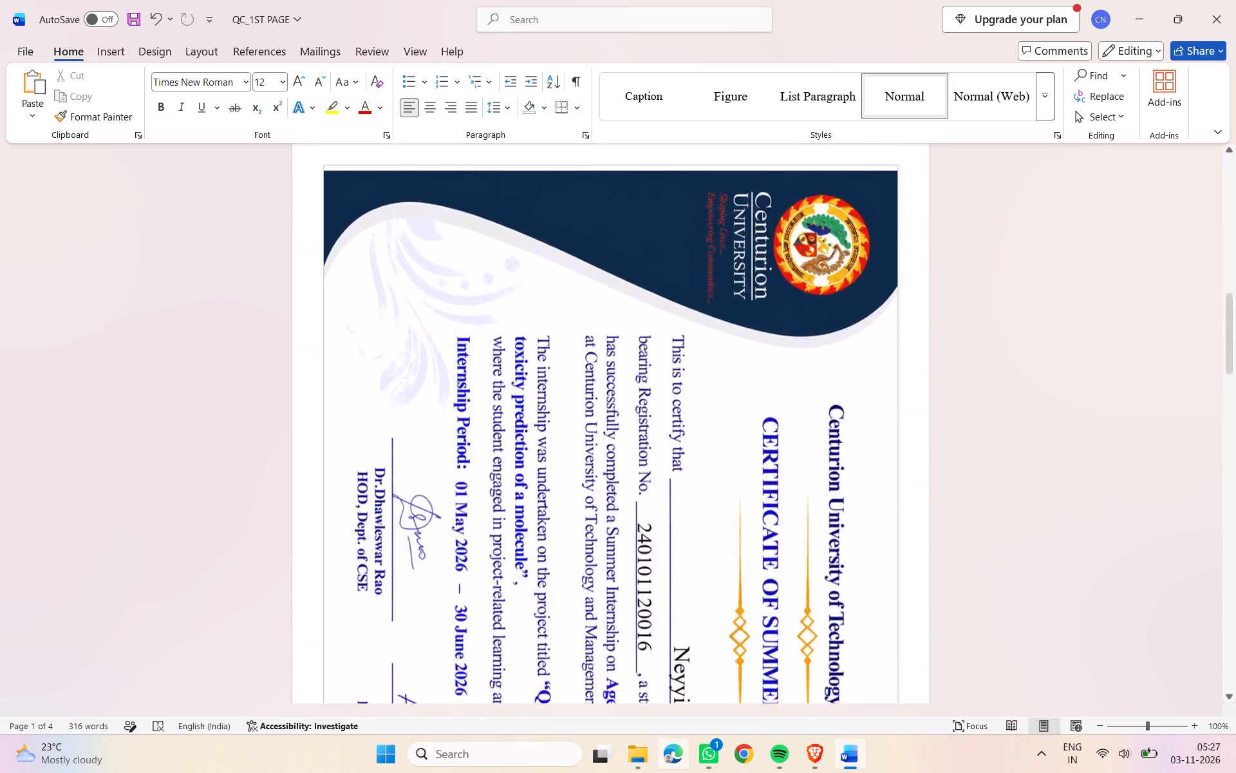
scroll(615, 418, "down", 19)
scroll(615, 427, "up", 1)
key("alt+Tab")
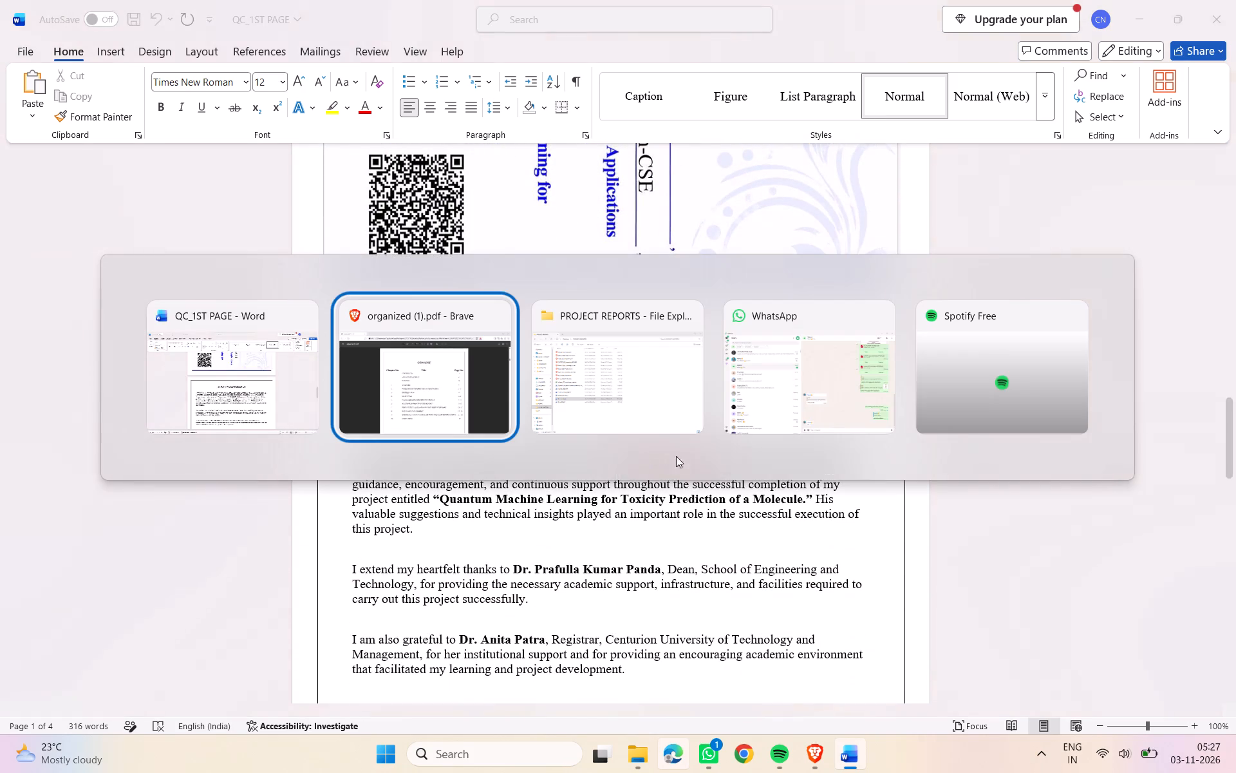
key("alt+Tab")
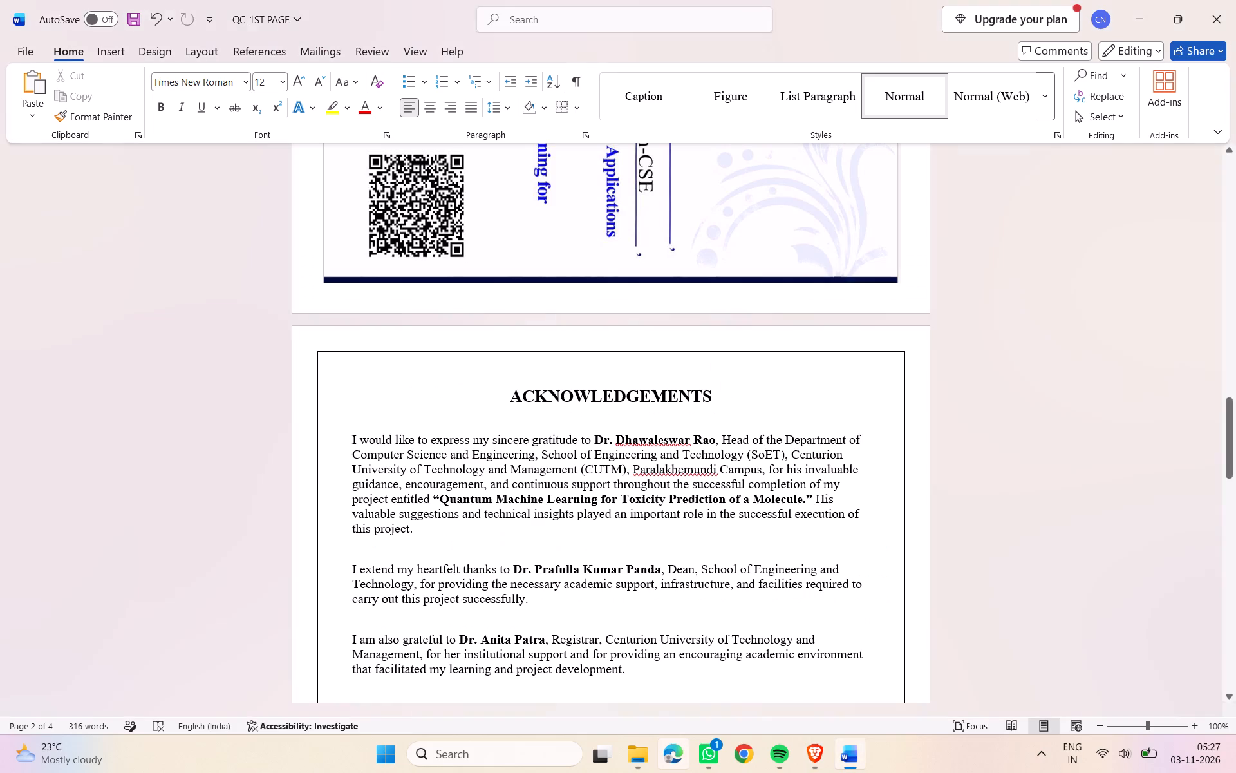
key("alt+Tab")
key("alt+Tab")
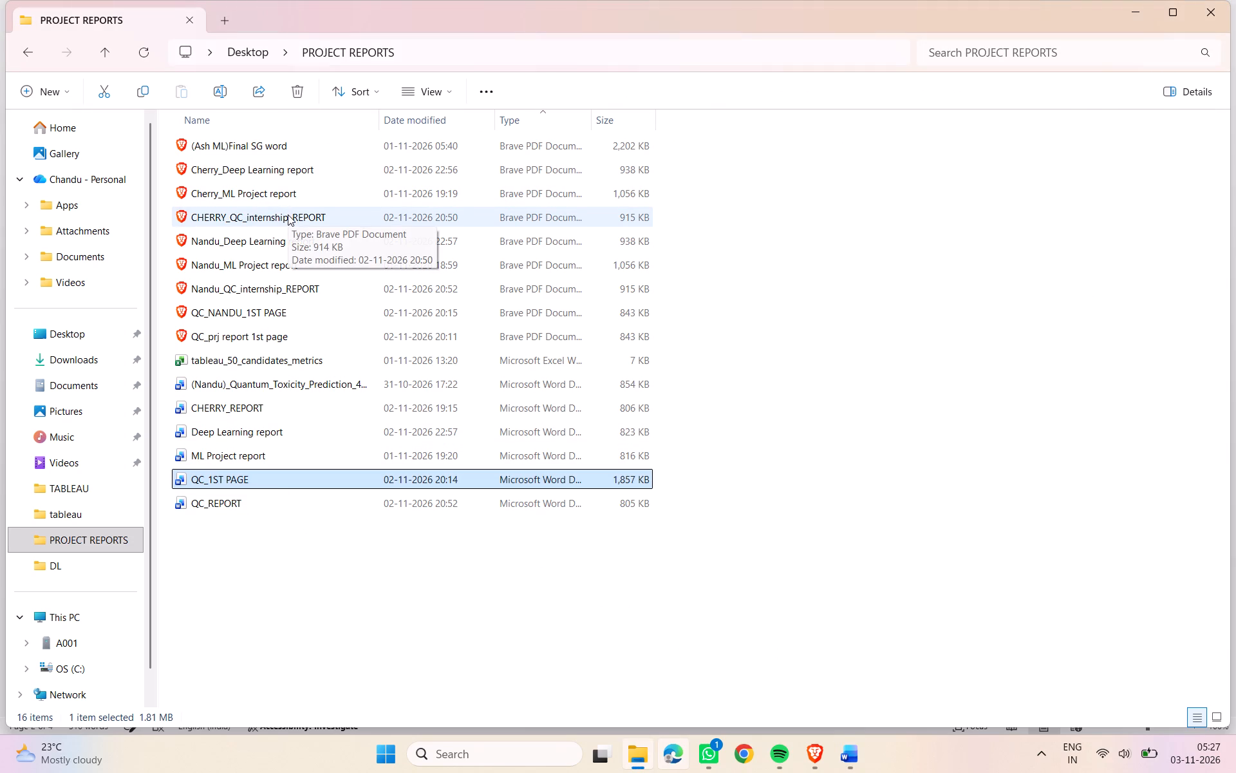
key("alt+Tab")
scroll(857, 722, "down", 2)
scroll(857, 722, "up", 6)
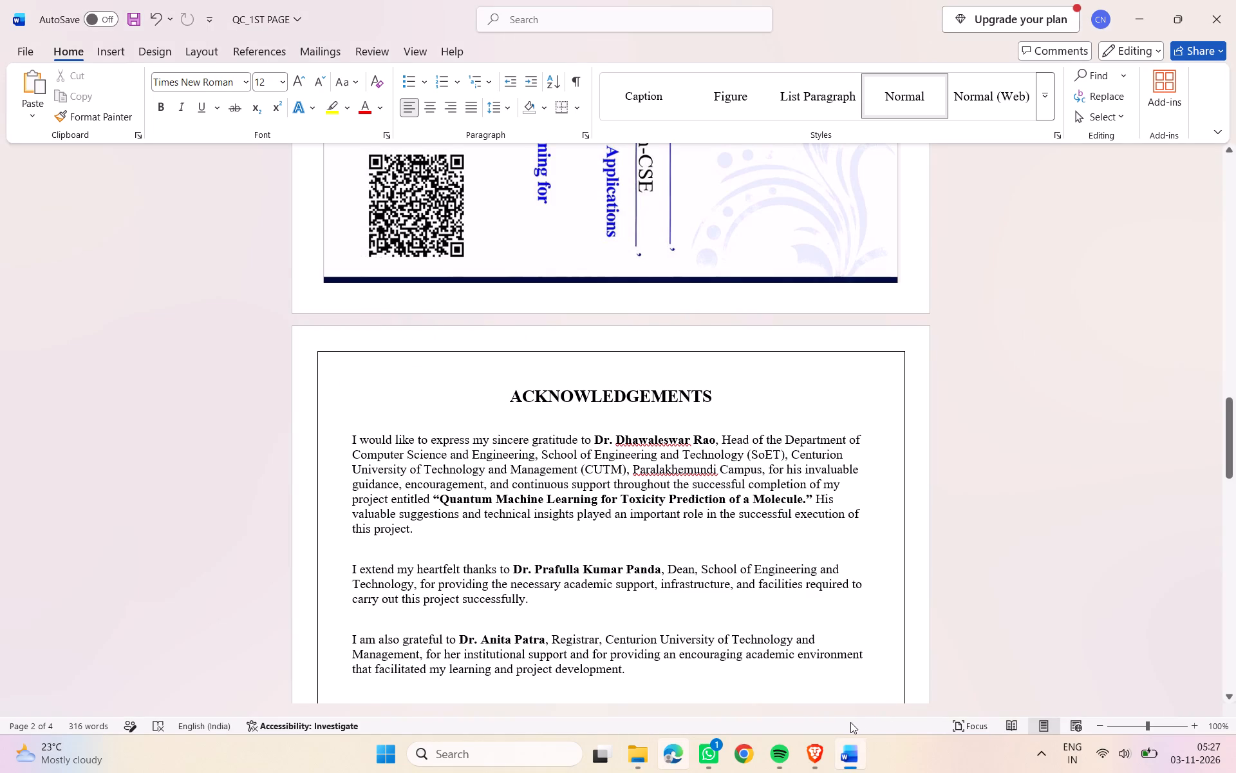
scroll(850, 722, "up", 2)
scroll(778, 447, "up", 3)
Open the CHERRY_QC_internship_REPORT PDF from the PROJECT REPORTS folder.
key("alt+Tab")
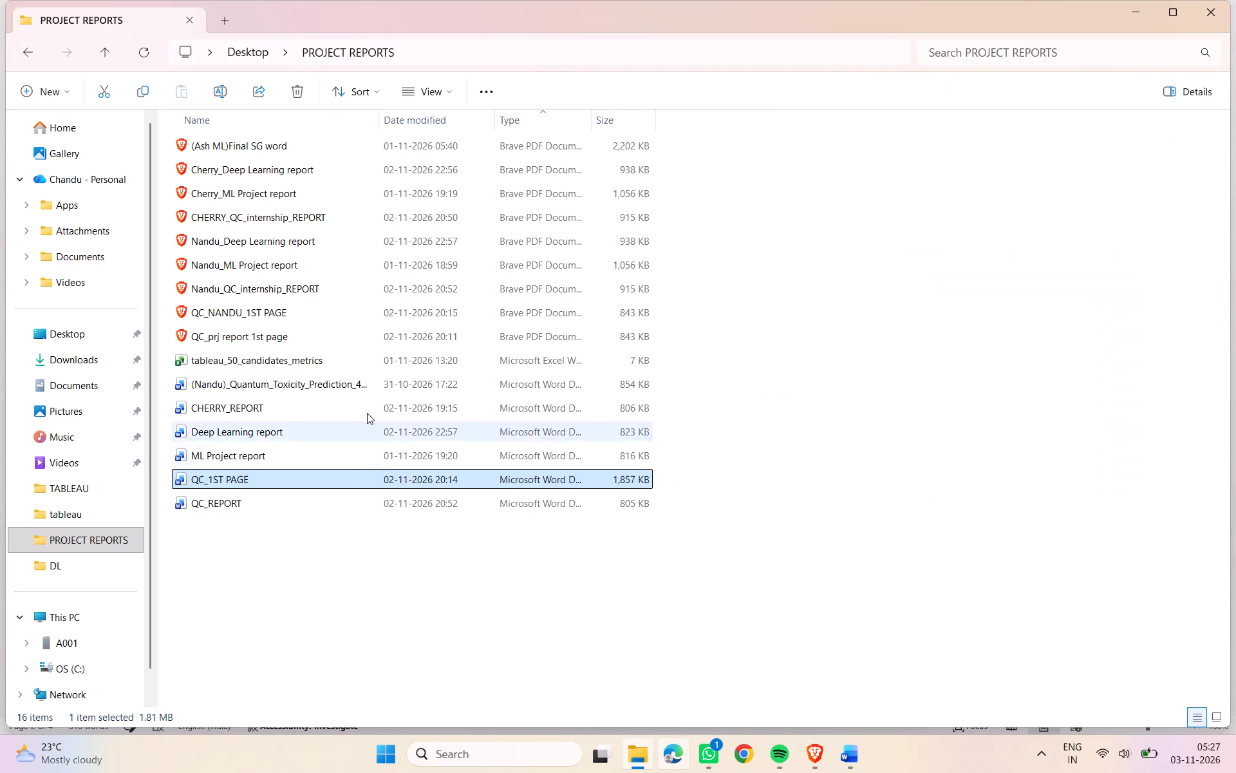
left_click(307, 218)
double_click(362, 211)
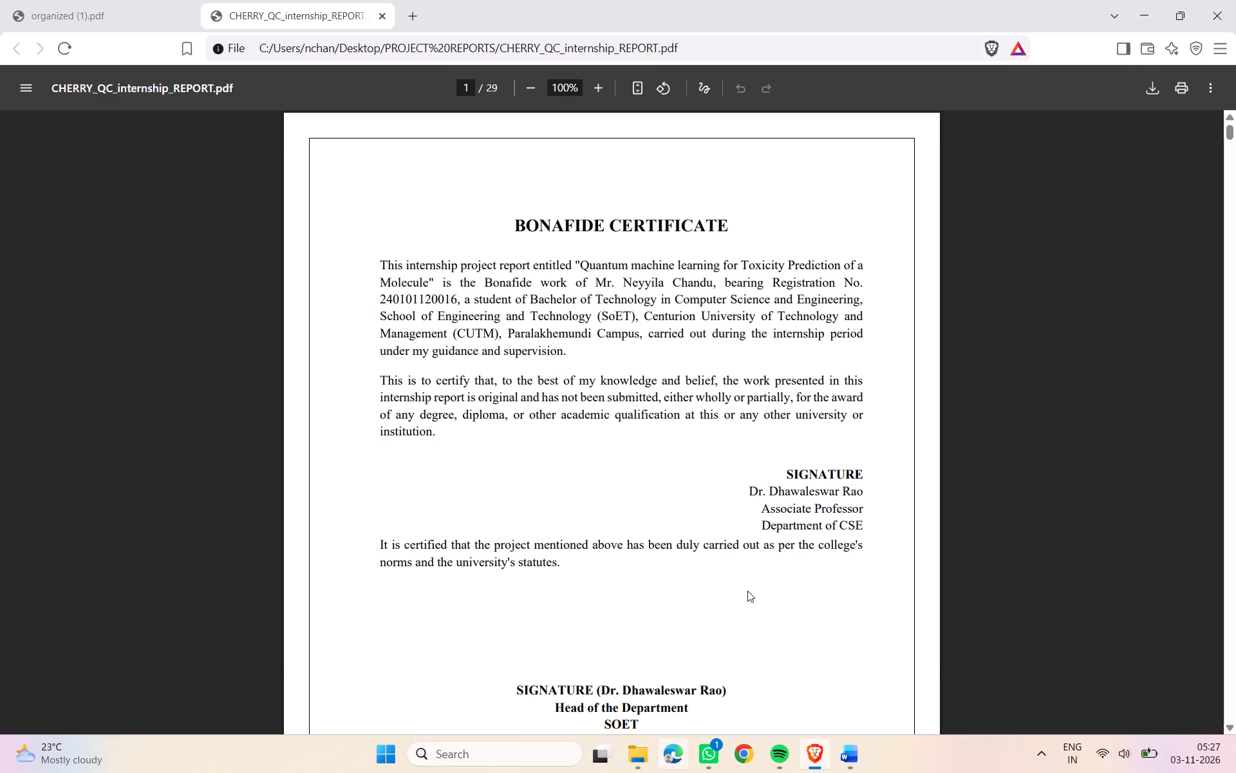
Look through the report's front pages, from the Bonafide Certificate and declaration to the Acknowledgement and Table of Contents.
scroll(734, 547, "down", 14)
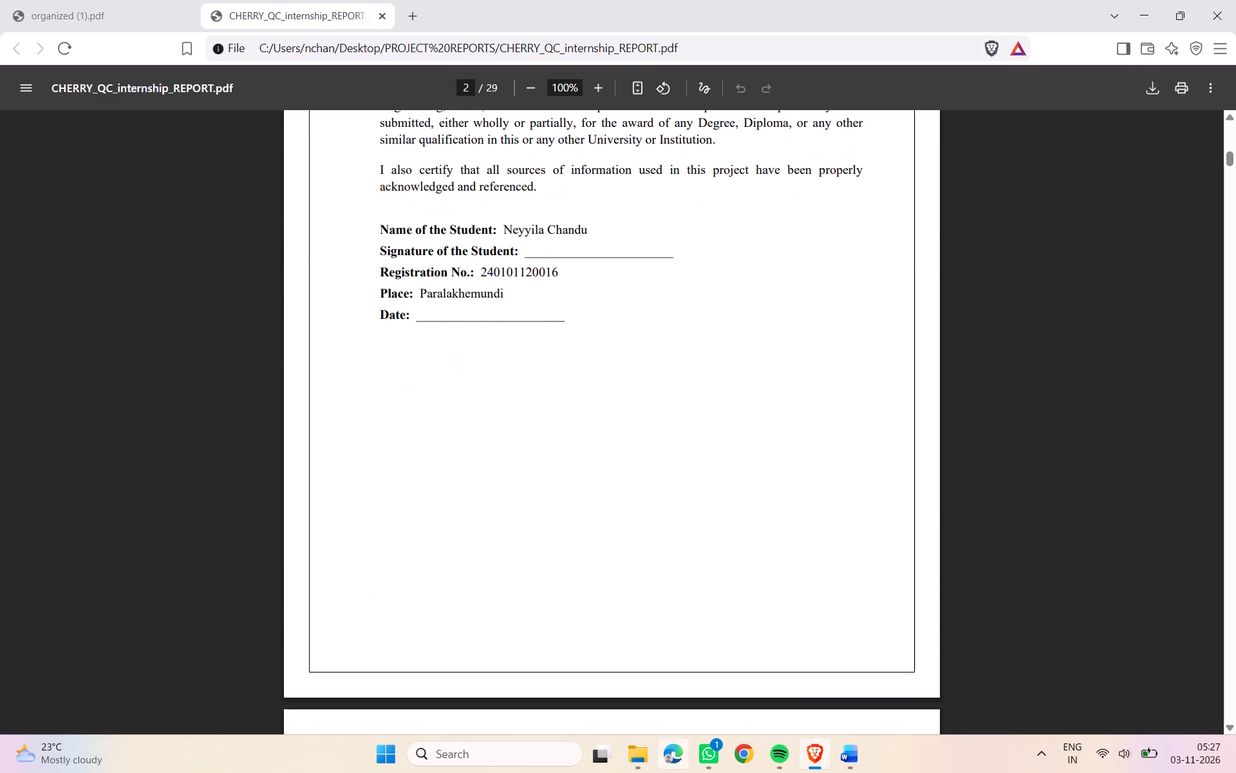
scroll(738, 547, "up", 6)
scroll(738, 547, "down", 11)
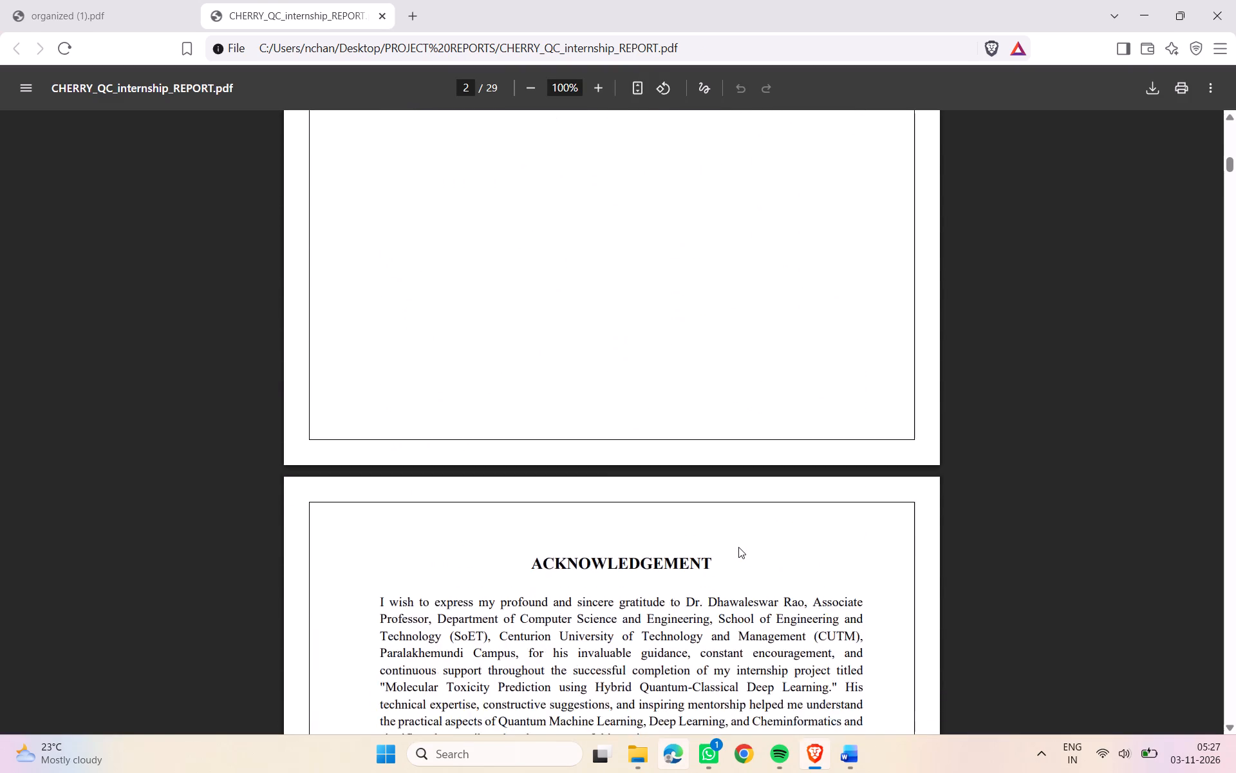
scroll(738, 547, "down", 1)
scroll(738, 547, "up", 1)
scroll(738, 547, "down", 5)
scroll(740, 541, "up", 3)
scroll(740, 541, "down", 3)
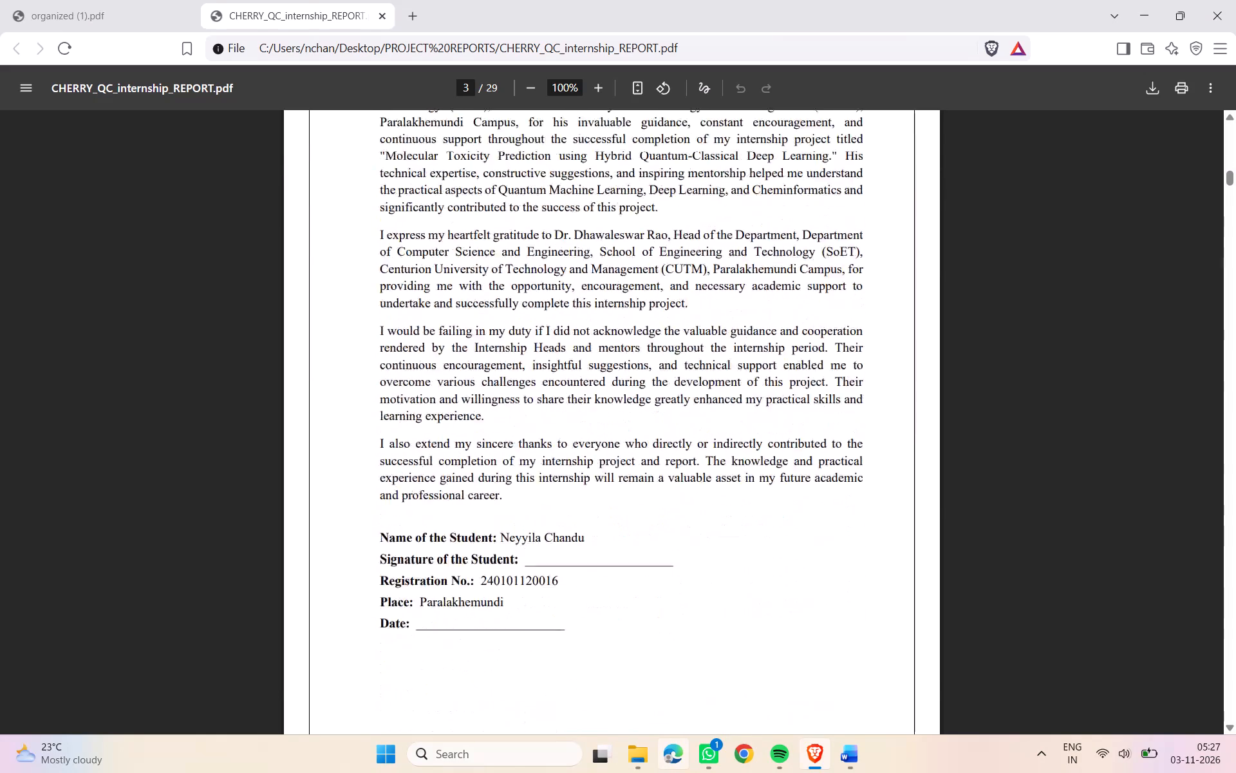
scroll(740, 541, "down", 10)
scroll(740, 541, "up", 3)
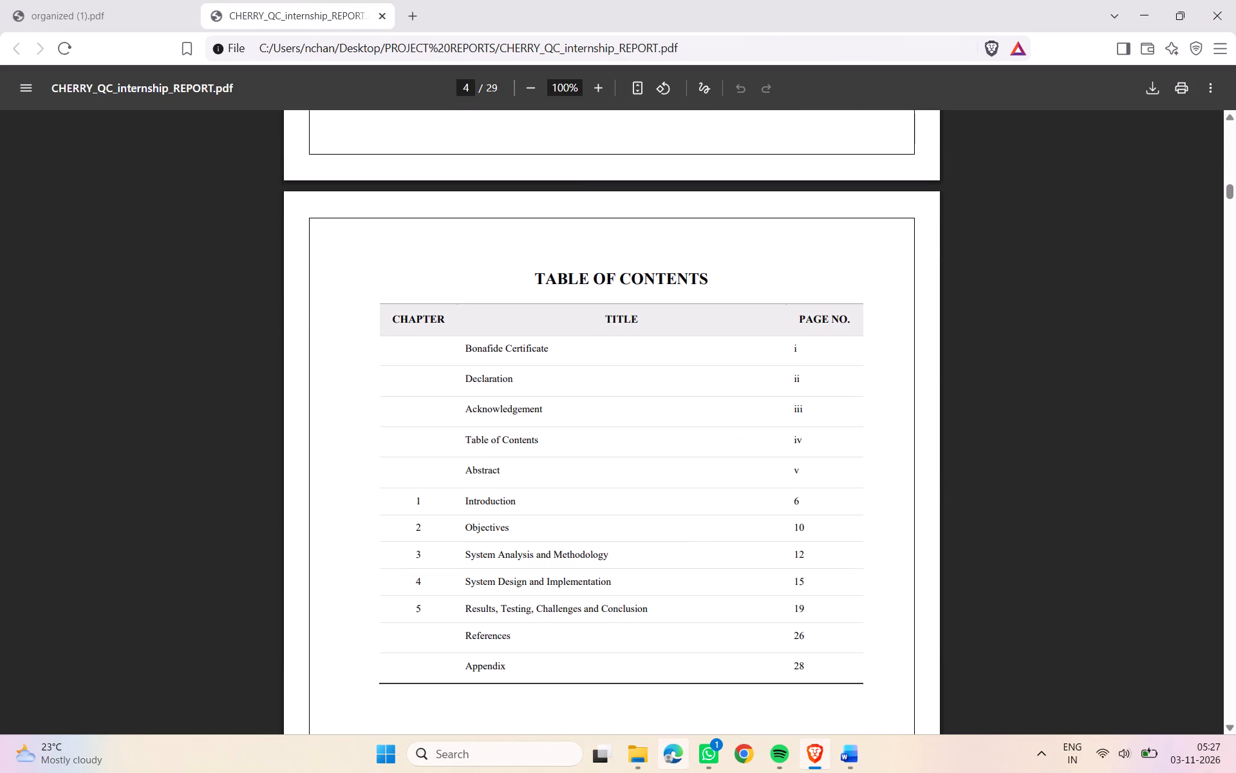
Copy the whole Table of Contents from CHERRY_QC_internship_REPORT.pdf, from its heading through the Appendix row.
left_click_drag(536, 282, 787, 439)
scroll(715, 600, "down", 2)
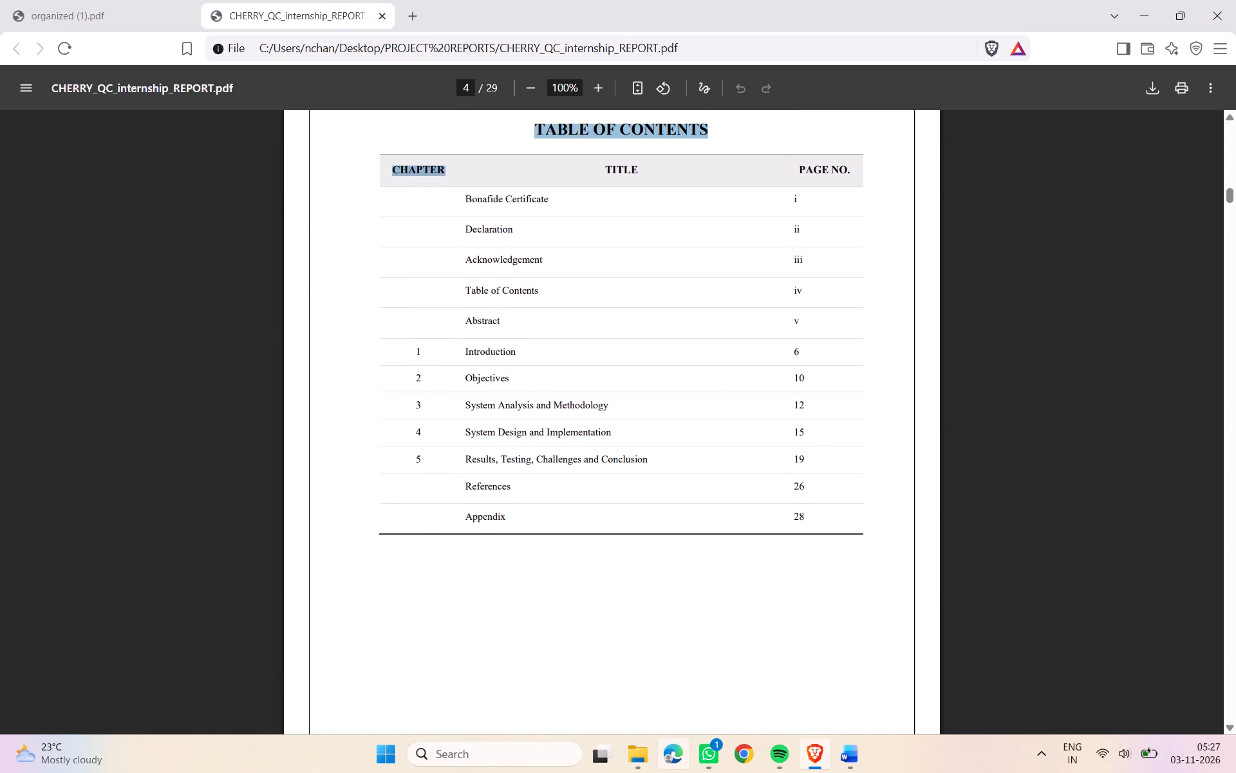
left_click_drag(787, 439, 807, 508)
key("ctrl+c")
key("ctrl+c")
key("ctrl+c")
key("ctrl+c")
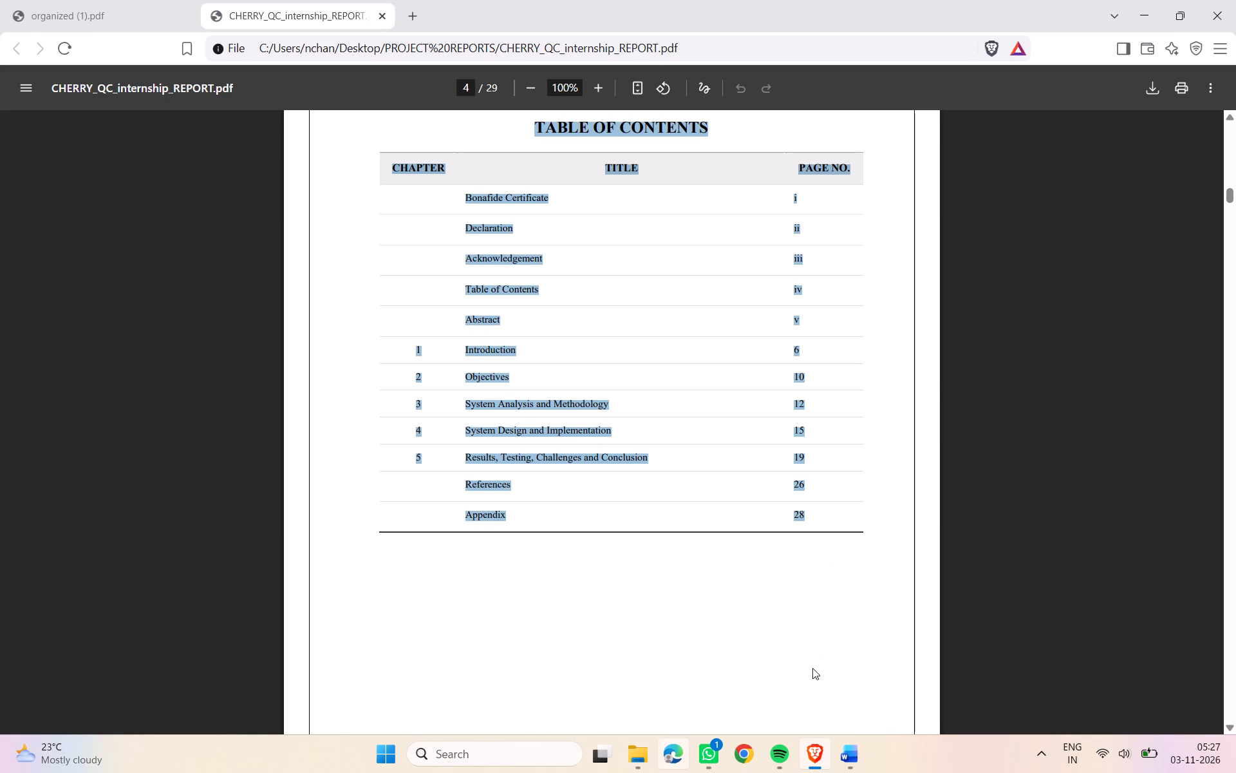
key("ctrl+c")
key("ctrl+c")
left_click(762, 673)
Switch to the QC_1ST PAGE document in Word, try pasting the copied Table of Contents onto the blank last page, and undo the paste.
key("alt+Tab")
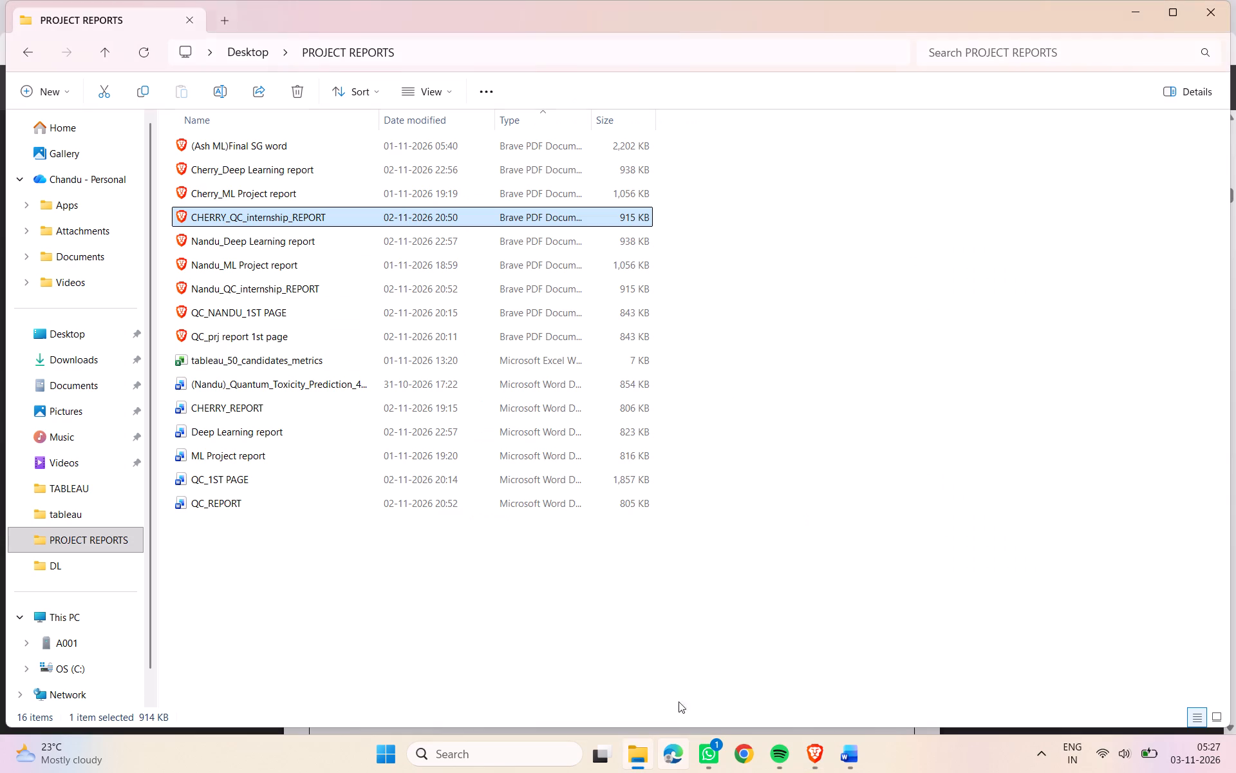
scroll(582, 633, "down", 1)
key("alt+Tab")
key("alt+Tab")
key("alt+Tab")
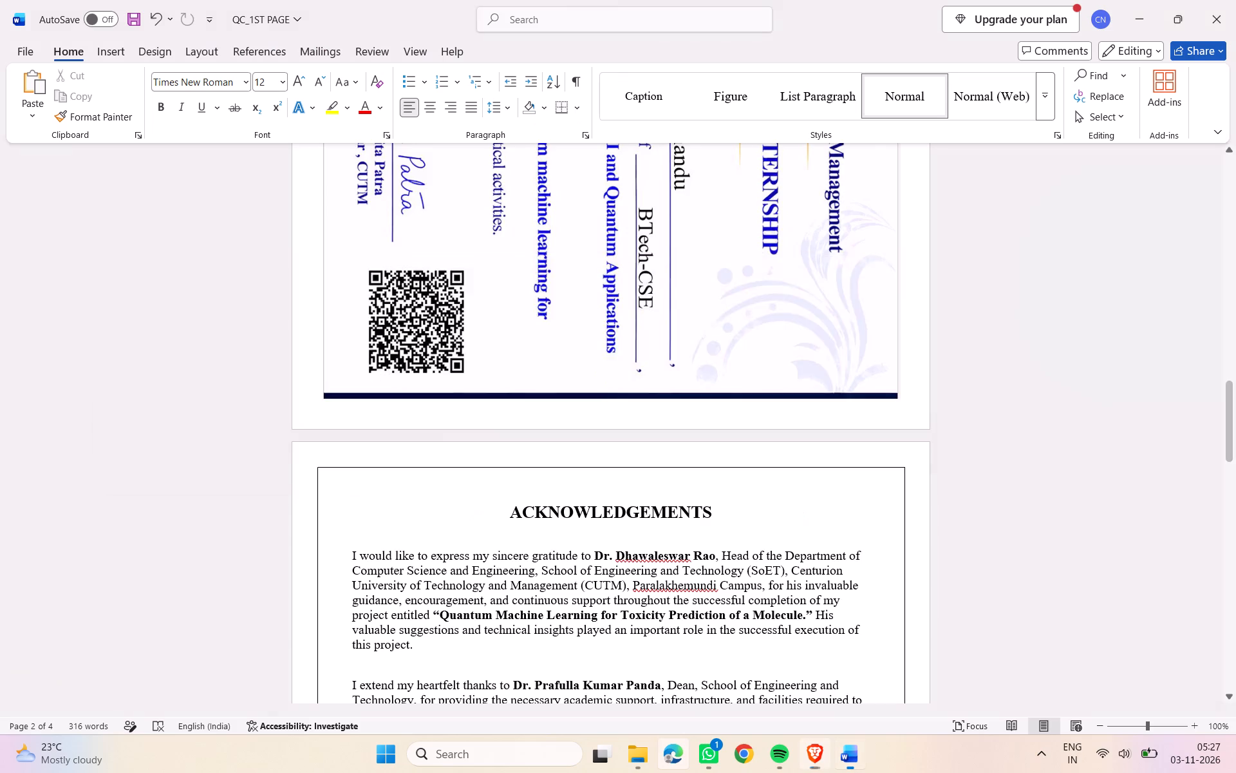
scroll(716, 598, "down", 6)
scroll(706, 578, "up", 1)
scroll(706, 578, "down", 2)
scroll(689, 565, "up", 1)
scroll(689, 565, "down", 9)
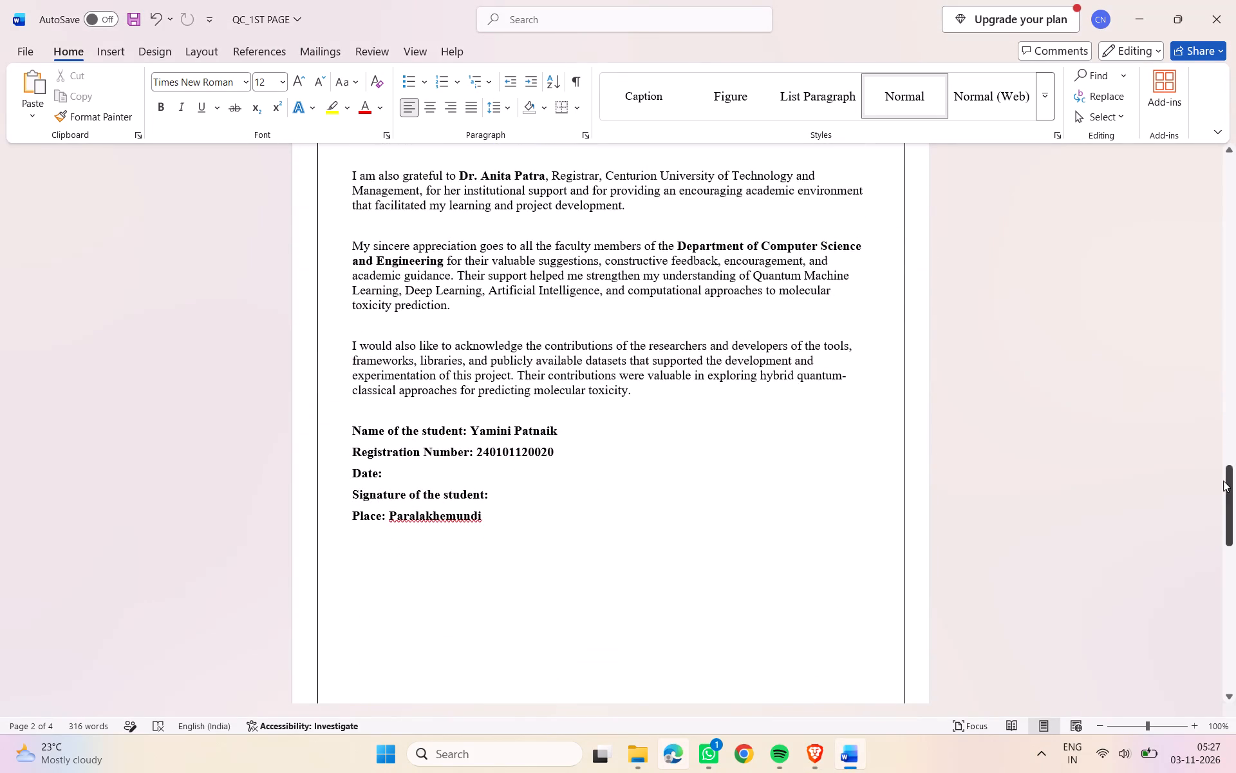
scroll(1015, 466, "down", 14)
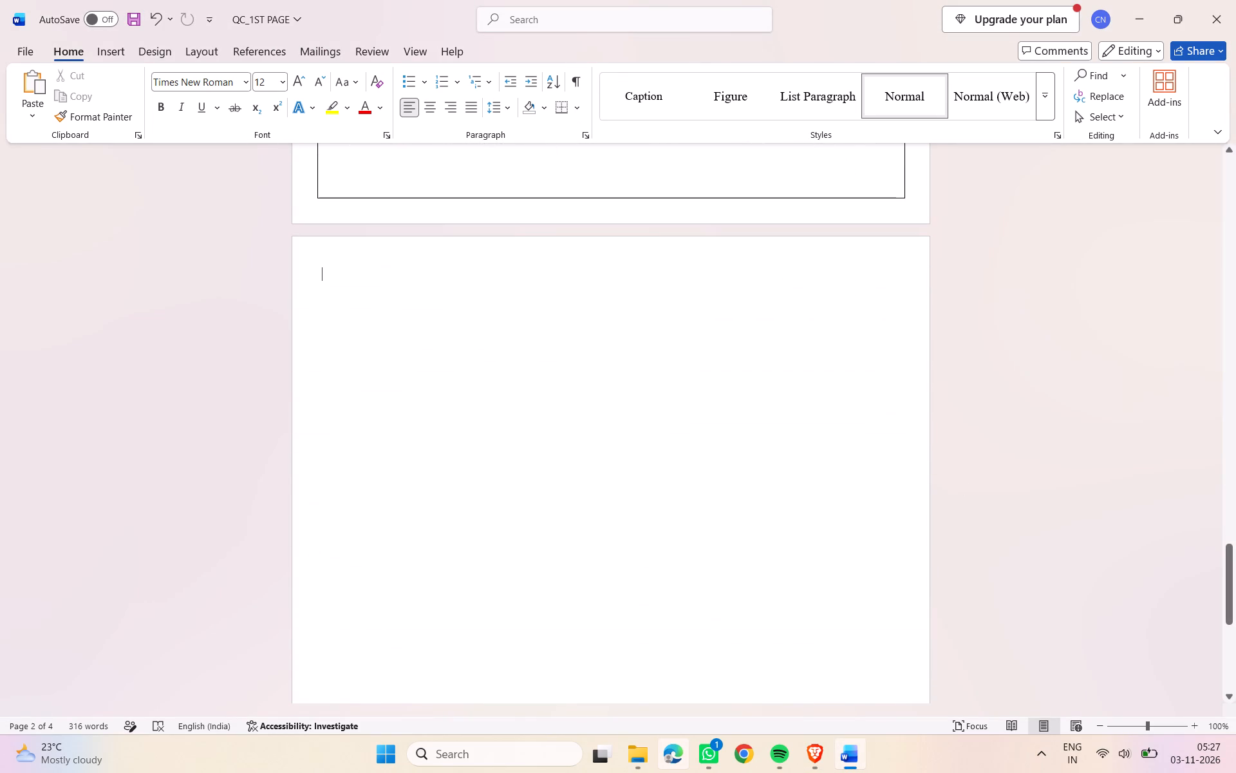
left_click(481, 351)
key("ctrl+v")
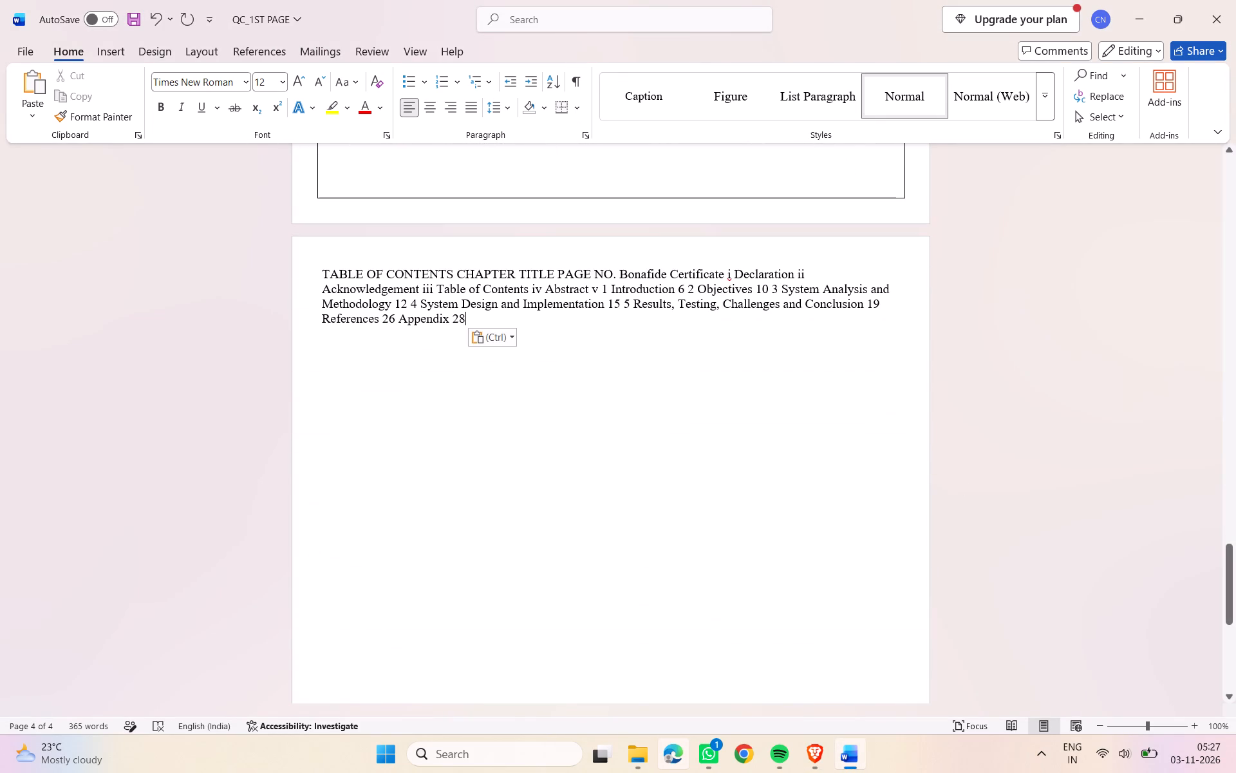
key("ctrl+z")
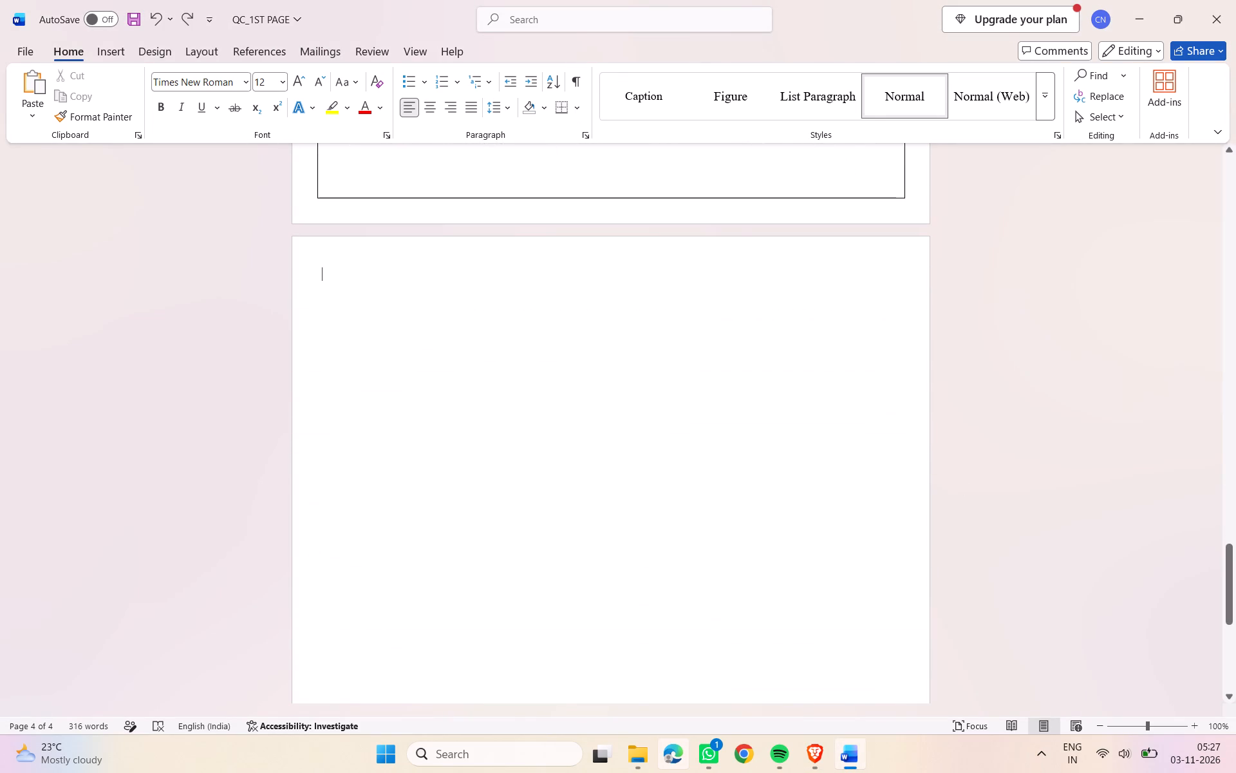
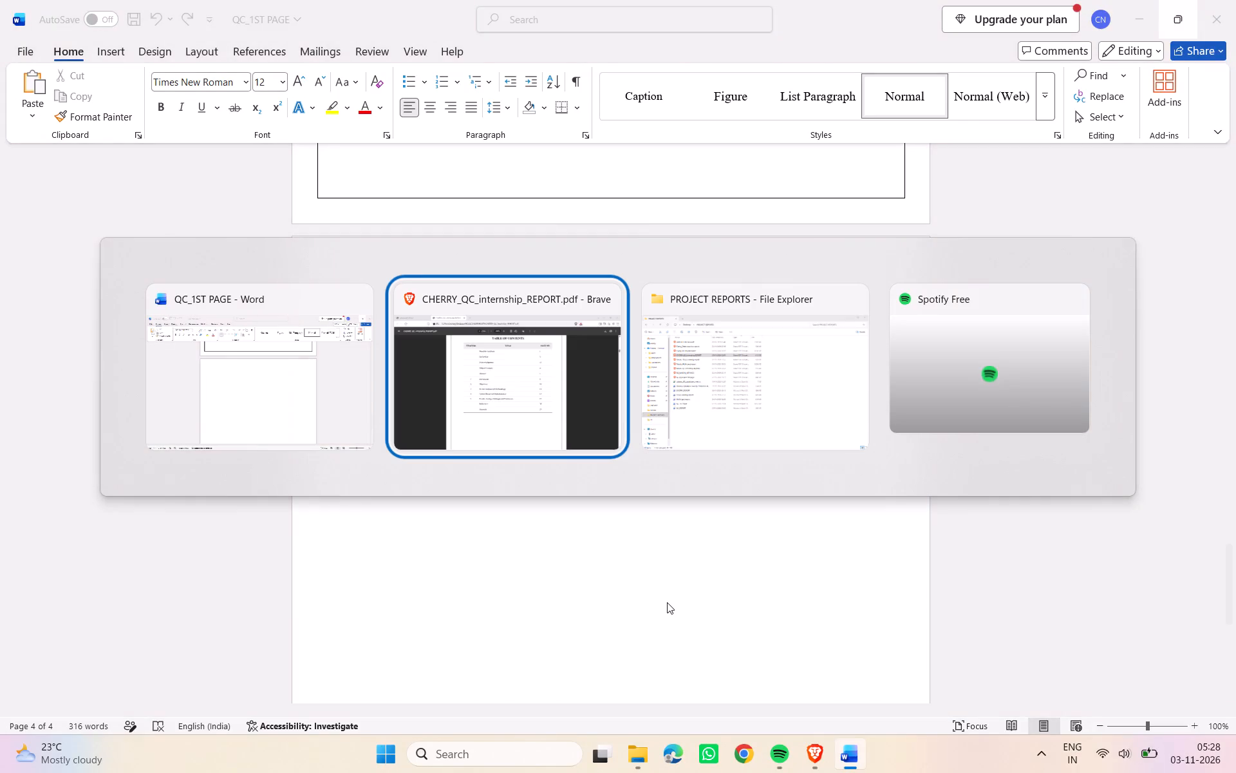
Compare the Acknowledgement and neighbouring pages of CHERRY_QC_internship_REPORT.pdf with the Acknowledgements page of the QC_1ST PAGE document in Word.
scroll(693, 550, "up", 2)
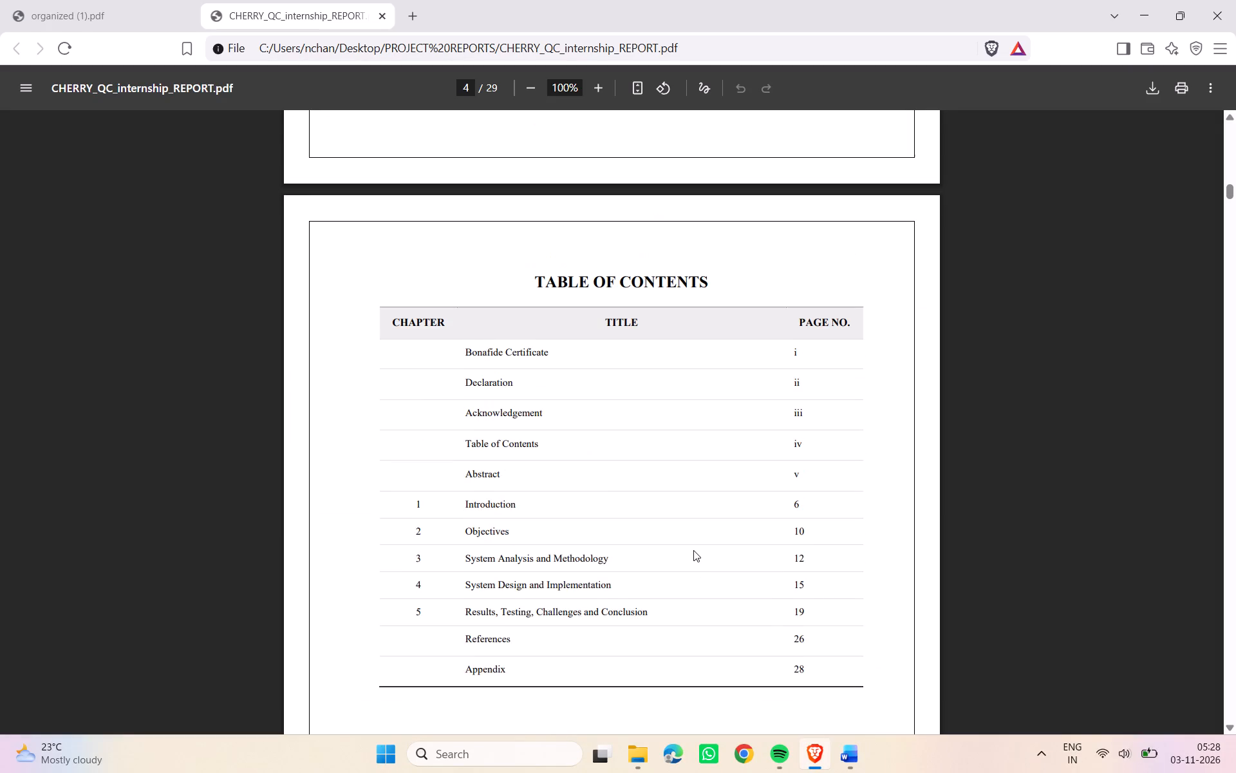
scroll(693, 550, "down", 1)
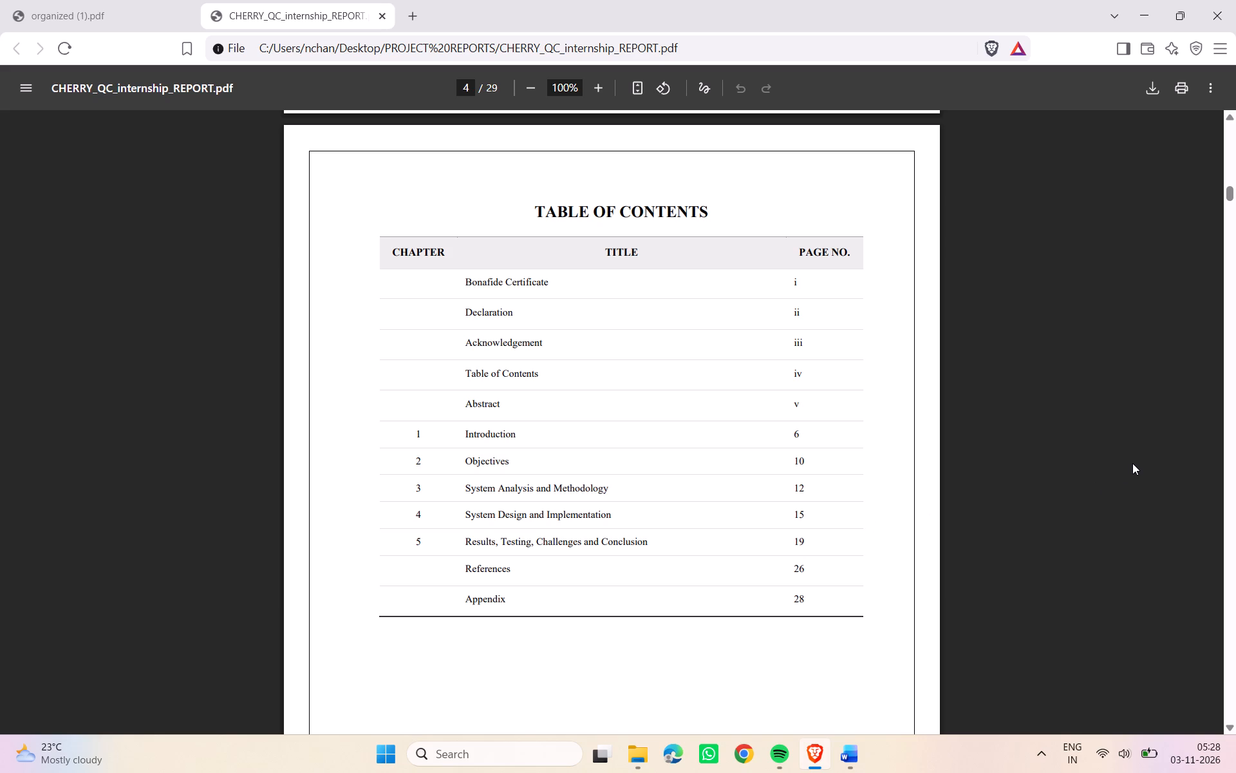
scroll(729, 548, "up", 7)
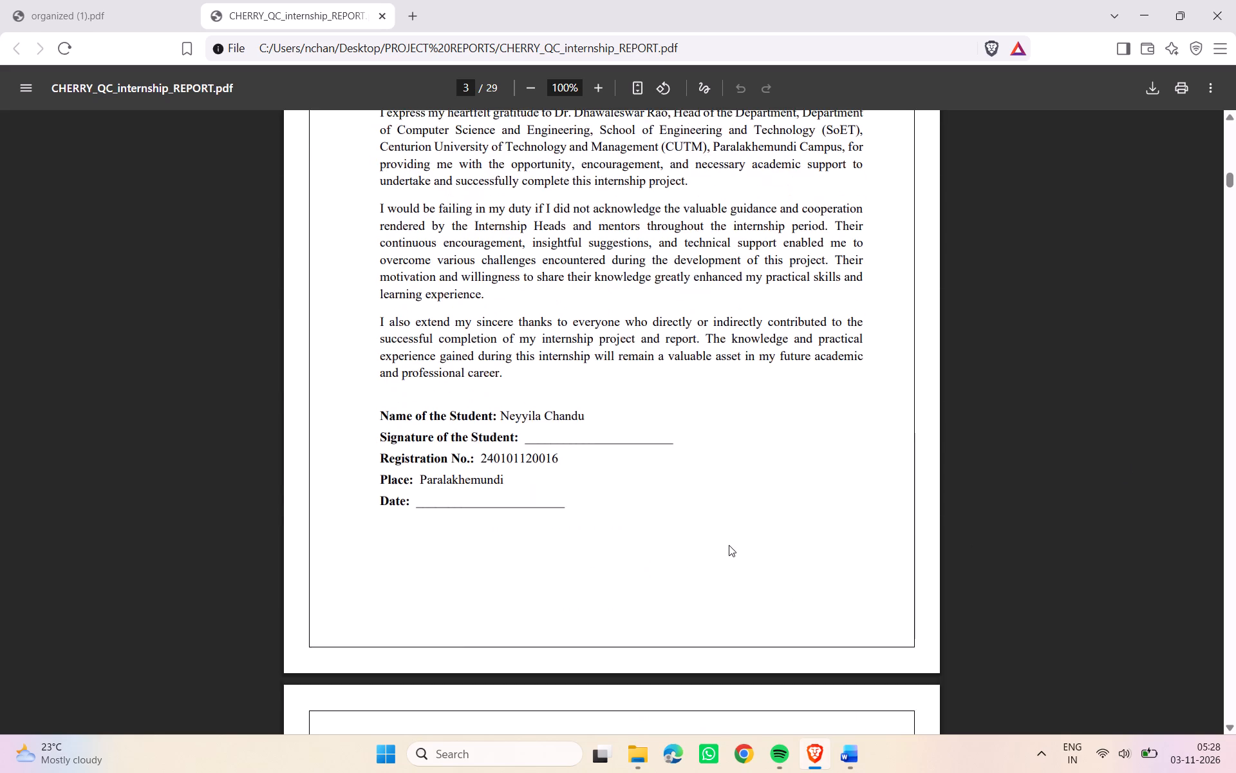
scroll(730, 542, "up", 5)
scroll(733, 493, "down", 1)
scroll(733, 493, "up", 6)
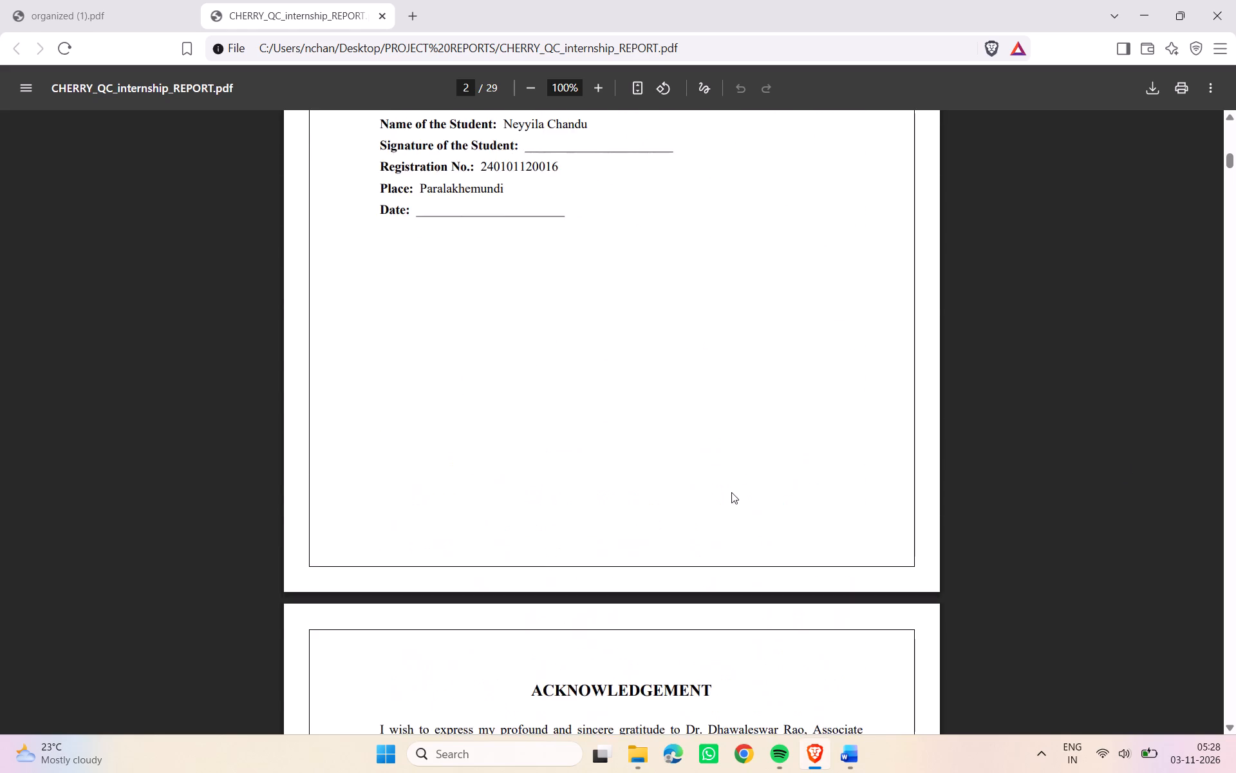
scroll(731, 492, "up", 3)
scroll(731, 484, "down", 12)
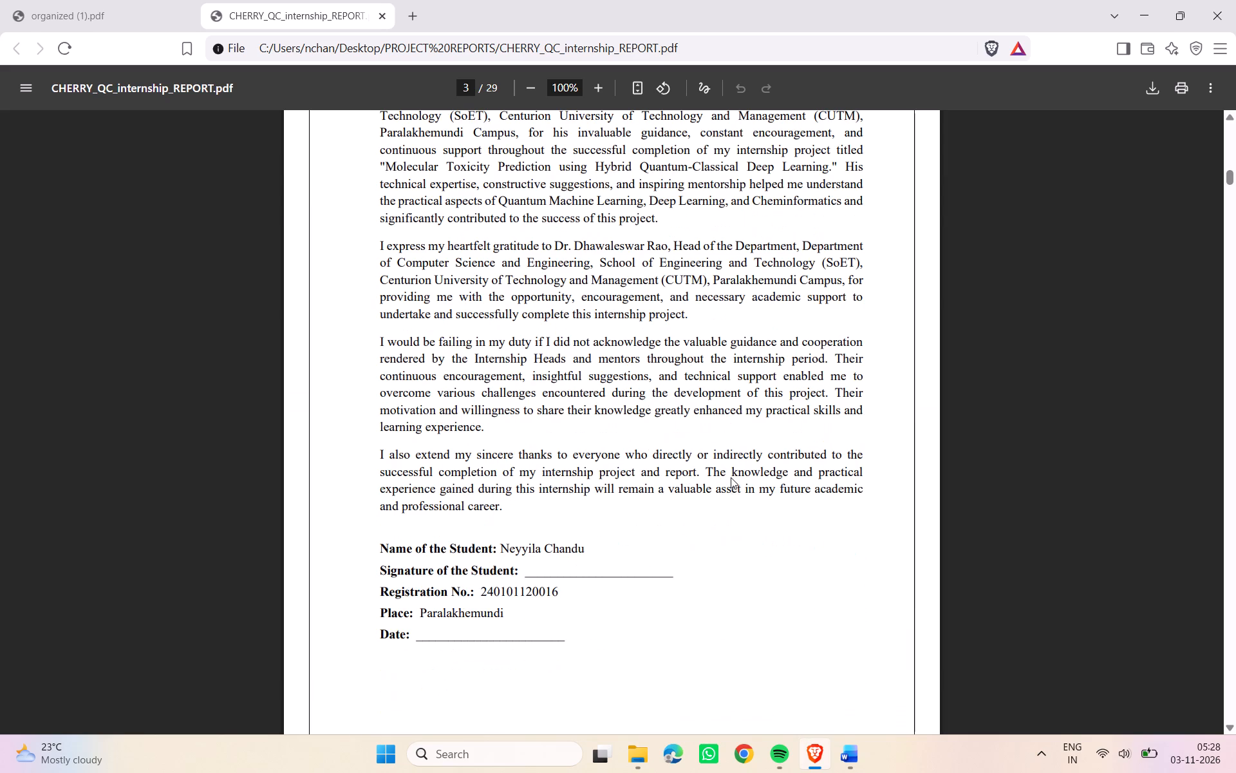
scroll(731, 477, "up", 8)
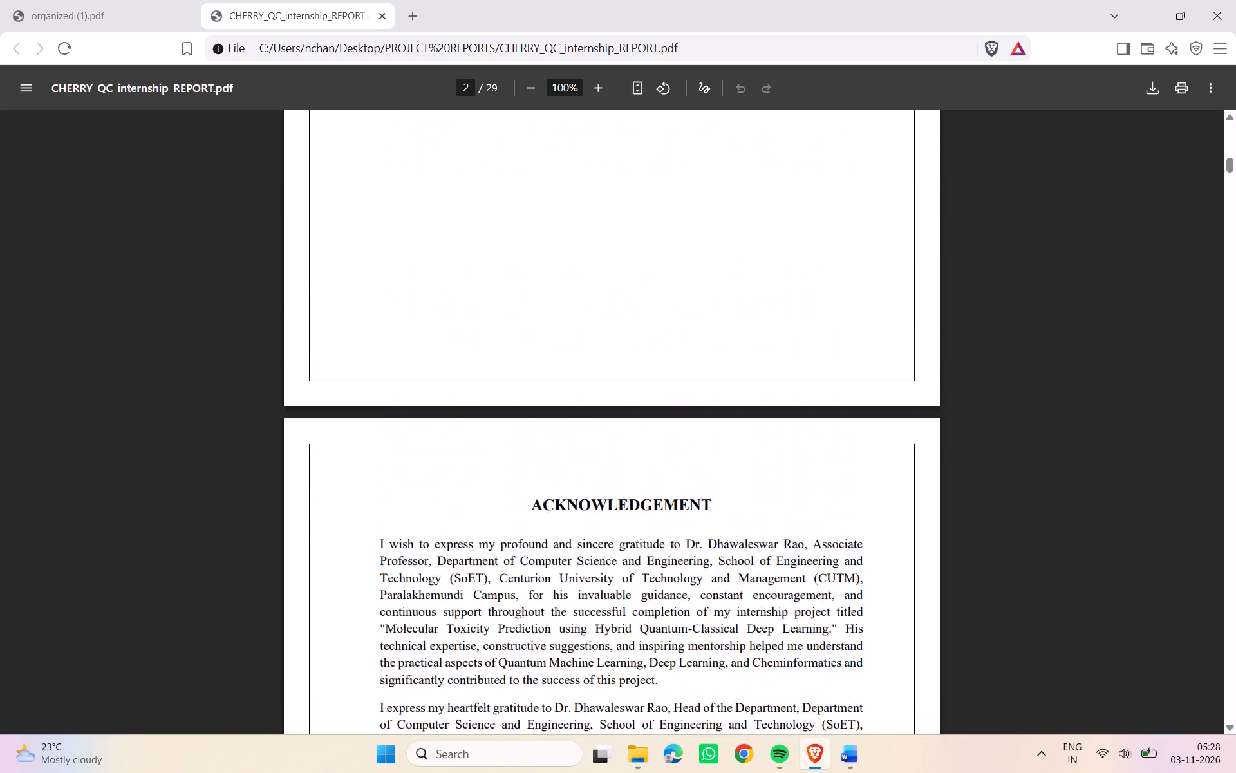
key("alt+Tab")
scroll(708, 431, "up", 9)
scroll(704, 430, "down", 1)
scroll(704, 430, "up", 5)
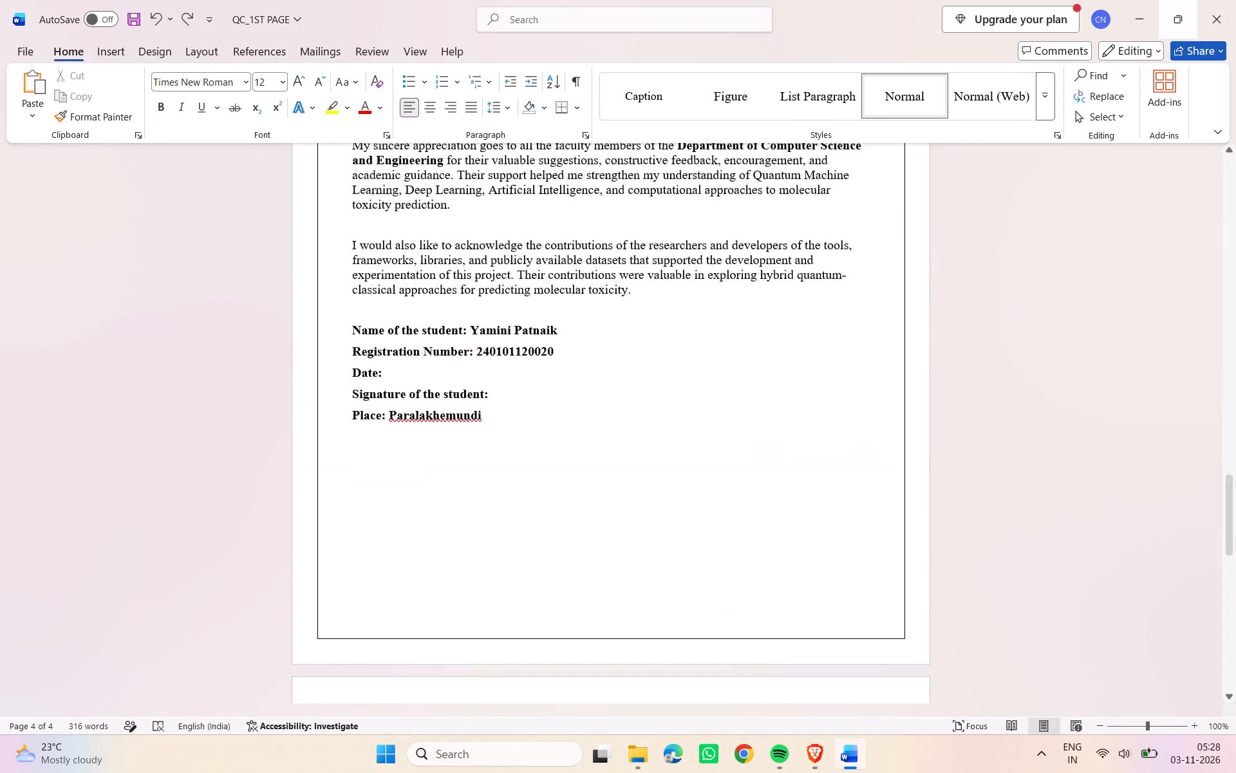
scroll(703, 430, "up", 9)
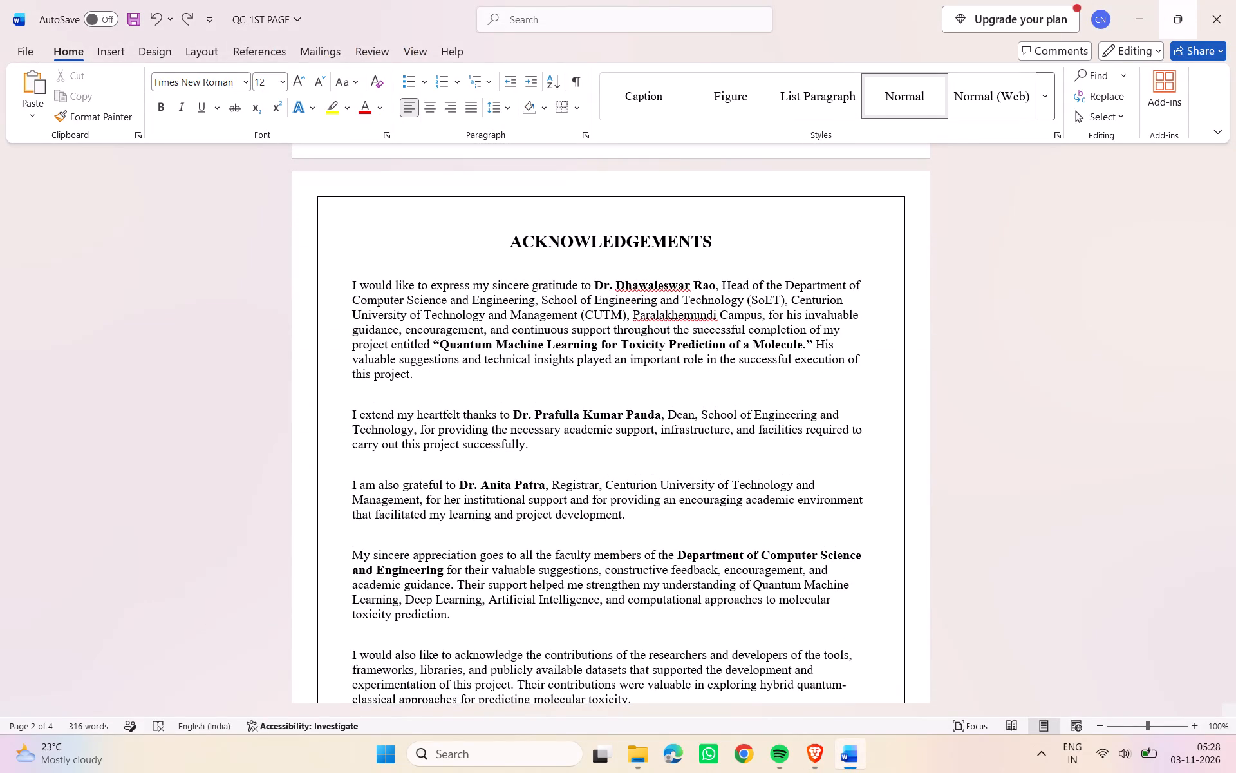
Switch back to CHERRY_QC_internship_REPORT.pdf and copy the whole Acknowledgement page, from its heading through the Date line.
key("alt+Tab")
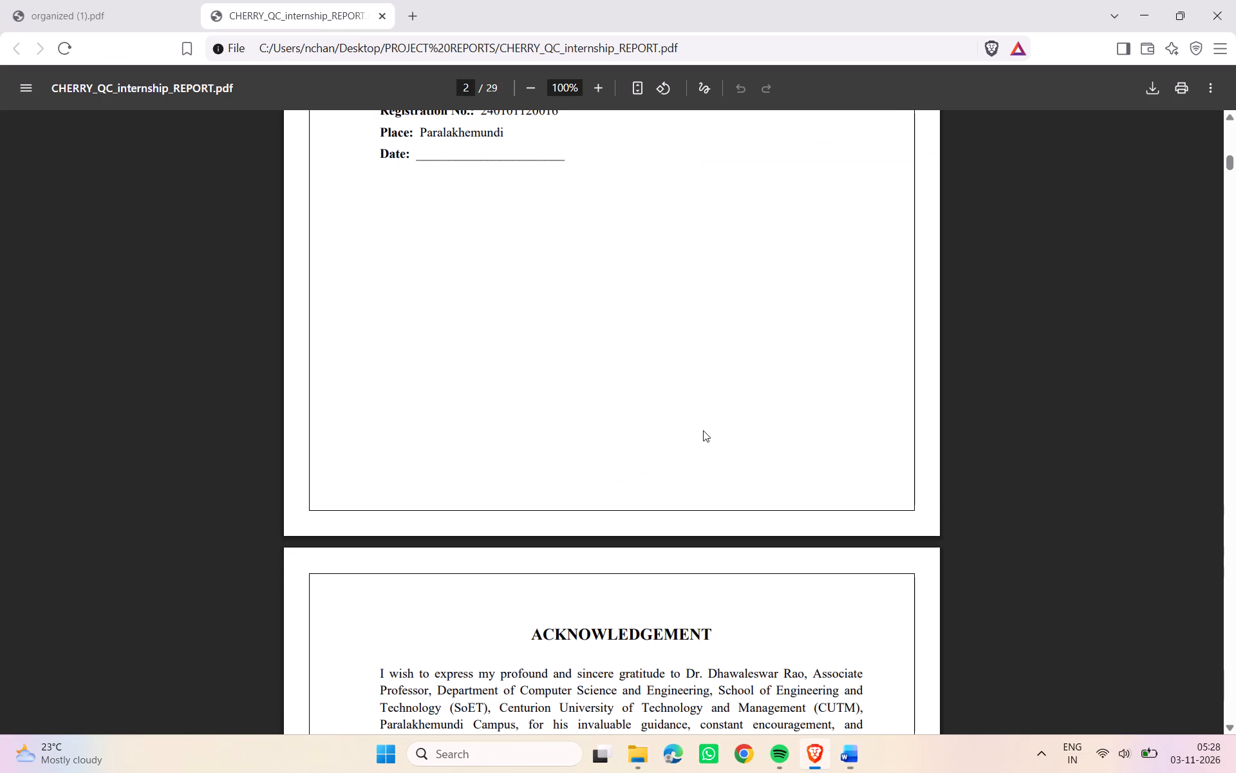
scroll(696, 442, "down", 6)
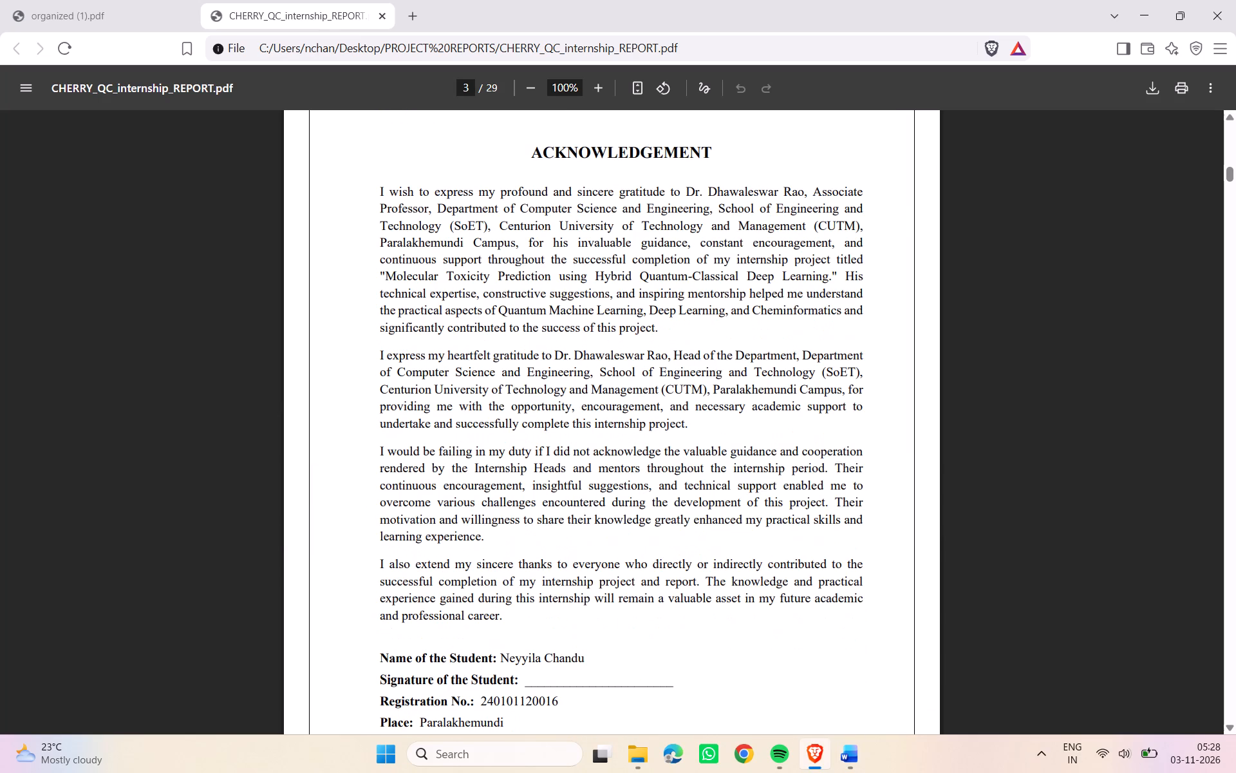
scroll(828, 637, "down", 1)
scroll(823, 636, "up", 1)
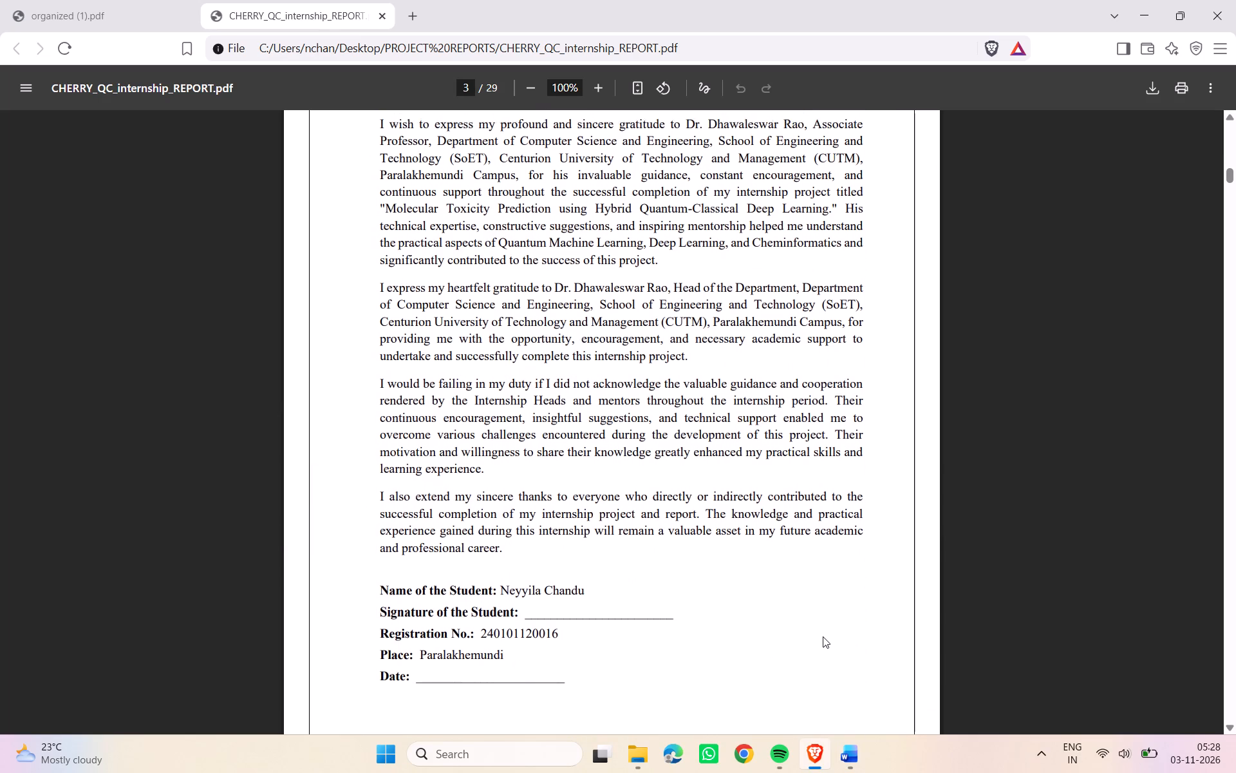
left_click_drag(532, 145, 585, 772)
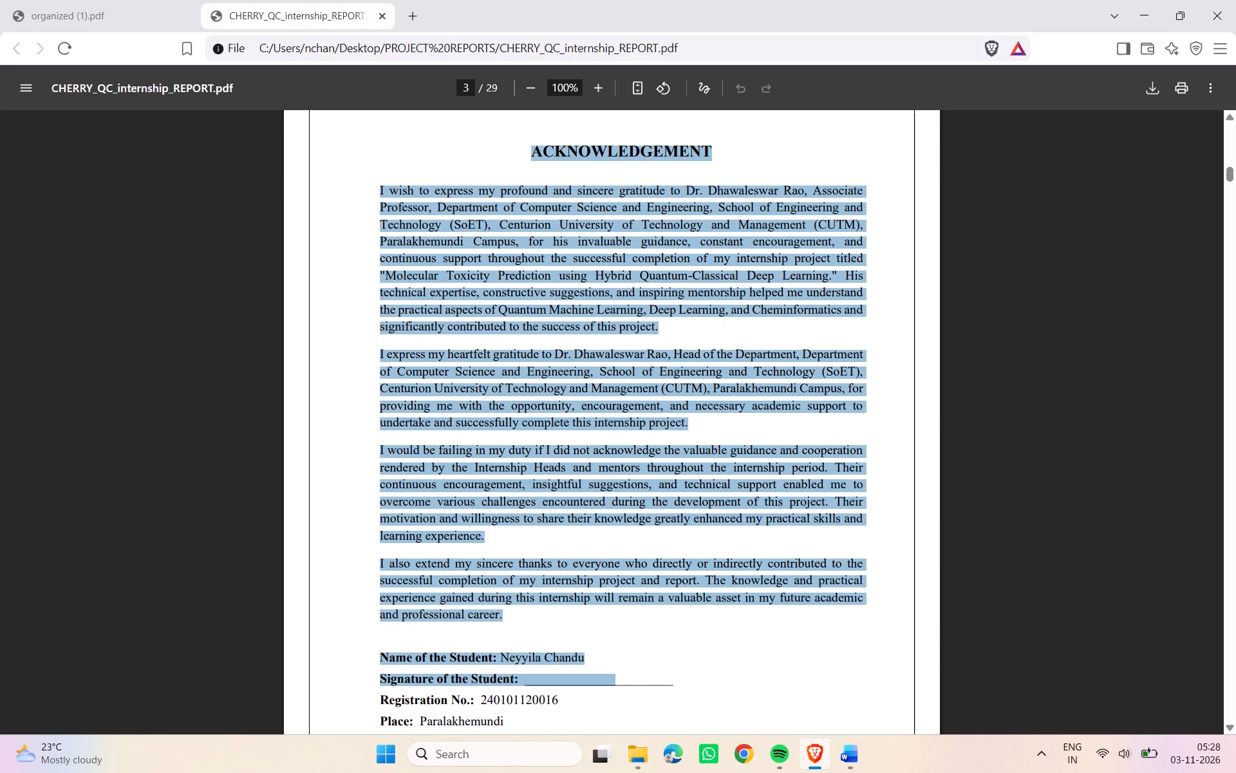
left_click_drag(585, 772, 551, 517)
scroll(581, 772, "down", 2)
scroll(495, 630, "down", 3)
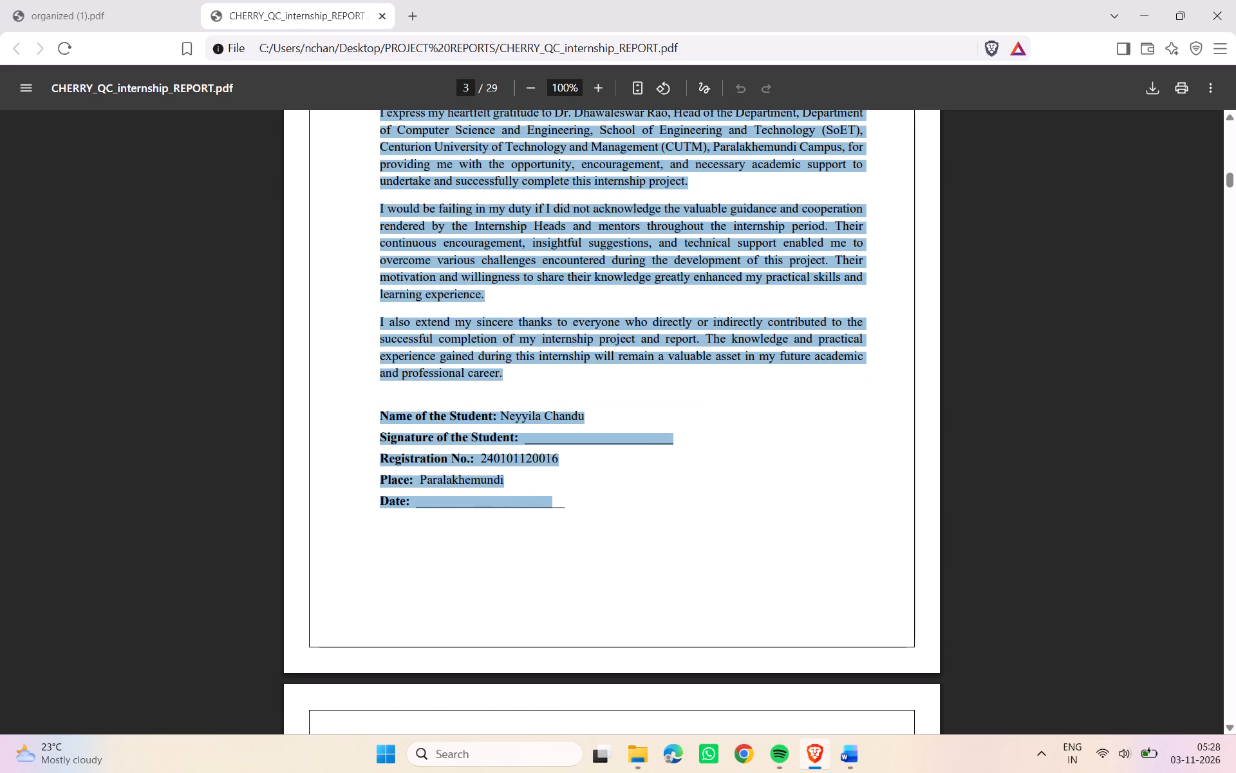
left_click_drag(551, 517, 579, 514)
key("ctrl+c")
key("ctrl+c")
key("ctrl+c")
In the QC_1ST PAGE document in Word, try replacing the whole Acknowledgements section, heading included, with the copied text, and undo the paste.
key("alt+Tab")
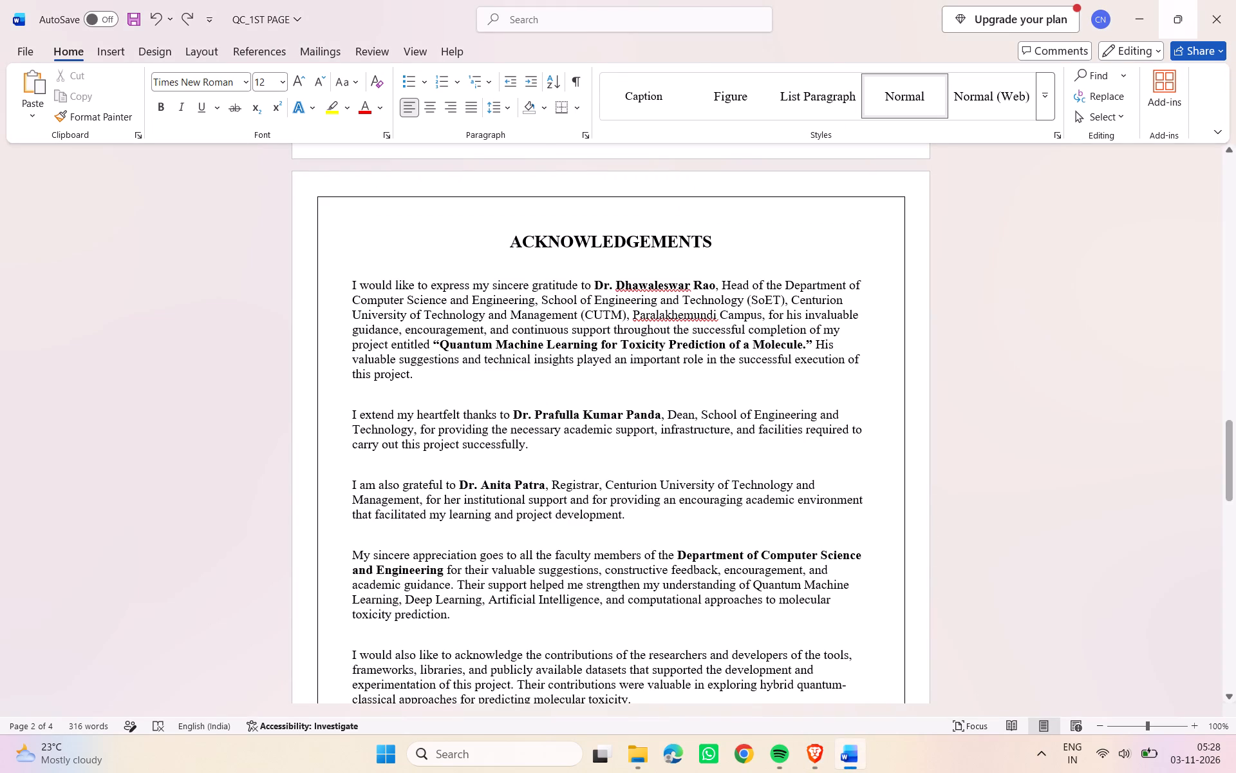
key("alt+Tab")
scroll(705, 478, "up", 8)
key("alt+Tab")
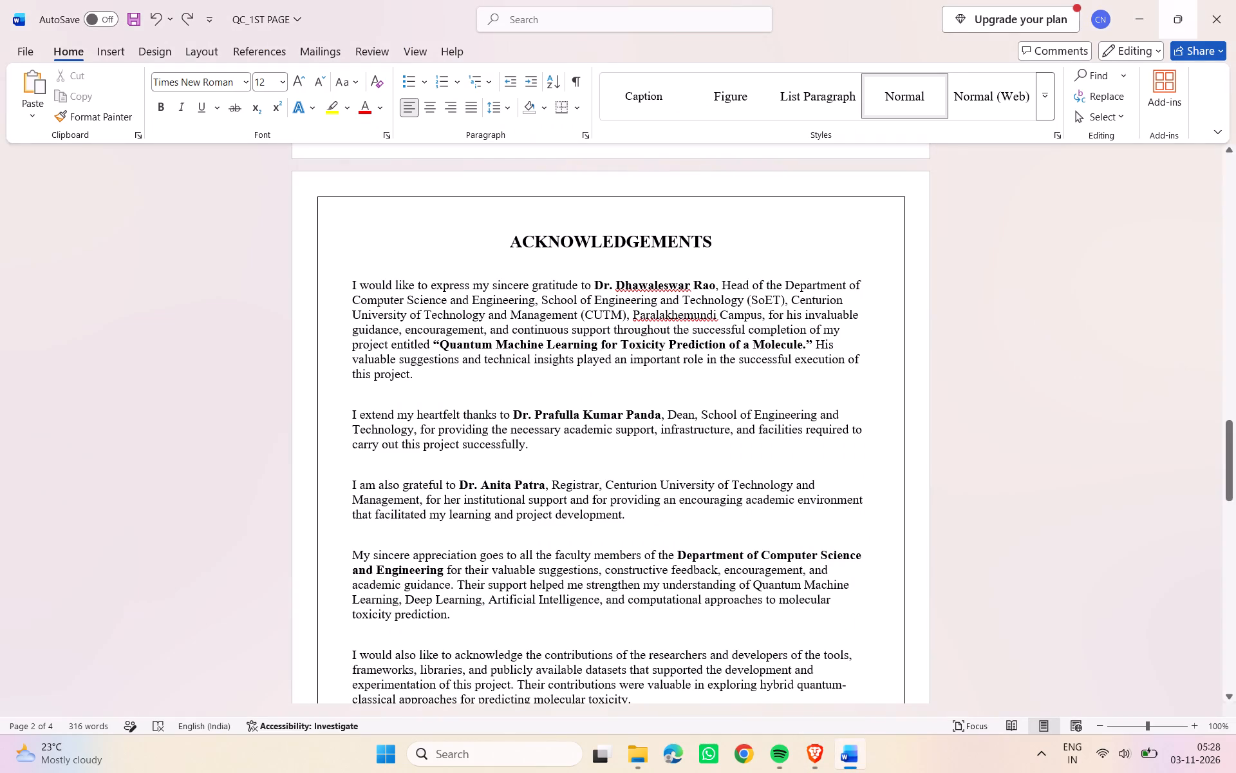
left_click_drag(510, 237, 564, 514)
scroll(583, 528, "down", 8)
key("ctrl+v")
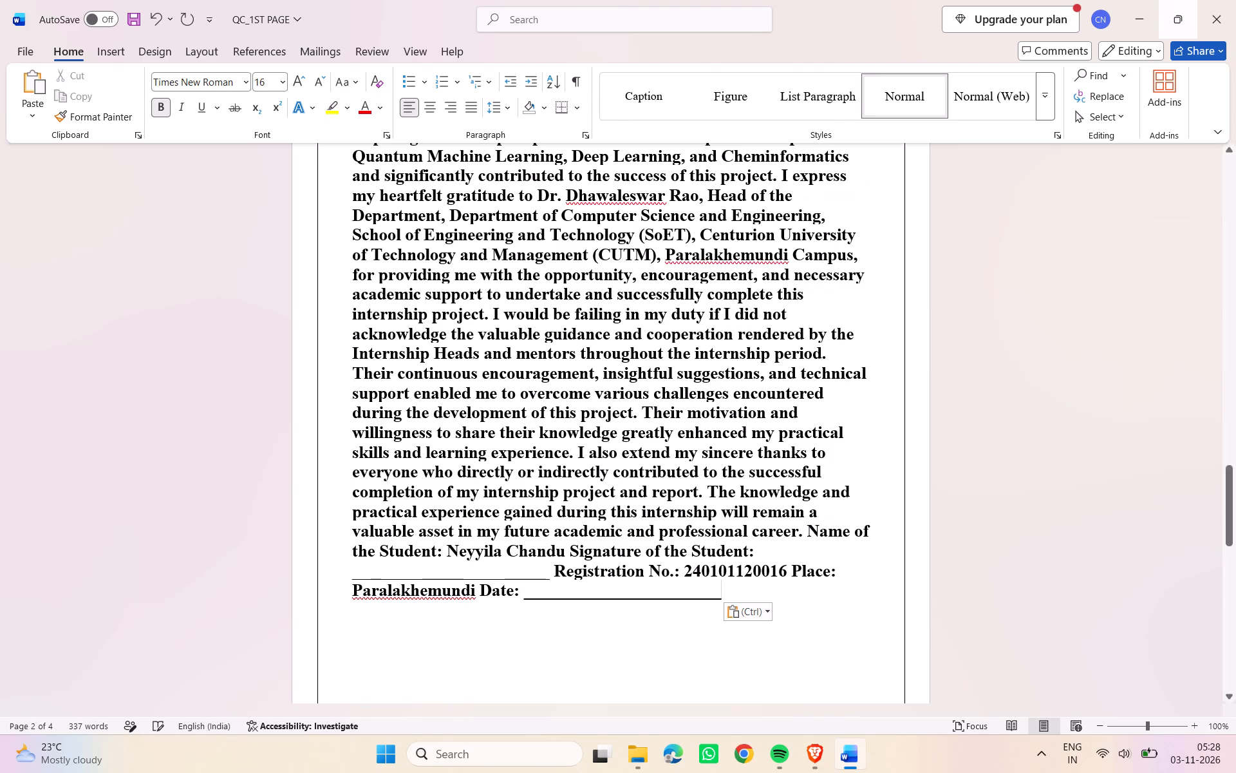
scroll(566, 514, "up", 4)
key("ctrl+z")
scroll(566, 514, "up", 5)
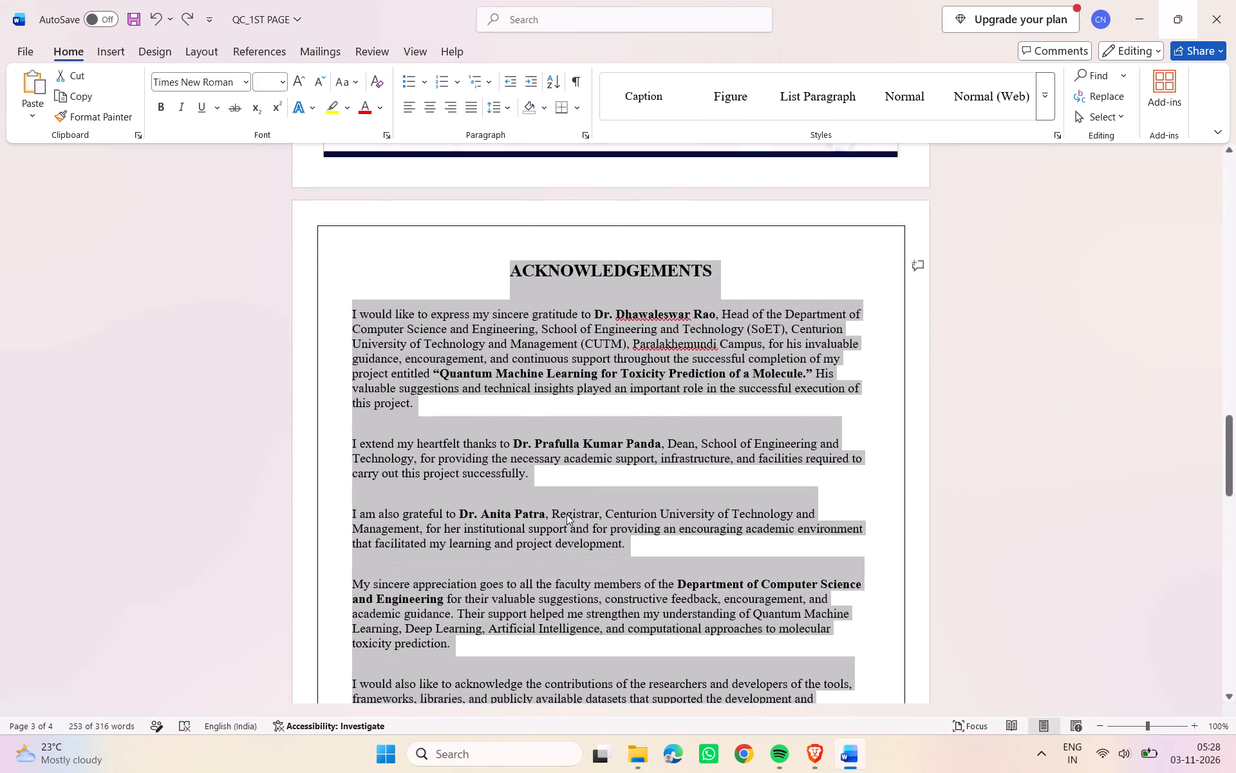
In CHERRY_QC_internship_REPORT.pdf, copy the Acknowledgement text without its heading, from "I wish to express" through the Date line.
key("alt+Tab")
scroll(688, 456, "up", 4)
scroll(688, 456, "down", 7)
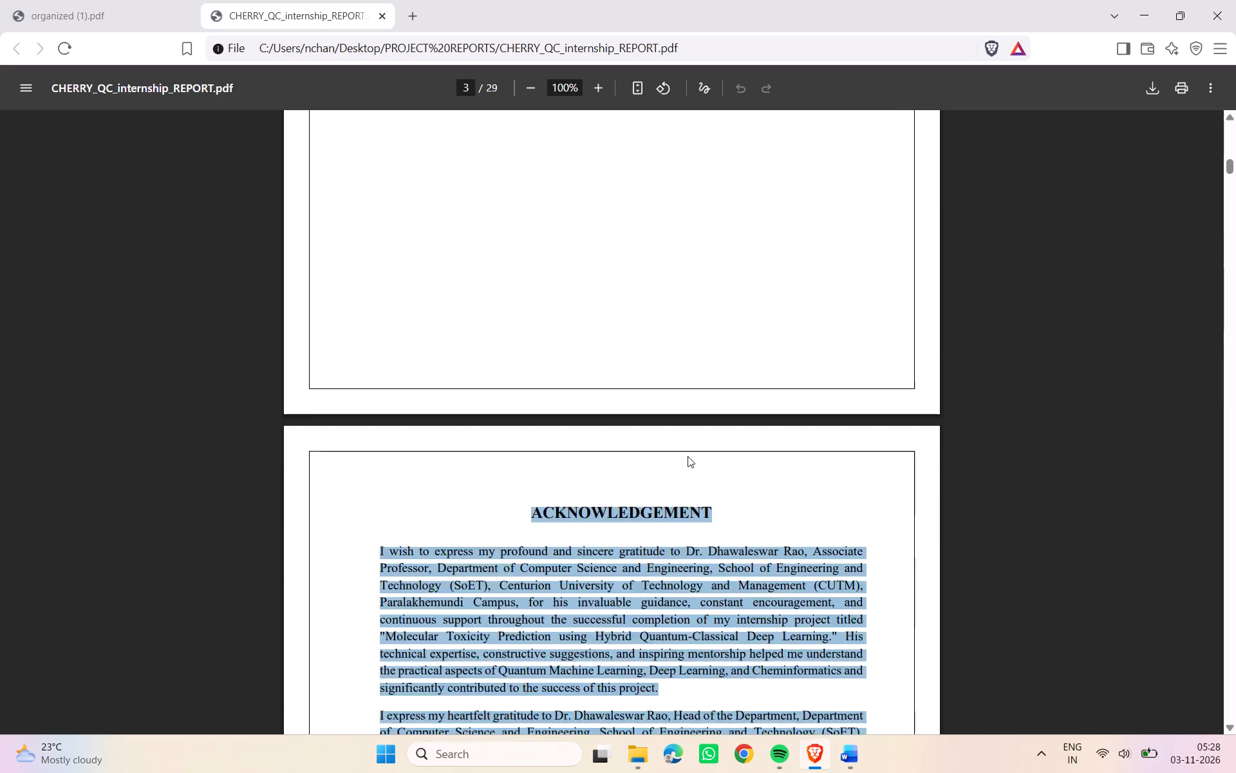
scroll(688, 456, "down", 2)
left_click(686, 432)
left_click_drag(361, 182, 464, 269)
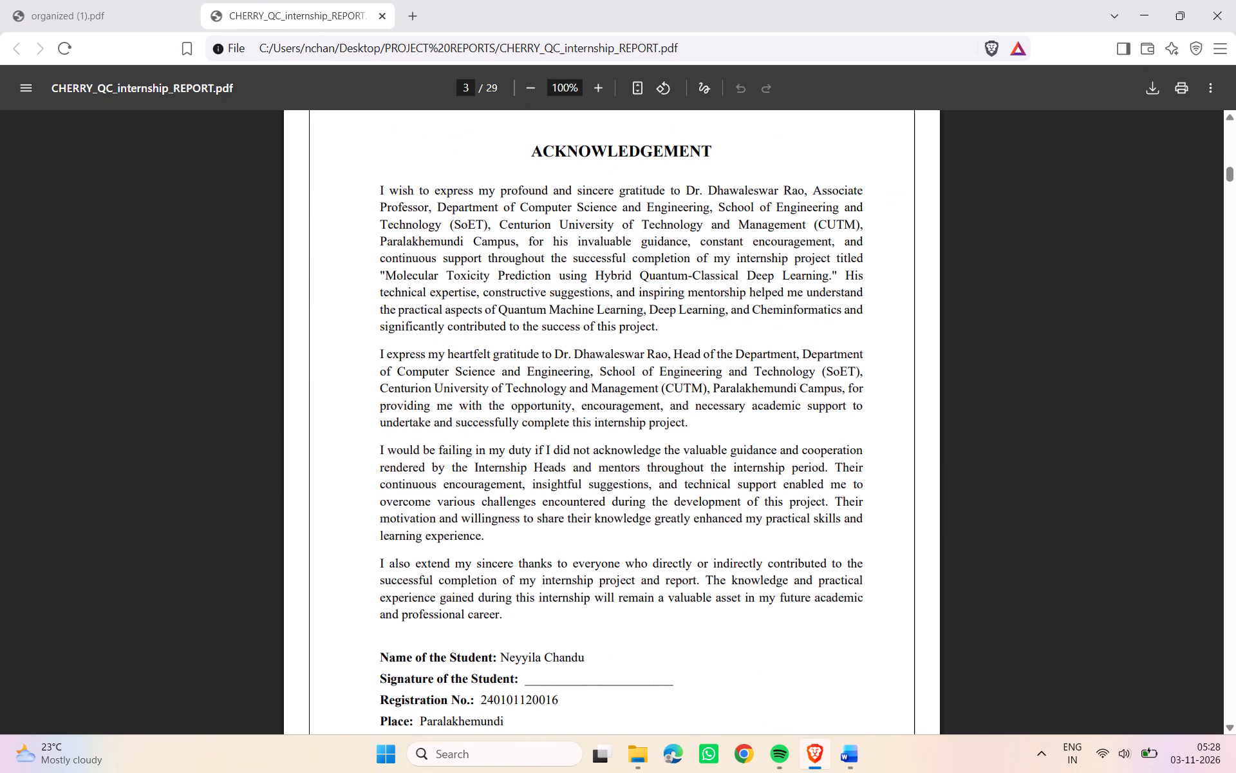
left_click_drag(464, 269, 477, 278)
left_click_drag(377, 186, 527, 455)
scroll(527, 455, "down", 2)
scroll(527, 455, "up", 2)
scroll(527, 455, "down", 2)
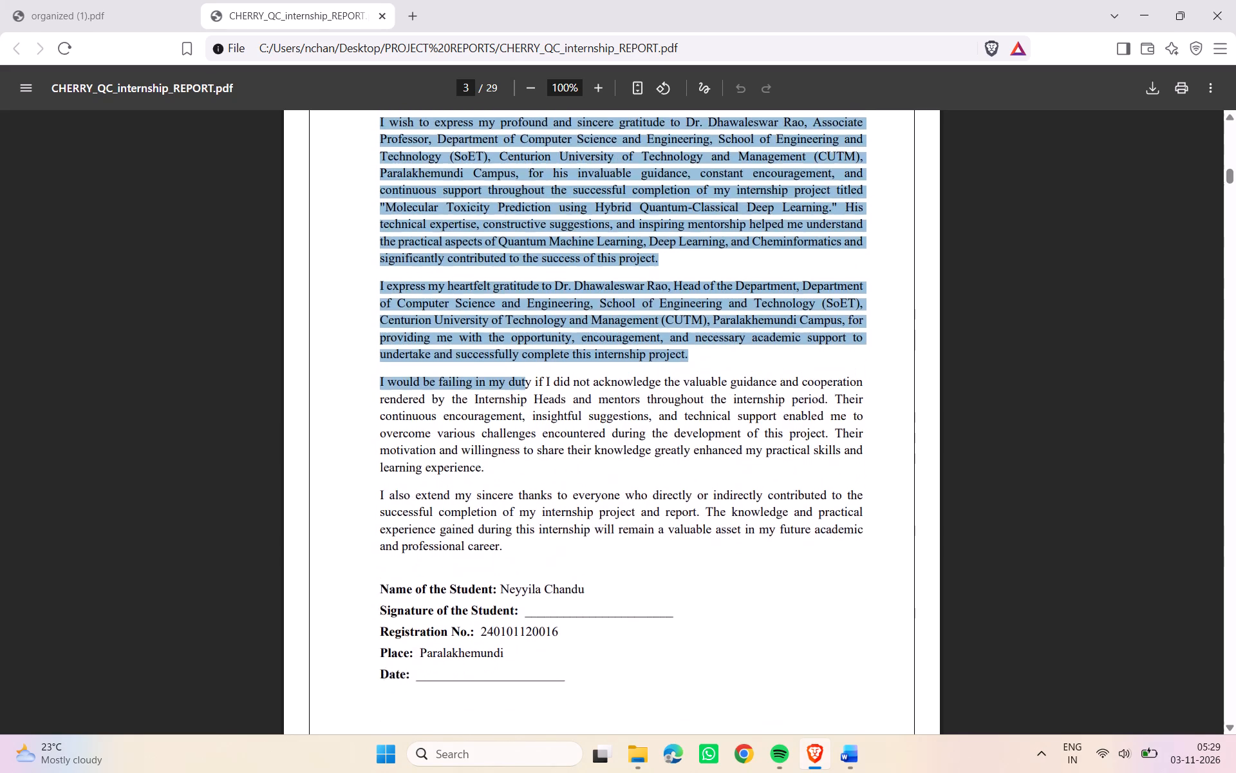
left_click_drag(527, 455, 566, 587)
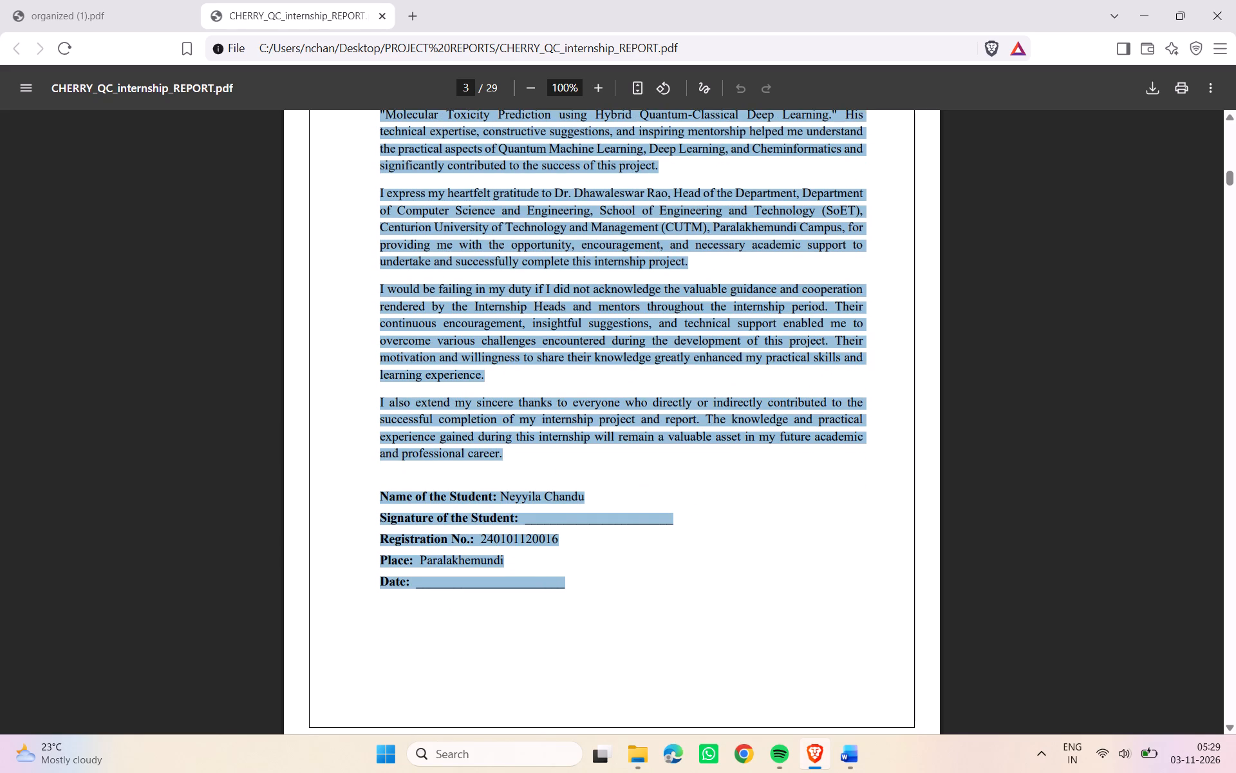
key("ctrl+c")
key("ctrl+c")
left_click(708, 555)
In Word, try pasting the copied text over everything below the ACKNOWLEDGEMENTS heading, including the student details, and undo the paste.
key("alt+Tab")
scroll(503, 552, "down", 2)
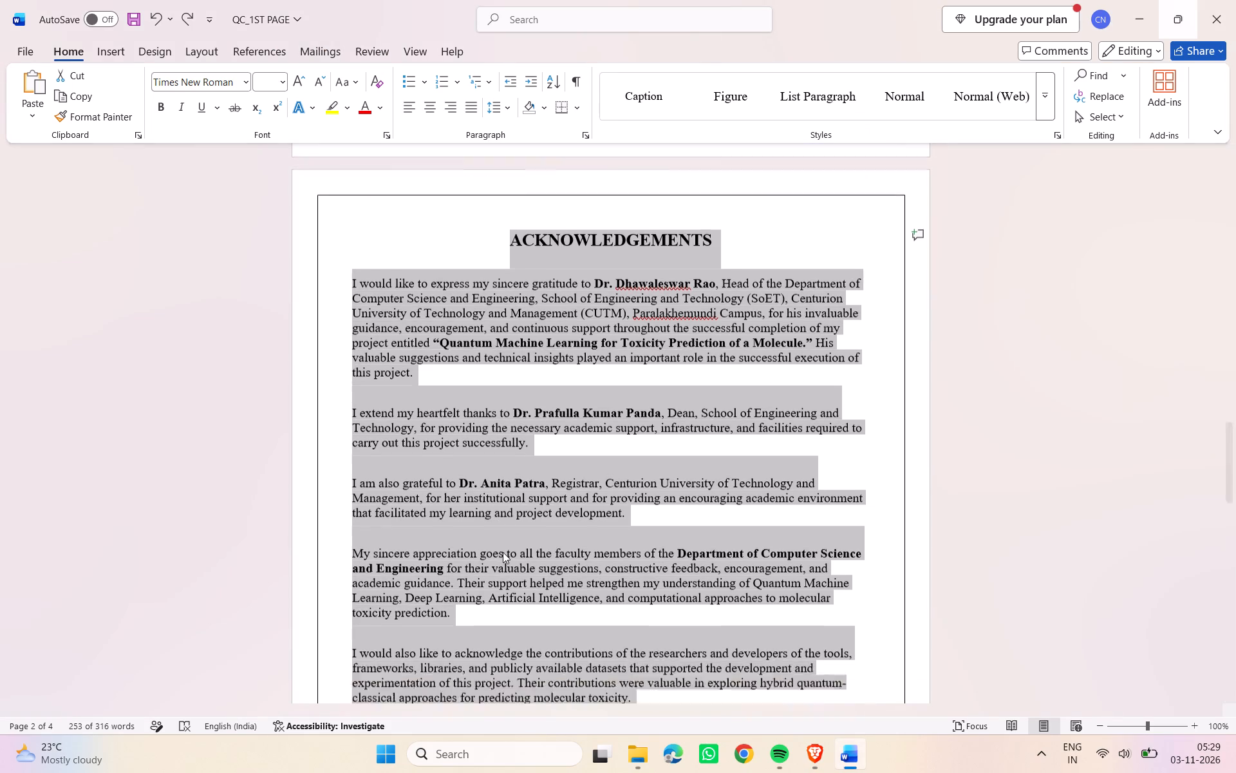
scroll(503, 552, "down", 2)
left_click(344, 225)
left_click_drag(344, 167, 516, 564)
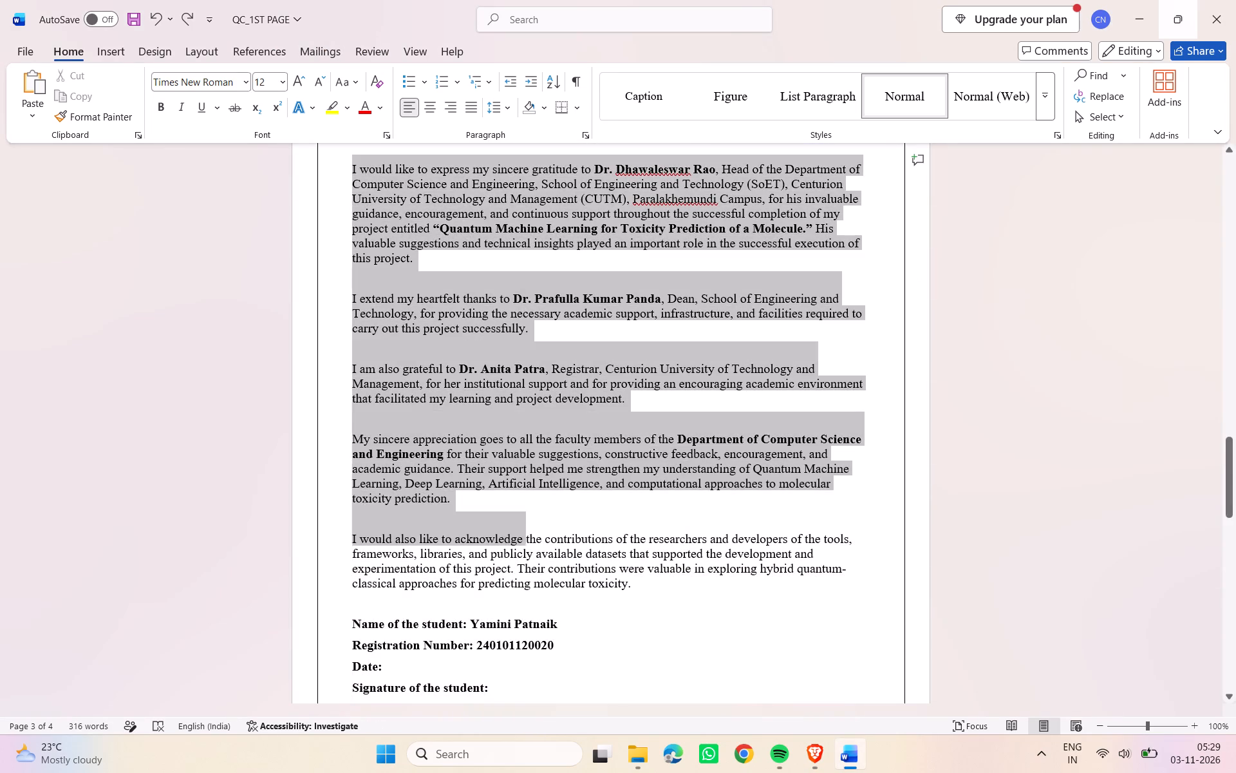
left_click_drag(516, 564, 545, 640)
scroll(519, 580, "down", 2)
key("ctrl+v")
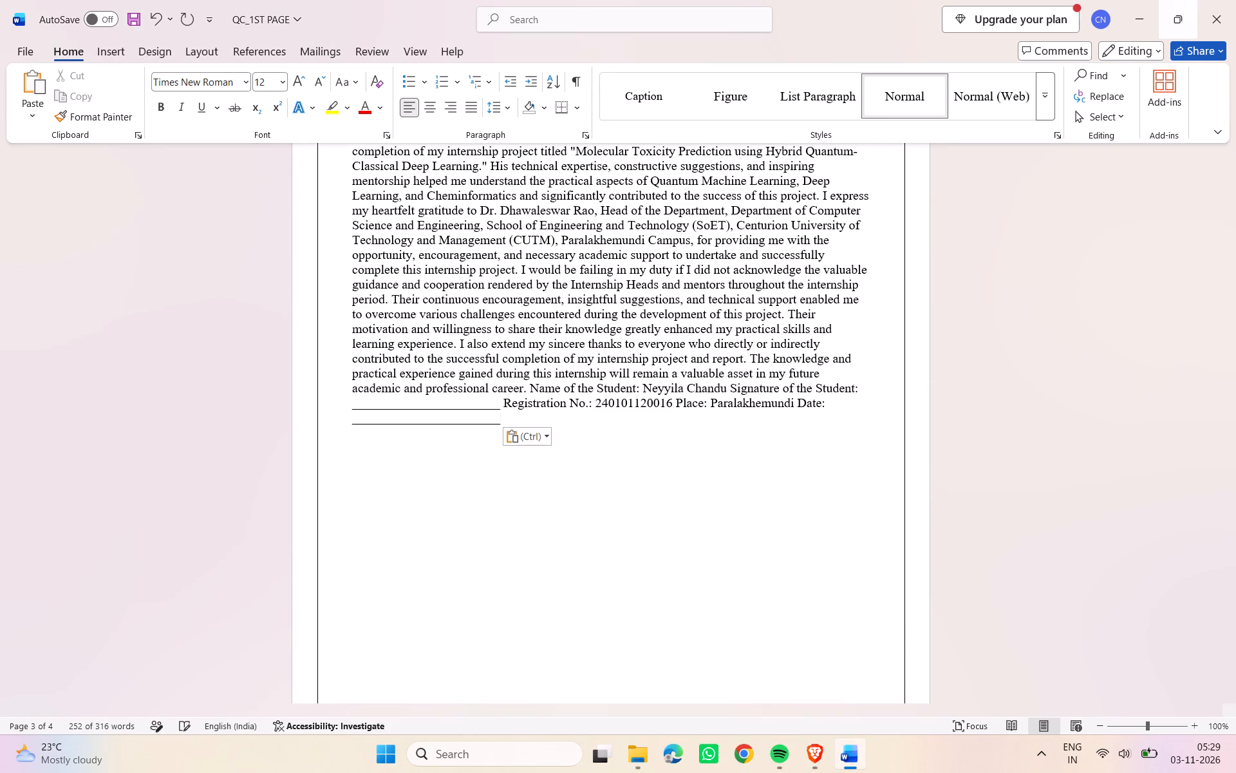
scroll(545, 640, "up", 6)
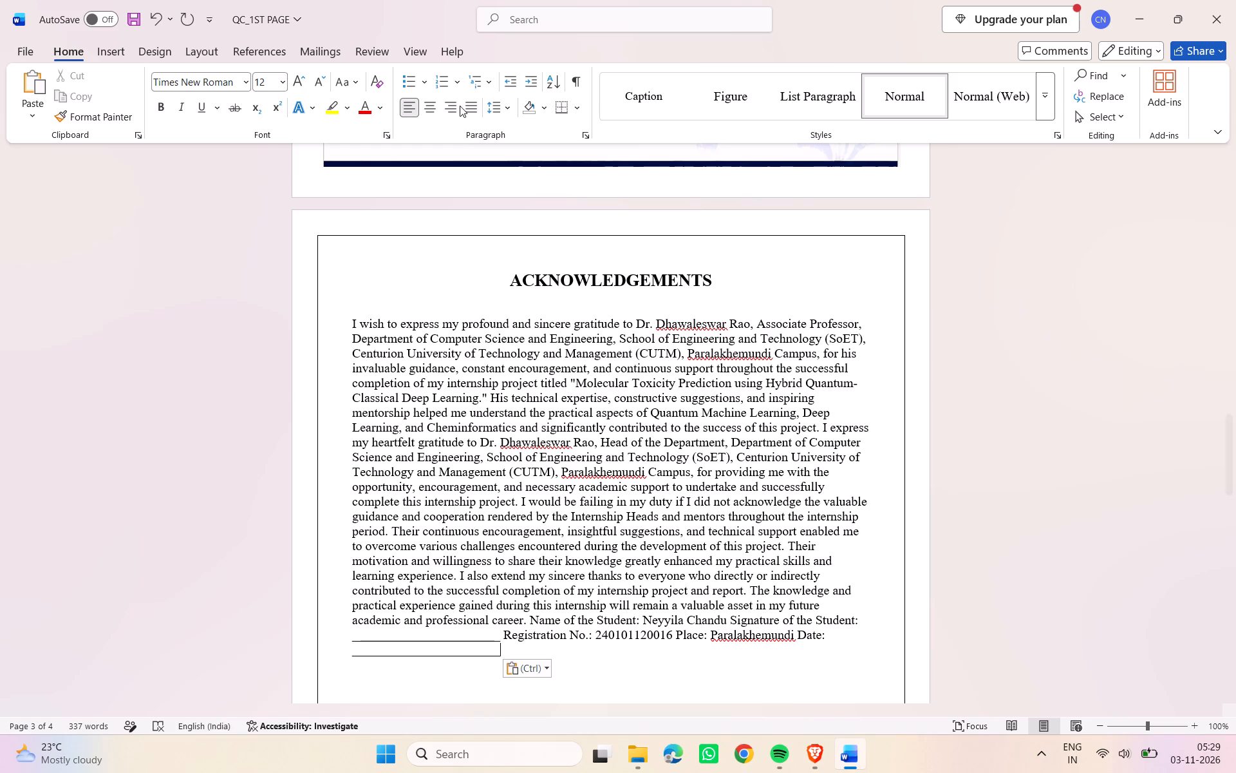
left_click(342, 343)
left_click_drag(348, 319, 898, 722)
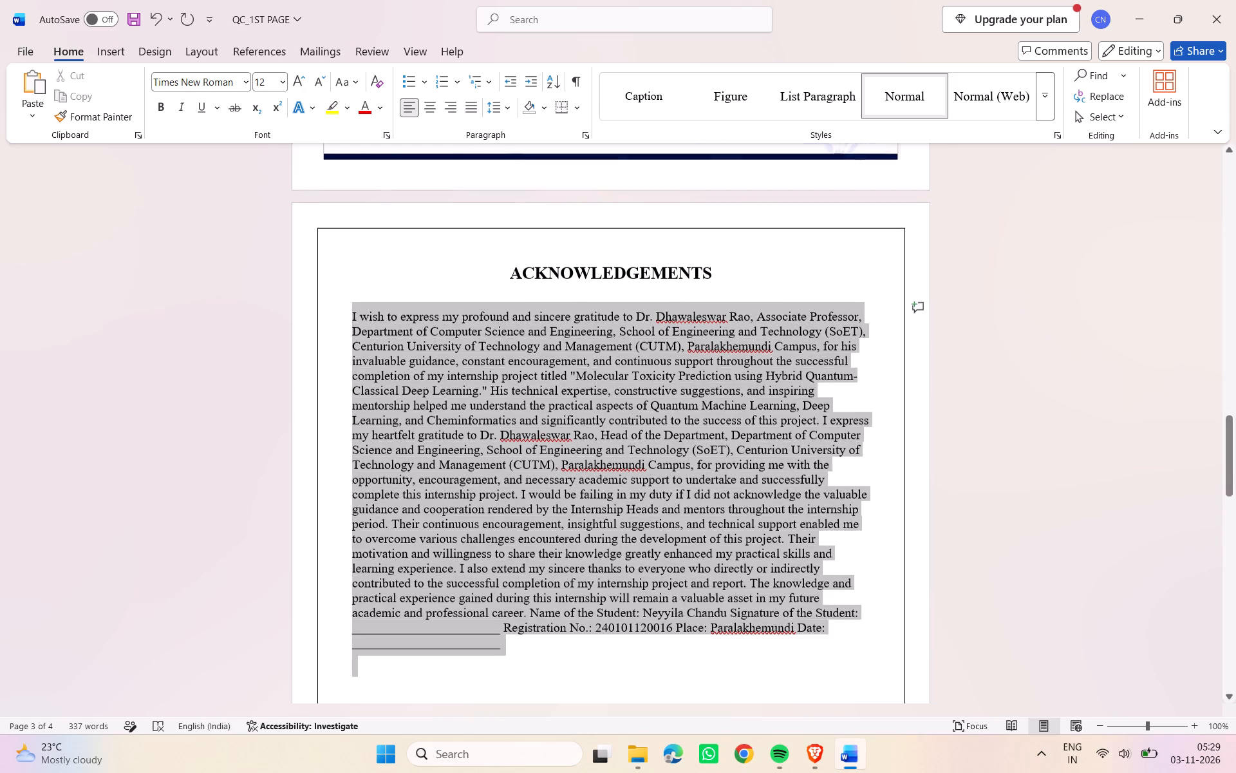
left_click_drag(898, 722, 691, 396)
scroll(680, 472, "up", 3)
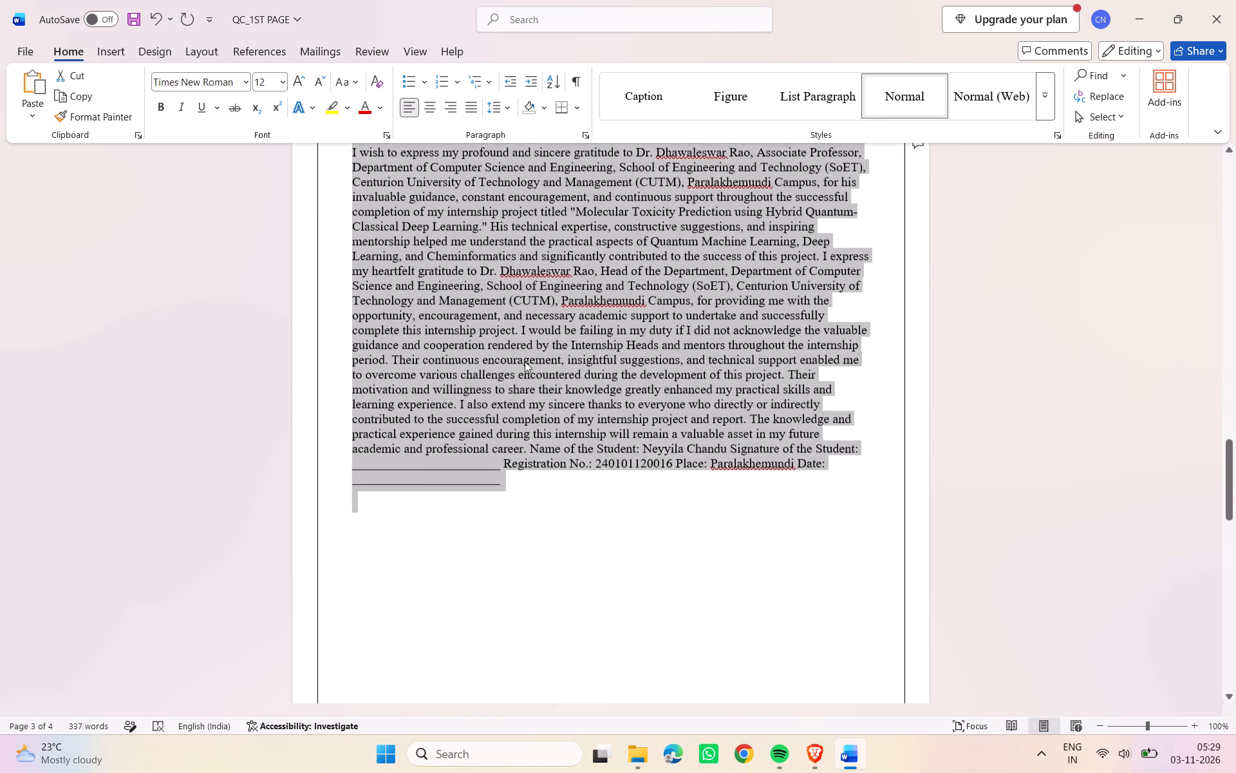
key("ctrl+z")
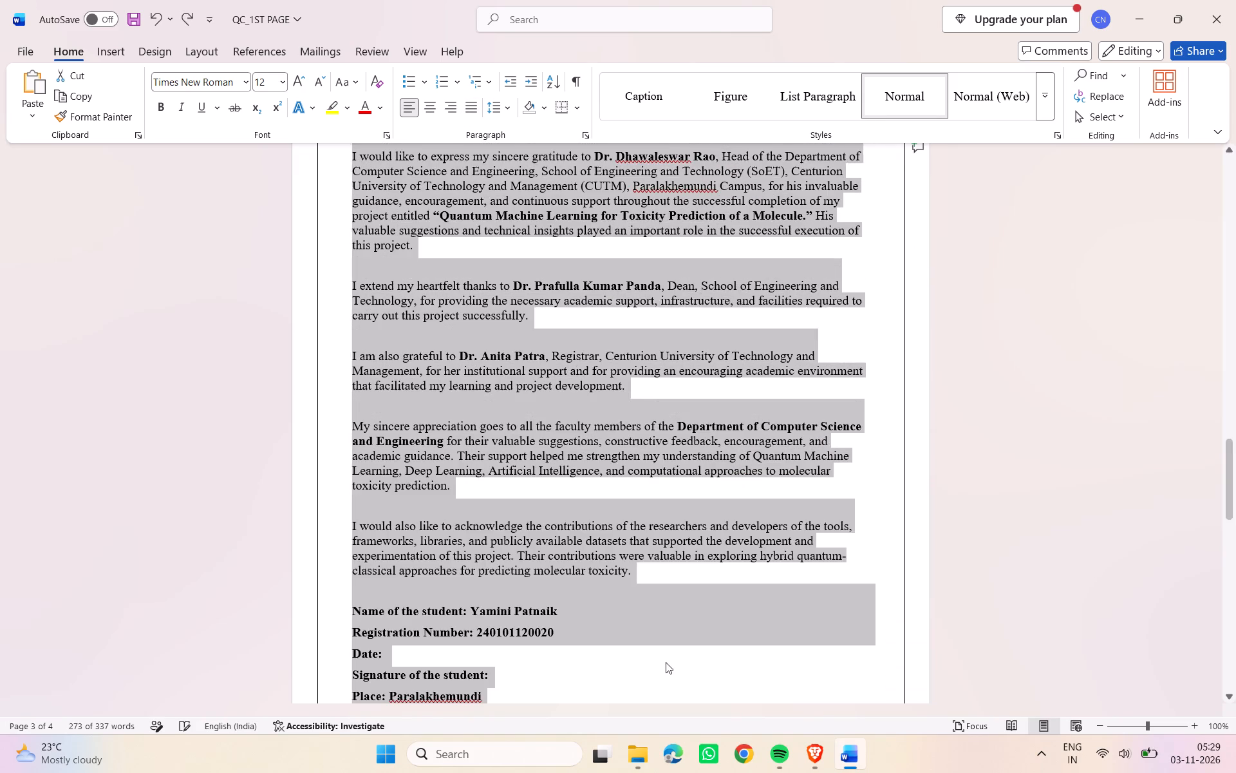
In CHERRY_QC_internship_REPORT.pdf, copy only the four Acknowledgement paragraphs, from "I wish to express" through "professional career.".
key("alt+Tab")
scroll(679, 611, "up", 5)
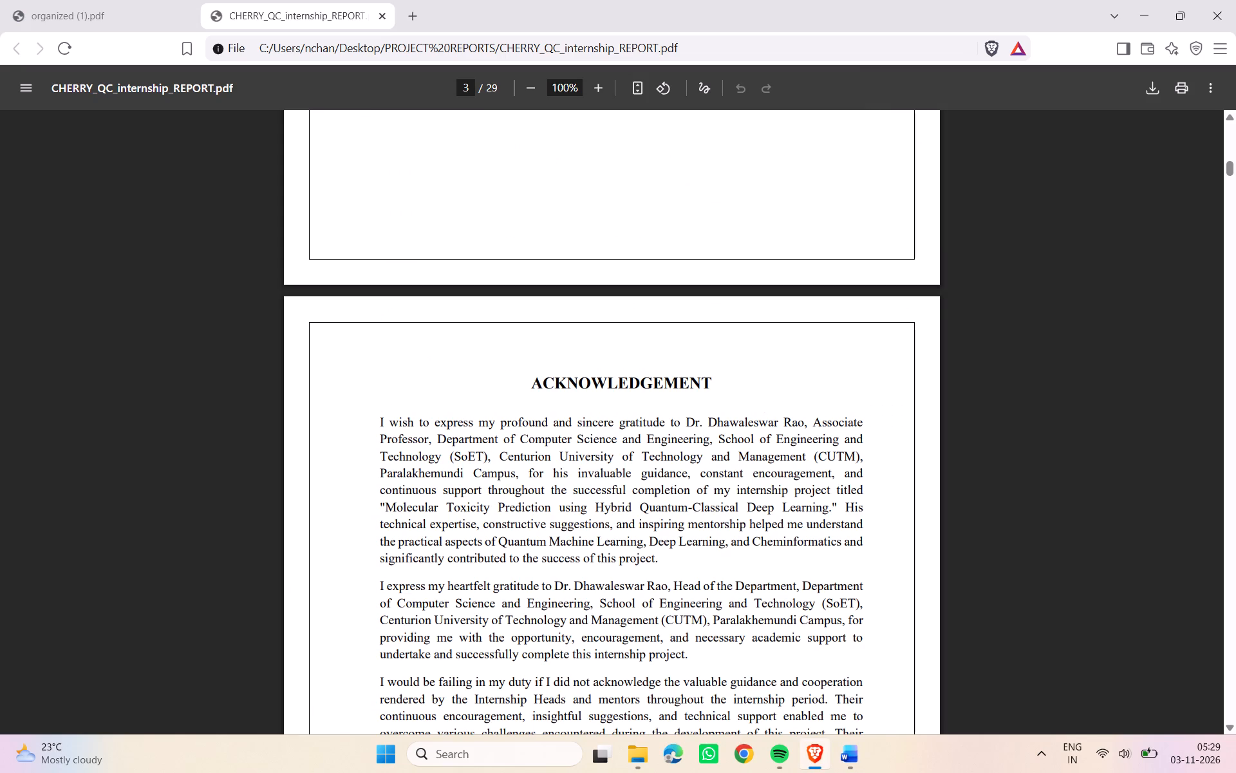
left_click_drag(378, 428, 640, 443)
scroll(685, 587, "down", 5)
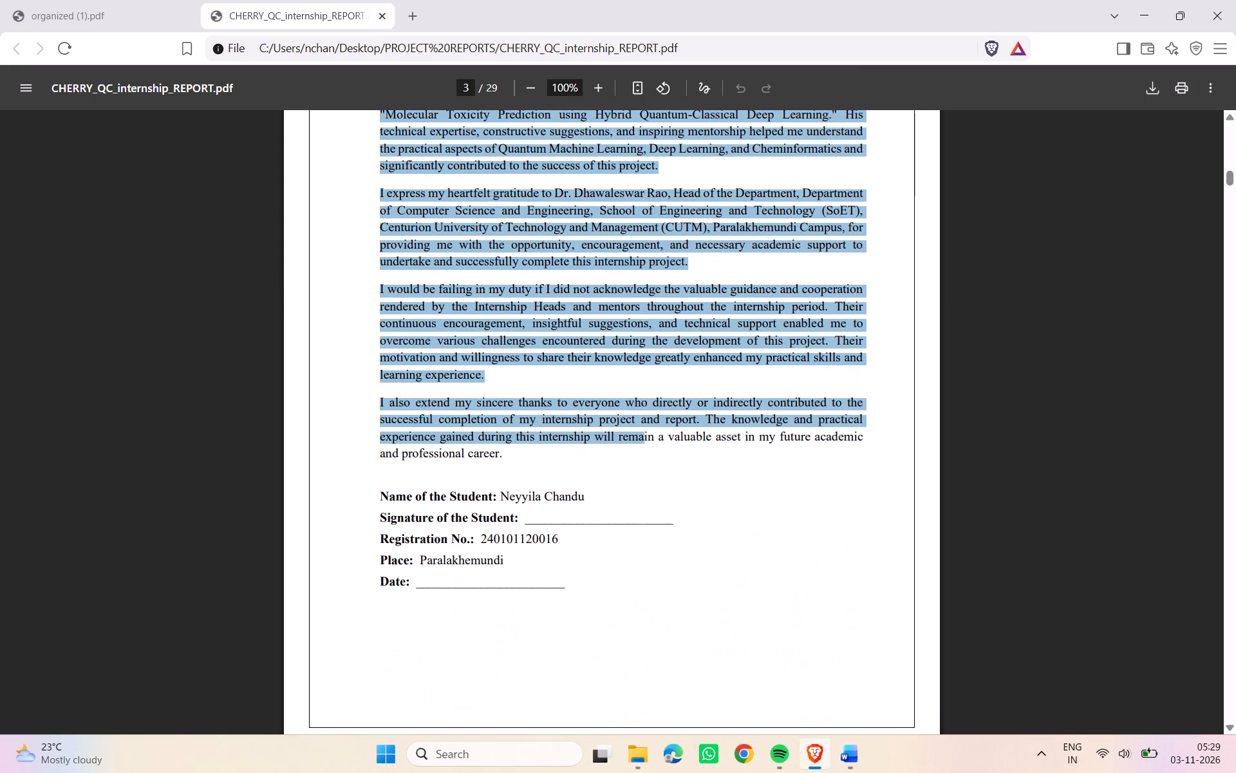
left_click_drag(640, 443, 503, 459)
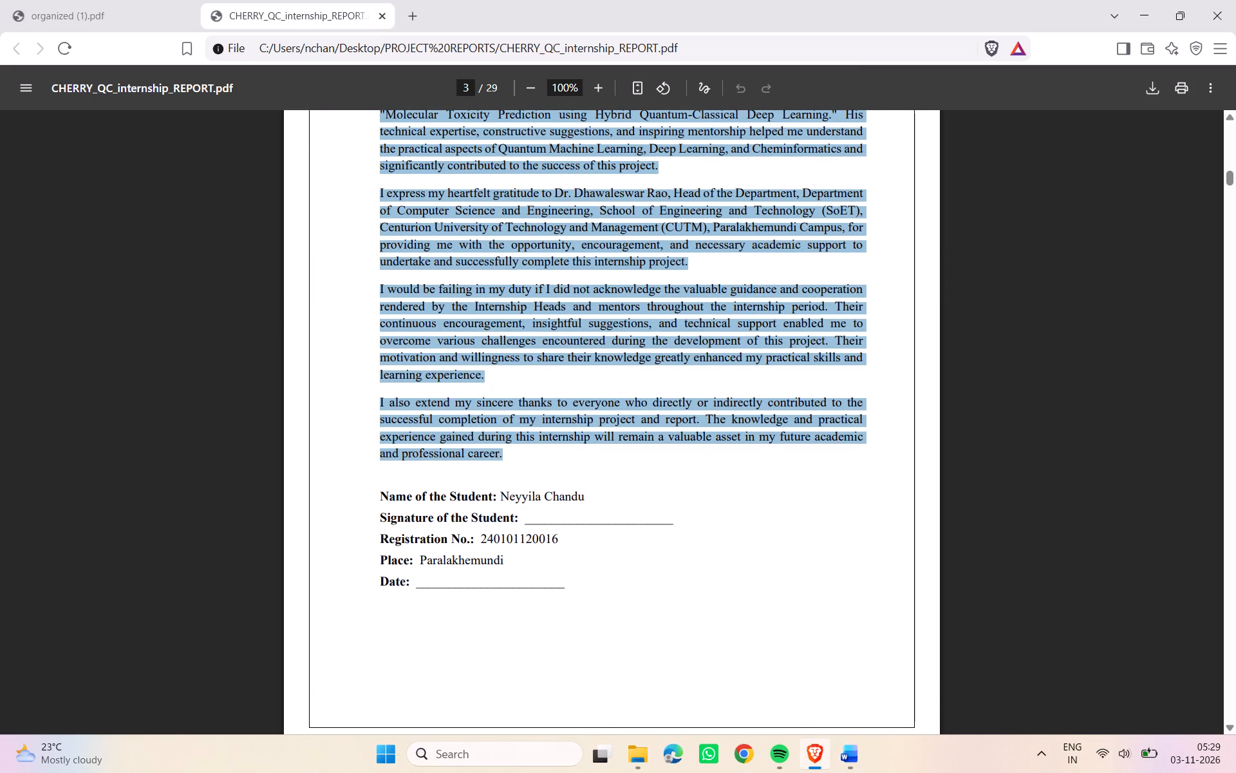
key("ctrl+c")
key("ctrl+c")
In Word, replace the selected text and student details below the ACKNOWLEDGEMENTS heading with the copied paragraphs.
key("alt+Tab")
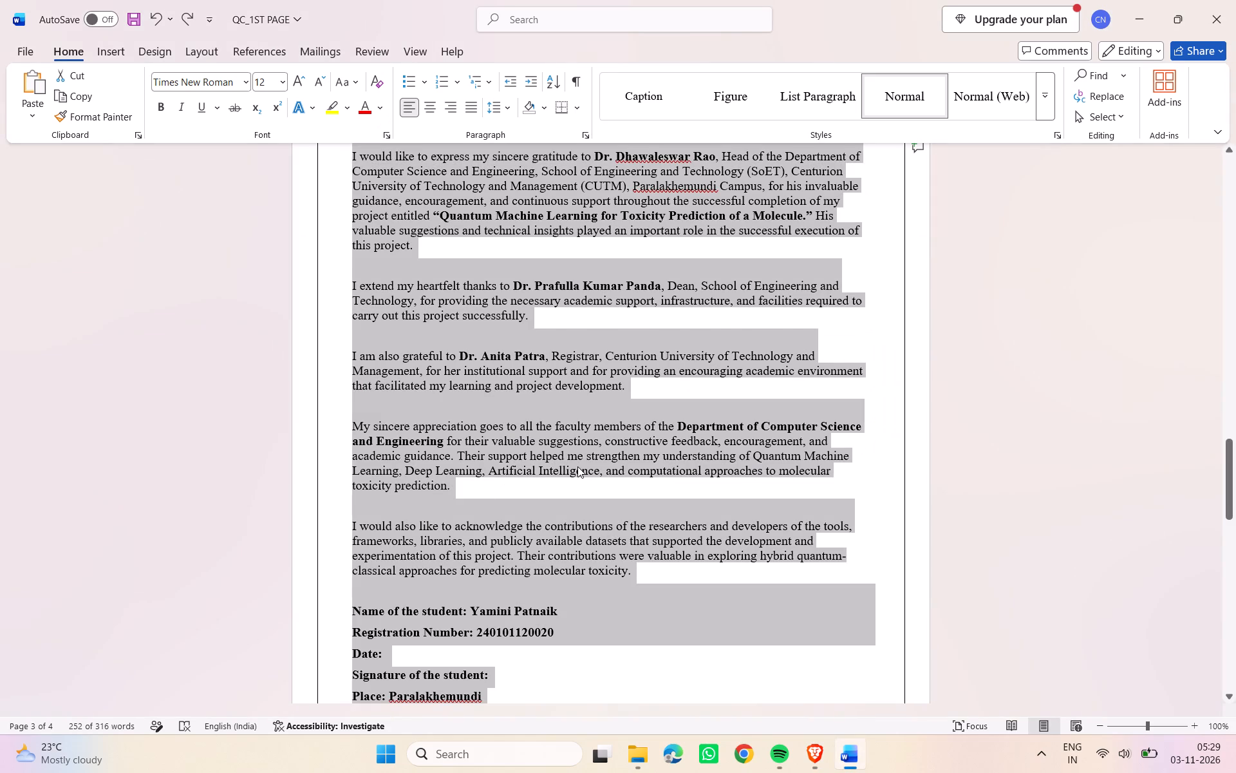
key("ctrl+v")
scroll(582, 491, "up", 3)
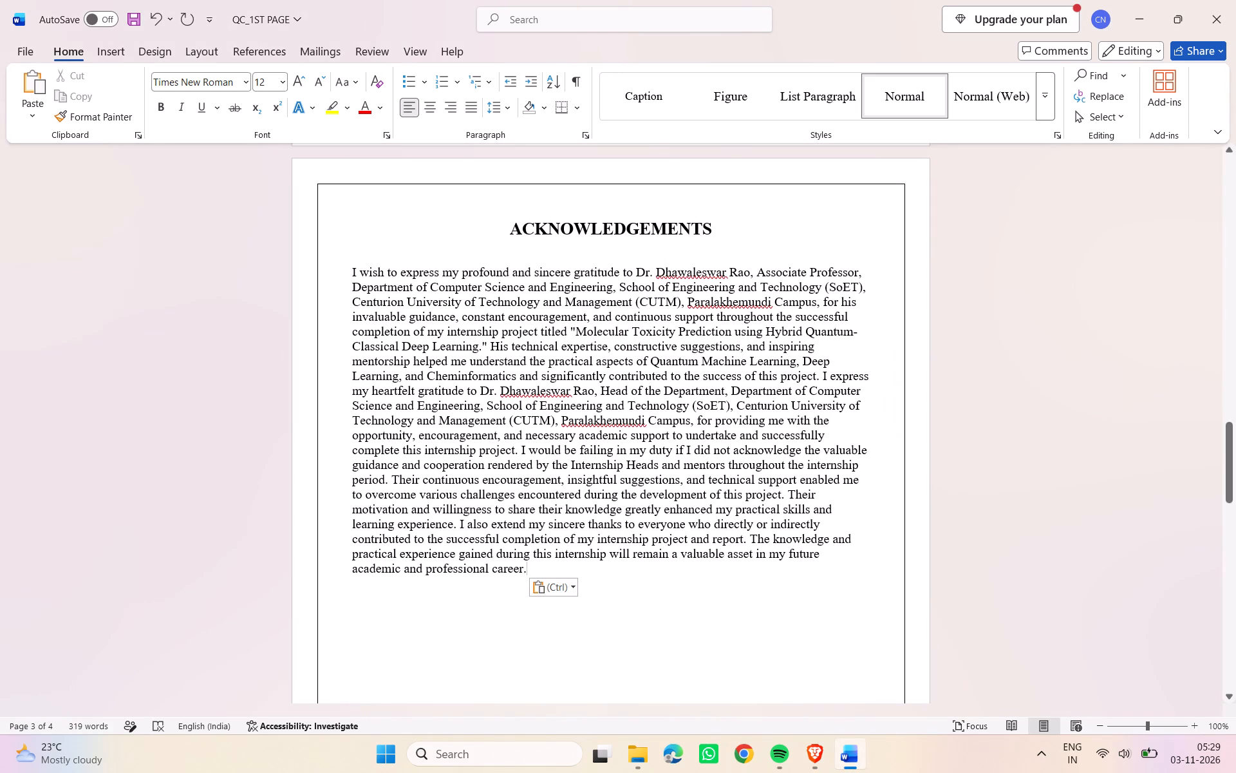
Justify the pasted acknowledgement text below the ACKNOWLEDGEMENTS heading.
left_click_drag(351, 262, 541, 563)
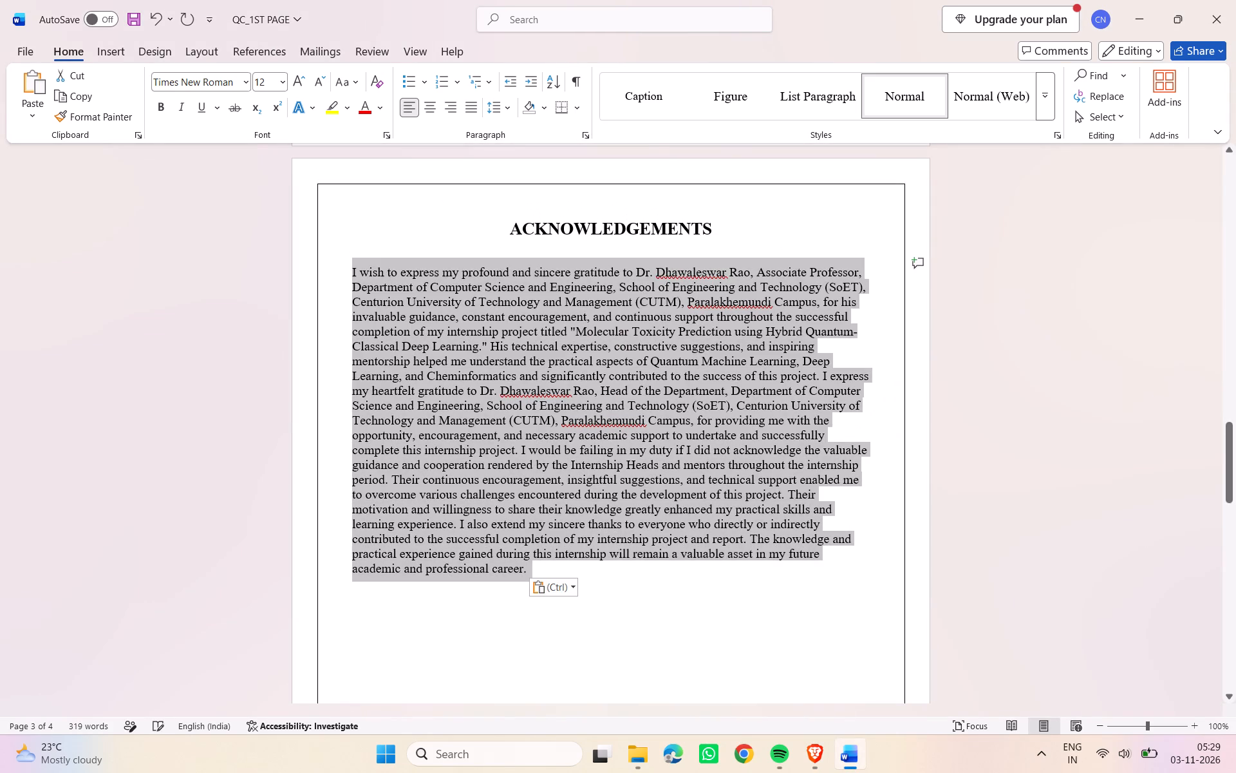
left_click(476, 109)
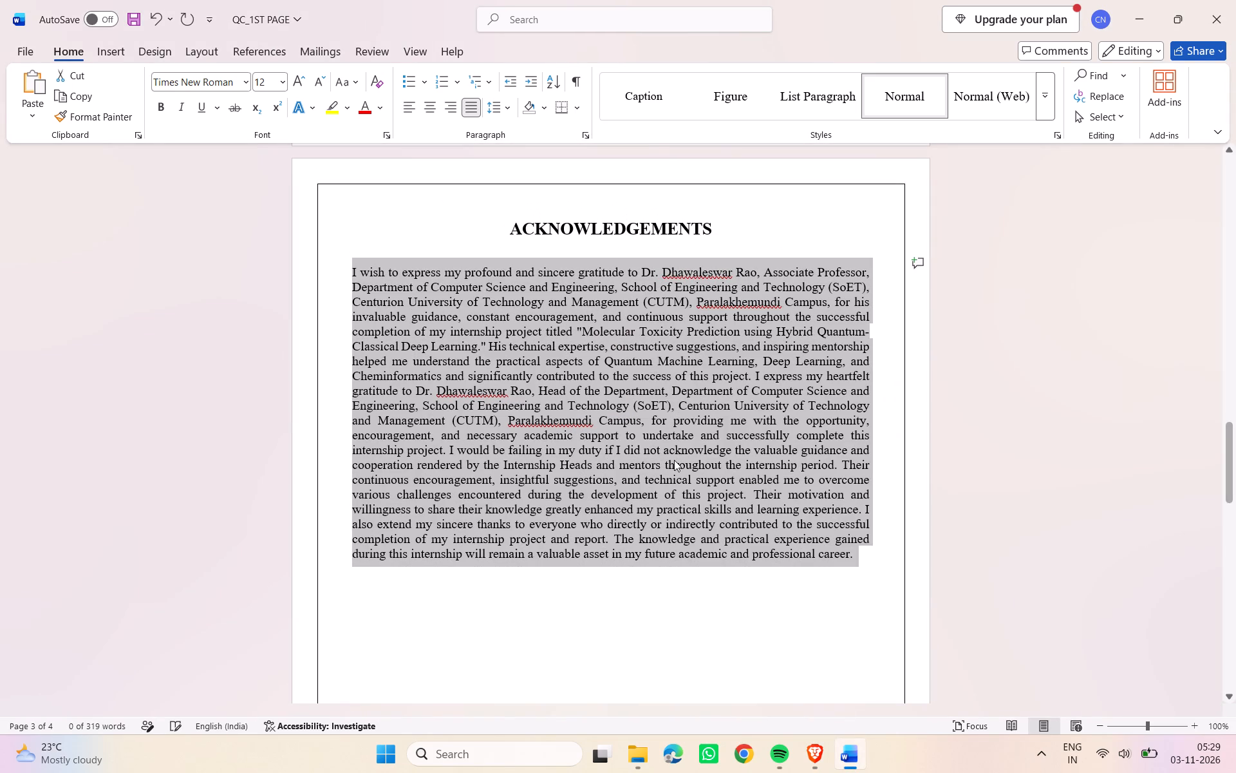
Following the PDF's paragraphing, start new acknowledgement paragraphs at "I express my heartfelt gratitude" and "I would be failing in my duty".
key("alt+Tab")
scroll(746, 439, "up", 1)
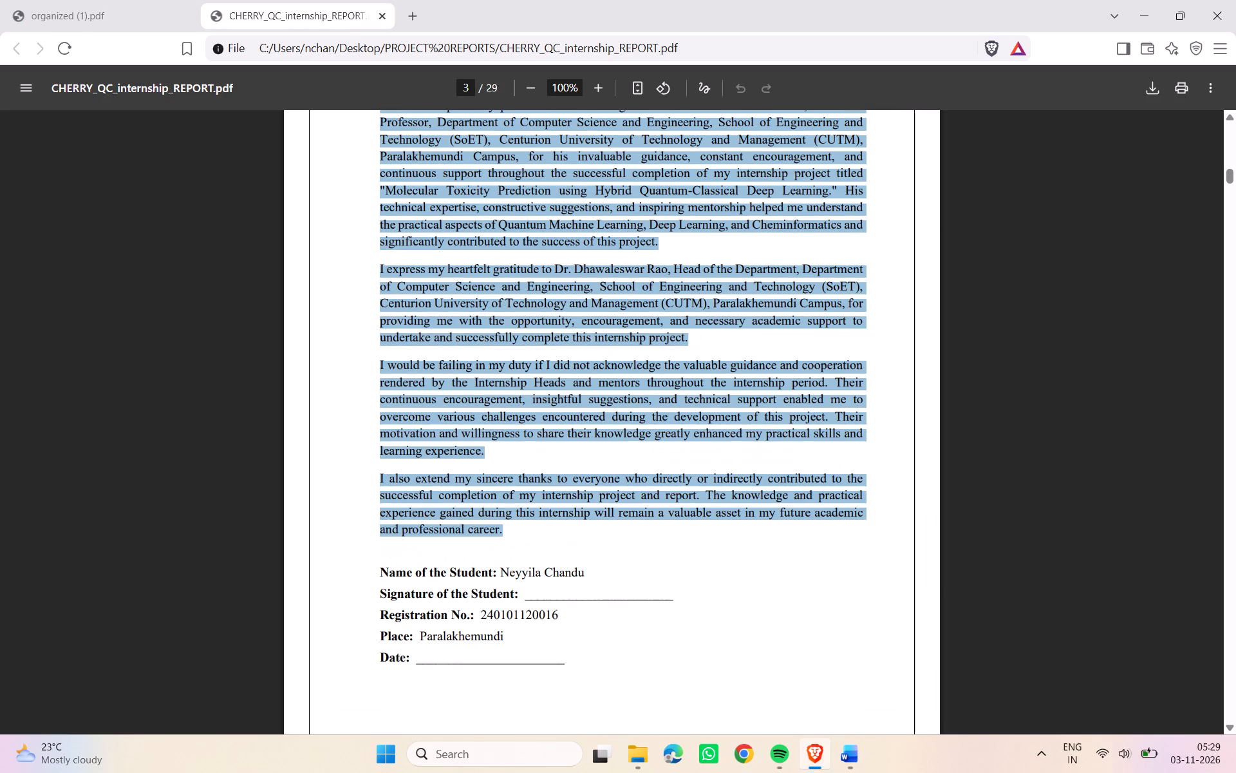
key("alt+Tab")
left_click(697, 457)
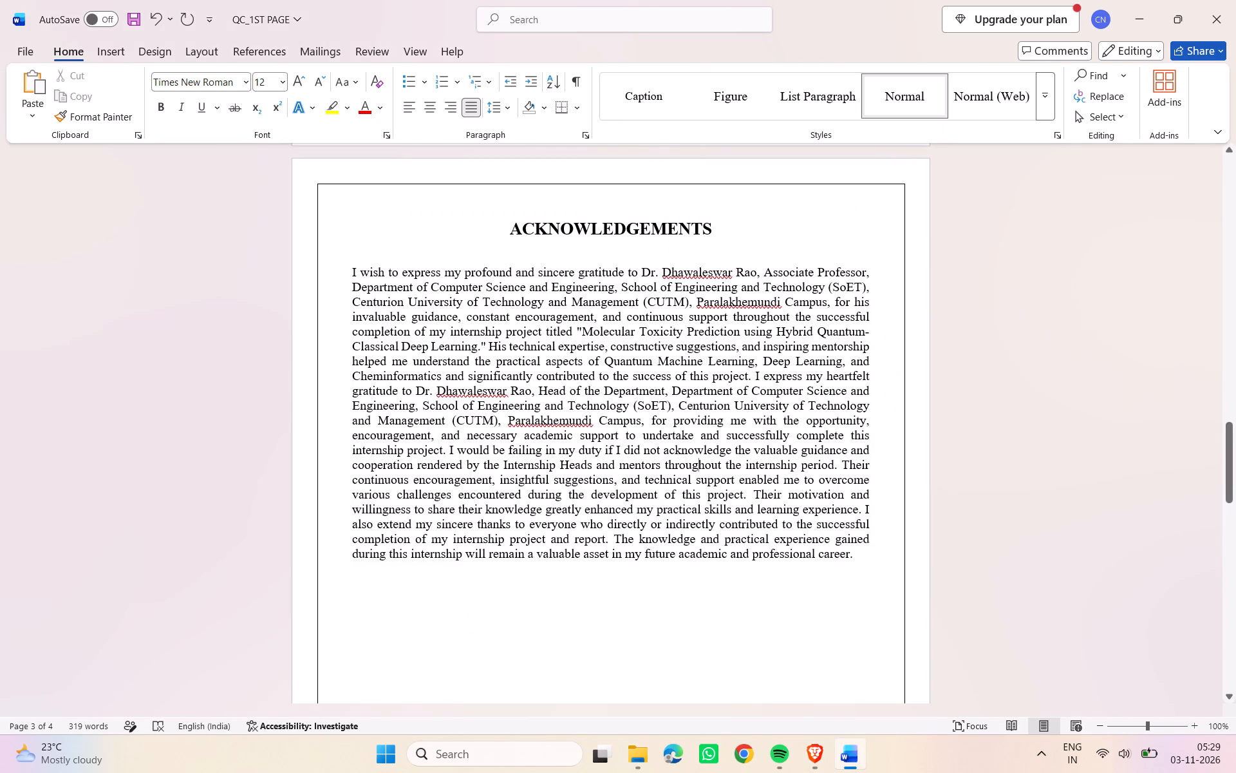
key("alt+Tab")
scroll(612, 356, "up", 2)
key("alt+Tab")
left_click(753, 377)
key("Return")
scroll(738, 527, "down", 1)
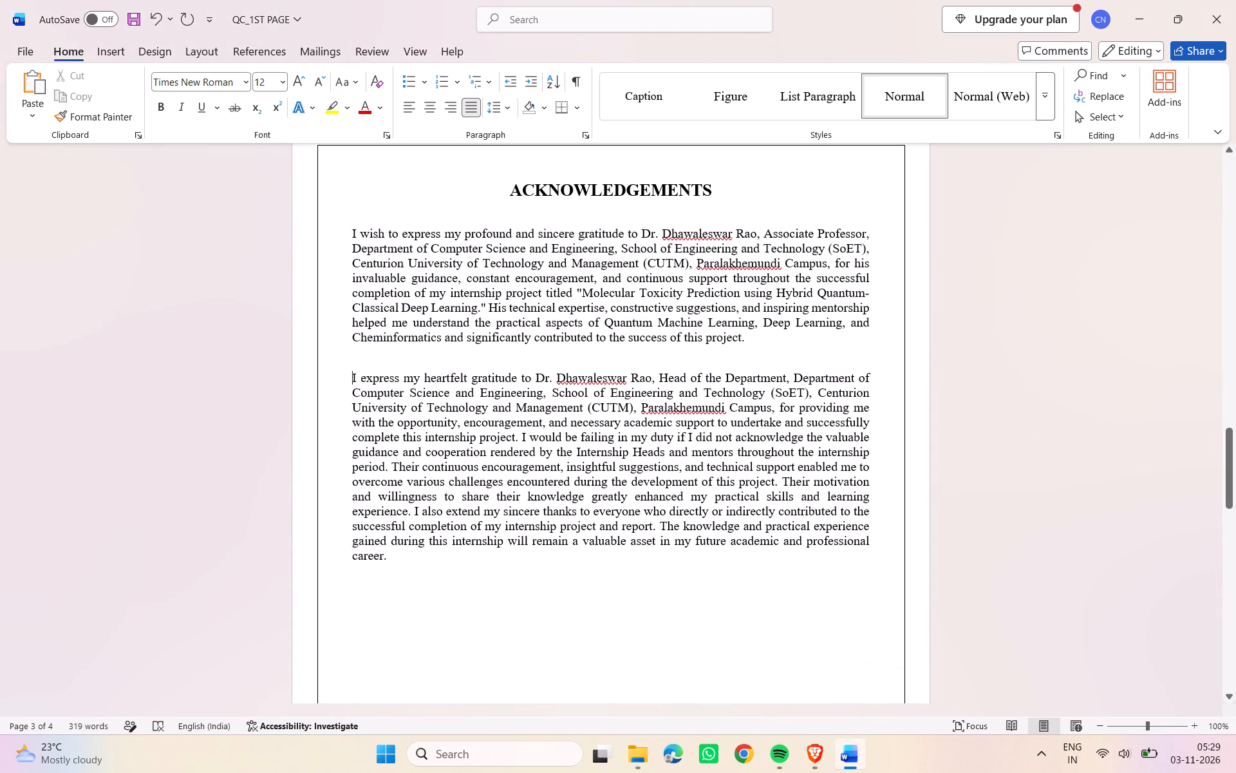
scroll(732, 480, "down", 1)
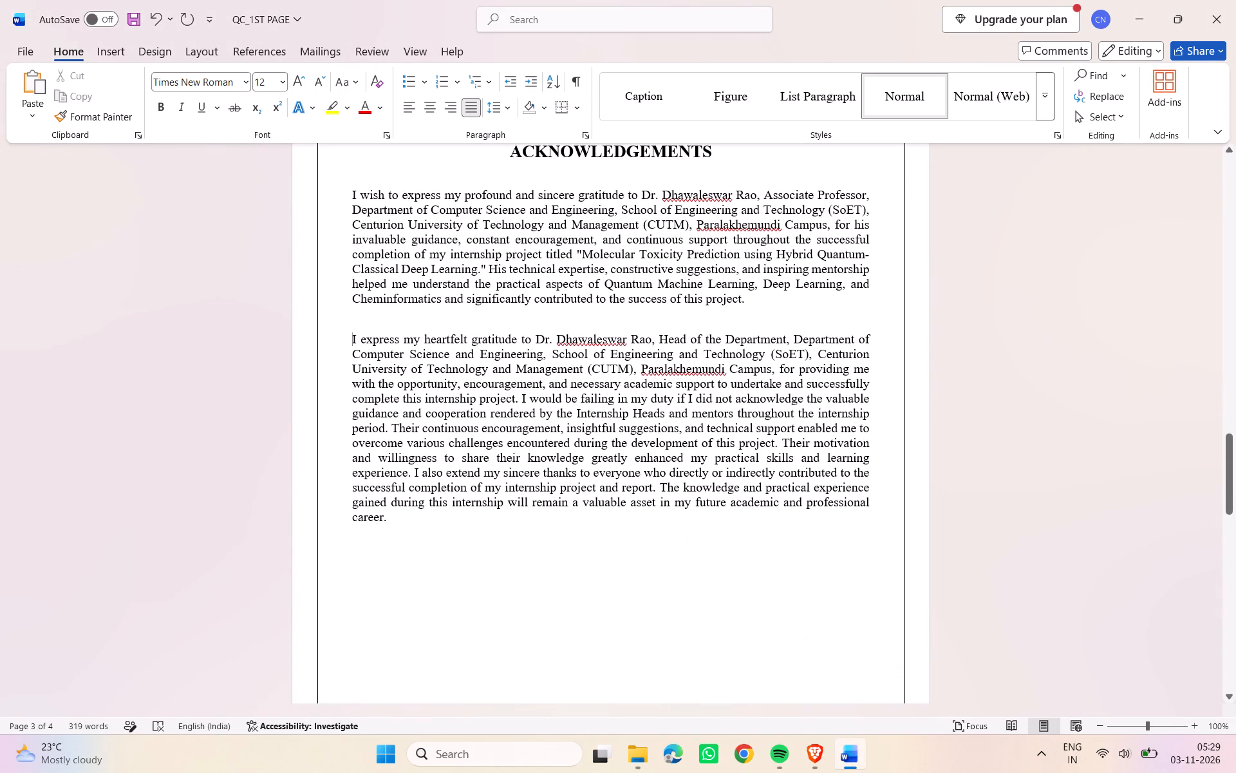
left_click(521, 403)
key("Return")
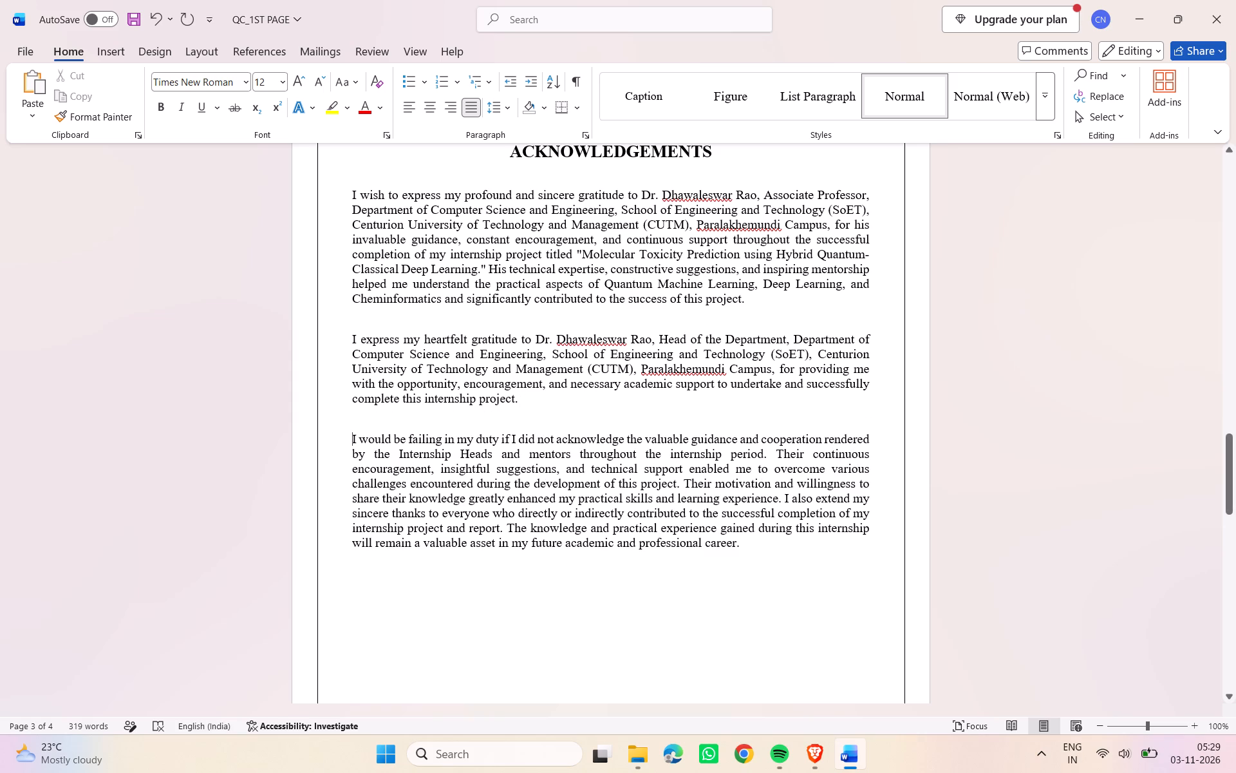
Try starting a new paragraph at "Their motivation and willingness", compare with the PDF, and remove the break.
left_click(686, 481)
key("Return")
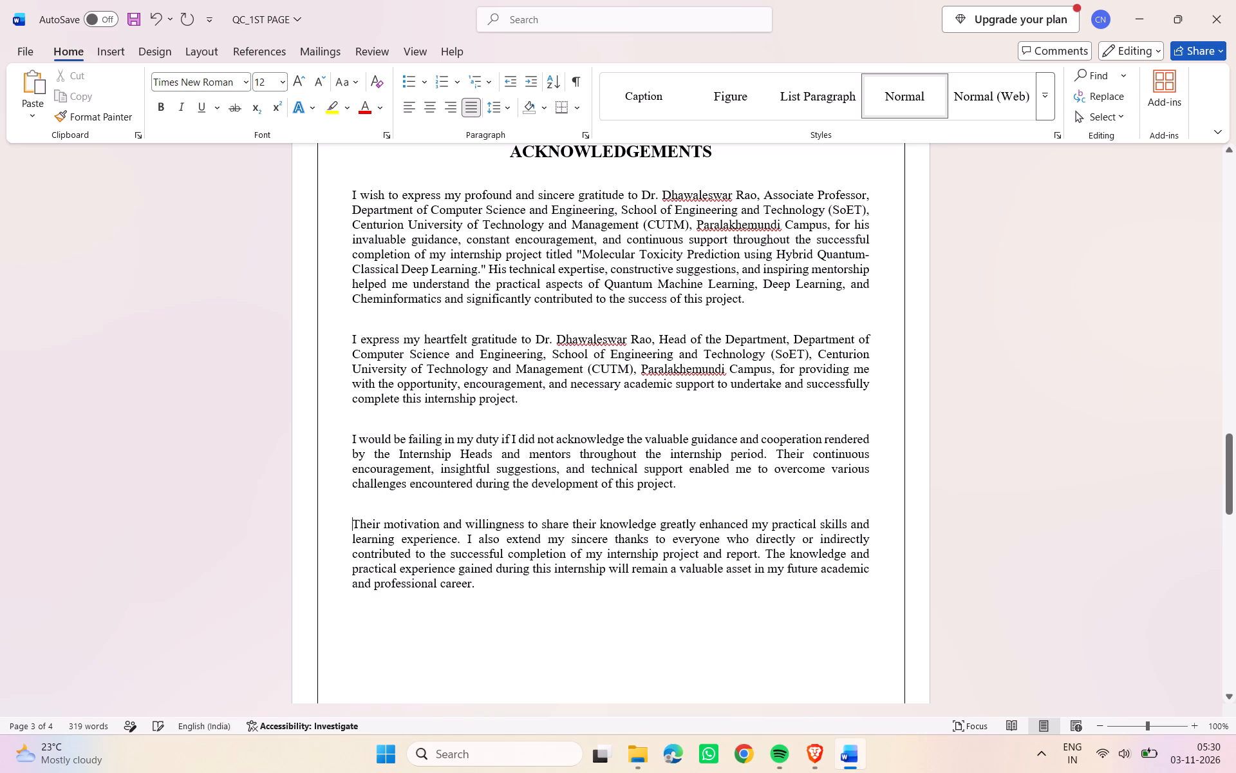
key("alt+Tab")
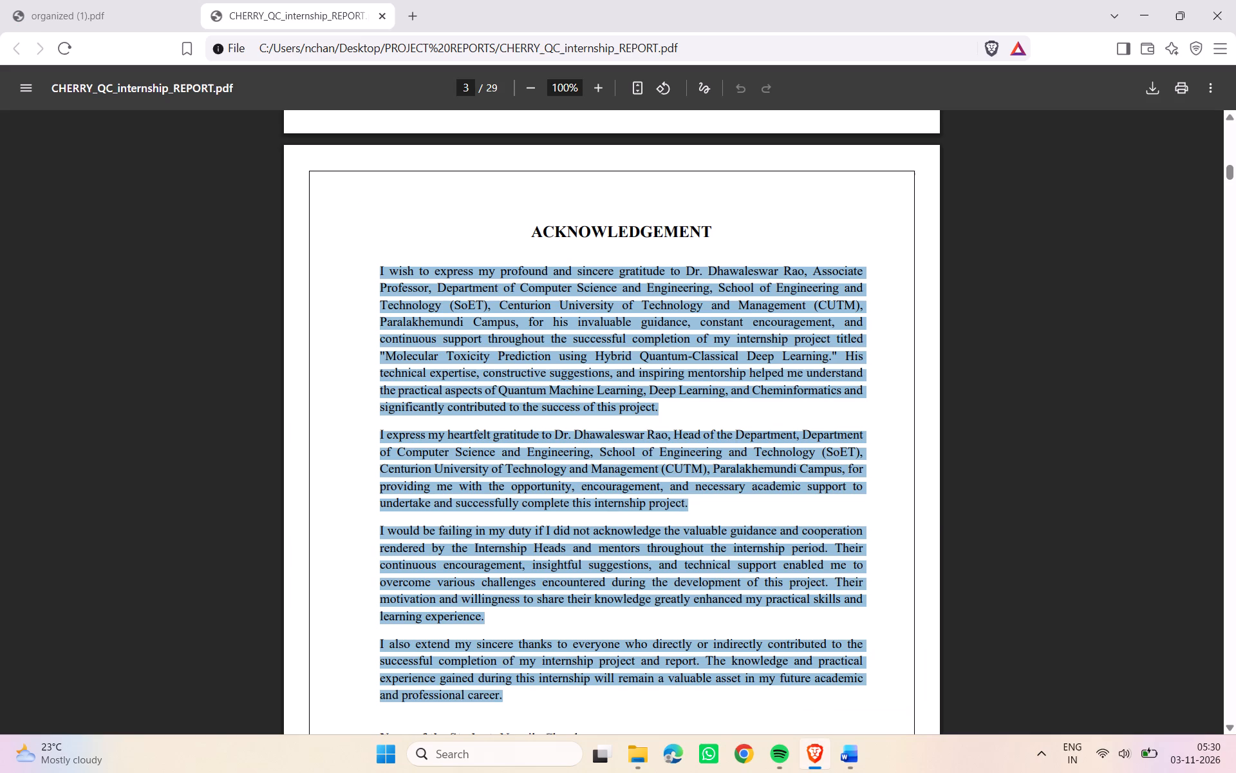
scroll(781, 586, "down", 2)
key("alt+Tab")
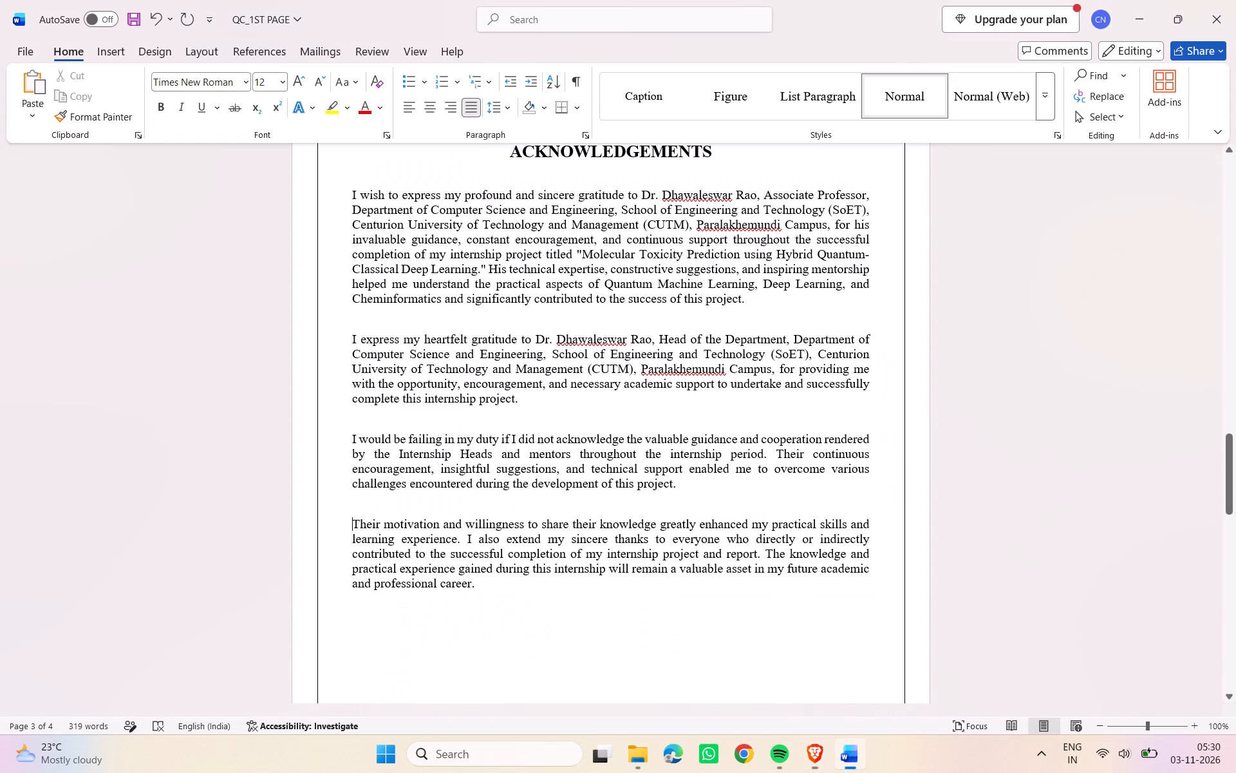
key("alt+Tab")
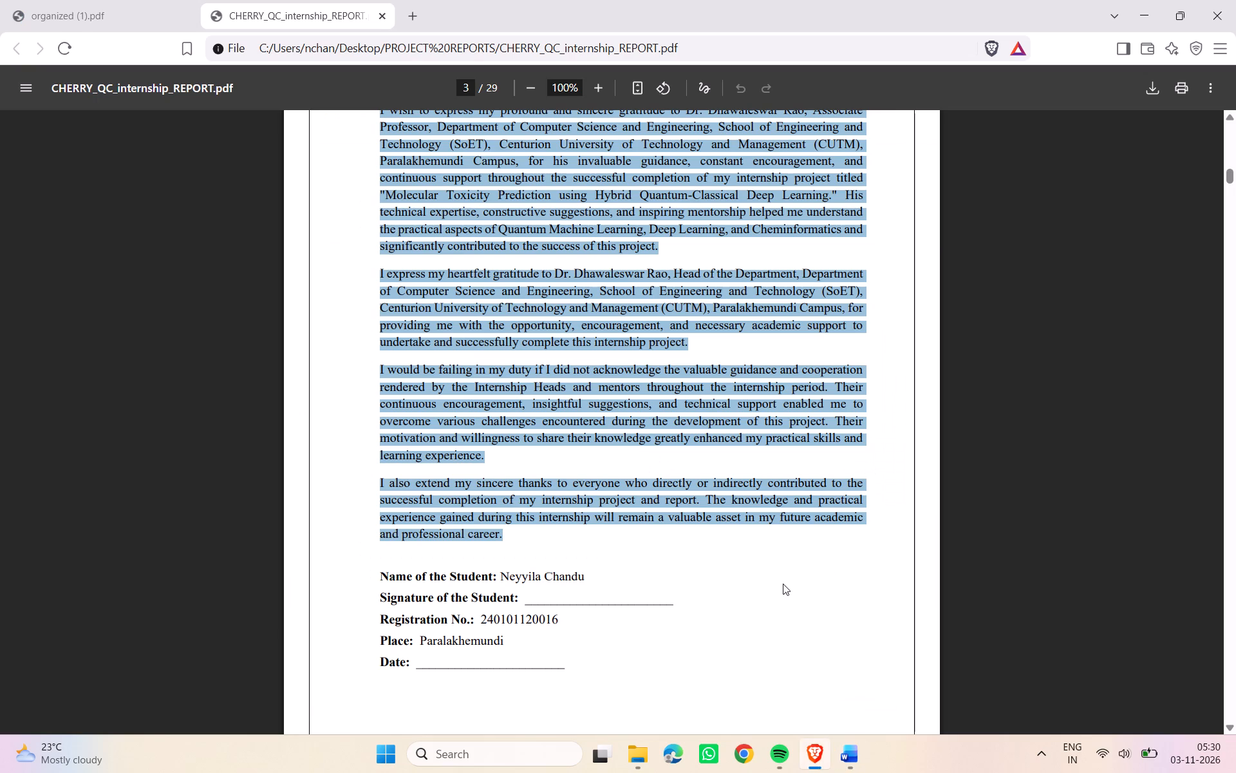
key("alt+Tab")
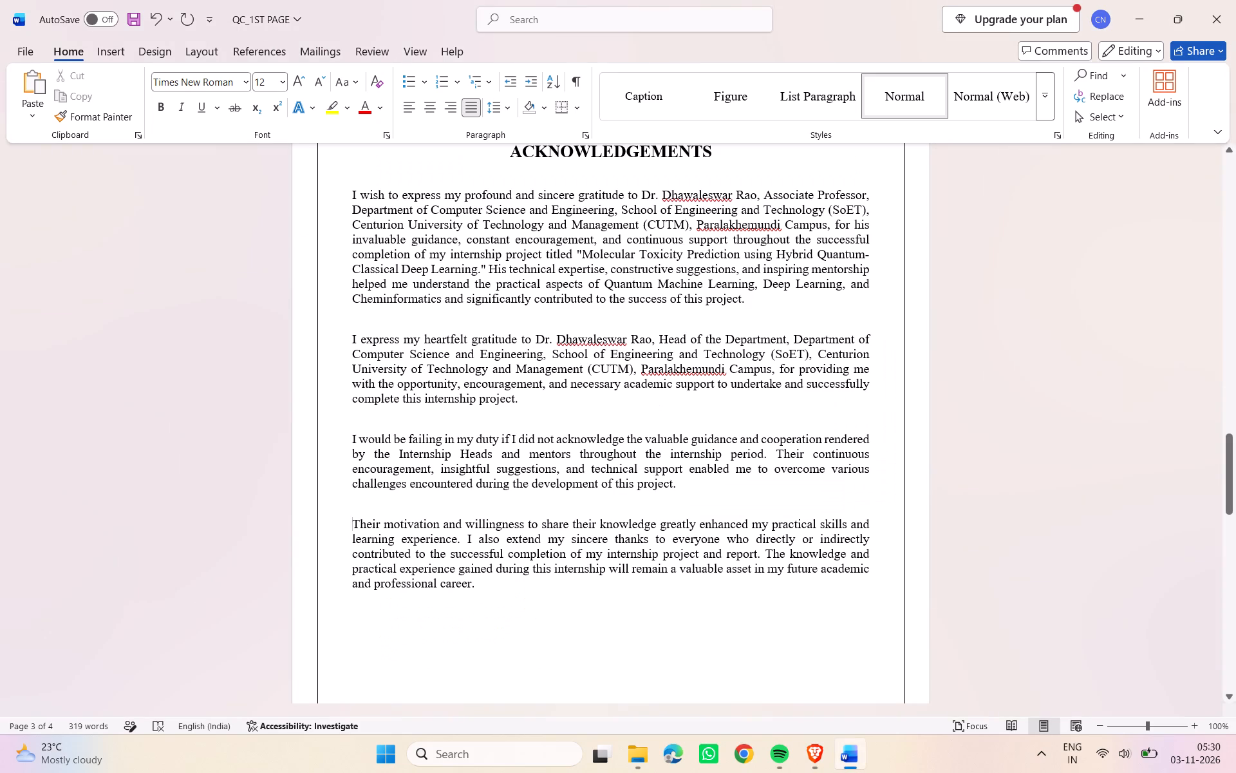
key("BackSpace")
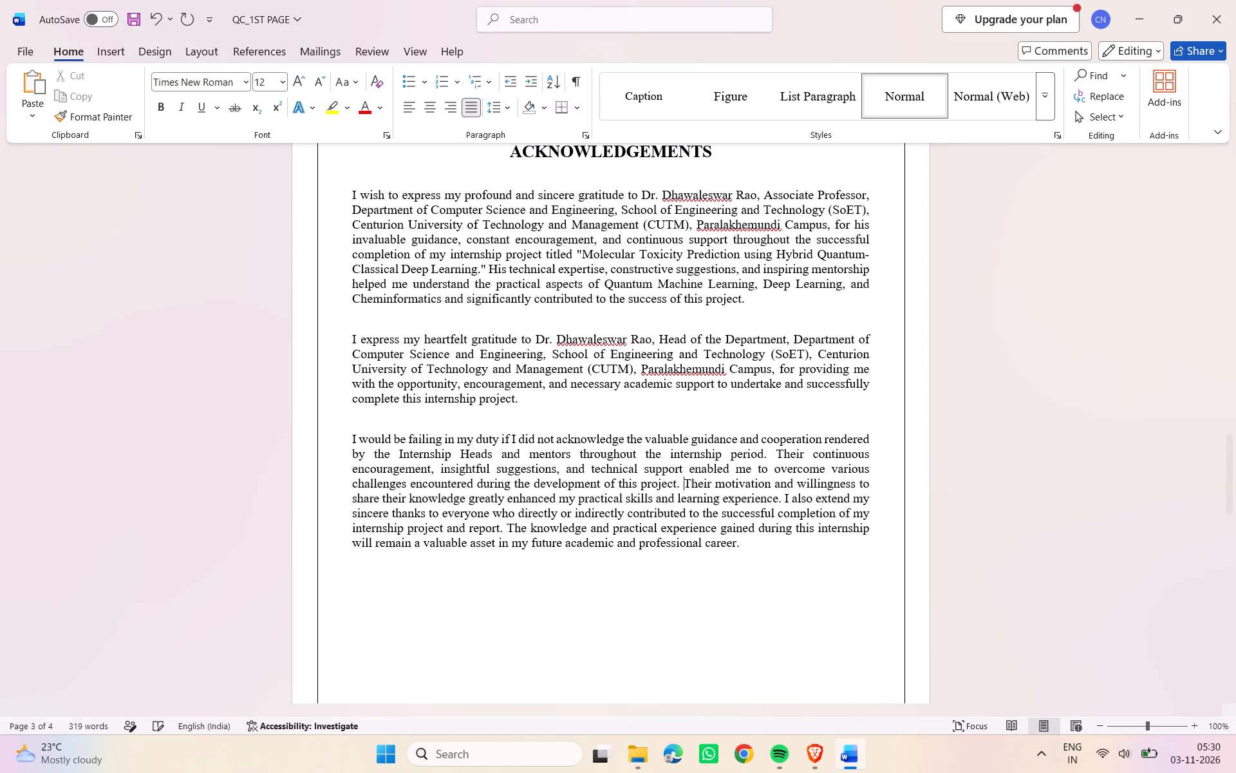
Start a new acknowledgement paragraph at "I also extend my sincere thanks".
left_click(785, 495)
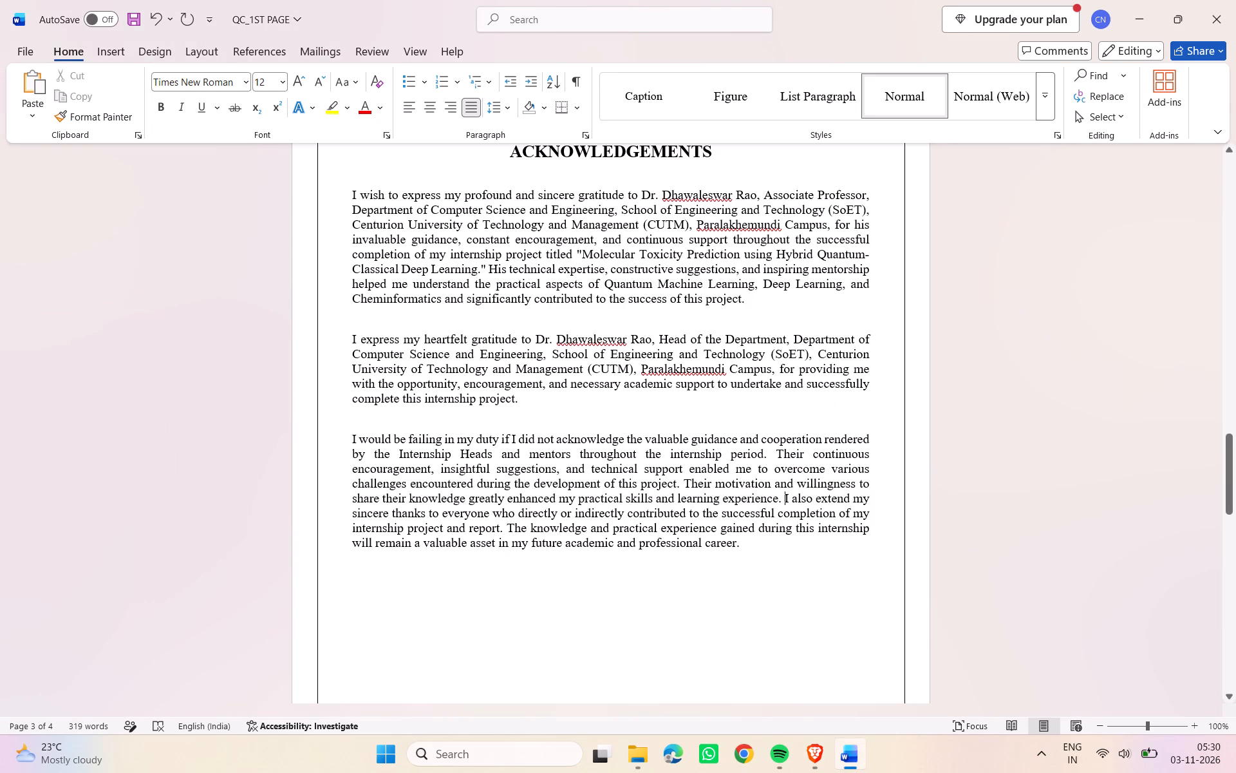
key("Return")
In CHERRY_QC_internship_REPORT.pdf, copy the student details block below the acknowledgement, from Name of the Student through the Date line.
scroll(597, 569, "down", 4)
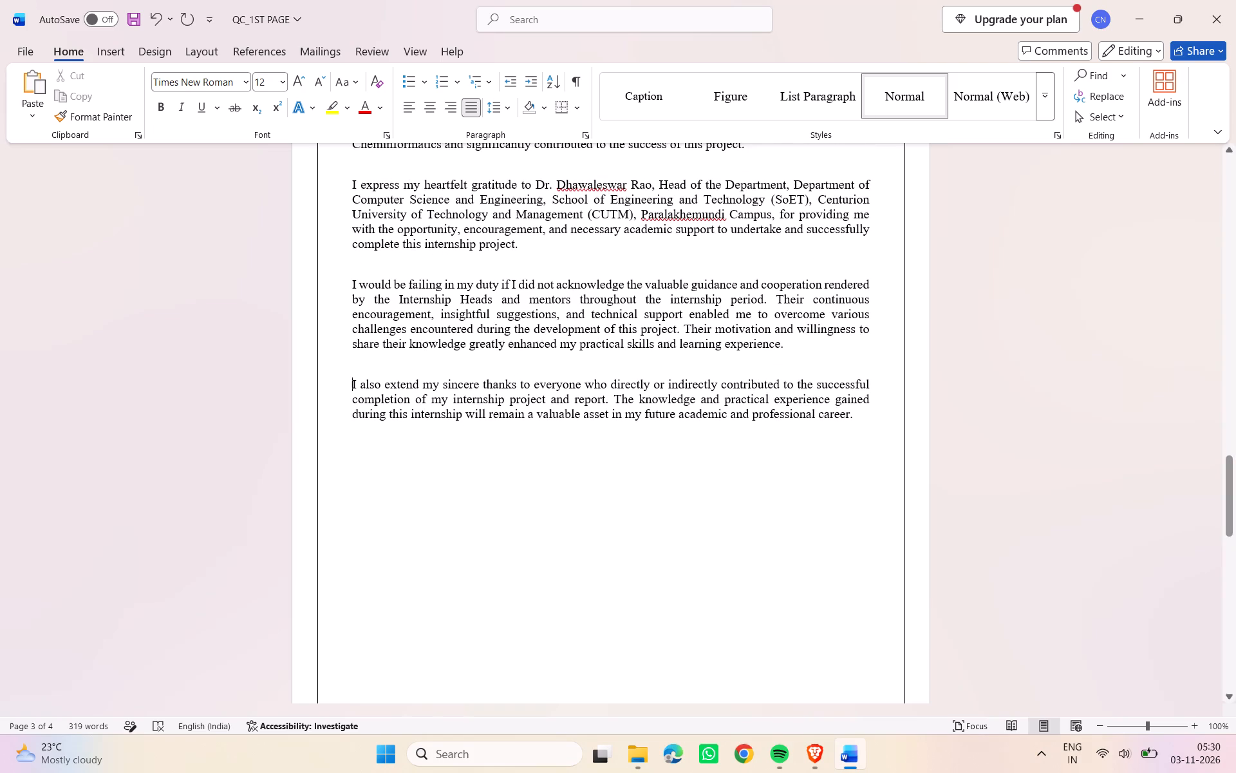
scroll(469, 503, "down", 2)
left_click(432, 450)
key("alt+Tab")
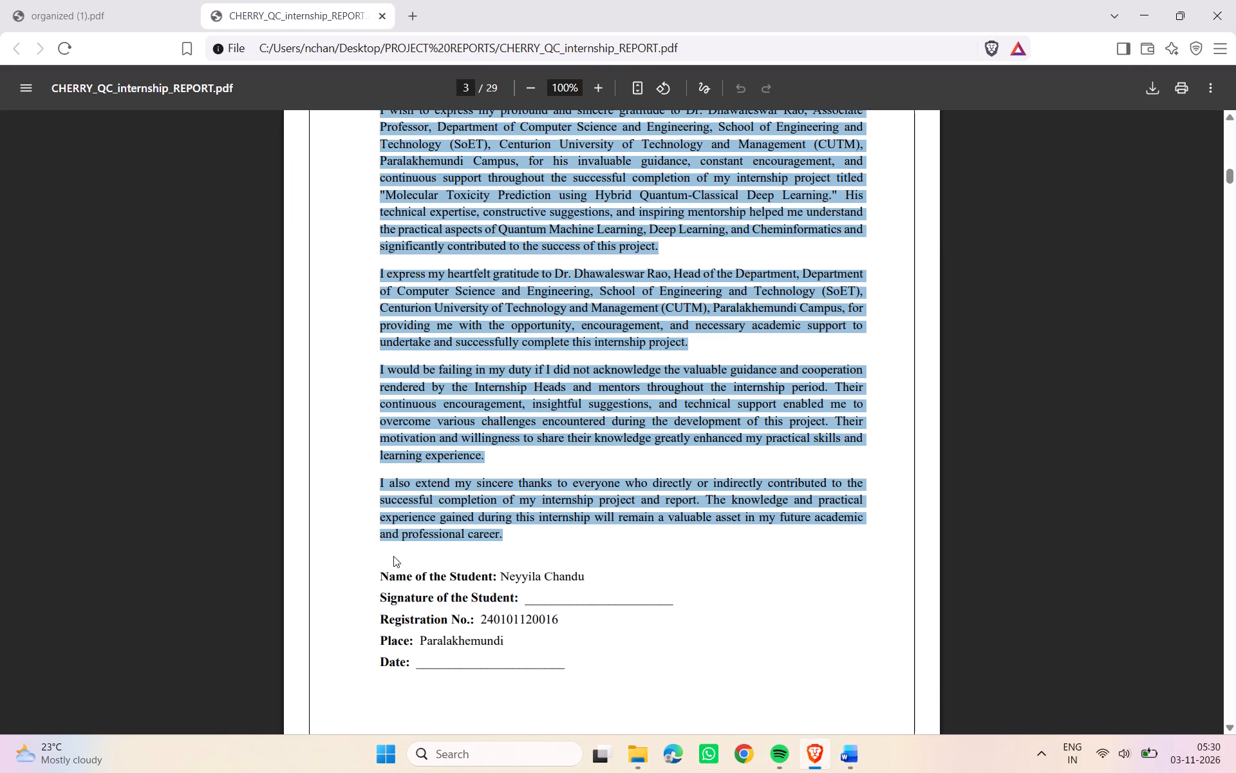
left_click_drag(371, 573, 554, 673)
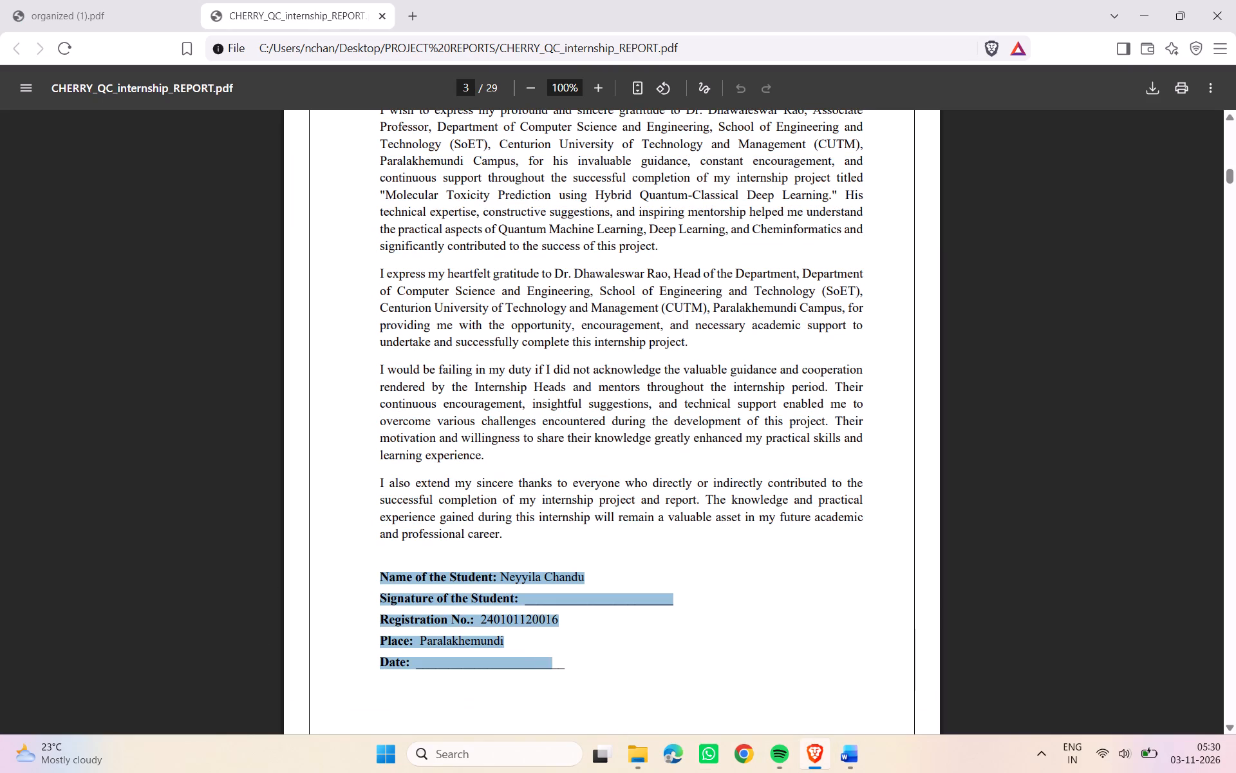
left_click_drag(554, 673, 570, 677)
key("ctrl+c")
key("ctrl+c")
key("alt+Tab")
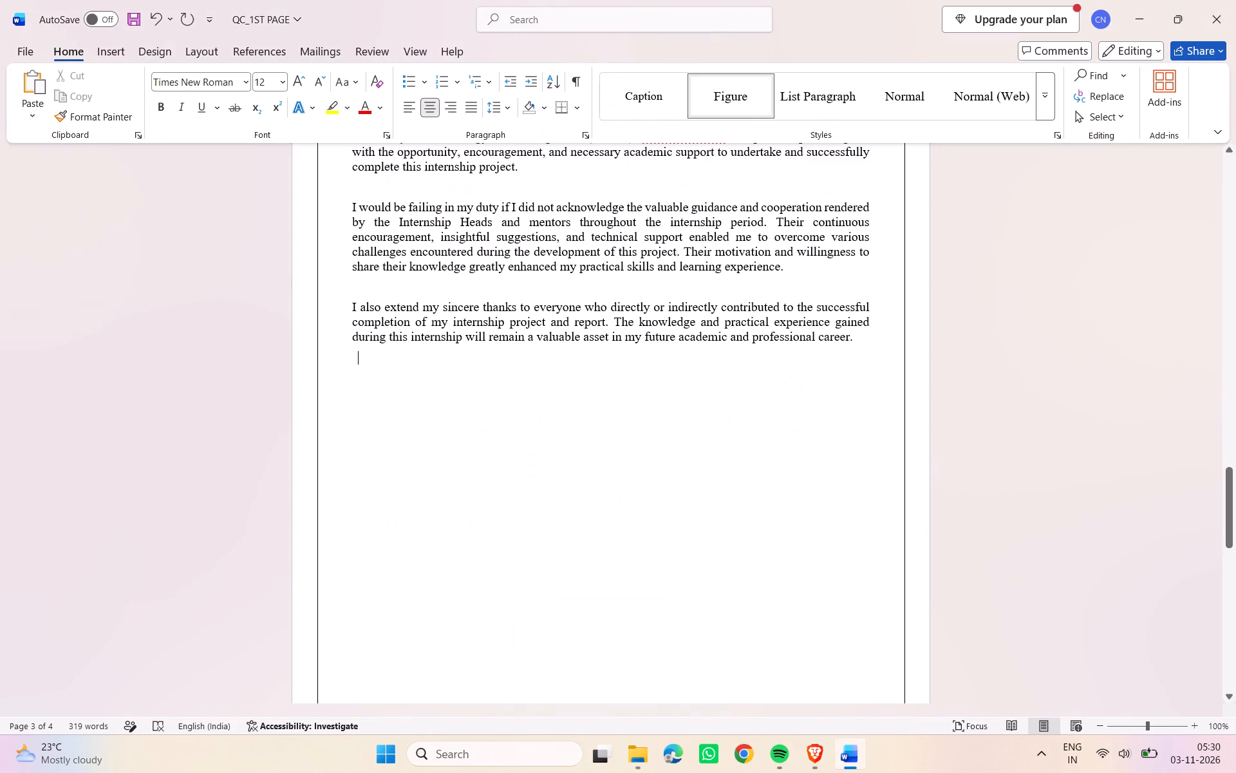
In Word, add blank lines below the last acknowledgement paragraph and paste the copied student details there.
left_click(431, 438)
key("Return")
key("Return")
key("Return")
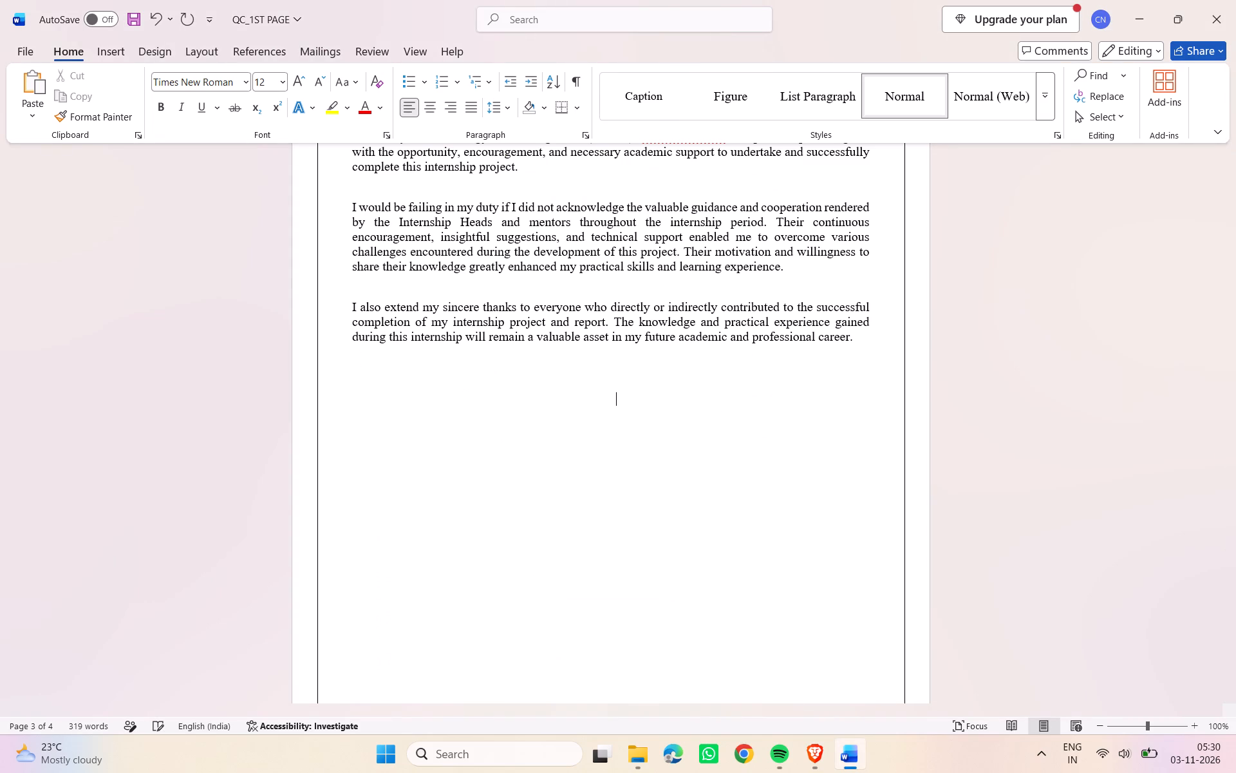
key("Return")
key("ctrl+v")
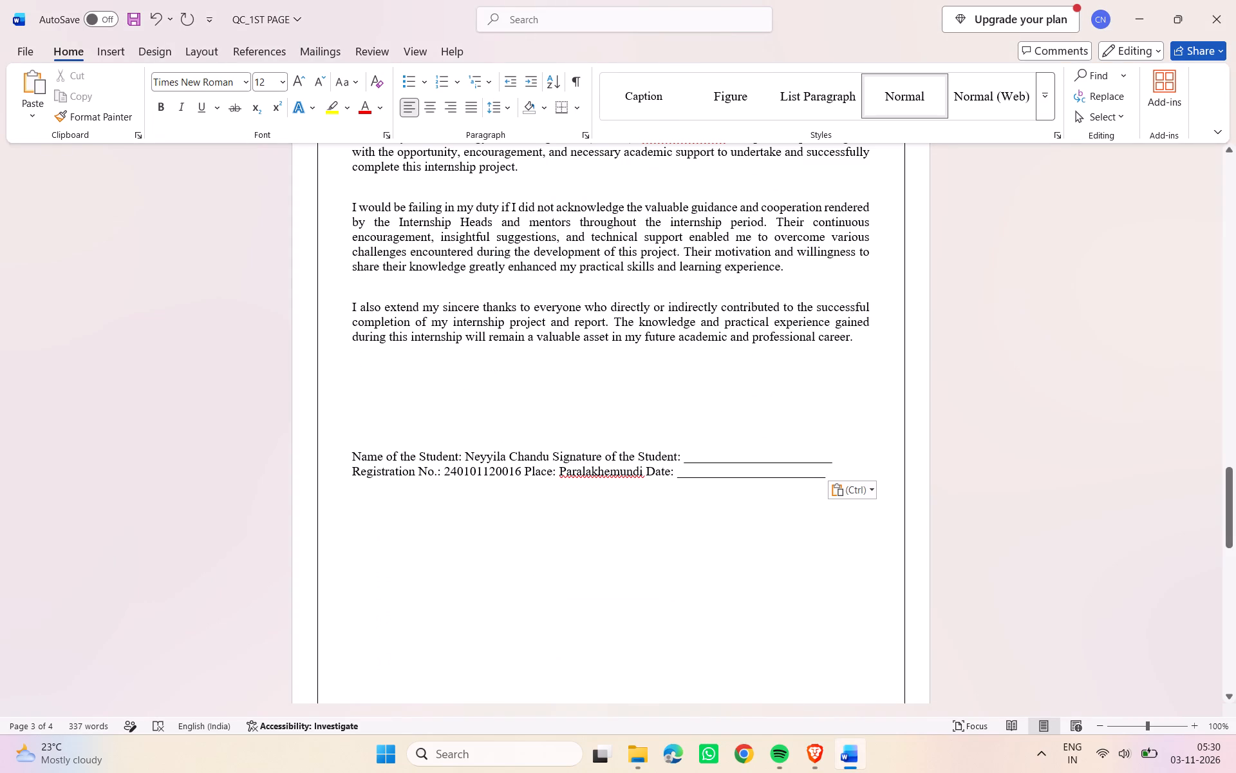
Put the Signature of the Student, Registration No., Place and Date entries of the pasted details each on their own line.
left_click(554, 453)
key("Return")
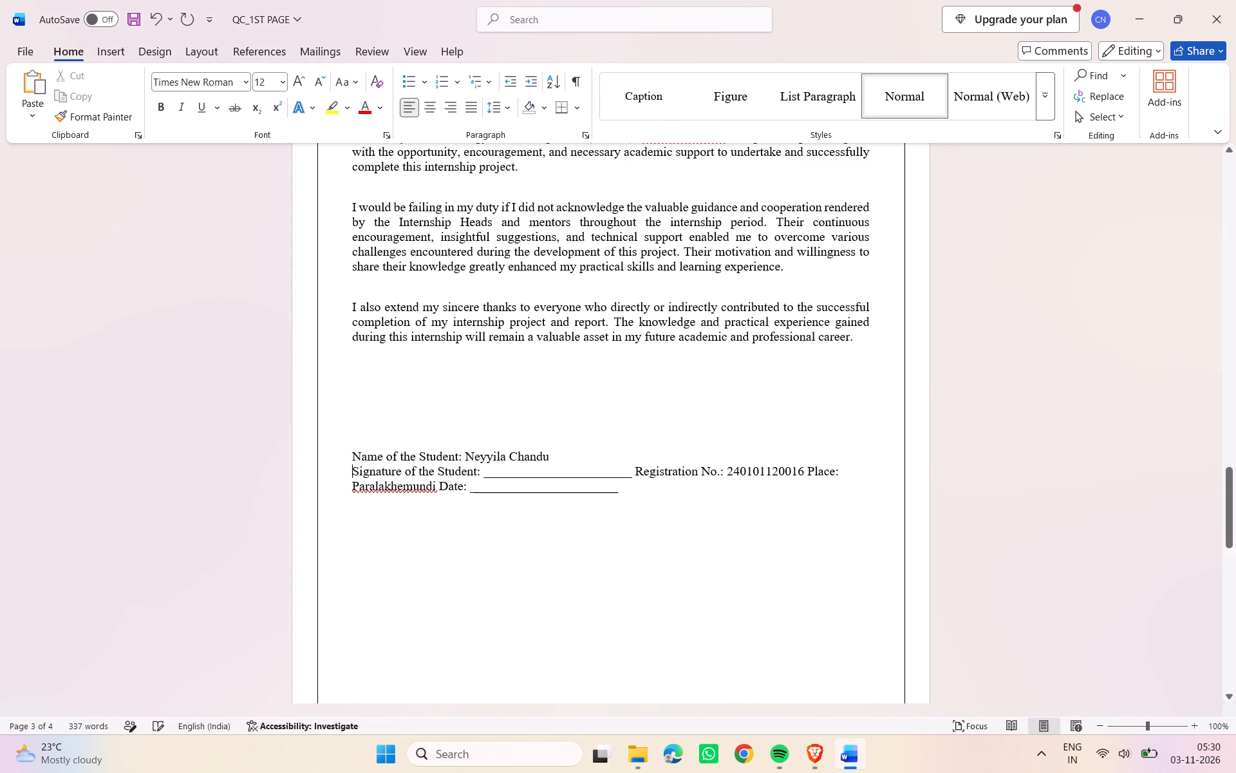
left_click(636, 468)
key("Return")
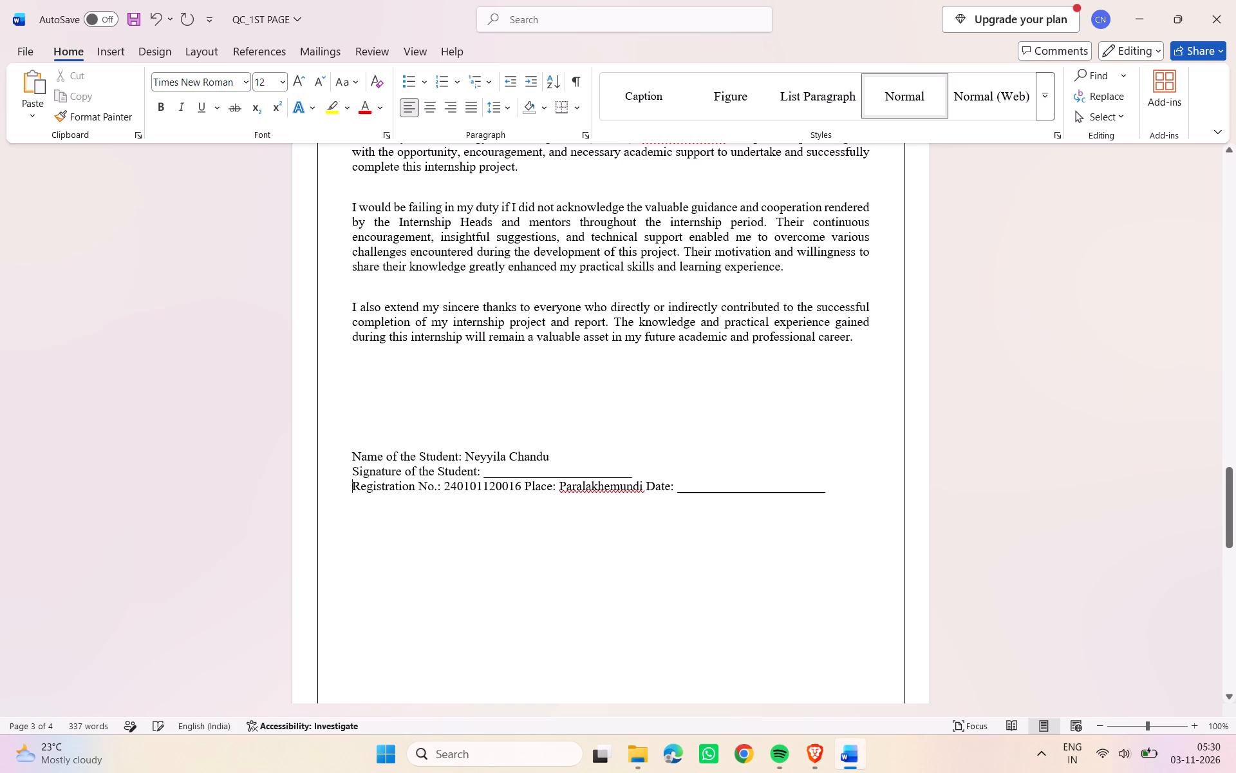
left_click(524, 481)
key("Return")
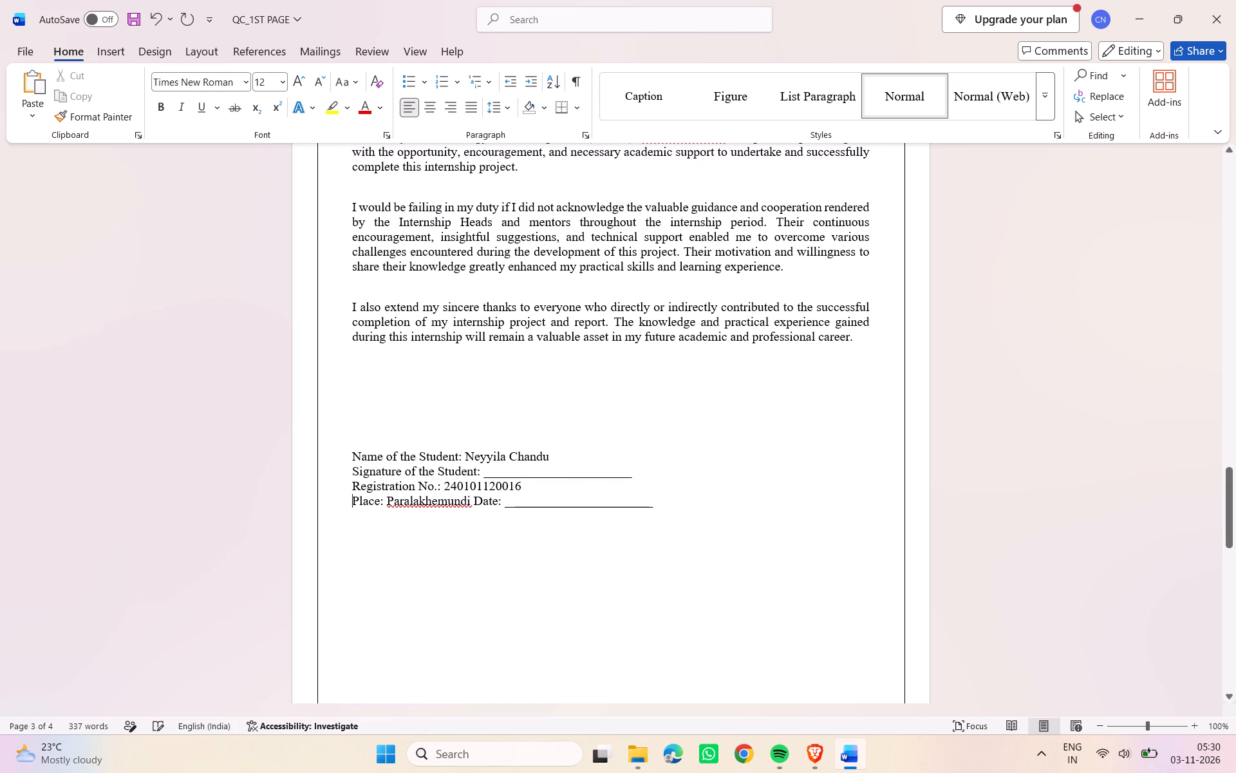
left_click(474, 504)
key("Return")
Look over the pages of QC_1ST PAGE, from the last page back up to the title page.
scroll(485, 619, "down", 4)
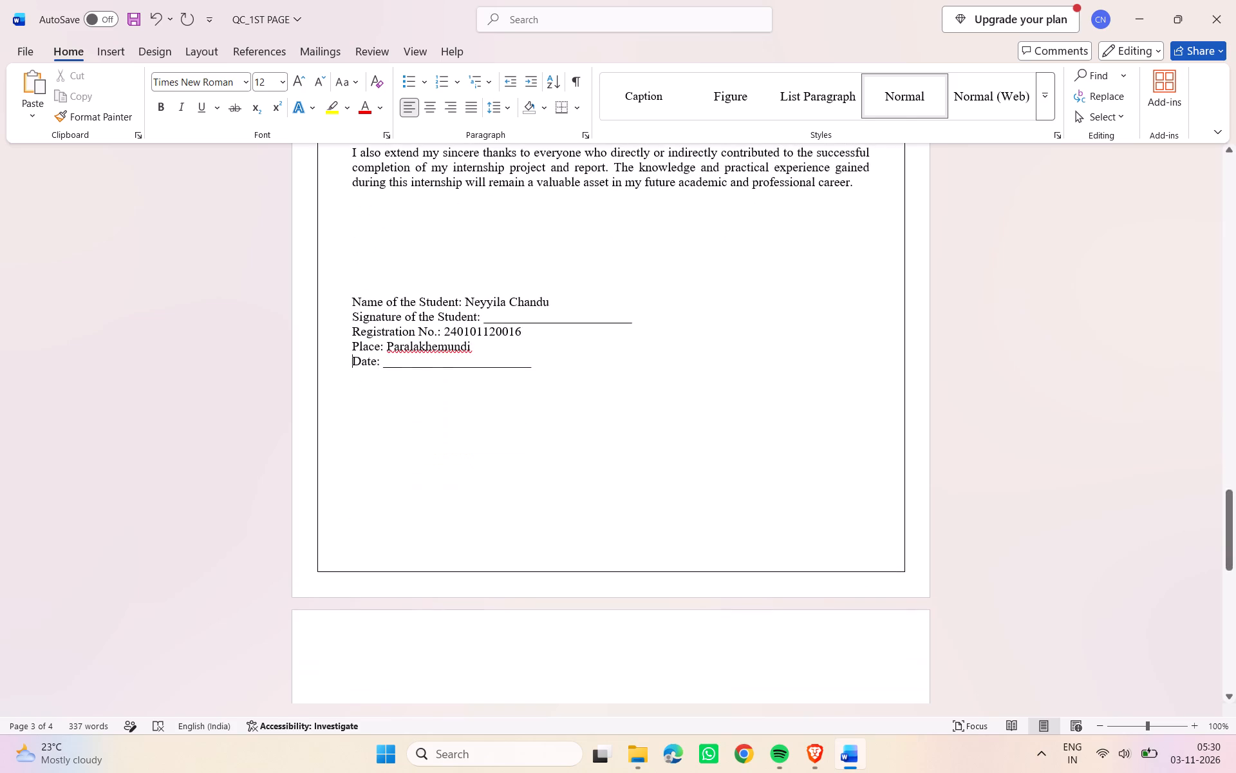
scroll(490, 607, "down", 9)
scroll(582, 583, "up", 4)
scroll(582, 583, "down", 6)
scroll(582, 583, "up", 4)
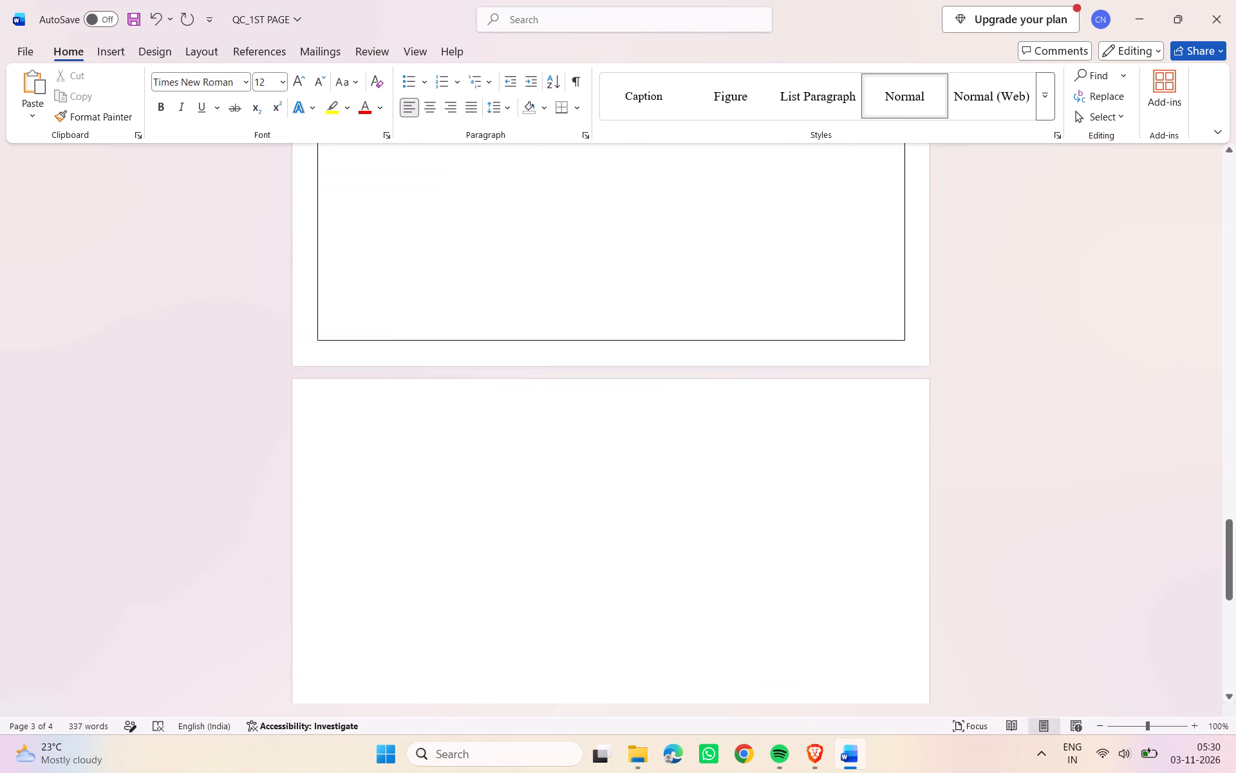
scroll(582, 583, "up", 9)
scroll(583, 582, "down", 1)
scroll(583, 582, "up", 20)
scroll(583, 582, "up", 4)
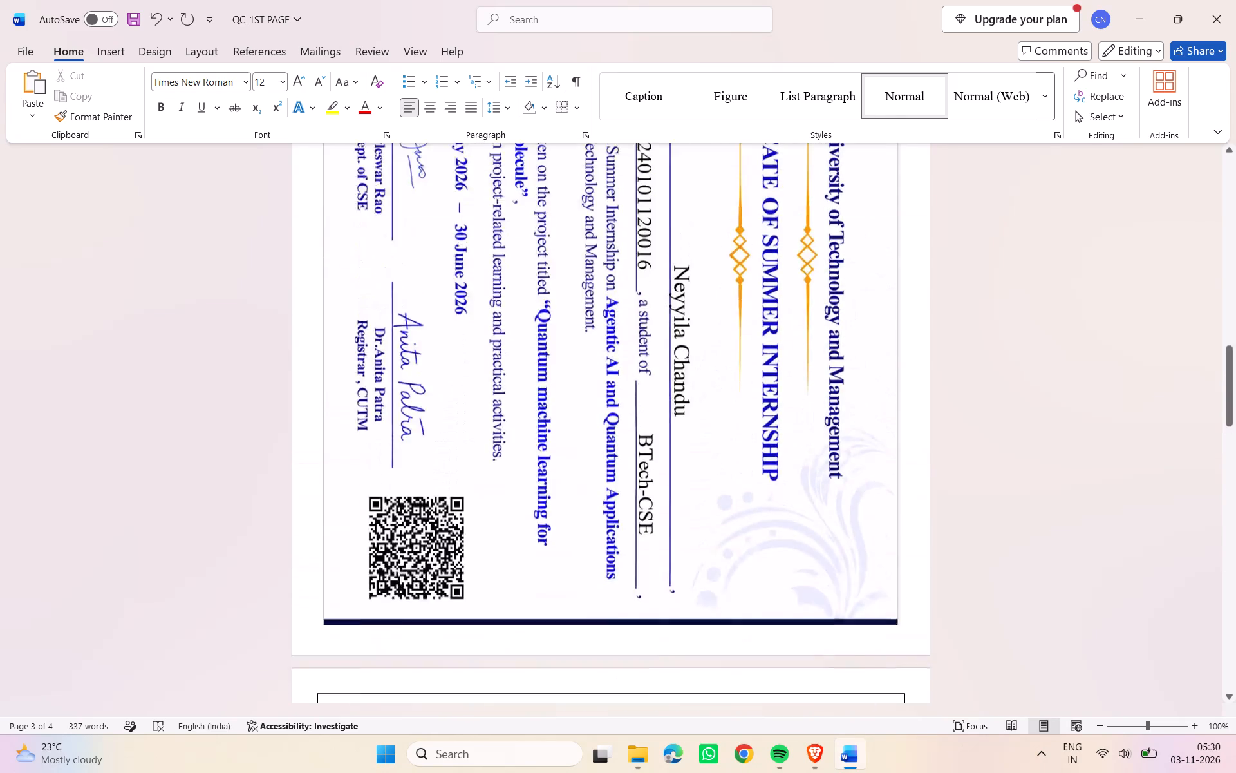
scroll(568, 569, "up", 2)
scroll(568, 569, "down", 1)
scroll(568, 569, "up", 20)
scroll(568, 569, "up", 10)
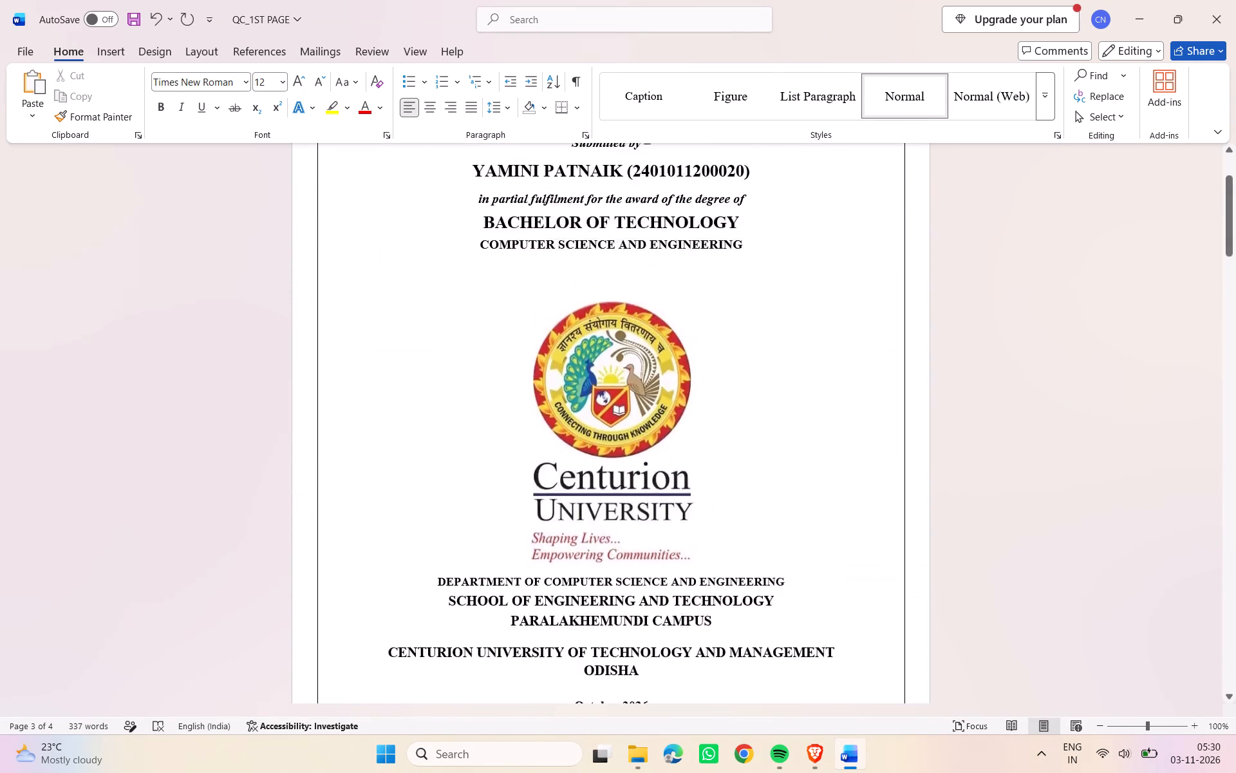
scroll(536, 551, "up", 4)
In CHERRY_QC_internship_REPORT.pdf, find the Table of Contents page following the acknowledgement.
key("alt+Tab")
scroll(619, 538, "down", 4)
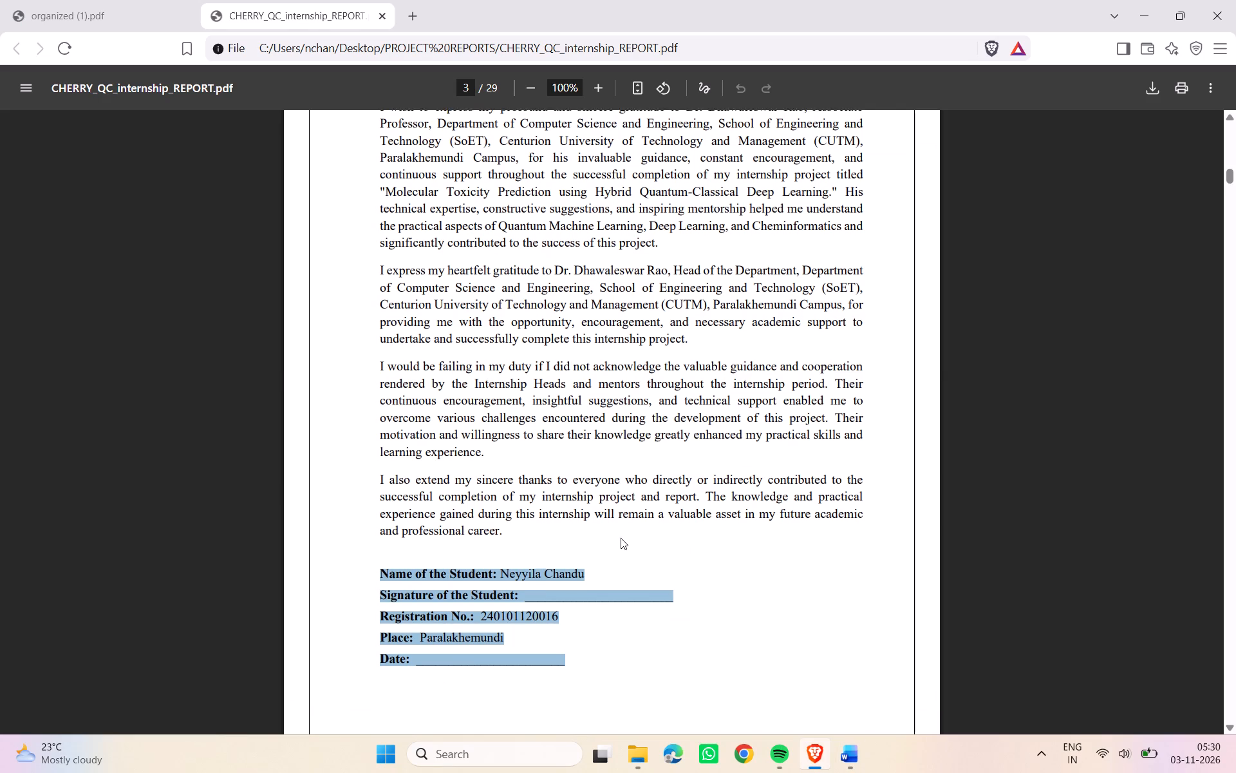
scroll(621, 538, "down", 4)
scroll(621, 538, "up", 1)
scroll(621, 538, "down", 2)
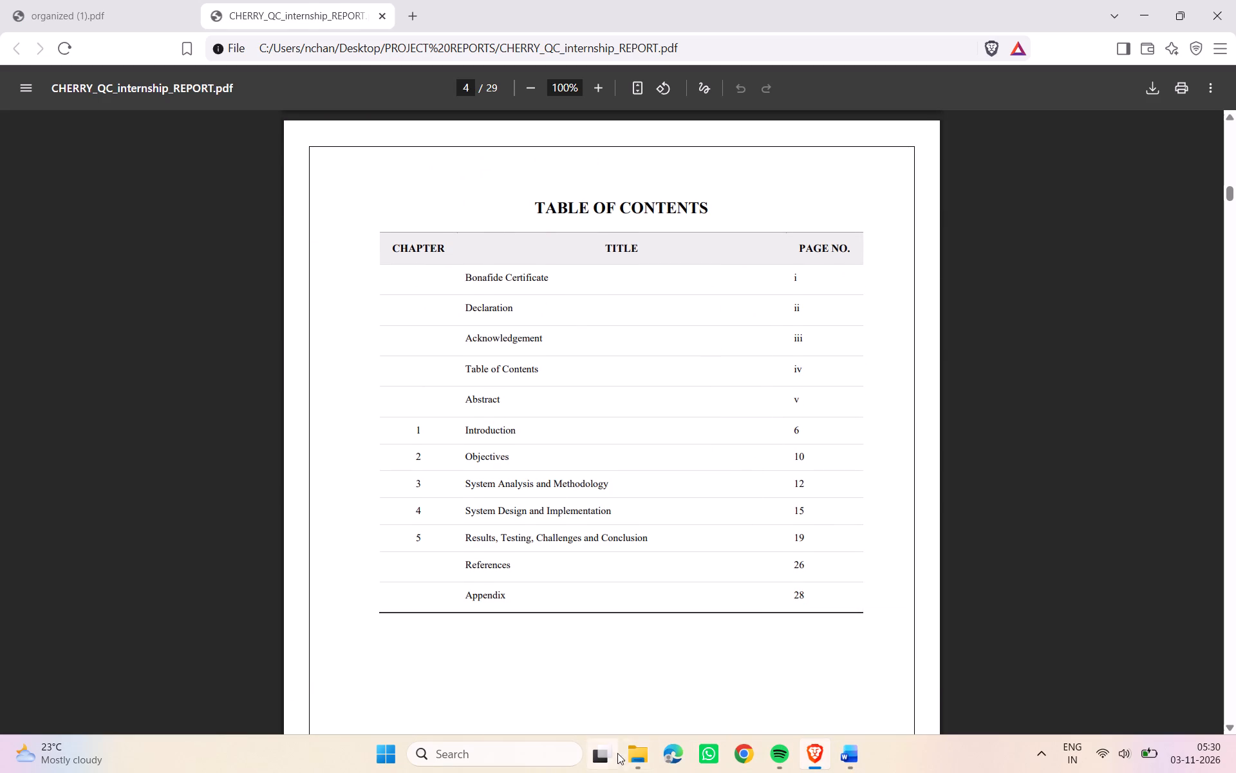
Open the QC_REPORT Word document from the PROJECT REPORTS folder.
left_click(645, 758)
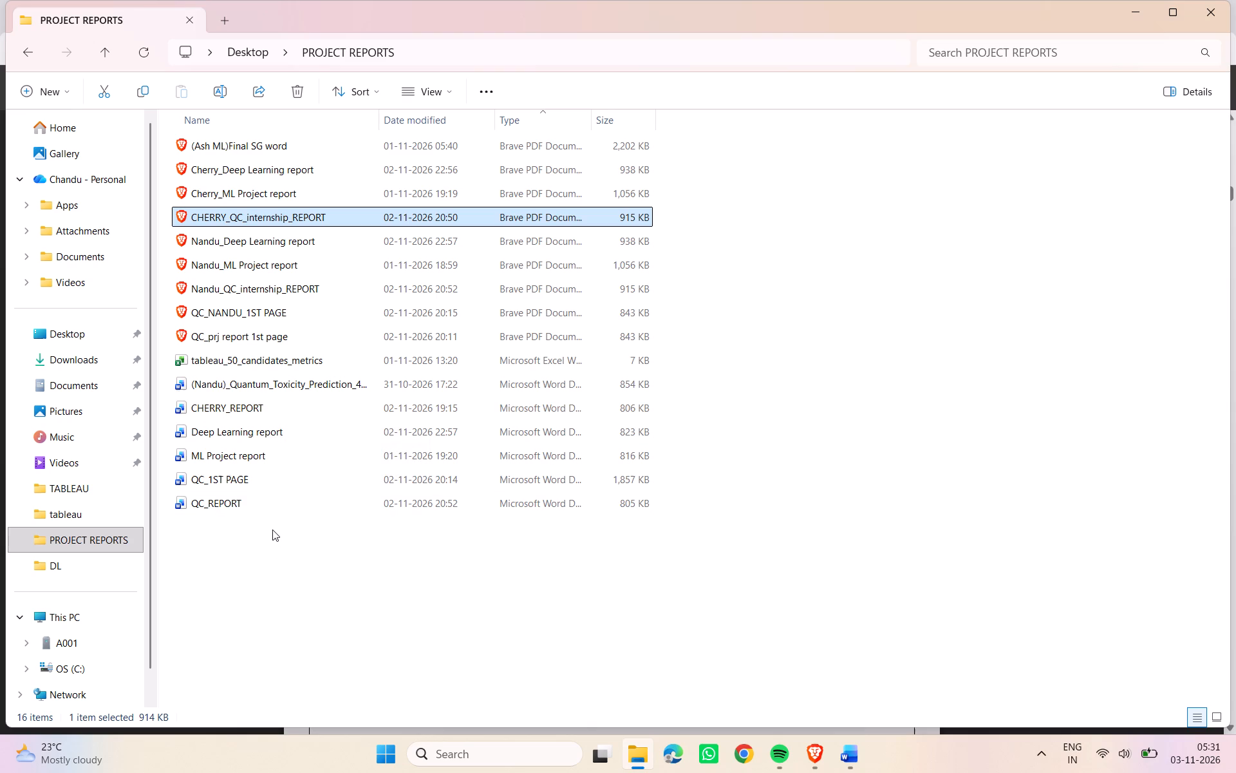
double_click(244, 498)
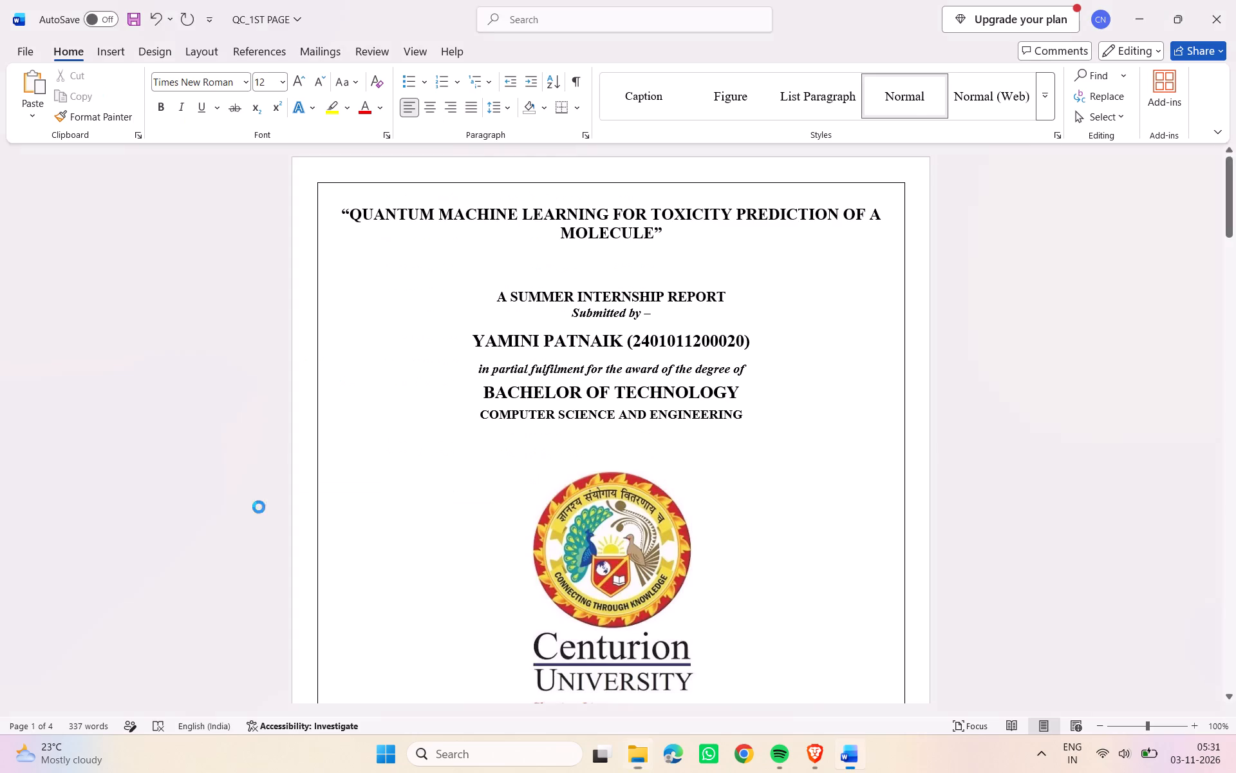
Copy the entire chapter, title and page number table under the TABLE OF CONTENTS heading in QC_REPORT.
scroll(882, 464, "down", 14)
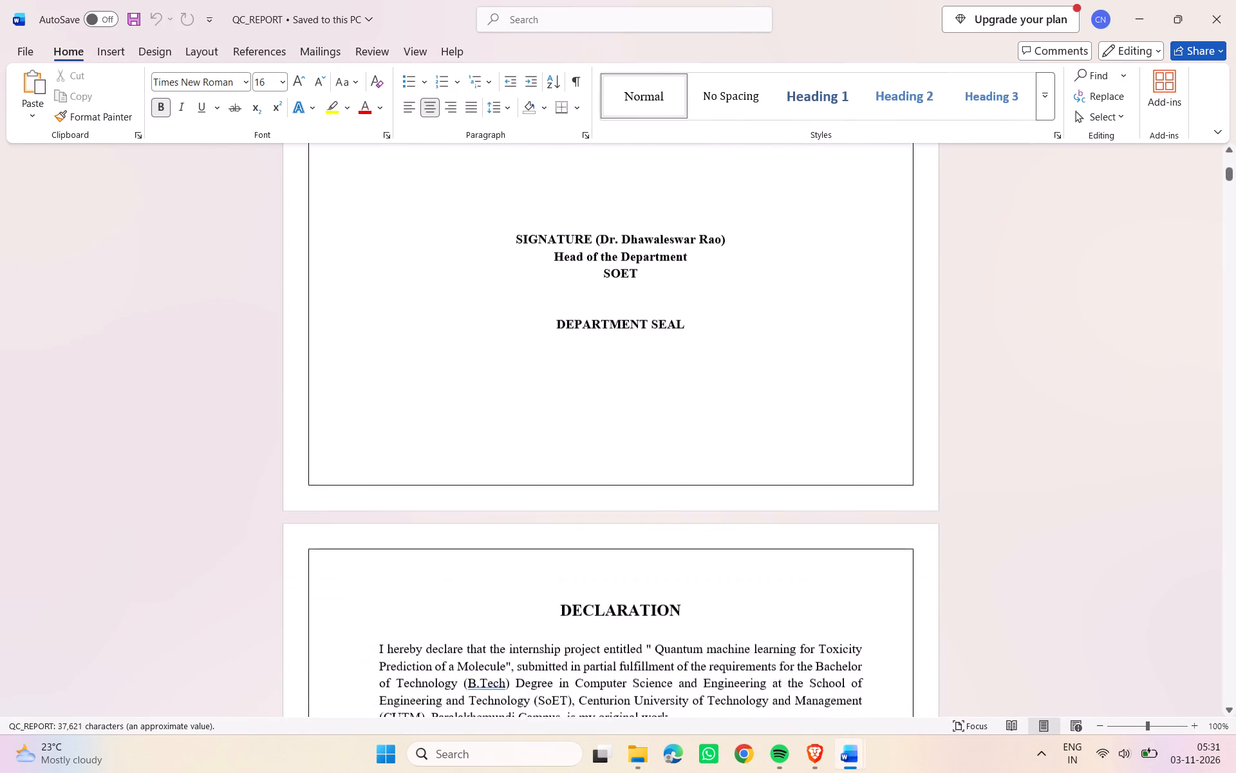
scroll(882, 464, "down", 13)
scroll(891, 463, "up", 1)
scroll(891, 463, "down", 5)
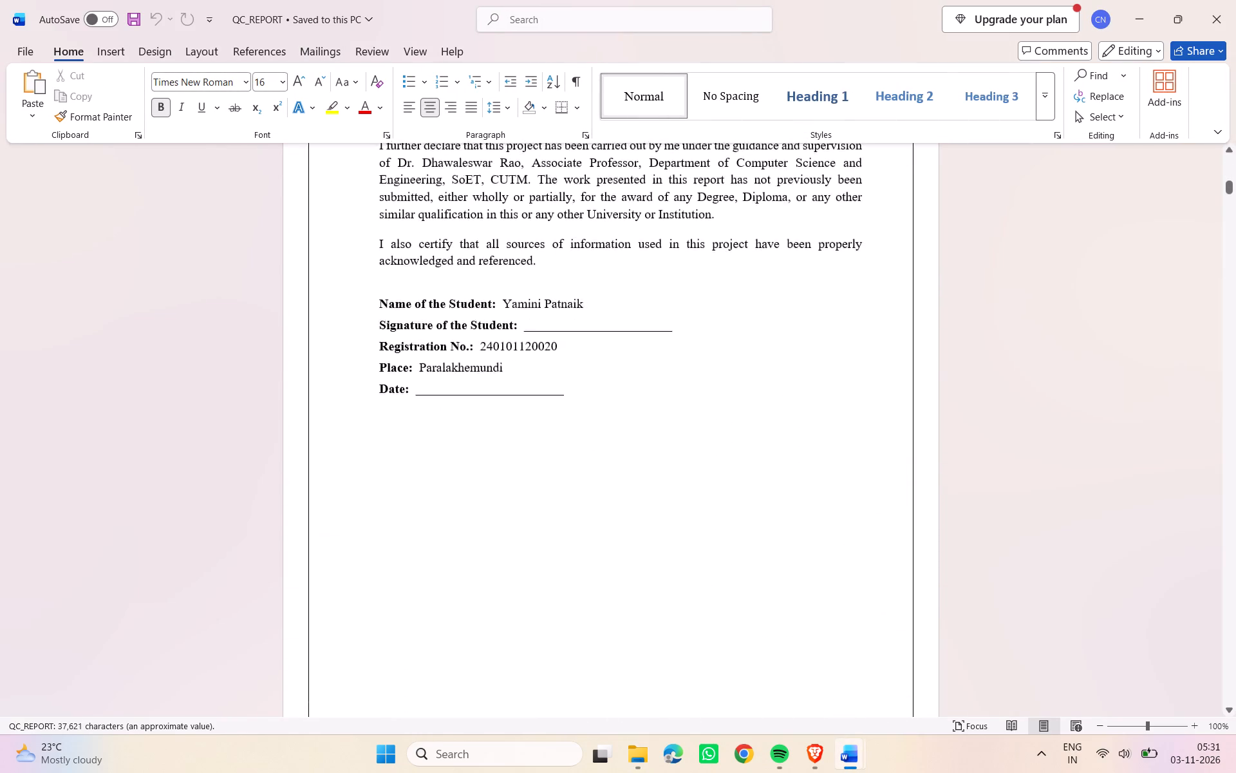
scroll(891, 463, "down", 16)
scroll(891, 463, "up", 1)
scroll(891, 463, "down", 2)
scroll(892, 463, "up", 1)
scroll(892, 463, "down", 7)
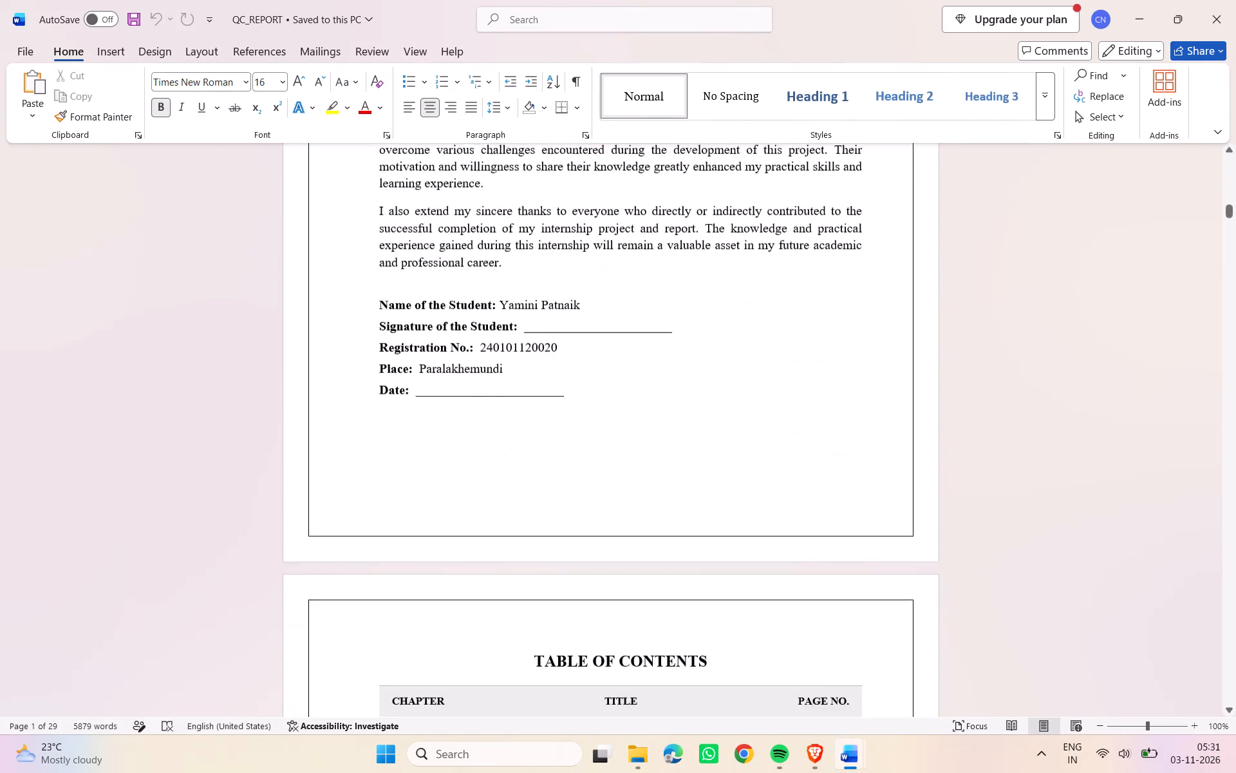
scroll(892, 463, "down", 16)
left_click(769, 408)
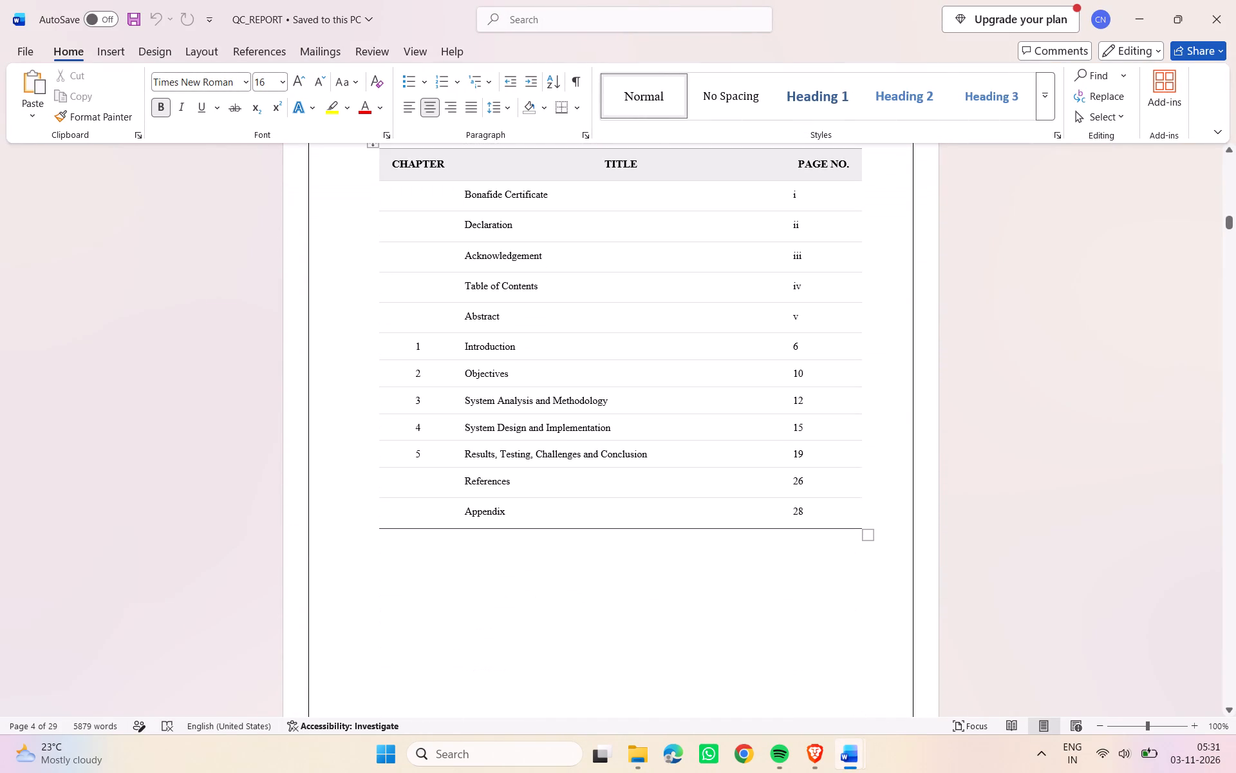
left_click(866, 538)
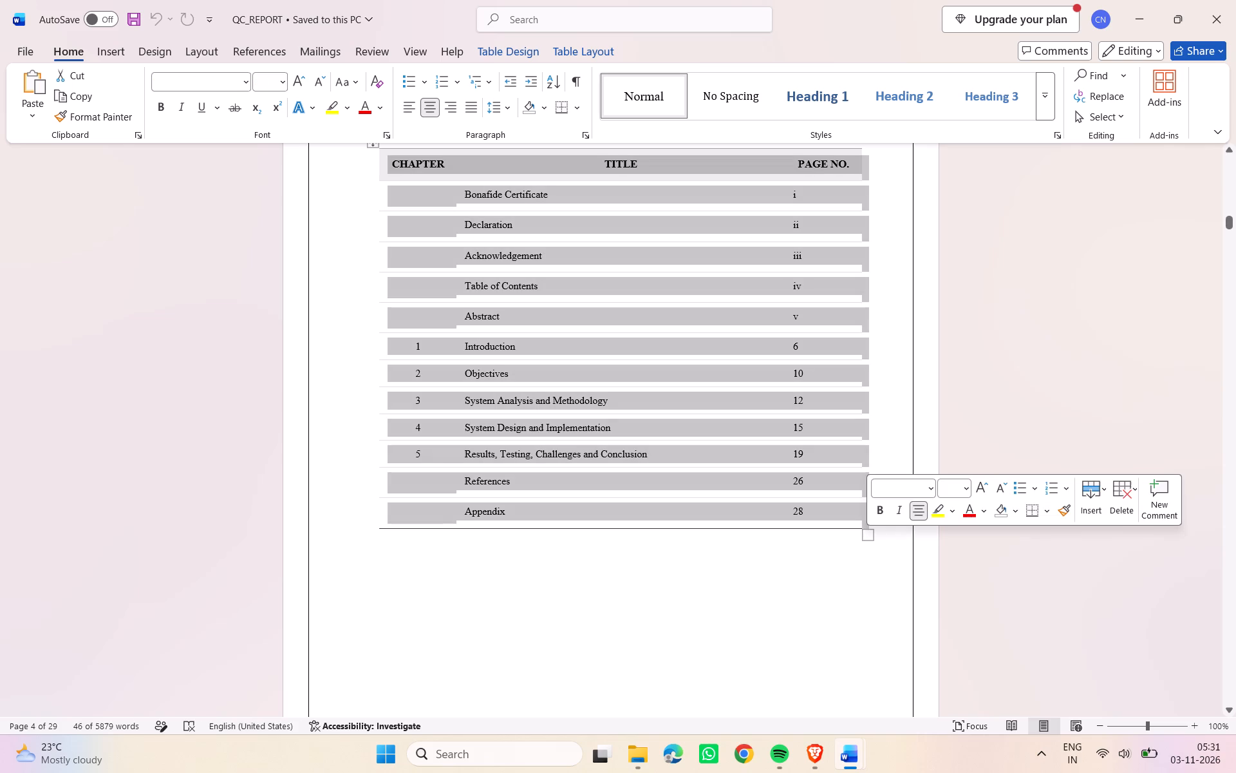
key("ctrl+c")
key("ctrl+c")
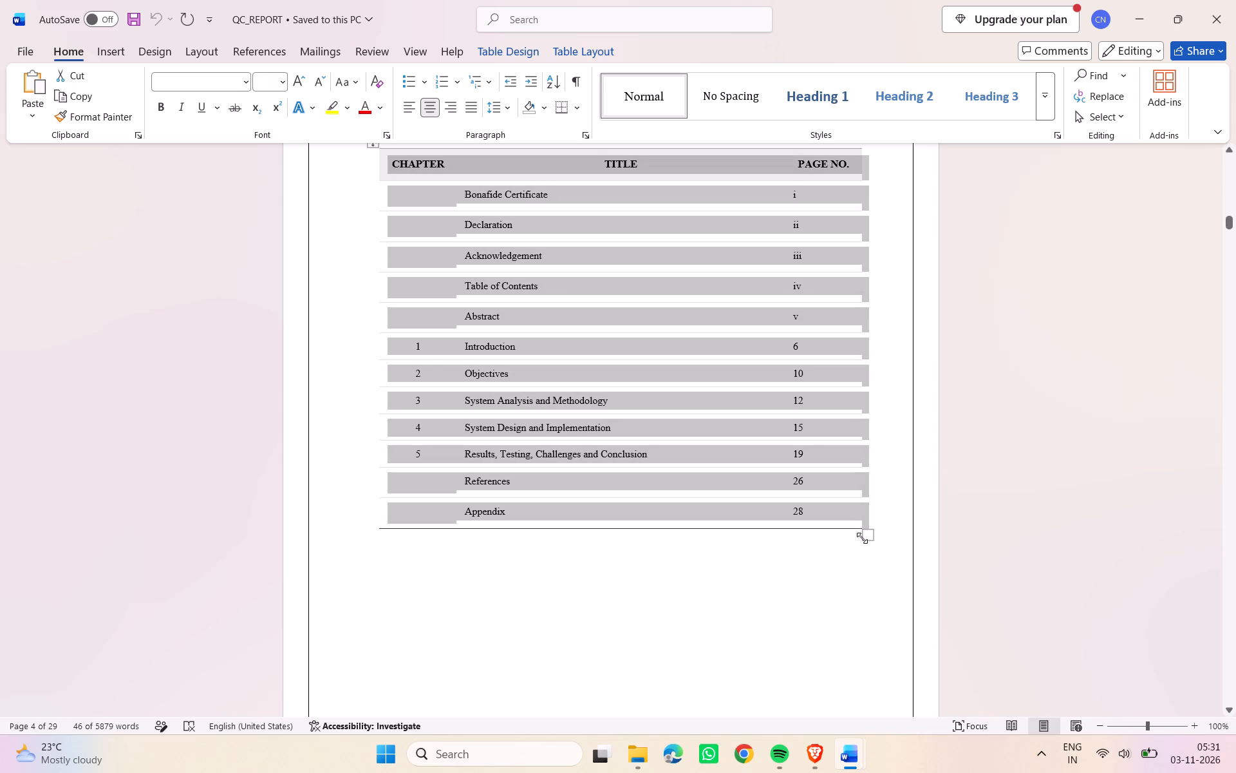
Switch back to QC_1ST PAGE and look through its pages, from the title page to the blank page after the acknowledgements.
key("alt+Tab")
scroll(665, 625, "down", 6)
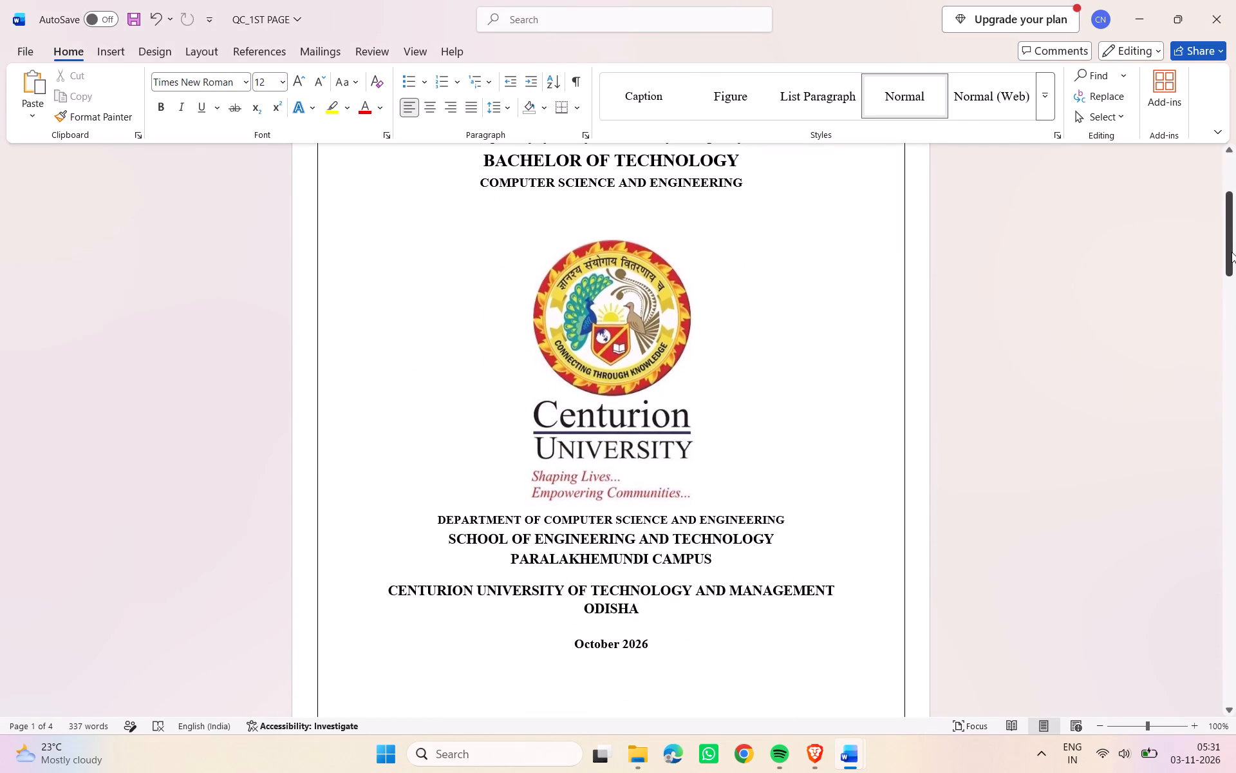
left_click_drag(1228, 251, 1235, 501)
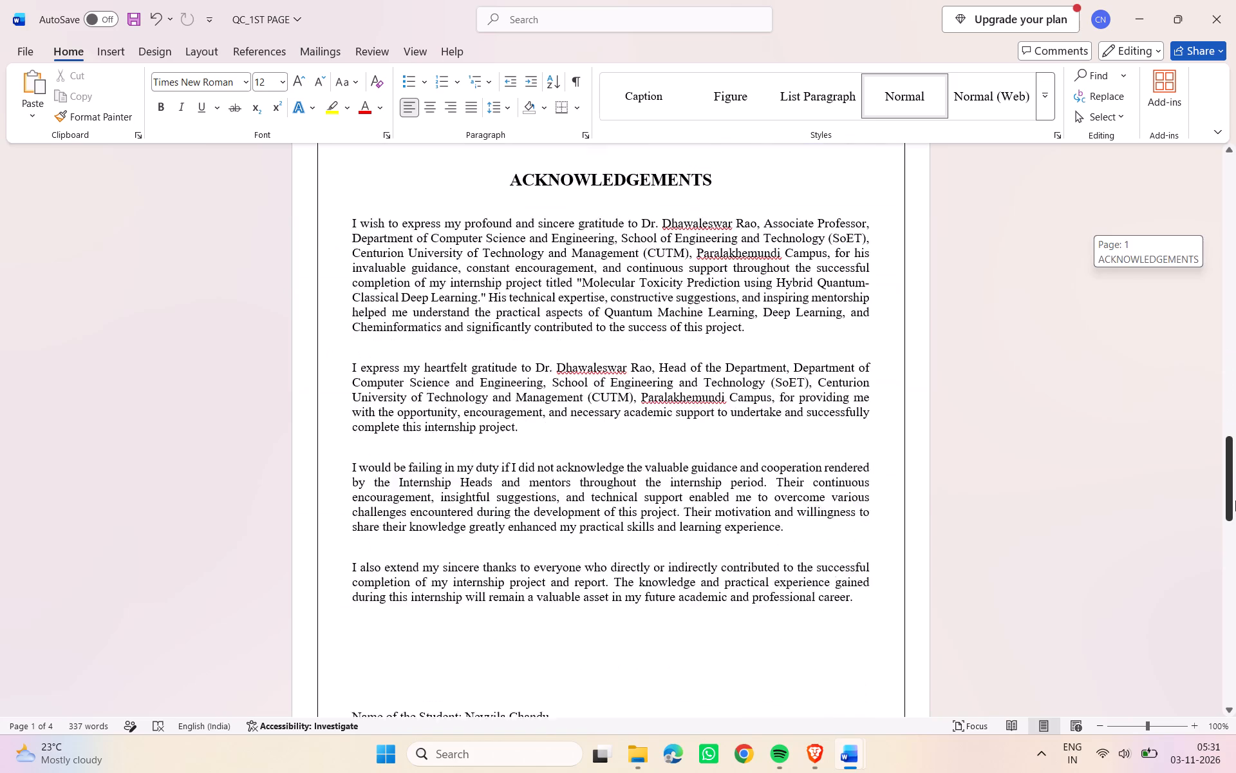
left_click_drag(1235, 501, 1235, 509)
scroll(932, 476, "up", 7)
scroll(924, 469, "down", 1)
scroll(924, 469, "up", 11)
scroll(920, 469, "down", 1)
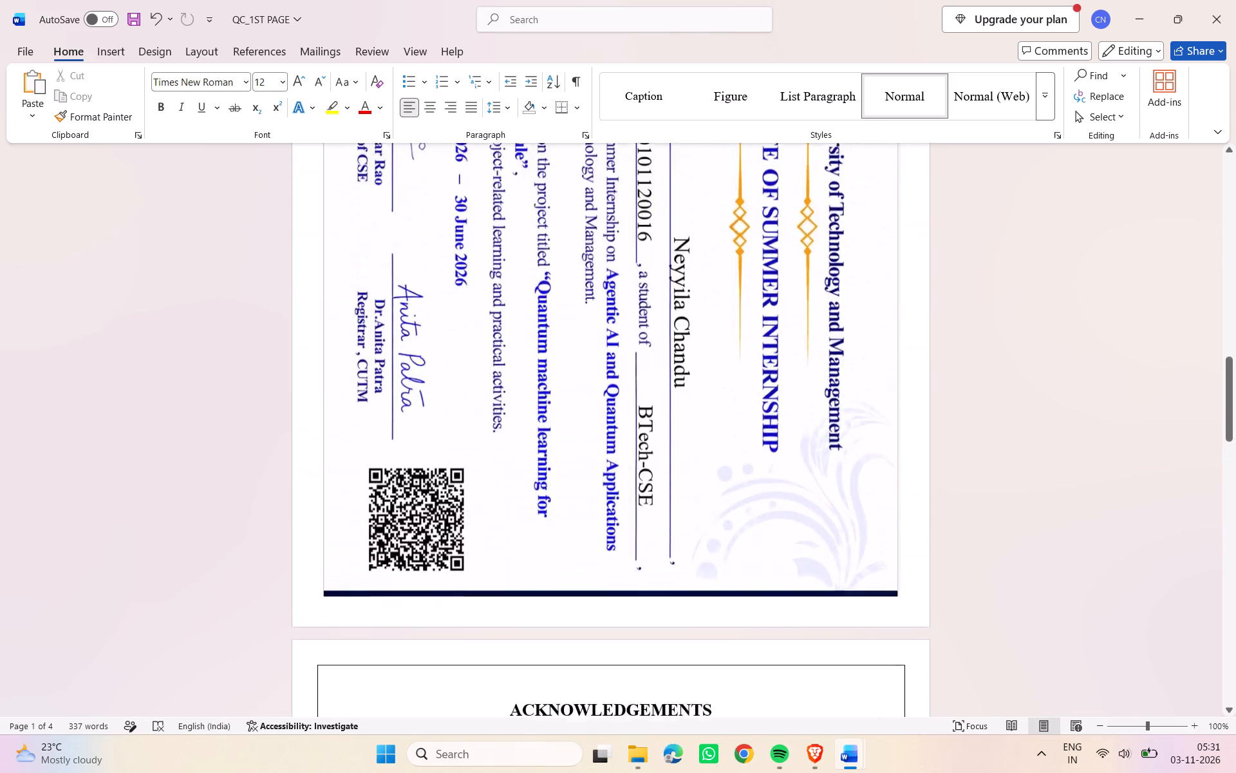
scroll(916, 467, "up", 20)
scroll(916, 467, "up", 9)
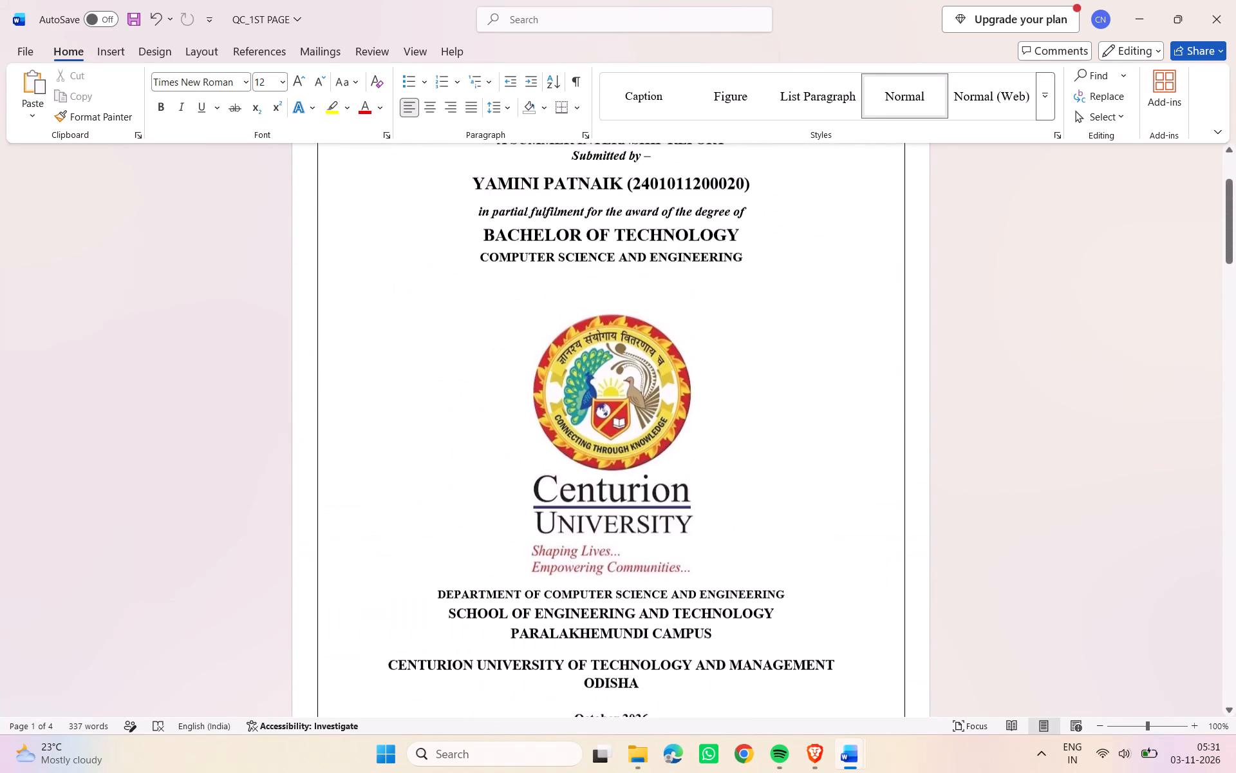
scroll(915, 467, "up", 5)
scroll(915, 467, "down", 15)
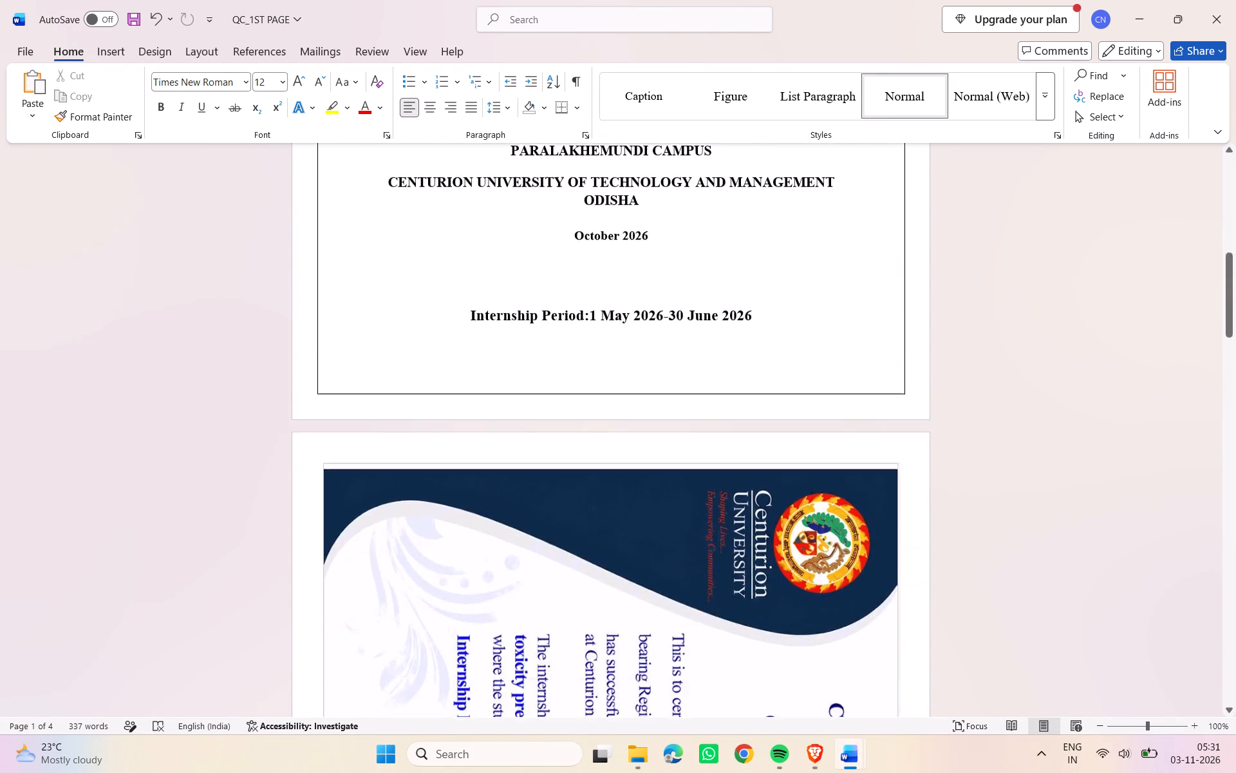
scroll(931, 473, "down", 20)
scroll(931, 473, "down", 7)
scroll(932, 466, "up", 1)
scroll(932, 466, "down", 1)
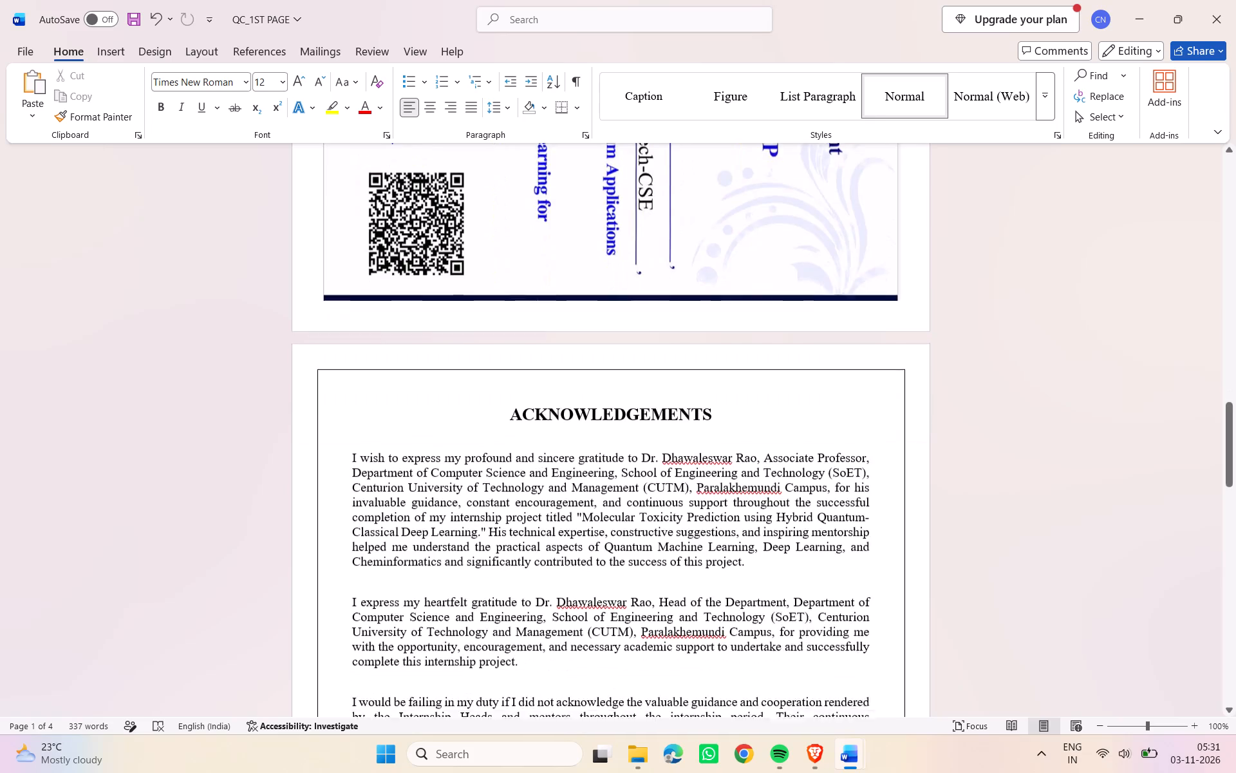
scroll(932, 466, "down", 2)
scroll(932, 466, "up", 1)
scroll(932, 466, "down", 15)
scroll(932, 466, "up", 1)
scroll(932, 466, "down", 13)
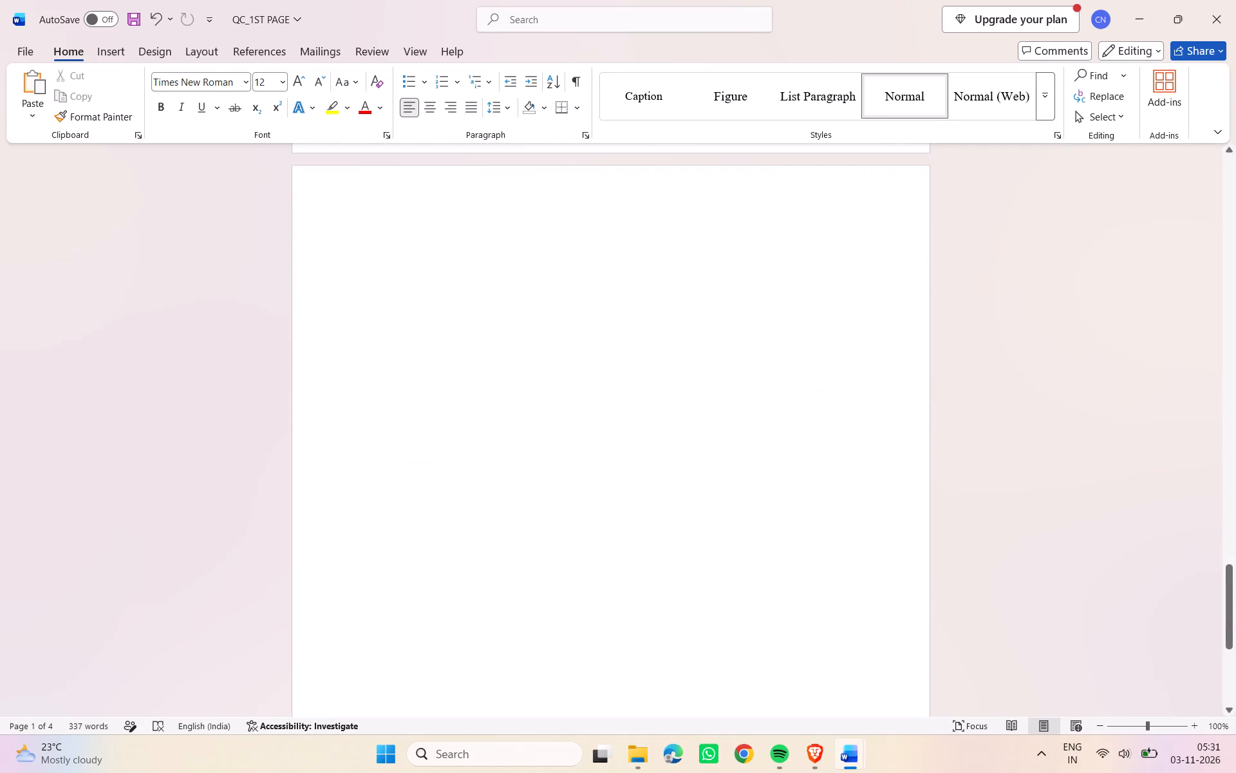
scroll(522, 356, "up", 2)
From the blank last page, apply a Box page border to the whole document.
left_click(465, 356)
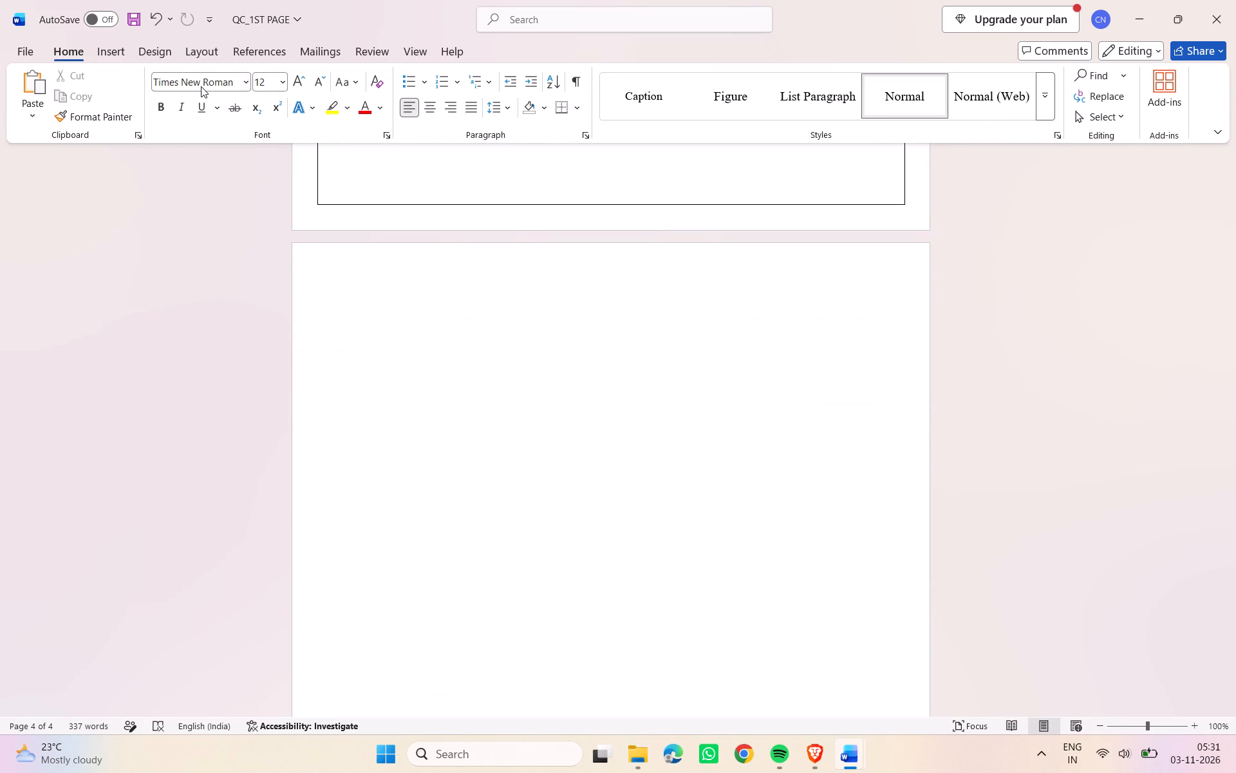
left_click(186, 45)
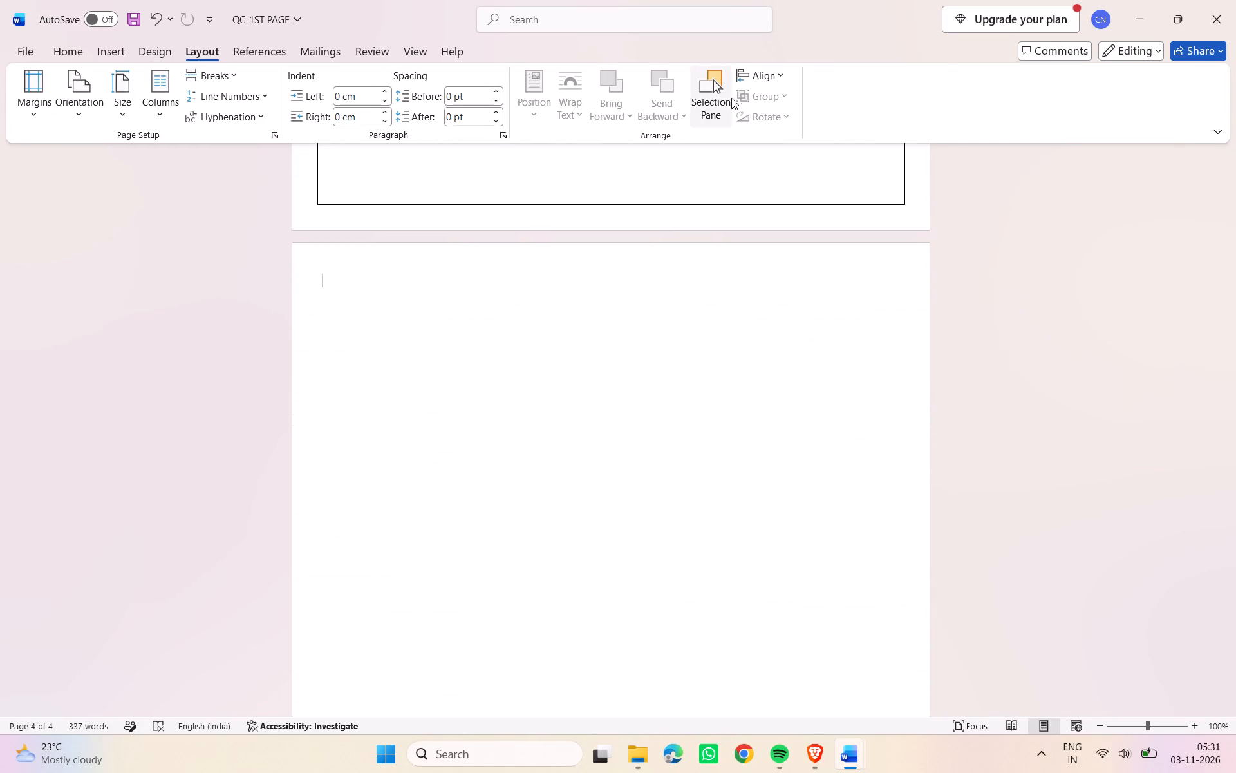
left_click(156, 48)
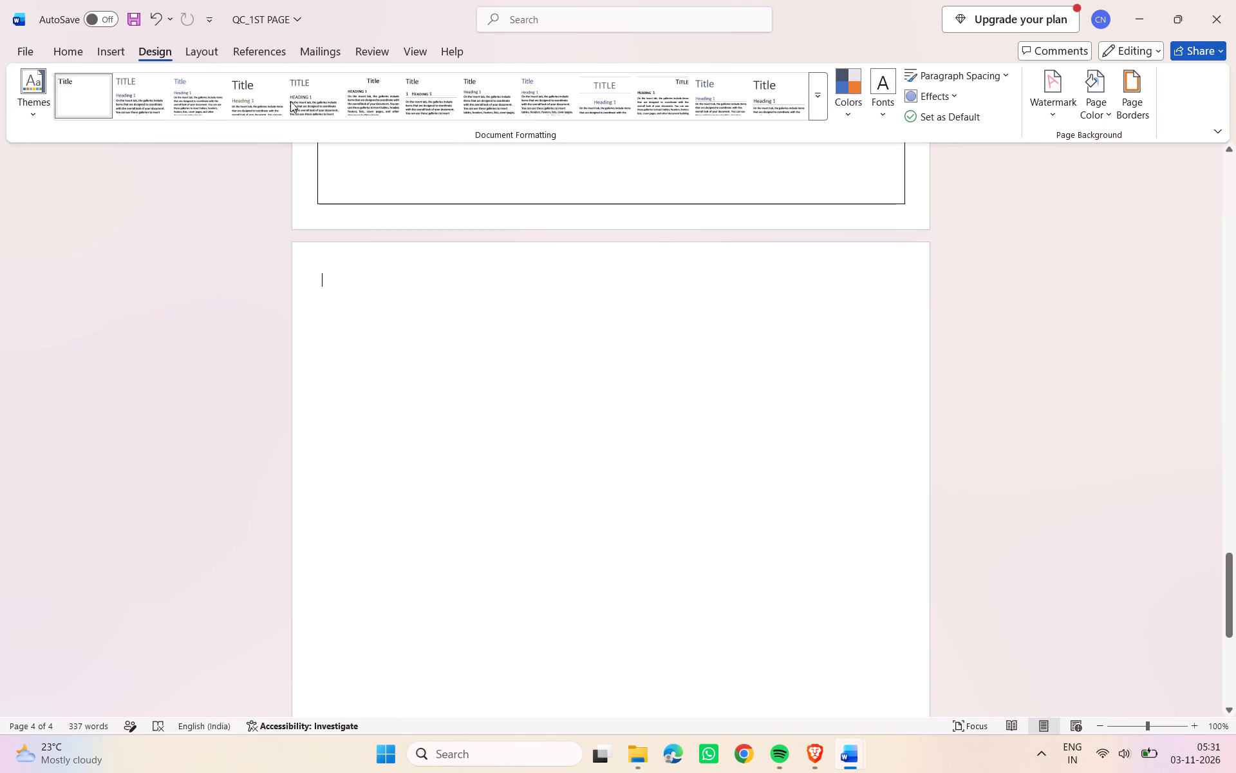
left_click(1122, 112)
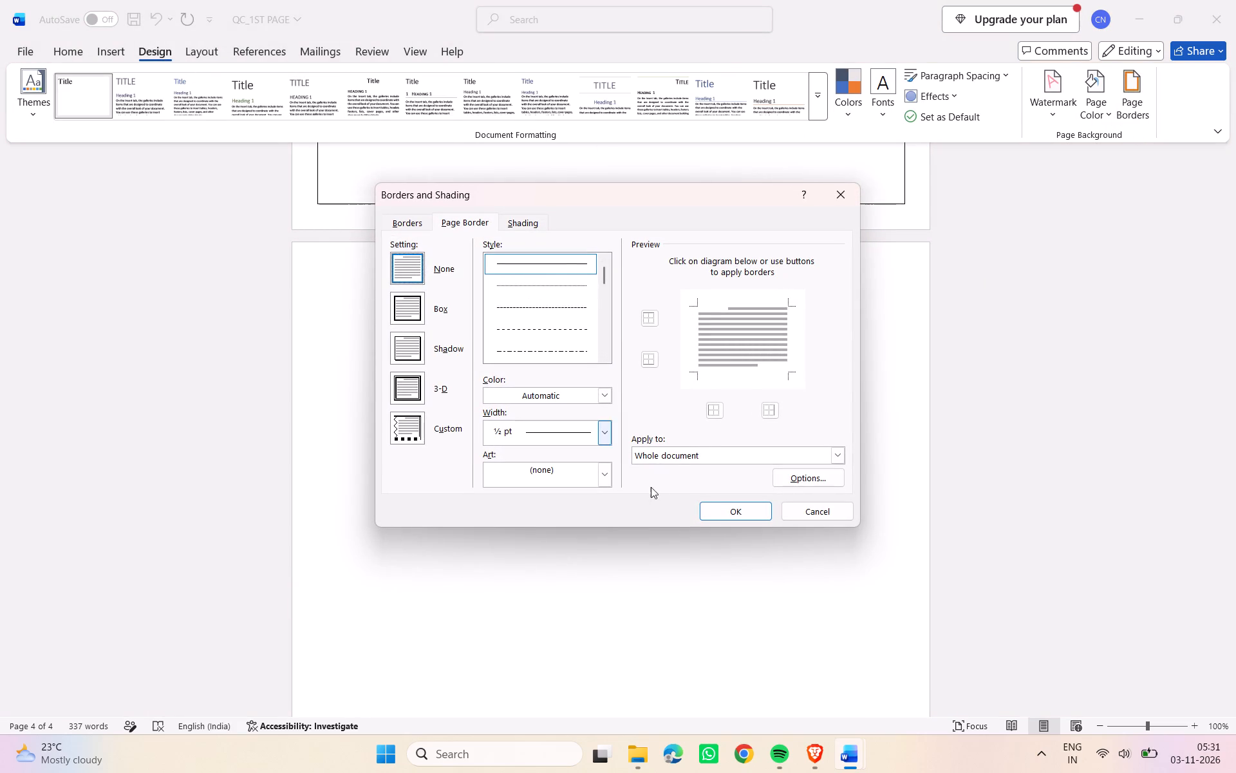
left_click(391, 314)
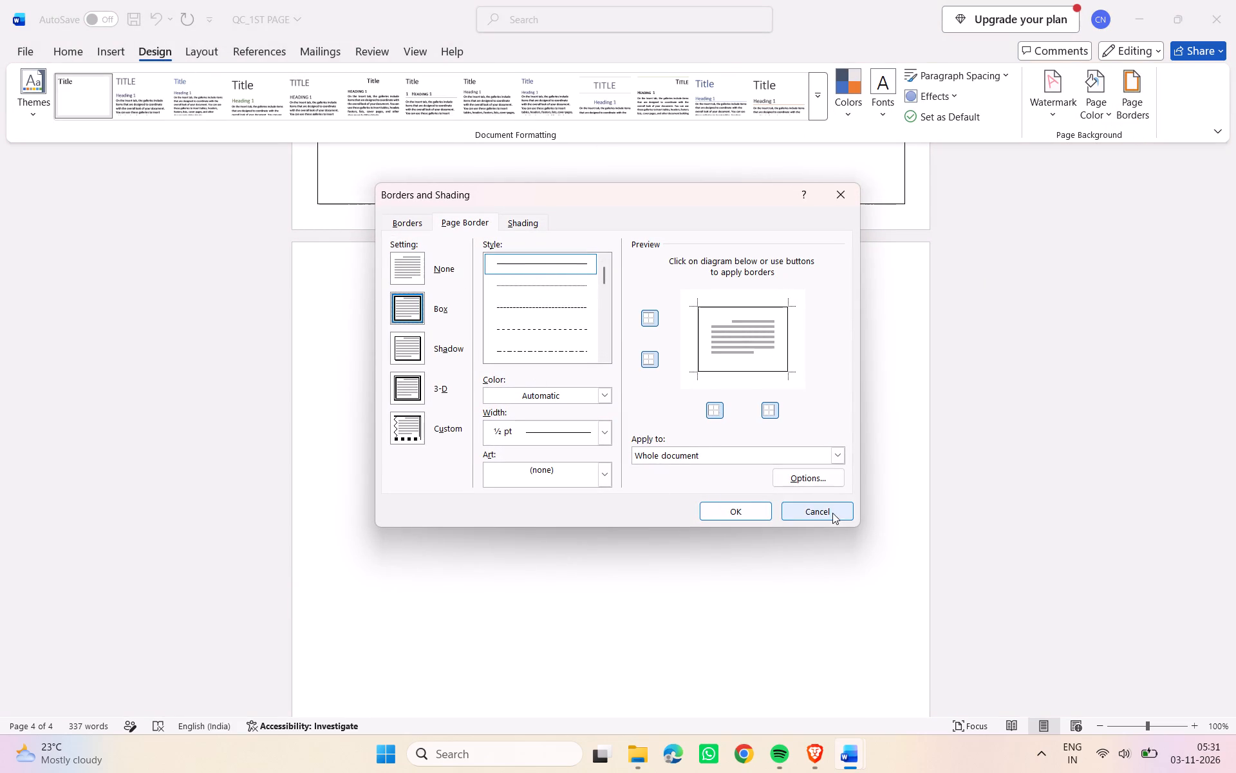
left_click(739, 511)
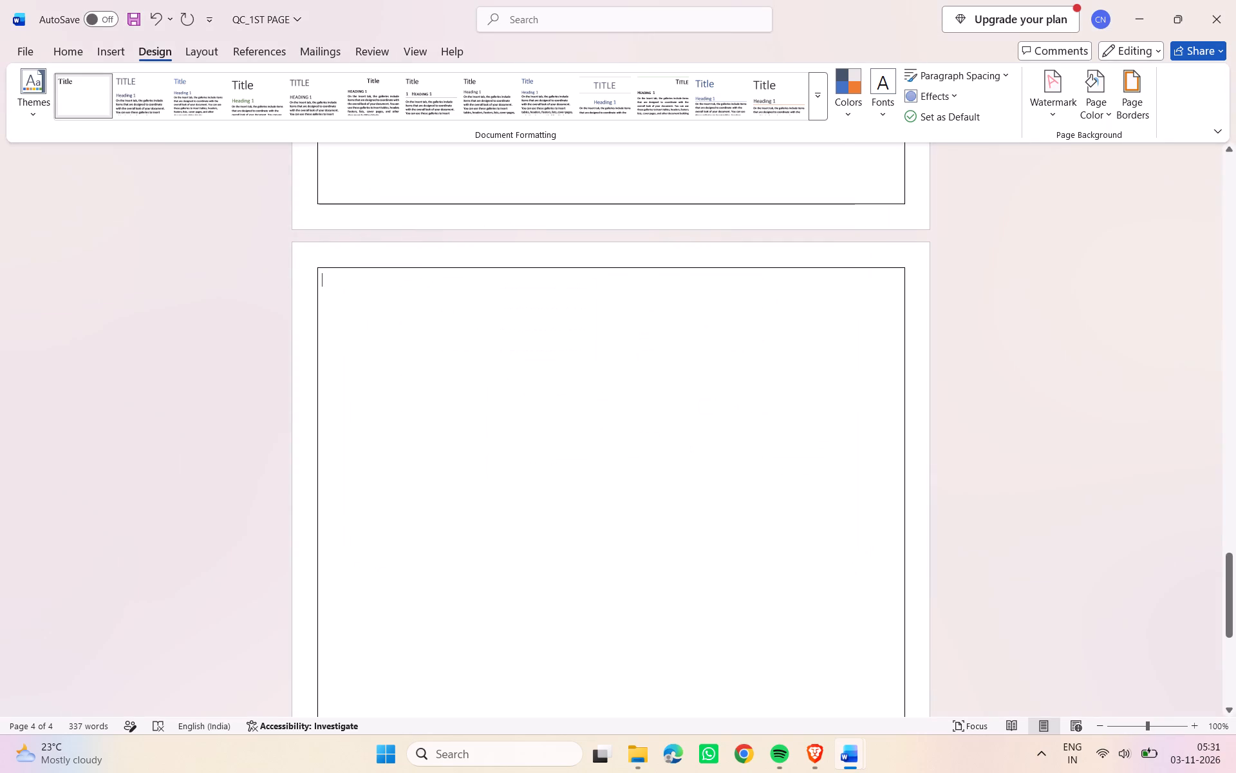
Paste the copied contents table on the blank last page and move it down to leave space above it.
key("ctrl+v")
scroll(698, 494, "up", 2)
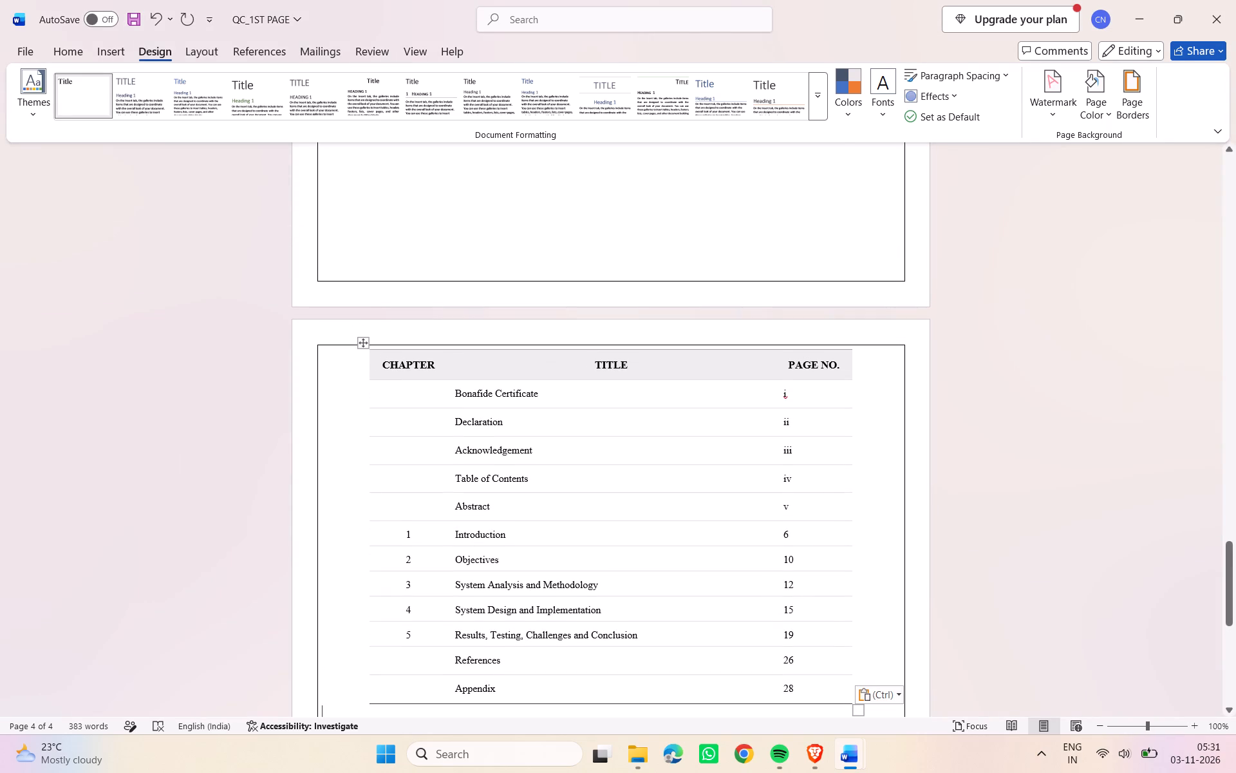
left_click_drag(363, 343, 357, 415)
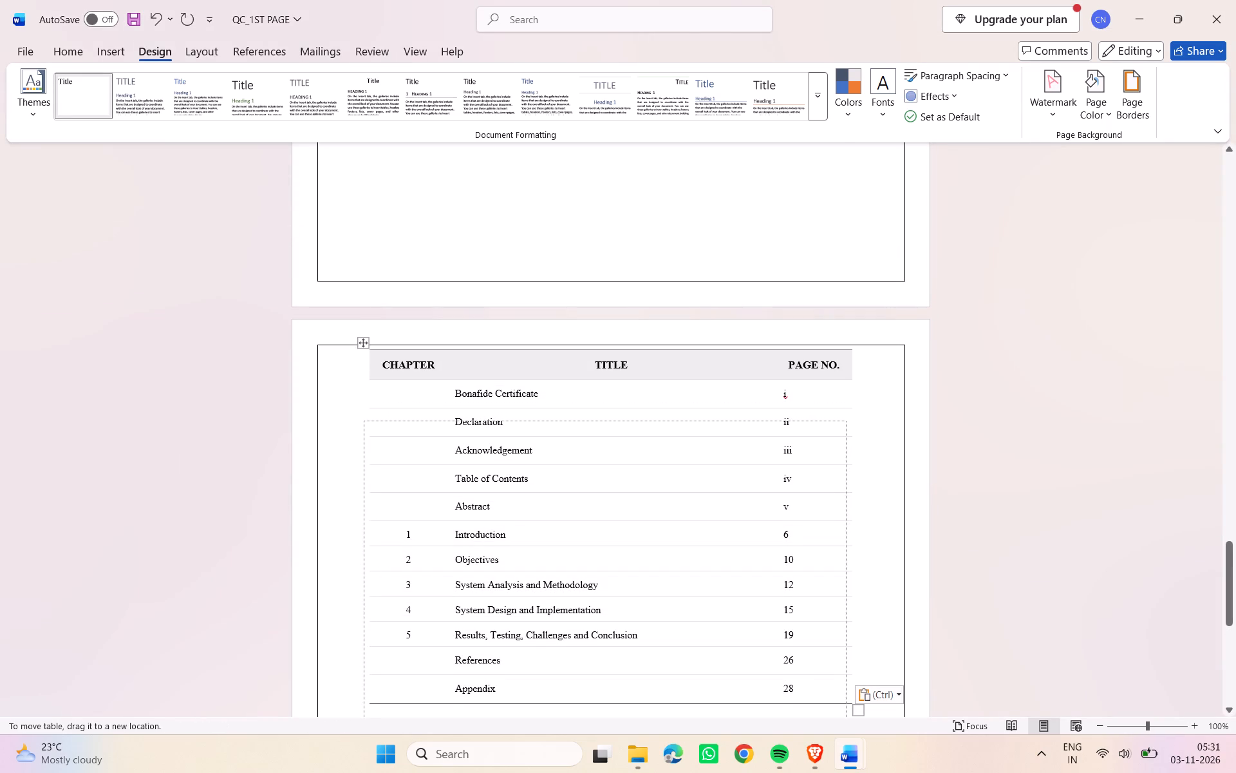
left_click_drag(357, 415, 364, 429)
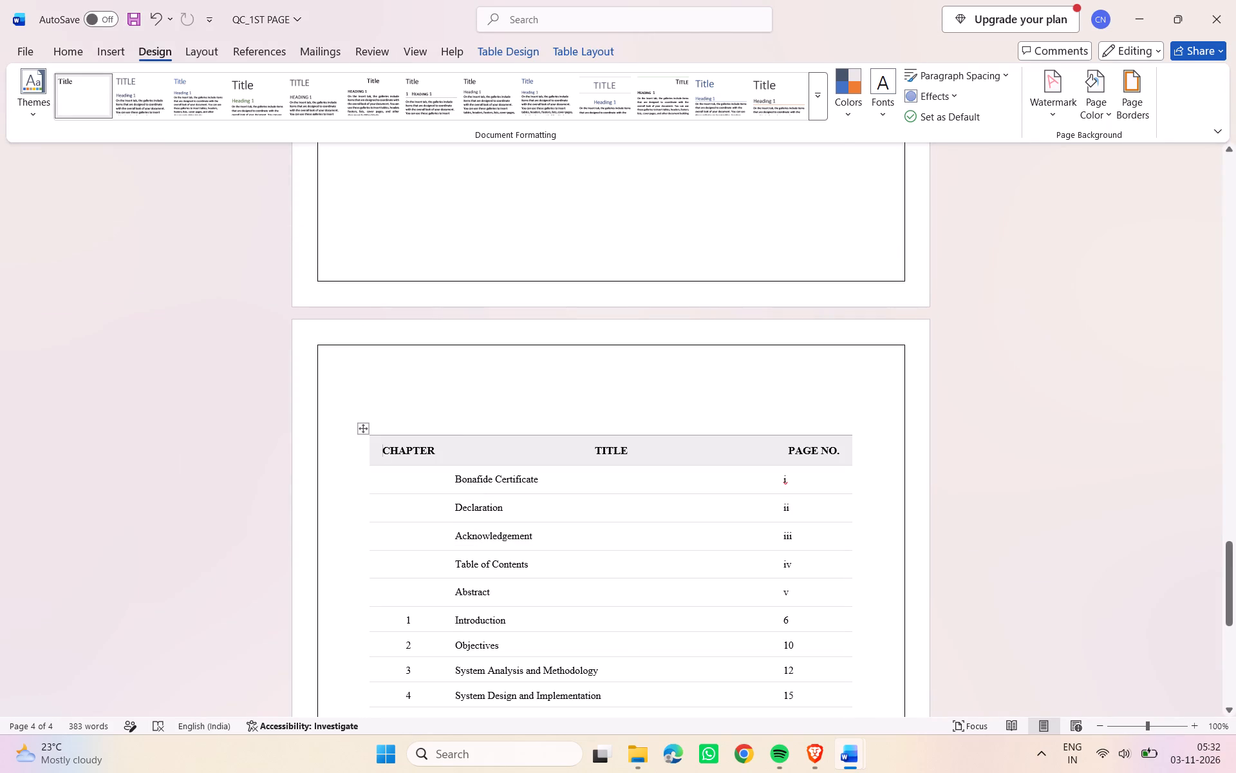
Clear the Bonafide Certificate title and its page number i from the first entry row of the contents table.
left_click(565, 482)
key("BackSpace")
key("BackSpace")
key("BackSpace")
key("BackSpace")
key("BackSpace")
key("BackSpace")
key("BackSpace")
key("BackSpace")
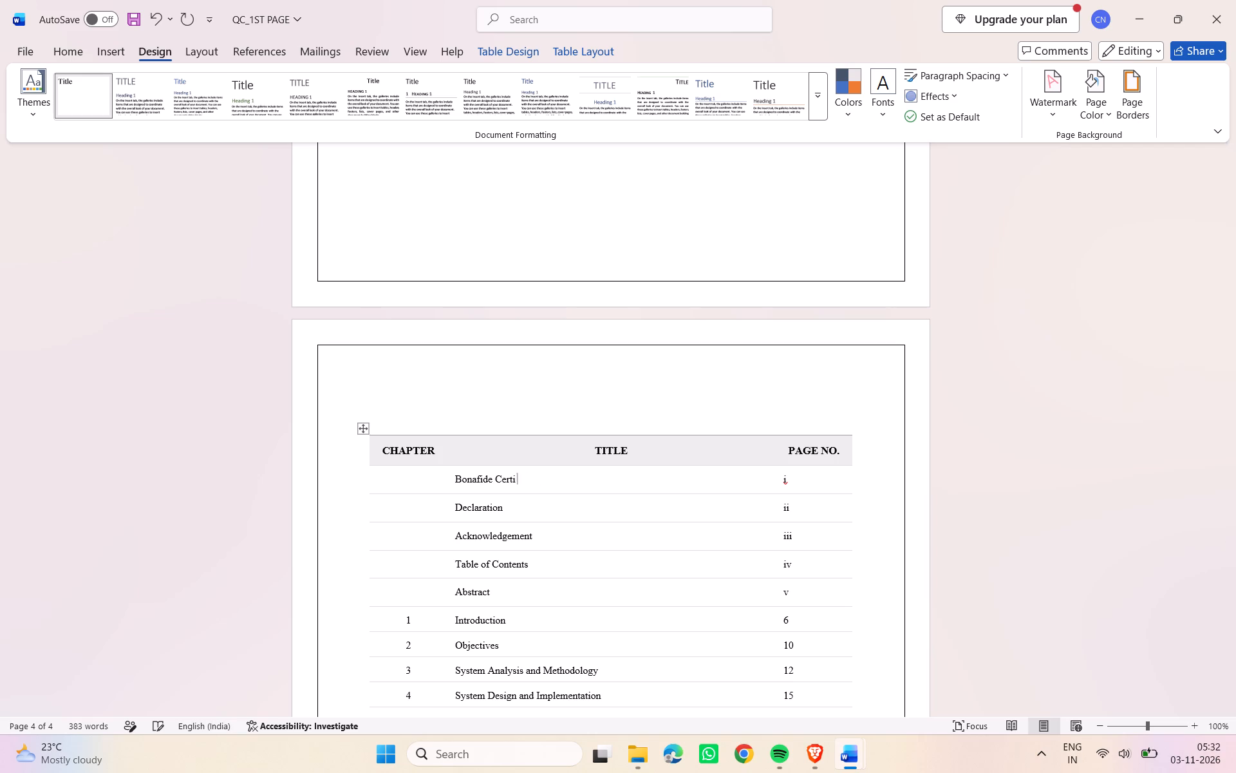
key("BackSpace")
key("BackSpace")
key("BackSpace")
key("BackSpace")
key("BackSpace")
key("BackSpace")
key("BackSpace")
key("BackSpace")
key("BackSpace")
key("BackSpace")
key("BackSpace")
key("BackSpace")
key("BackSpace")
key("BackSpace")
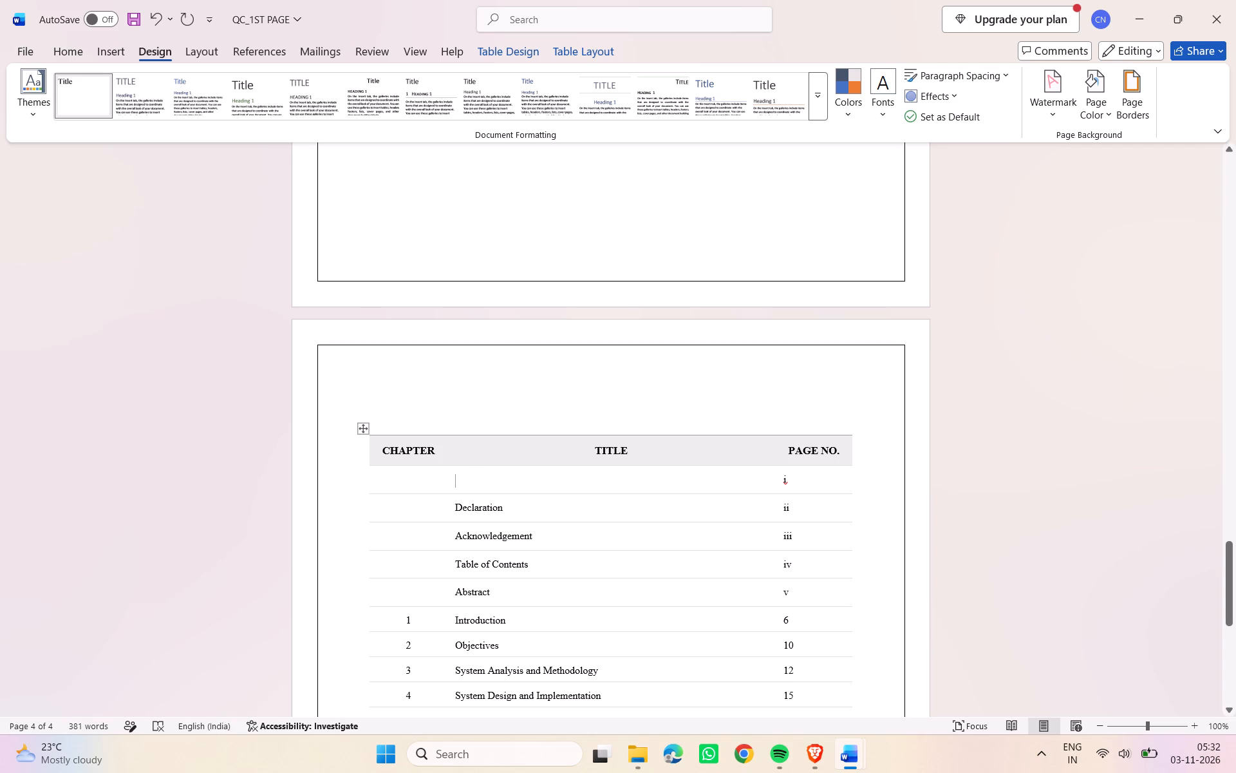
left_click(797, 479)
key("BackSpace")
key("BackSpace")
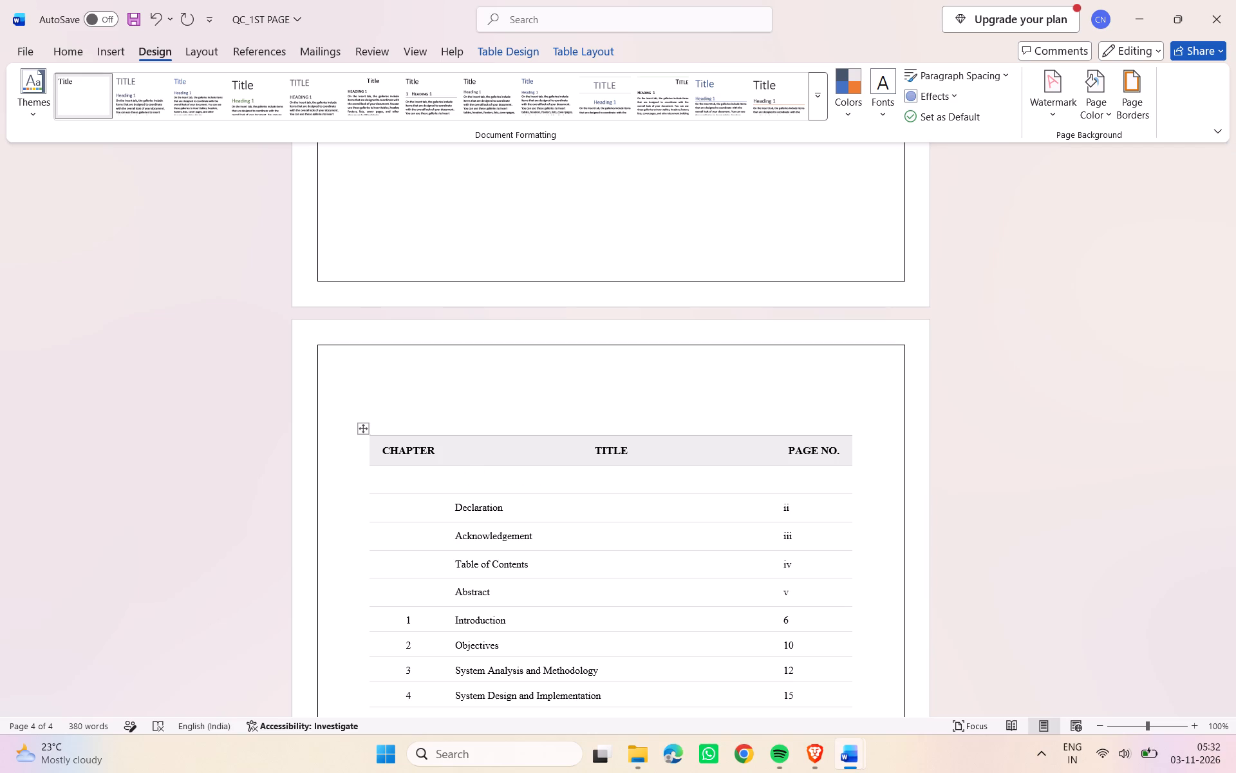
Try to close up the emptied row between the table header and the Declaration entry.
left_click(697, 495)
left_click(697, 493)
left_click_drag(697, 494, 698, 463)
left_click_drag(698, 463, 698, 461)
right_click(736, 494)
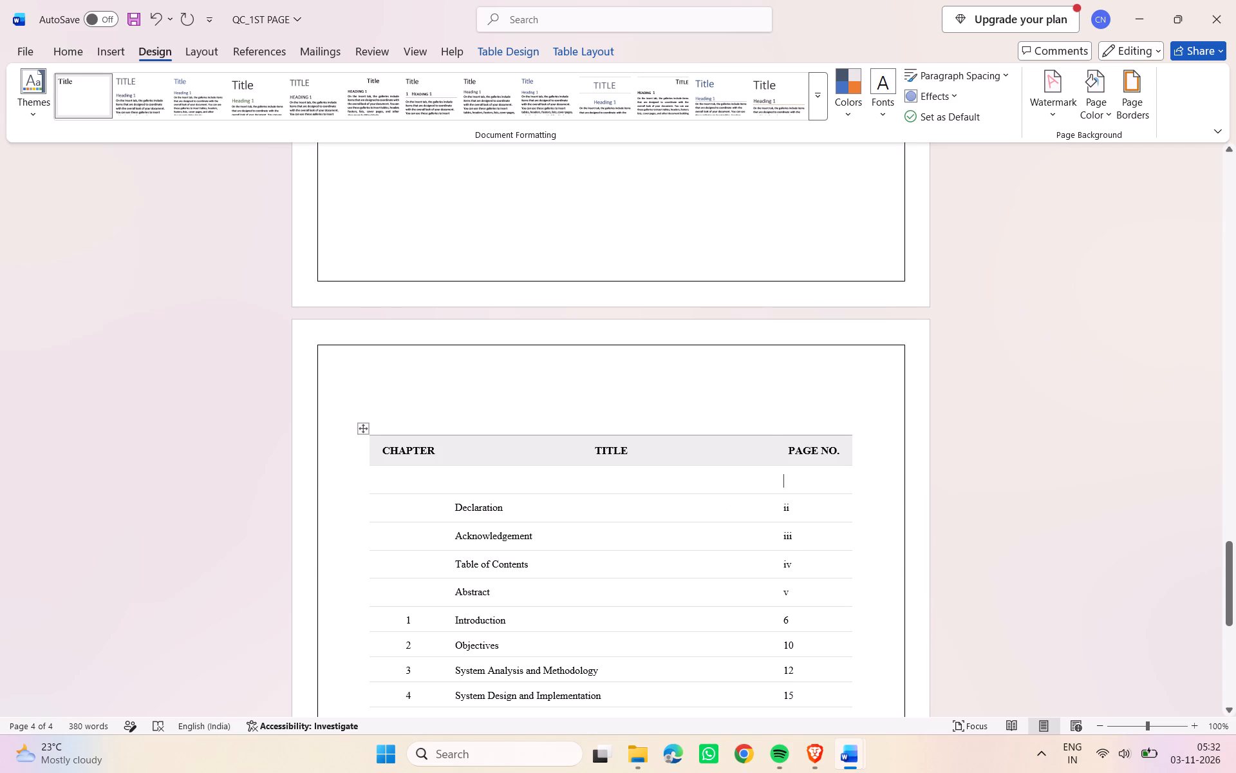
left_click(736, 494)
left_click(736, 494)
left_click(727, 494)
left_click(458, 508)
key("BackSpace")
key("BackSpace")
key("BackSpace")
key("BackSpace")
Look over the contents table and the pages before it, back to the internship certificate.
scroll(592, 488, "down", 5)
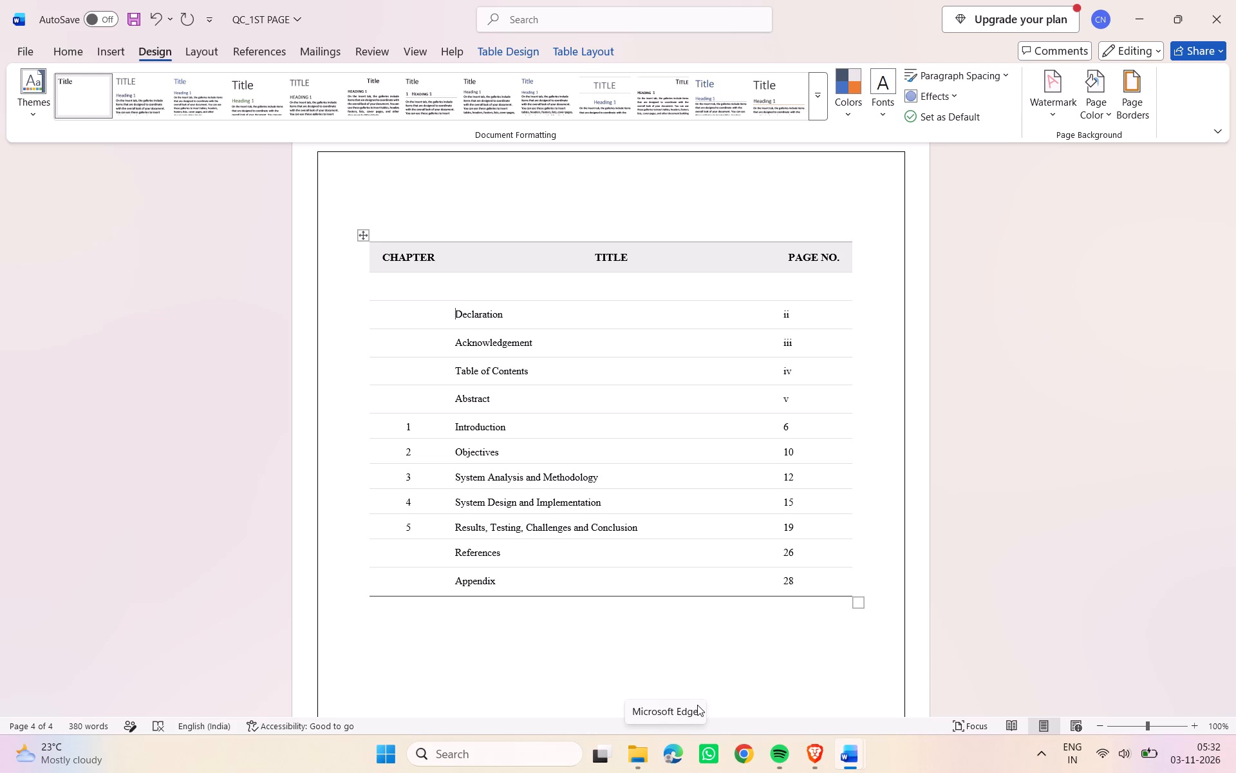
scroll(697, 705, "up", 8)
scroll(873, 511, "up", 7)
scroll(845, 555, "up", 7)
scroll(823, 508, "down", 1)
scroll(822, 508, "up", 3)
scroll(822, 508, "down", 1)
scroll(822, 508, "up", 9)
scroll(816, 502, "down", 1)
scroll(816, 502, "up", 3)
scroll(814, 502, "down", 1)
scroll(814, 502, "up", 16)
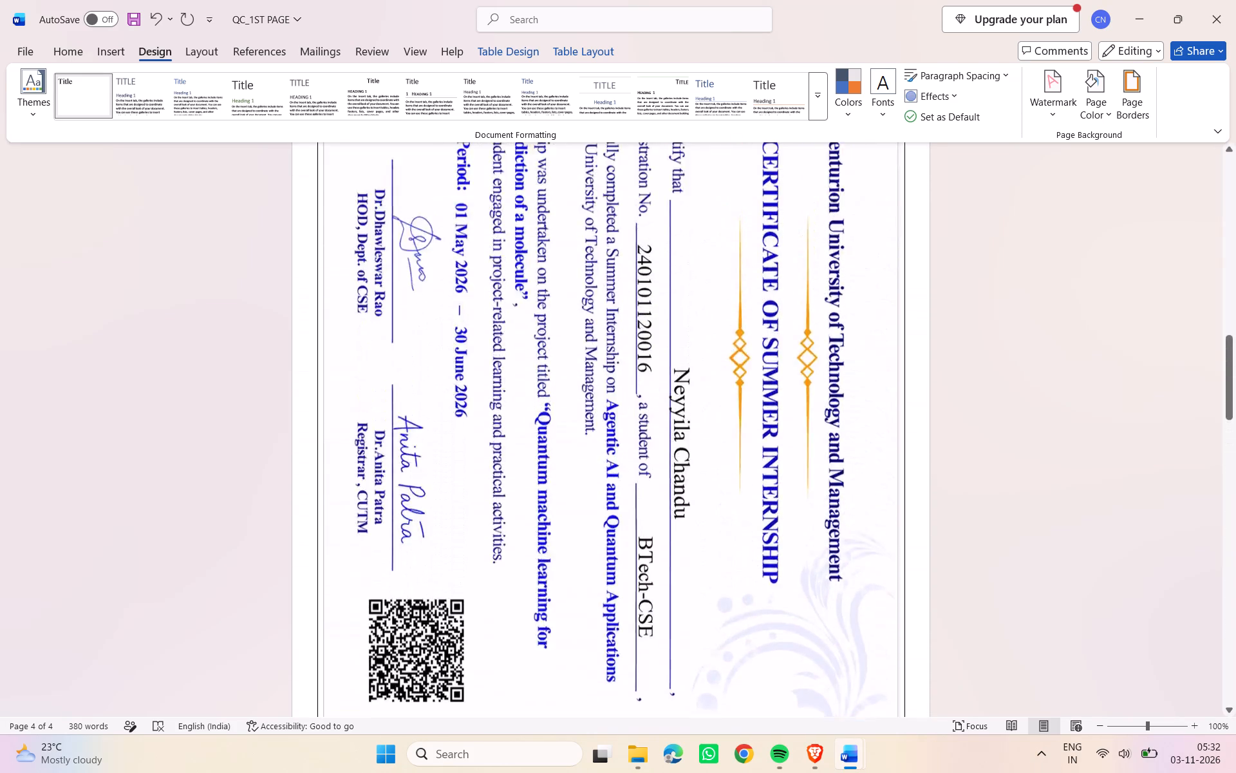
Switch to CHERRY_QC_internship_REPORT.pdf in Brave and examine its acknowledgement, certificate and declaration pages.
scroll(797, 491, "up", 8)
scroll(788, 484, "down", 1)
scroll(788, 484, "up", 3)
key("alt+Tab")
key("alt+Tab")
key("alt+Tab")
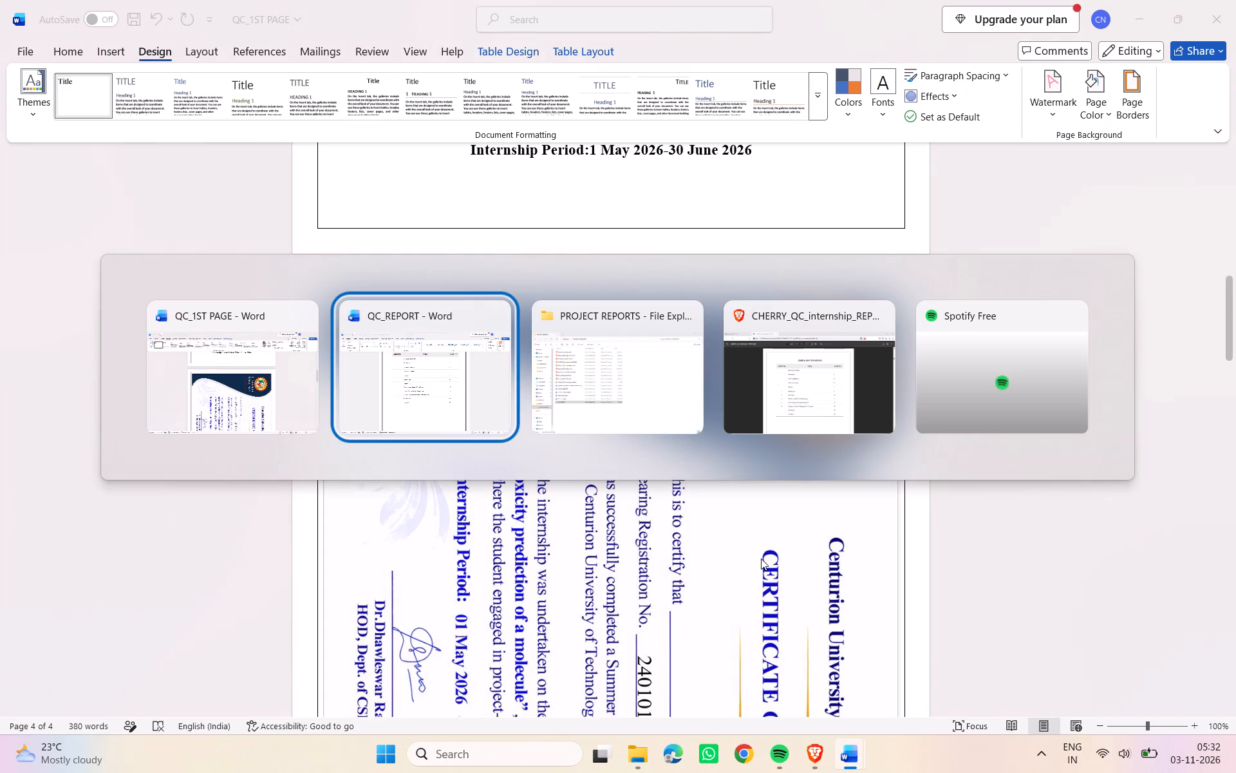
key("alt+Tab")
key("alt+Tab")
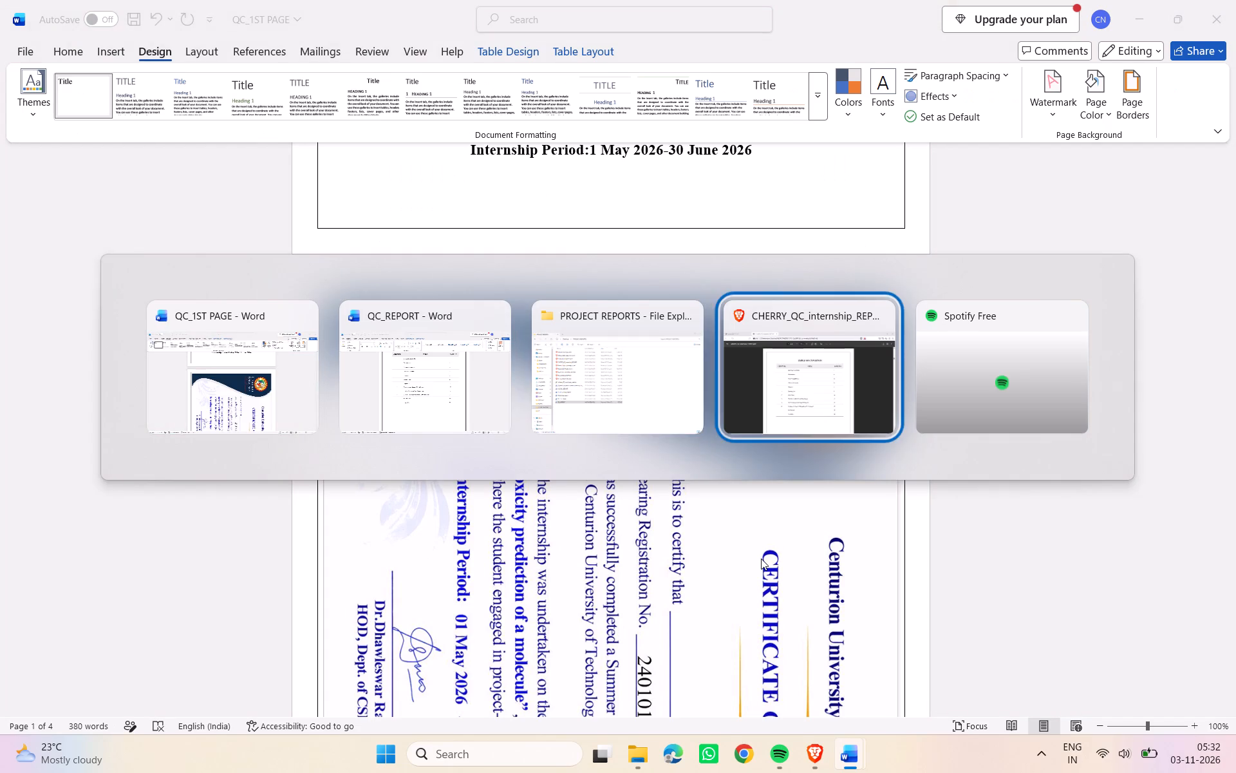
scroll(870, 578, "up", 10)
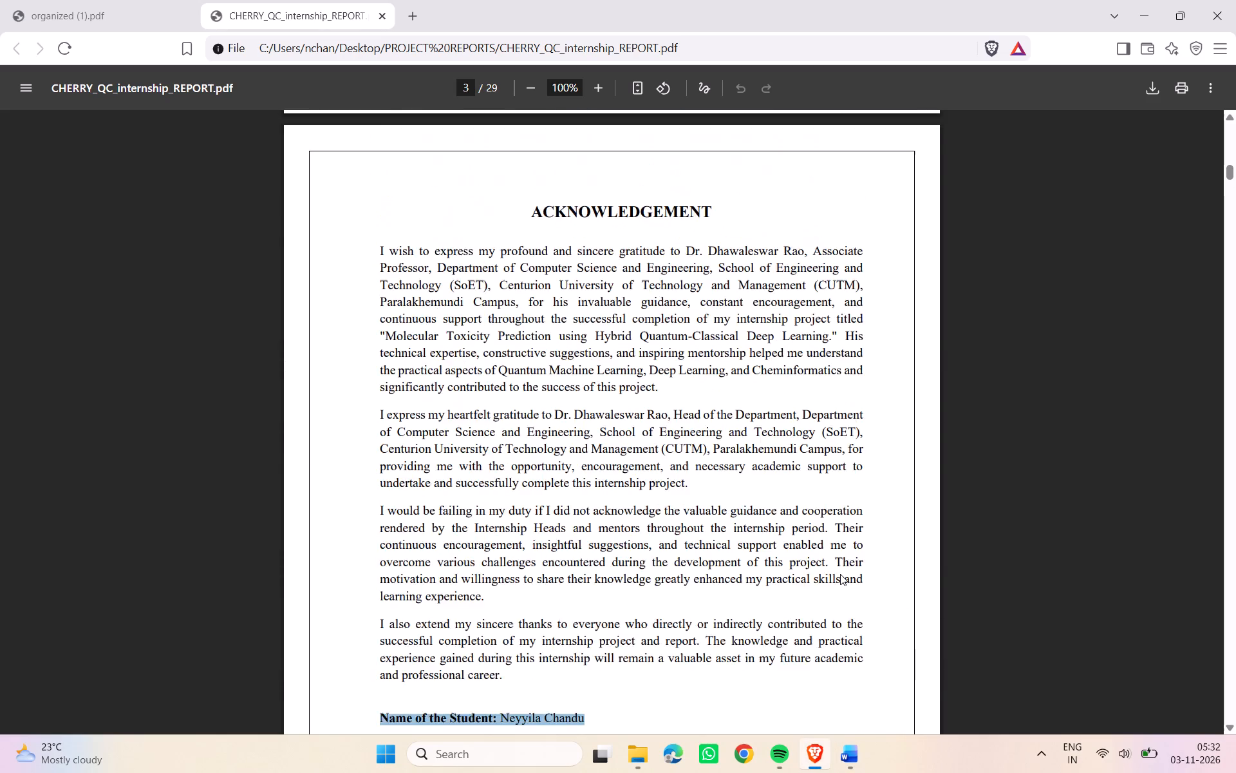
scroll(840, 574, "up", 18)
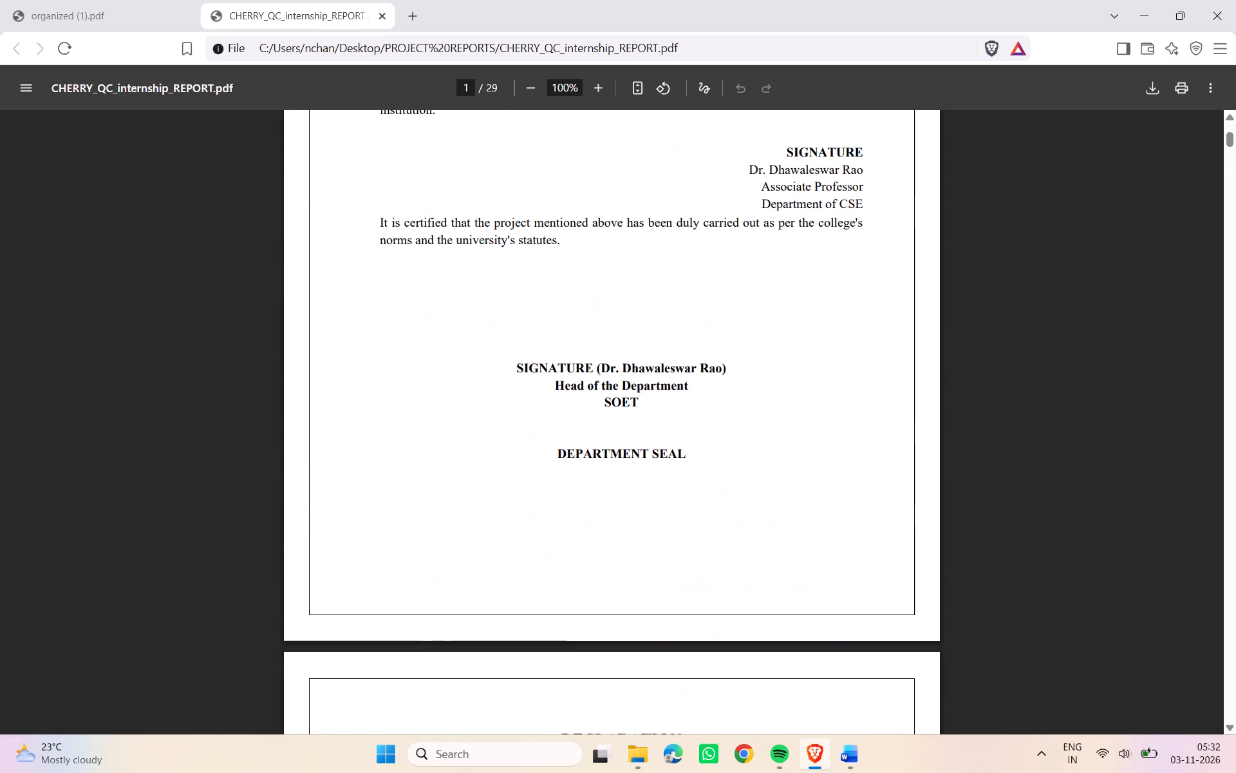
scroll(830, 569, "down", 12)
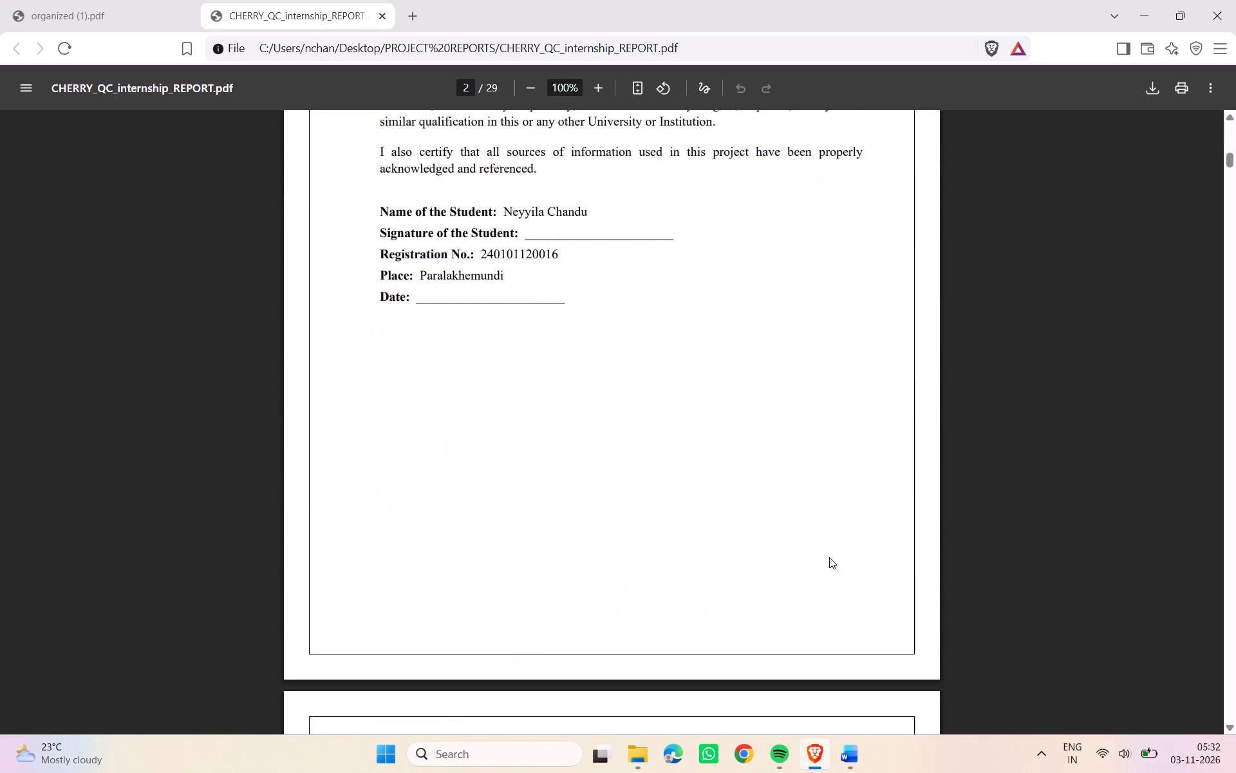
scroll(829, 557, "down", 3)
scroll(829, 565, "up", 6)
scroll(756, 542, "up", 5)
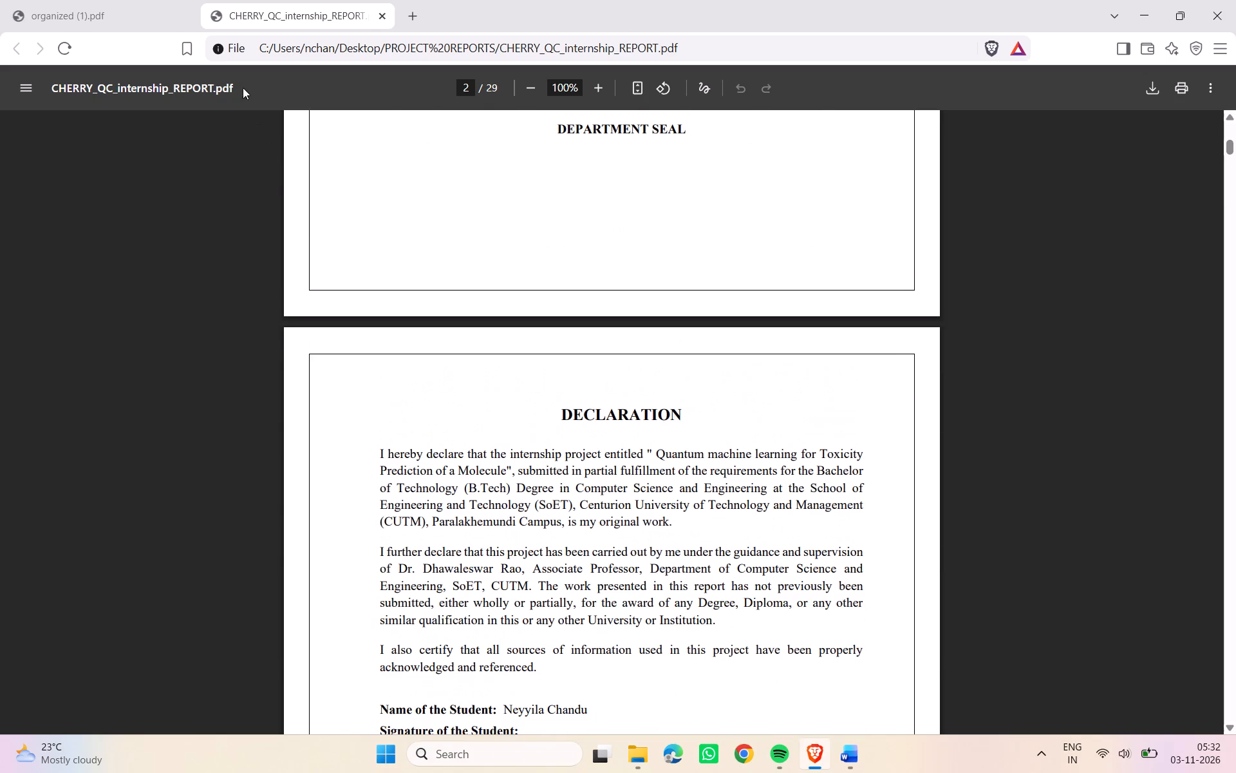
Examine the front pages of the reference report organized (1).pdf, including its cover and acknowledgement.
left_click(98, 1)
scroll(865, 609, "up", 1)
scroll(961, 573, "up", 9)
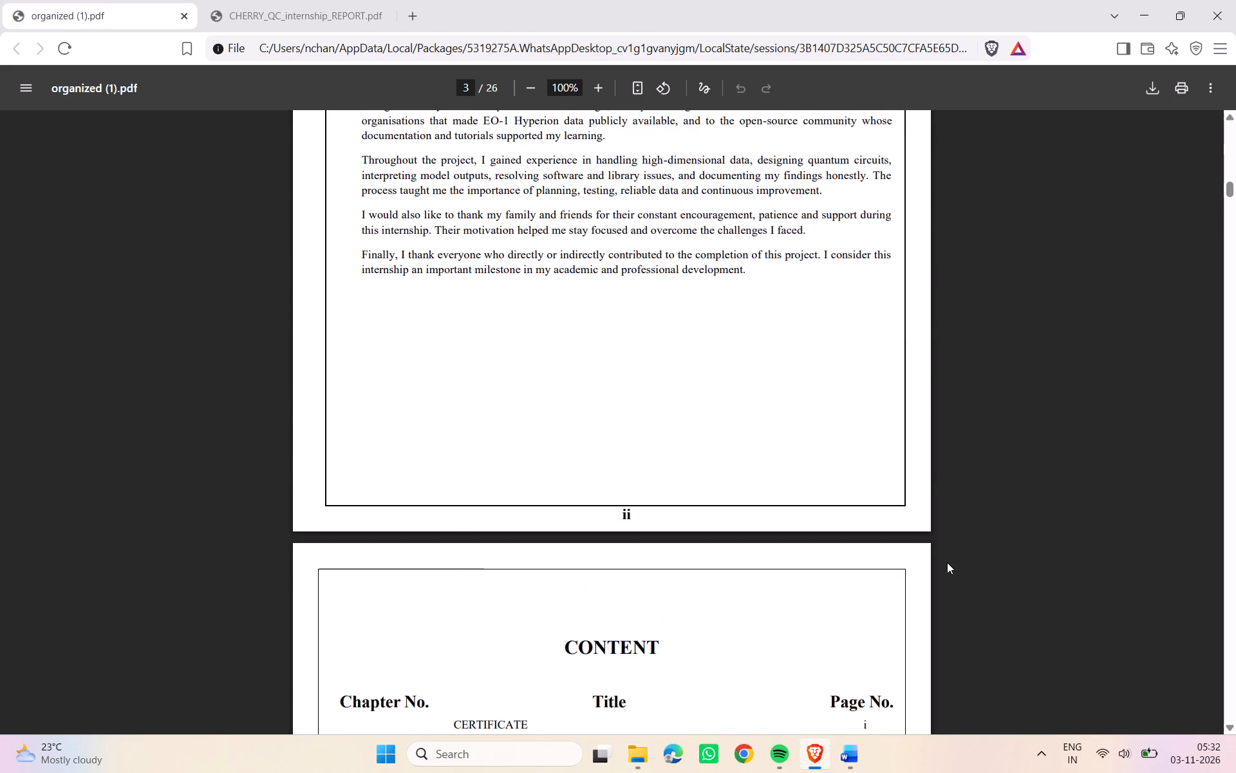
scroll(947, 562, "up", 13)
scroll(942, 560, "down", 1)
scroll(942, 560, "up", 14)
scroll(936, 558, "down", 1)
scroll(936, 558, "up", 4)
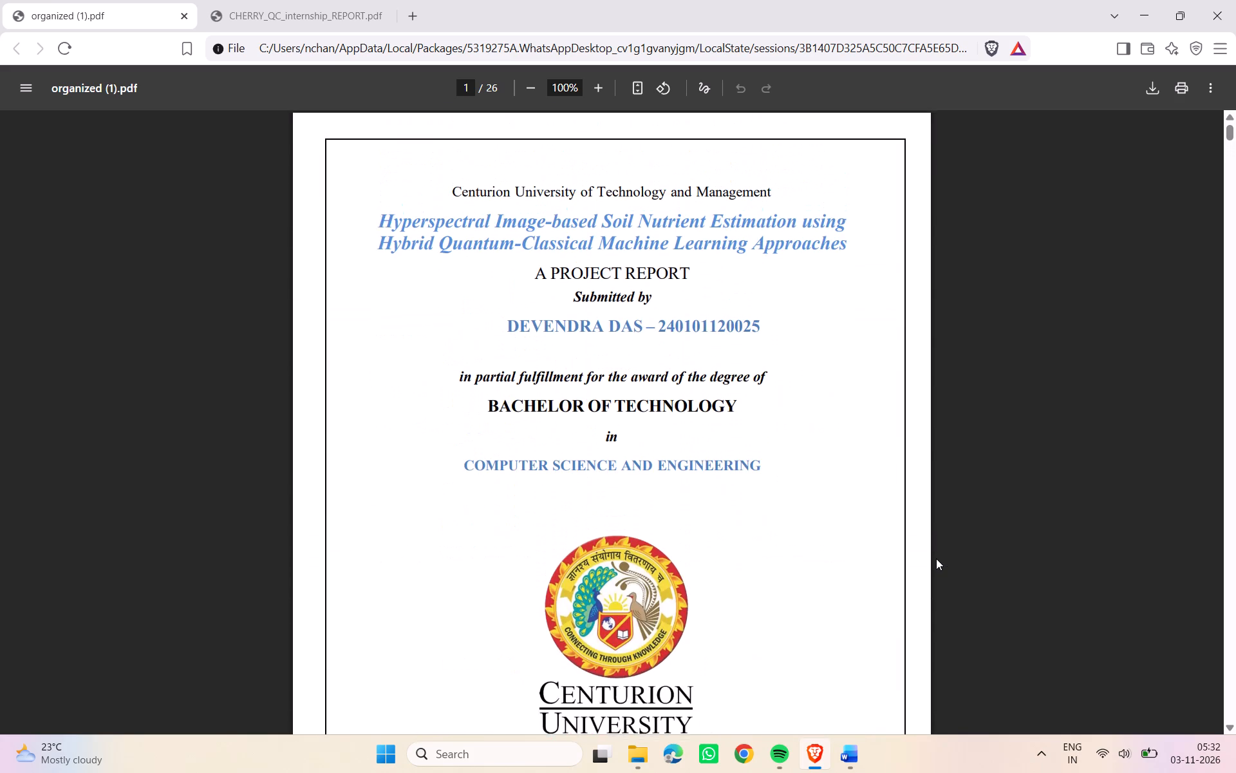
scroll(936, 558, "up", 7)
scroll(922, 555, "down", 17)
scroll(901, 546, "down", 11)
key("alt+Tab")
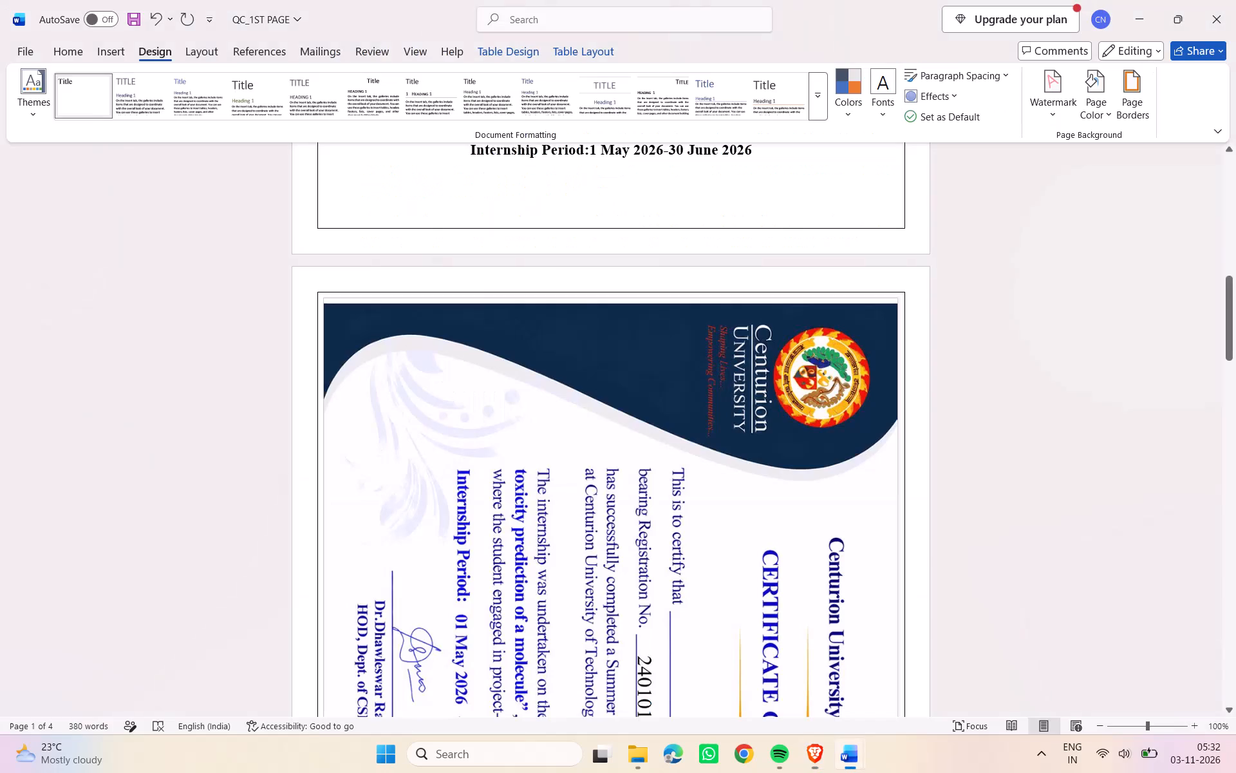
key("alt+Tab")
Return to QC_1ST PAGE in Word and look over the internship certificate and acknowledgements pages.
key("alt+Tab")
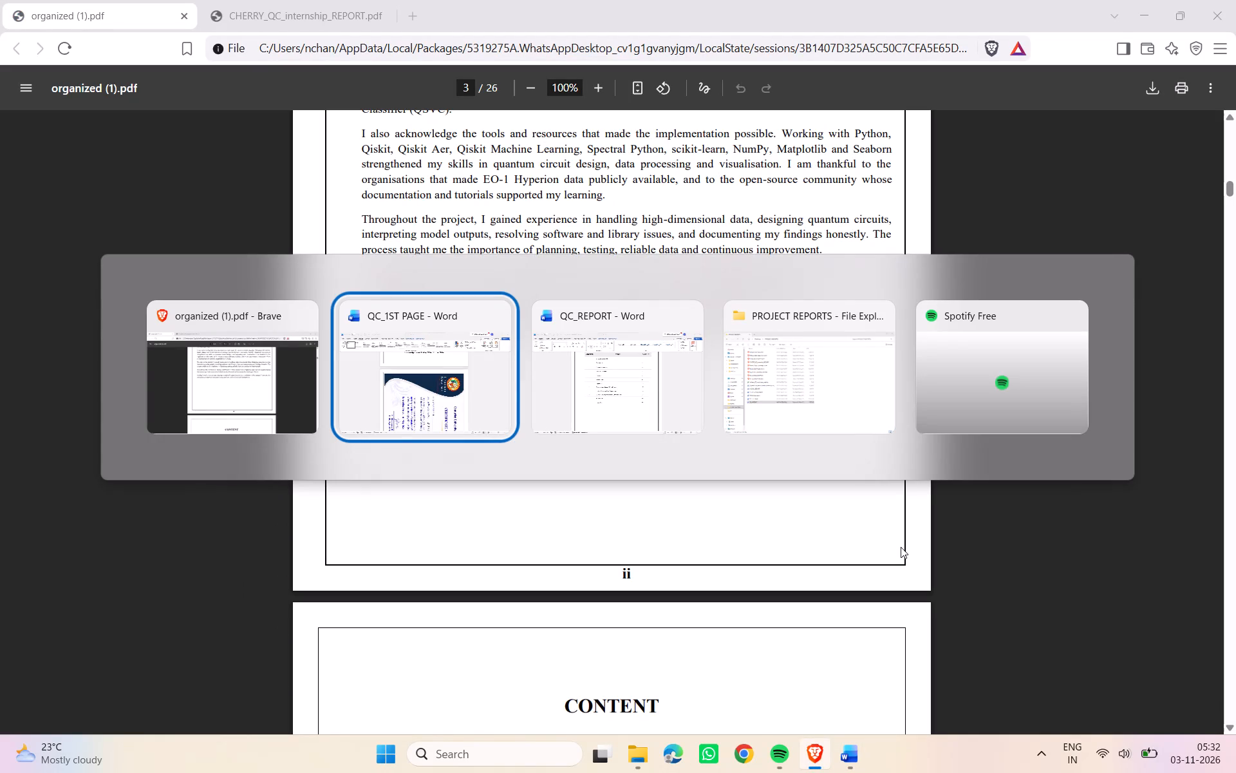
scroll(1053, 596, "up", 14)
scroll(1052, 595, "down", 1)
scroll(1052, 595, "up", 1)
scroll(1039, 587, "down", 1)
scroll(1040, 587, "up", 2)
scroll(1040, 587, "down", 20)
scroll(1040, 587, "down", 1)
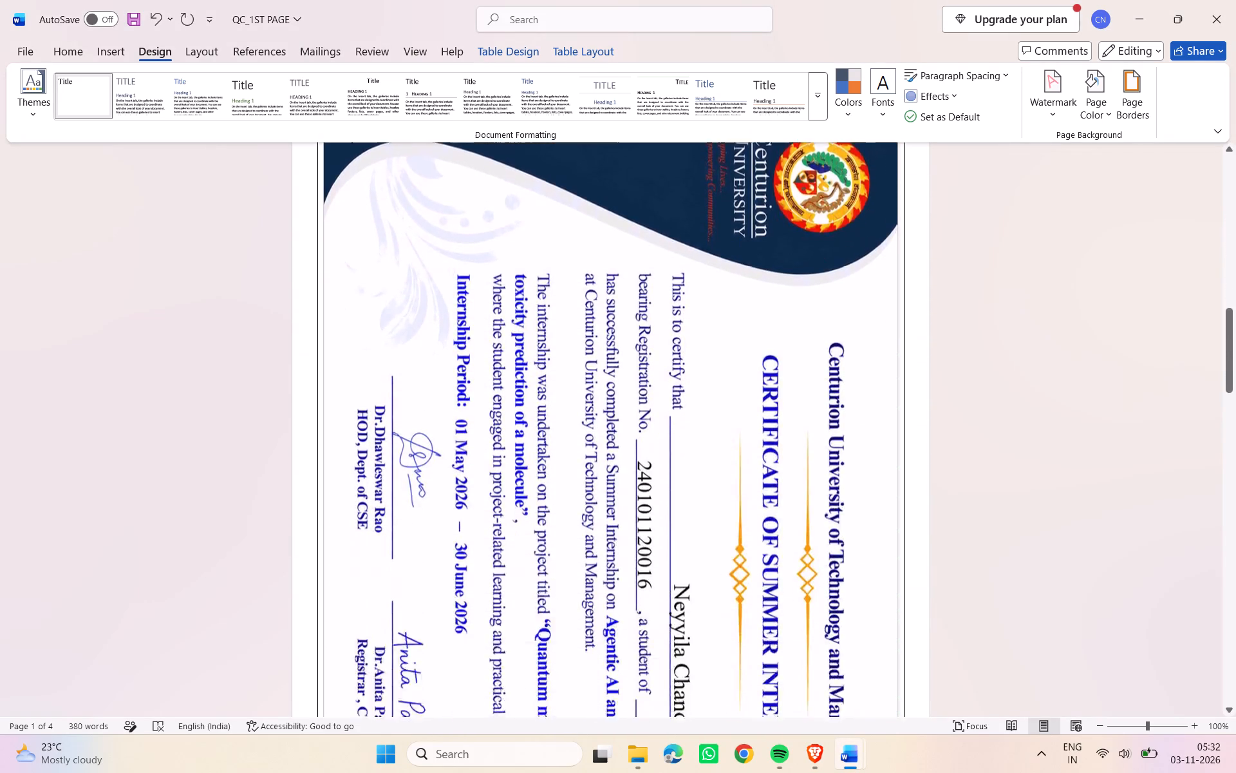
scroll(1042, 587, "down", 17)
scroll(1043, 582, "up", 1)
scroll(1043, 582, "down", 9)
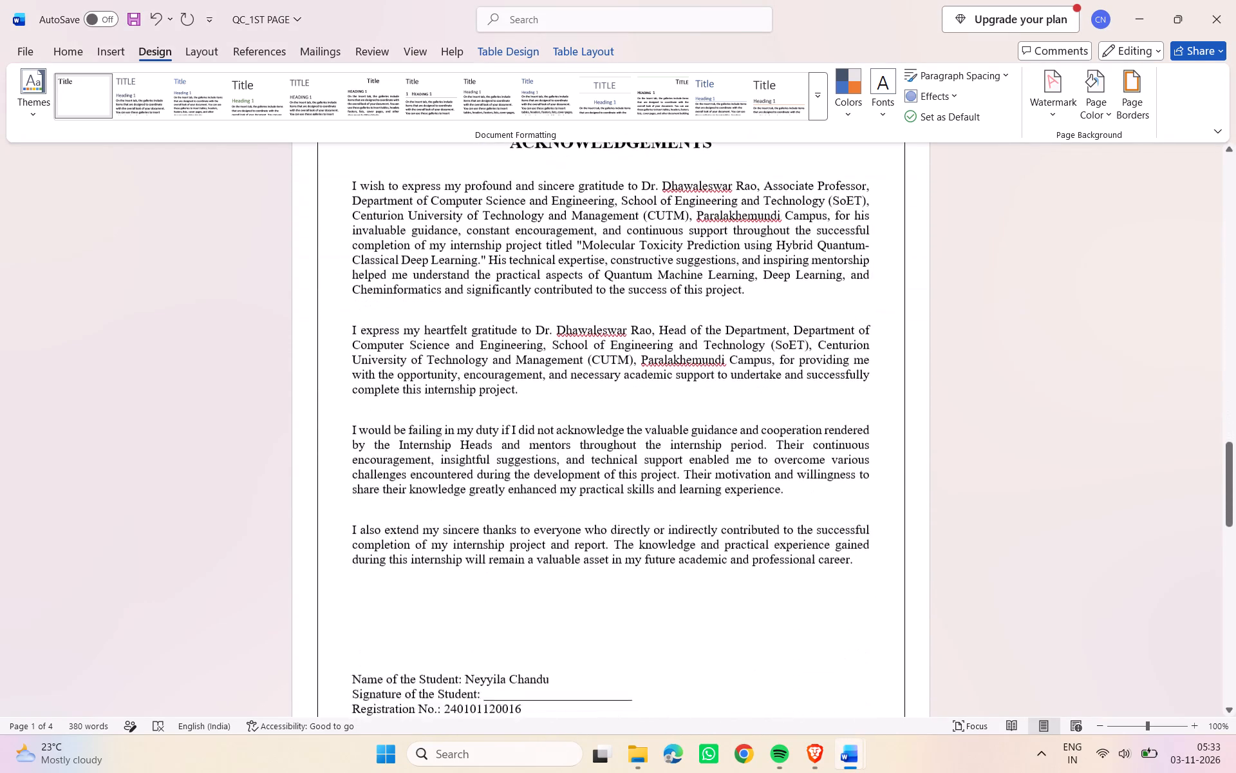
scroll(1042, 580, "down", 12)
Switch to organized (1).pdf in Brave and examine the layout and page numbering of its contents and summary pages.
key("alt+Tab")
scroll(1025, 566, "down", 8)
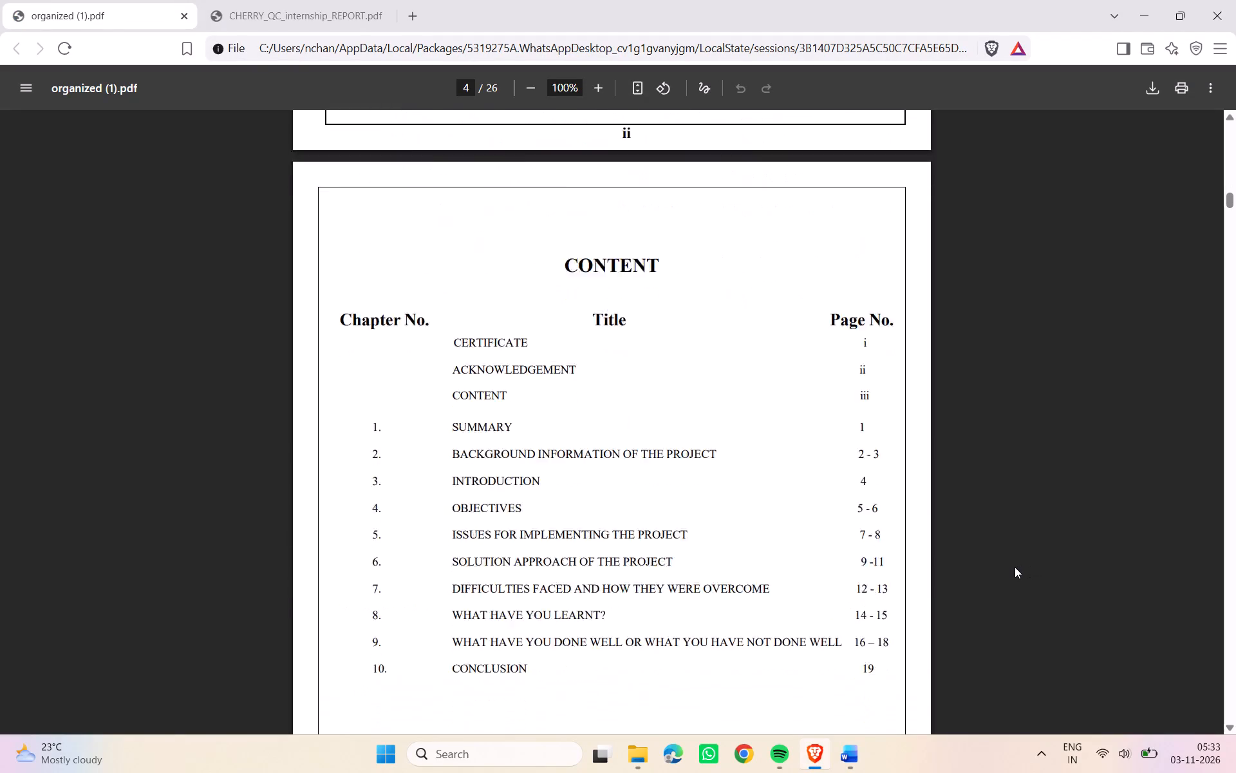
scroll(1015, 567, "down", 1)
scroll(1013, 567, "up", 2)
scroll(1013, 567, "down", 2)
scroll(1010, 568, "up", 1)
scroll(1010, 568, "down", 12)
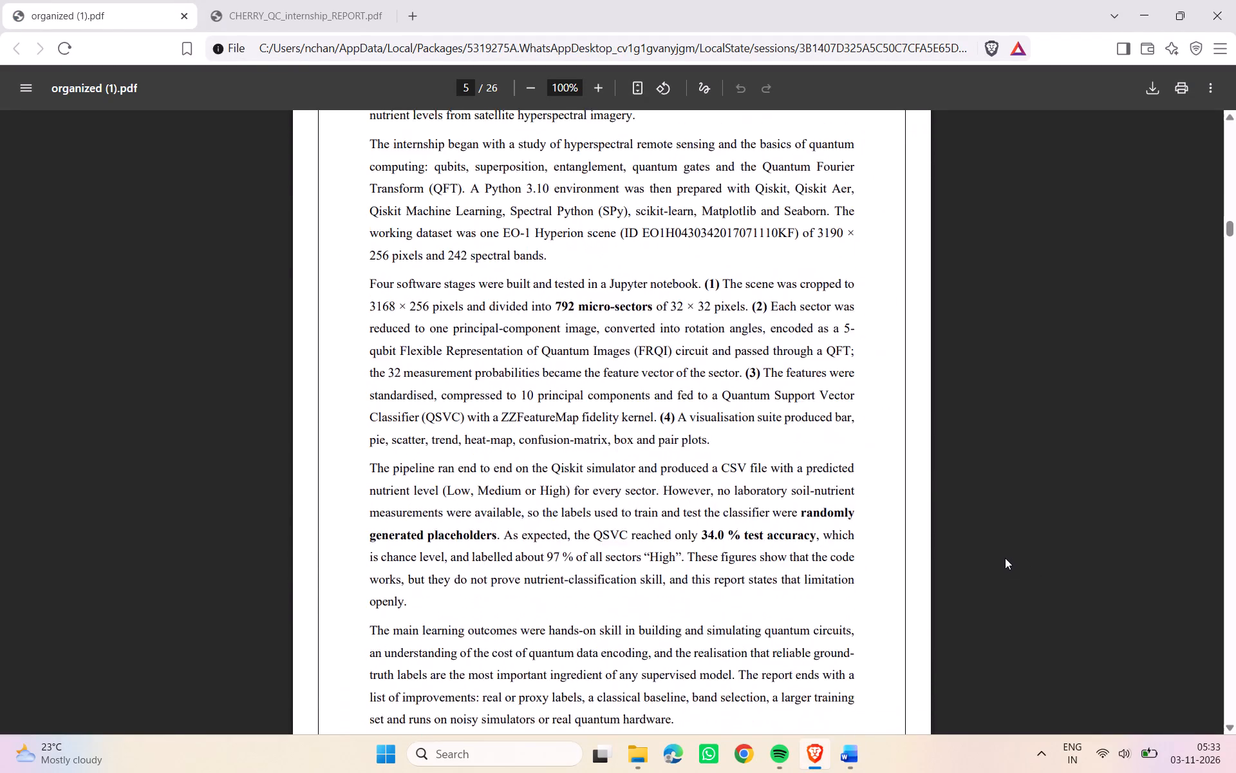
scroll(1005, 558, "up", 3)
scroll(1005, 558, "down", 1)
scroll(1005, 558, "up", 4)
scroll(999, 555, "down", 1)
scroll(999, 555, "up", 8)
scroll(992, 553, "down", 1)
scroll(992, 553, "up", 14)
scroll(991, 552, "down", 1)
scroll(991, 552, "up", 4)
scroll(991, 552, "down", 1)
scroll(991, 552, "up", 1)
scroll(990, 549, "down", 20)
scroll(987, 560, "up", 2)
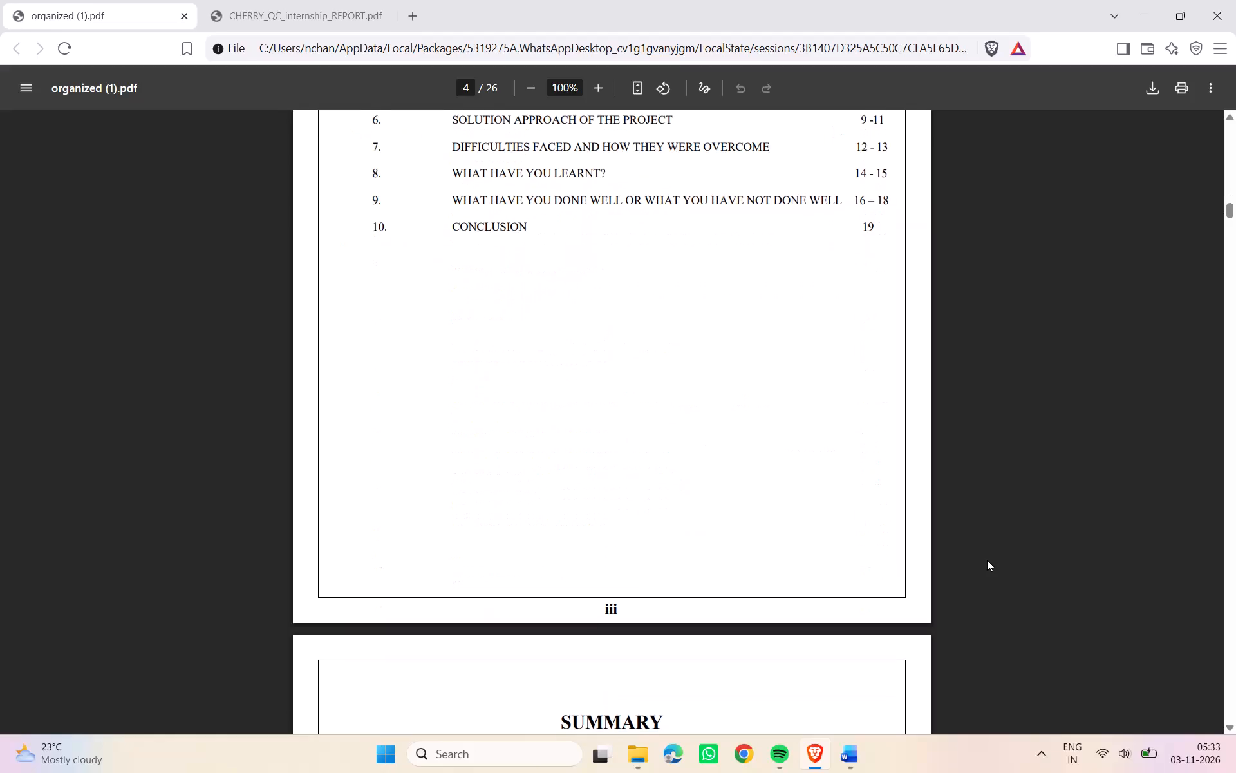
scroll(987, 560, "up", 3)
scroll(951, 562, "down", 15)
scroll(949, 564, "up", 5)
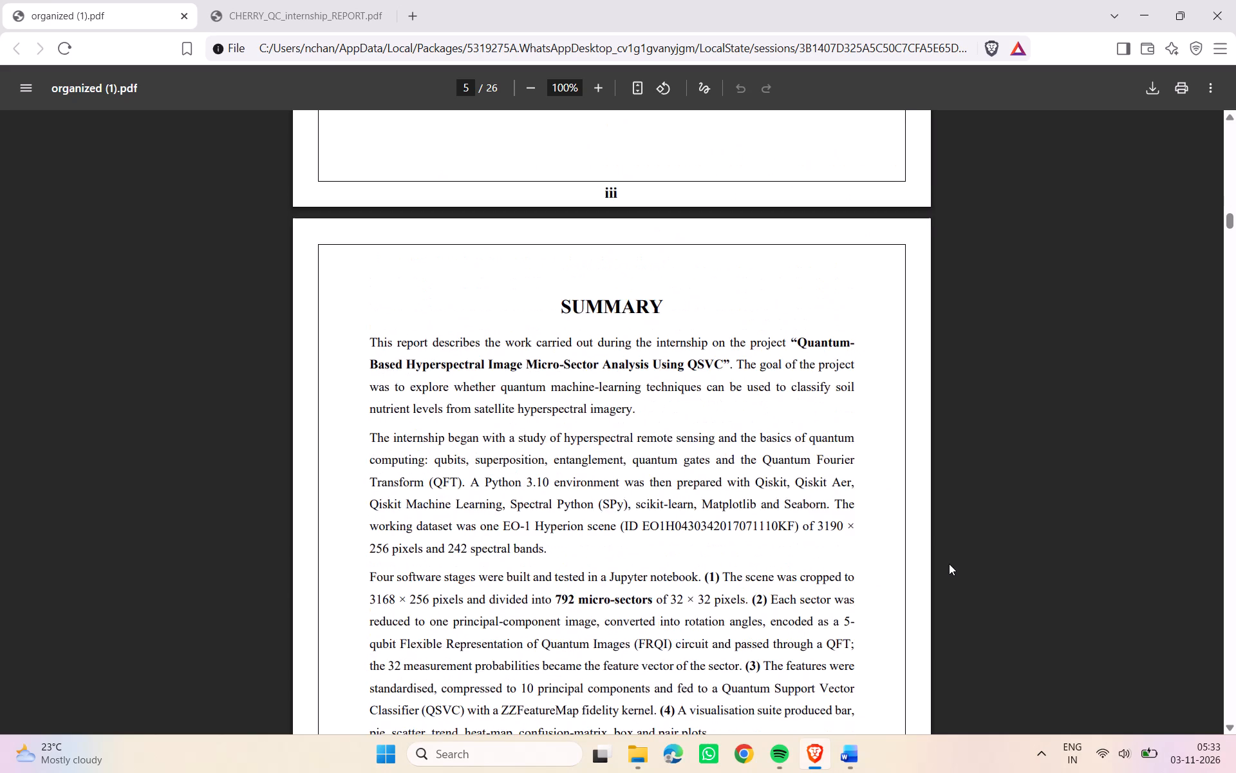
Return to QC_1ST PAGE in Word and review the contents table and the acknowledgements page before it.
key("alt+Tab")
scroll(723, 591, "down", 6)
scroll(665, 523, "down", 1)
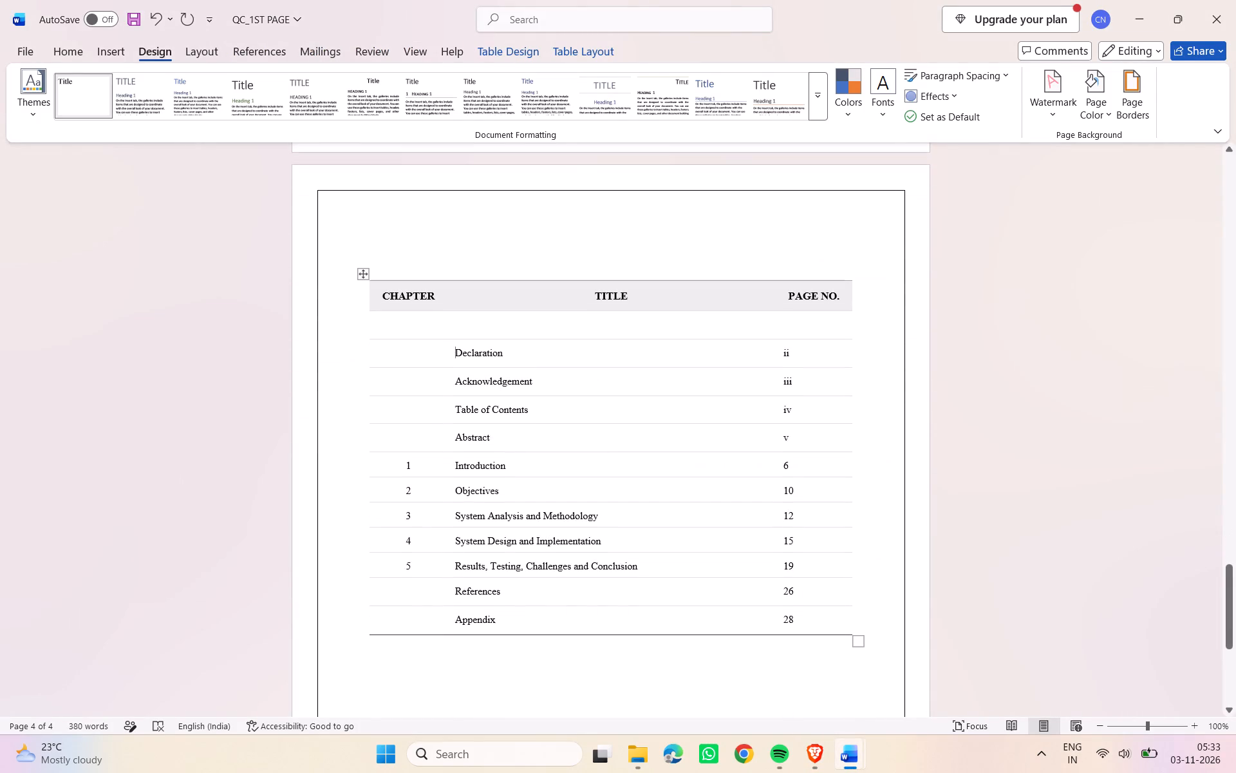
scroll(651, 530, "down", 3)
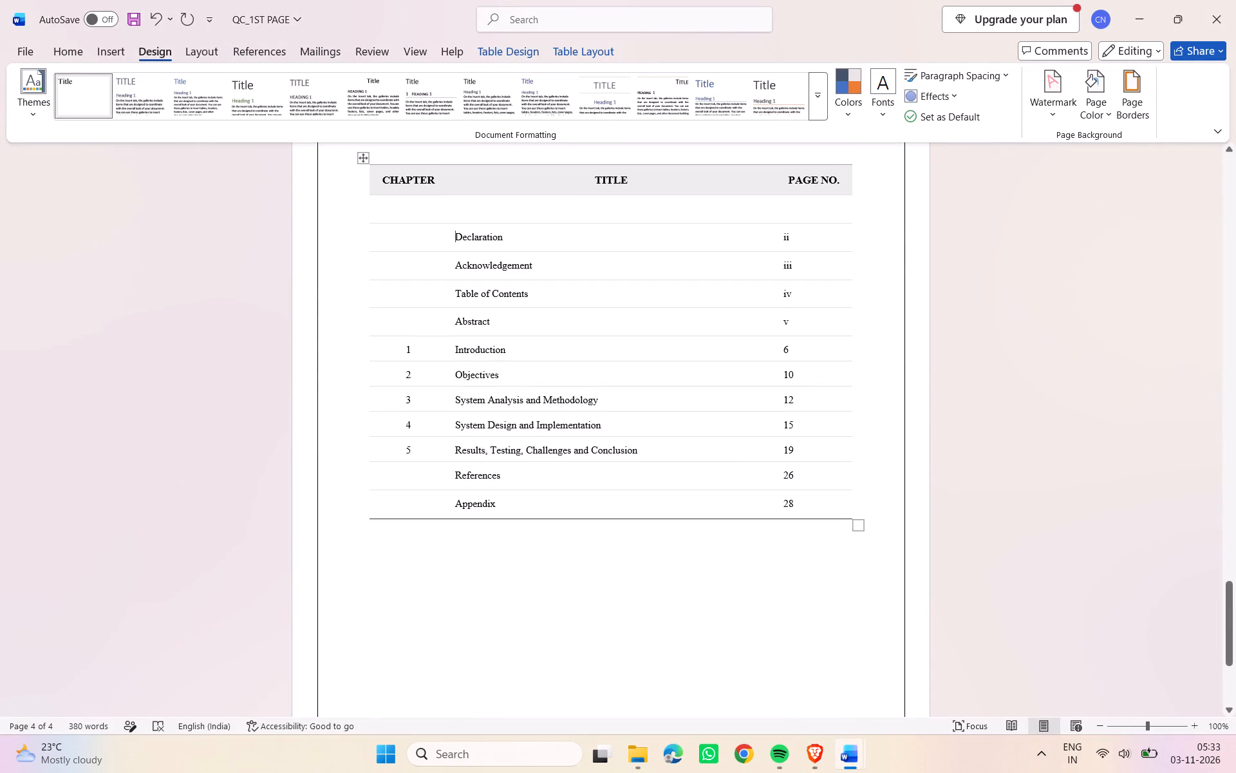
scroll(642, 535, "up", 1)
scroll(641, 535, "down", 1)
scroll(640, 535, "up", 17)
scroll(605, 526, "down", 1)
scroll(605, 526, "up", 5)
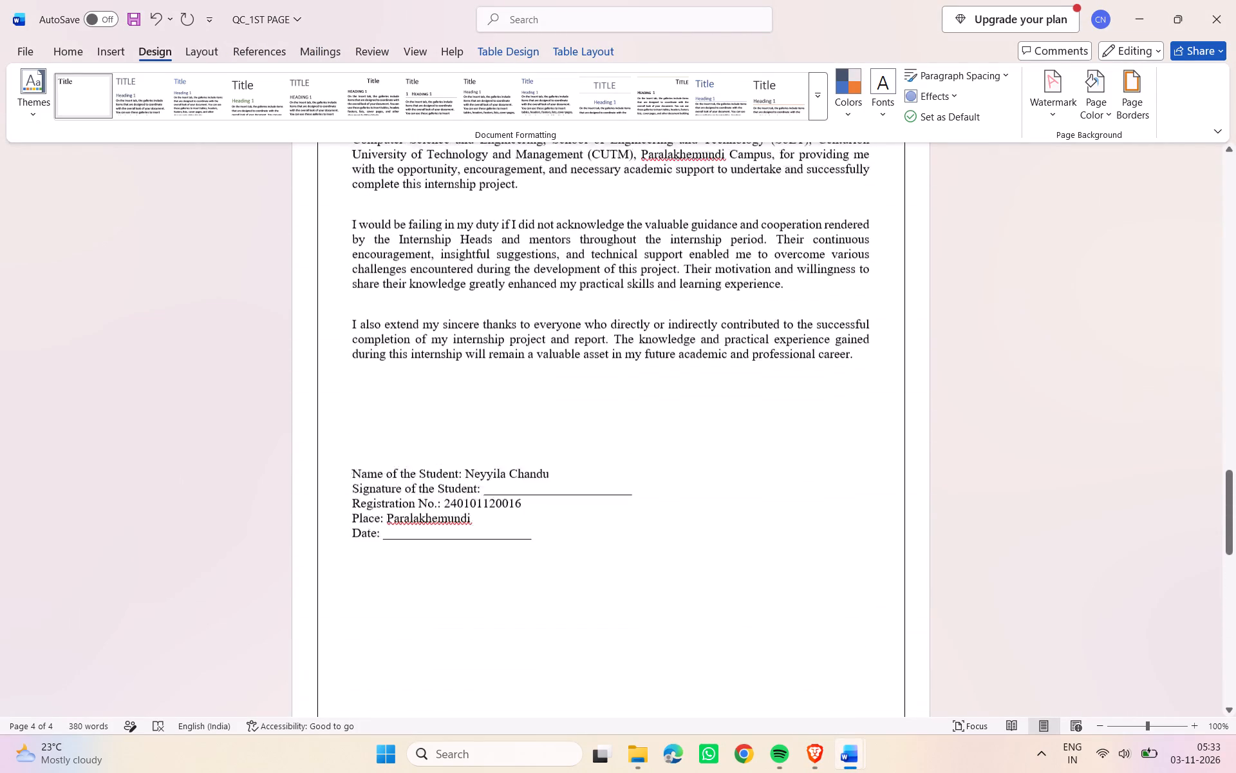
scroll(604, 526, "up", 5)
scroll(604, 526, "down", 15)
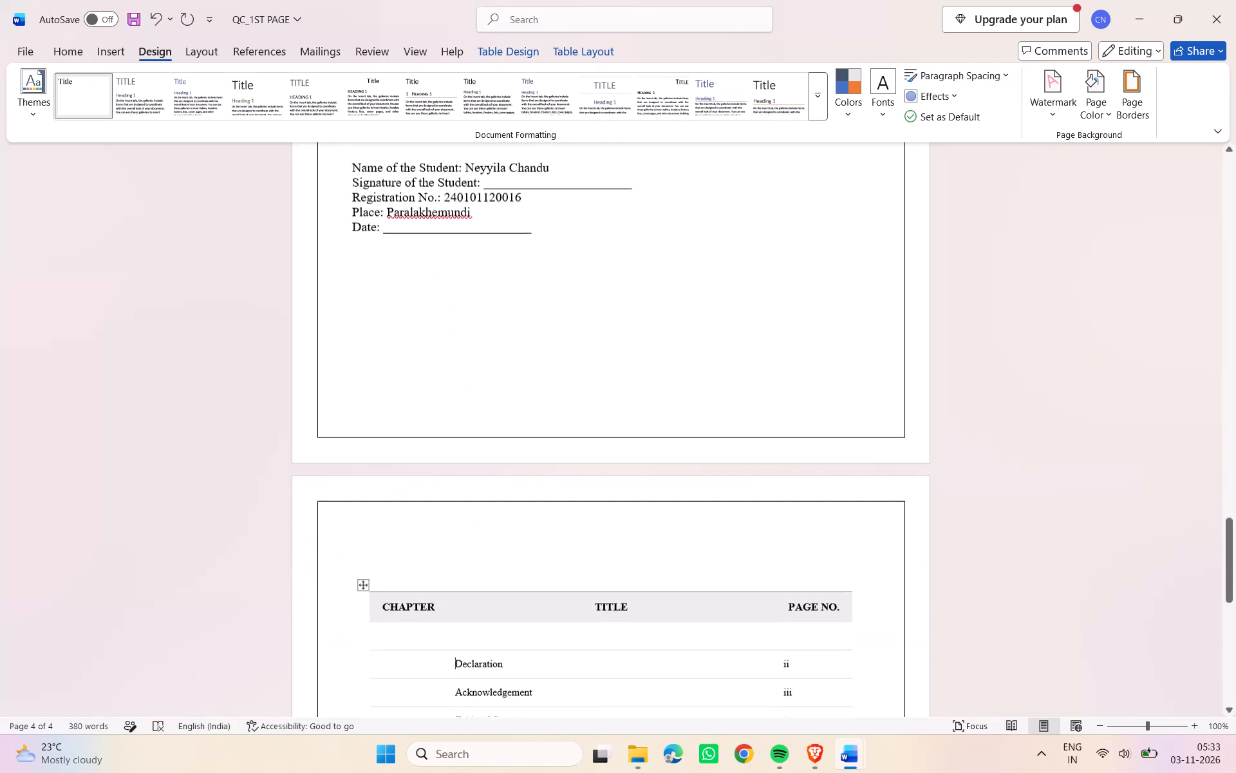
scroll(657, 515, "down", 13)
scroll(874, 540, "down", 1)
scroll(874, 540, "up", 14)
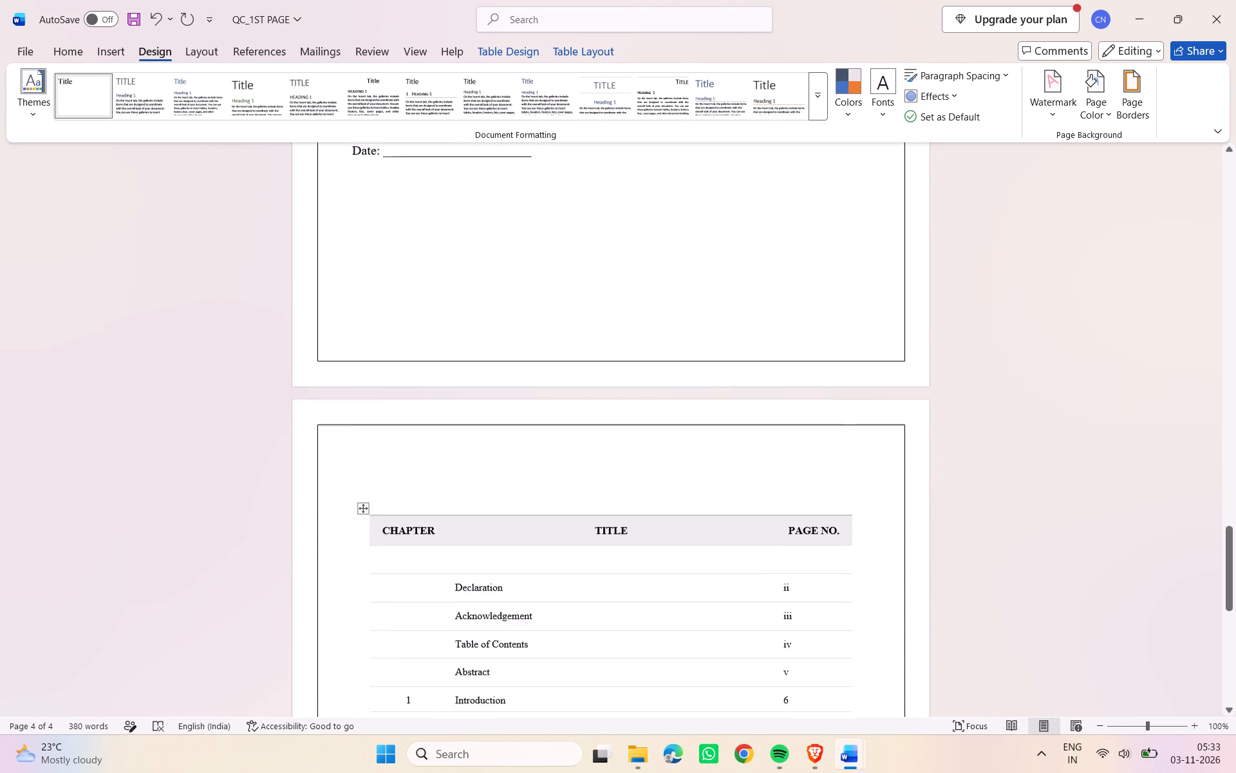
scroll(868, 535, "up", 19)
Replace the student name under "Submitted by" on the cover page with the name shown on the internship certificate.
left_click_drag(1230, 417, 1212, 82)
left_click(625, 336)
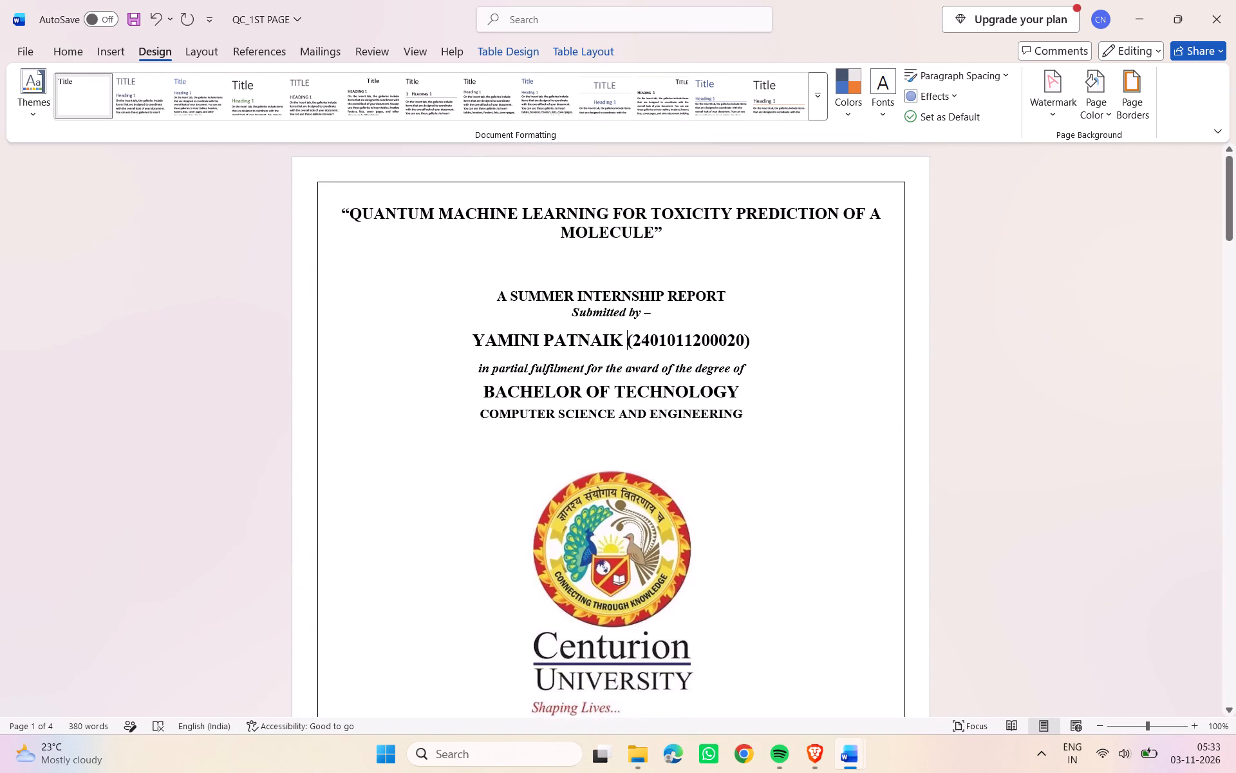
key("Left")
key("BackSpace")
key("BackSpace")
key("BackSpace")
key("BackSpace")
key("BackSpace")
key("BackSpace")
key("BackSpace")
key("BackSpace")
key("BackSpace")
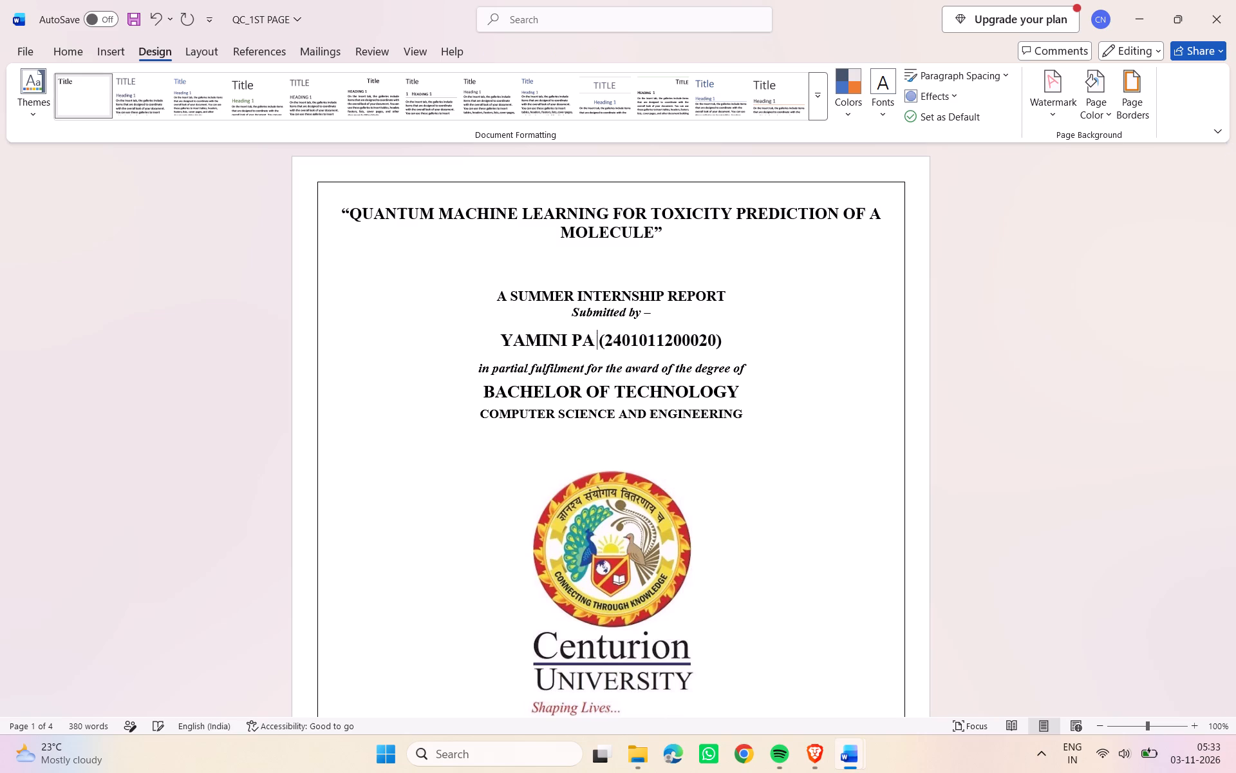
key("BackSpace")
key("BackSpace")
key("BackSpace")
key("BackSpace")
key("BackSpace")
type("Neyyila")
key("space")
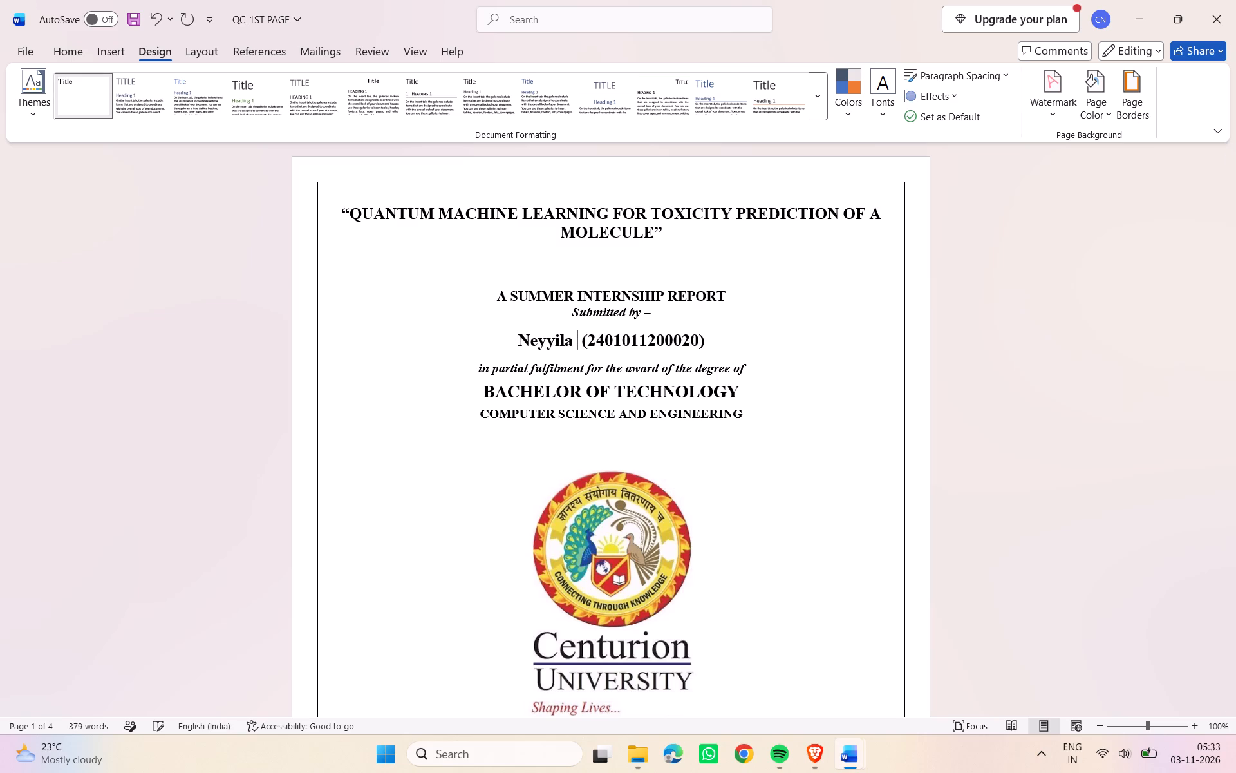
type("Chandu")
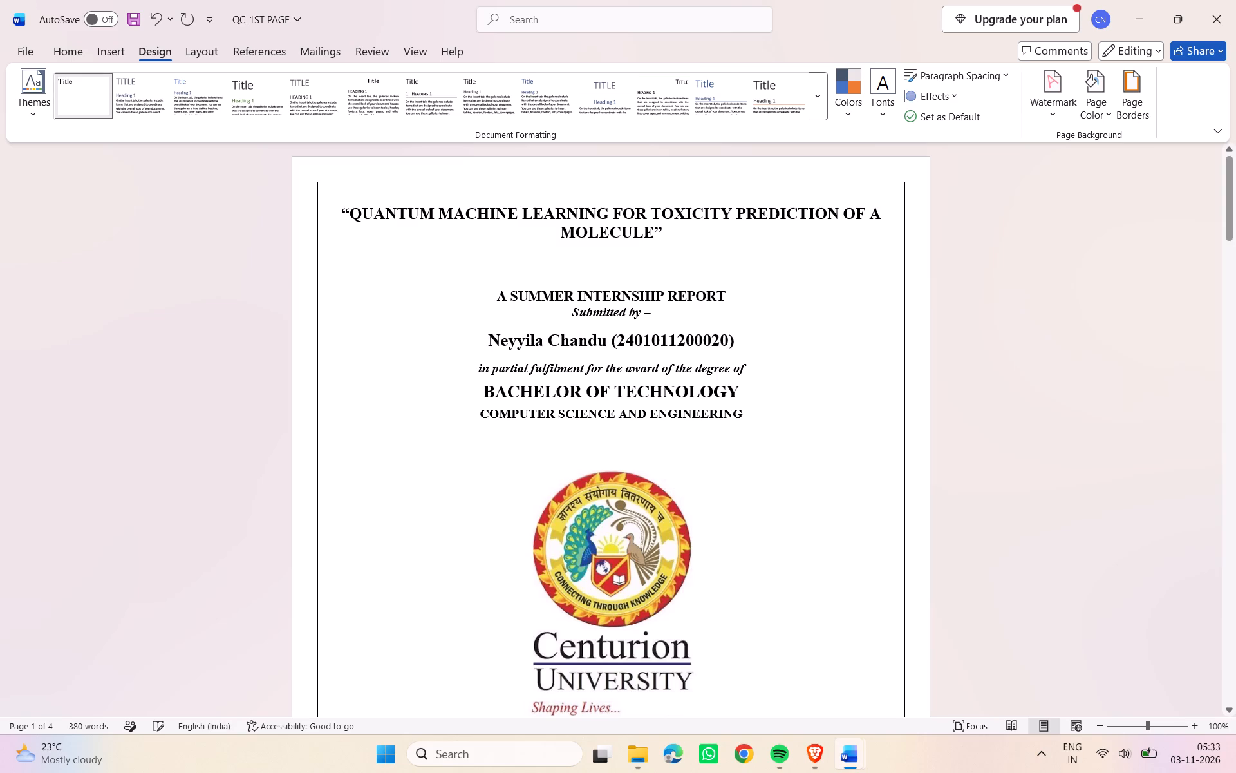
Replace the last two digits of the cover page's registration number with those of the certificate's student.
left_click(728, 341)
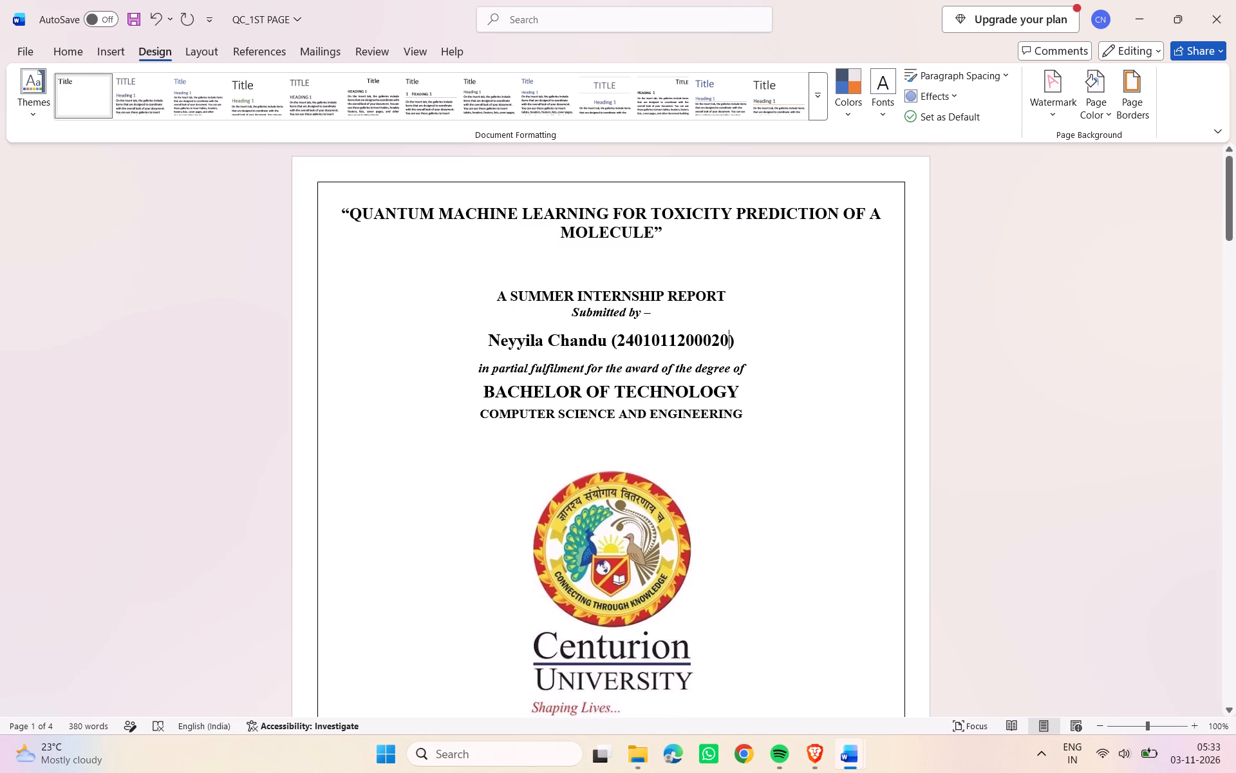
key("BackSpace")
key("BackSpace")
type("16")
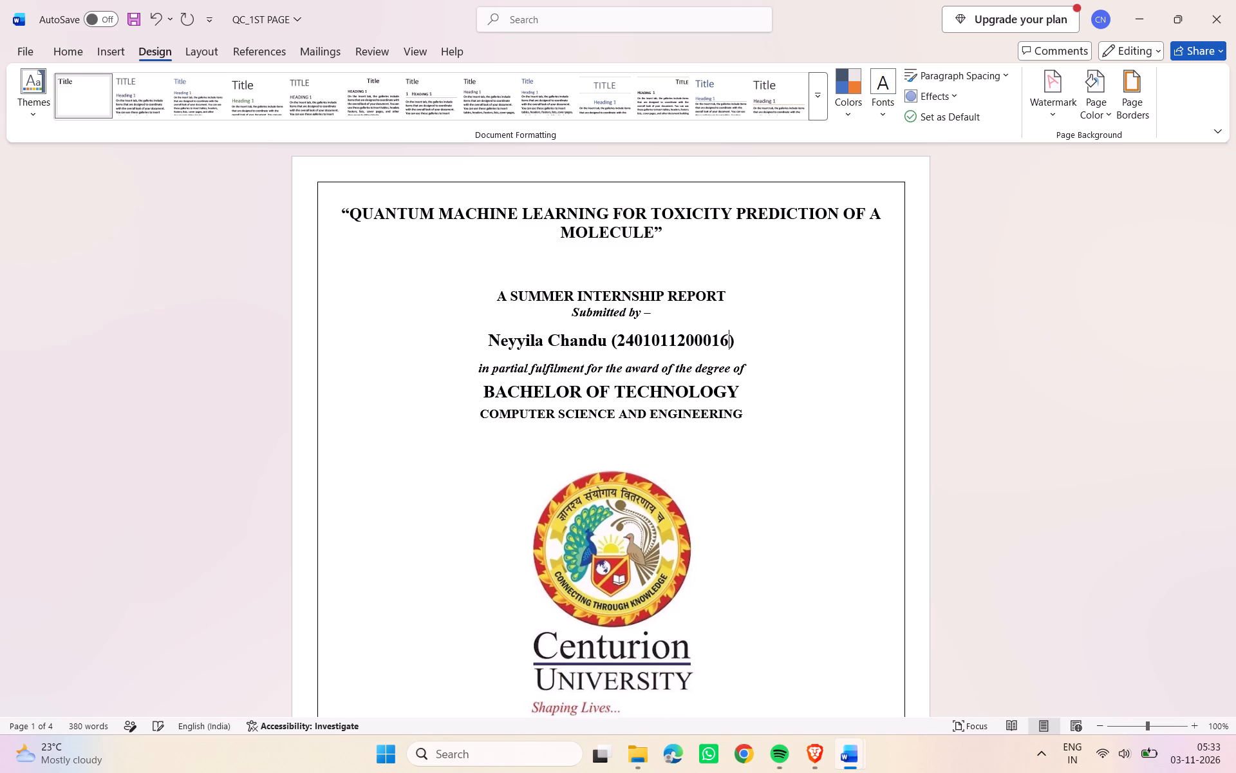
Review the pages from the cover through the certificate and acknowledgements to the contents table.
scroll(794, 395, "down", 13)
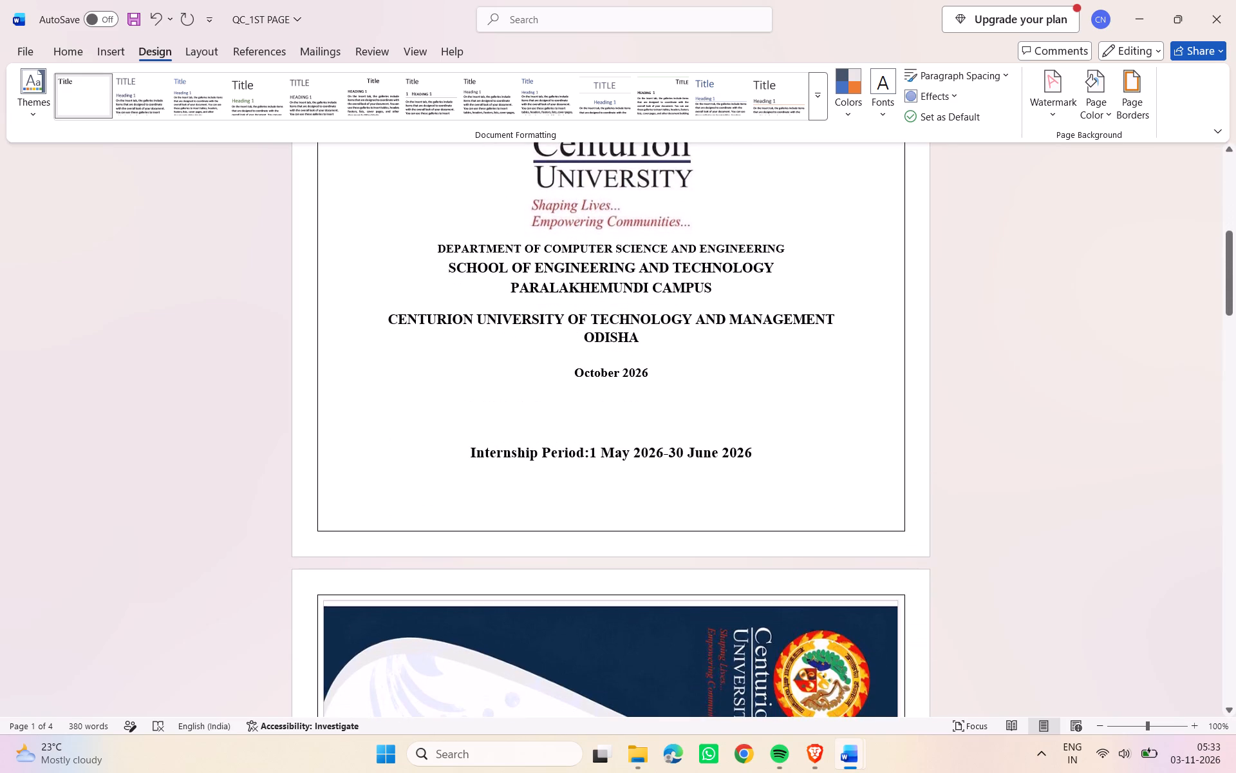
scroll(794, 511, "down", 14)
scroll(723, 519, "down", 7)
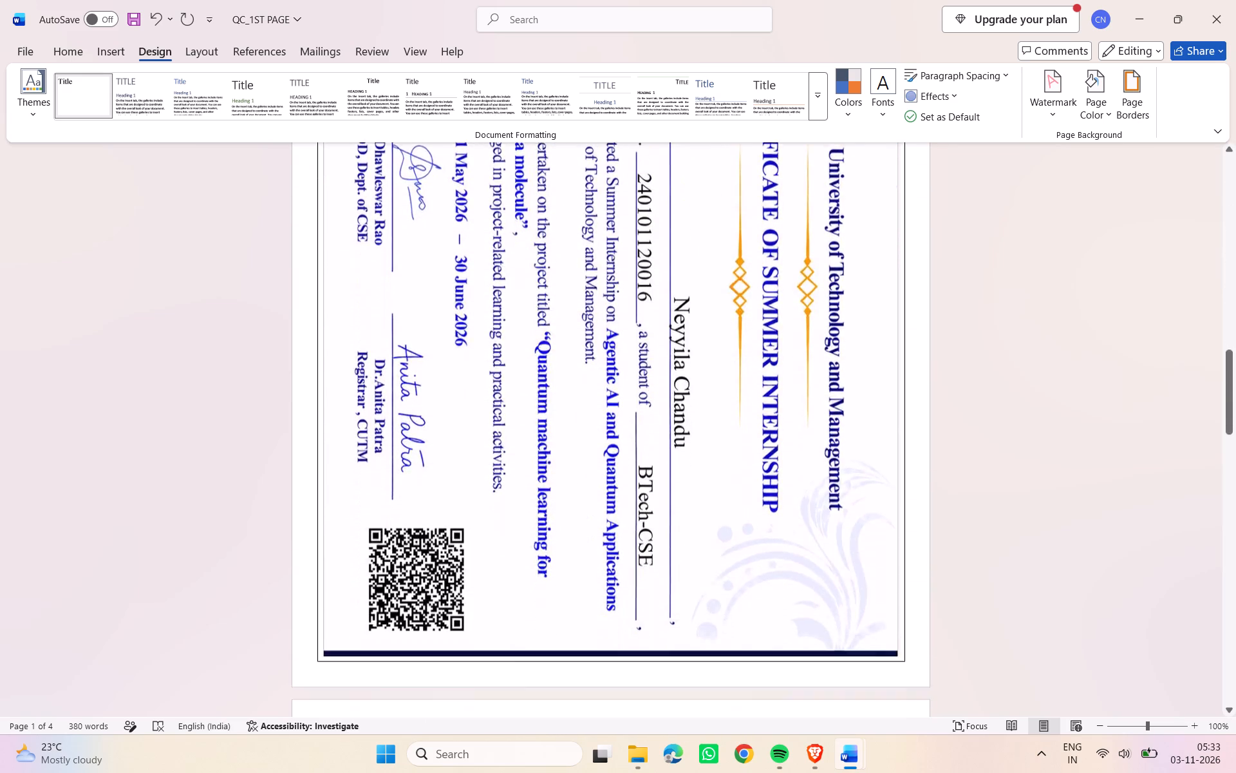
scroll(744, 493, "down", 15)
scroll(751, 466, "up", 2)
scroll(751, 466, "down", 13)
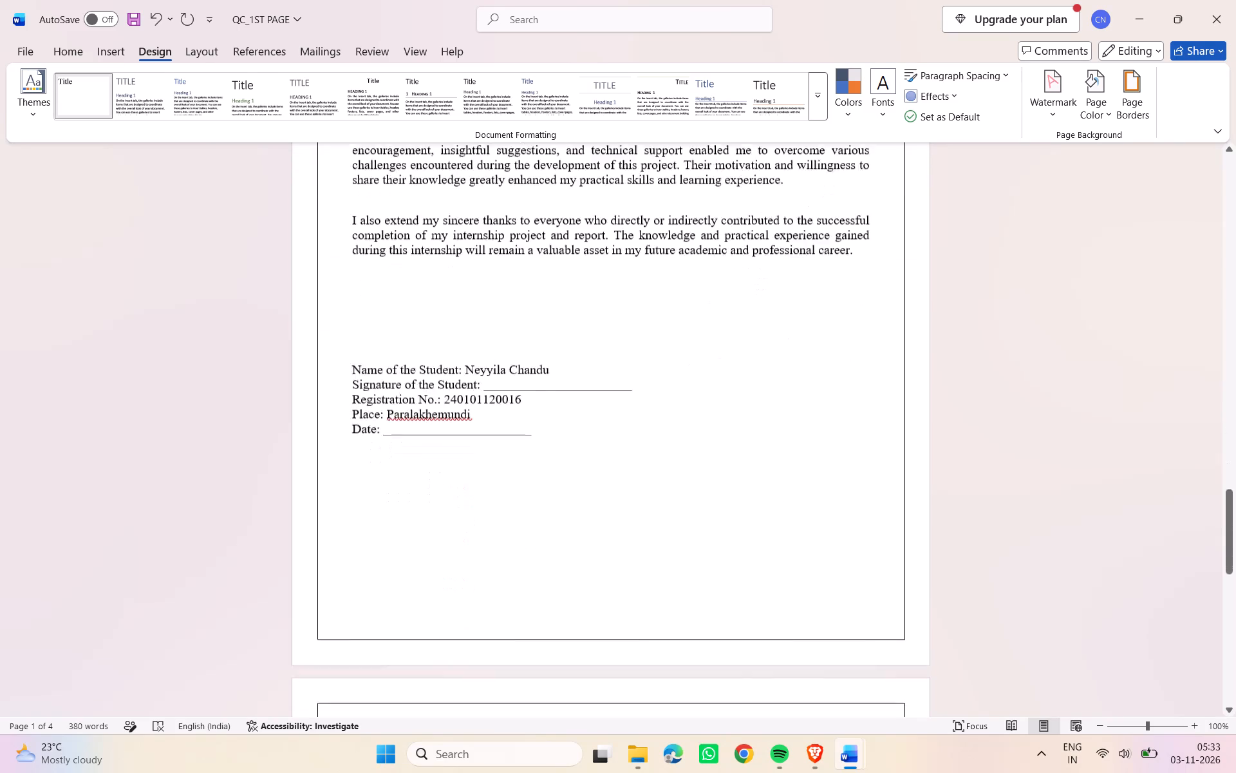
scroll(747, 458, "down", 15)
scroll(749, 453, "up", 2)
scroll(749, 453, "down", 1)
scroll(749, 453, "up", 7)
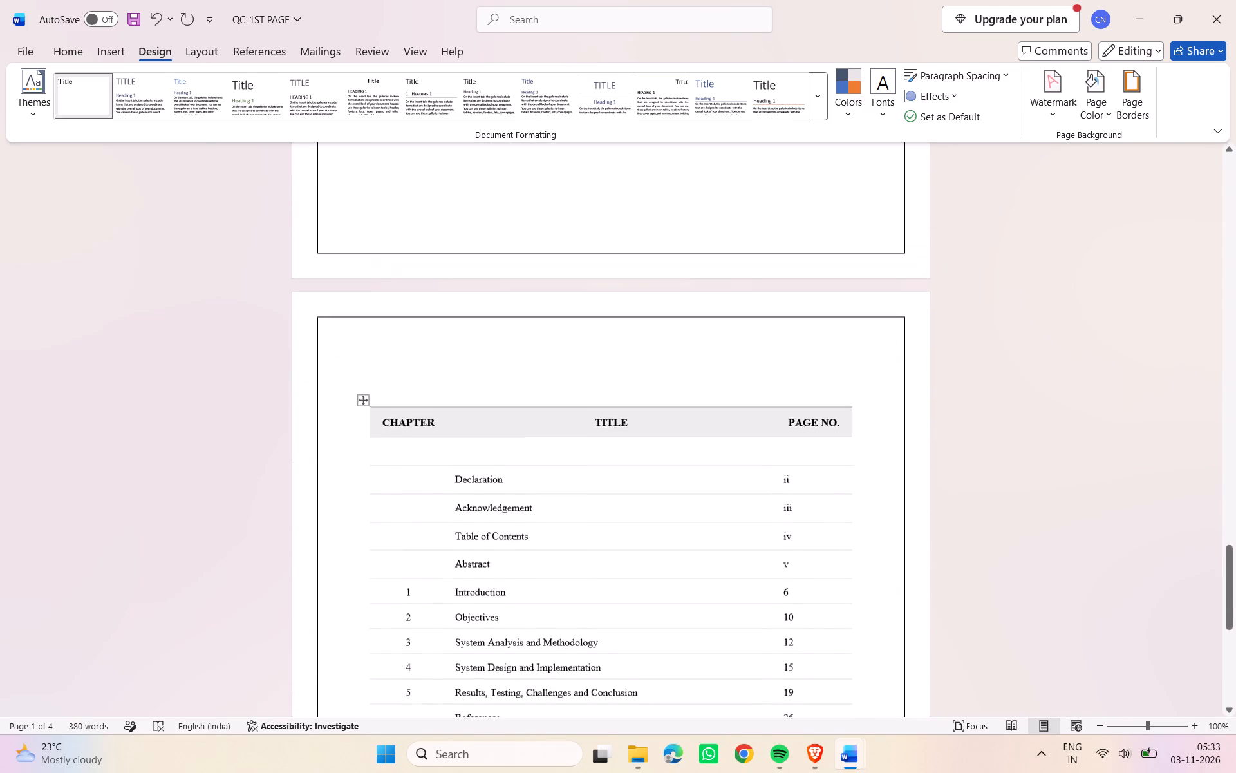
scroll(749, 453, "up", 4)
scroll(752, 443, "down", 8)
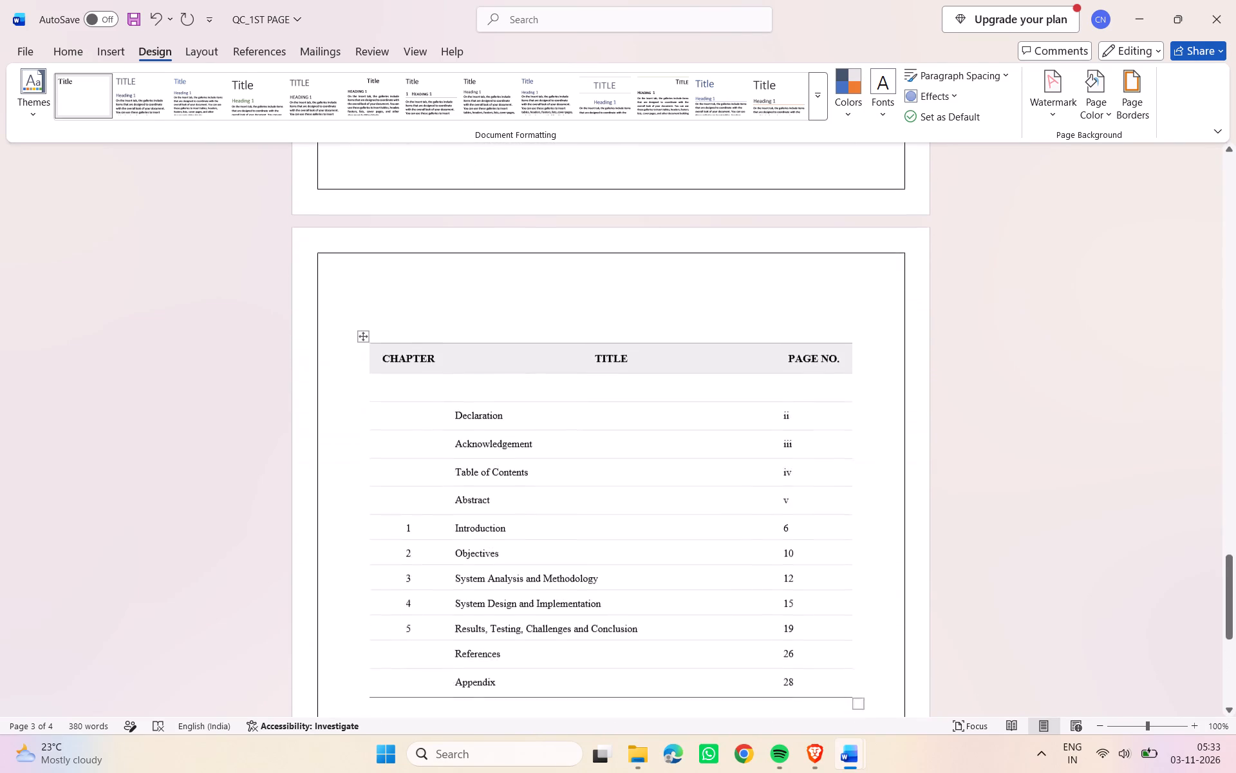
scroll(753, 443, "down", 8)
scroll(754, 443, "up", 7)
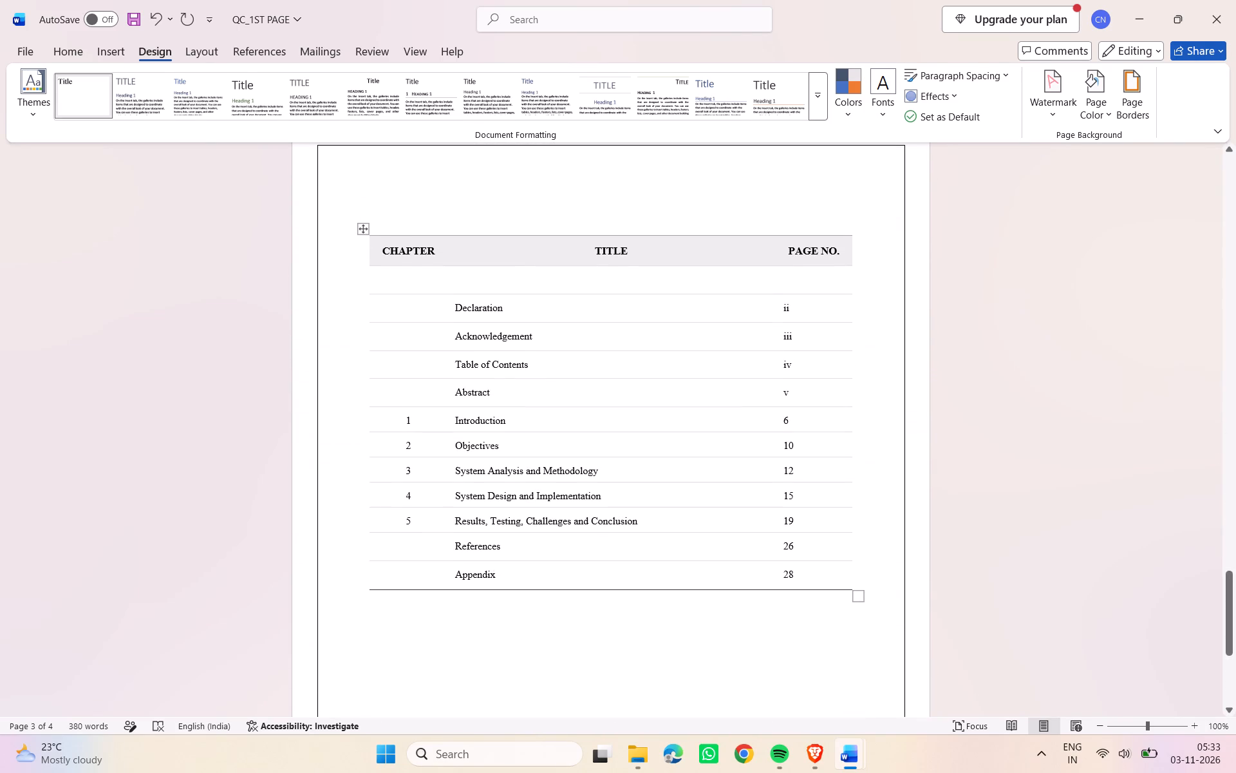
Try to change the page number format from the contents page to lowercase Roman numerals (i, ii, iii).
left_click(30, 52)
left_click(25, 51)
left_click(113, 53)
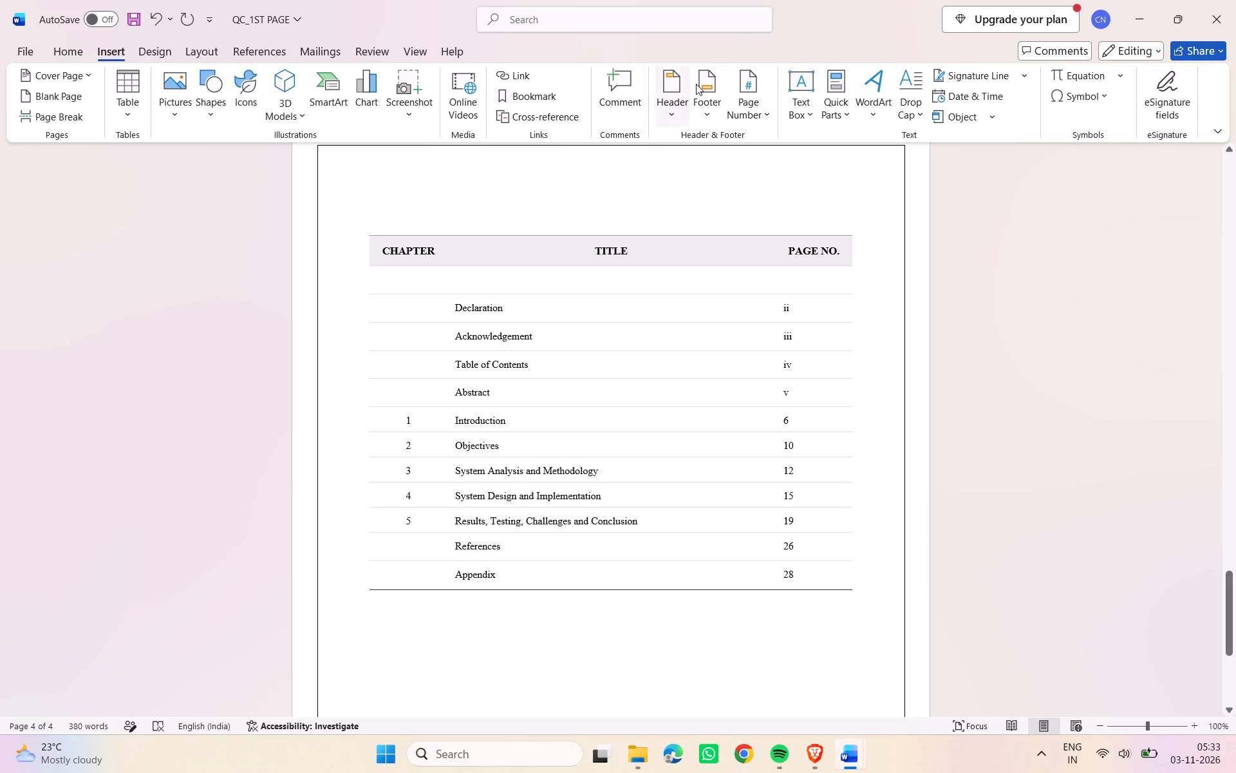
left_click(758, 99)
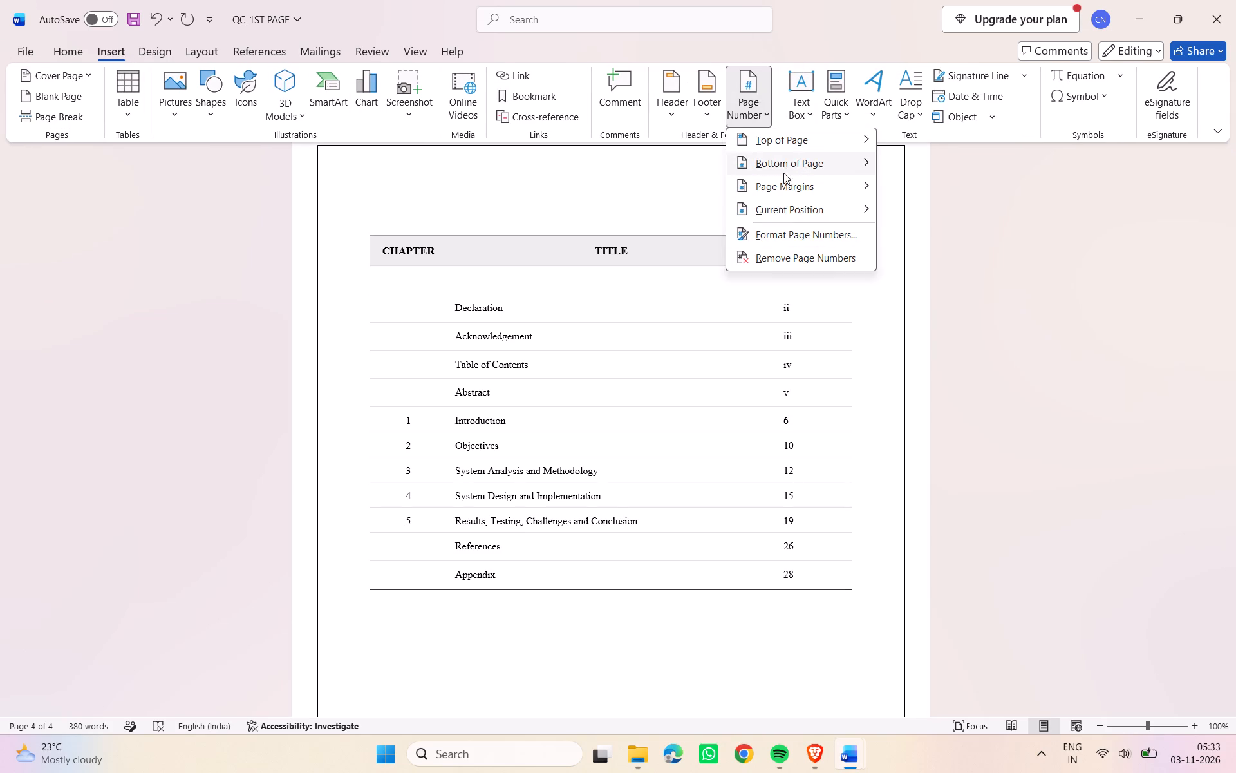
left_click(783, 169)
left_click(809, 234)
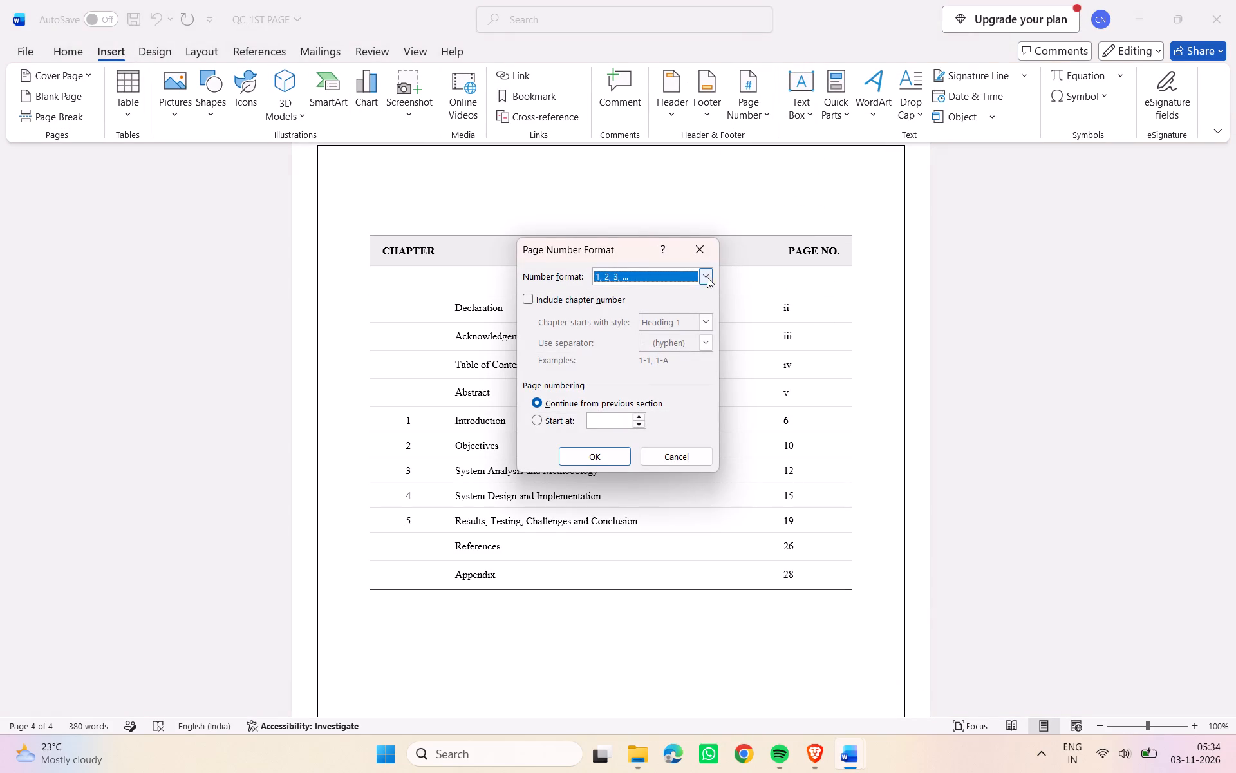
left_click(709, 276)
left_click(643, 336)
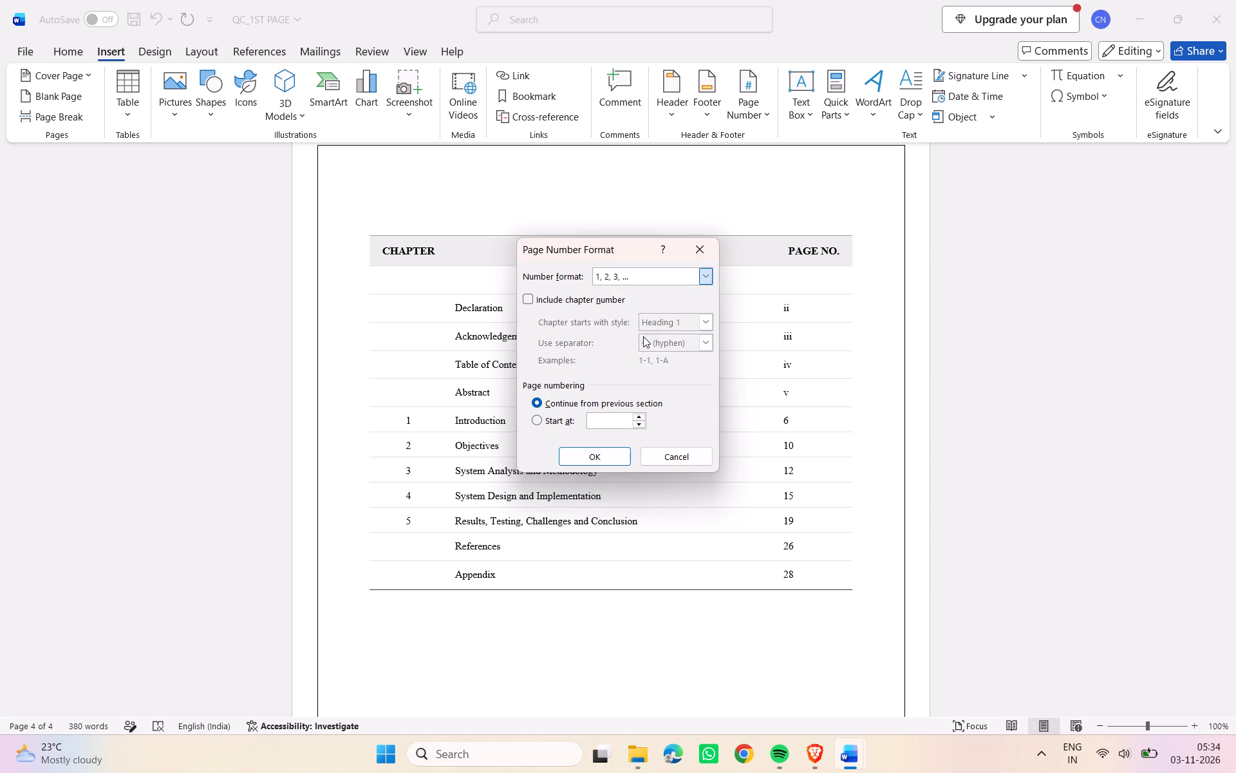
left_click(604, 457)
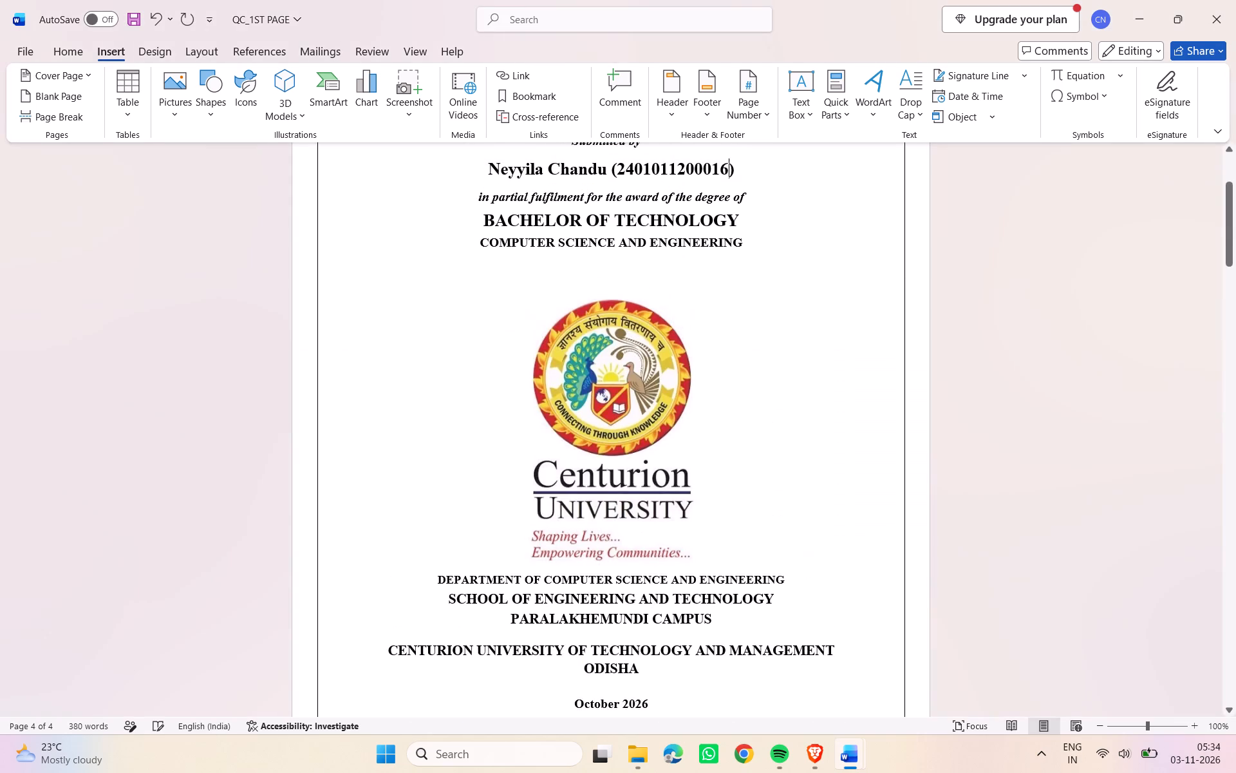
Set the cover section's page number format to i, ii, iii, continuing from the previous section.
scroll(769, 385, "down", 12)
scroll(745, 381, "up", 4)
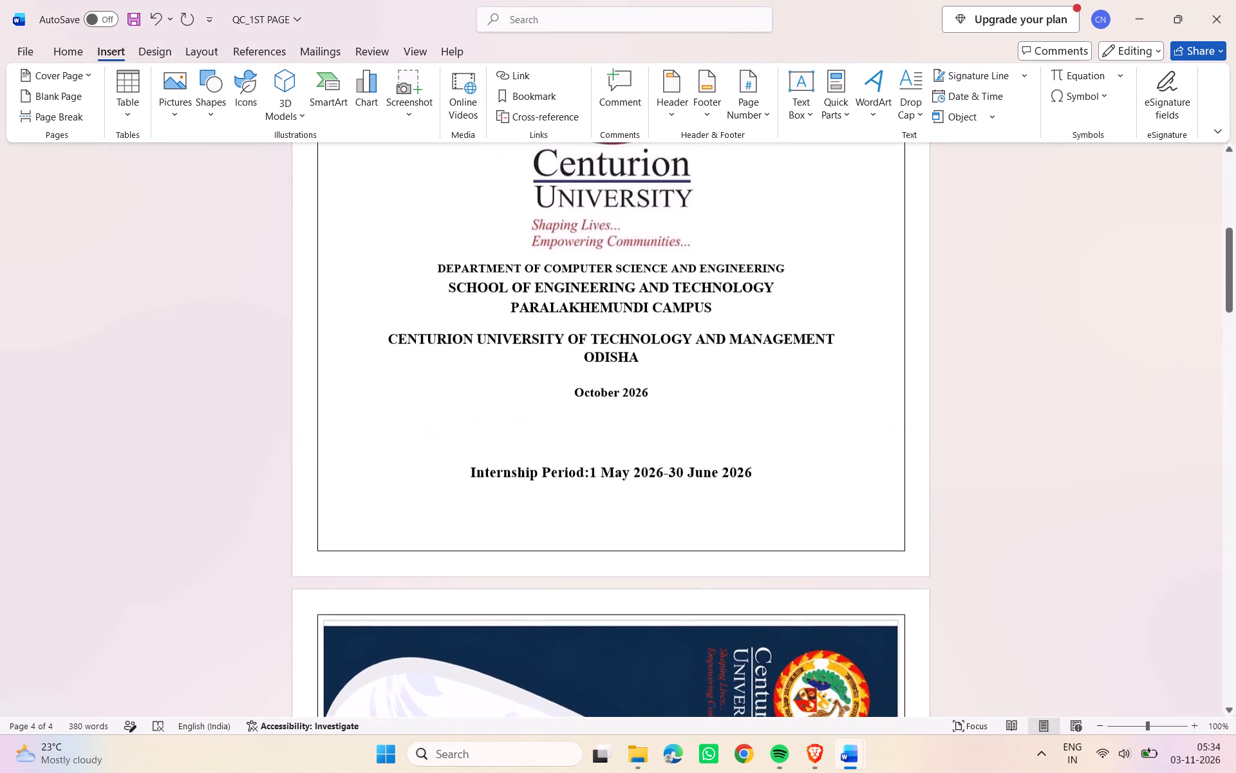
left_click(754, 116)
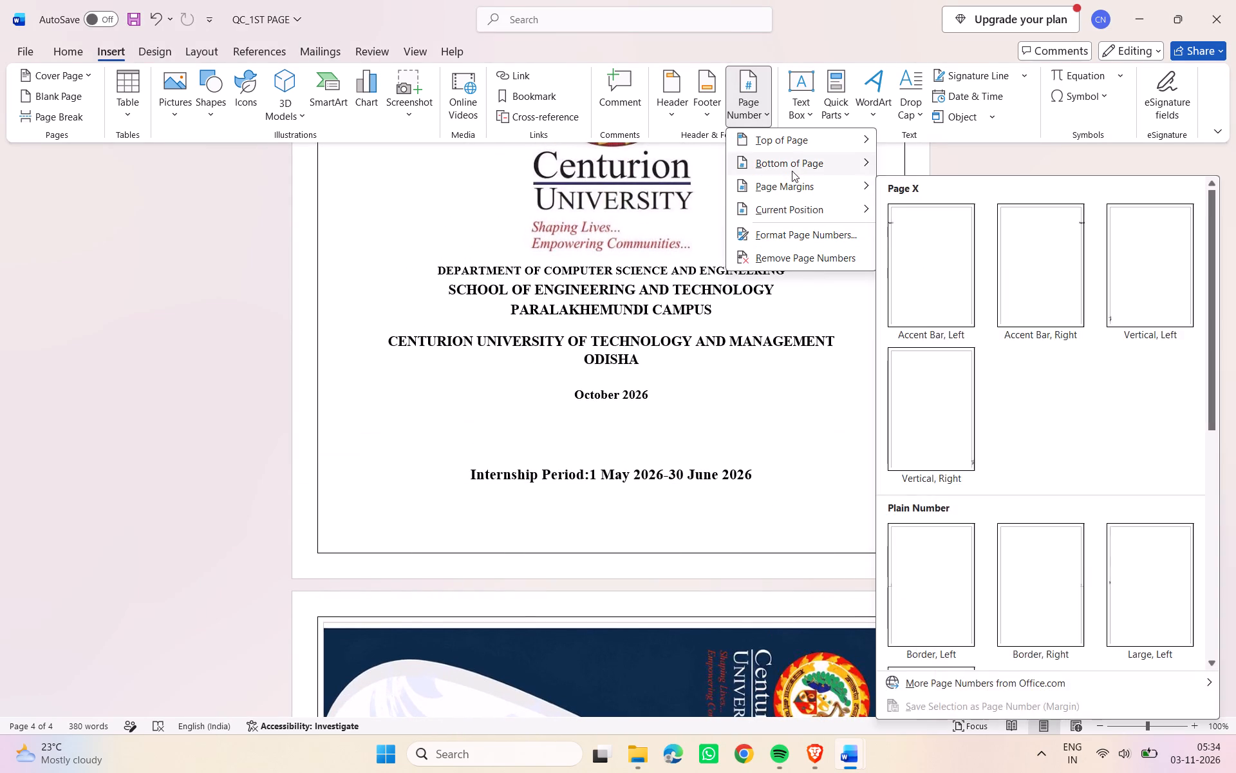
left_click(792, 169)
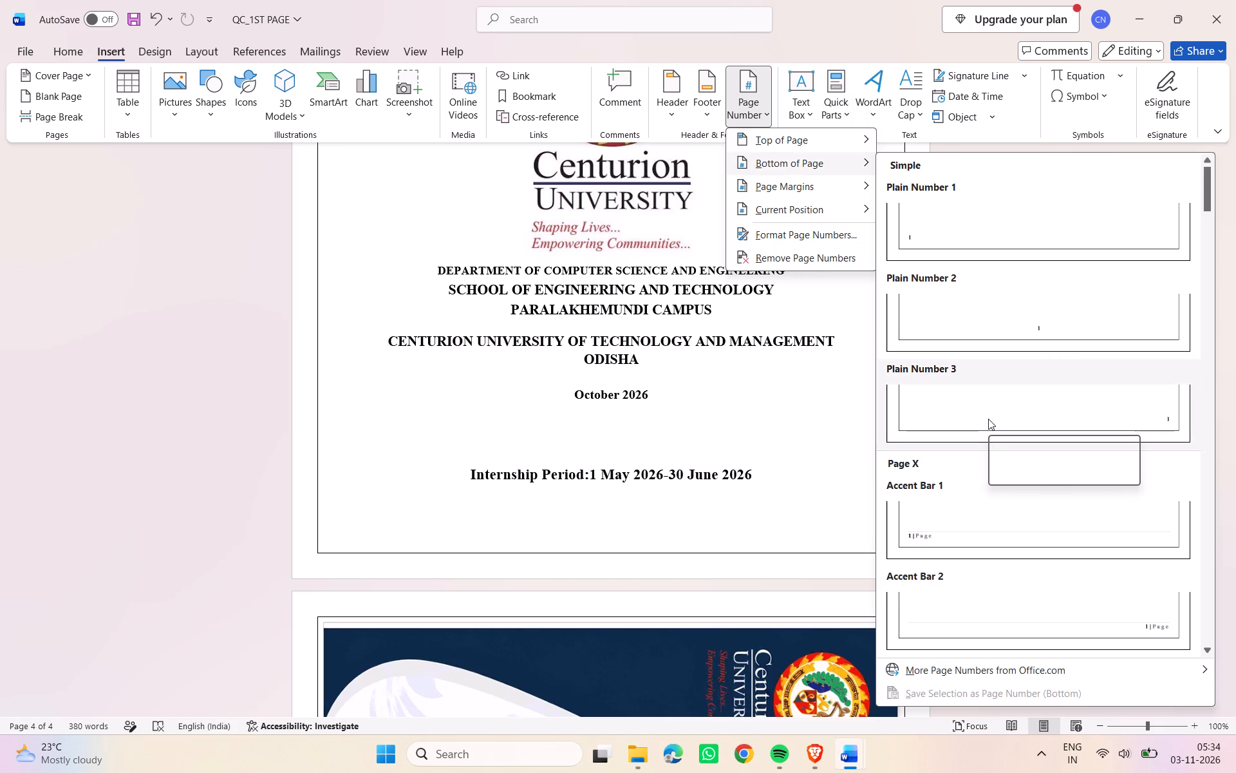
left_click(843, 238)
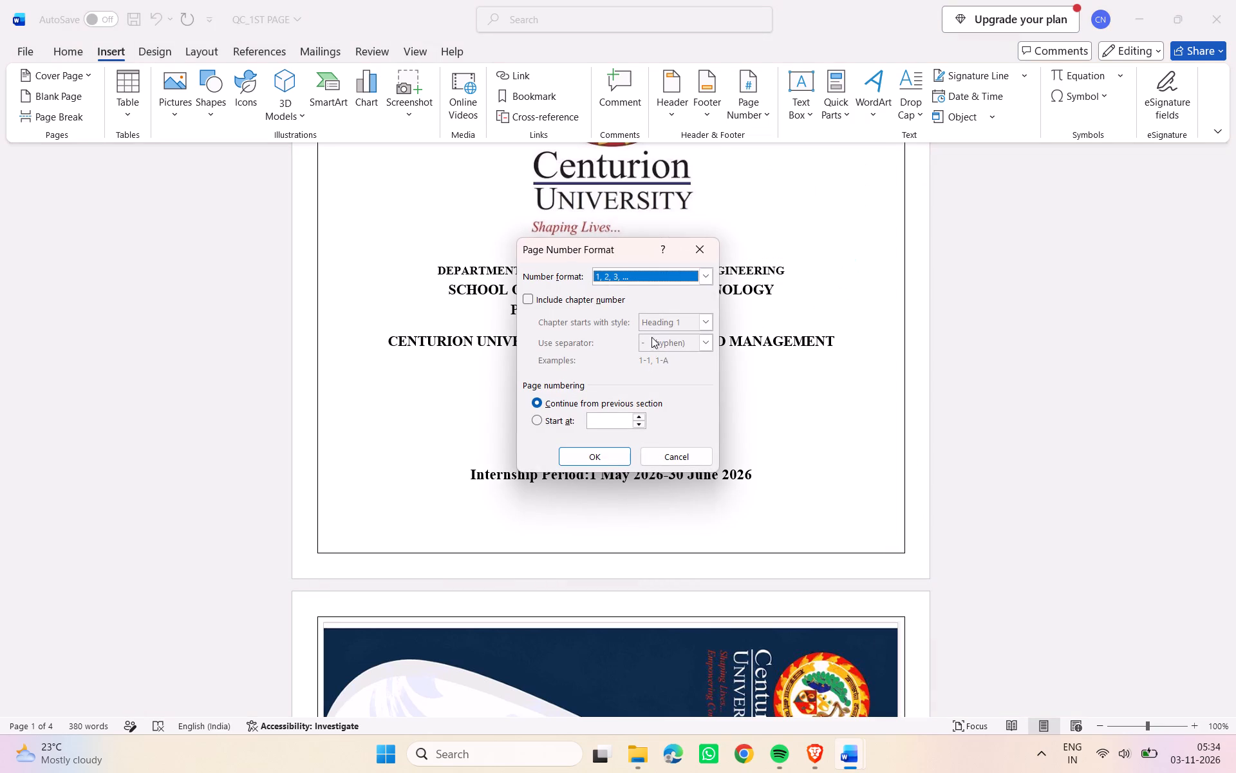
left_click(682, 277)
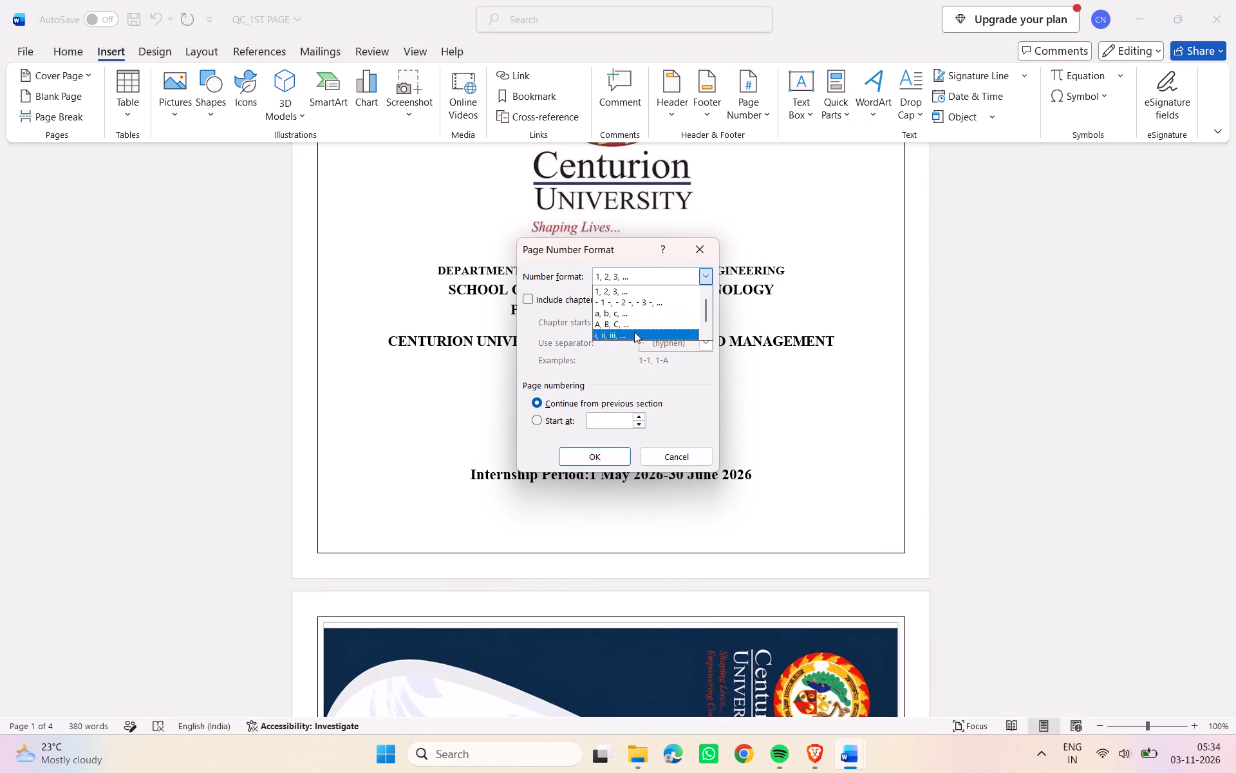
left_click(632, 336)
left_click(613, 459)
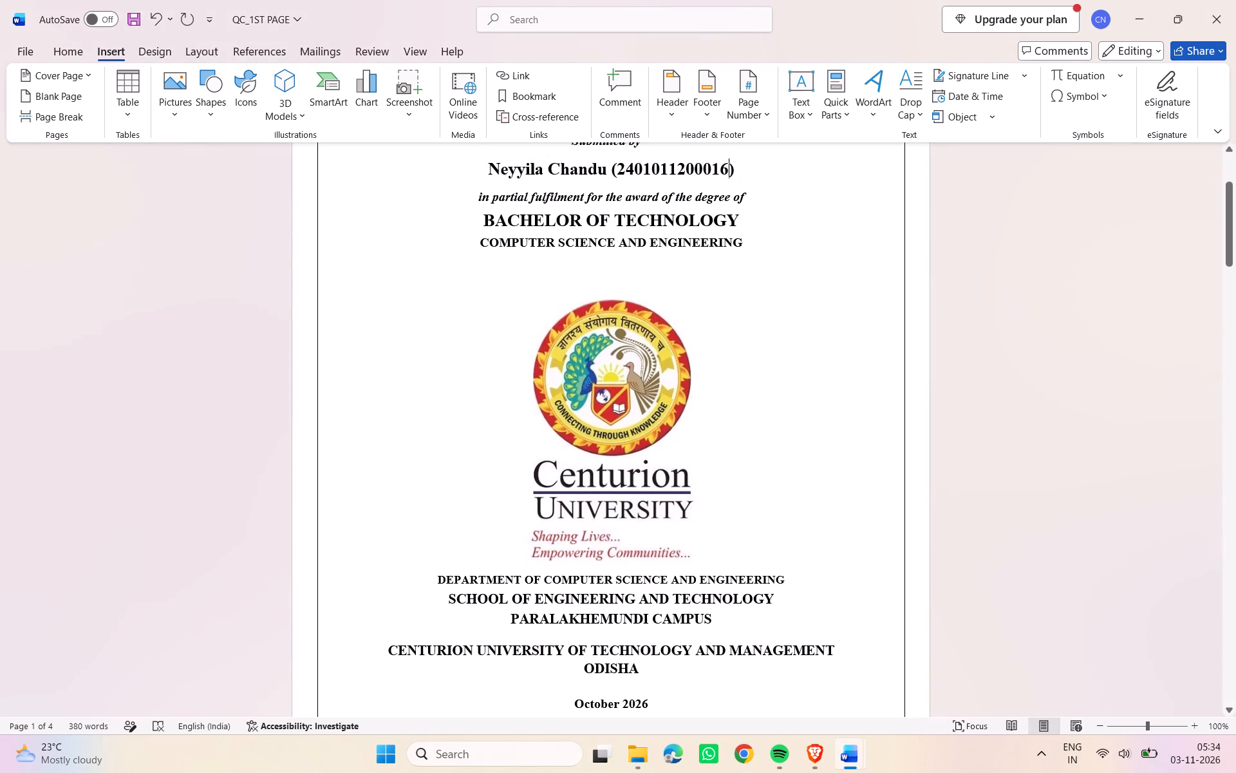
Insert centred page numbers at the bottom of the page using the Plain Number 2 style.
left_click(743, 106)
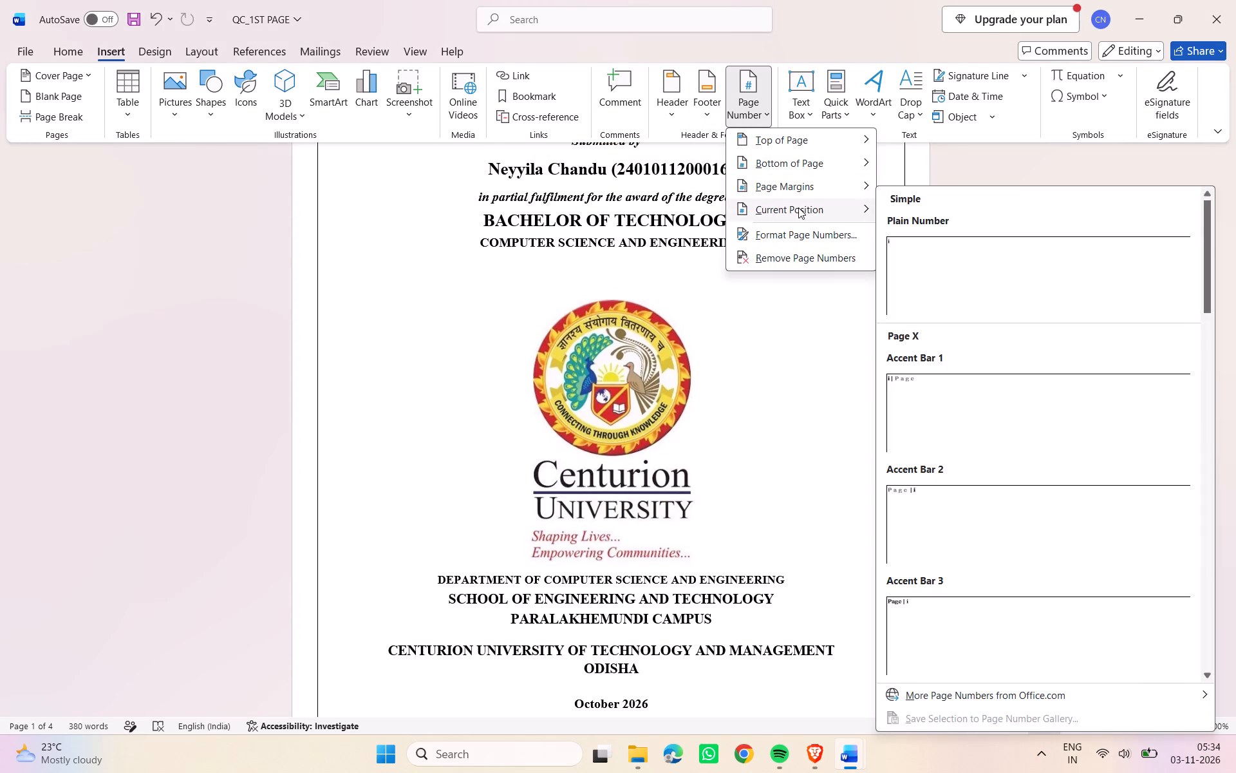
left_click(803, 189)
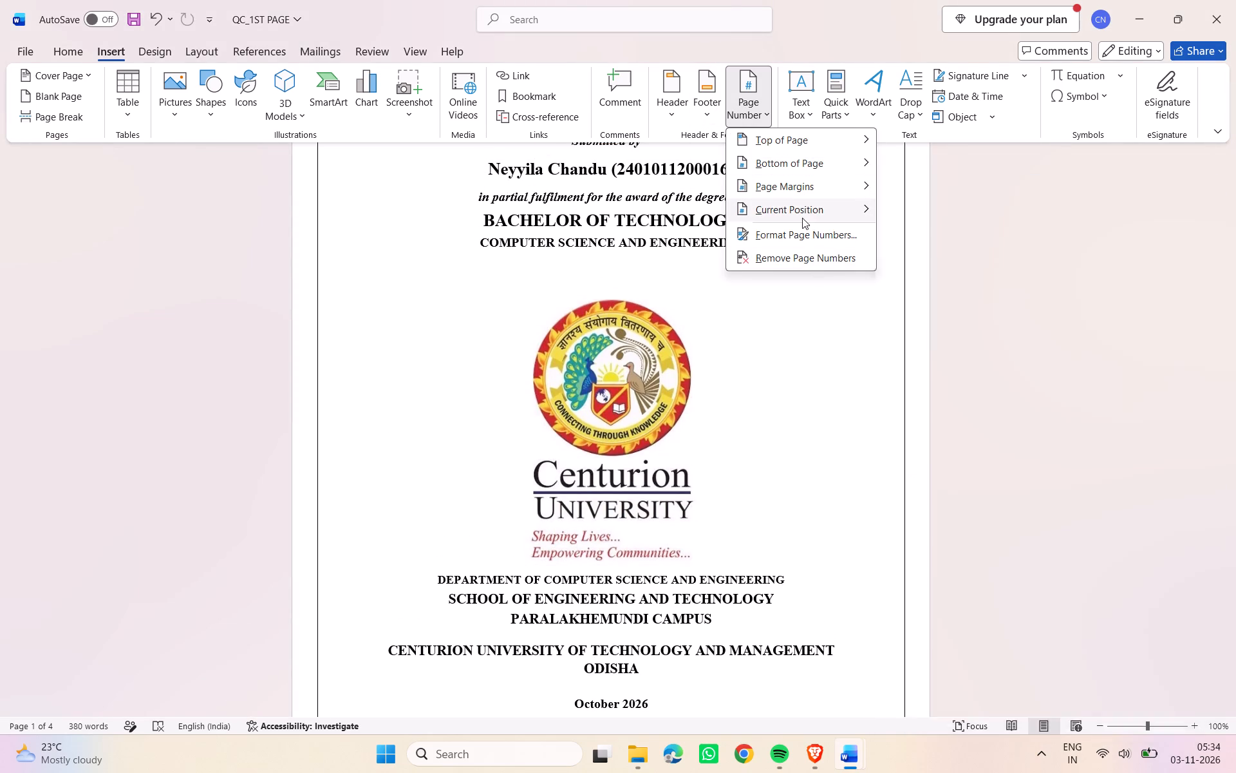
left_click(808, 153)
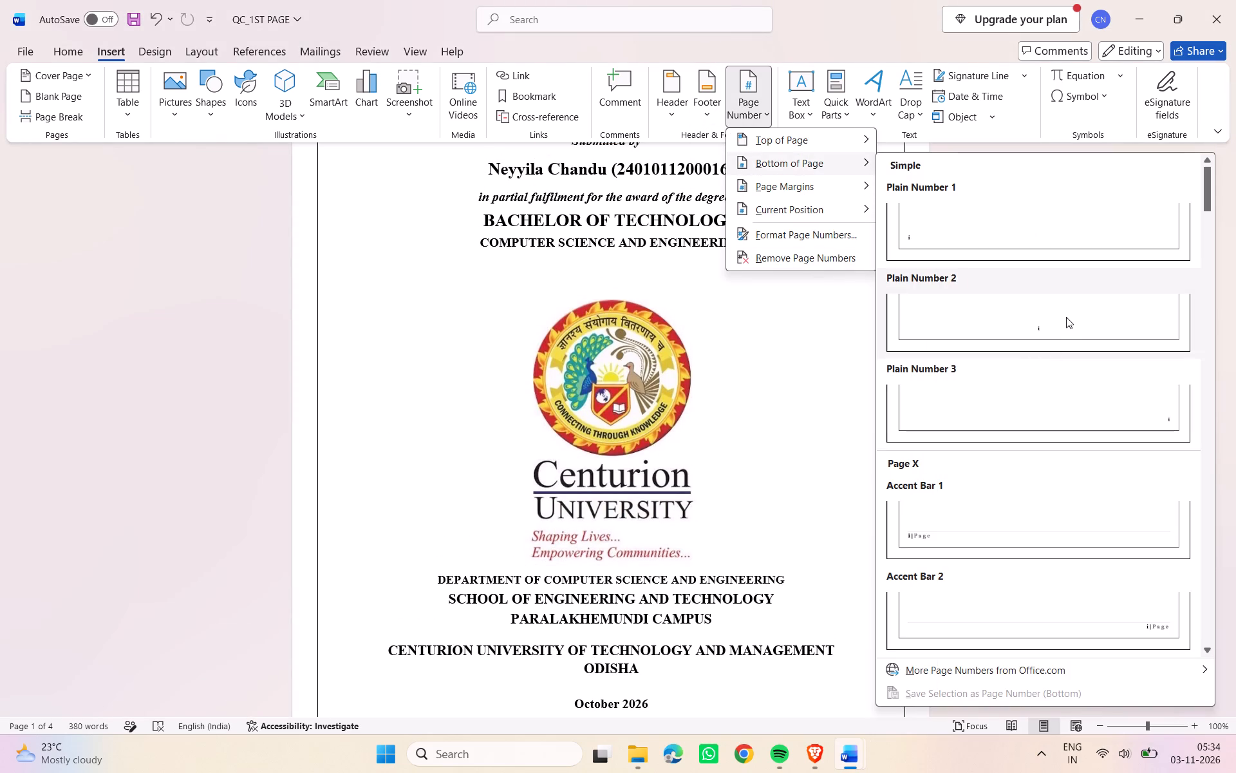
left_click(1066, 317)
Check the footers from the certificate page through the acknowledgements to the contents table for page numbers.
scroll(800, 722, "down", 11)
scroll(1033, 491, "down", 19)
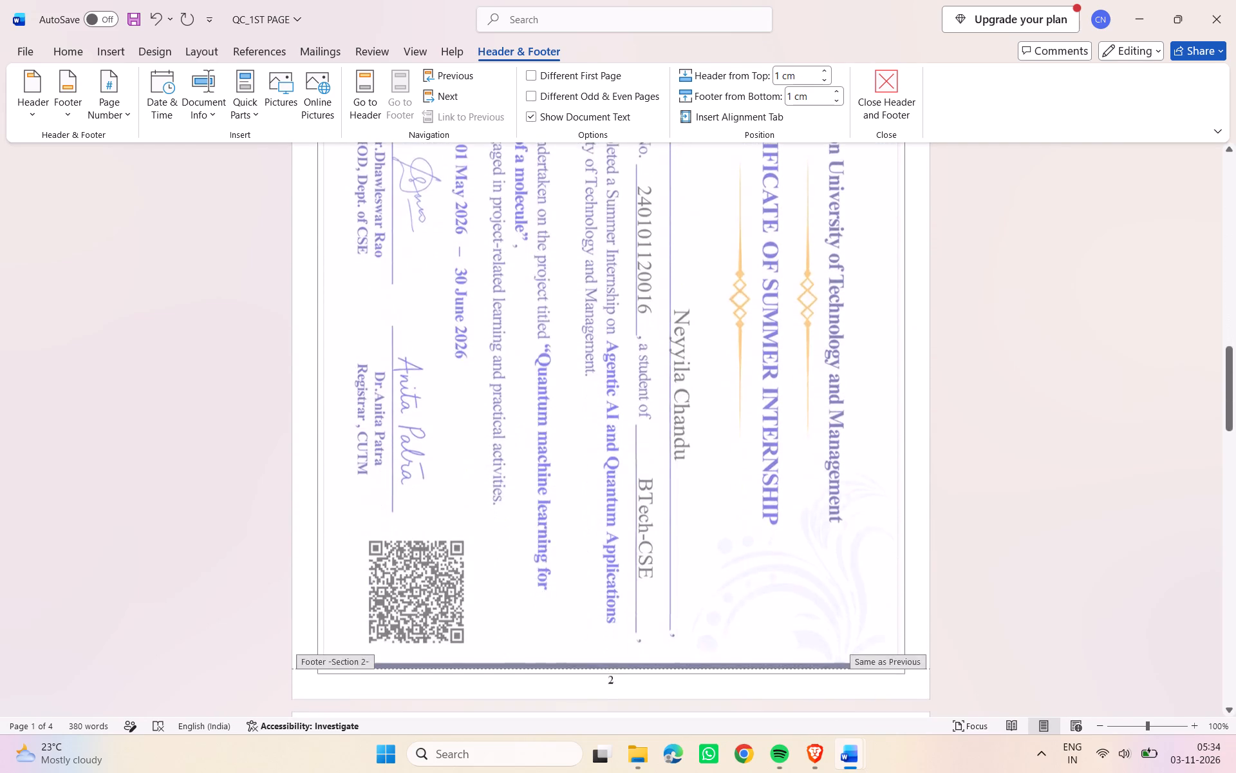
scroll(1033, 485, "down", 7)
scroll(1049, 423, "down", 8)
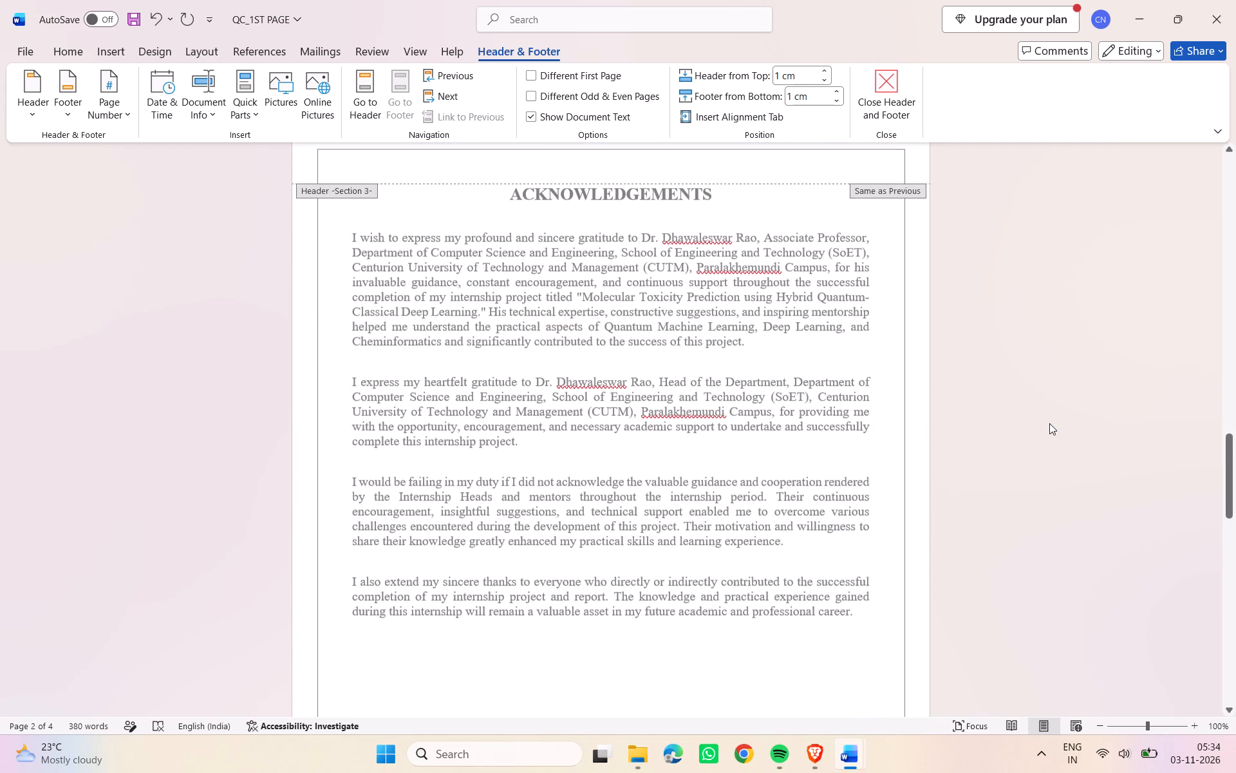
scroll(1049, 423, "down", 11)
scroll(1049, 423, "up", 1)
scroll(1049, 423, "down", 11)
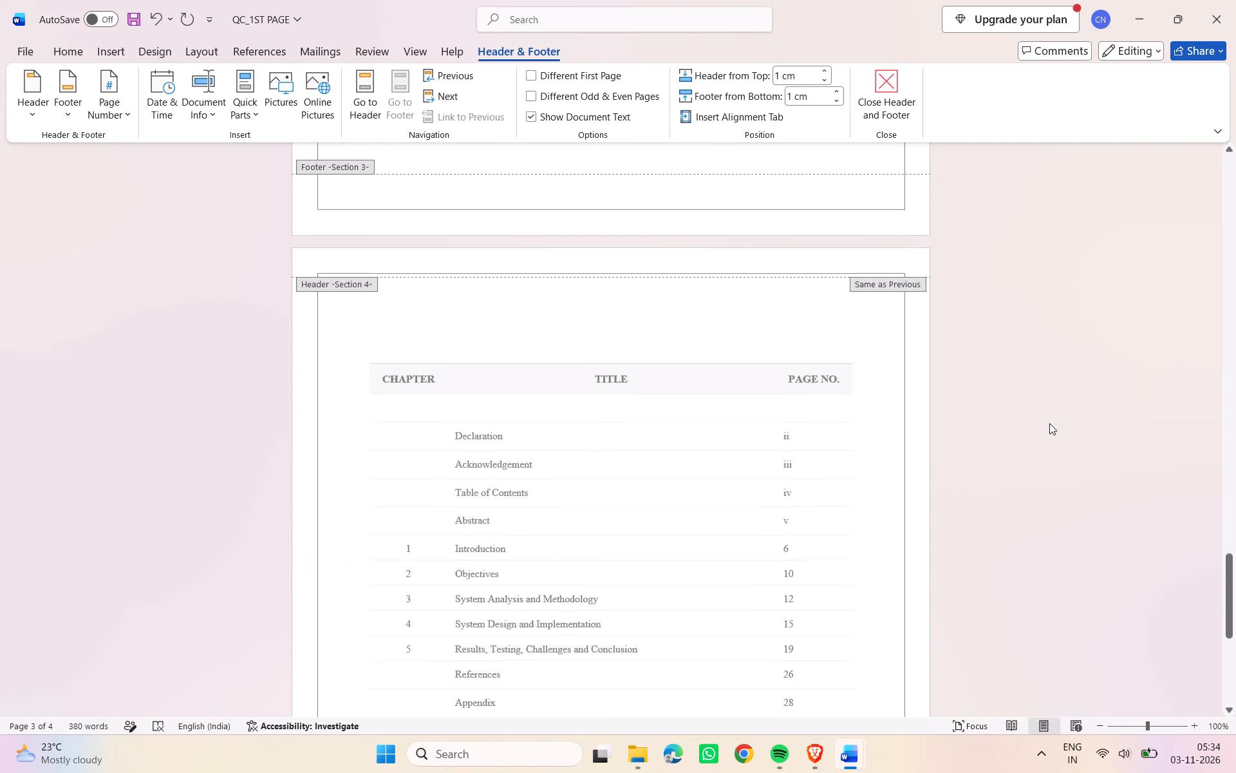
scroll(1049, 423, "down", 15)
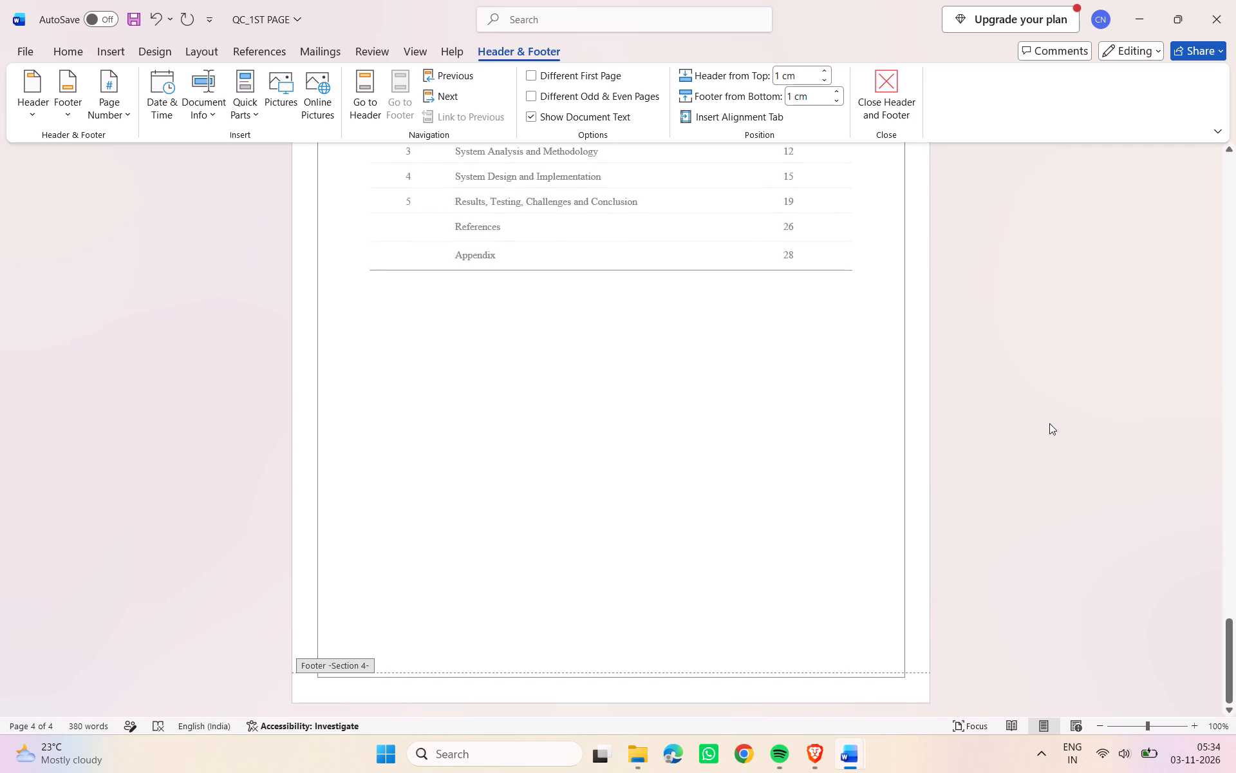
scroll(1049, 421, "down", 4)
scroll(879, 500, "up", 11)
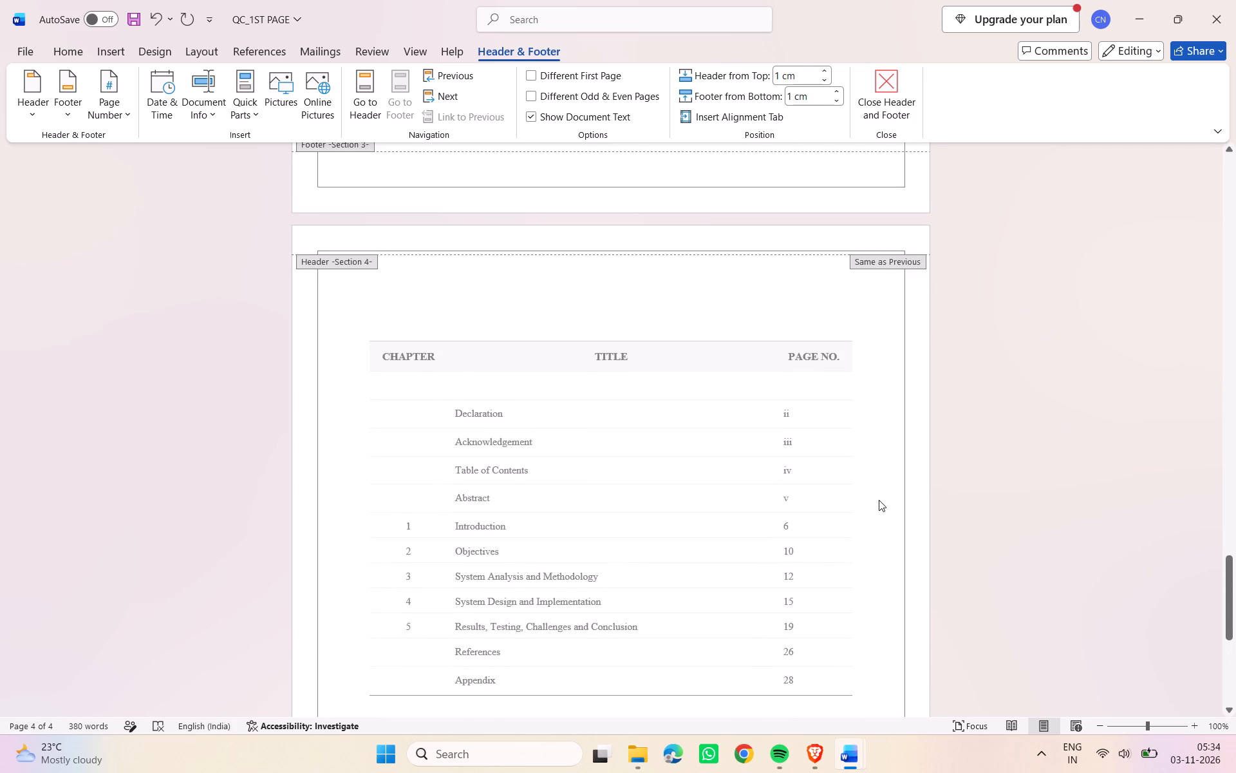
scroll(879, 500, "up", 3)
scroll(879, 500, "down", 1)
scroll(879, 500, "up", 8)
scroll(589, 504, "up", 4)
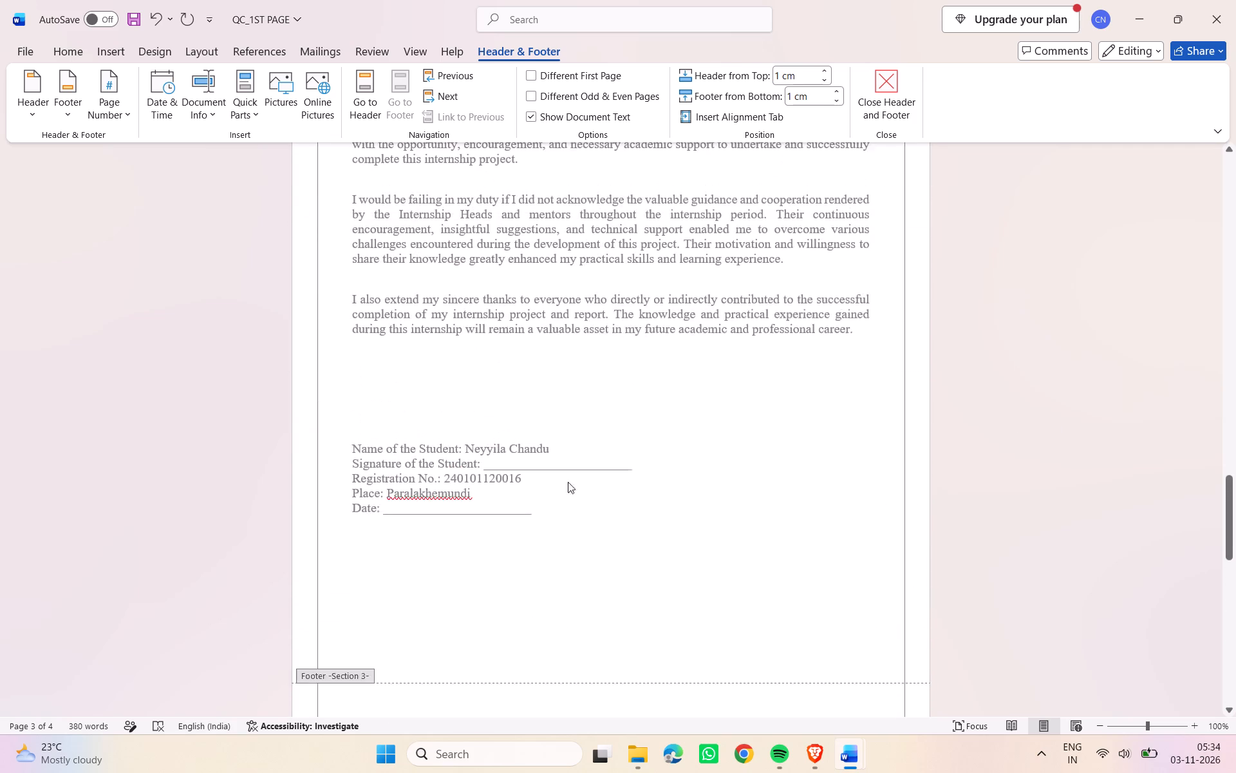
scroll(587, 419, "up", 6)
scroll(633, 433, "down", 1)
scroll(639, 434, "up", 10)
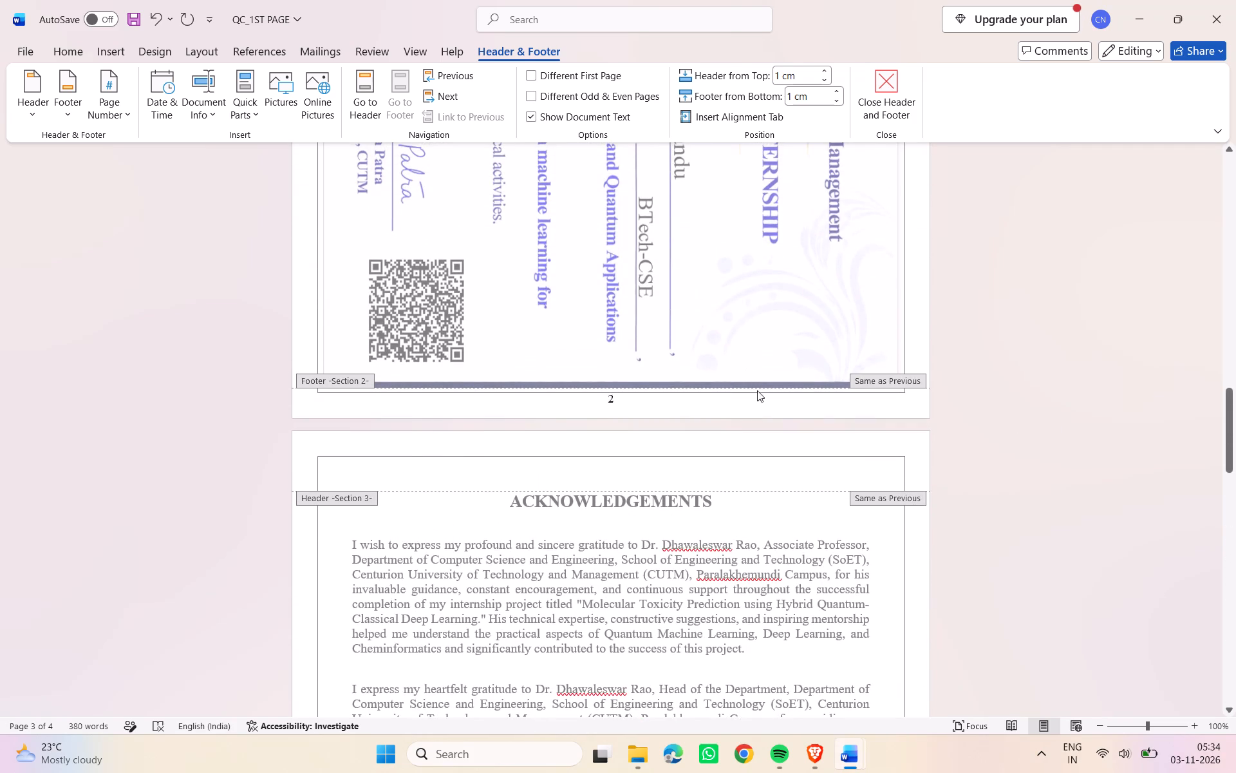
scroll(704, 707, "down", 9)
scroll(724, 693, "up", 1)
Link the acknowledgements page footer (Section 3) to the previous section's footer, replacing its existing content.
scroll(724, 693, "down", 7)
scroll(767, 641, "down", 4)
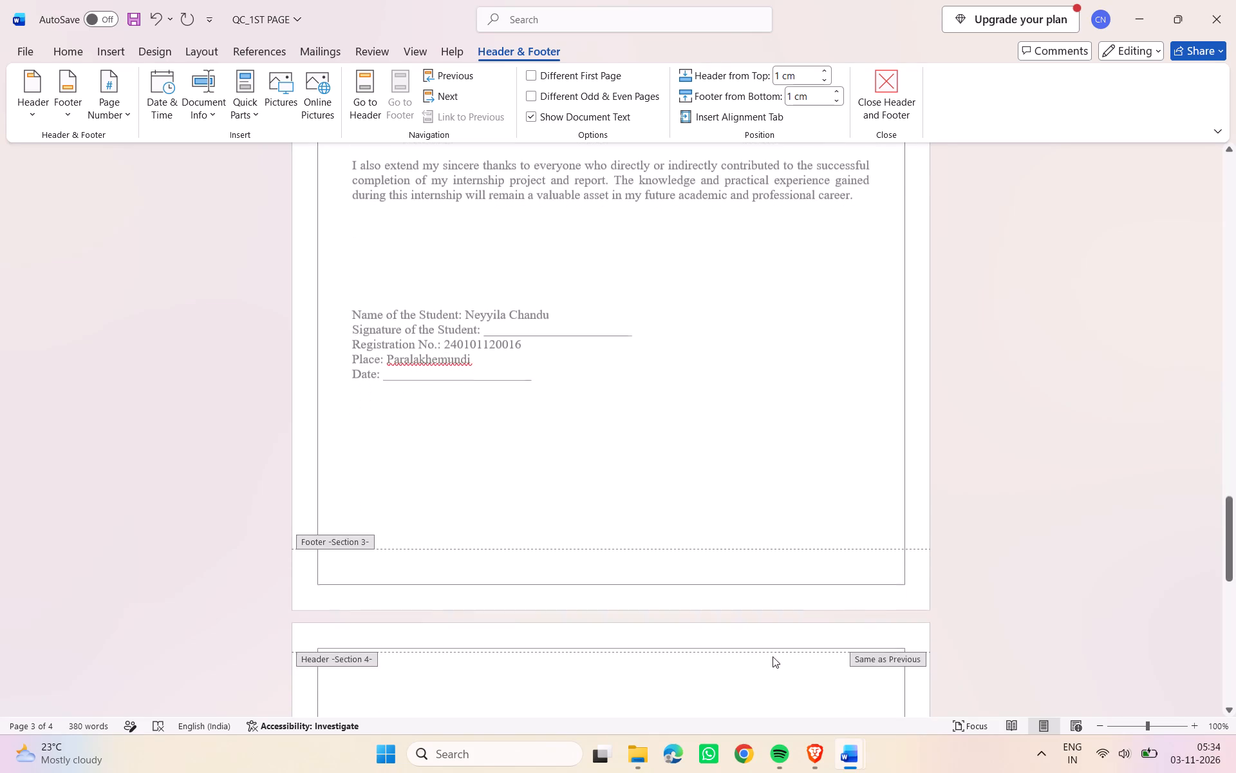
left_click(803, 570)
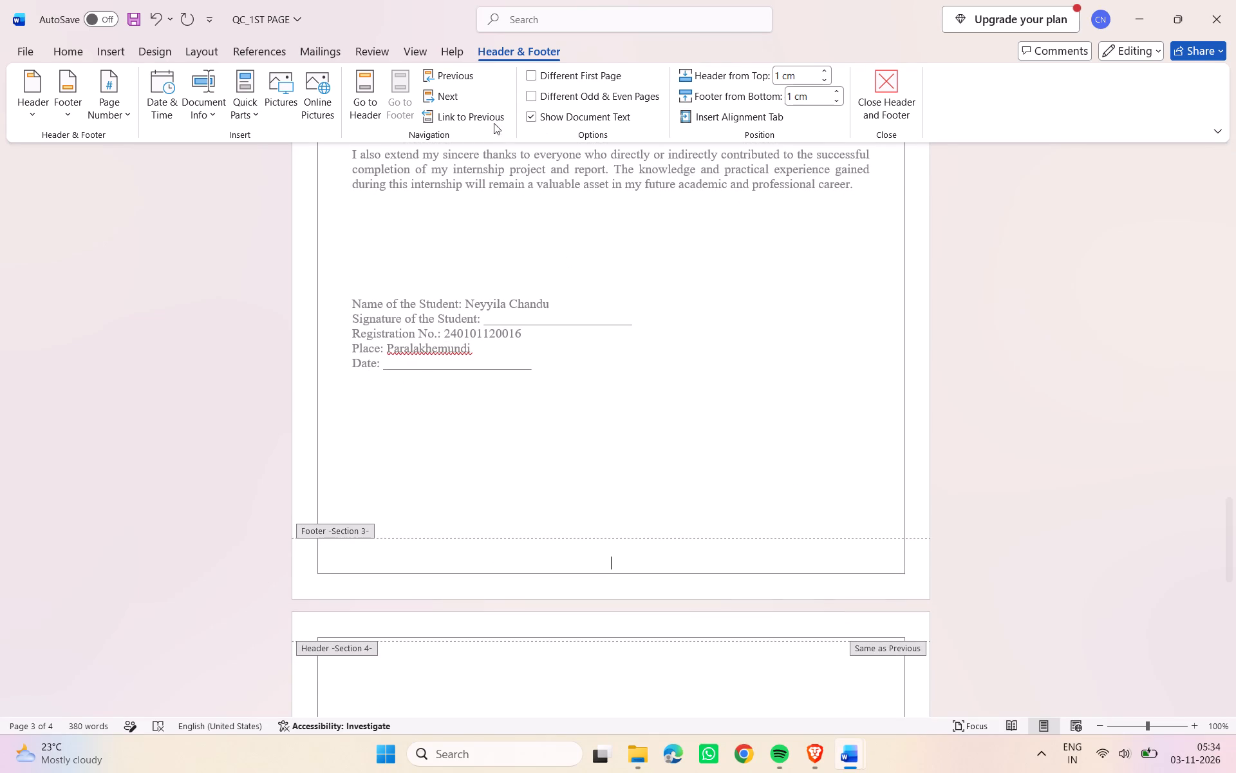
left_click(461, 117)
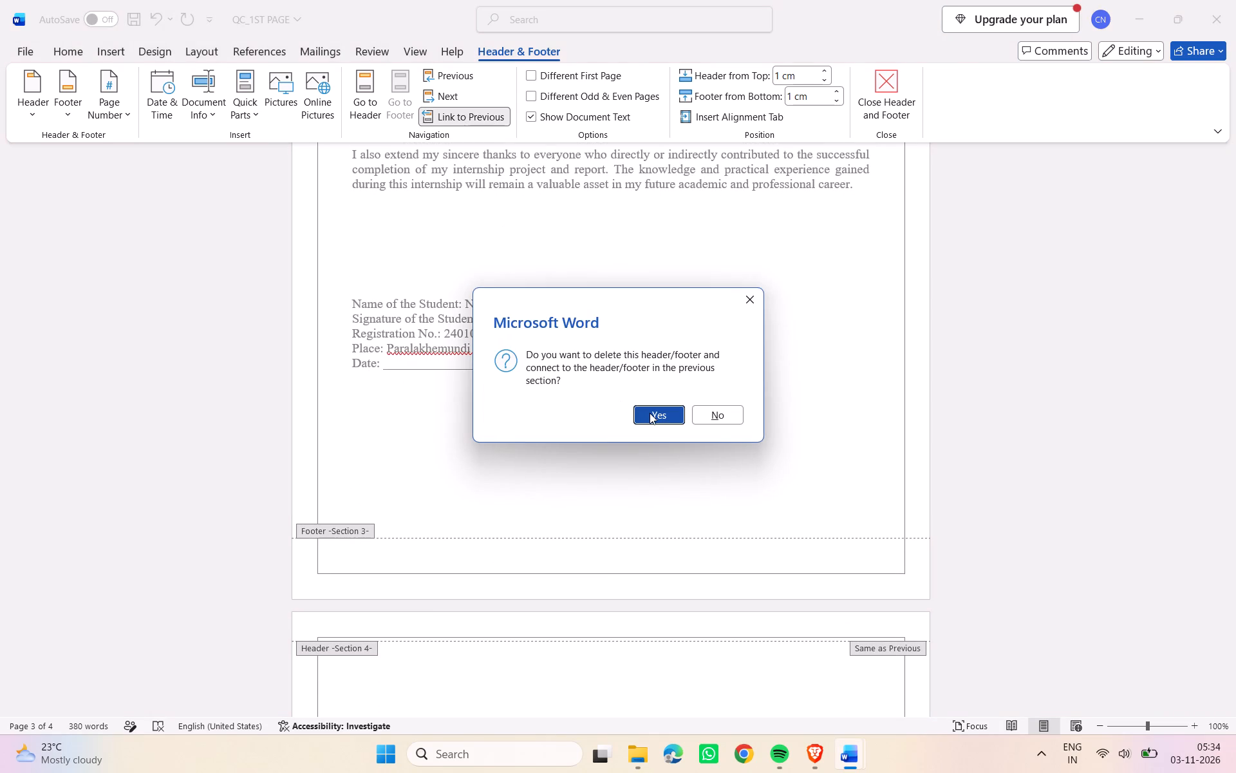
left_click(650, 413)
Link the contents table page footer (Section 4) to the previous section's footer, replacing its existing content.
scroll(719, 571, "down", 5)
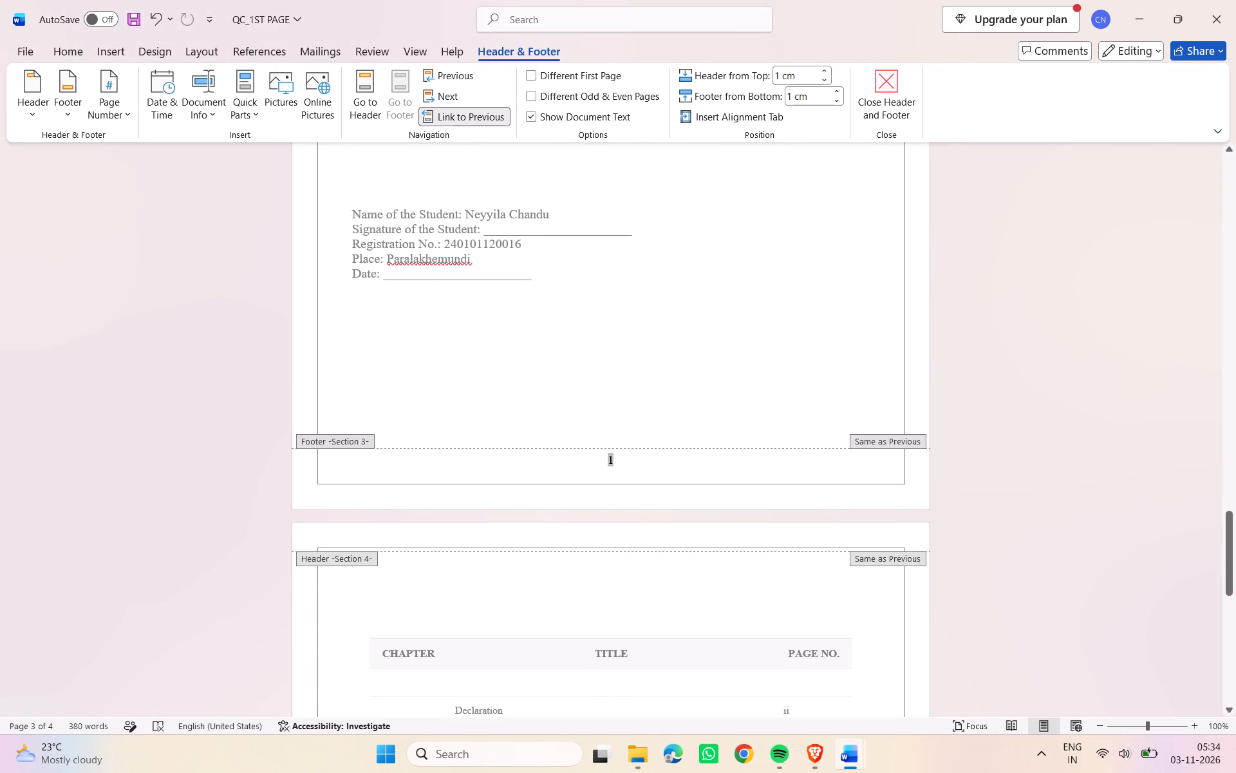
scroll(724, 511, "down", 19)
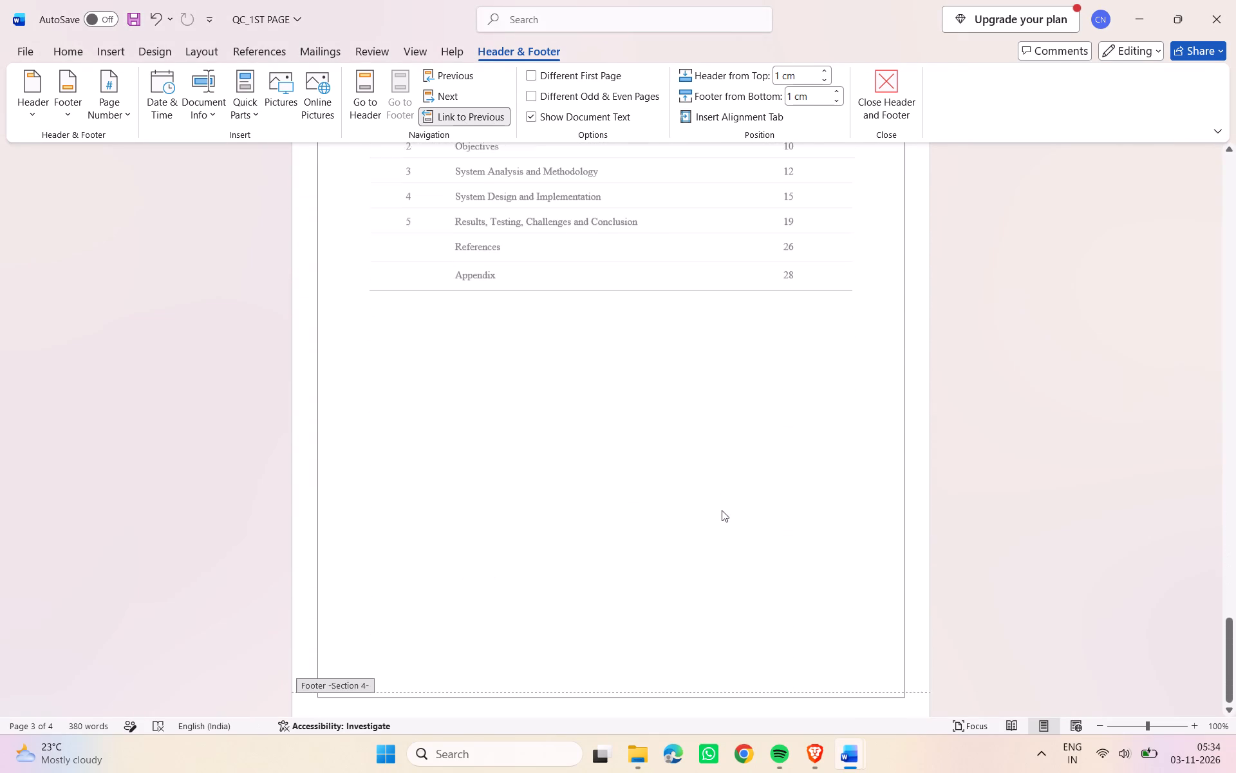
scroll(722, 510, "down", 9)
left_click(707, 681)
left_click(721, 691)
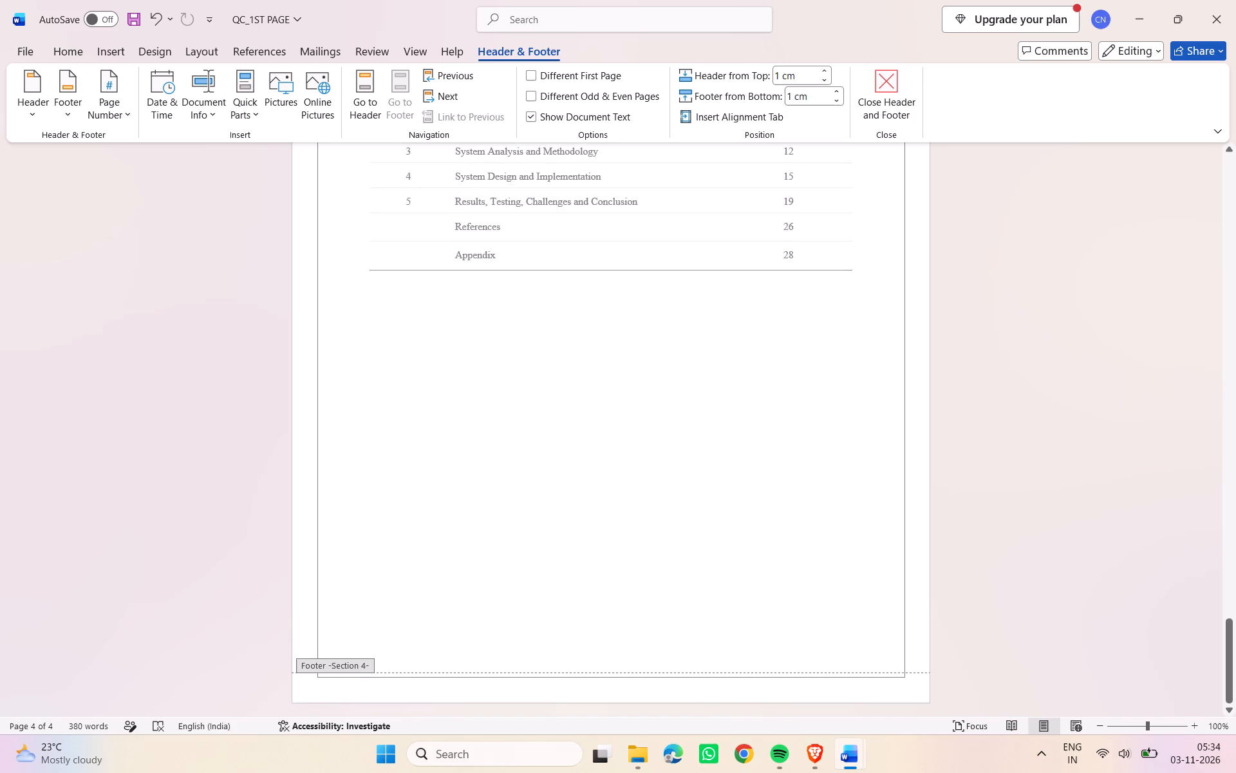
left_click(431, 115)
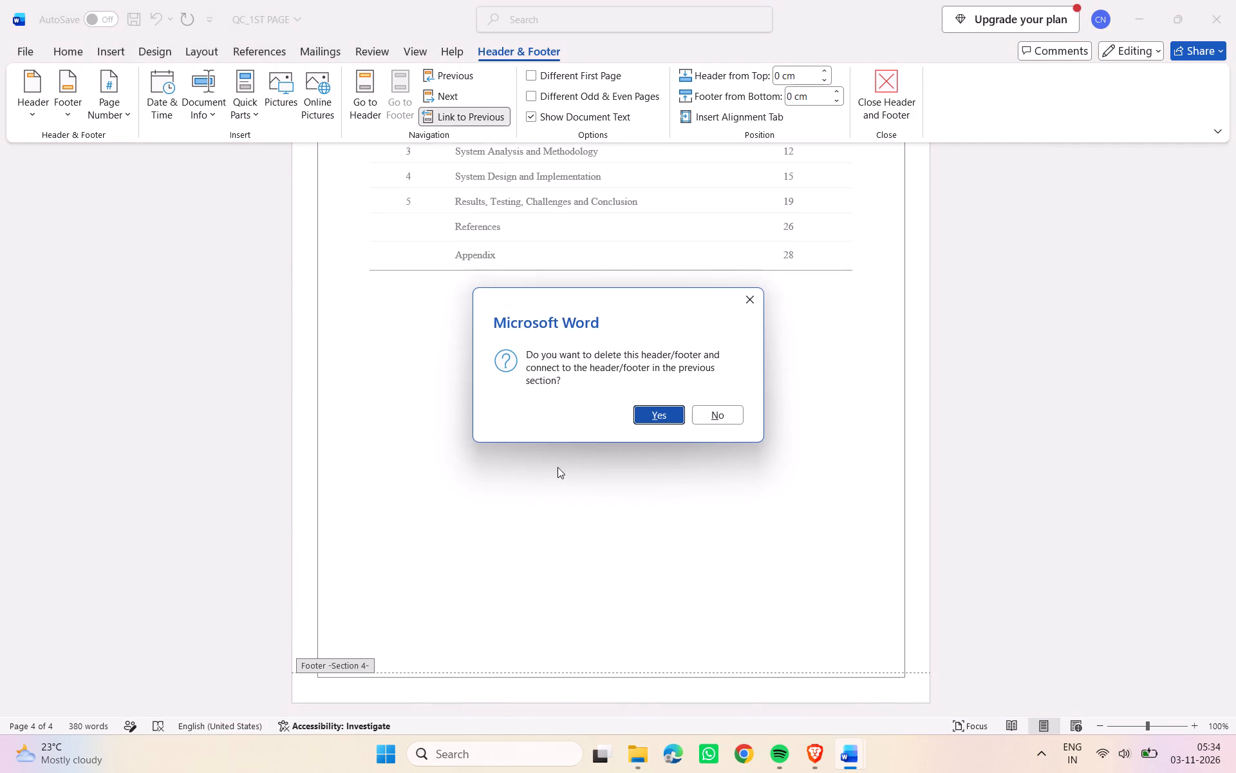
left_click(646, 414)
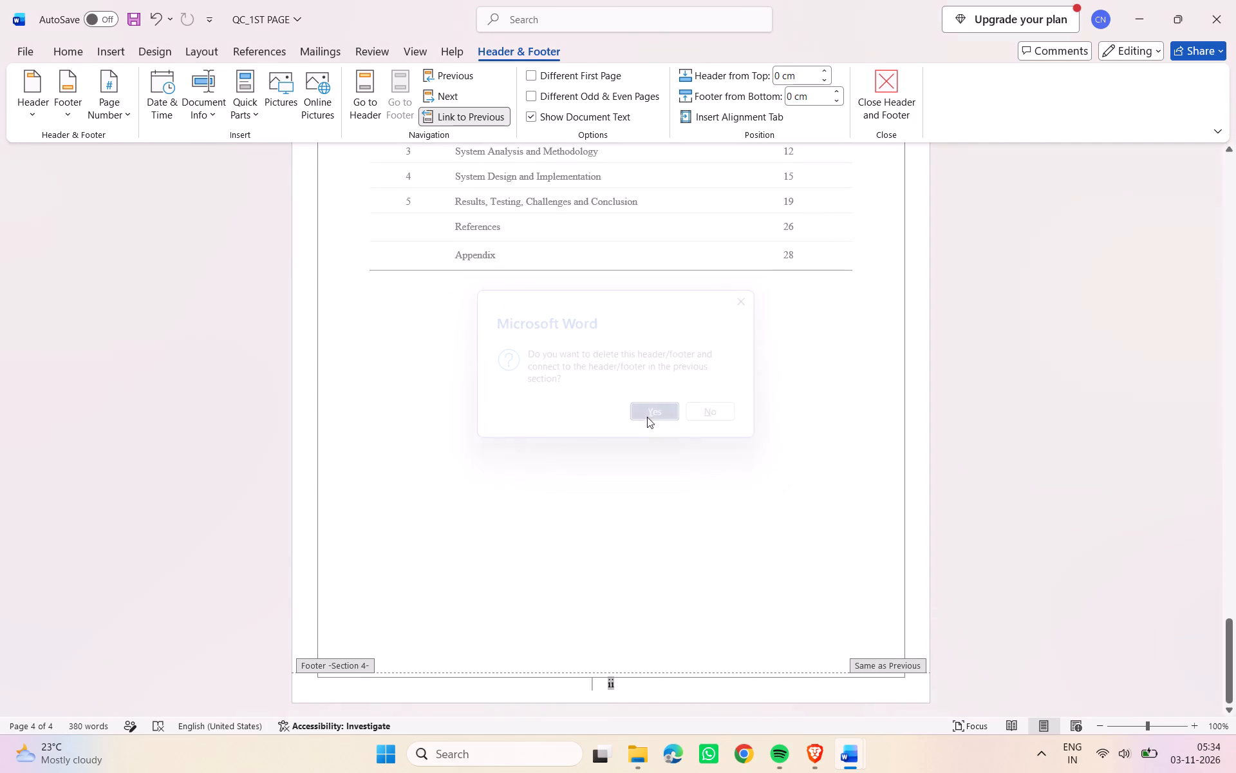
Review the footer page numbers from the contents table back to the cover page.
scroll(754, 623, "down", 5)
scroll(733, 598, "up", 11)
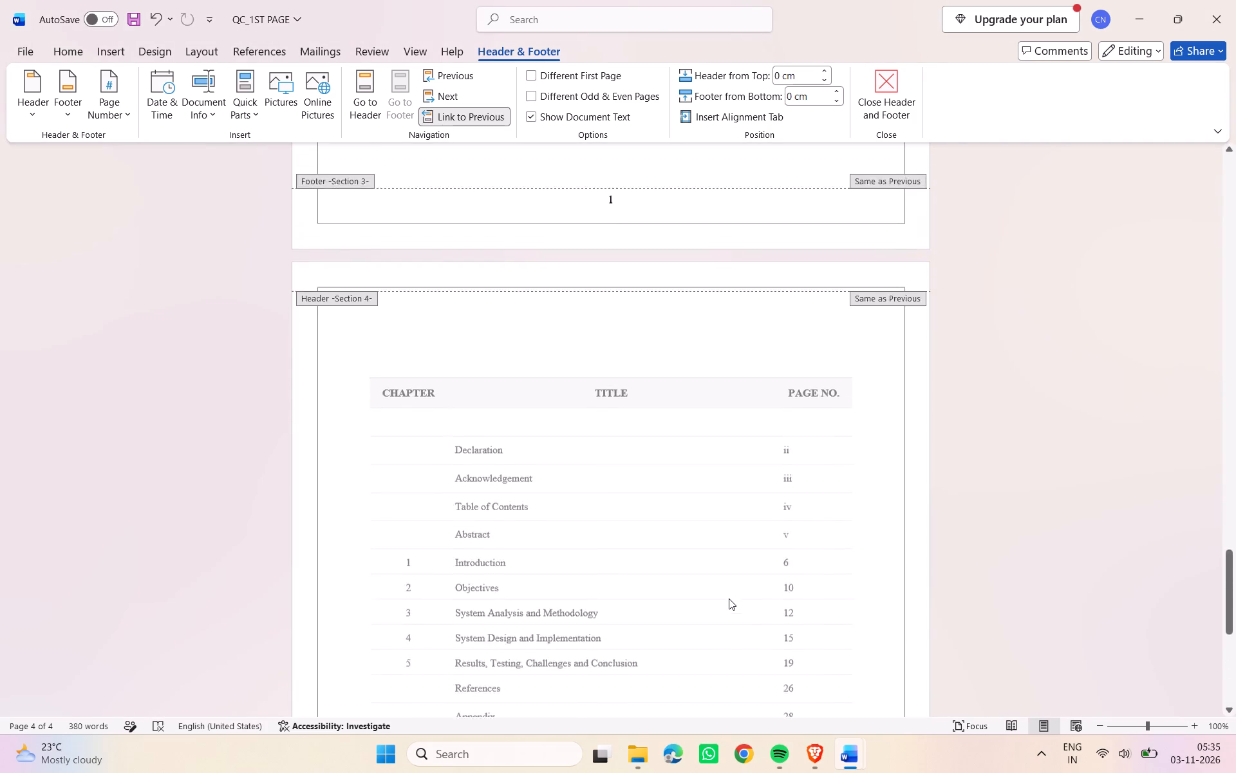
scroll(729, 598, "up", 20)
scroll(729, 598, "up", 6)
scroll(725, 598, "down", 1)
scroll(725, 598, "up", 3)
scroll(729, 596, "down", 1)
scroll(729, 596, "up", 2)
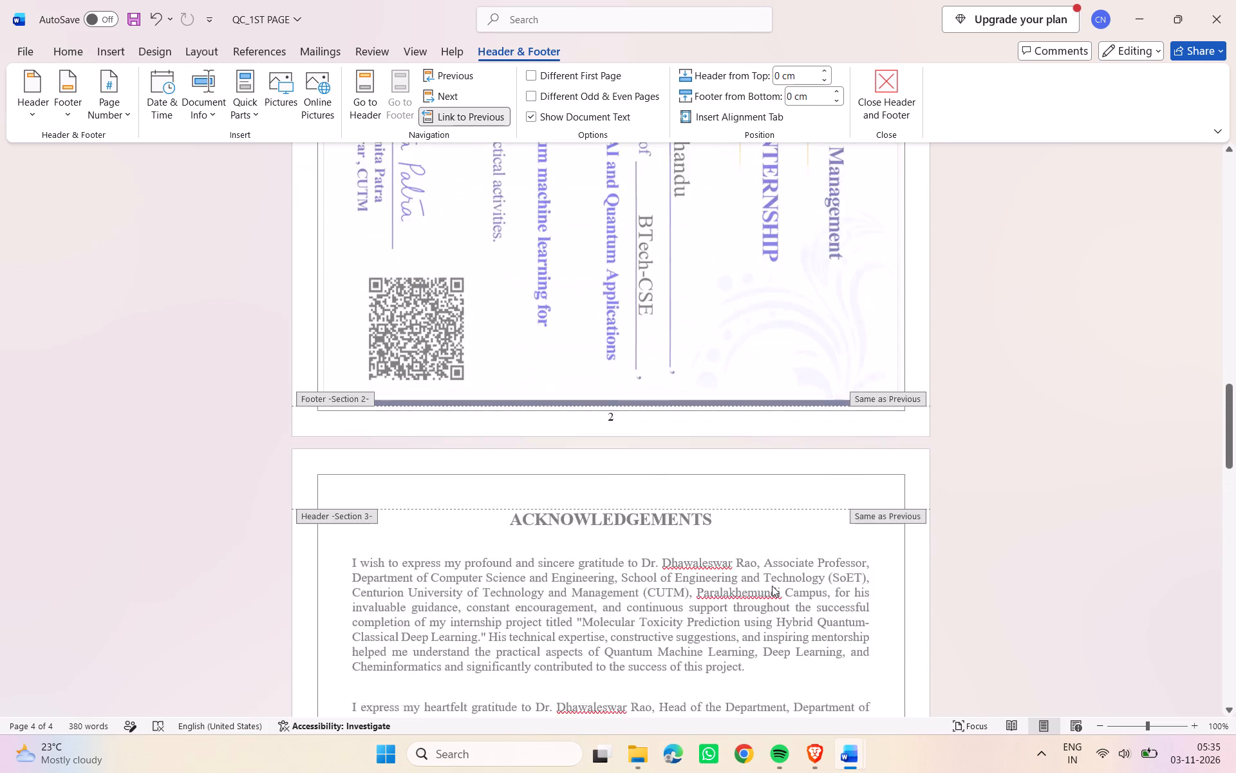
scroll(772, 586, "up", 3)
scroll(825, 574, "down", 1)
scroll(825, 574, "up", 10)
scroll(825, 574, "down", 1)
scroll(825, 574, "up", 16)
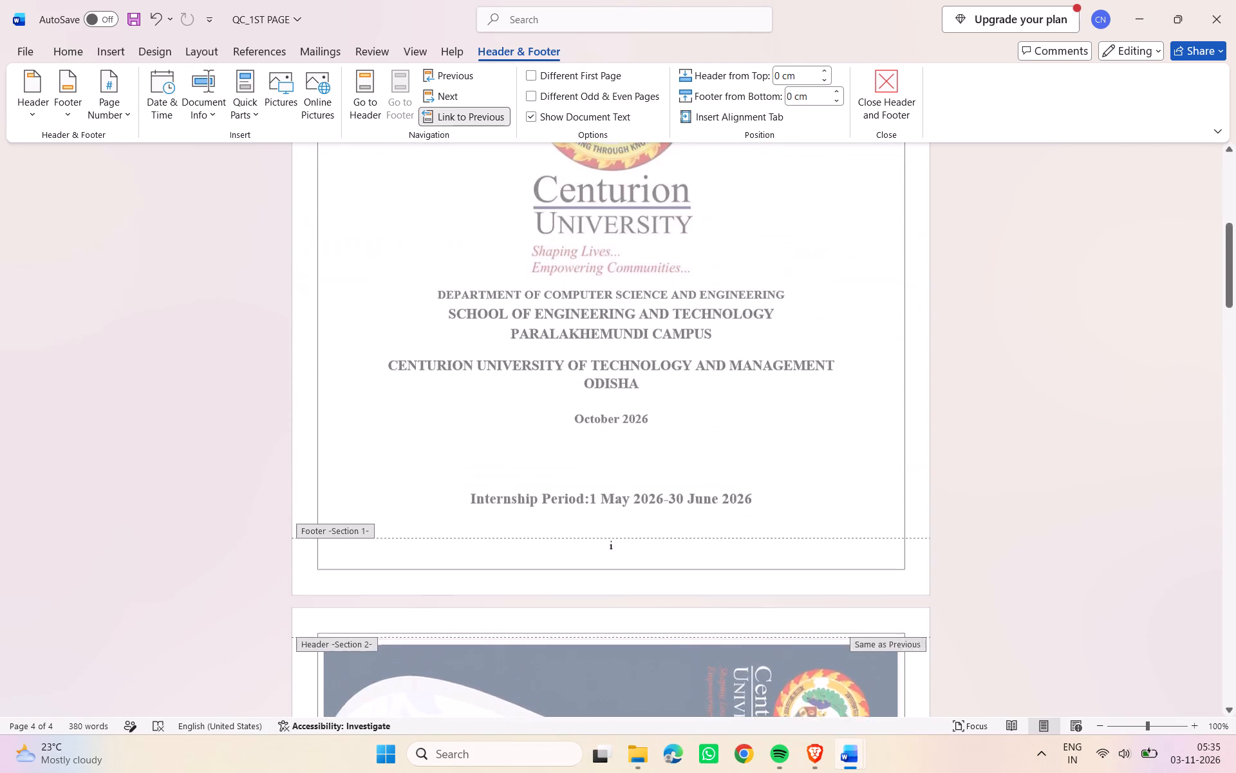
scroll(826, 573, "up", 4)
scroll(826, 573, "down", 1)
scroll(826, 573, "up", 9)
scroll(986, 542, "down", 2)
scroll(986, 542, "up", 3)
scroll(825, 482, "down", 10)
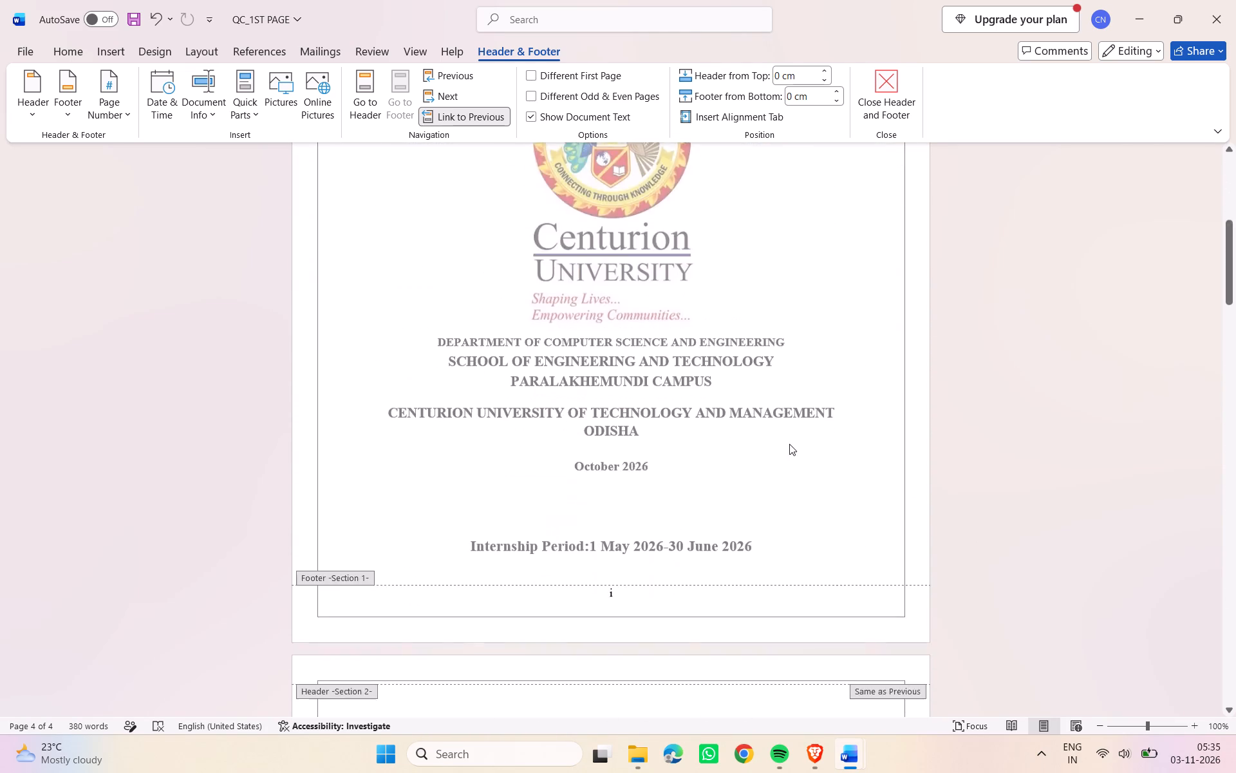
Review the footer page numbers from the cover page through the acknowledgements page and leave footer editing.
scroll(789, 444, "down", 2)
scroll(789, 443, "up", 1)
scroll(791, 443, "down", 4)
scroll(796, 437, "up", 1)
scroll(796, 437, "down", 15)
scroll(1005, 375, "up", 1)
scroll(1005, 375, "down", 7)
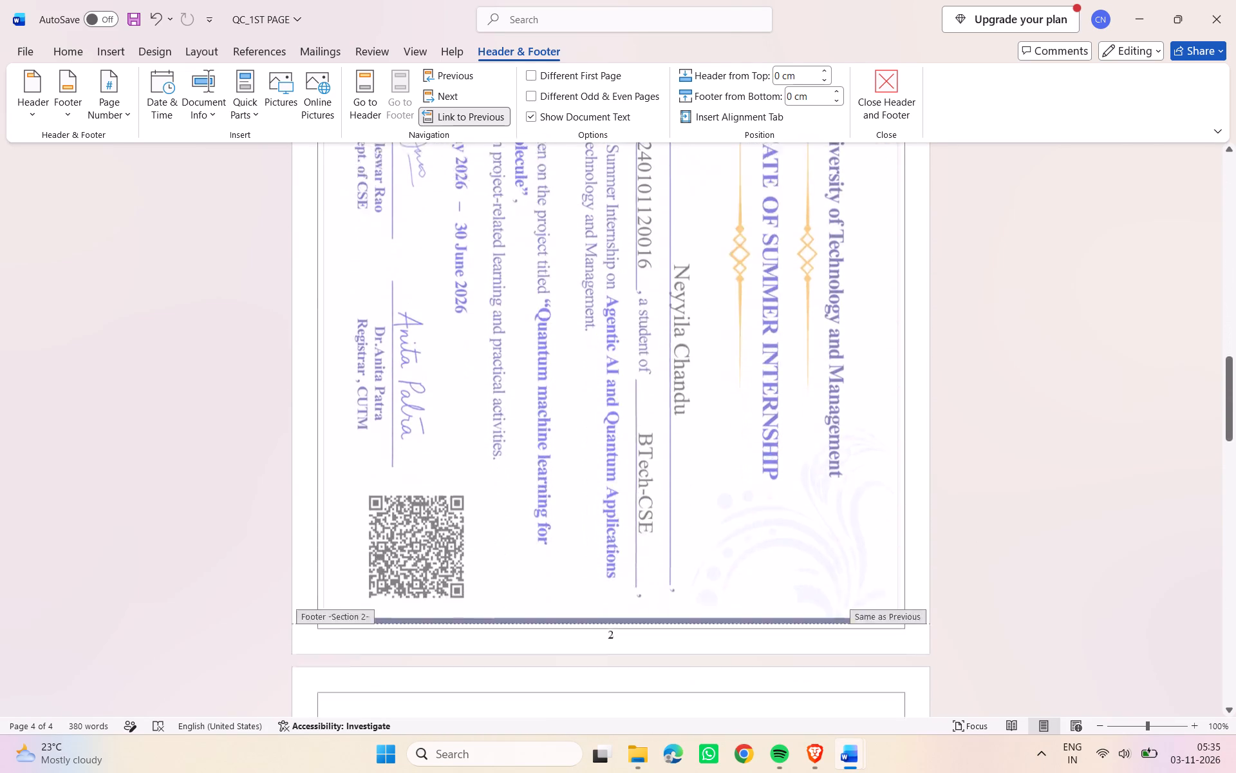
scroll(1007, 375, "down", 14)
scroll(1013, 376, "up", 2)
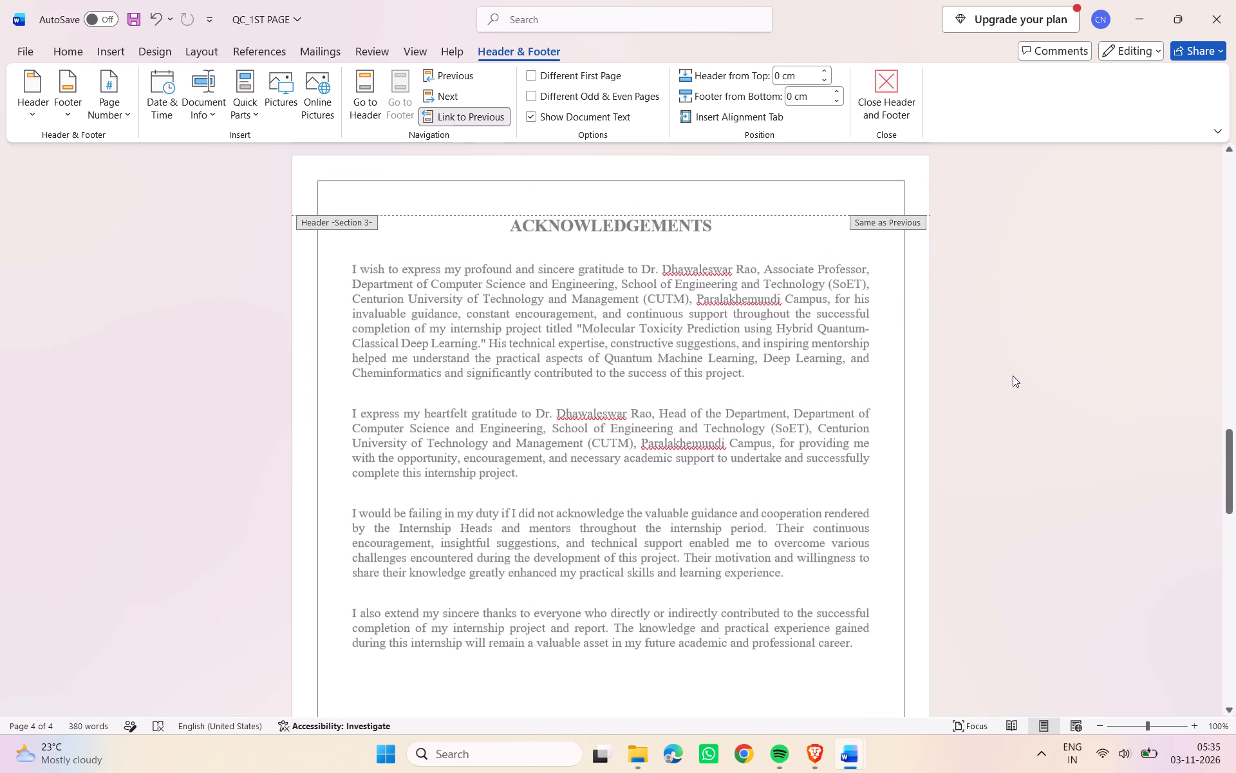
double_click(1013, 376)
scroll(809, 463, "down", 8)
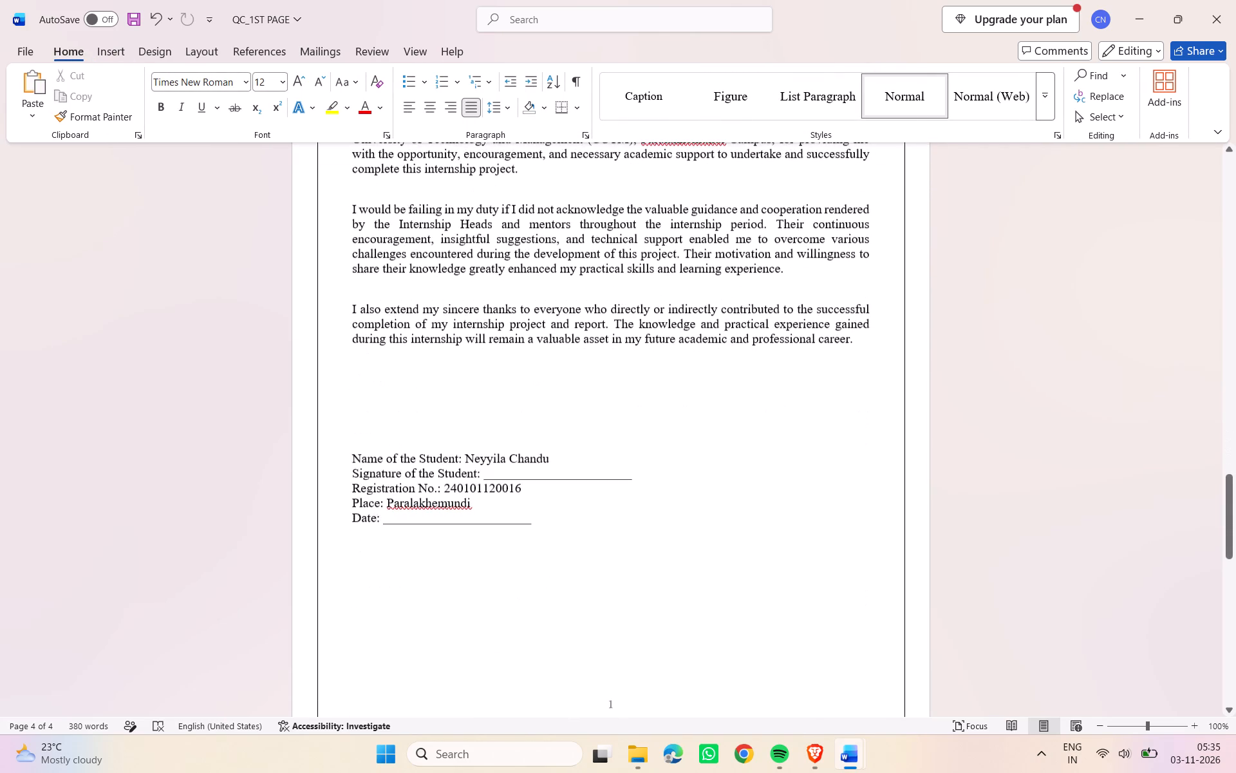
scroll(745, 436, "up", 2)
scroll(745, 436, "down", 1)
scroll(745, 436, "up", 9)
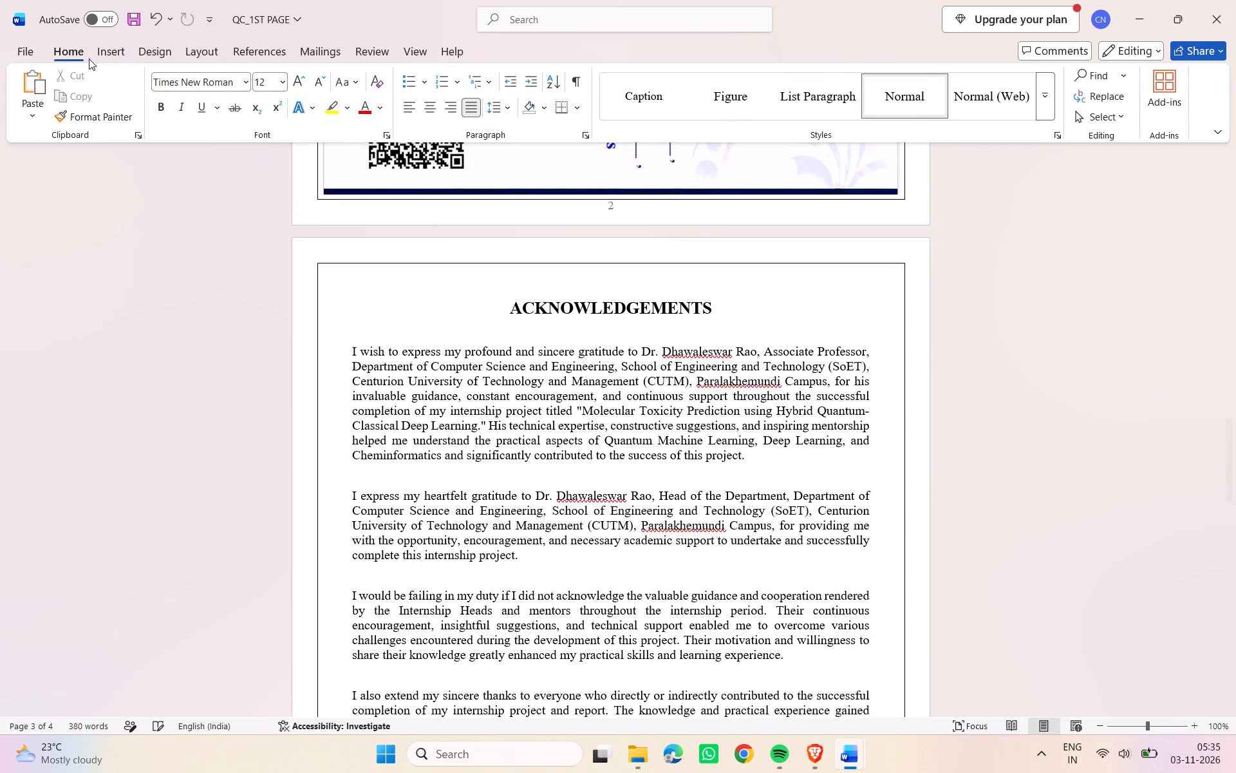
Create a new blank document.
left_click(24, 49)
left_click(217, 179)
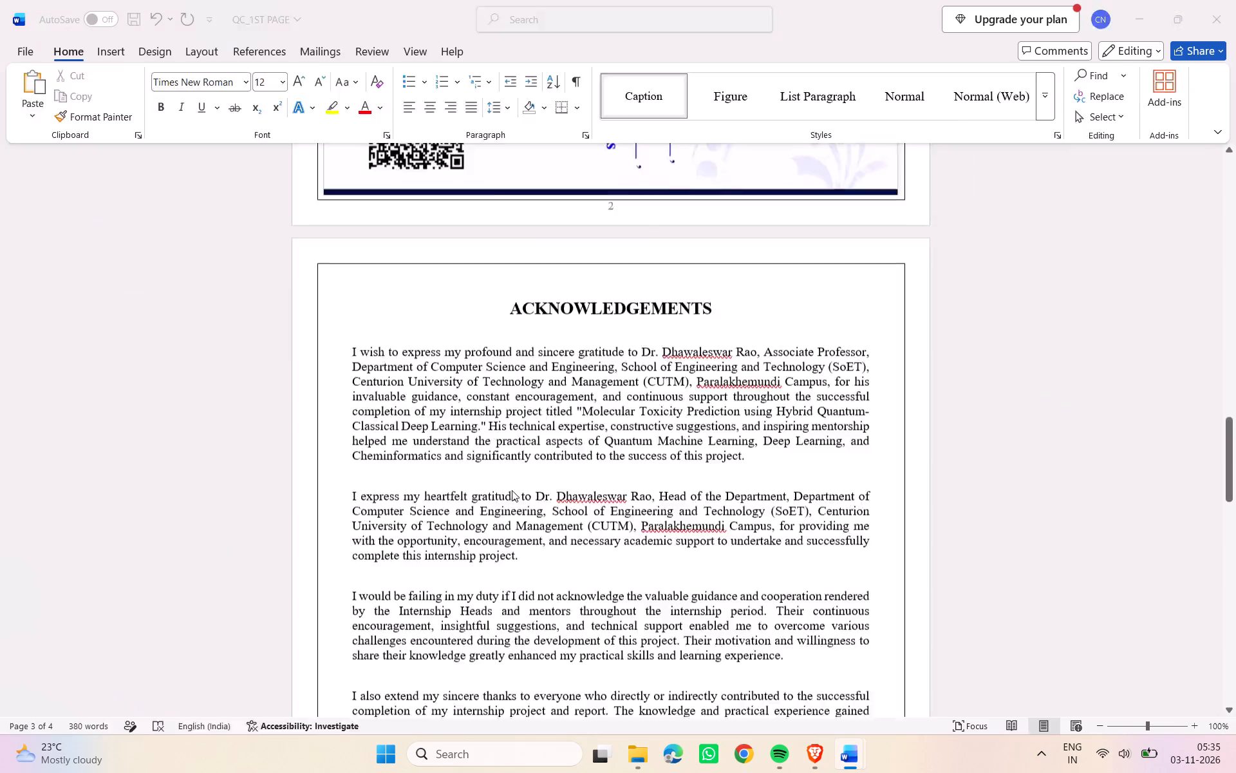
Copy the ACKNOWLEDGEMENTS heading from the QC_1ST PAGE report and switch to the new blank document.
scroll(891, 595, "up", 1)
key("alt+Tab")
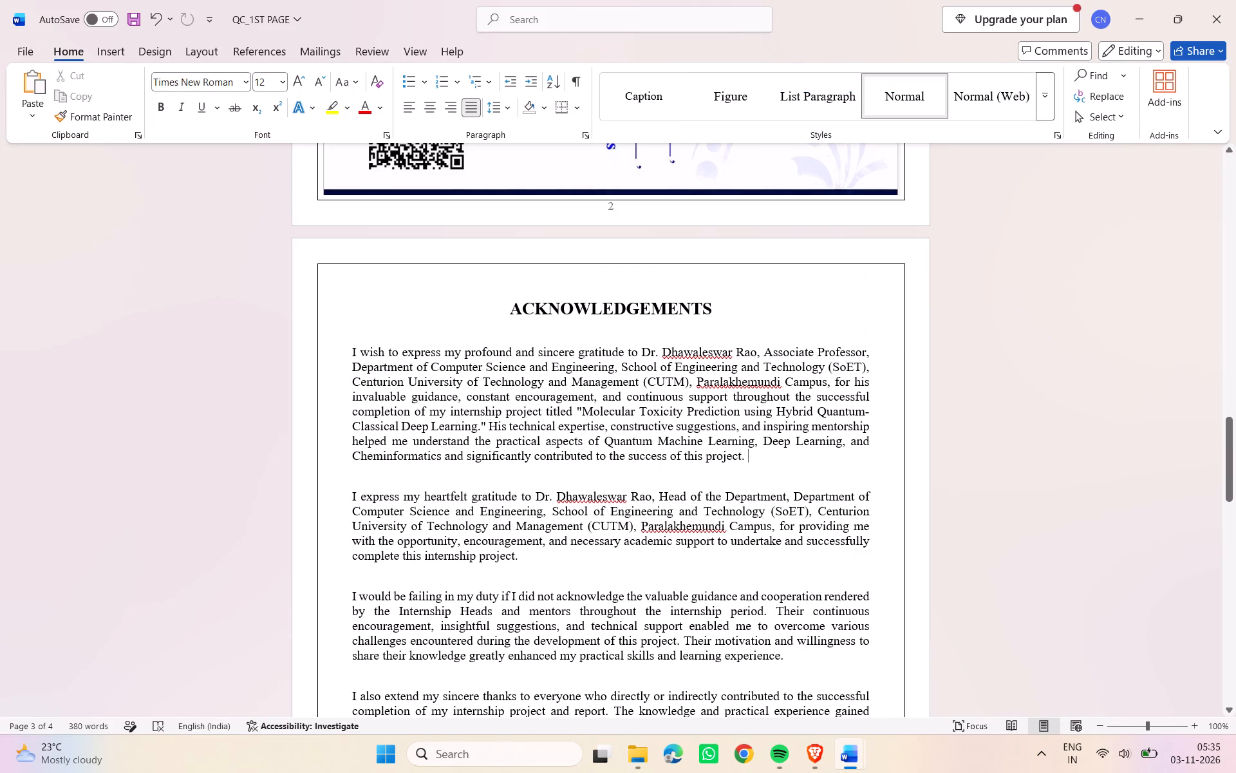
scroll(973, 584, "down", 4)
scroll(850, 554, "up", 5)
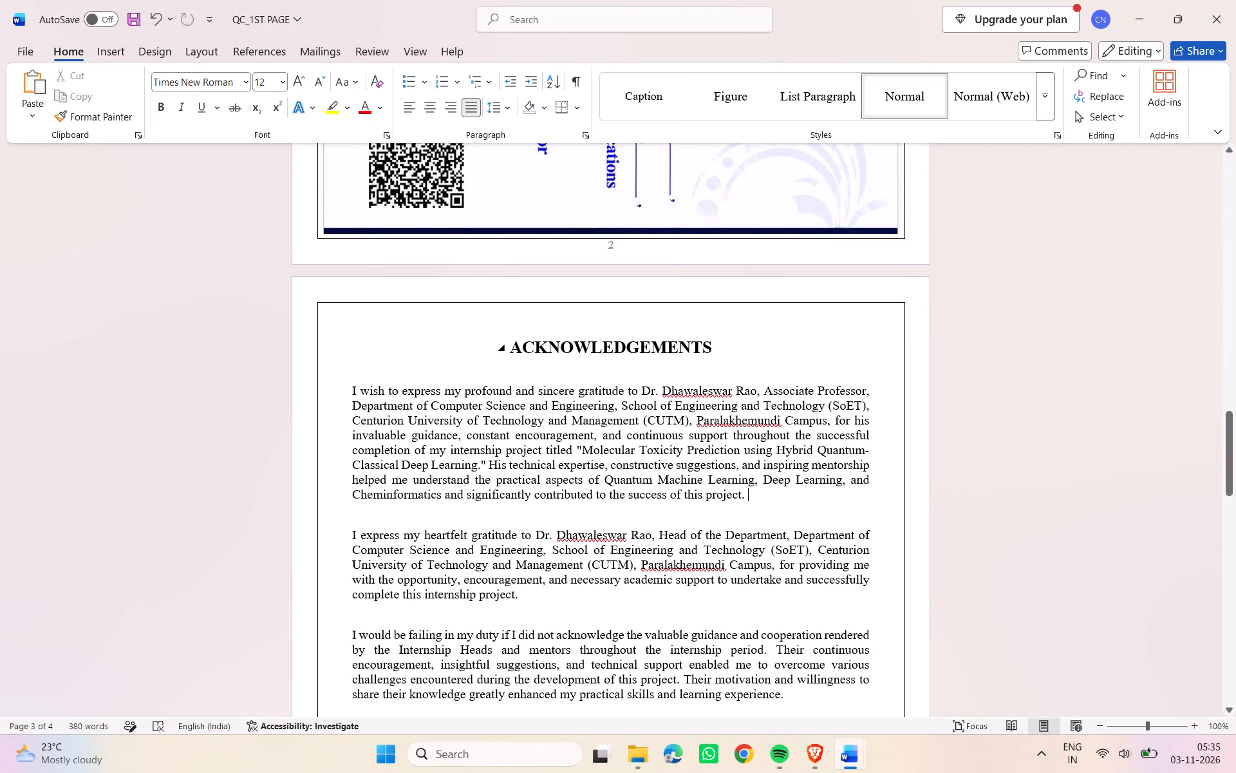
left_click_drag(512, 345, 731, 368)
key("ctrl+c")
key("ctrl+c")
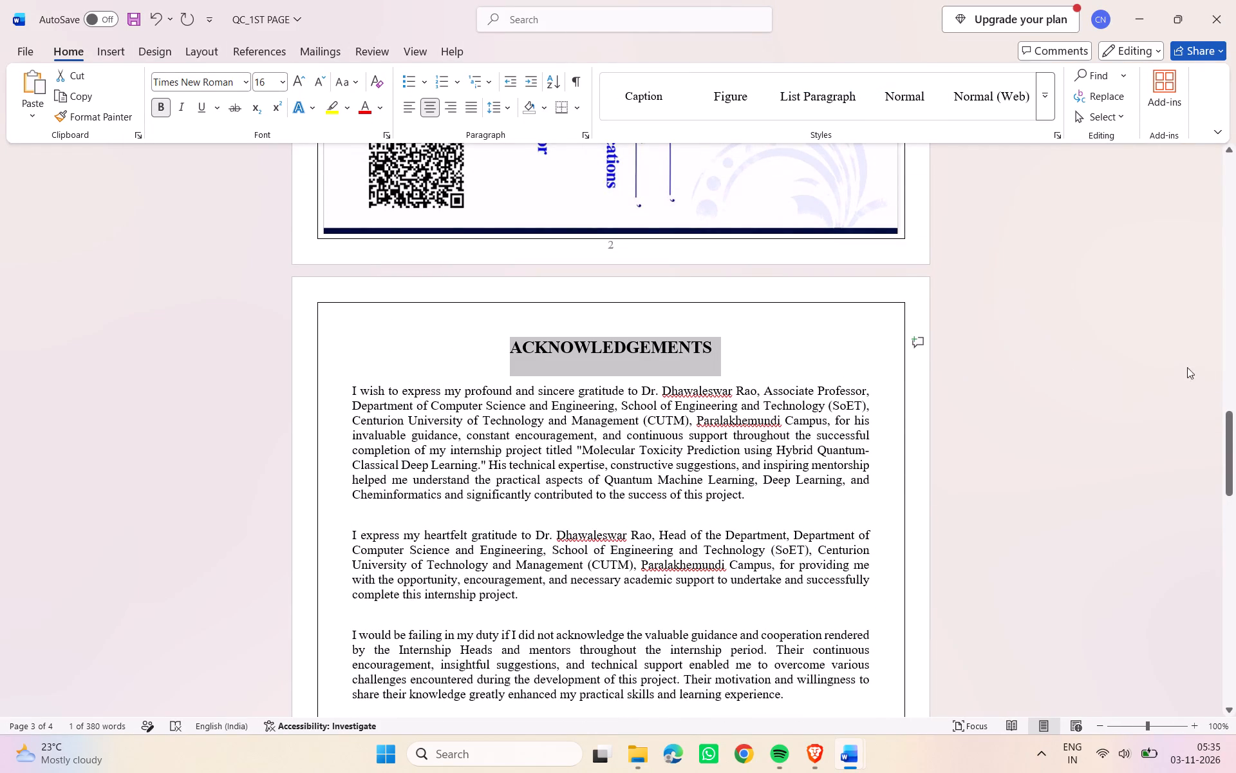
key("alt+Tab")
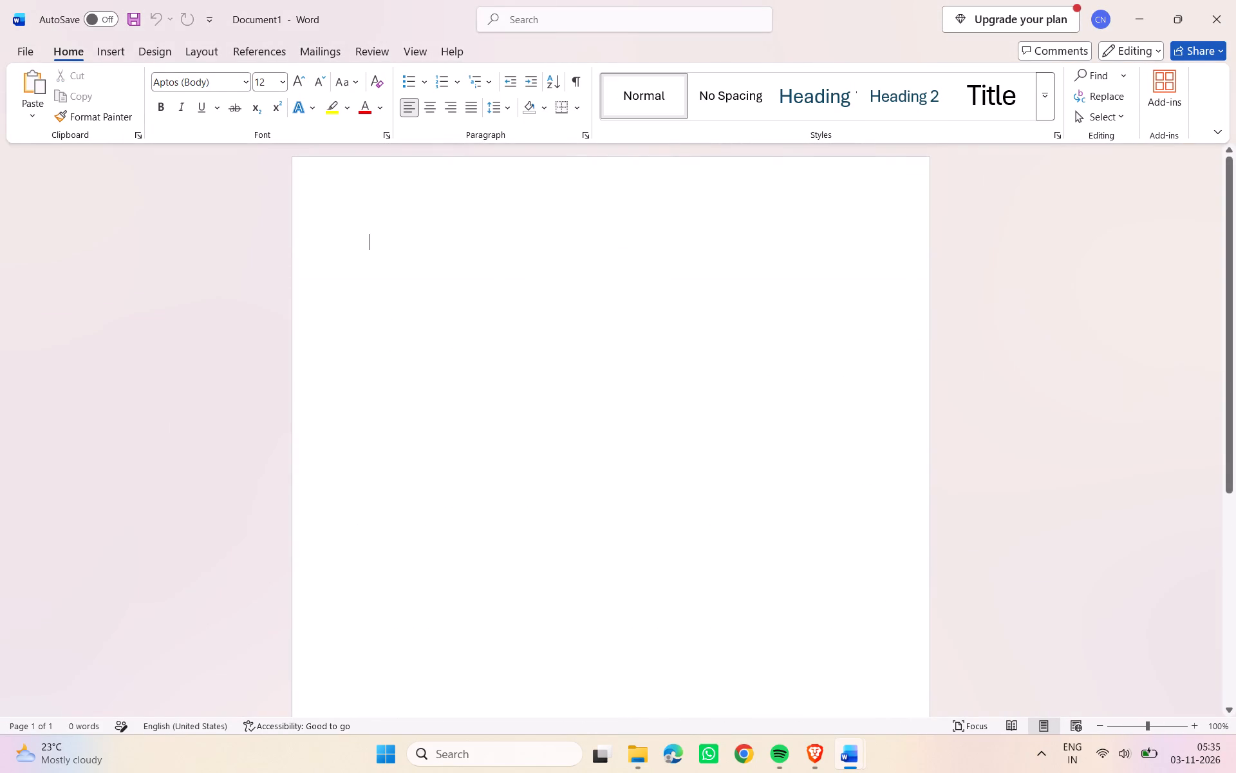
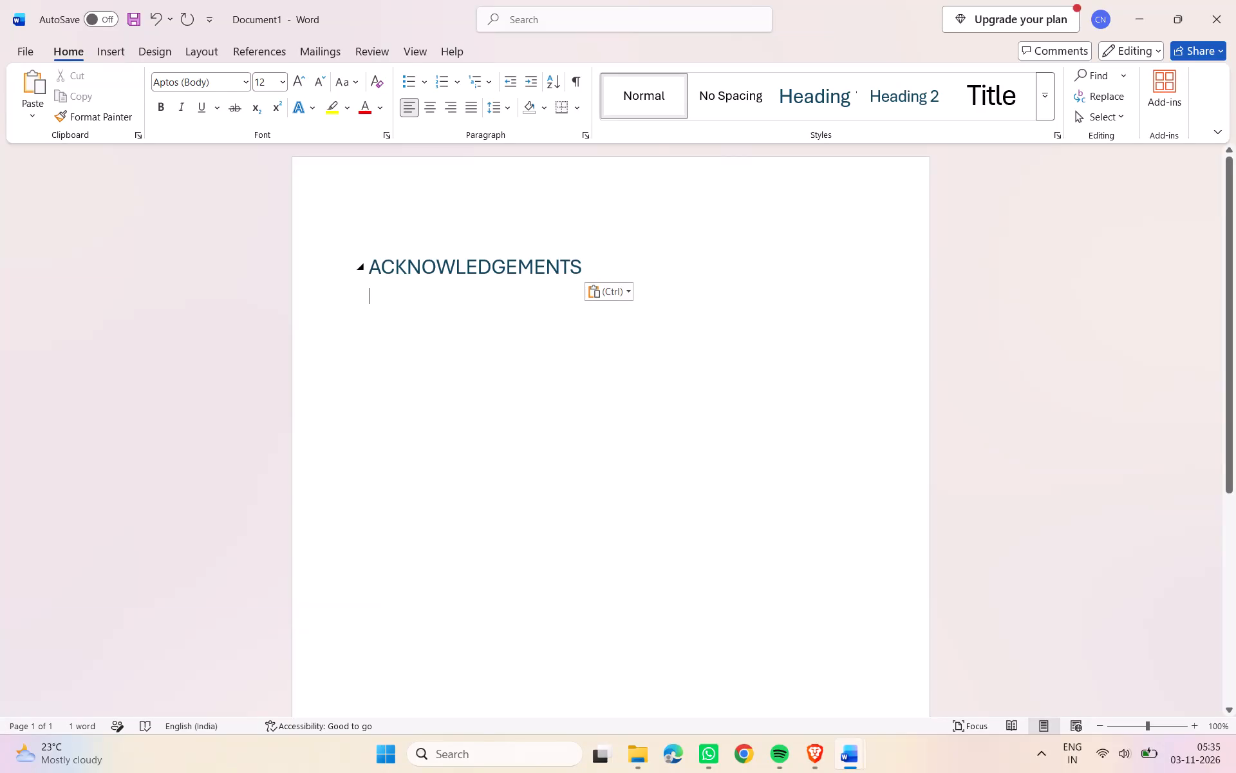
Make the pasted ACKNOWLEDGEMENTS heading bold and centre it on the page.
left_click_drag(360, 266, 564, 260)
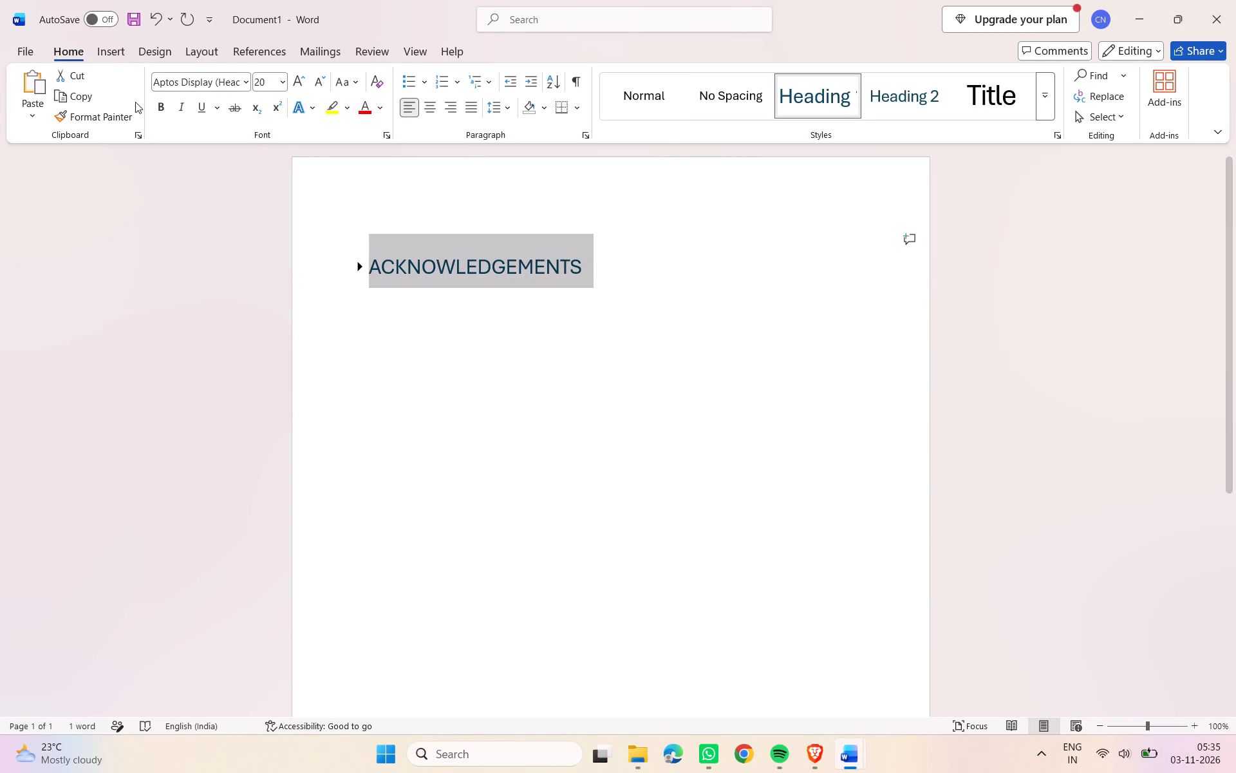
left_click(162, 106)
left_click(433, 106)
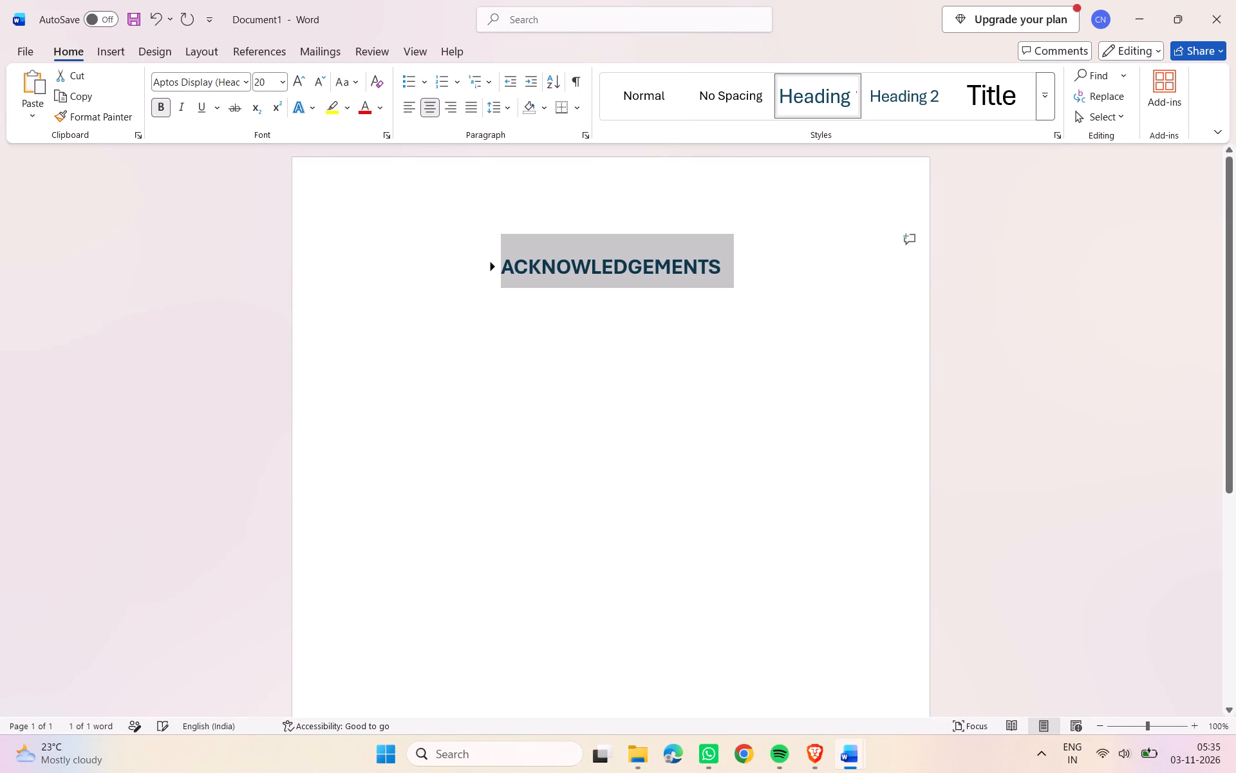
left_click(674, 352)
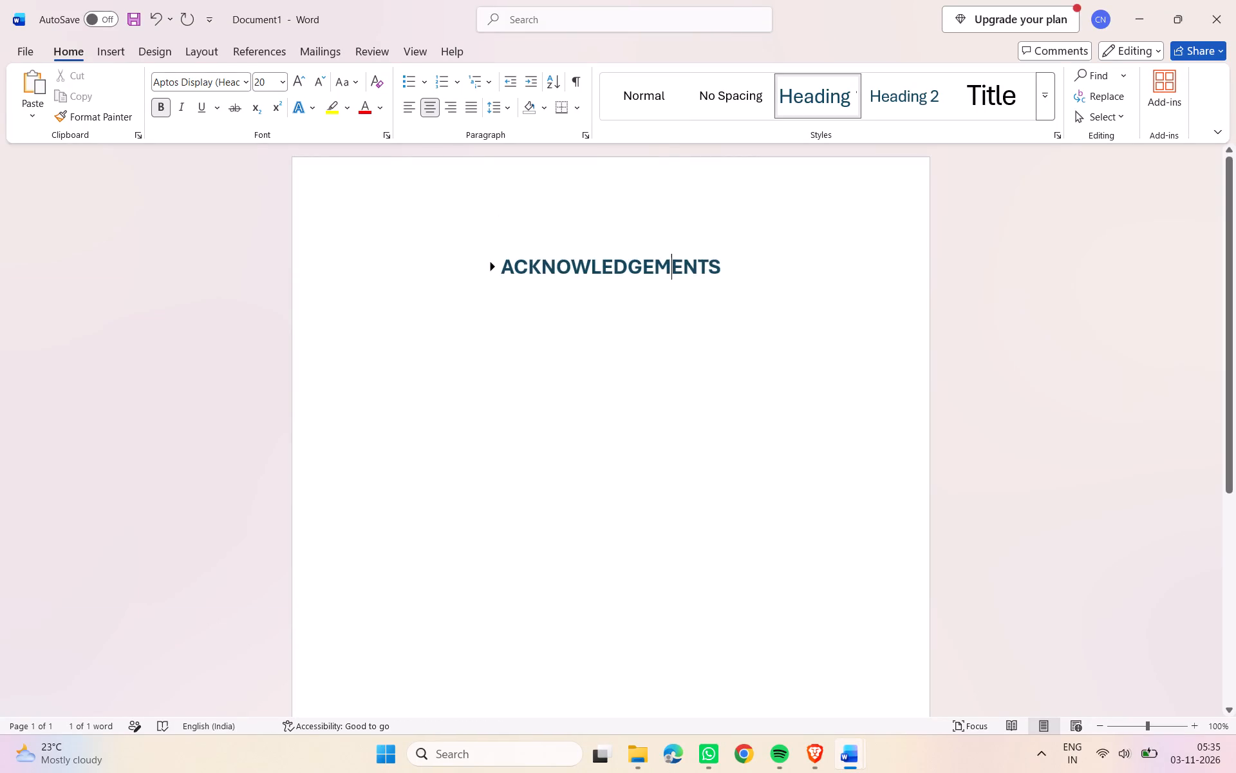
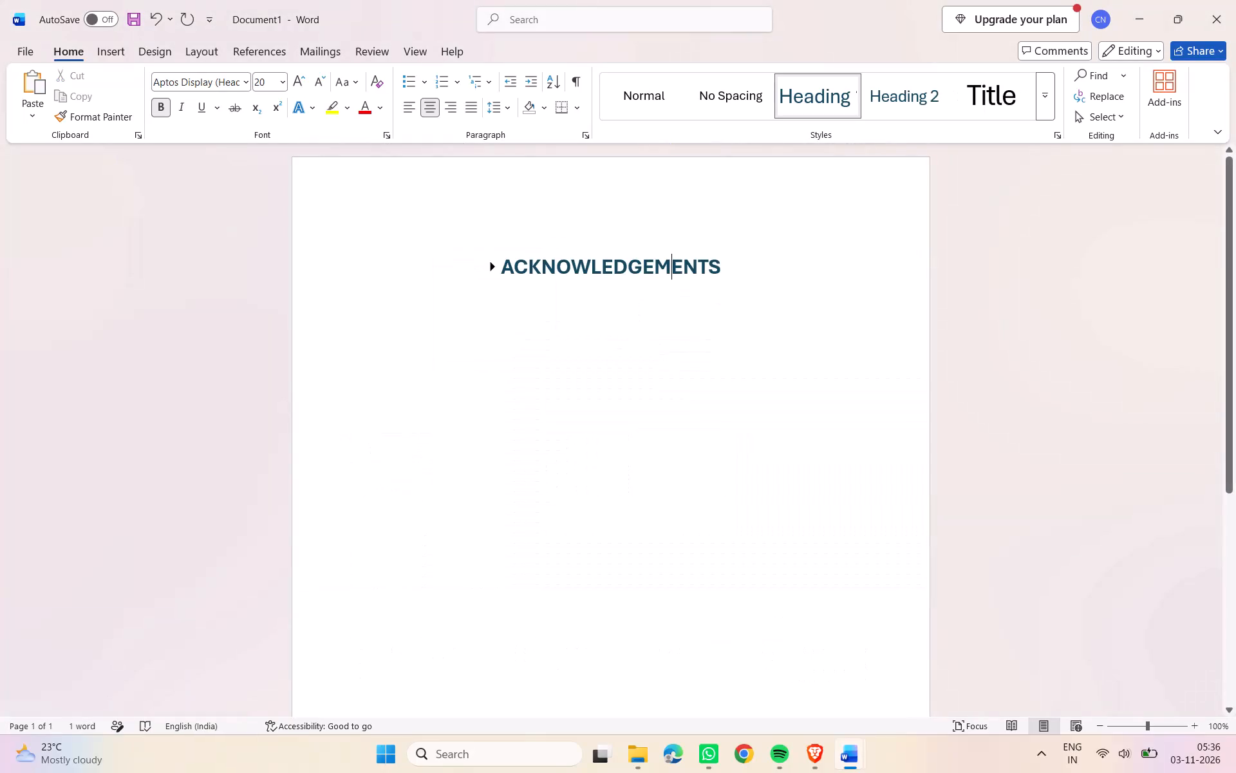
Change the font of the ACKNOWLEDGEMENTS heading to Times New Roman.
left_click_drag(501, 273, 750, 273)
left_click(207, 77)
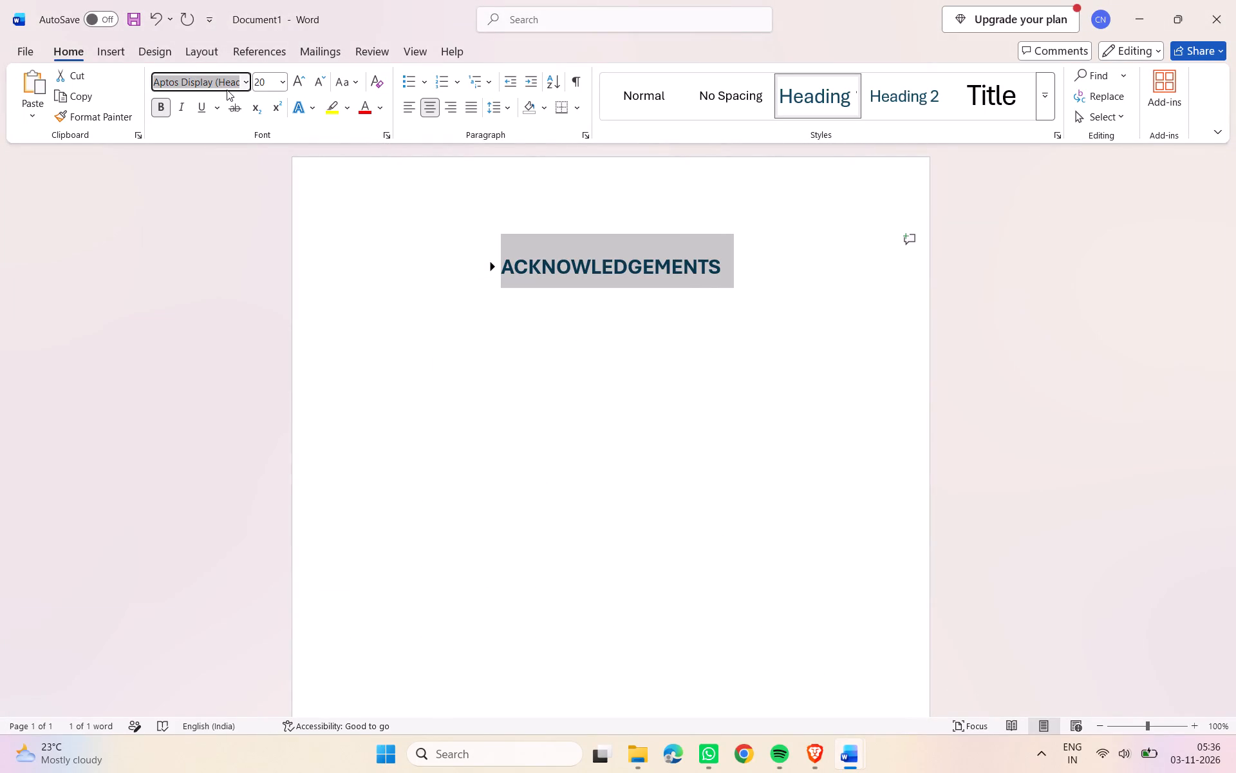
type("tiem")
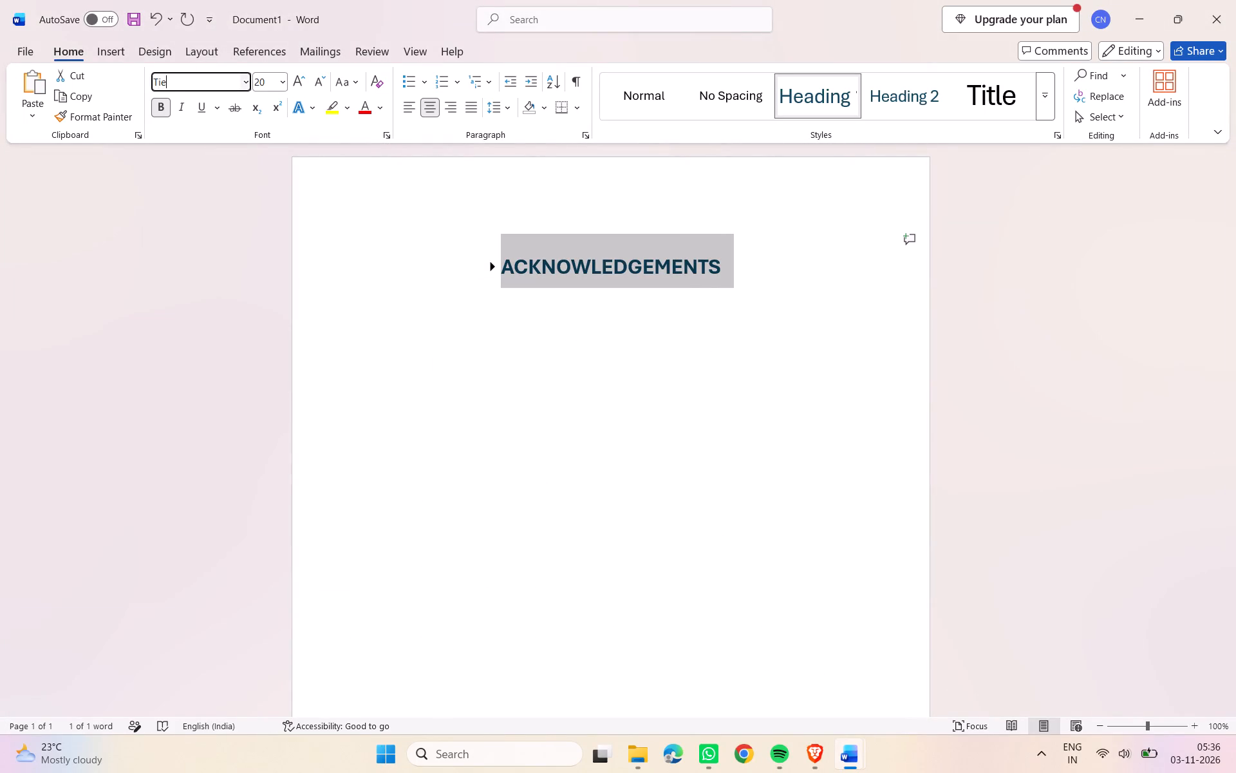
key("BackSpace")
key("BackSpace")
type("mes")
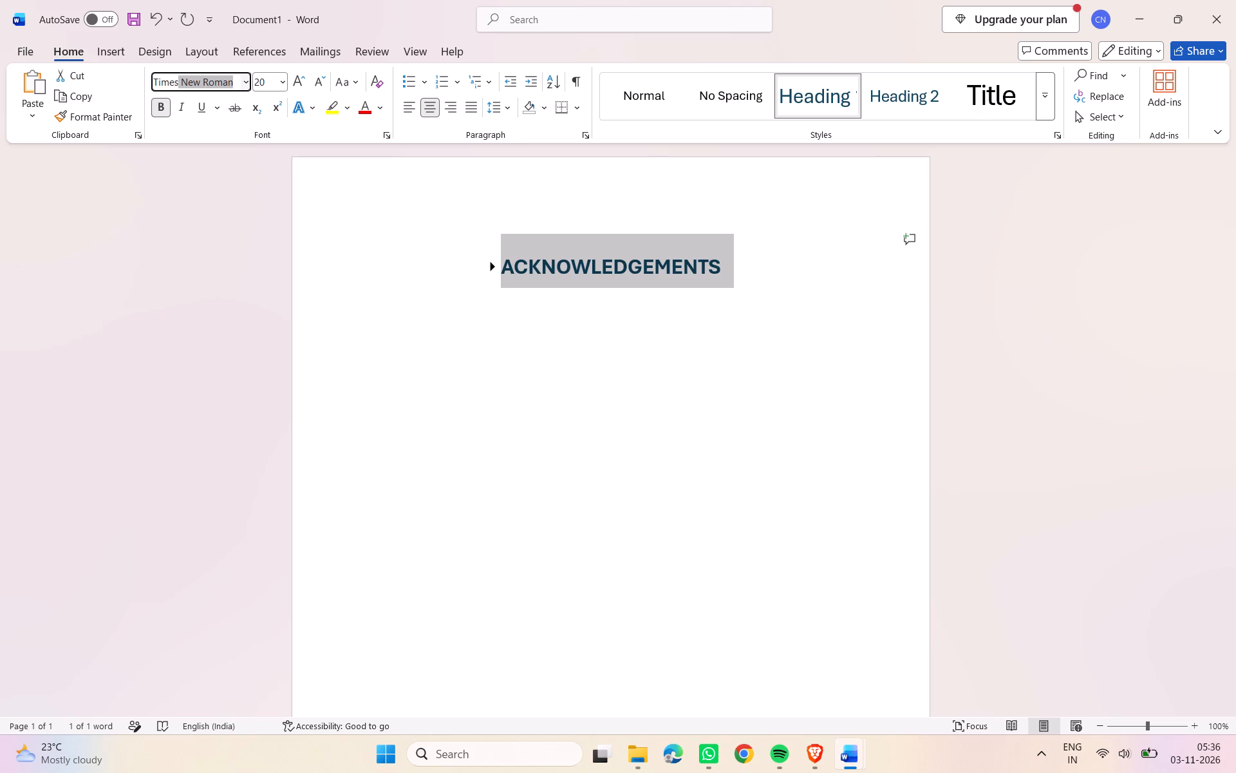
key("Tab")
key("Return")
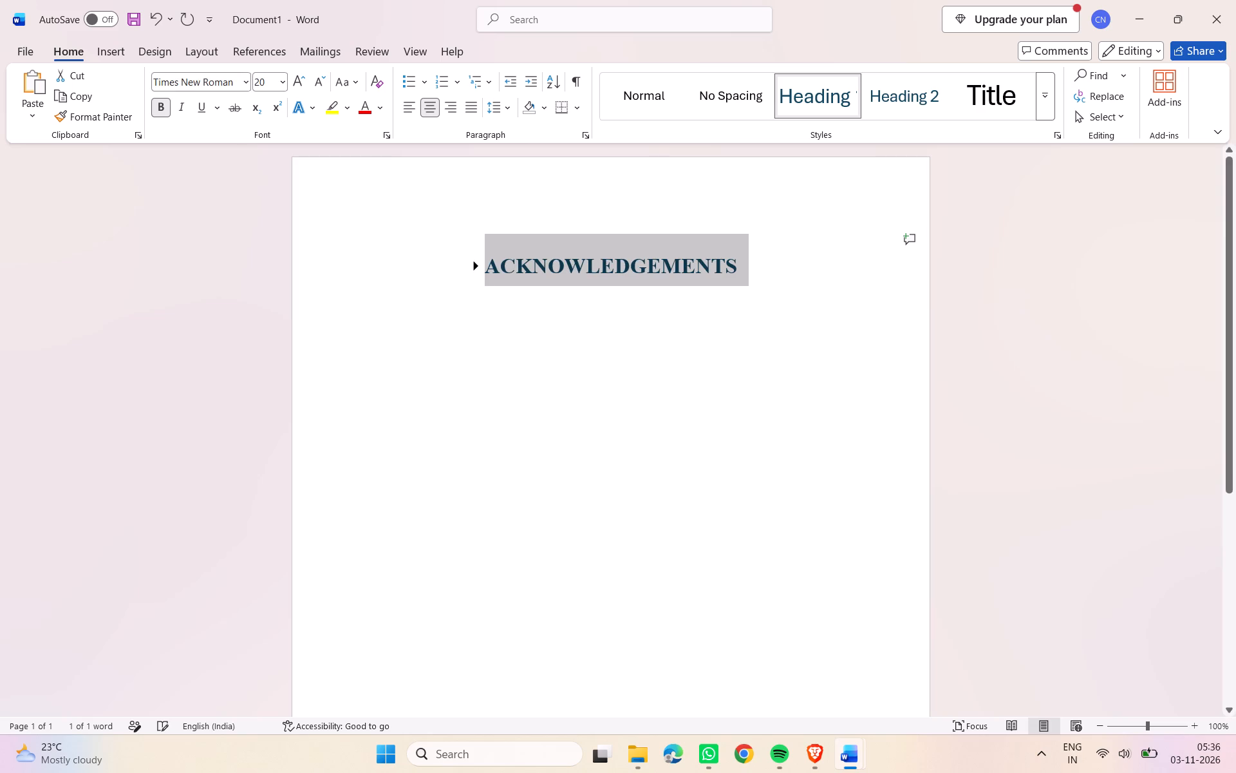
left_click(521, 375)
Start a new body line below the ACKNOWLEDGEMENTS heading, formatted as justified text in Times New Roman.
left_click(745, 269)
key("Return")
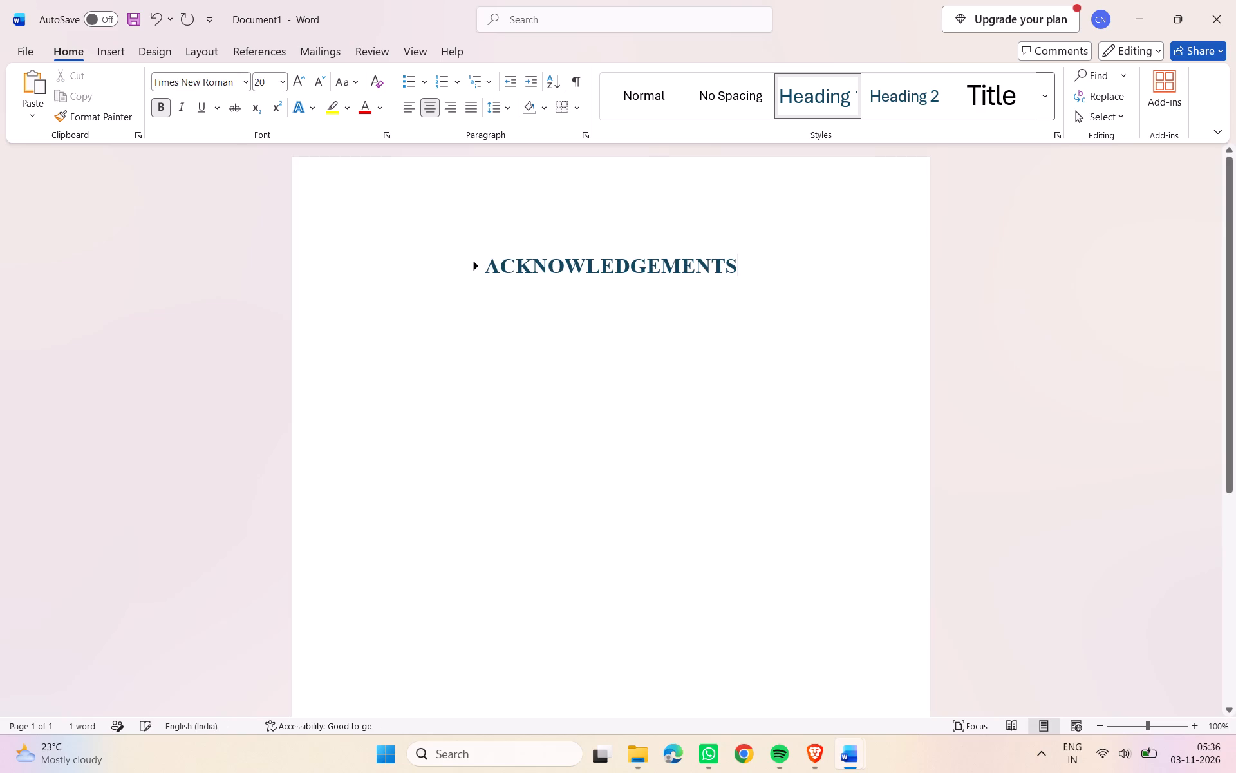
key("Return")
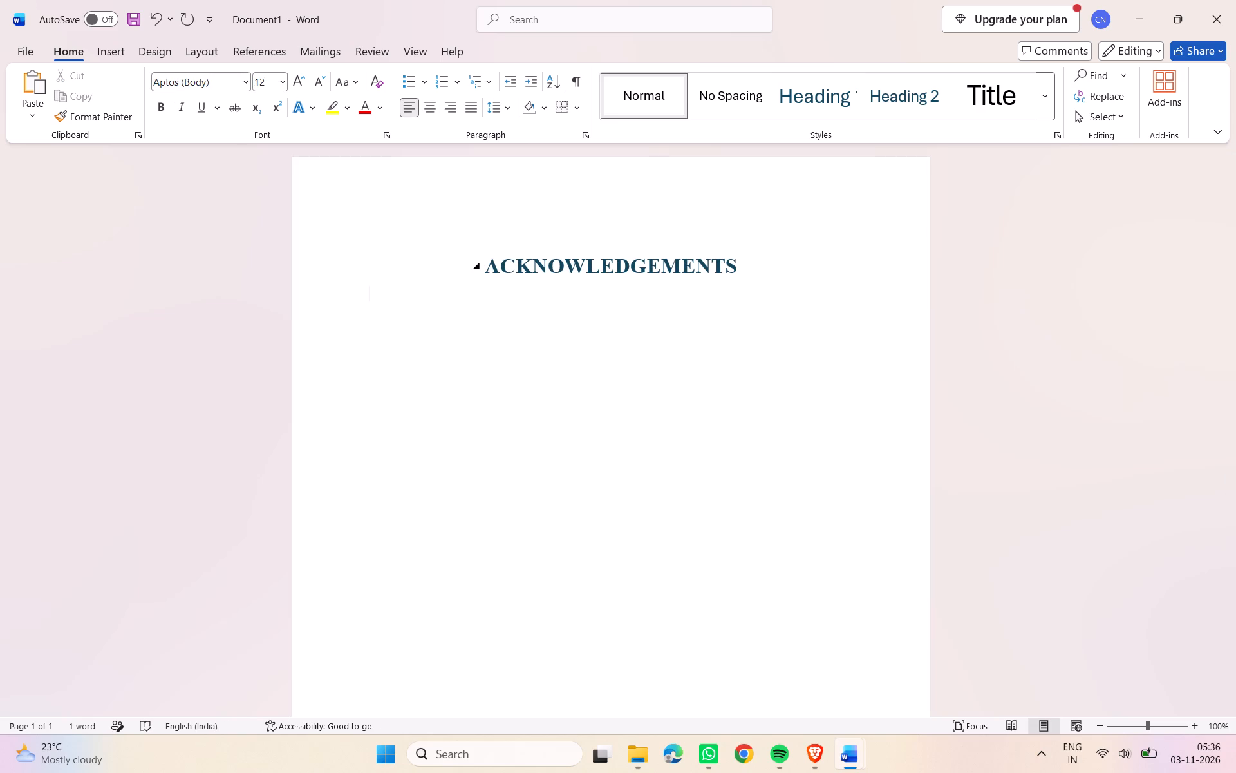
left_click(467, 107)
left_click(220, 75)
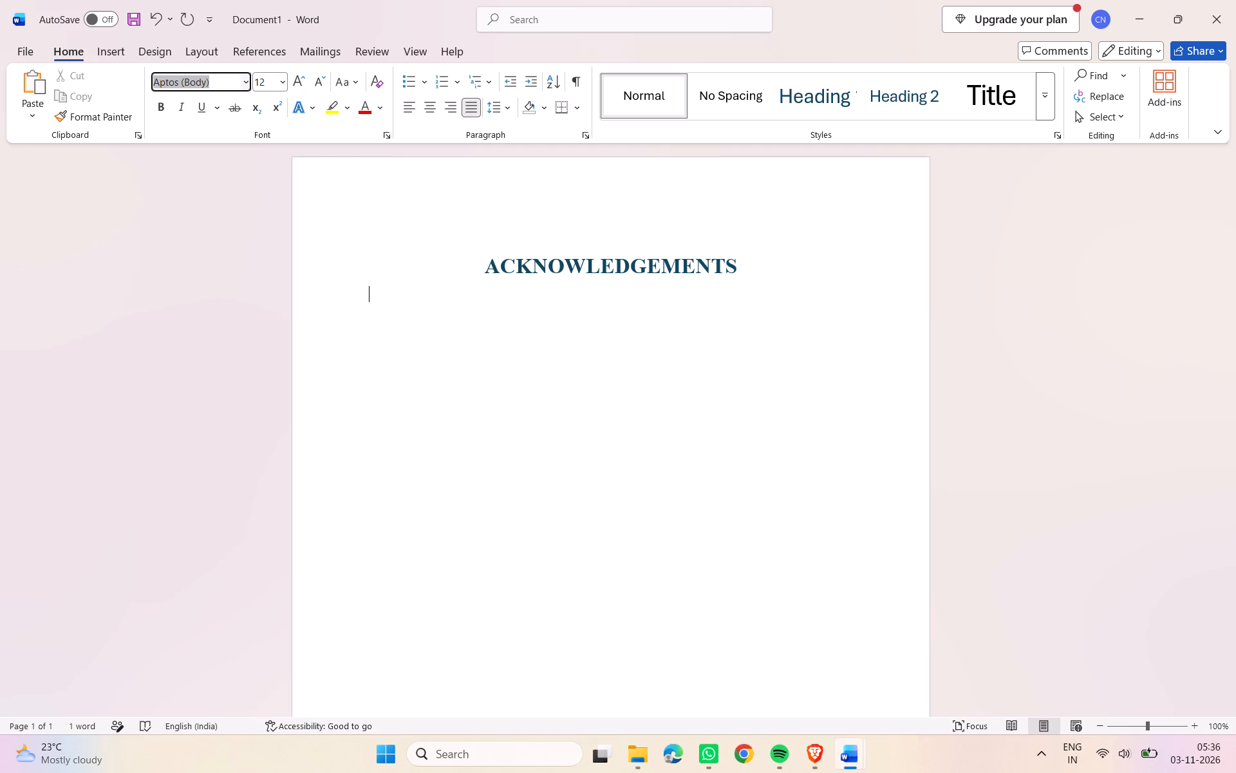
type("times")
key("Tab")
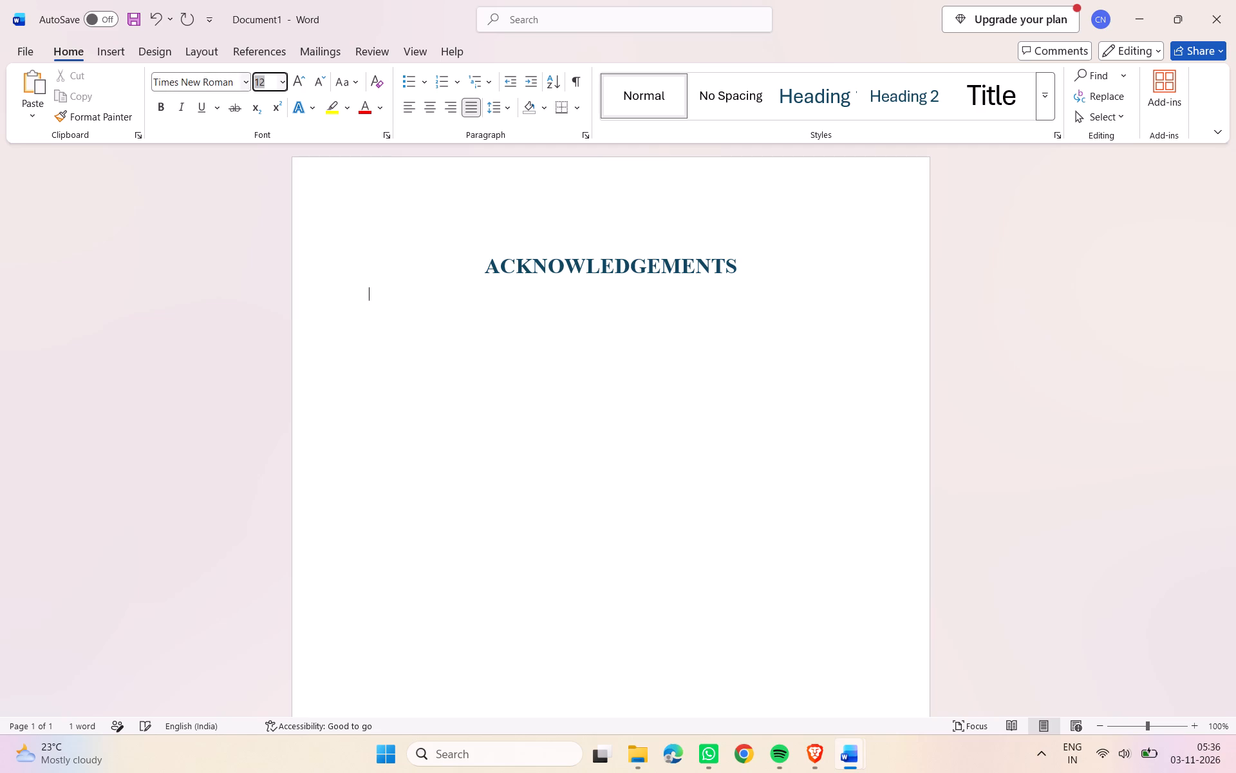
key("Return")
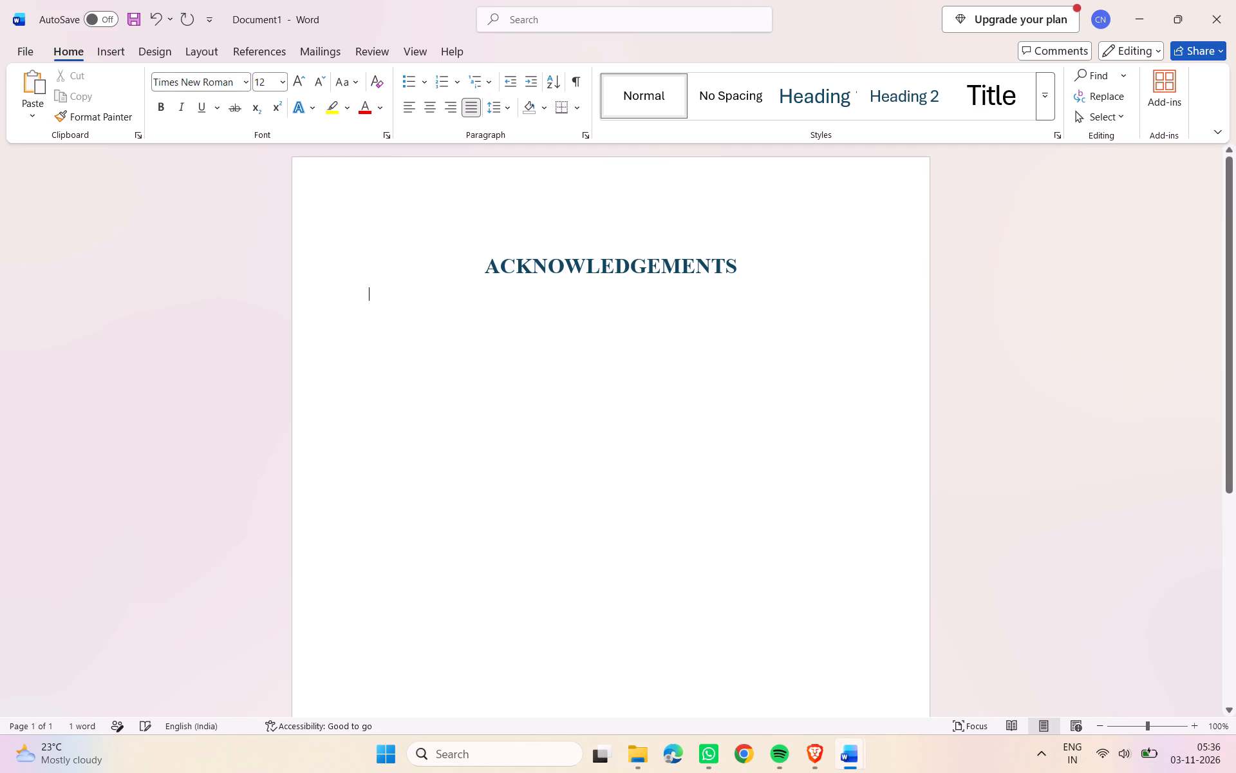
Copy the four acknowledgement body paragraphs from the QC_1ST PAGE report and paste them below the heading in Document1.
key("alt+Tab")
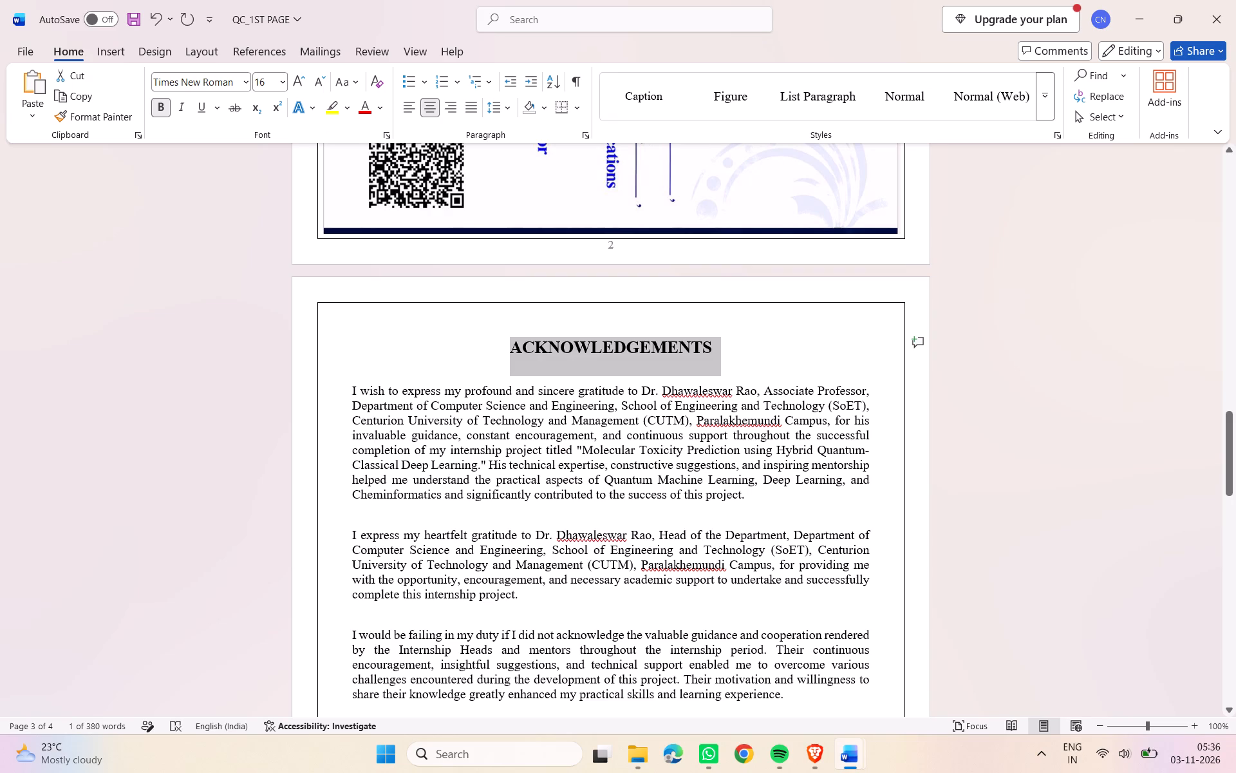
left_click(399, 409)
left_click_drag(344, 390, 852, 519)
scroll(471, 624, "down", 6)
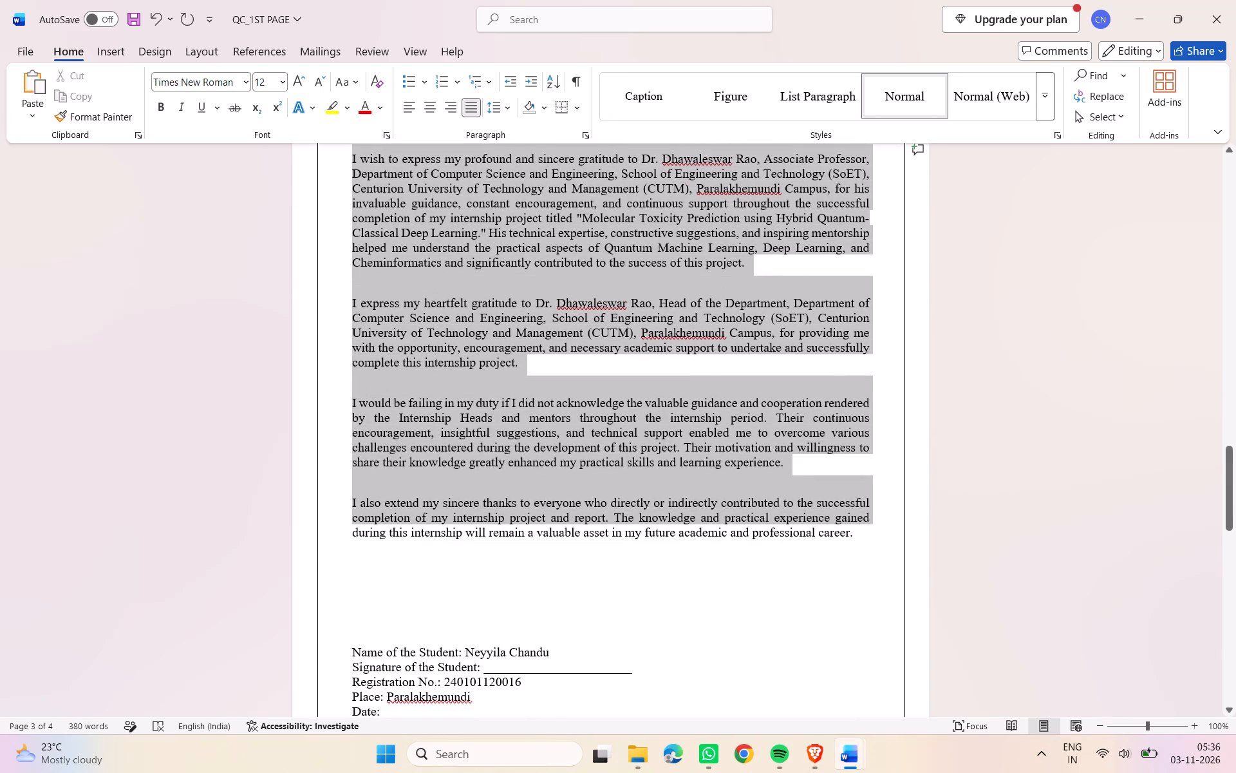
left_click_drag(852, 519, 912, 542)
key("ctrl+c")
key("ctrl+c")
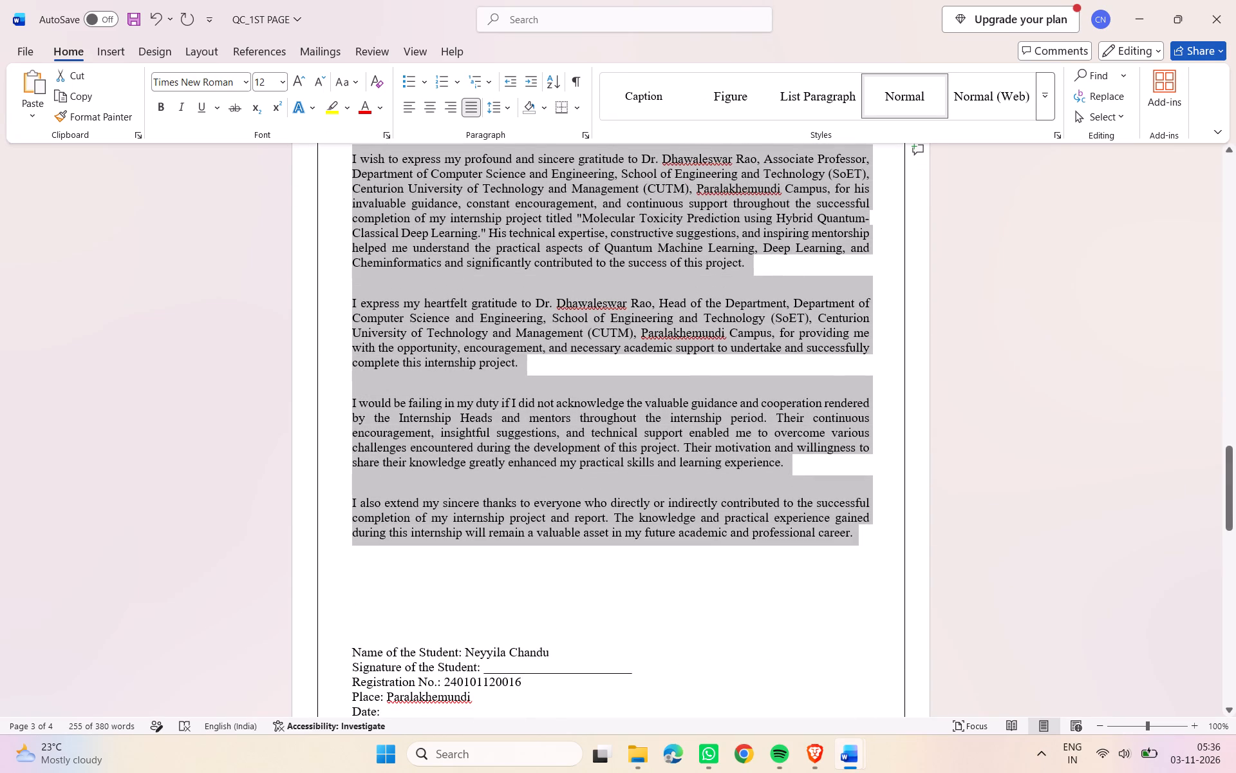
key("alt+Tab")
key("ctrl+v")
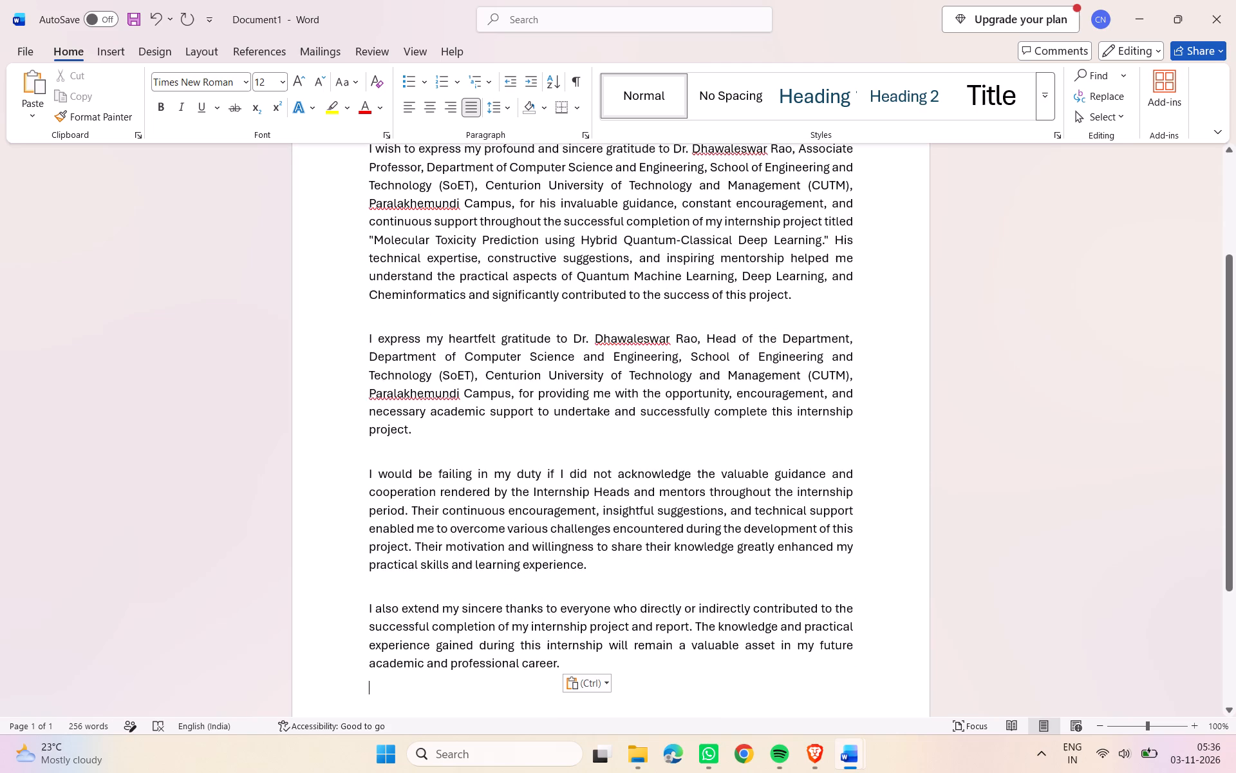
Review the layout and font of the pasted acknowledgement paragraphs down to the end of the page.
scroll(666, 544, "down", 5)
scroll(662, 543, "up", 12)
scroll(662, 543, "down", 6)
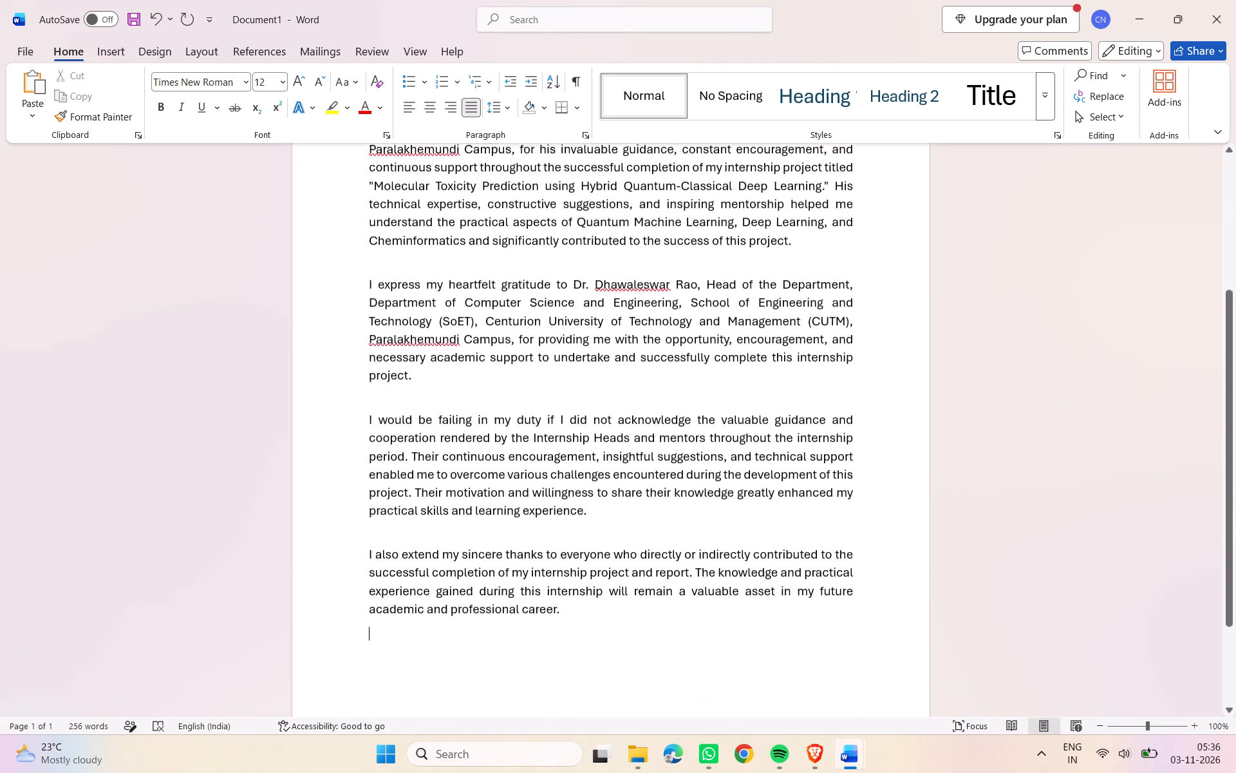
scroll(662, 543, "down", 1)
scroll(662, 543, "up", 1)
scroll(662, 543, "down", 7)
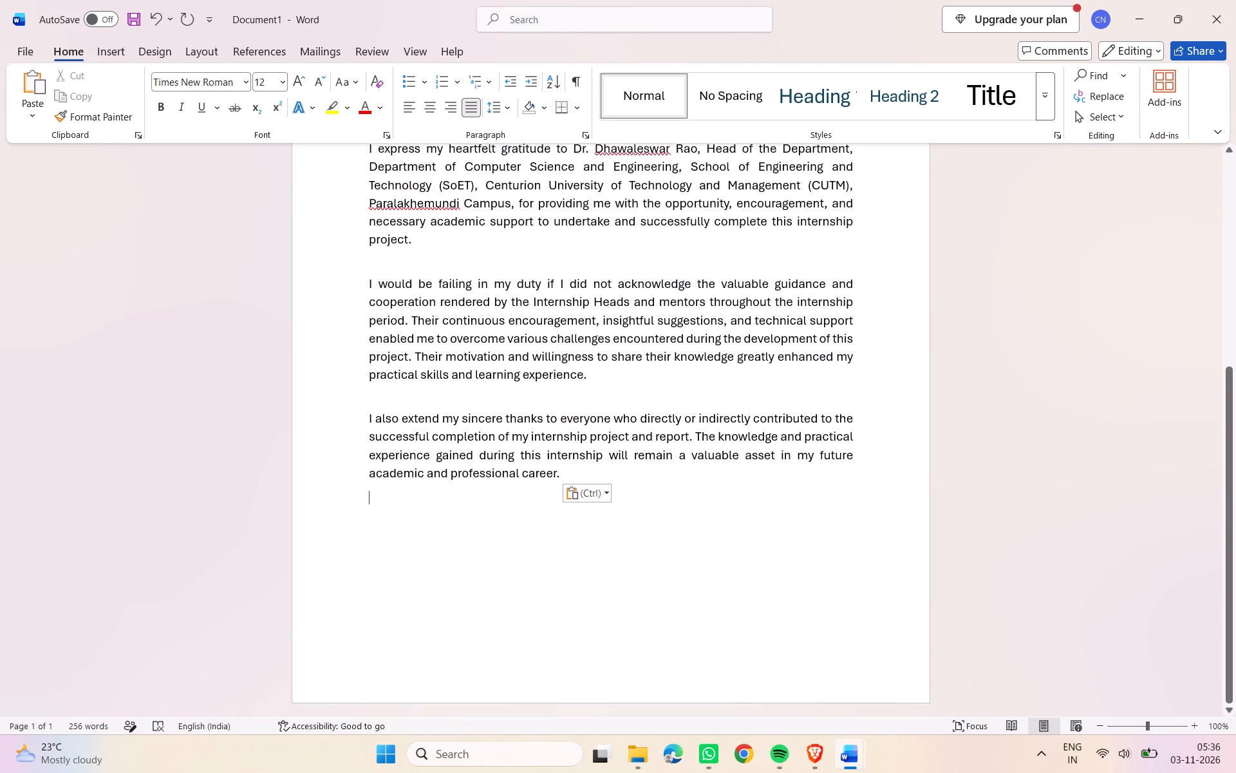
scroll(726, 526, "down", 1)
scroll(726, 526, "up", 9)
scroll(711, 522, "down", 2)
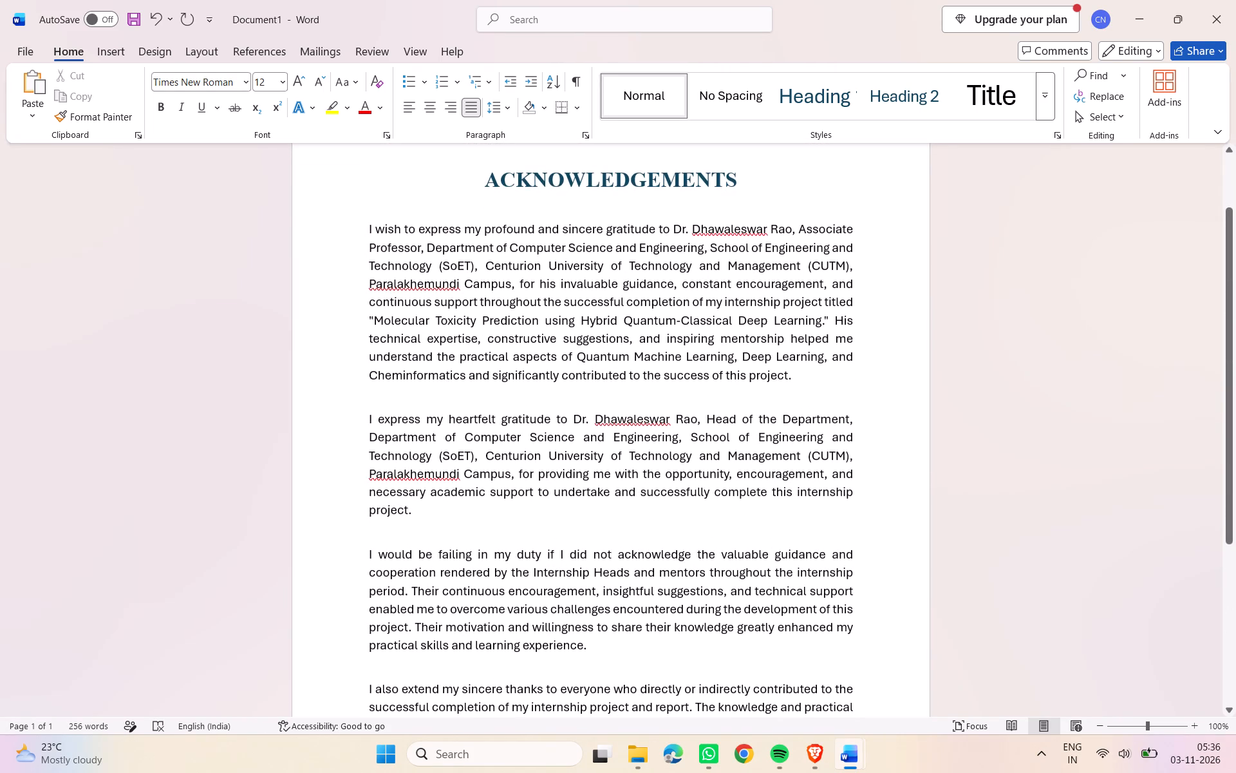
left_click(547, 345)
Switch back to the acknowledgements page of the QC_1ST PAGE report.
key("alt+Tab")
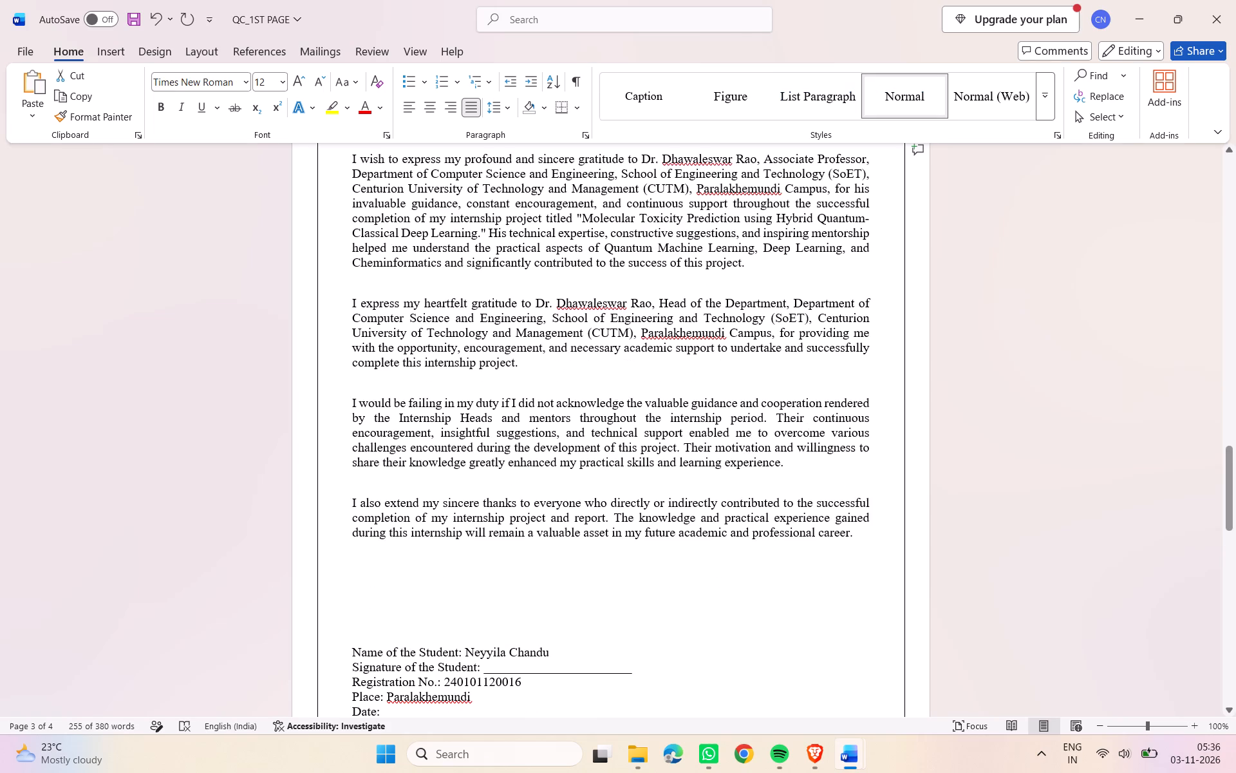
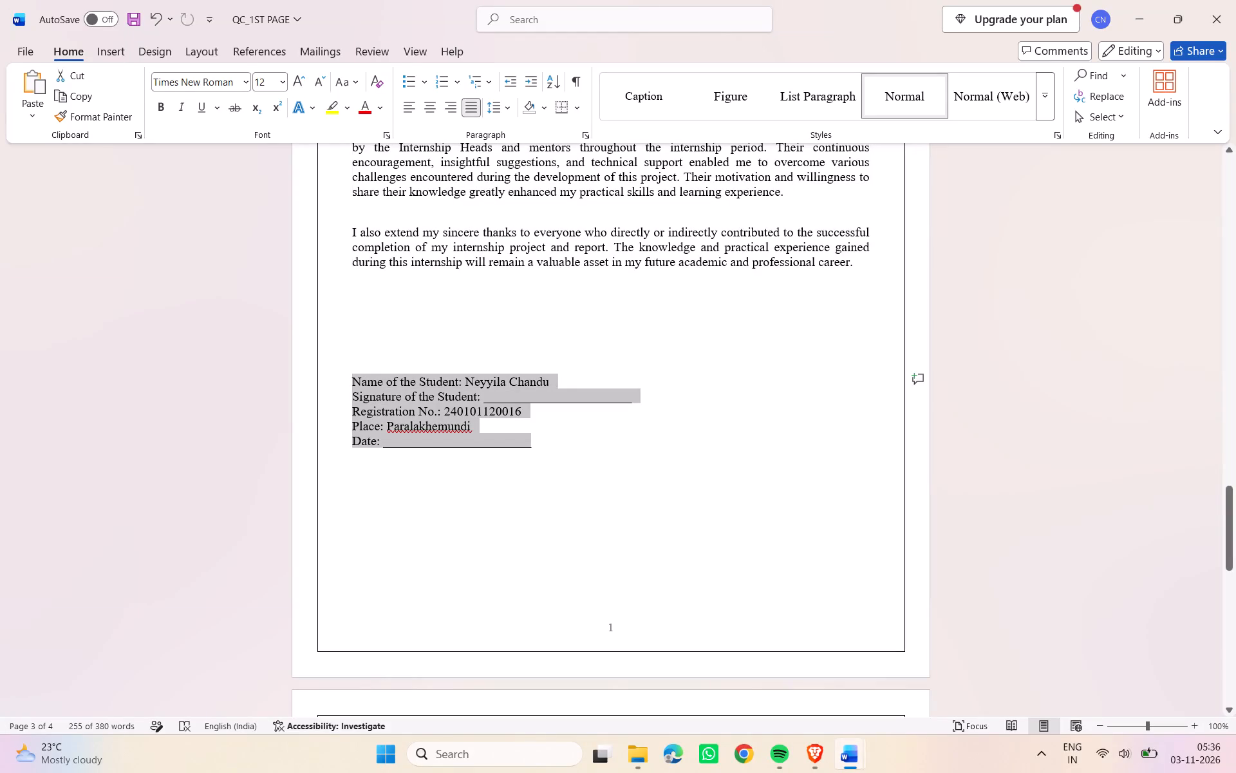
Copy the student name, signature, registration, place and date lines from the report and paste them below the last acknowledgement paragraph in Document1.
key("ctrl+c")
key("ctrl+c")
key("ctrl+c")
left_click(677, 530, "ctrl")
key("alt+Tab")
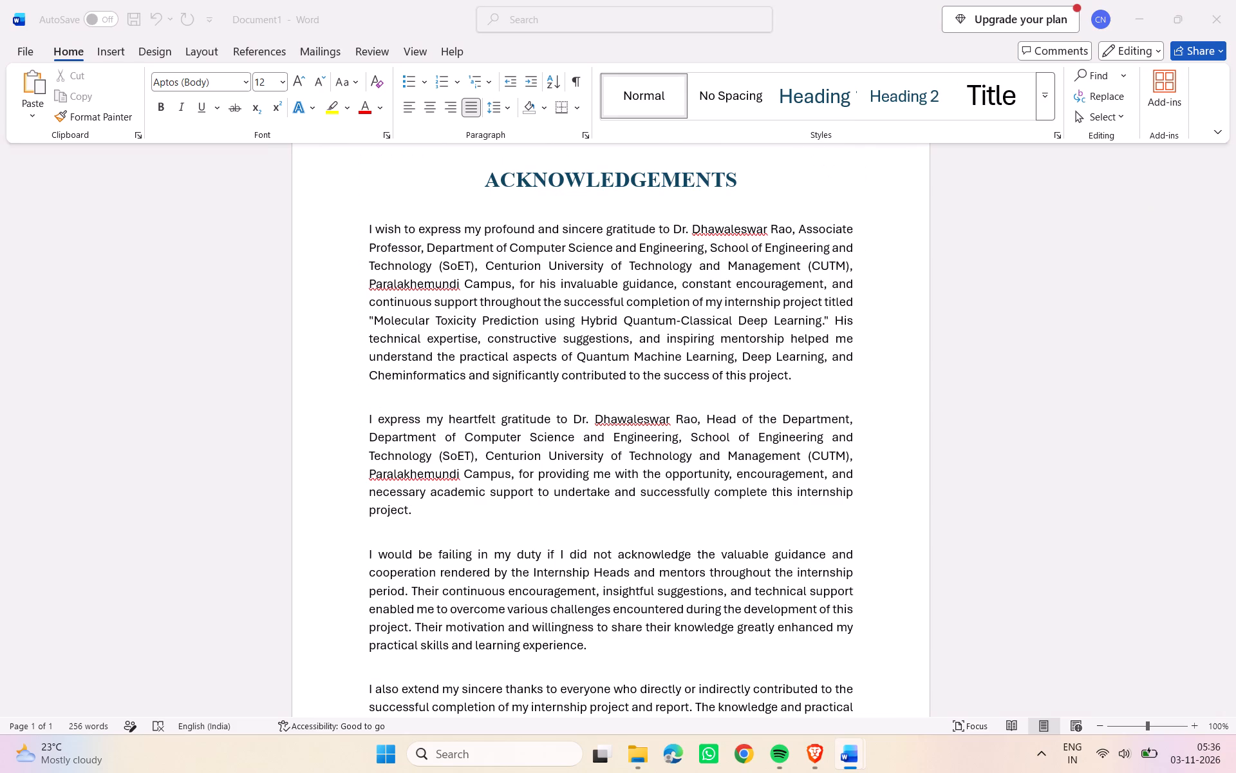
scroll(507, 435, "down", 8)
scroll(491, 492, "down", 3)
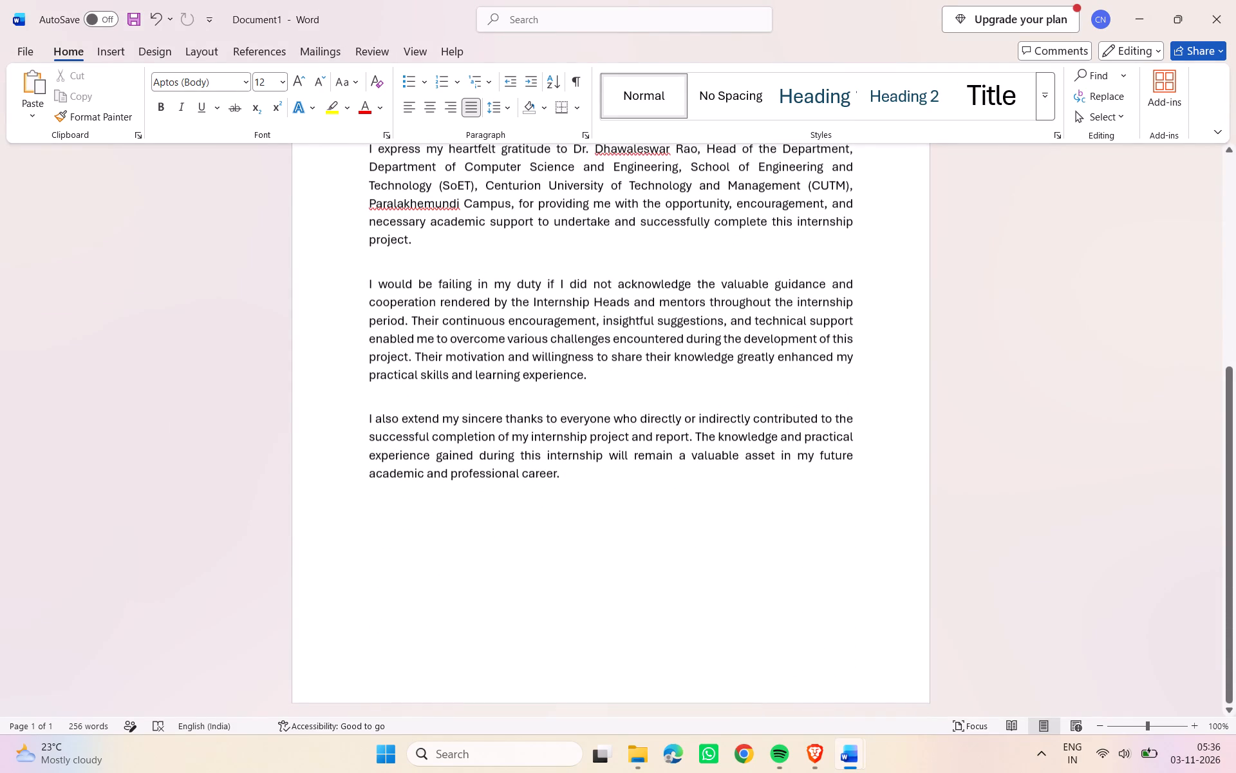
left_click(587, 480)
key("Return")
key("ctrl+v")
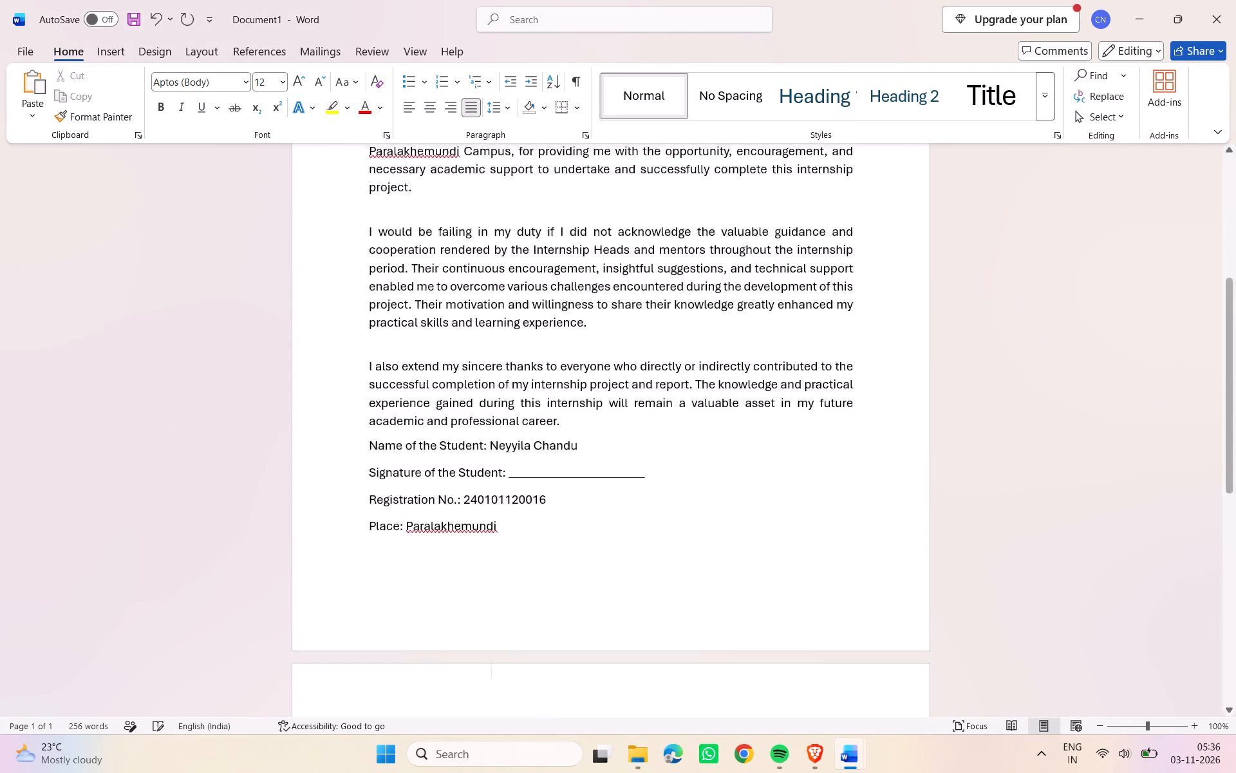
Remove the space before paragraph from all four acknowledgement body paragraphs in Document1.
scroll(578, 484, "up", 4)
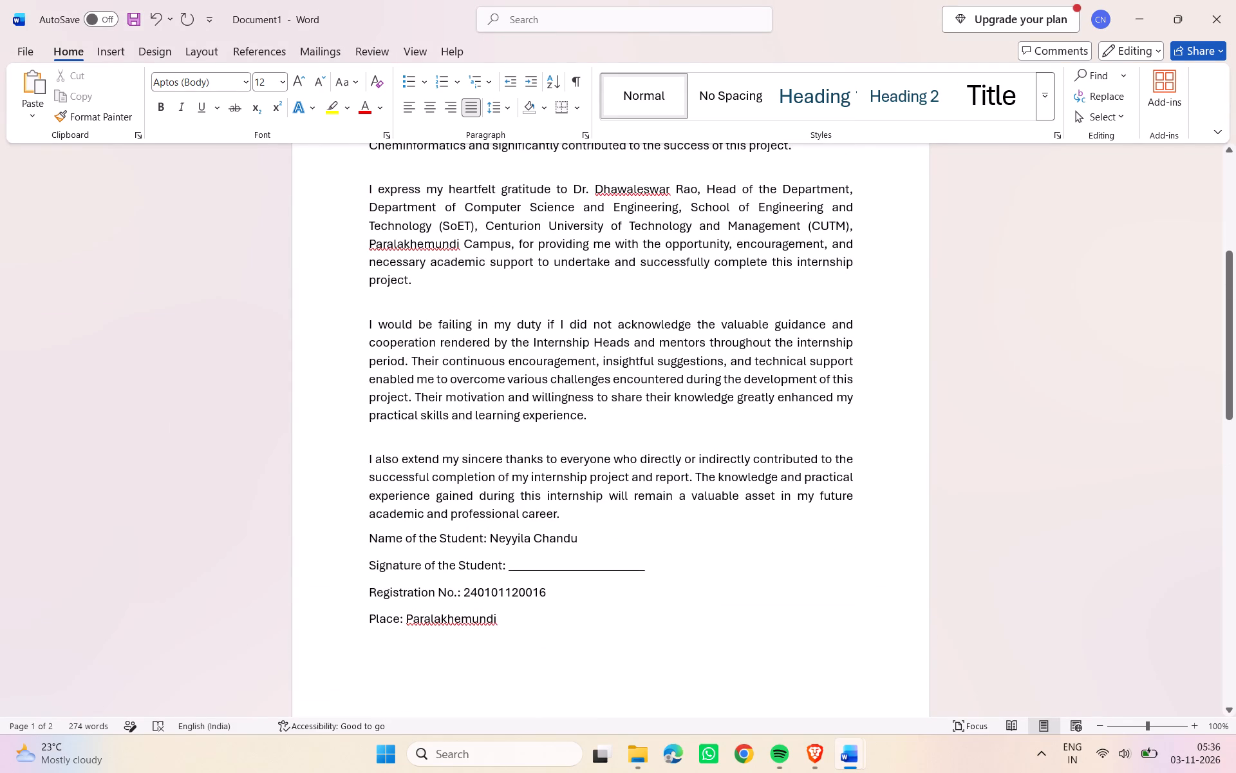
left_click(429, 433)
scroll(475, 427, "up", 7)
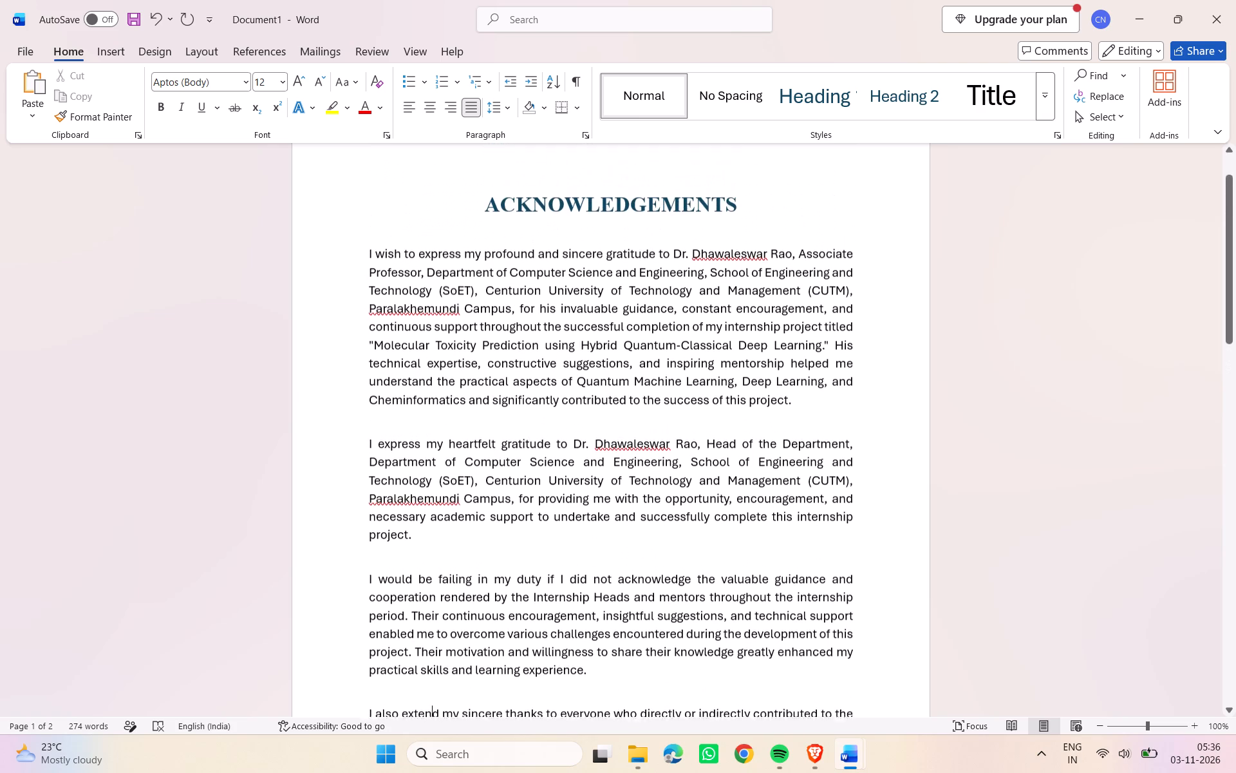
left_click_drag(368, 262, 589, 515)
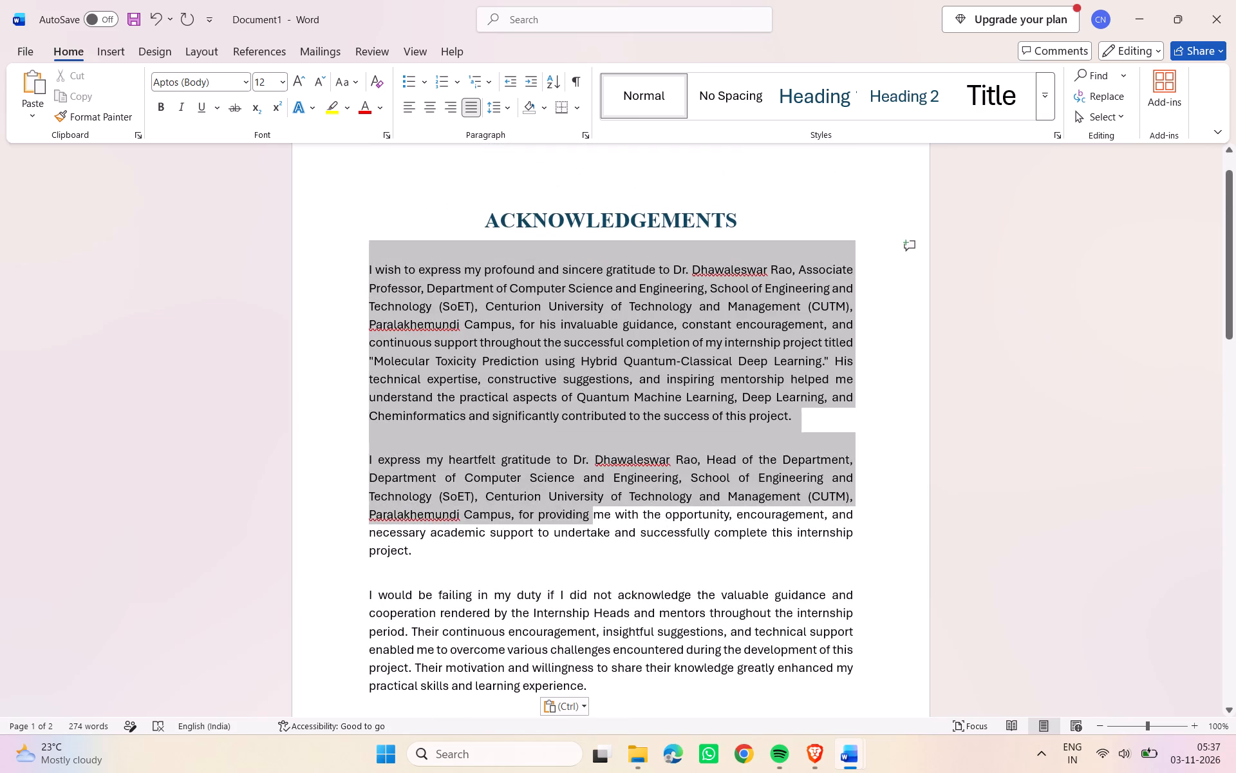
left_click_drag(589, 515, 579, 486)
scroll(589, 515, "down", 3)
scroll(594, 450, "down", 4)
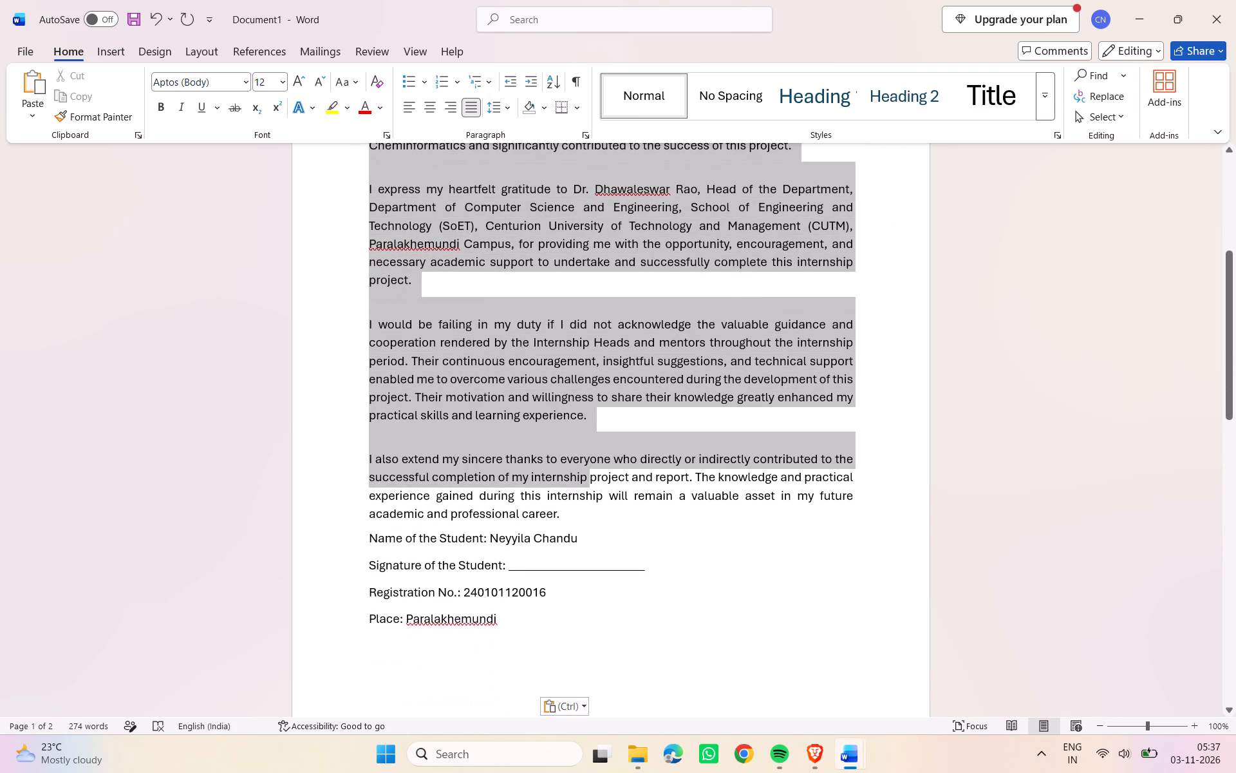
left_click_drag(579, 486, 577, 512)
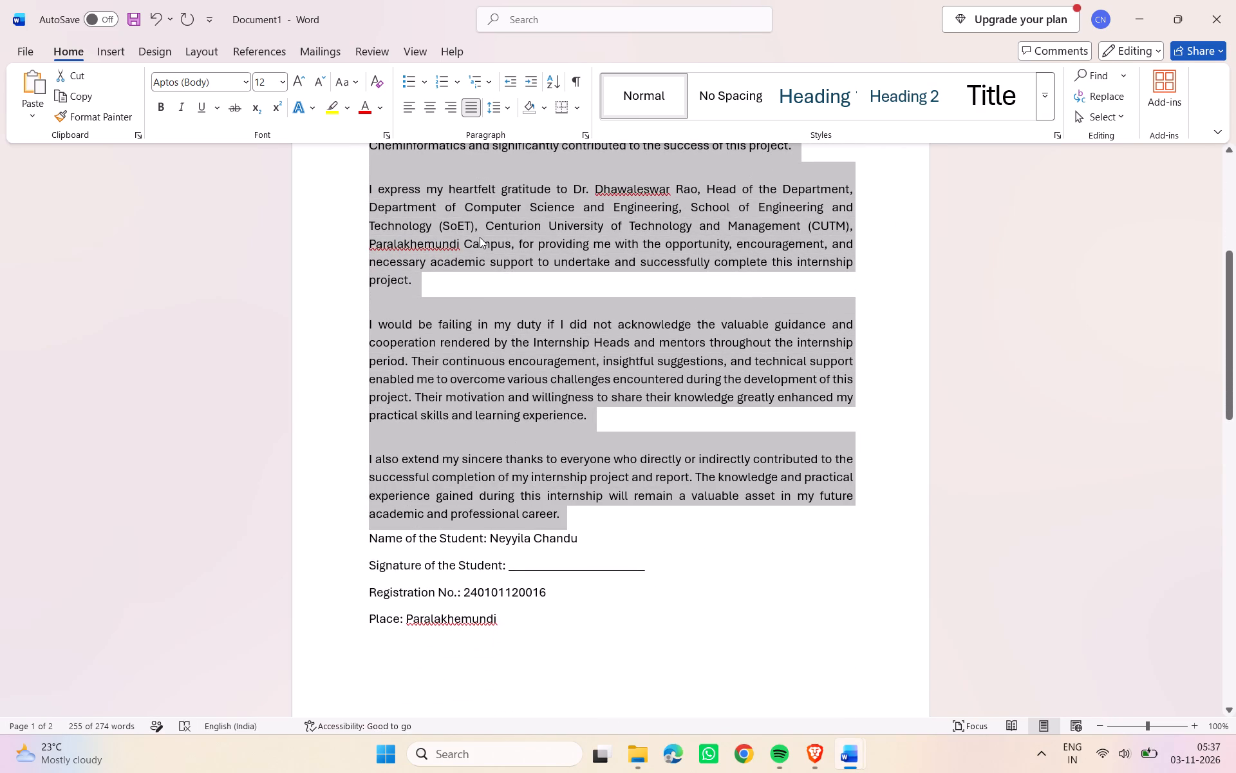
left_click(510, 108)
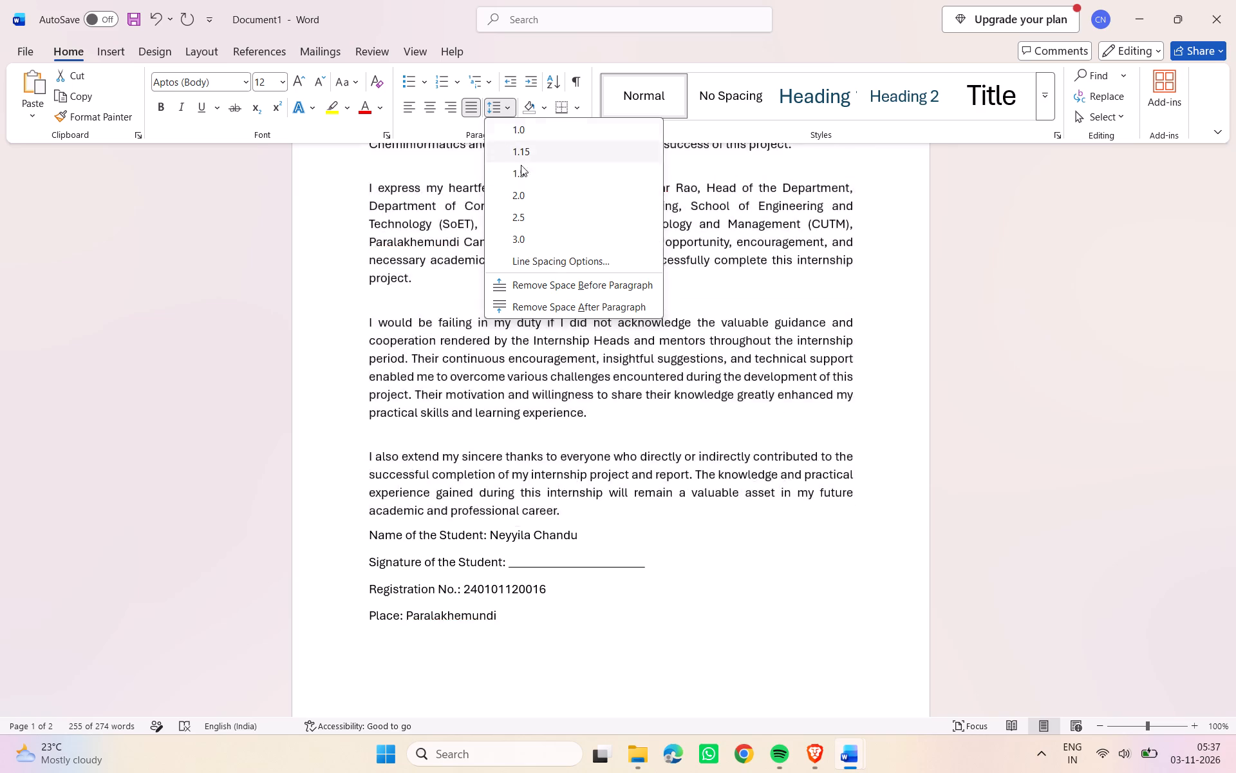
left_click(543, 285)
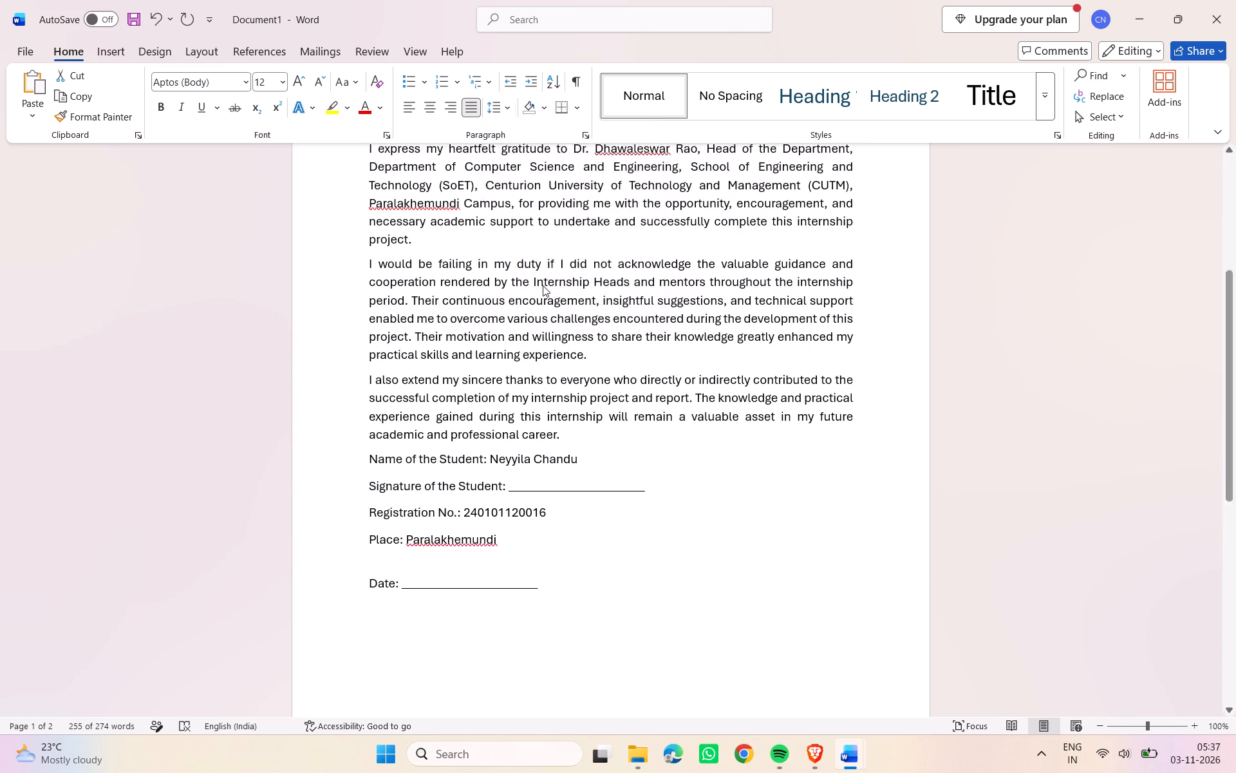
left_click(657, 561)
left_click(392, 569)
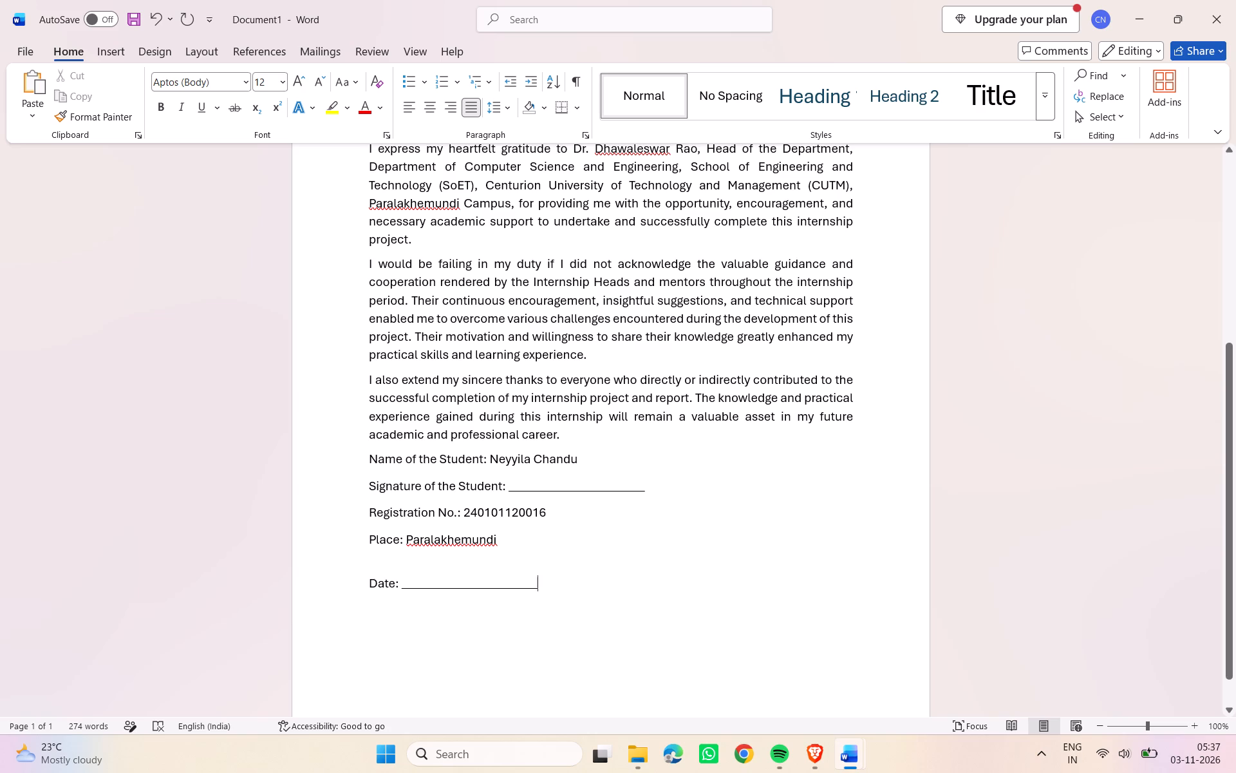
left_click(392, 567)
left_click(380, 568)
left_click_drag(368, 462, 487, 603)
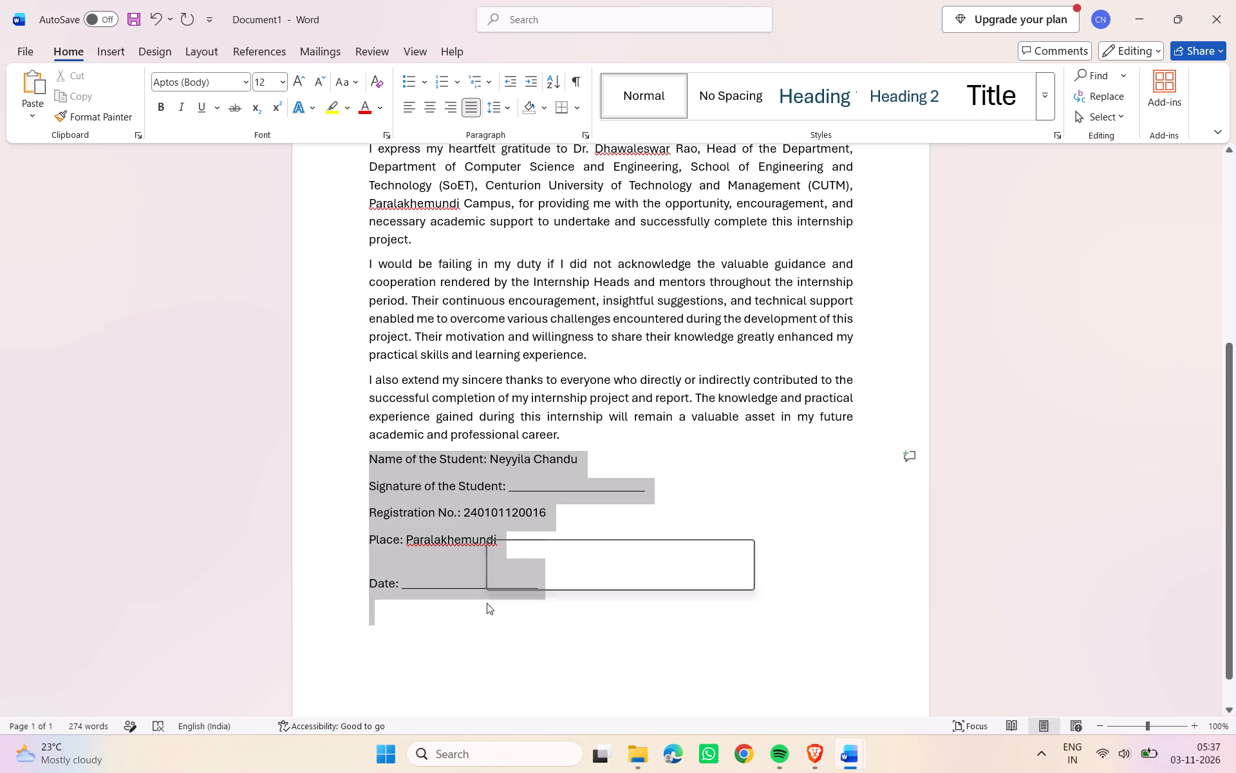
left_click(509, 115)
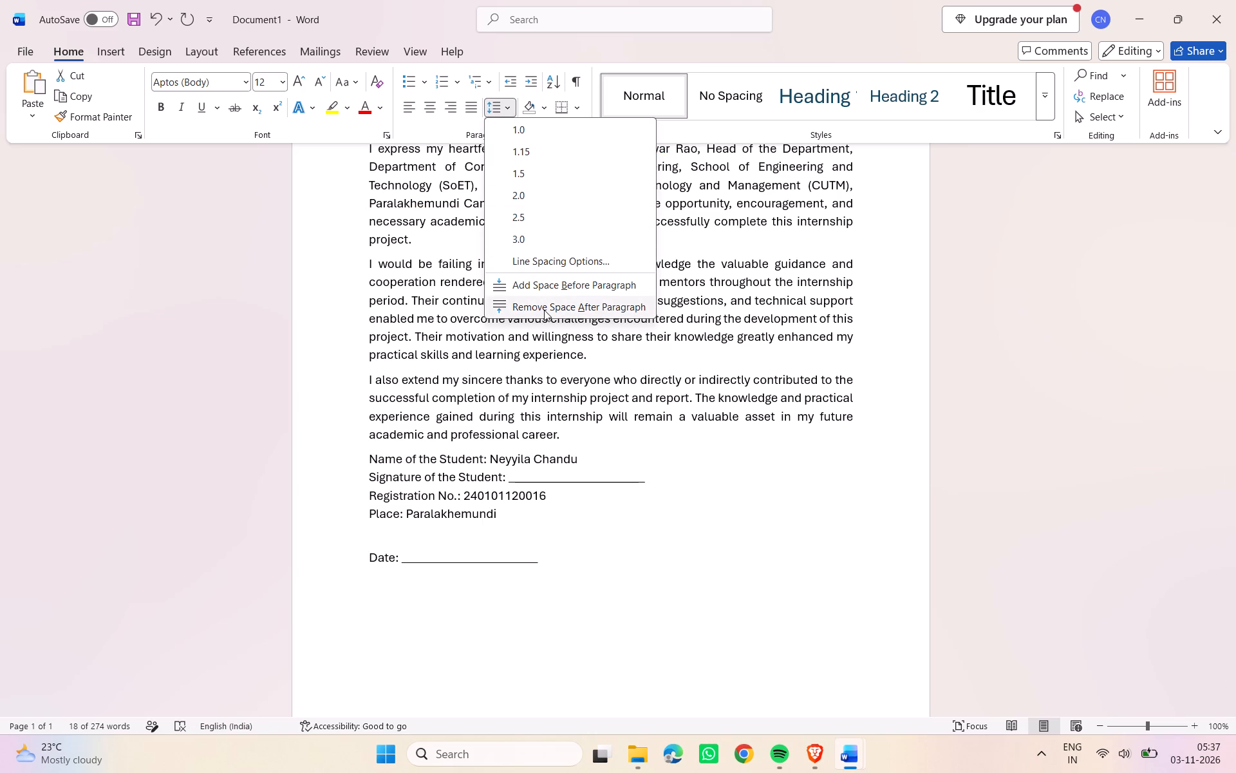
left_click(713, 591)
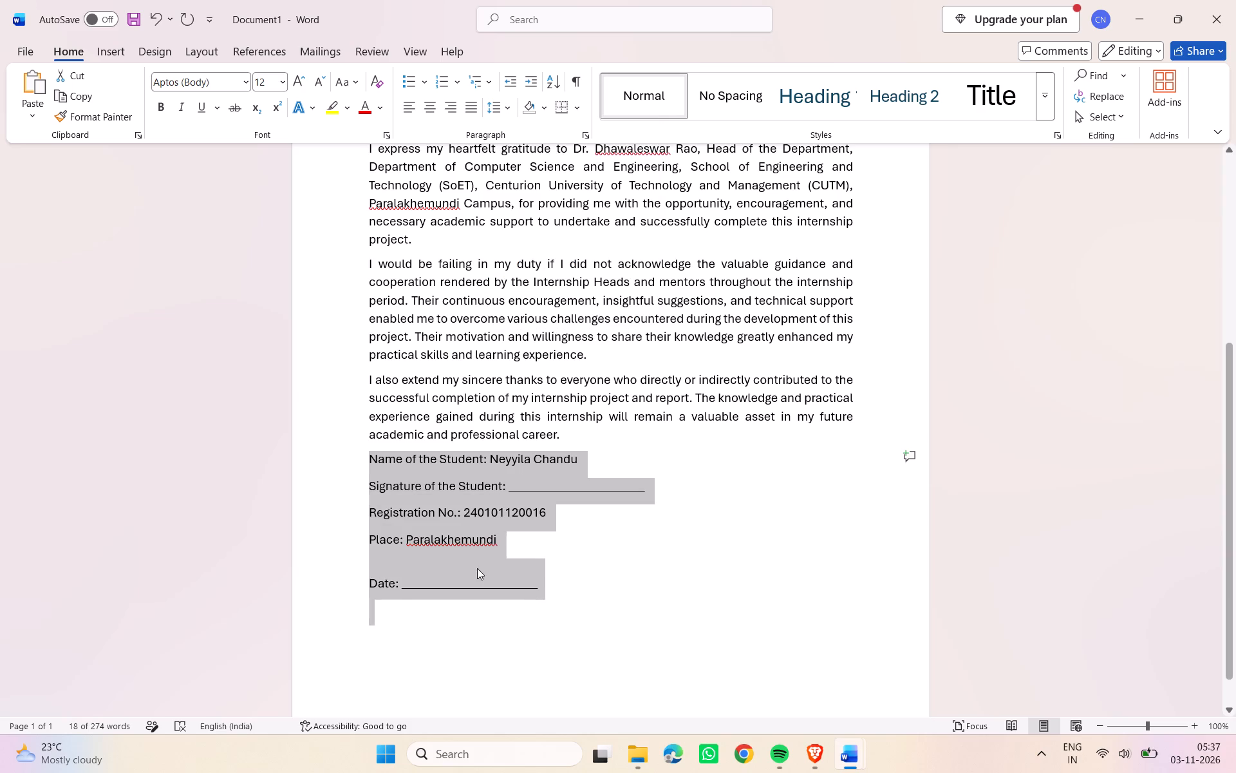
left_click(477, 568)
Remove the space after the Place and Date lines and rebreak the Date line so it sits directly under Place.
left_click_drag(364, 541, 528, 586)
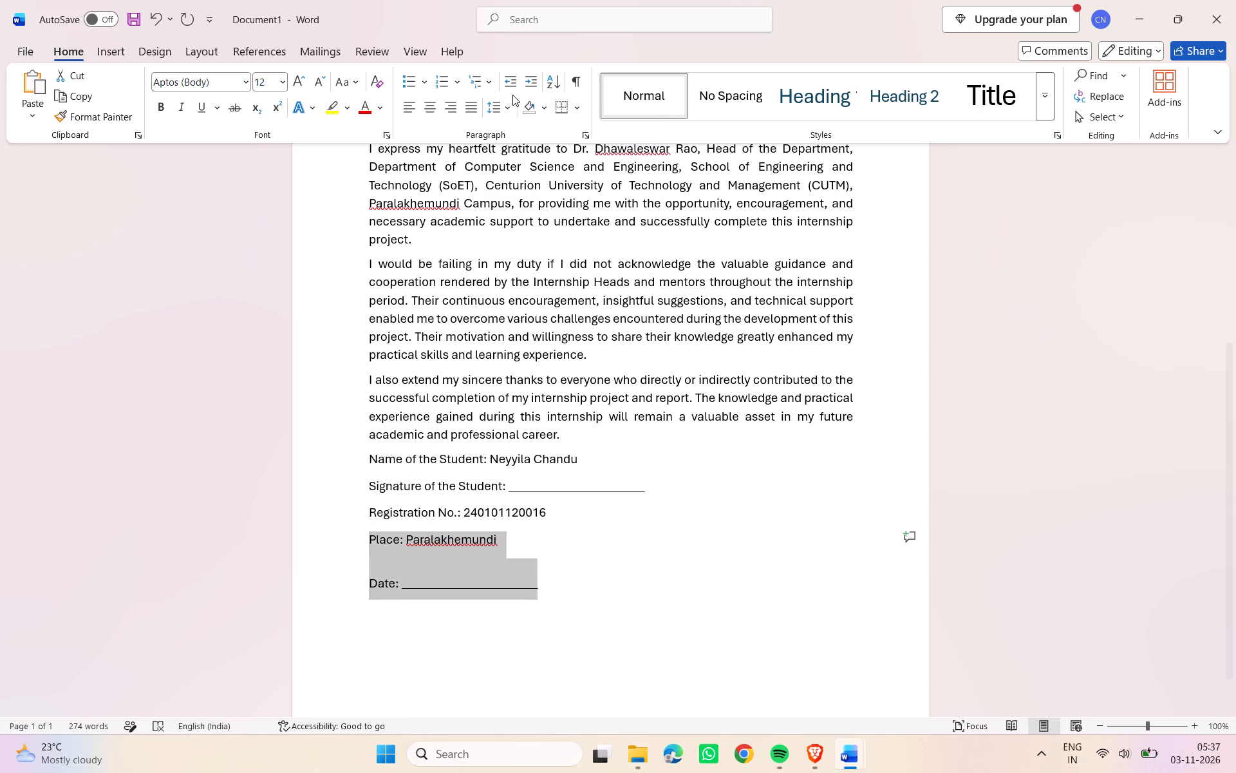
left_click(510, 106)
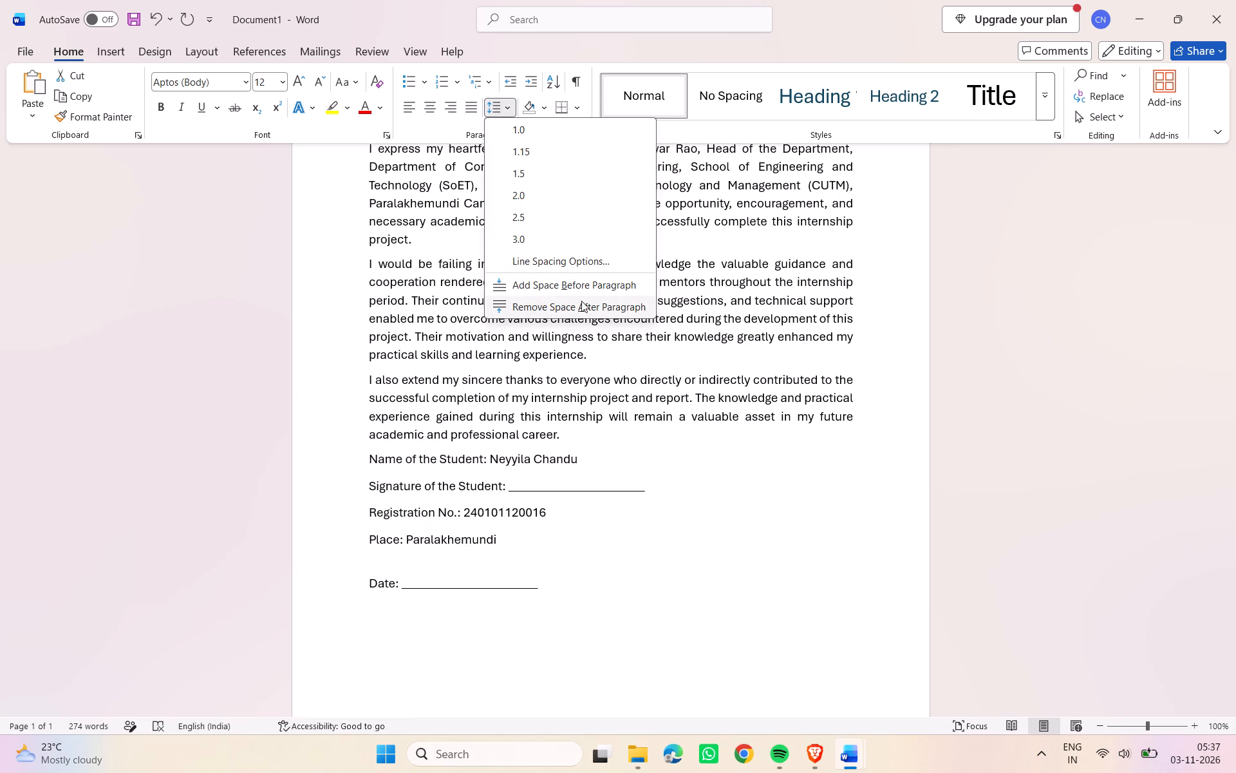
left_click(569, 303)
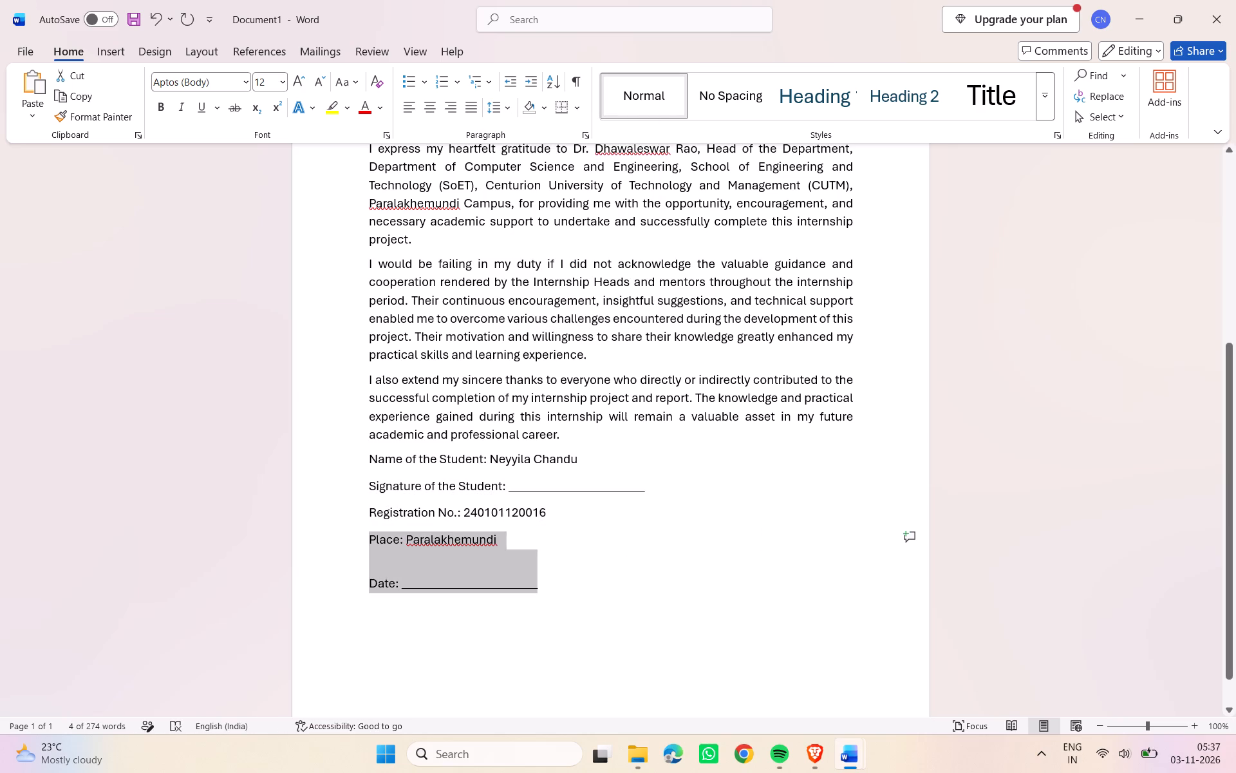
left_click(597, 502)
left_click(369, 584)
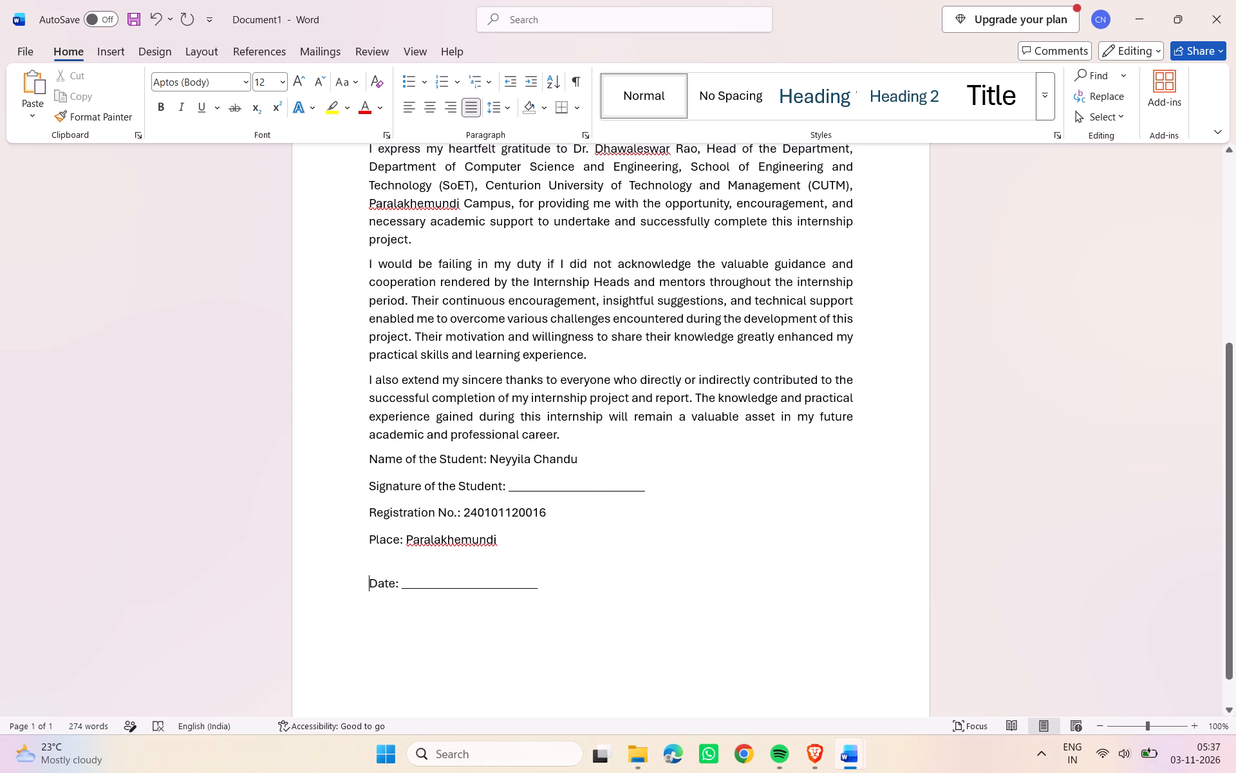
key("BackSpace")
key("Return")
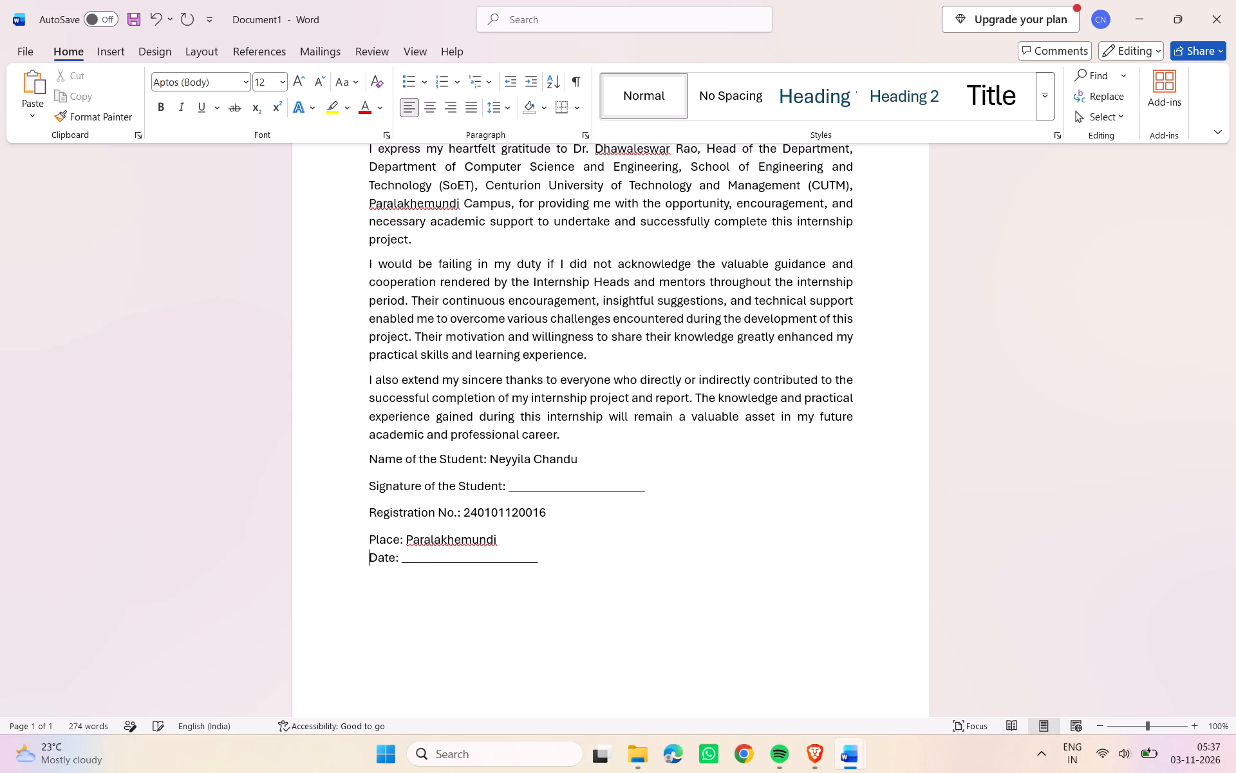
Insert two blank lines between the last acknowledgement paragraph and the student details.
left_click(588, 440)
key("Return")
key("Return")
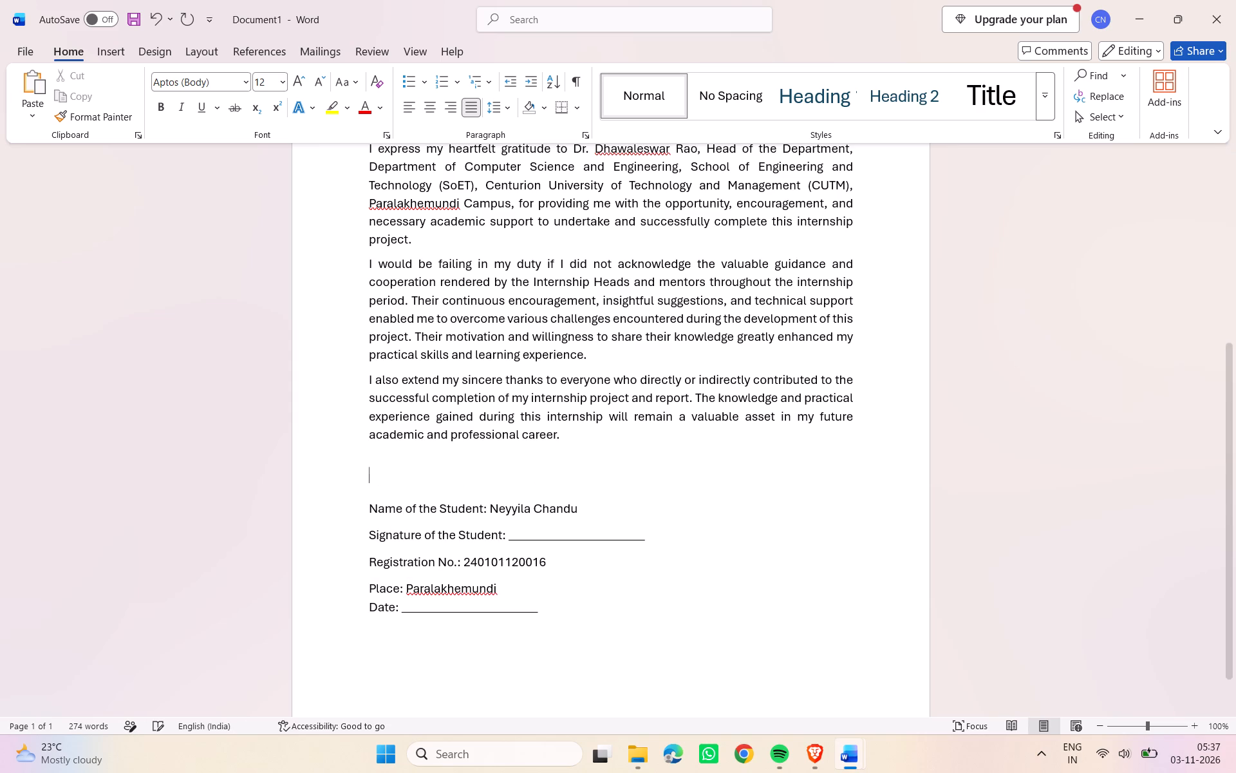
Review the layout of the acknowledgements page in Document1 from the heading down to the student details.
scroll(588, 440, "down", 11)
scroll(635, 428, "up", 9)
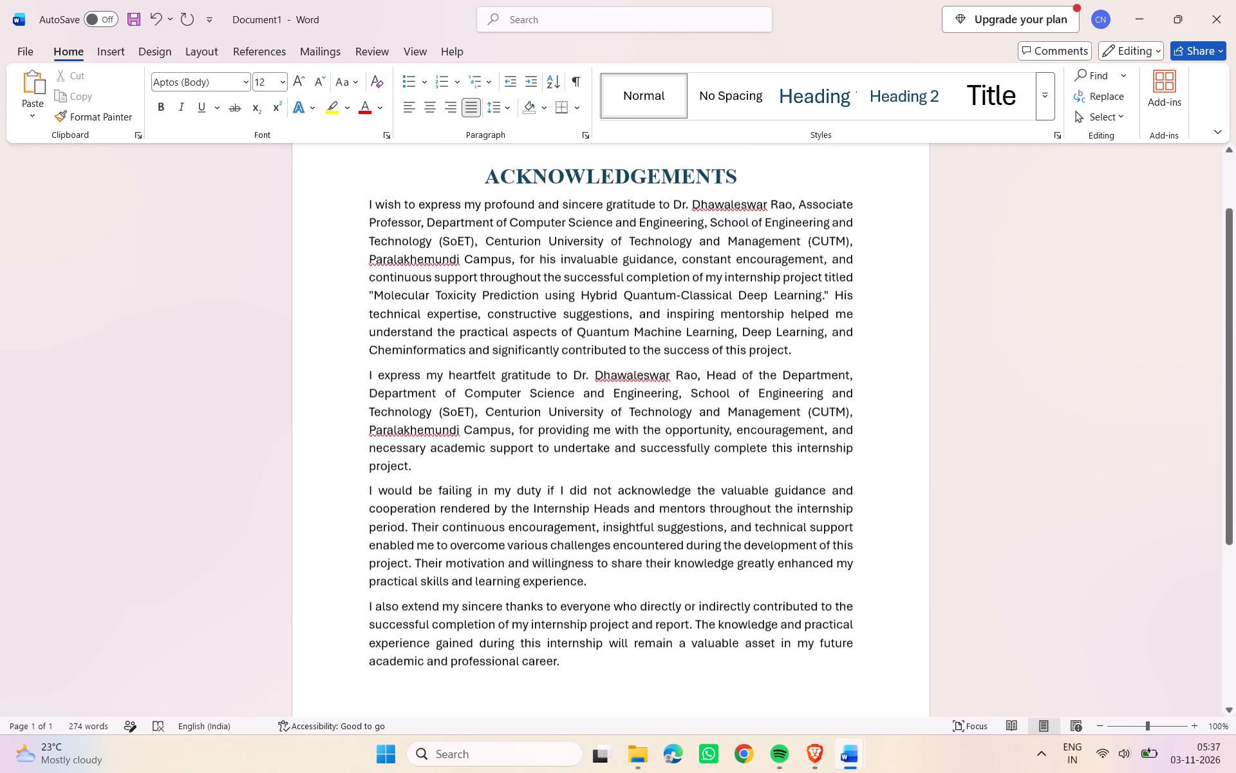
scroll(635, 428, "up", 3)
scroll(635, 427, "down", 7)
scroll(641, 417, "up", 1)
scroll(641, 417, "down", 6)
scroll(644, 417, "up", 2)
scroll(646, 417, "down", 3)
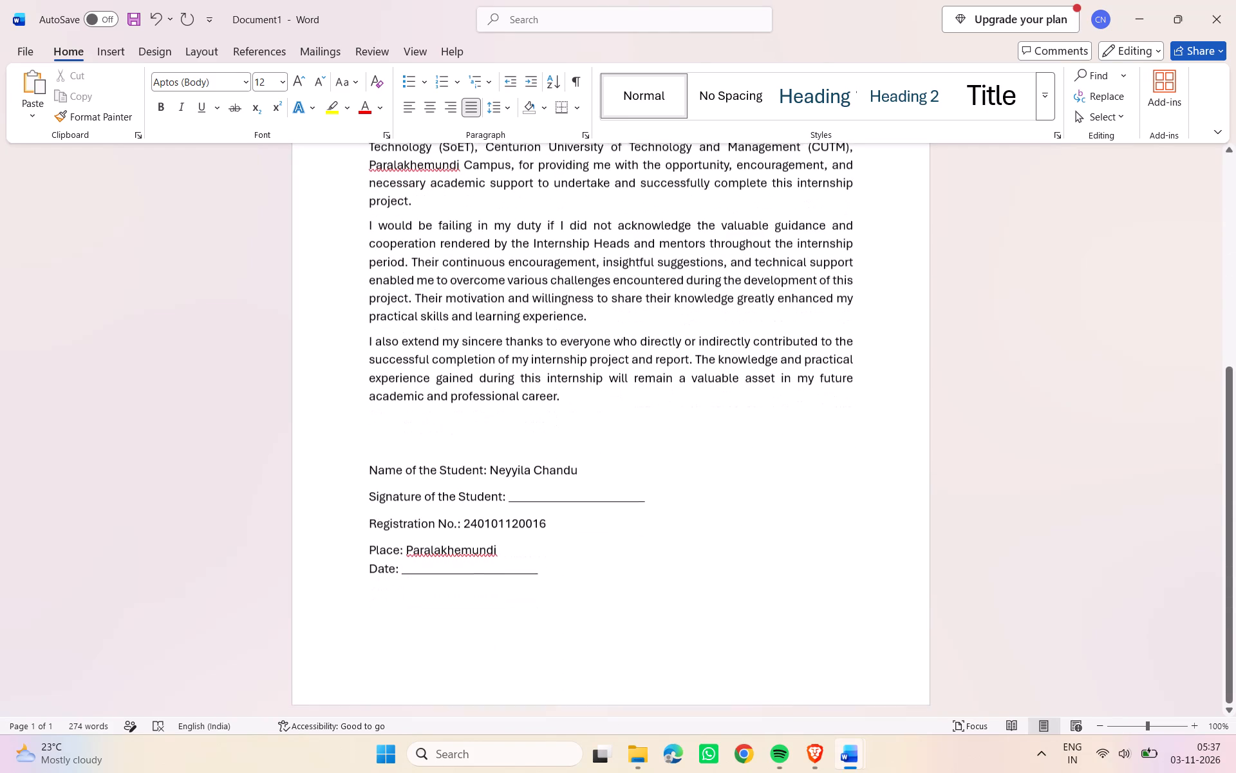
scroll(650, 417, "down", 8)
Switch to the QC_1ST PAGE report and cut the whole CHAPTER, TITLE and PAGE NO. table from its last page.
key("alt+Tab")
scroll(656, 493, "down", 5)
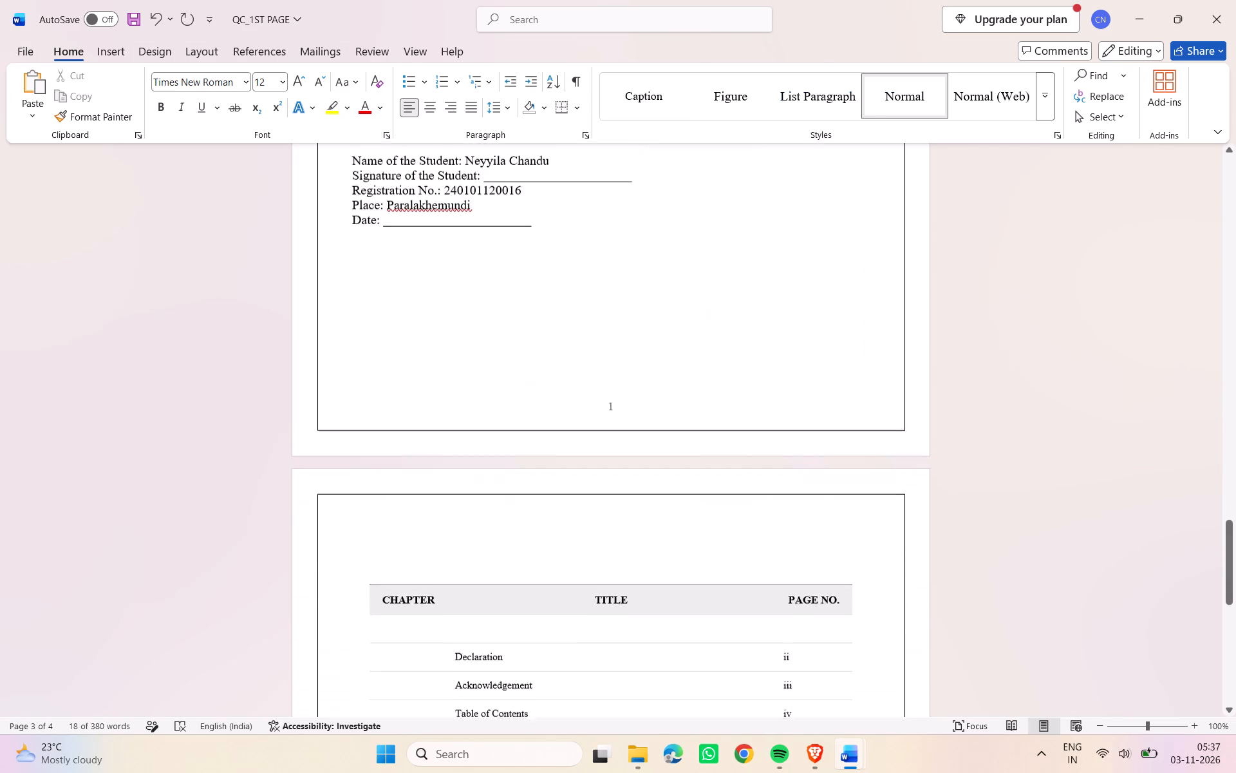
scroll(690, 486, "down", 2)
scroll(690, 486, "up", 1)
scroll(690, 486, "down", 11)
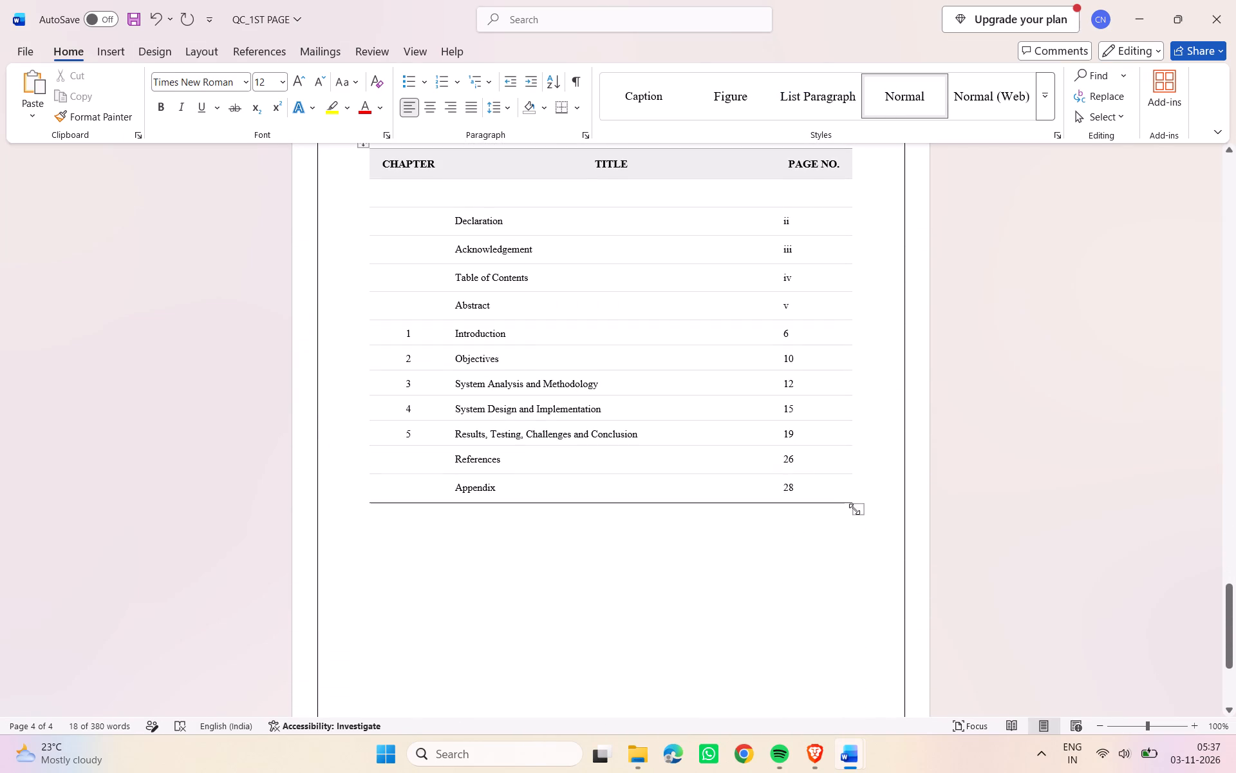
left_click(861, 511)
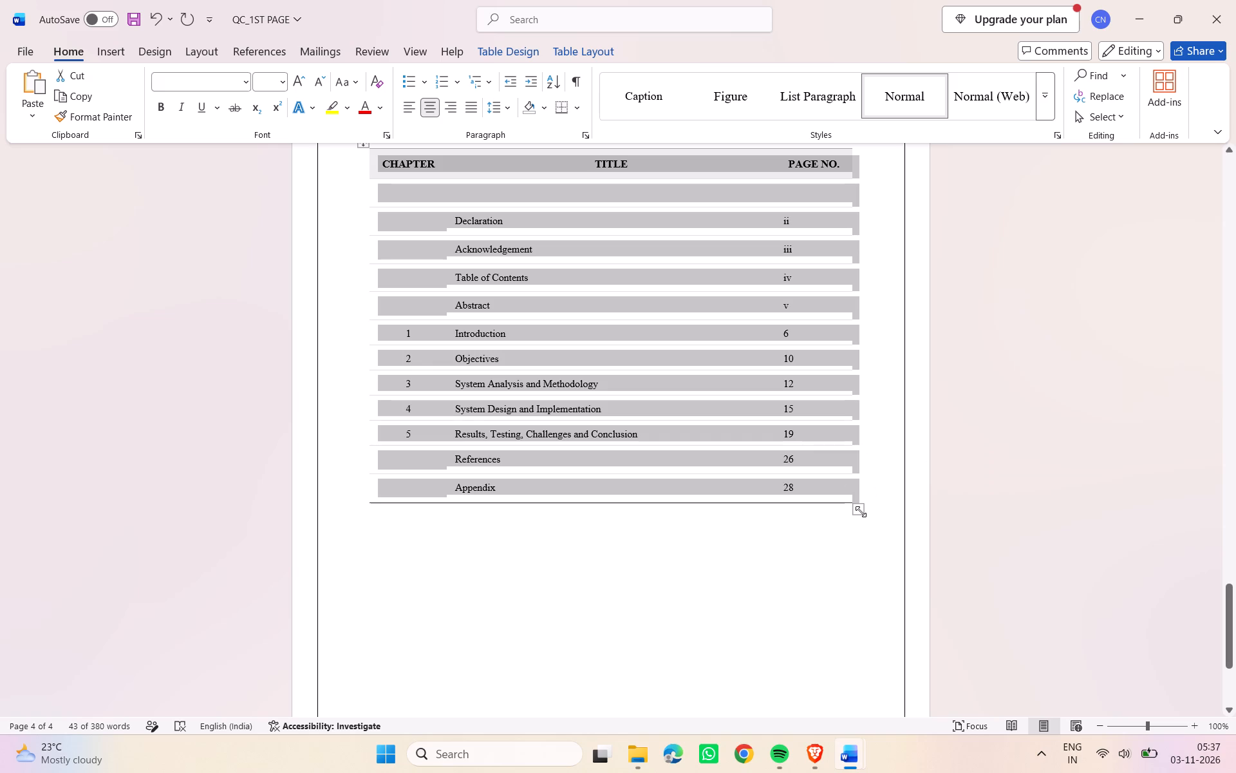
key("ctrl+c")
key("ctrl+c")
key("ctrl+c")
scroll(684, 562, "up", 2)
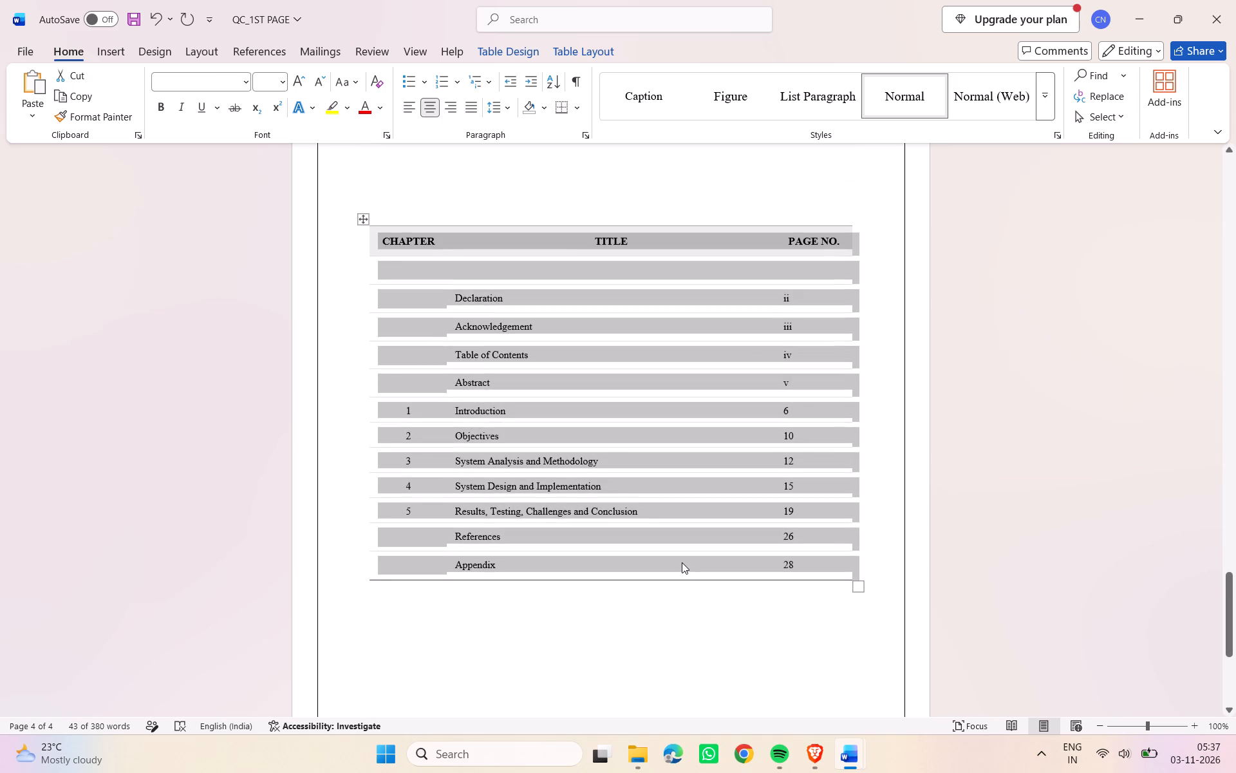
key("ctrl+x")
Add blank lines below the Date line in Document1 to reach a second page and paste the chapter table there.
key("alt+Tab")
scroll(569, 626, "down", 10)
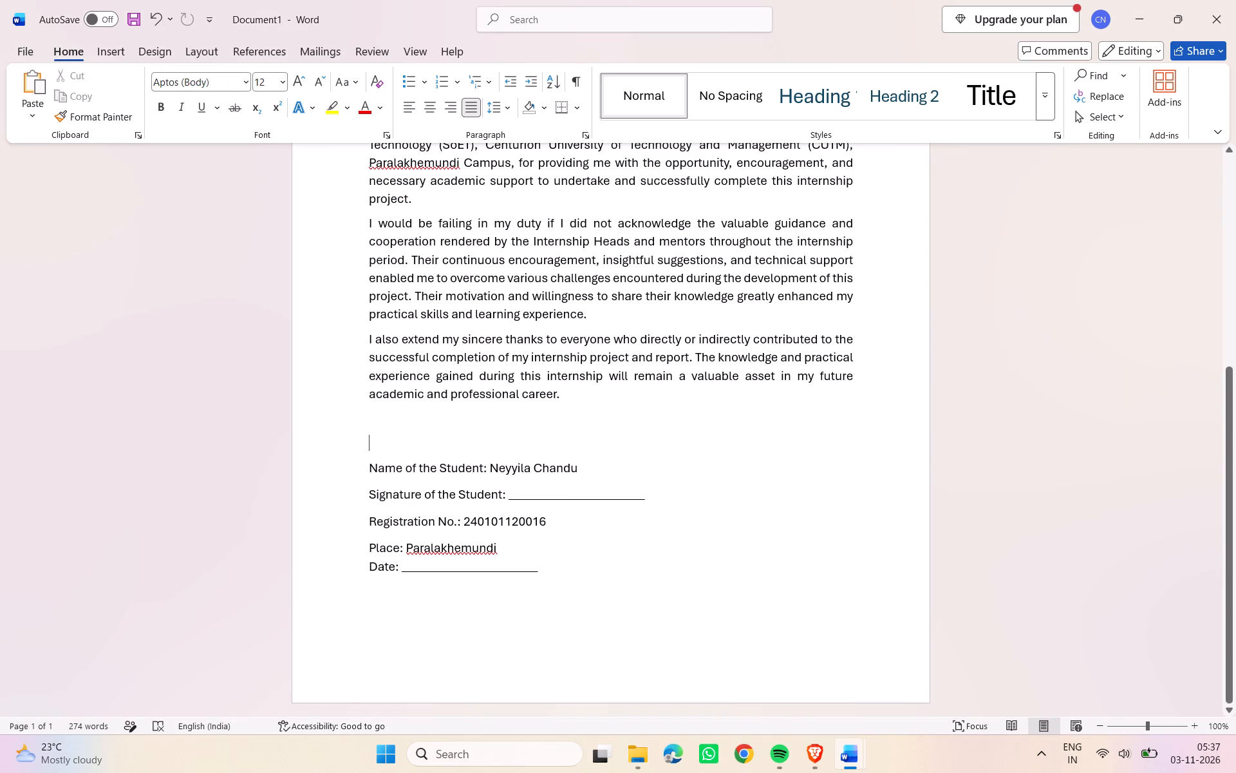
left_click(589, 564)
key("Return")
key("Return")
key("Return")
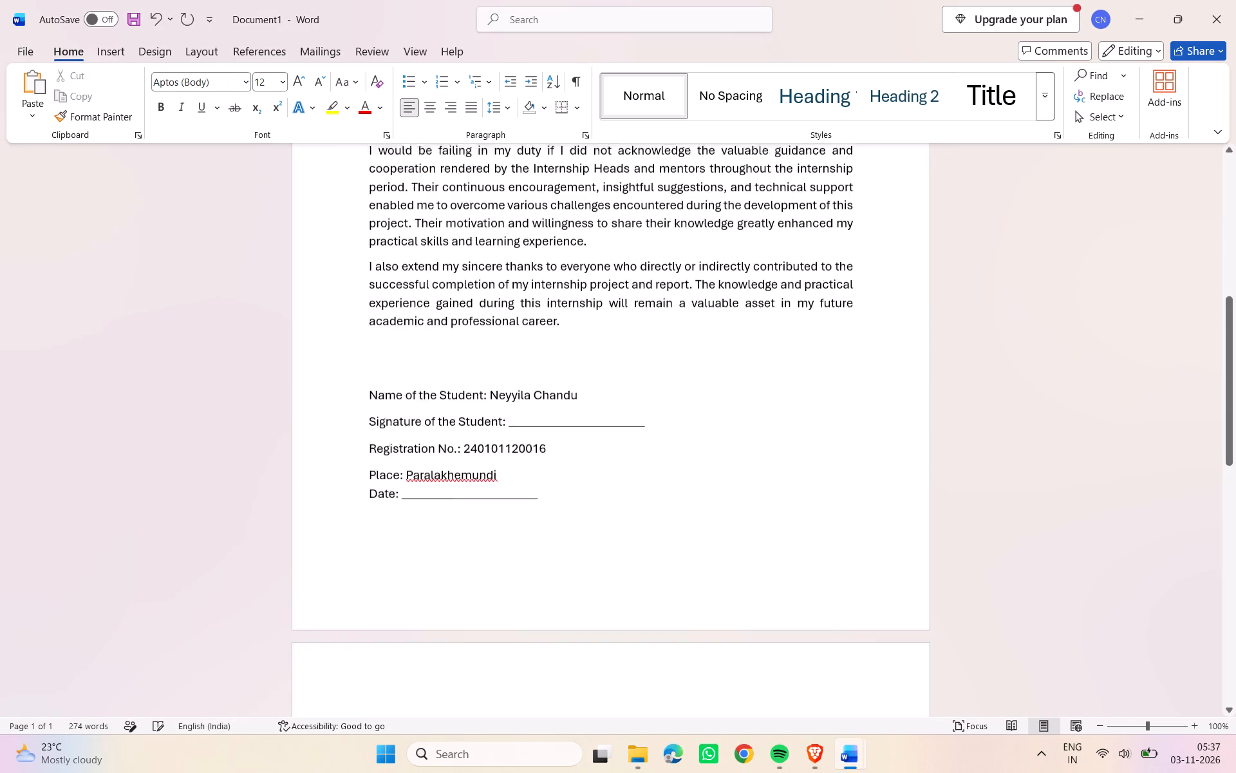
key("Return")
key("Return")
key("Return")
key("Return")
key("Return")
key("Return")
key("Return")
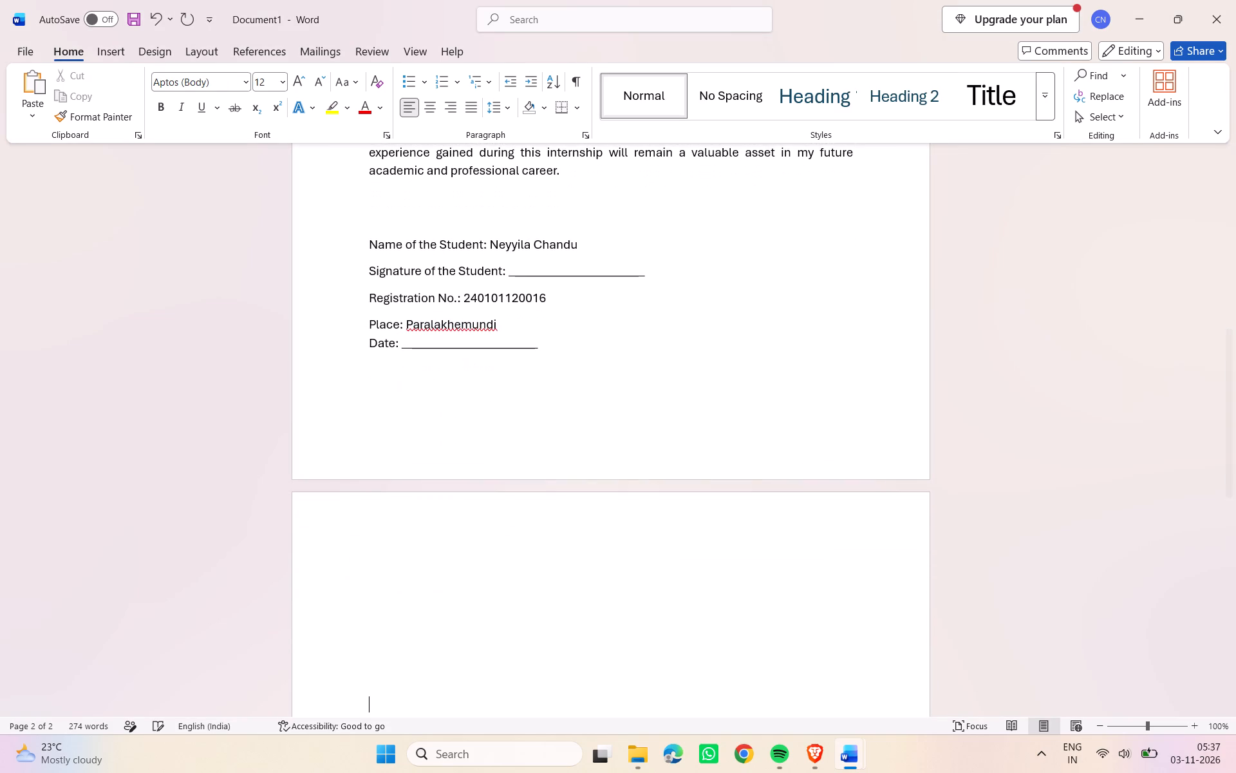
key("ctrl+v")
scroll(610, 615, "up", 5)
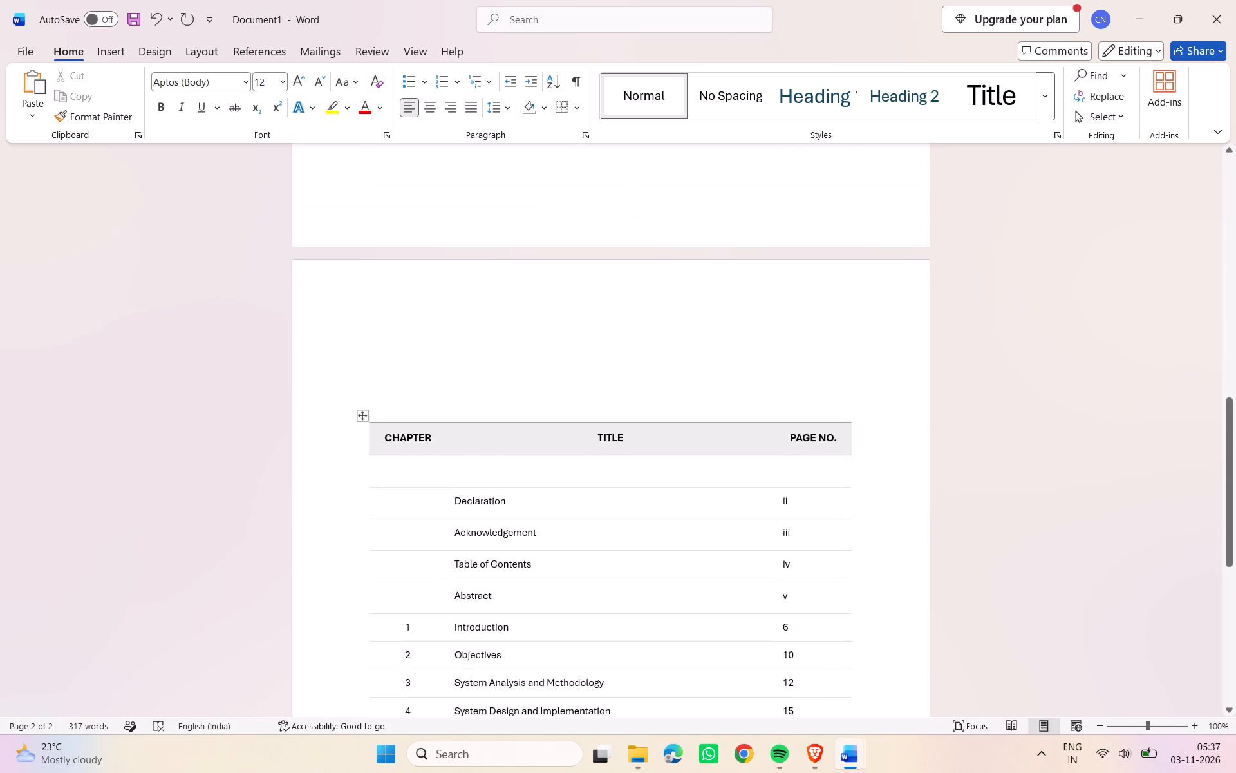
scroll(611, 615, "up", 3)
left_click(530, 464)
Switch to organized (1).pdf in the Brave browser and examine the layout of its CONTENT page.
key("alt+Tab")
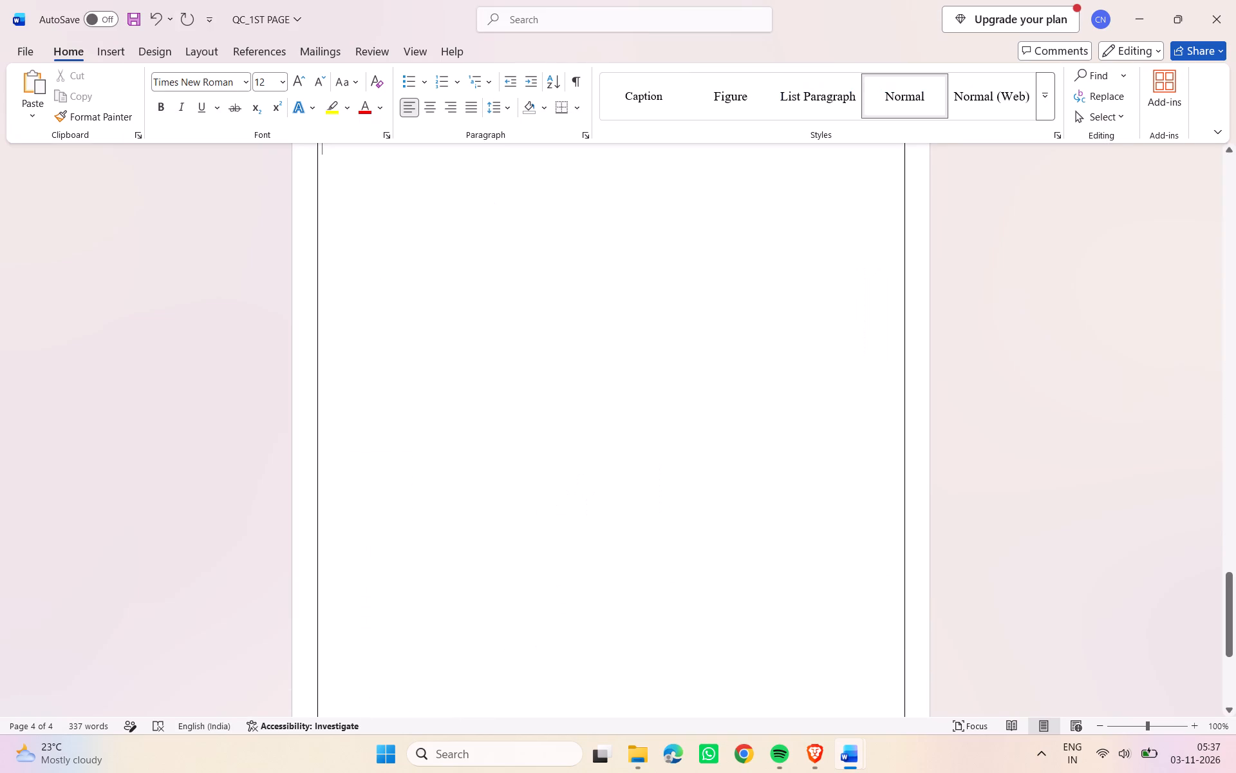
key("alt+Tab")
key("alt+Tab")
key("alt+Tab")
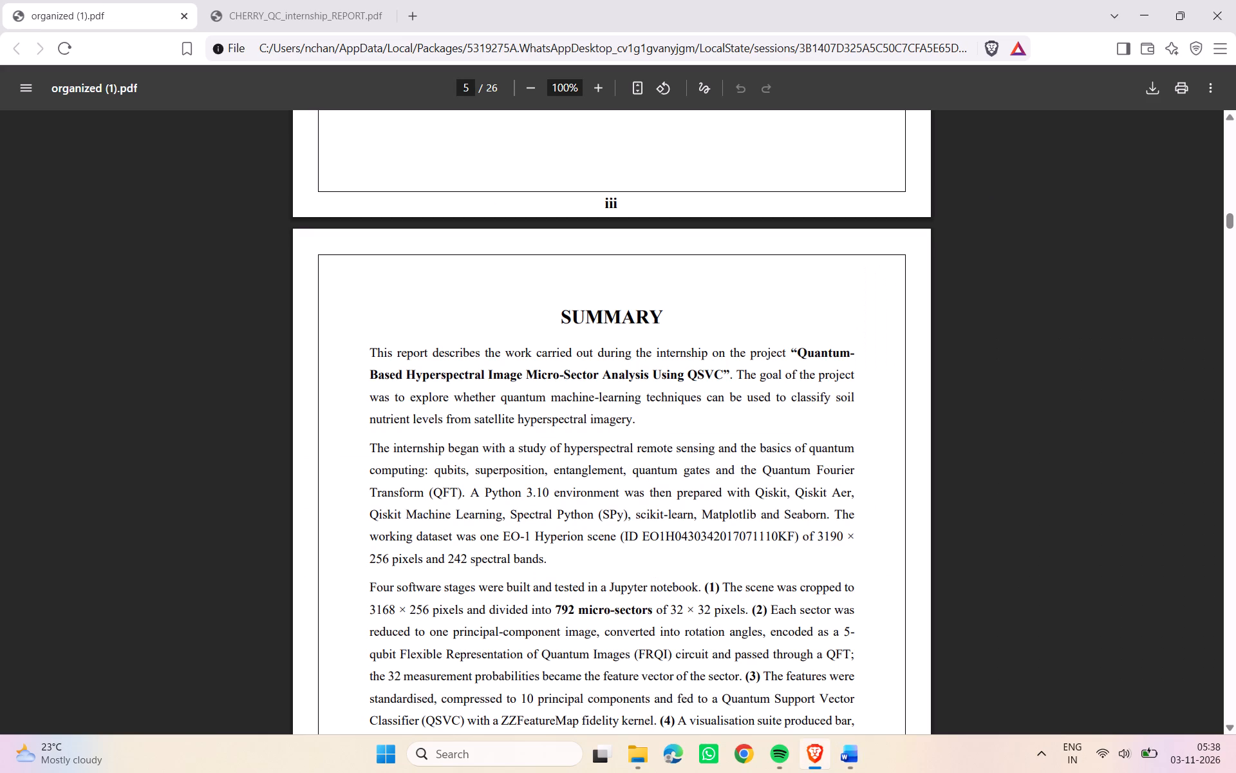
key("alt+Tab")
key("alt+Tab")
scroll(704, 531, "up", 2)
scroll(704, 531, "down", 1)
scroll(704, 531, "up", 4)
scroll(704, 531, "down", 2)
scroll(704, 531, "up", 2)
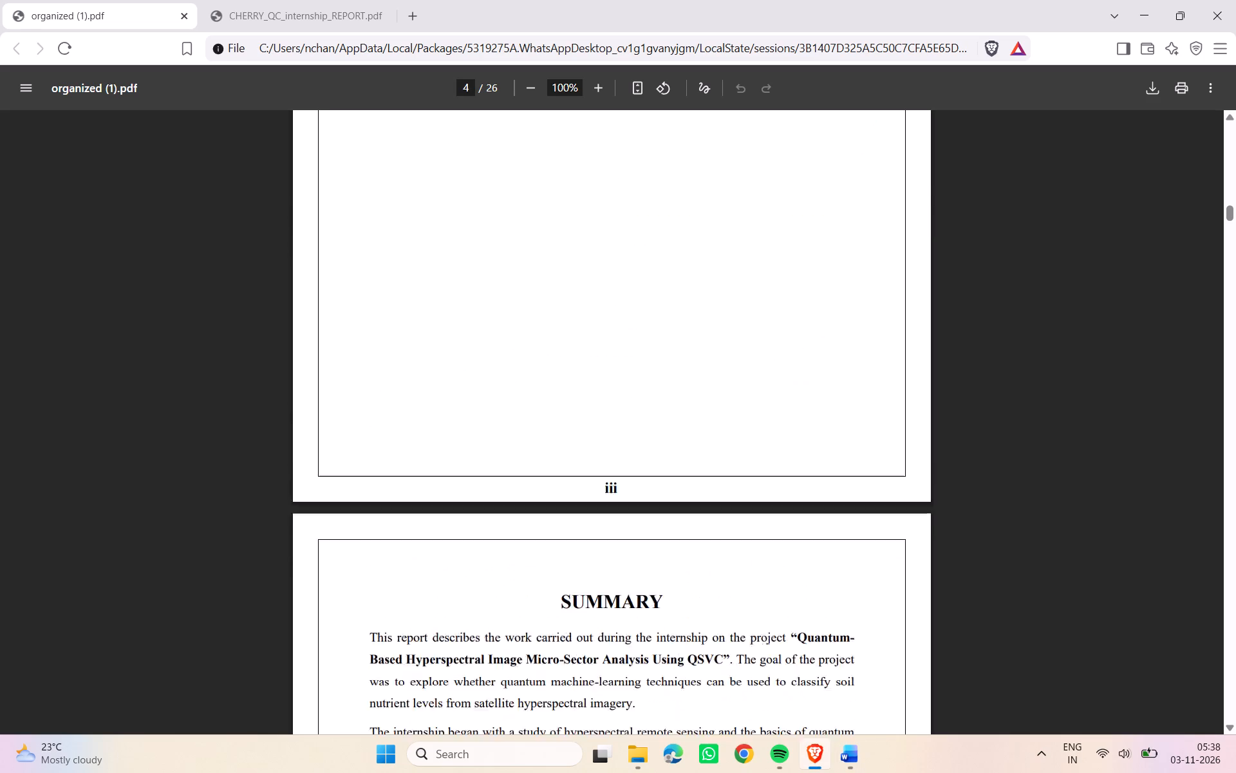
scroll(704, 531, "up", 7)
scroll(701, 530, "down", 3)
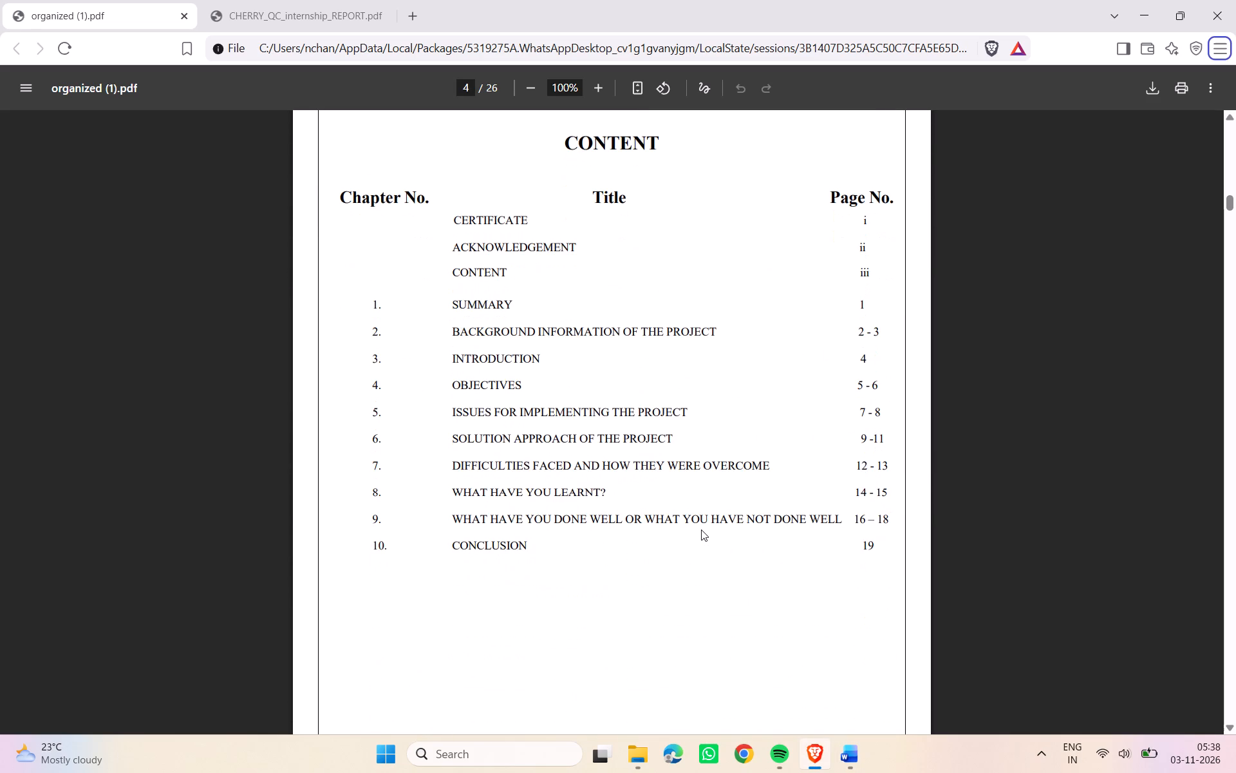
Switch to the QC_1ST PAGE report and look over the end of its acknowledgements and its last page.
scroll(701, 530, "down", 6)
key("alt+Tab")
key("alt+Tab")
key("alt+Tab")
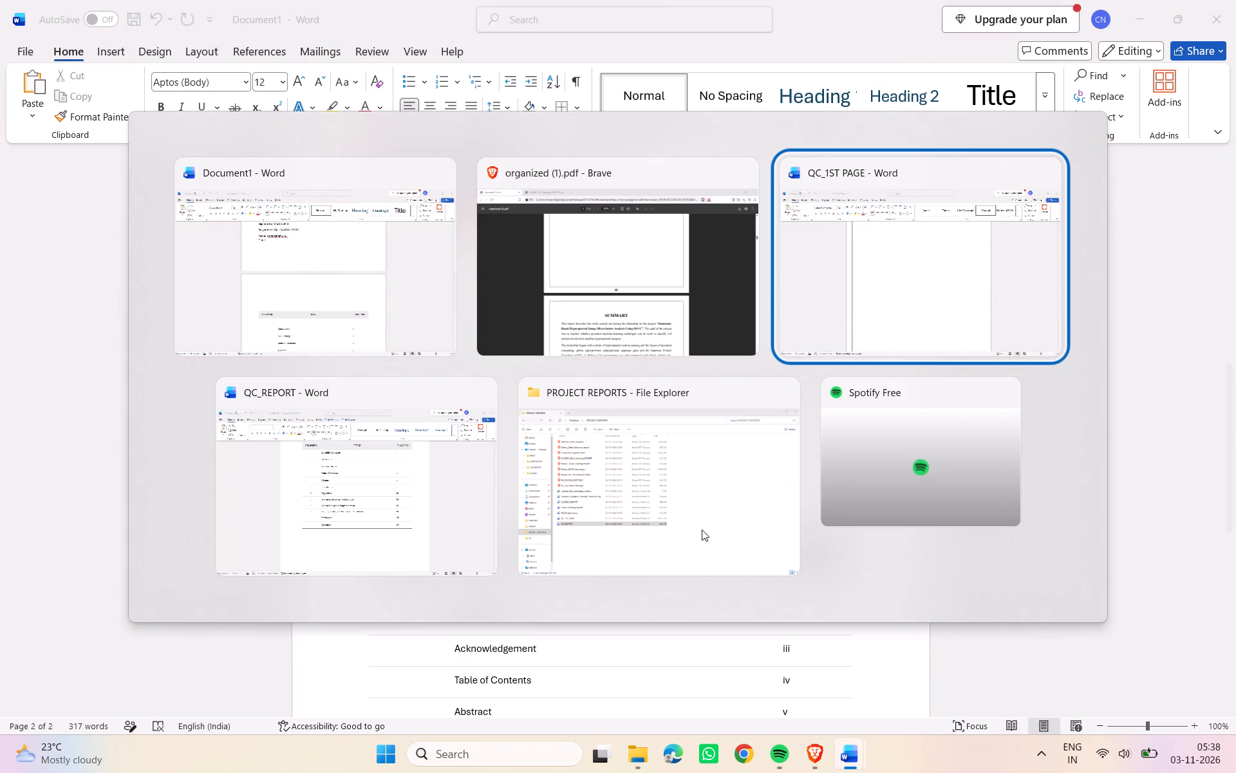
scroll(707, 533, "up", 15)
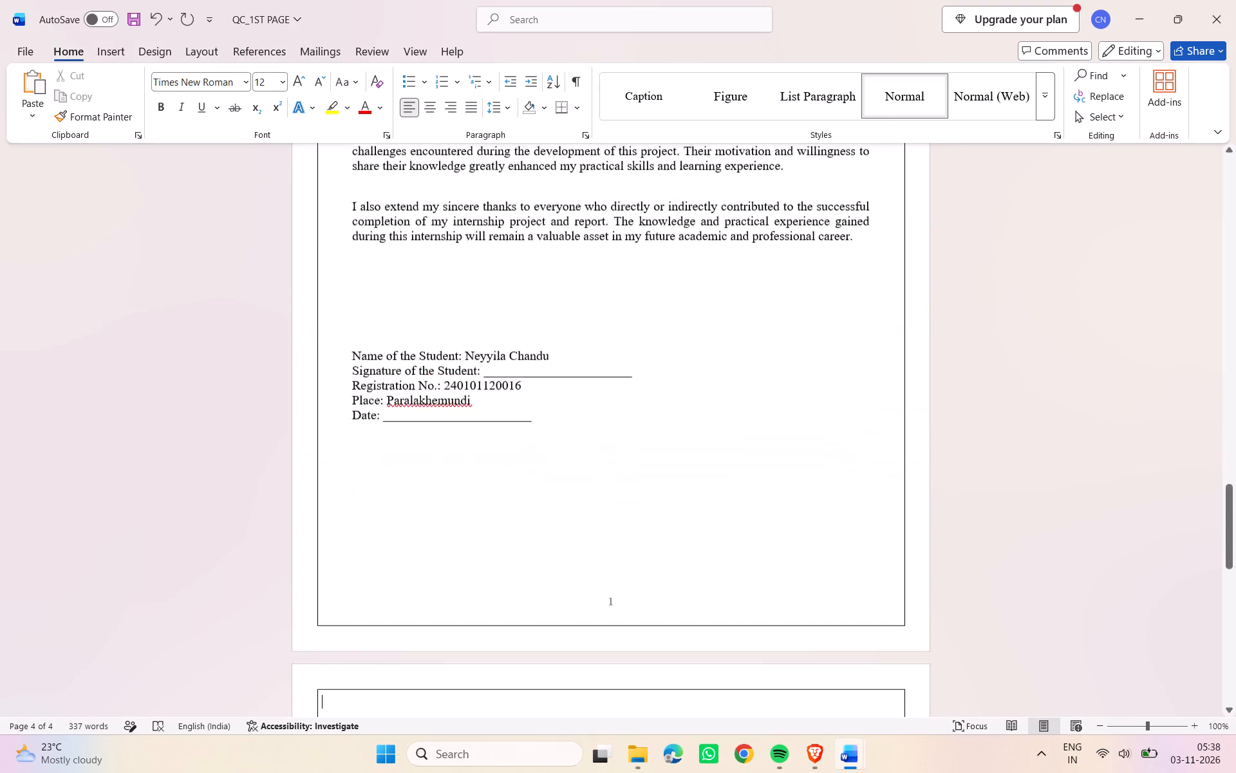
scroll(707, 533, "up", 4)
scroll(707, 533, "down", 13)
Switch to the QC_REPORT document and copy the TABLE OF CONTENTS heading above its chapter table.
key("alt+Tab")
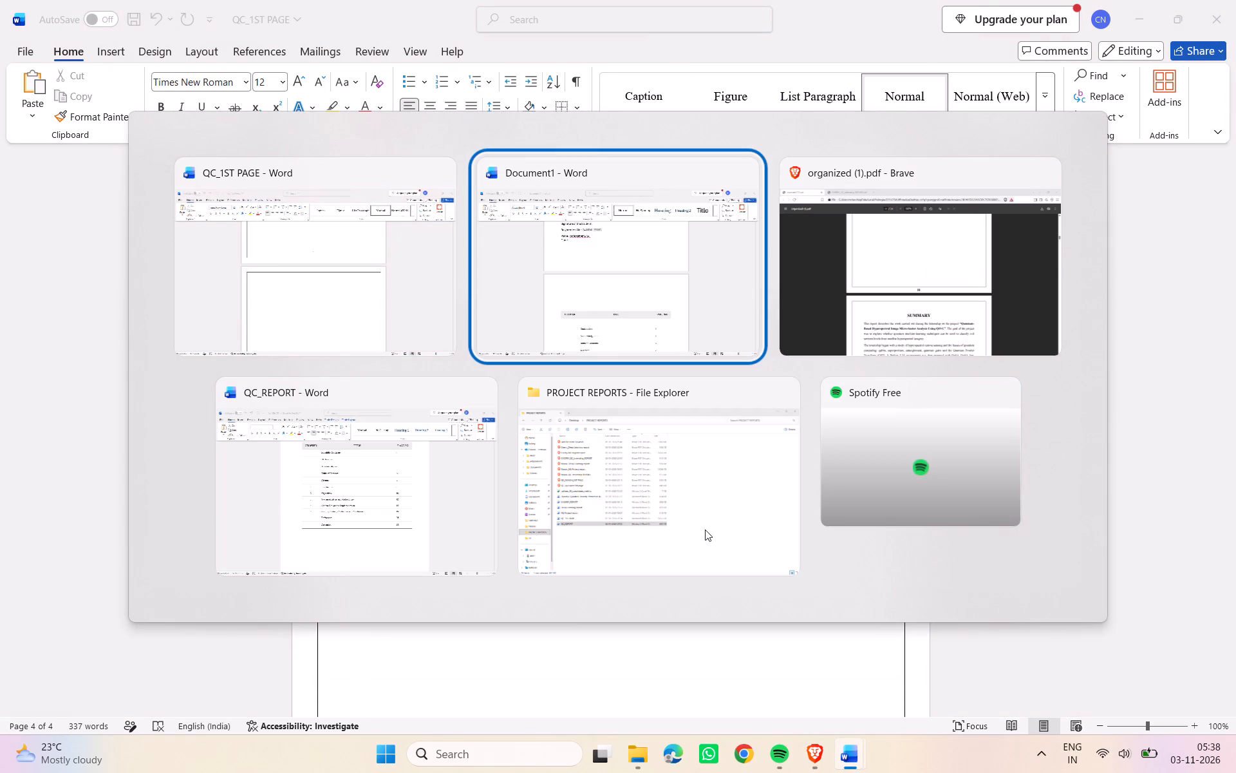
key("alt+Tab")
key("alt+Tab")
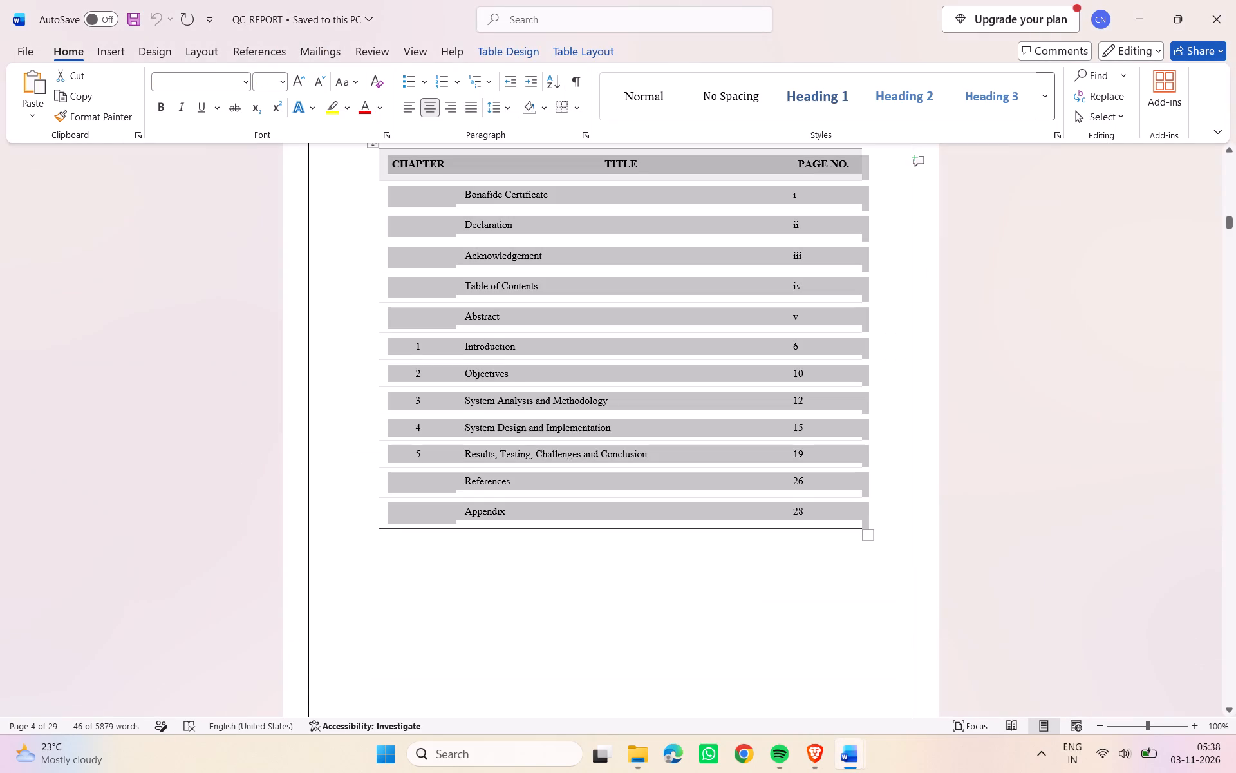
scroll(749, 567, "up", 5)
left_click_drag(539, 318, 709, 315)
left_click(712, 333)
left_click_drag(708, 310, 680, 310)
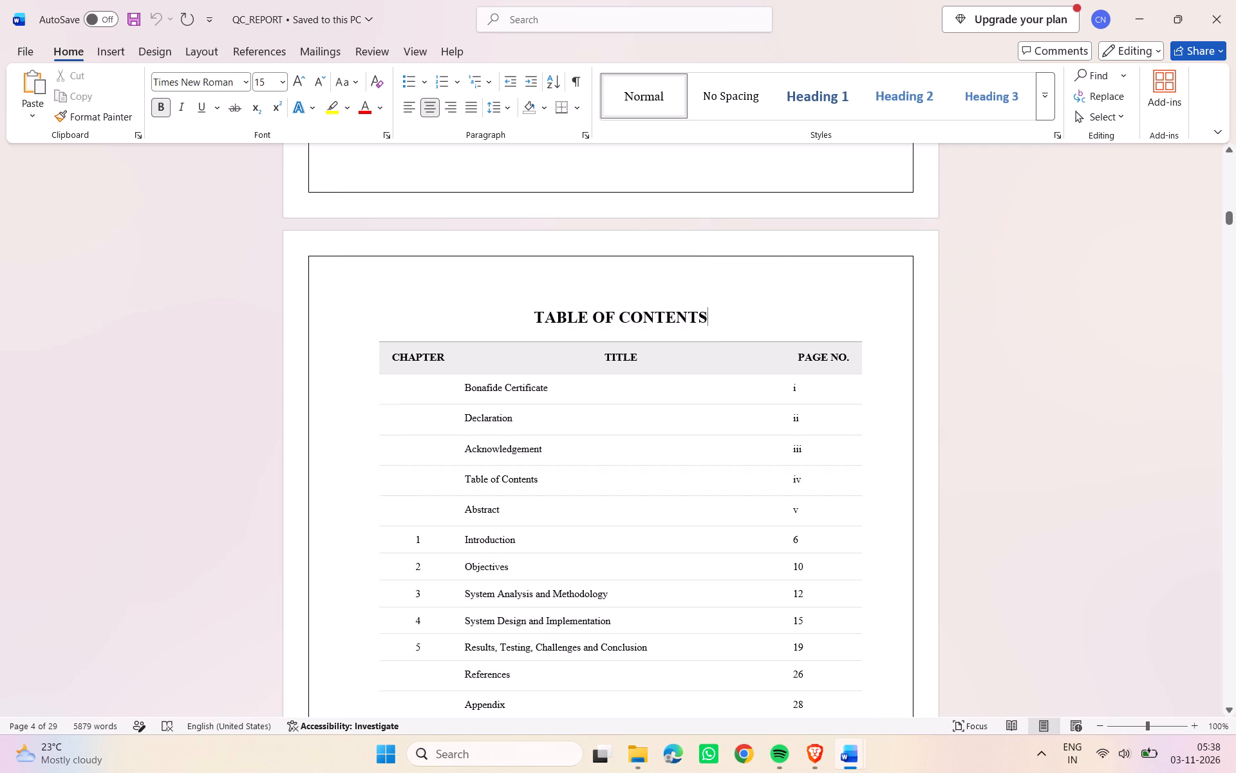
left_click_drag(680, 310, 545, 320)
key("ctrl+c")
key("ctrl+c")
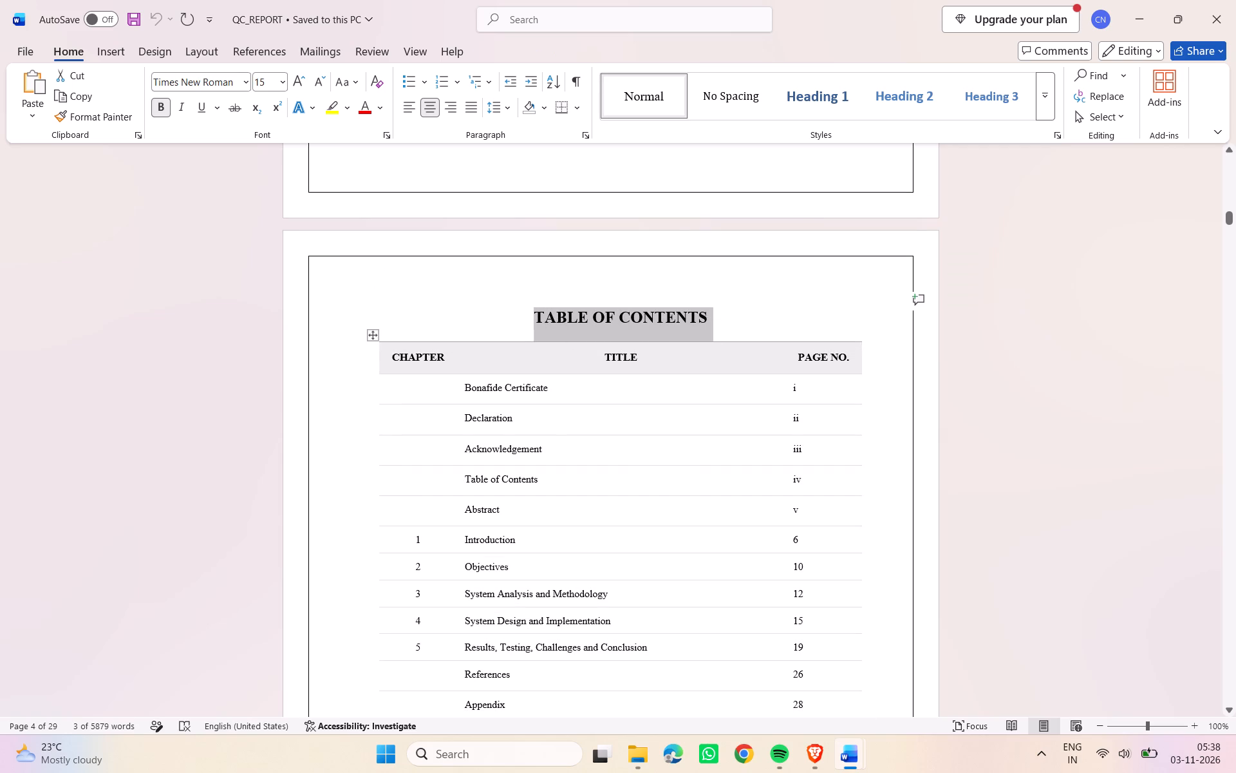
Switch to QC_1ST PAGE and examine its student details and the page that follows them.
key("alt+Tab")
scroll(709, 588, "up", 7)
scroll(709, 588, "down", 1)
scroll(709, 588, "up", 4)
scroll(706, 587, "down", 3)
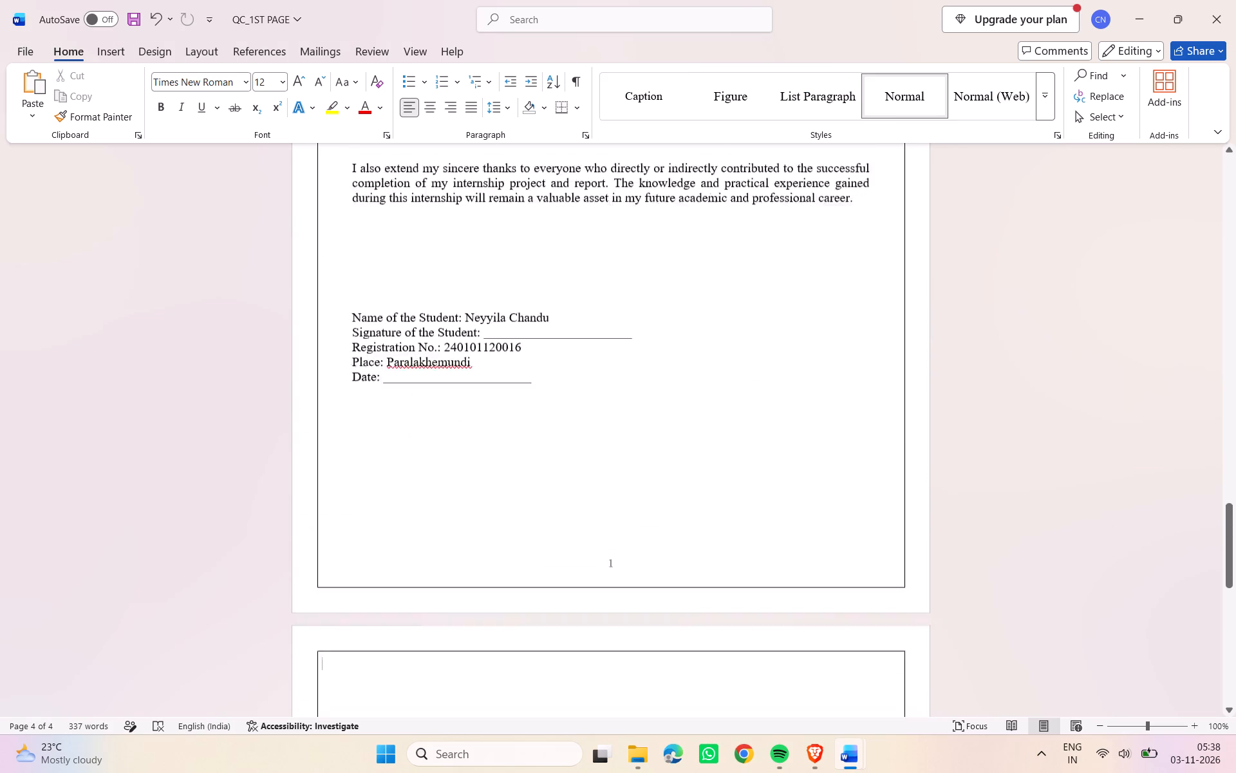
scroll(706, 587, "down", 19)
scroll(628, 557, "up", 1)
scroll(628, 557, "down", 9)
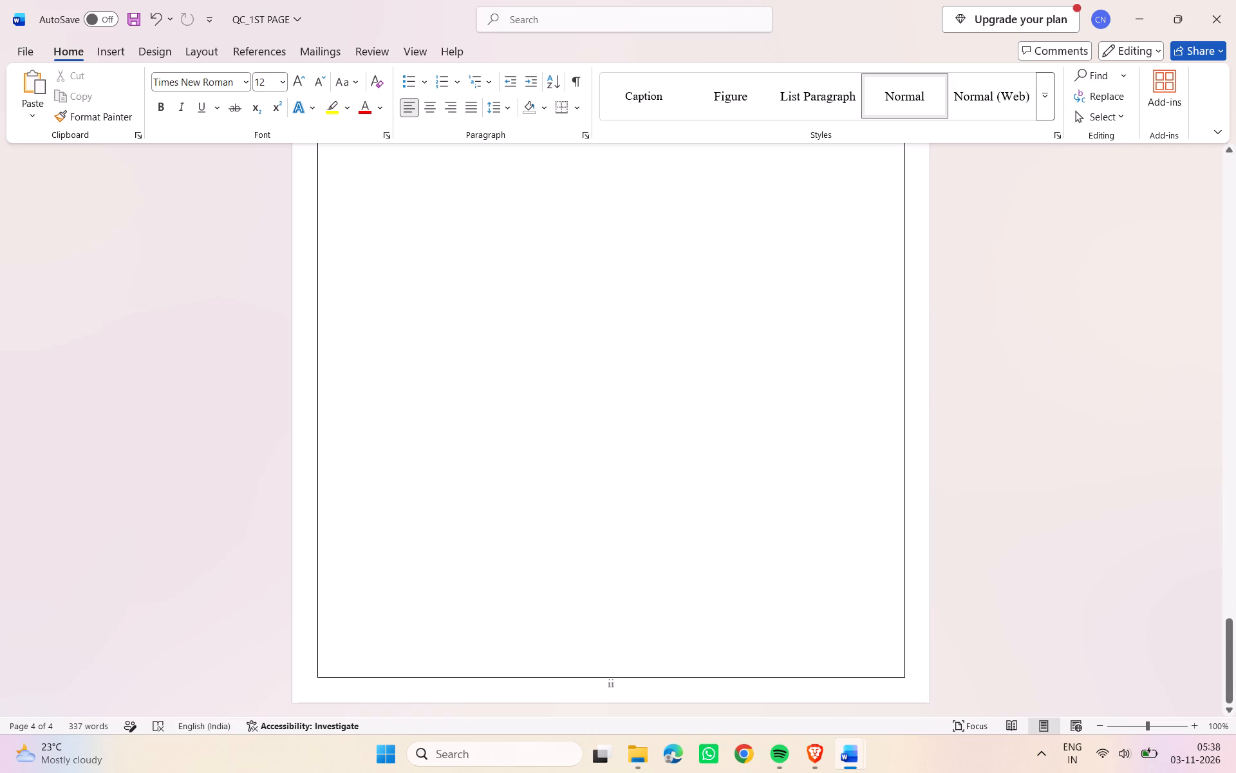
scroll(623, 557, "down", 3)
scroll(623, 557, "up", 6)
Switch to Document1 and paste the TABLE OF CONTENTS heading at the top of page 2, above the chapter table.
key("alt+Tab")
key("alt+Tab")
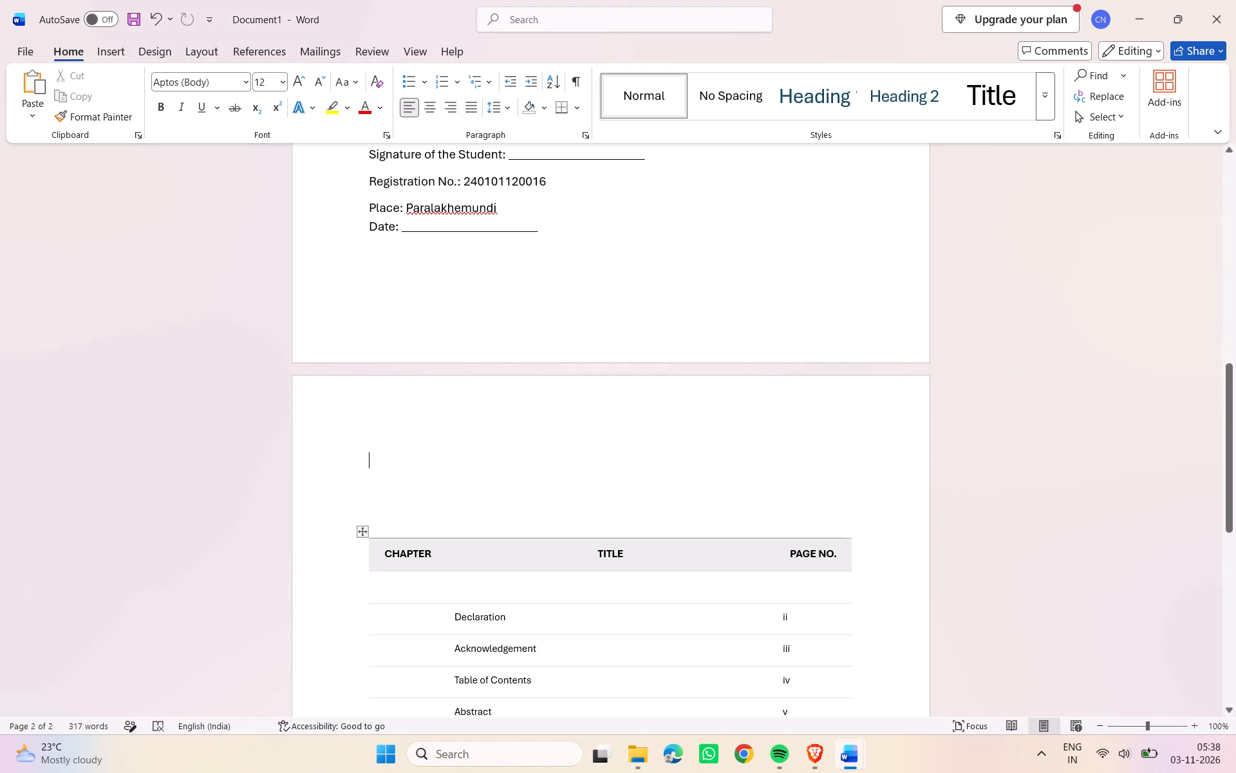
left_click(515, 473)
key("ctrl+v")
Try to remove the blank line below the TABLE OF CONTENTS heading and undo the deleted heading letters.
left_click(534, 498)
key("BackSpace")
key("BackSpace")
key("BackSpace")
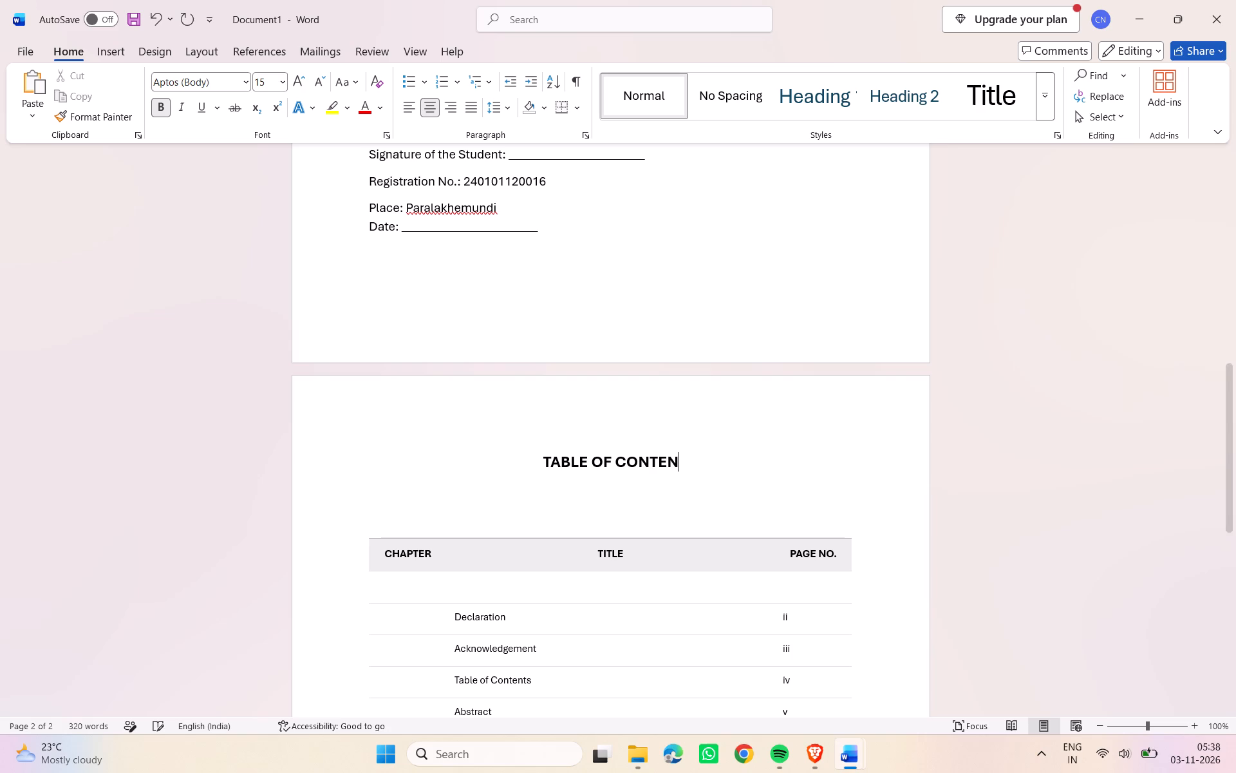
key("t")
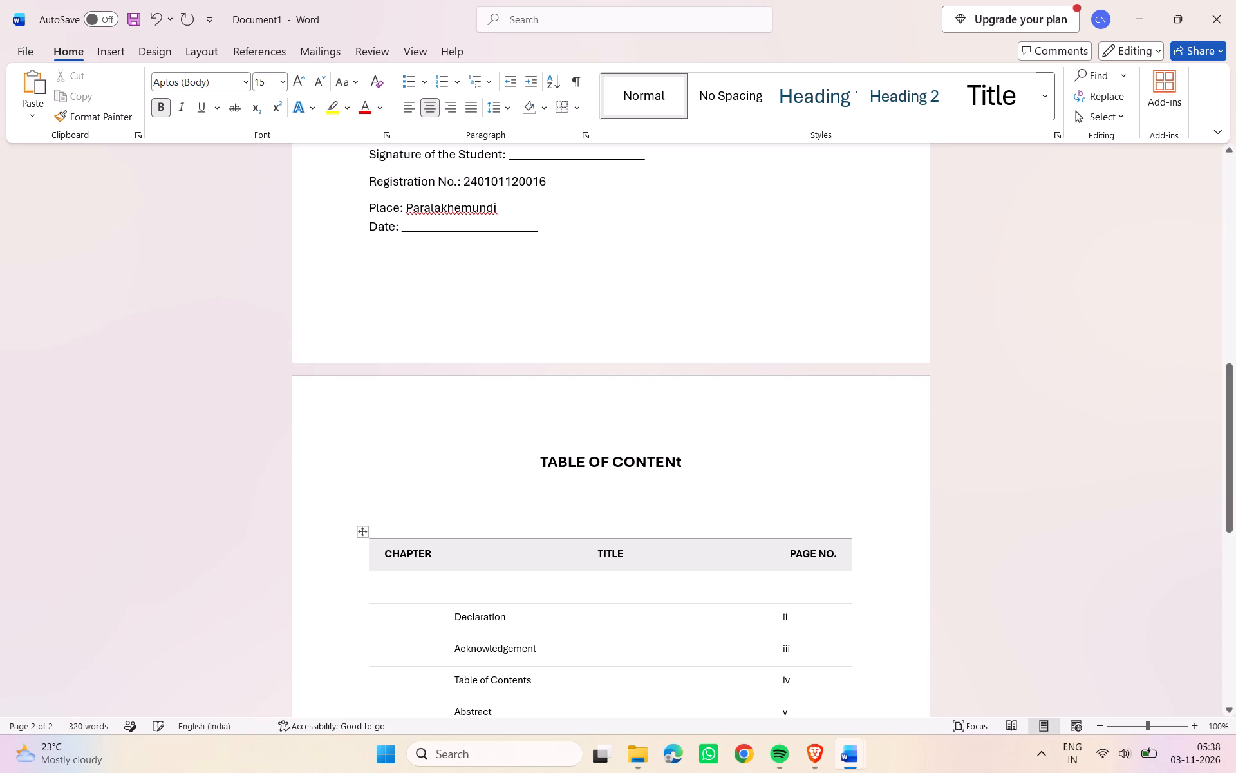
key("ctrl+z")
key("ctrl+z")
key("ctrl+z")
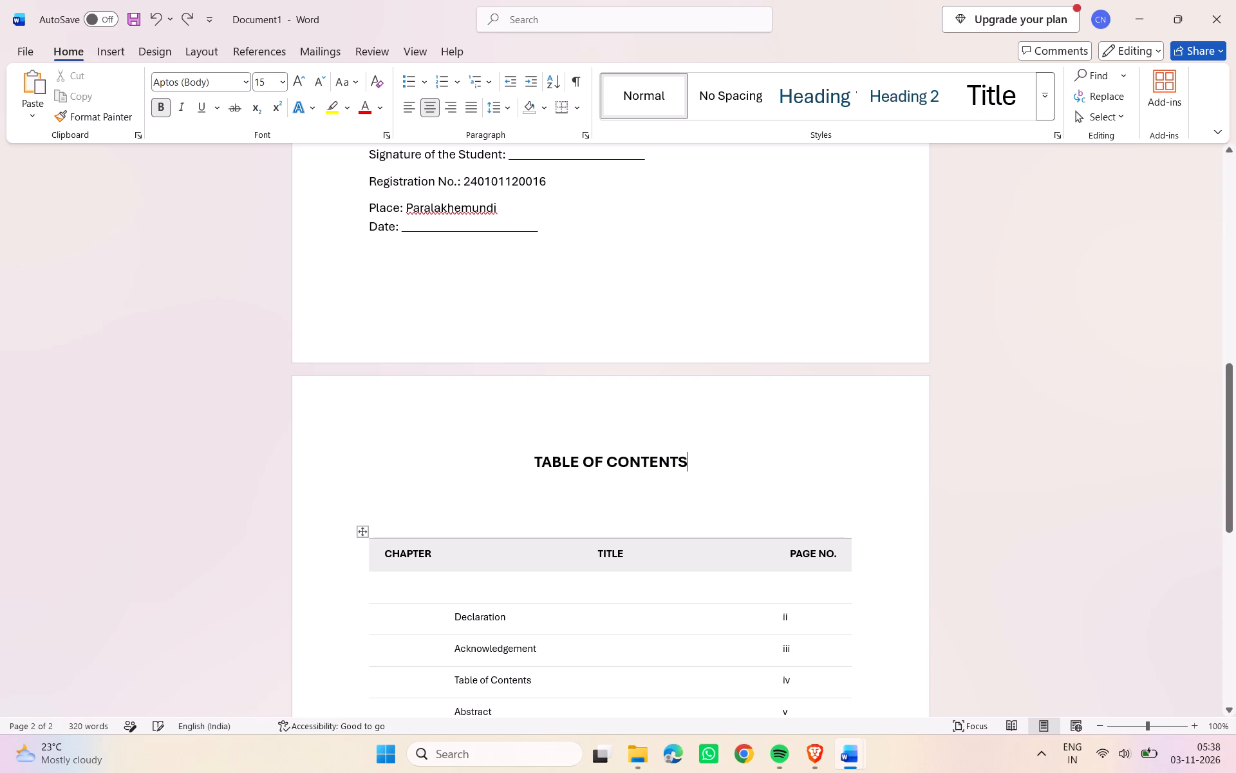
Try to delete the extra blank lines between the TABLE OF CONTENTS heading and the chapter table.
double_click(505, 519)
left_click(505, 519)
key("BackSpace")
key("BackSpace")
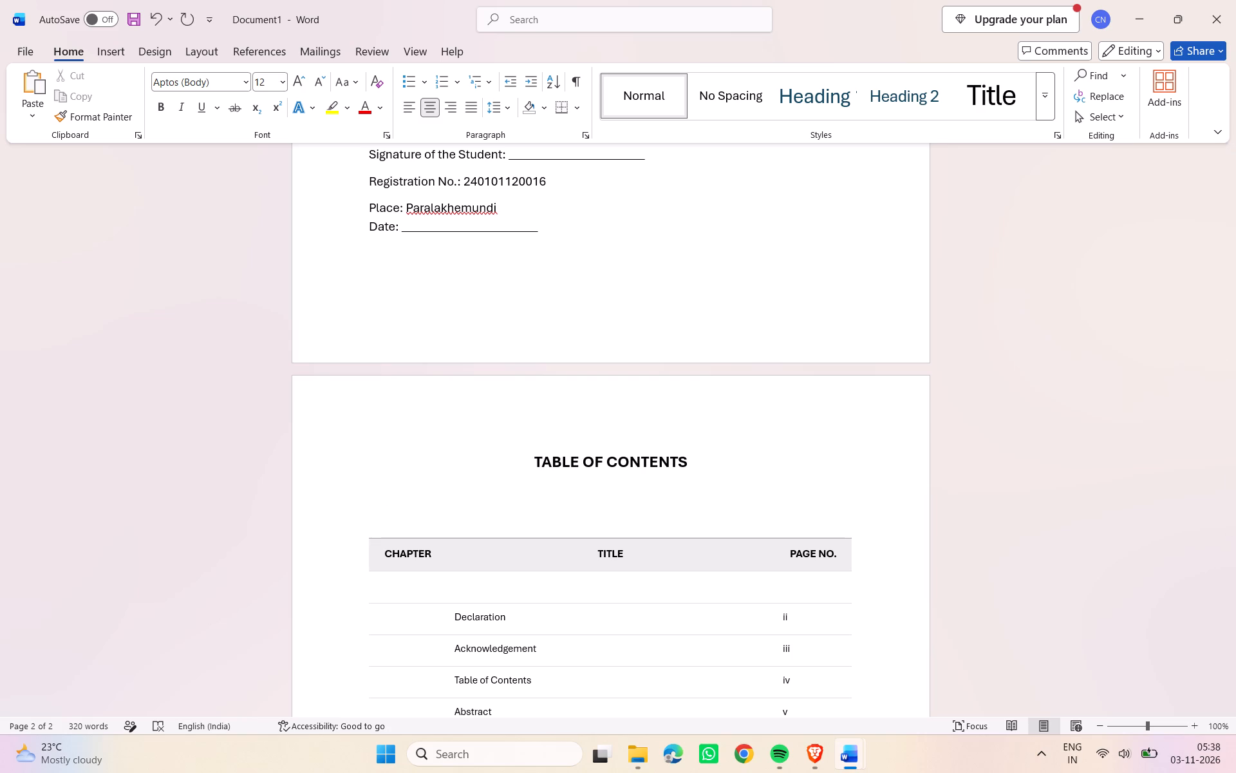
left_click(532, 507)
Review both pages of Document1, from the chapter table back to the ACKNOWLEDGEMENTS heading.
scroll(682, 514, "down", 8)
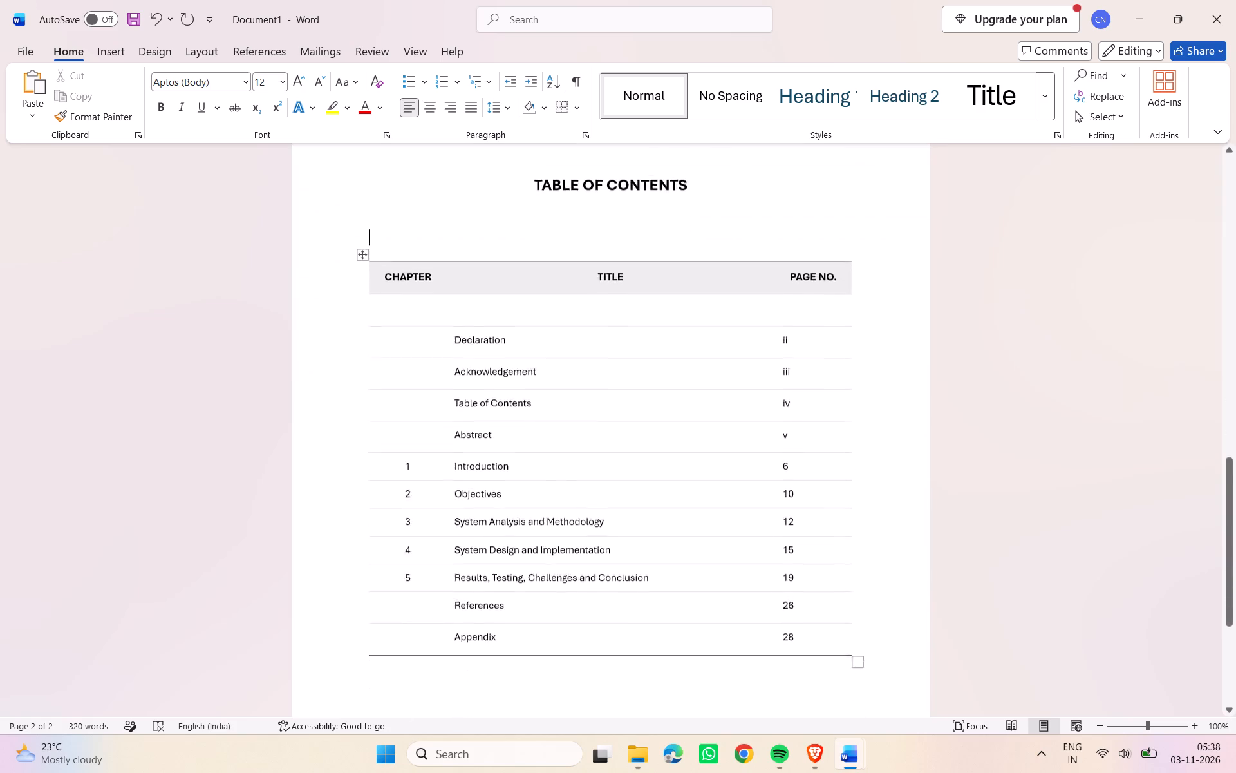
scroll(682, 514, "down", 6)
scroll(697, 647, "up", 8)
scroll(697, 647, "down", 1)
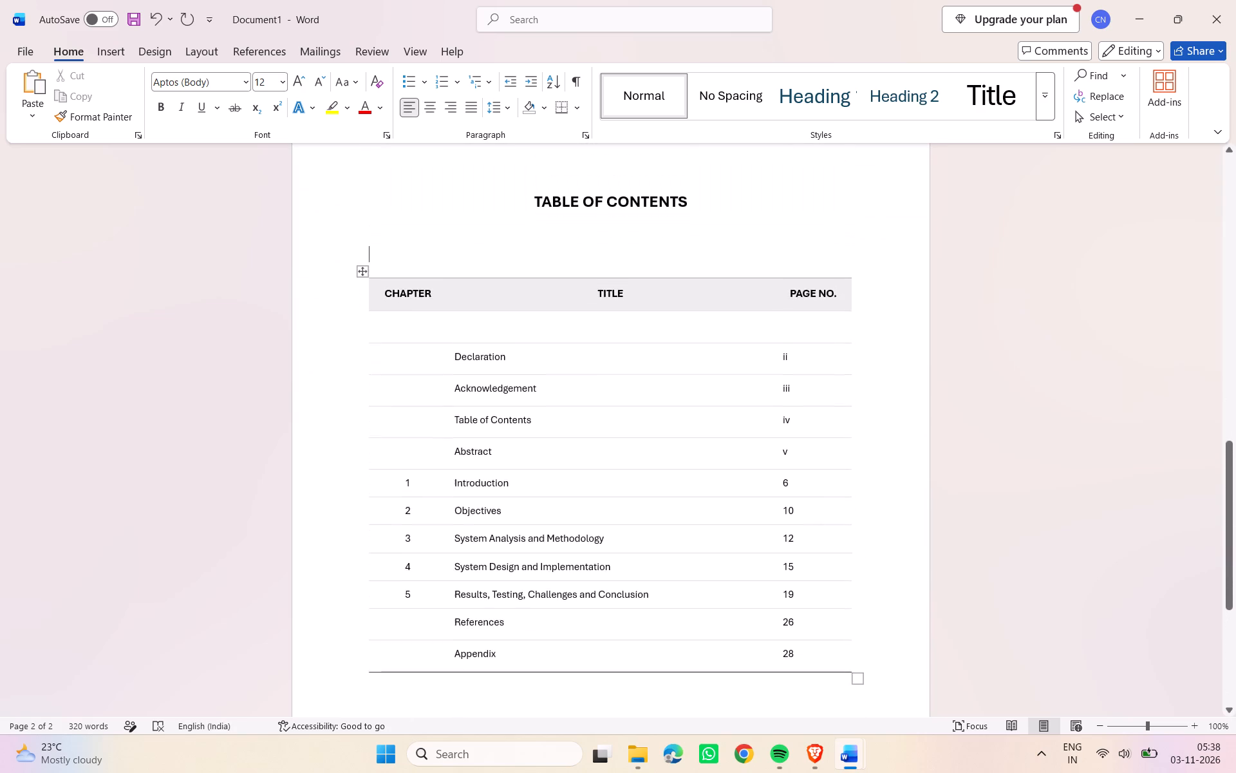
scroll(697, 647, "up", 7)
scroll(697, 647, "down", 1)
scroll(697, 647, "up", 14)
scroll(696, 647, "down", 1)
scroll(696, 647, "up", 8)
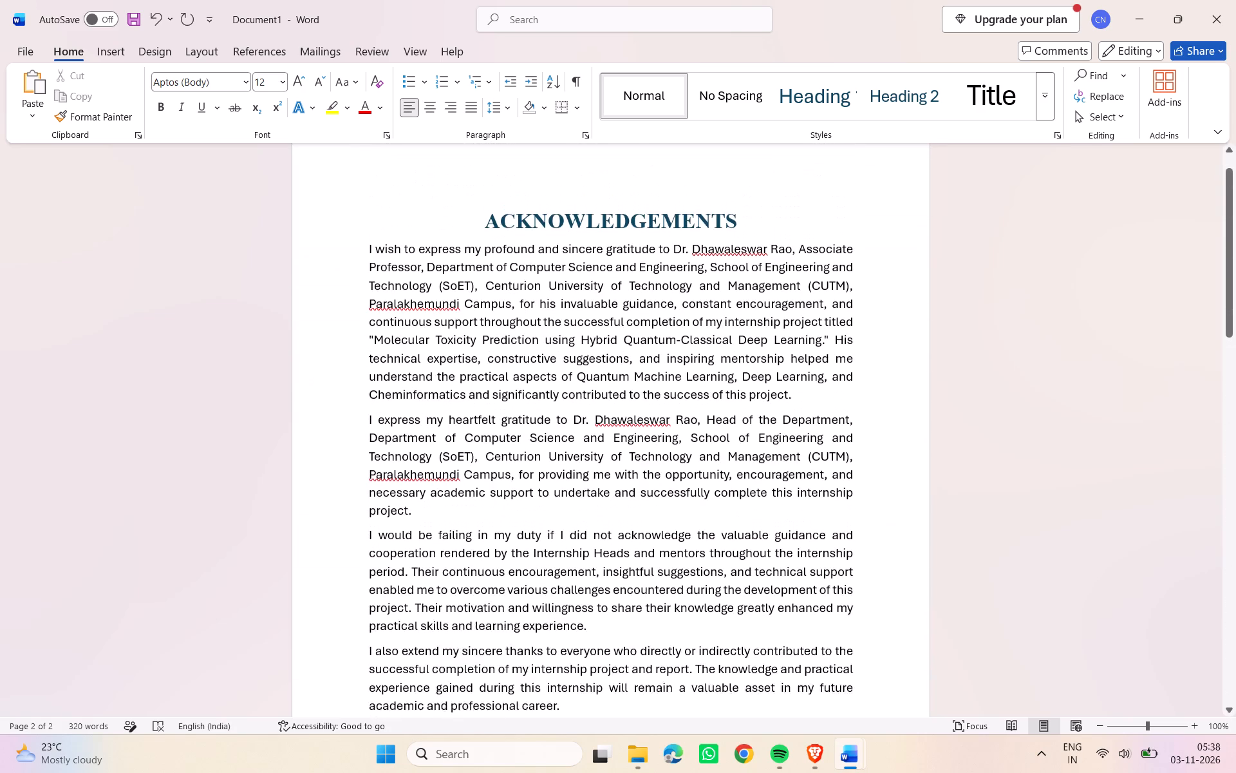
scroll(684, 641, "up", 10)
scroll(682, 641, "down", 8)
scroll(676, 626, "up", 1)
scroll(676, 626, "down", 4)
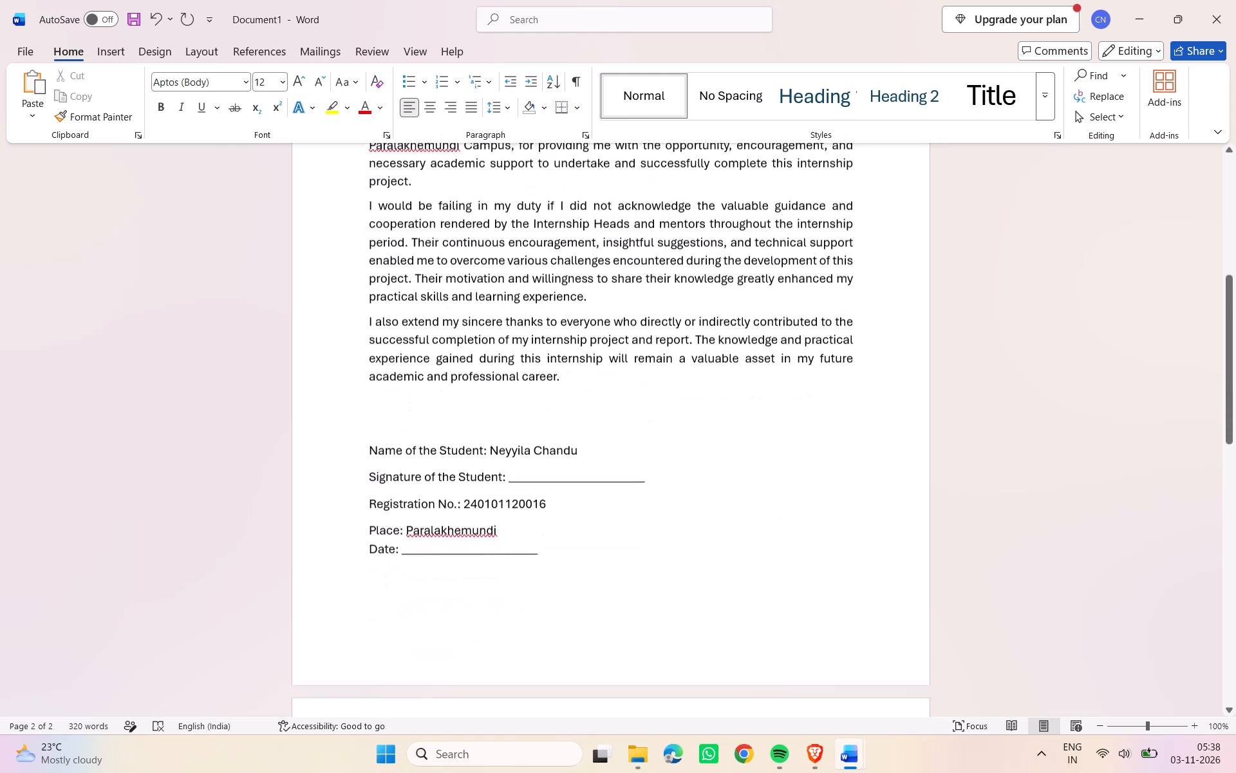
scroll(676, 626, "down", 1)
scroll(676, 626, "up", 20)
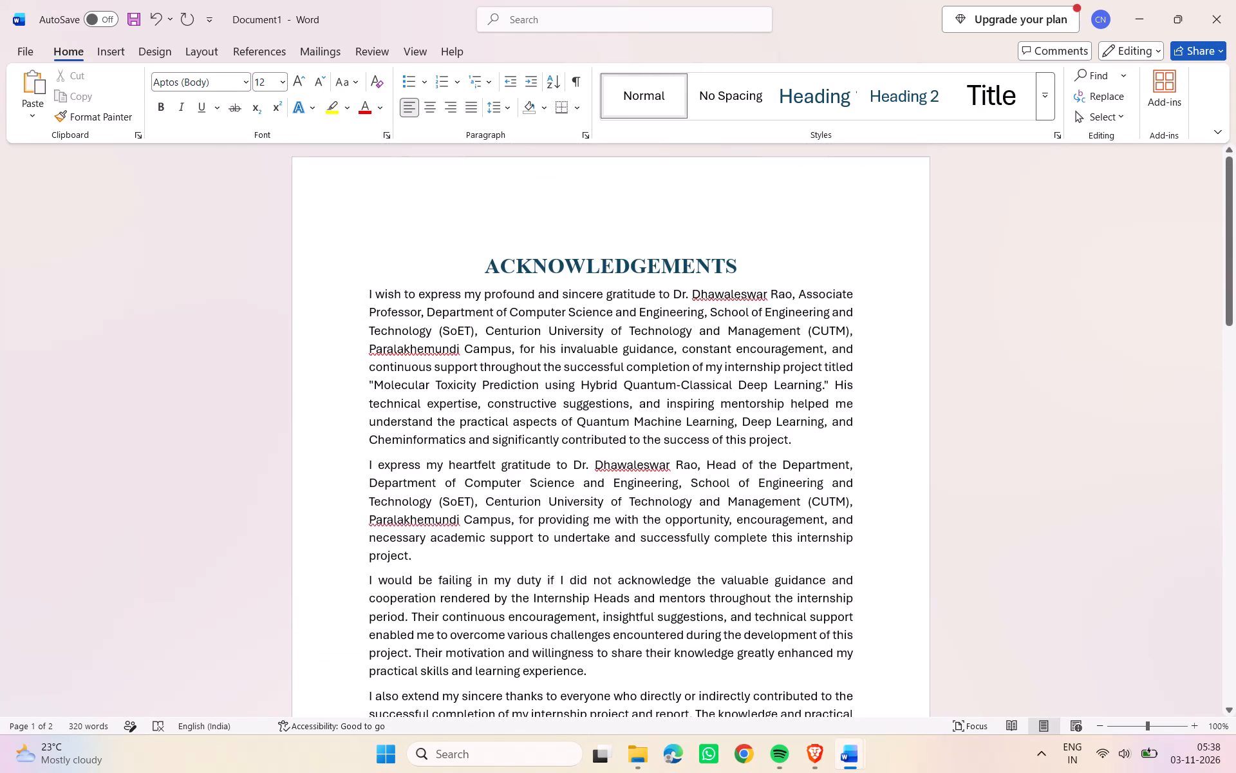
Set Document1's page number format to lowercase Roman numerals (i, ii, iii), continuing from the previous section.
left_click(35, 48)
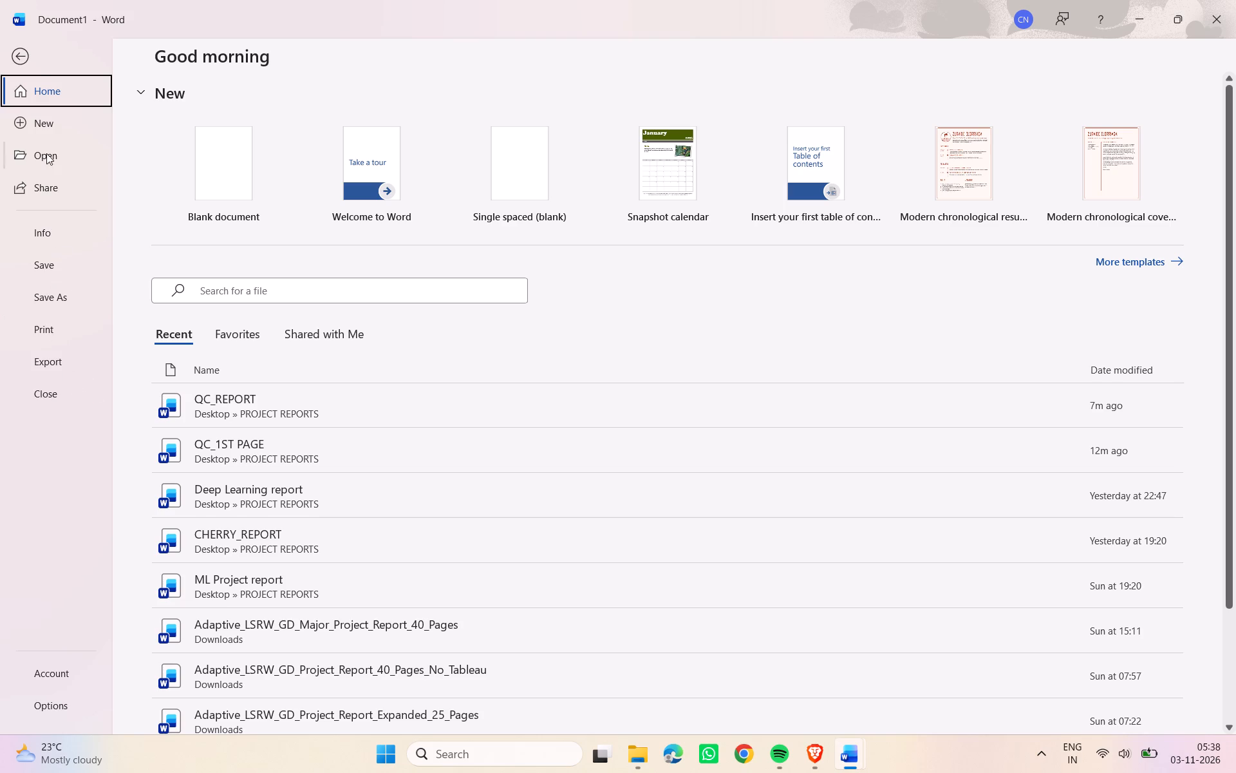
left_click(19, 54)
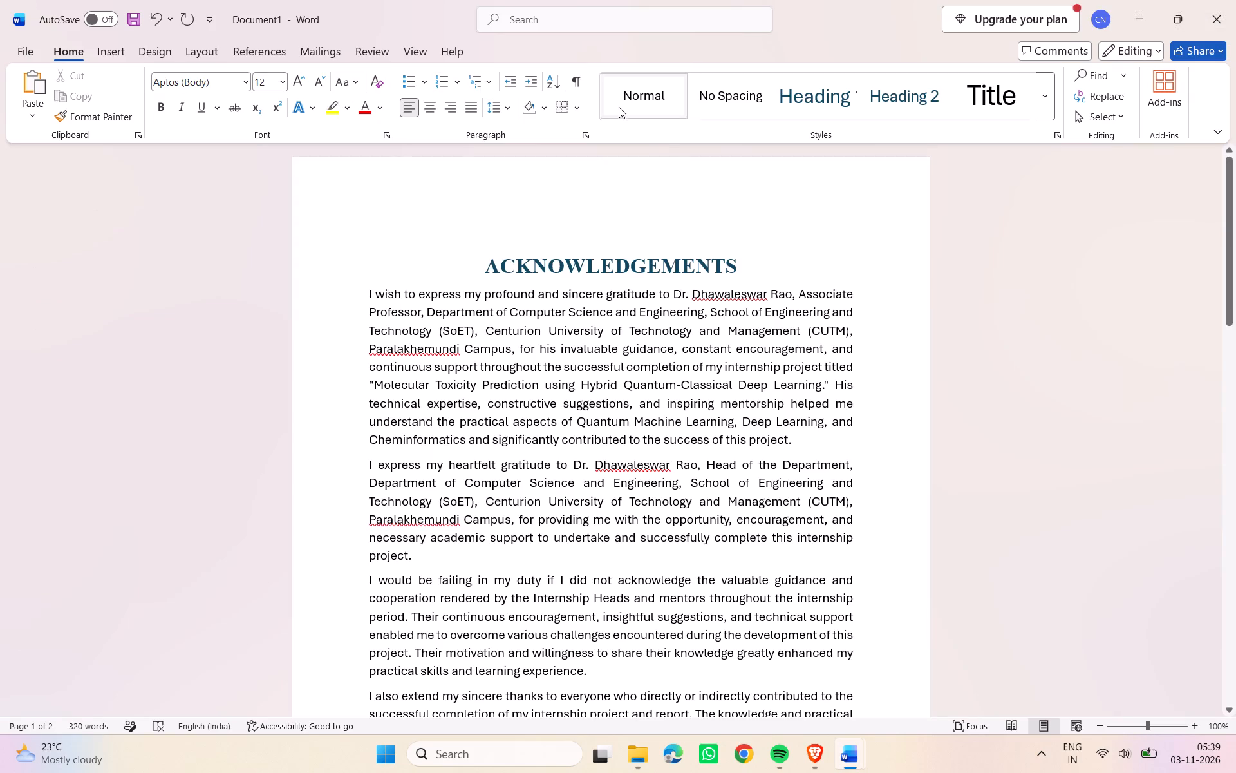
left_click(121, 52)
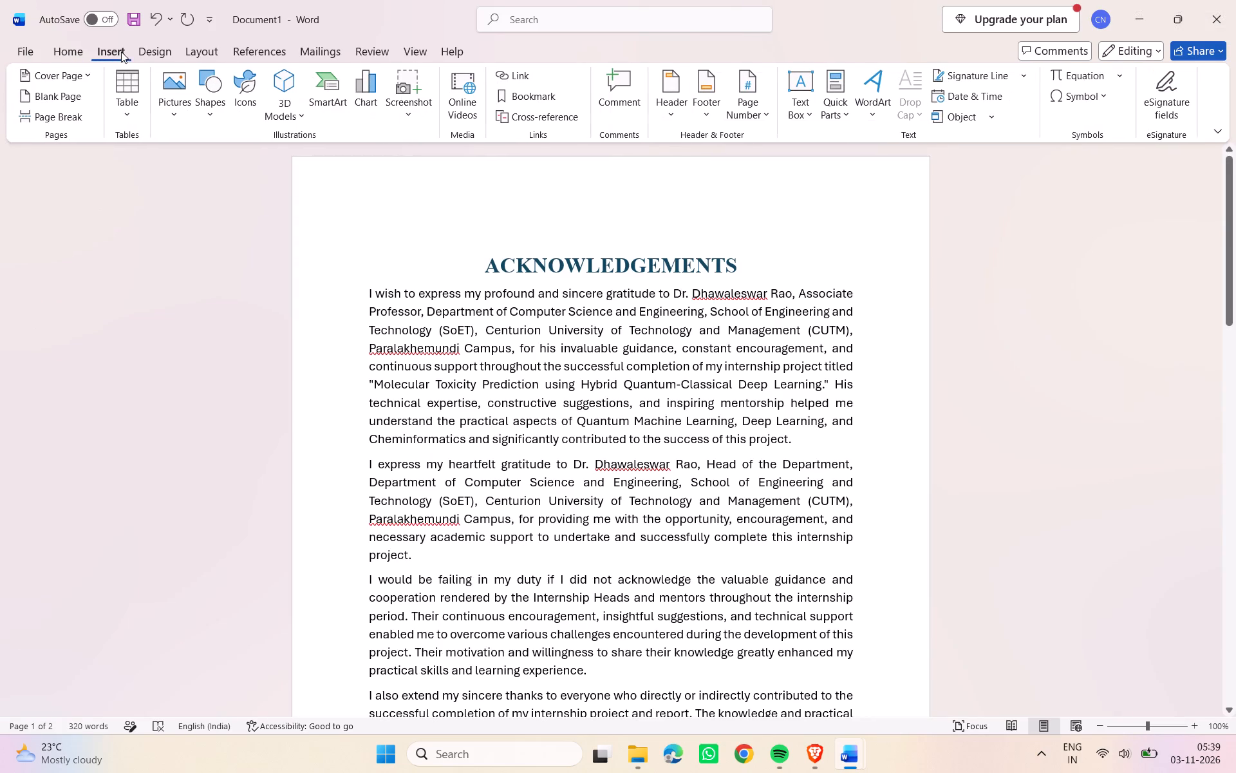
left_click(747, 112)
left_click(753, 162)
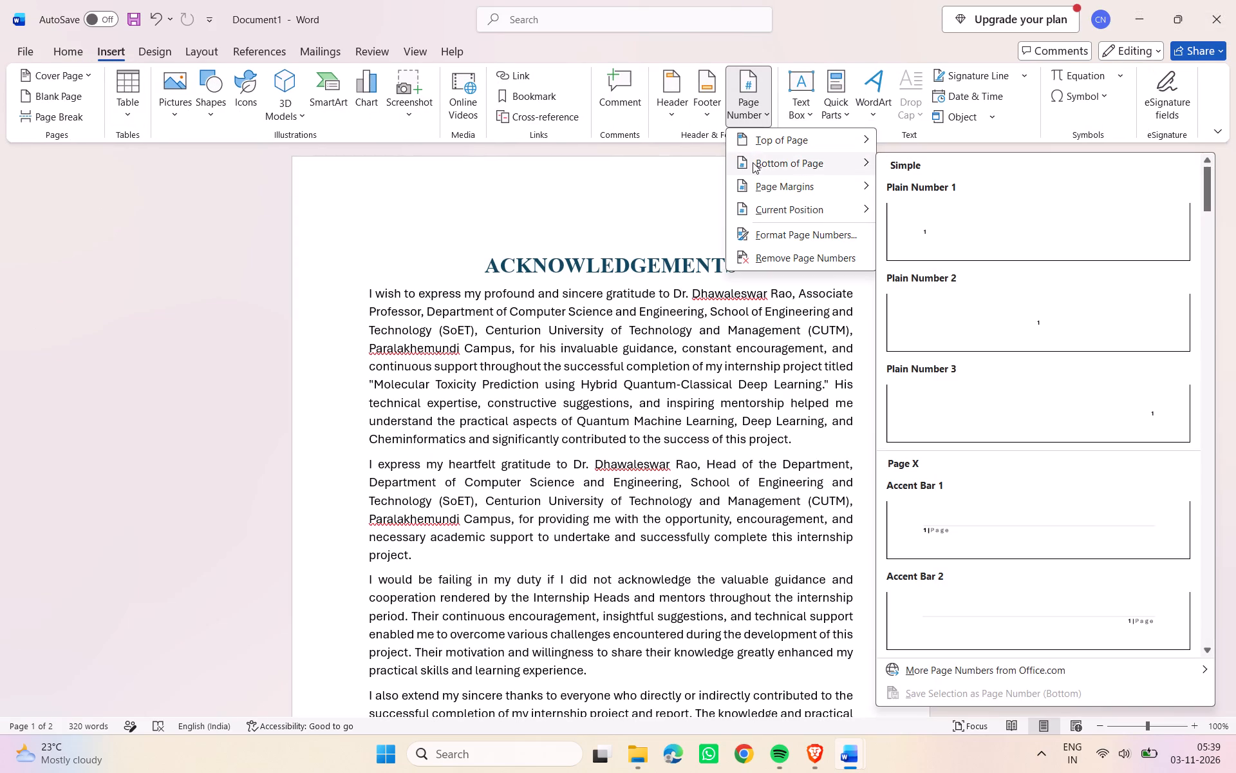
left_click(798, 231)
left_click(704, 277)
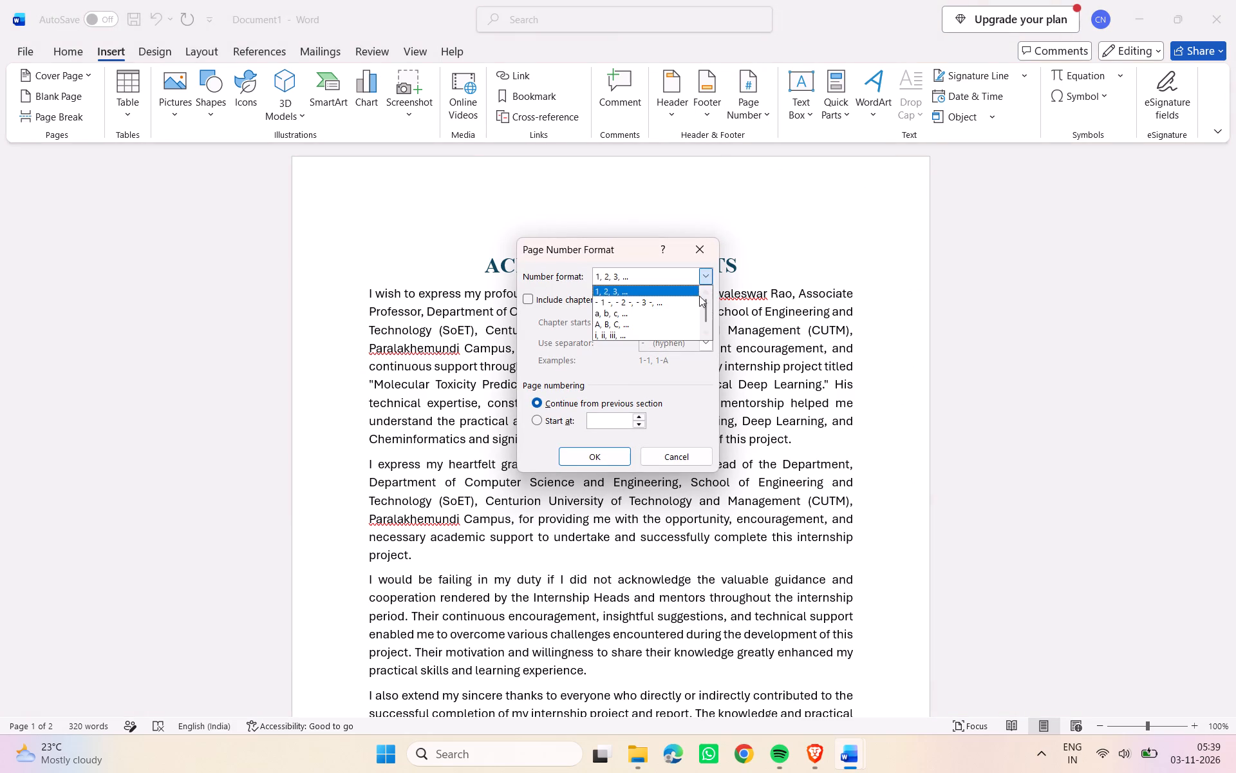
left_click(646, 332)
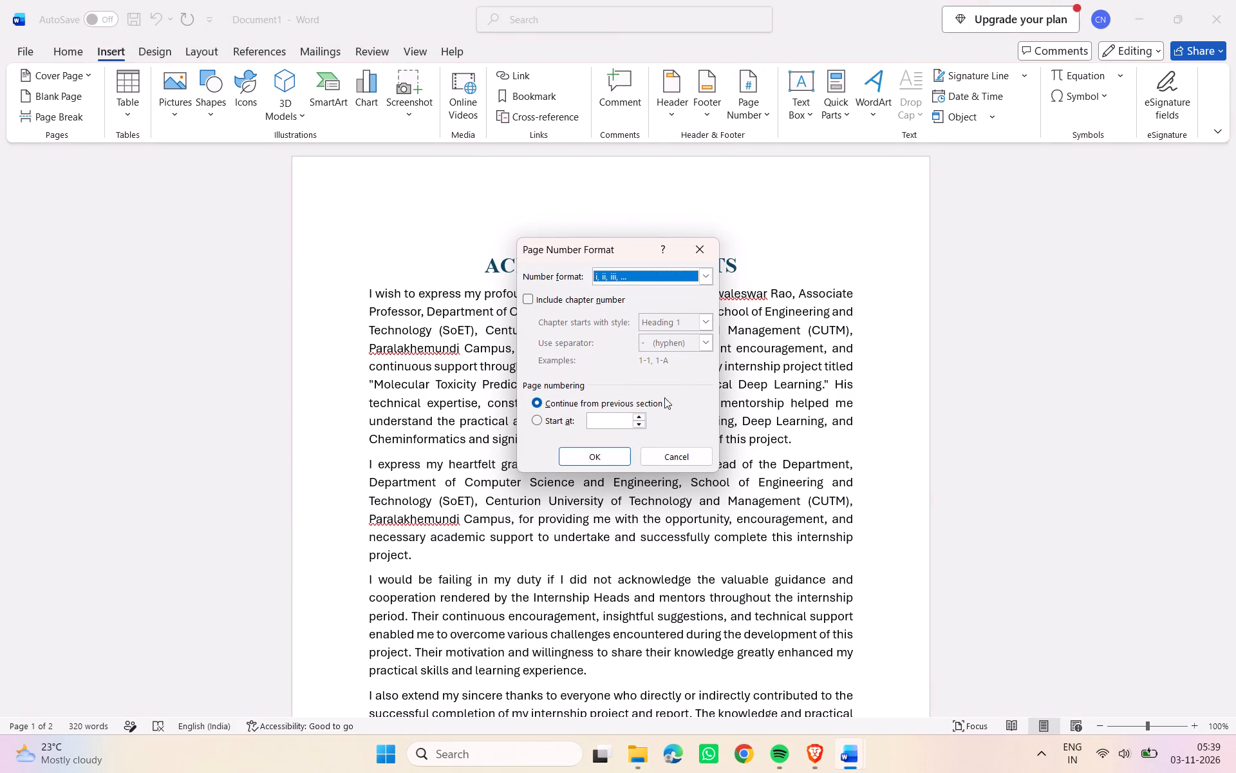
left_click(615, 455)
Insert centred page numbers at the bottom of the pages using the Plain Number 2 style and leave footer editing.
scroll(764, 528, "down", 4)
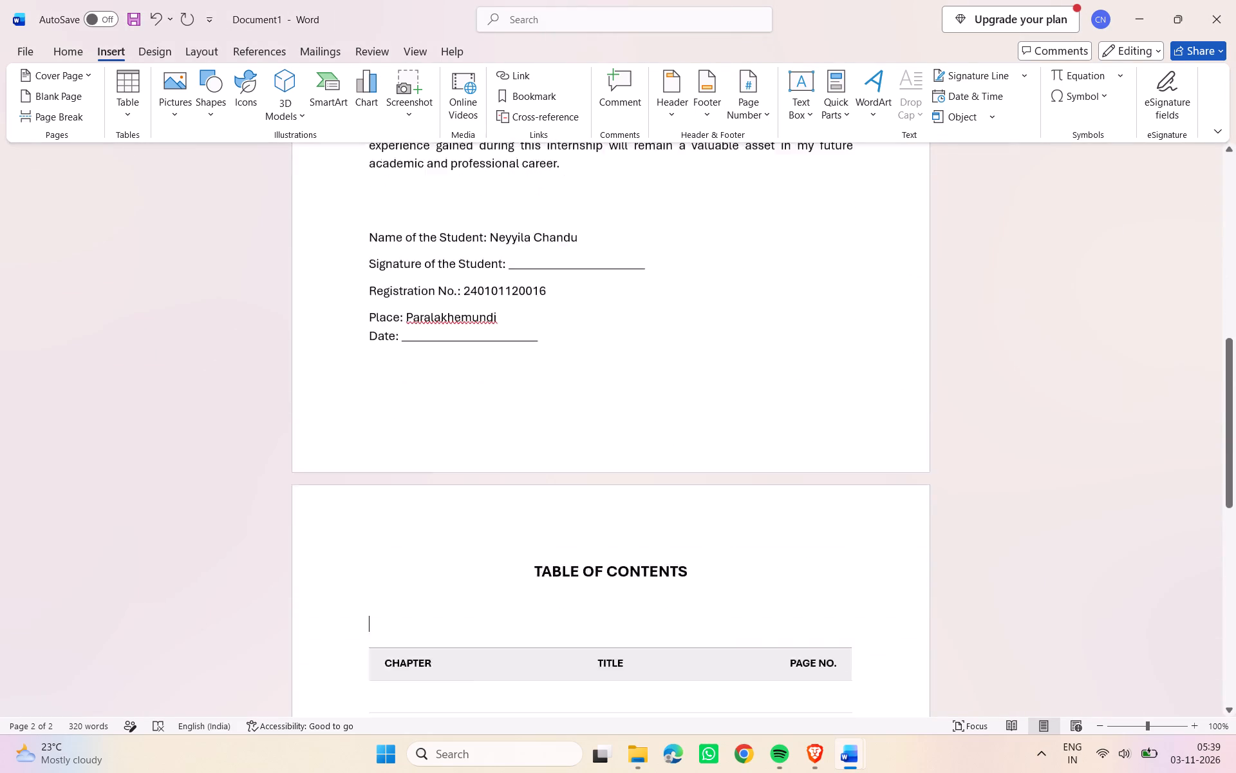
scroll(748, 513, "down", 2)
scroll(668, 310, "up", 4)
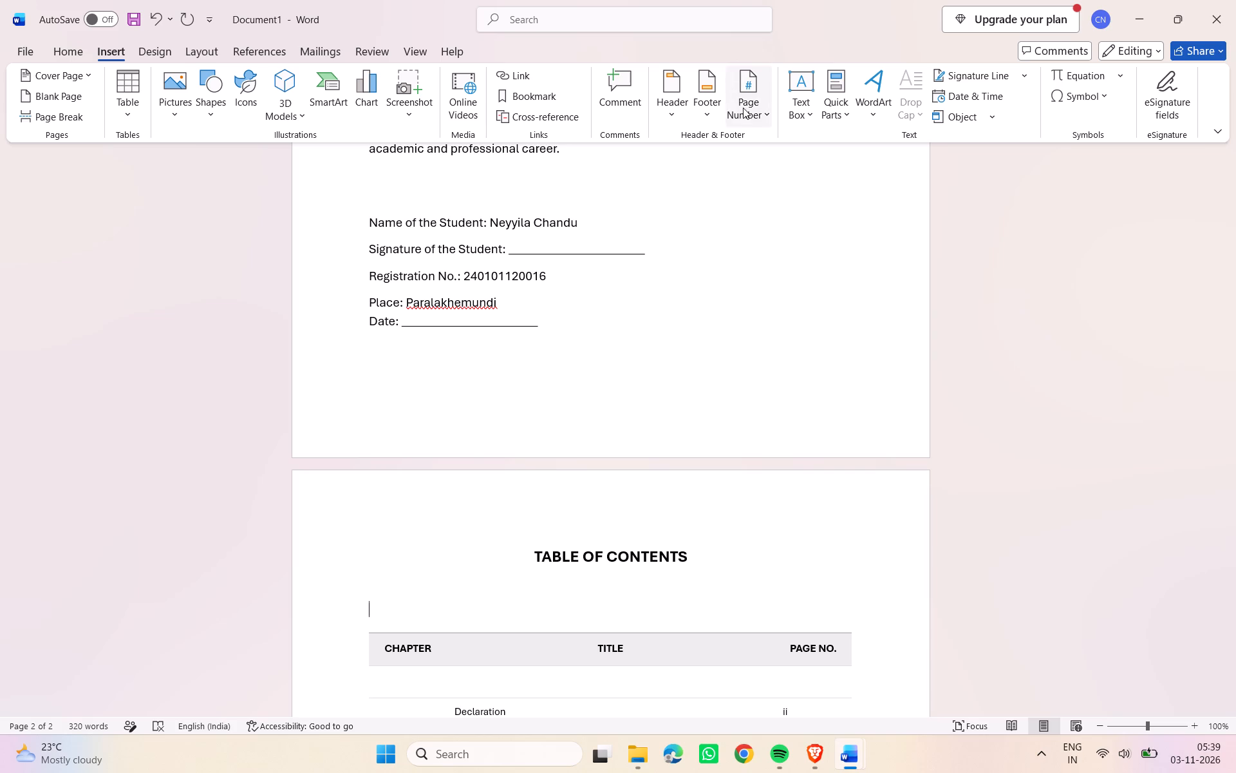
left_click(744, 108)
left_click(823, 167)
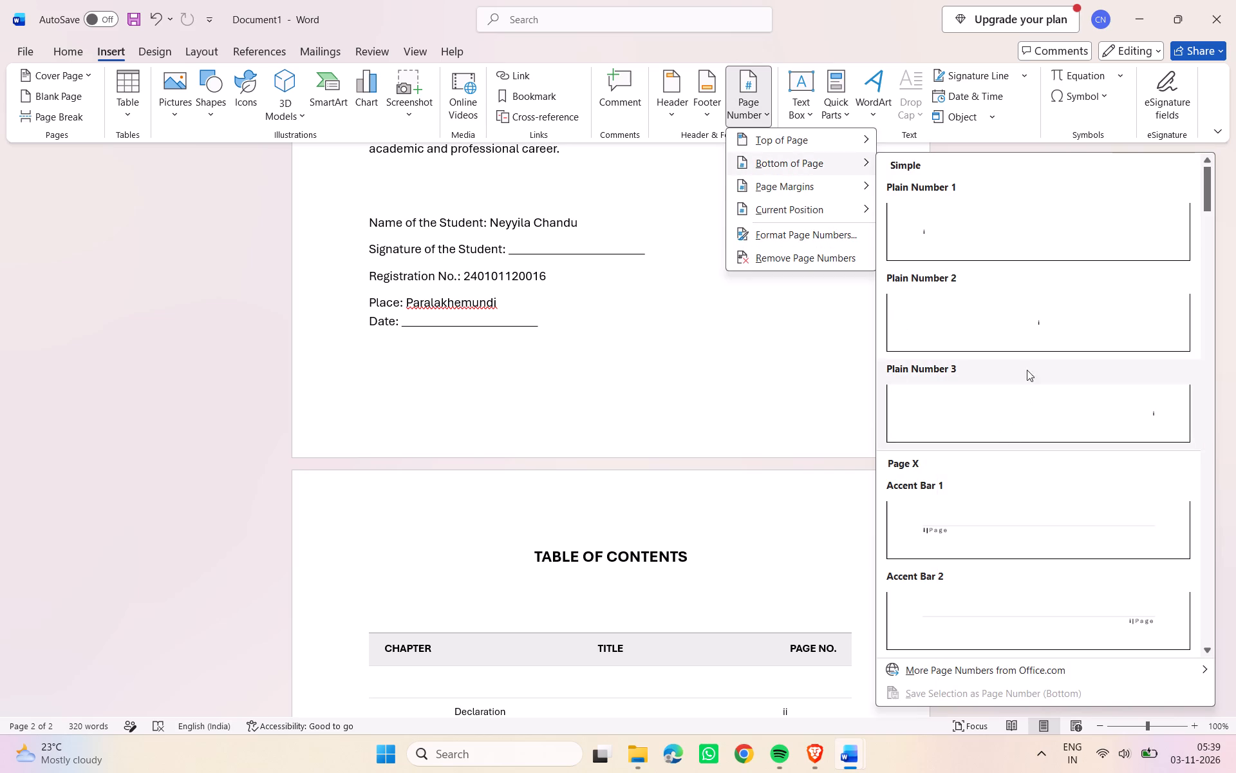
left_click(1029, 326)
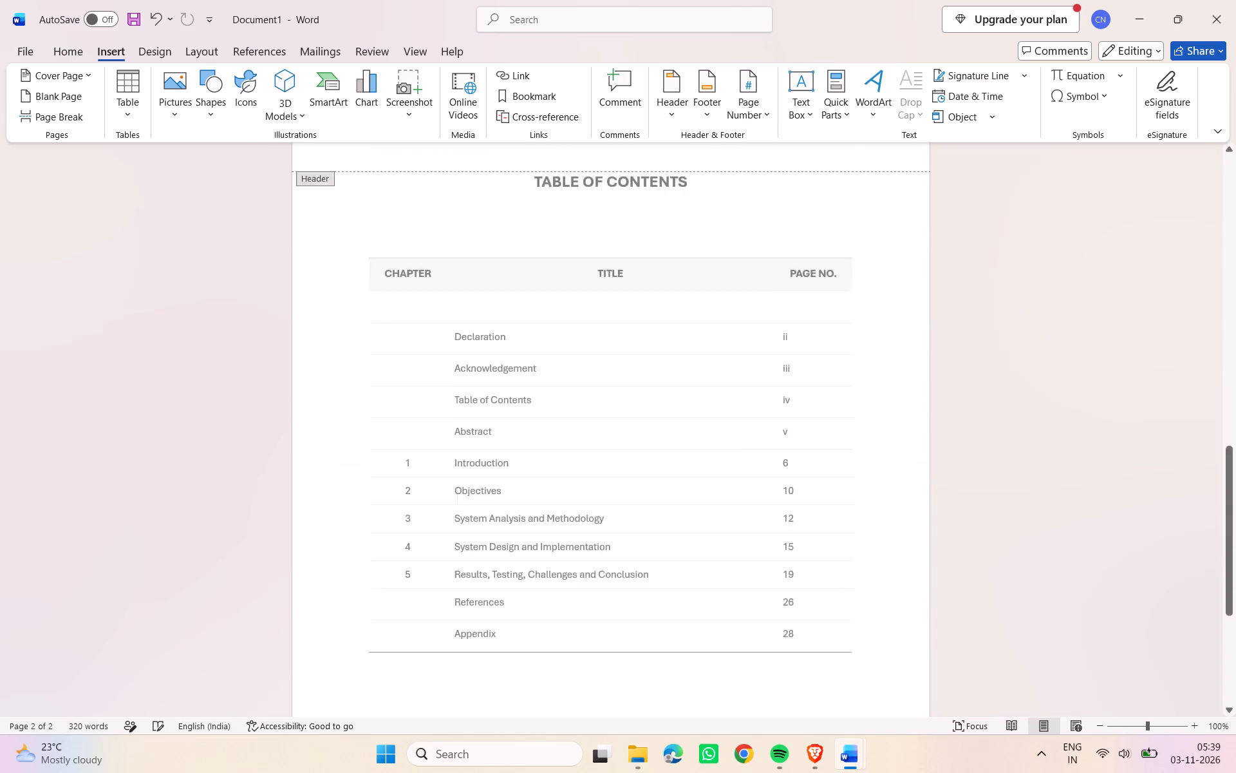
scroll(748, 727, "down", 10)
scroll(829, 526, "up", 11)
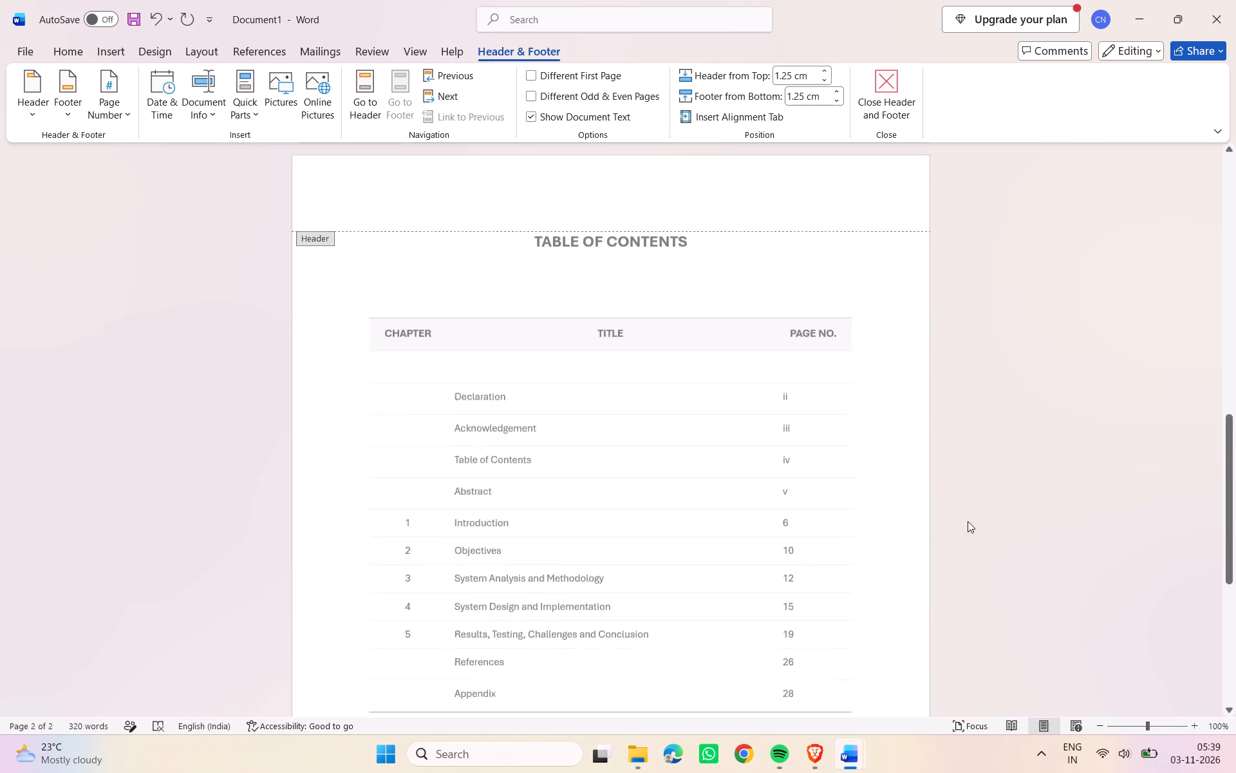
double_click(1156, 472)
Check the page numbering and layout across the acknowledgements and table of contents pages in Document1.
scroll(849, 466, "up", 3)
scroll(843, 461, "down", 1)
scroll(843, 461, "up", 13)
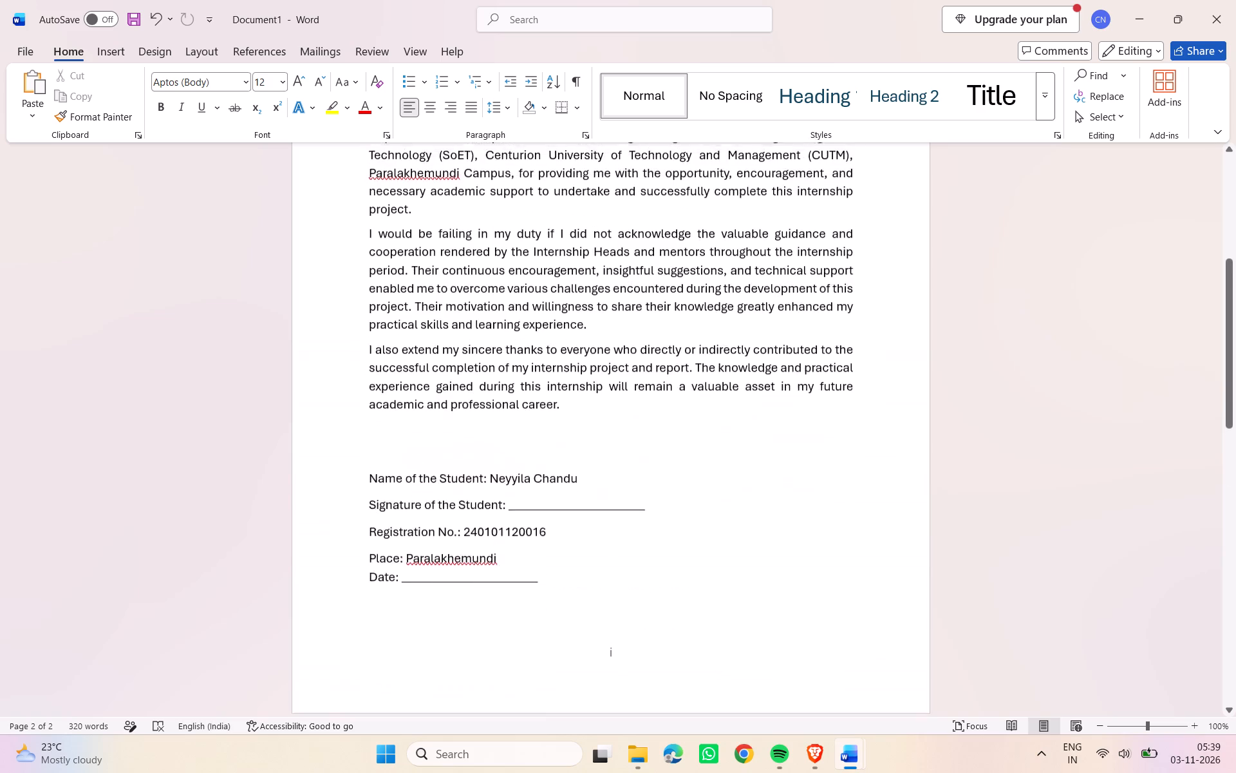
scroll(842, 461, "up", 14)
scroll(841, 461, "down", 13)
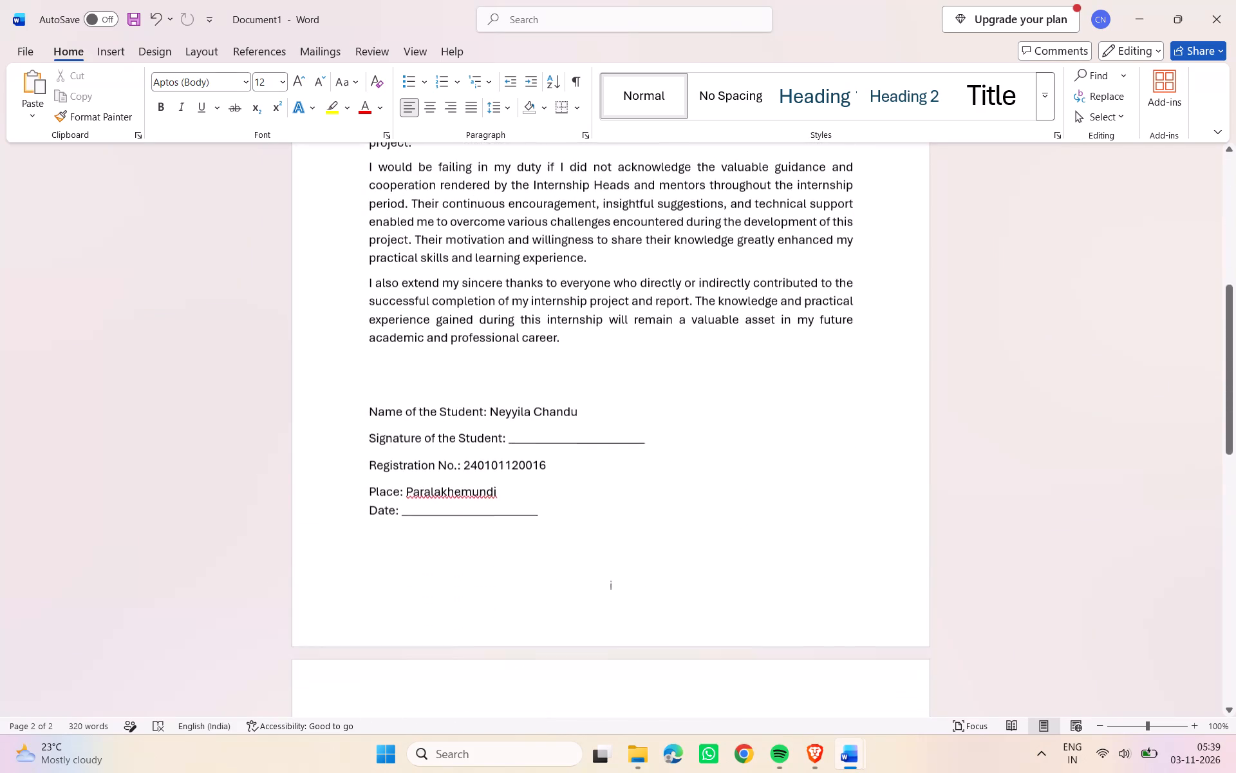
scroll(844, 463, "down", 7)
scroll(810, 461, "down", 15)
scroll(779, 484, "up", 3)
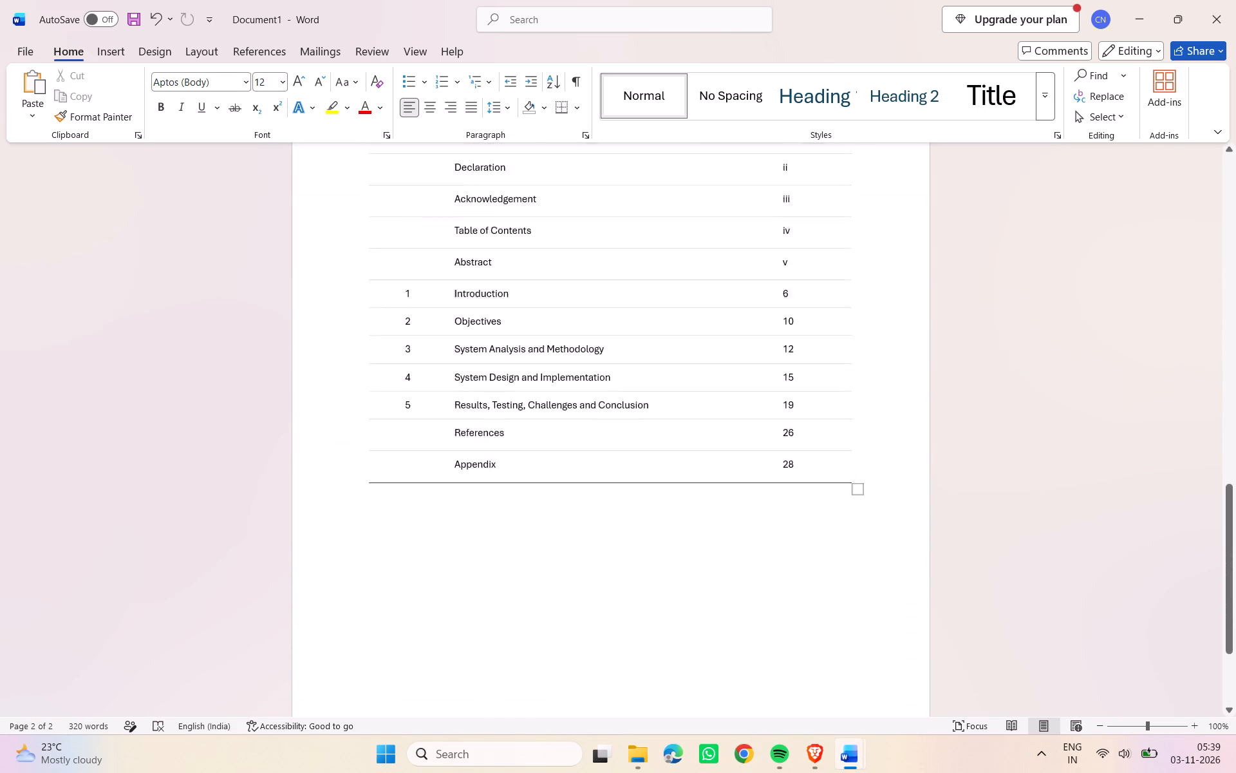
scroll(779, 484, "up", 18)
scroll(680, 498, "up", 1)
scroll(680, 498, "down", 1)
scroll(680, 498, "up", 3)
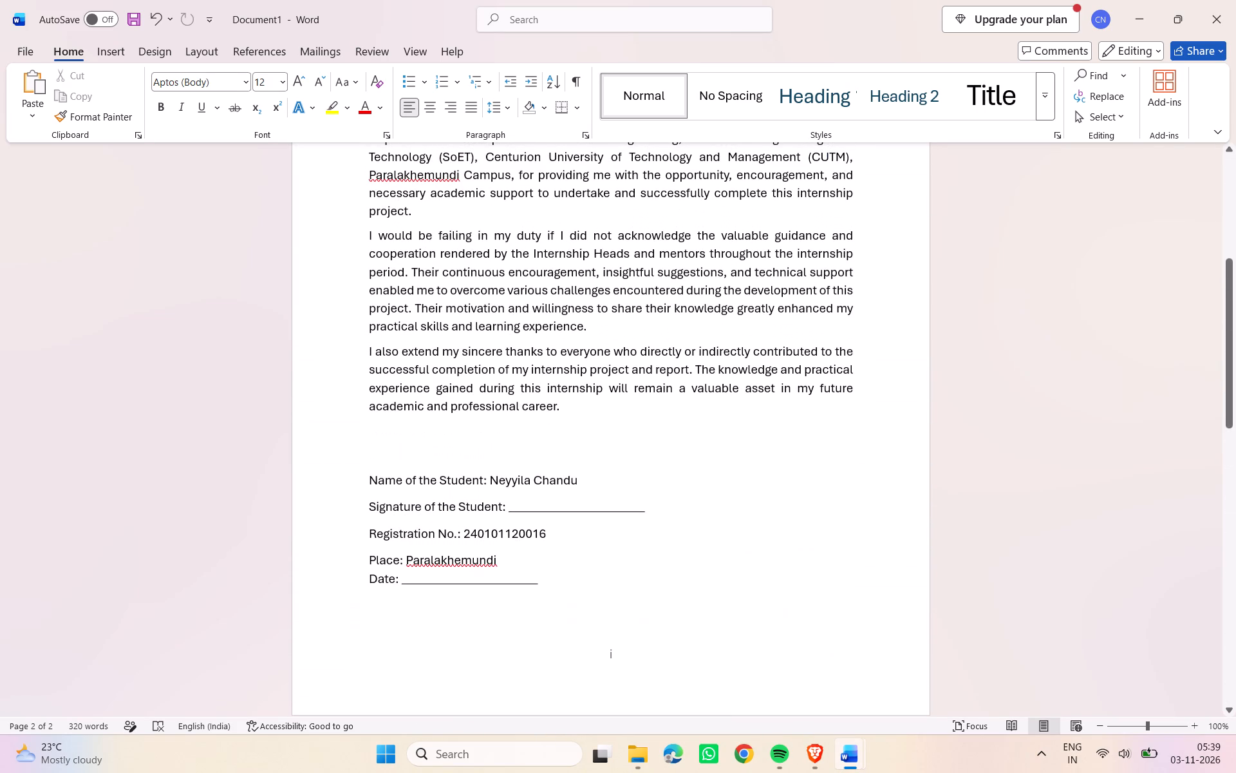
Replace the student's name in the signature block below the acknowledgements with the new student's name.
left_click_drag(577, 478, 574, 479)
left_click_drag(574, 479, 506, 479)
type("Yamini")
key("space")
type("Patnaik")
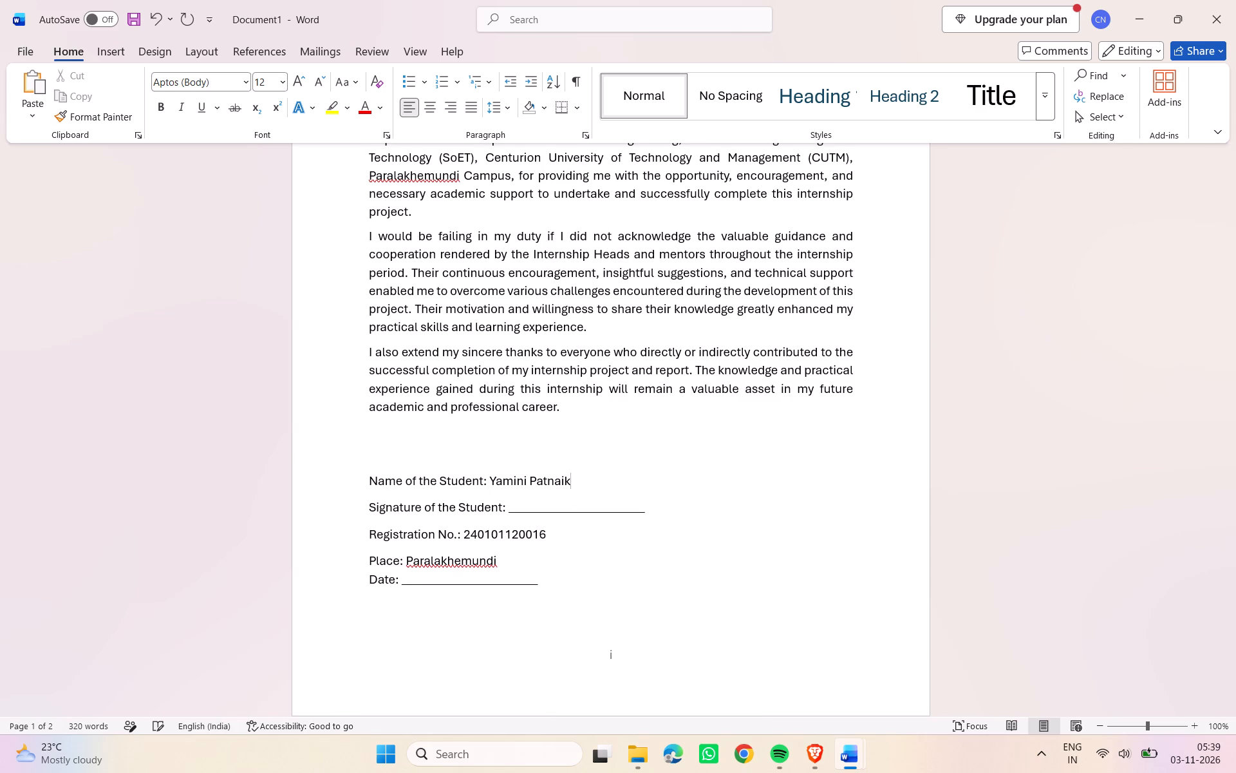
Replace the last two digits of the student's registration number in the signature block with the new student's digits.
left_click(546, 531)
key("BackSpace")
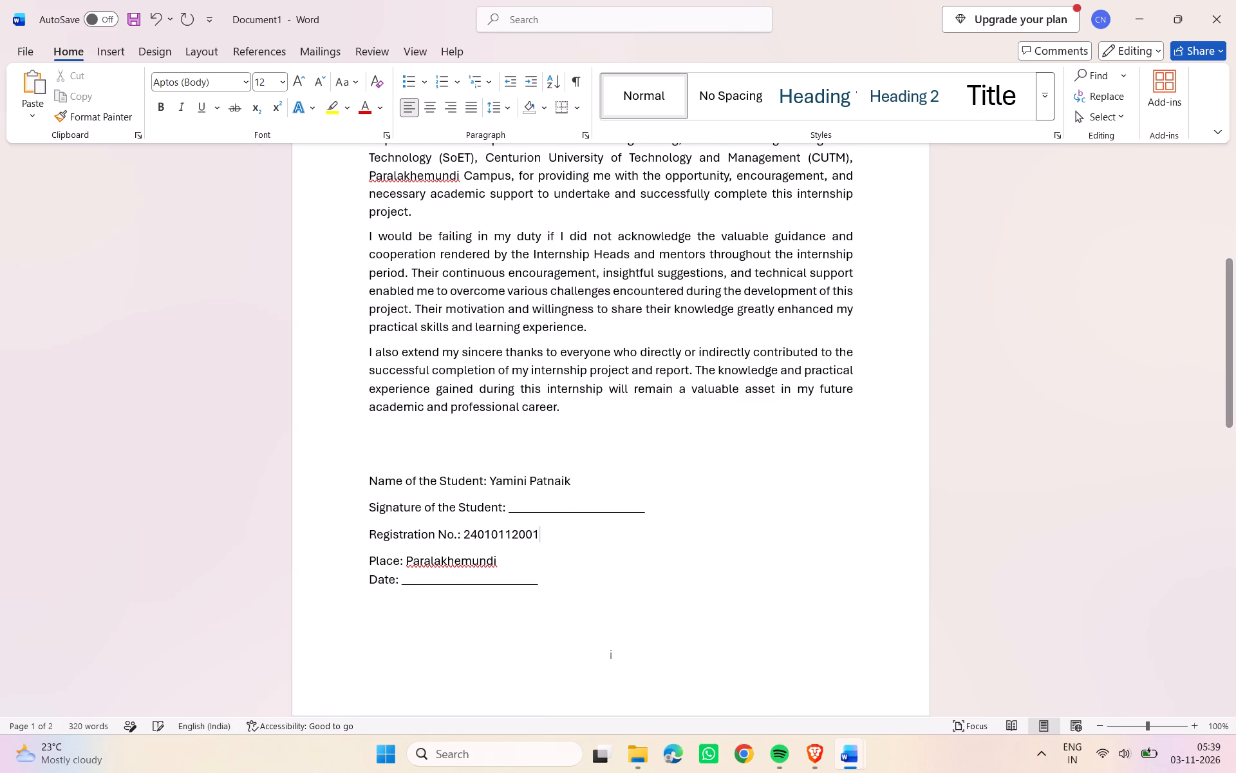
key("BackSpace")
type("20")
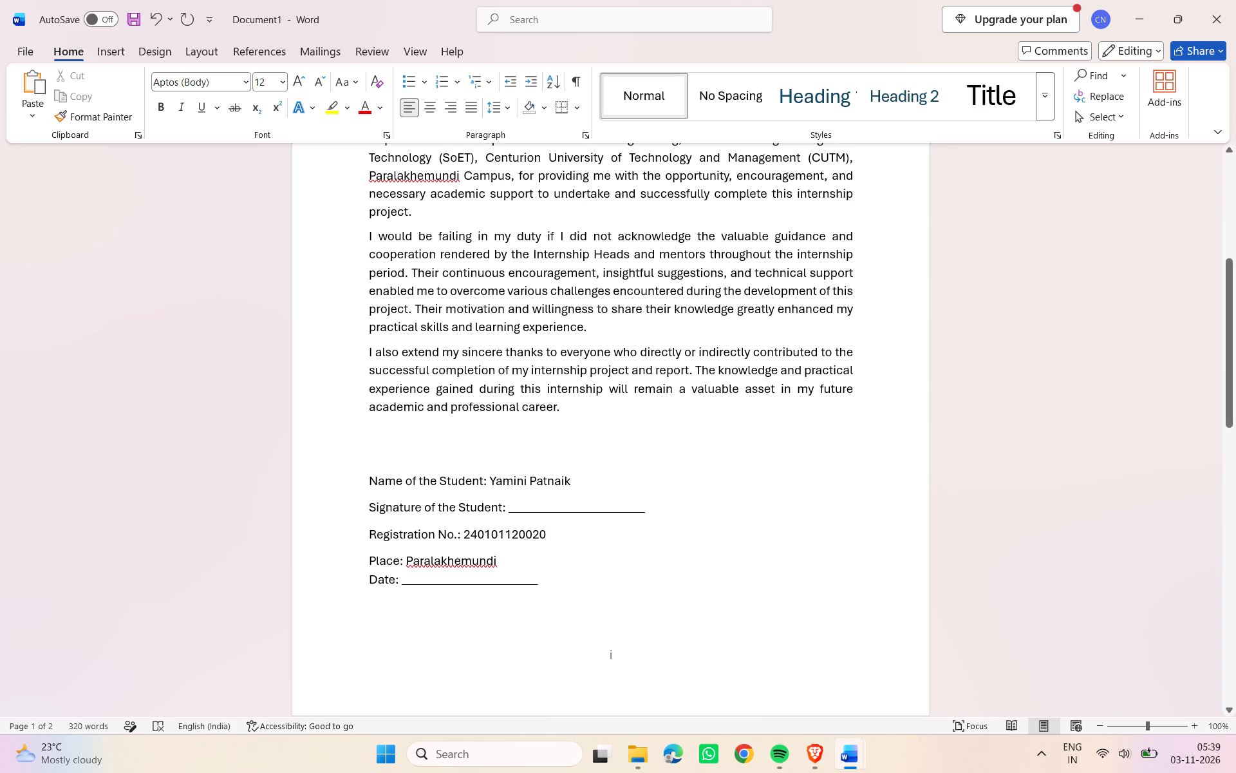
Enter Certificate as the title in the contents table's blank first row, consulting the contents page of organized (1).pdf.
scroll(643, 566, "down", 17)
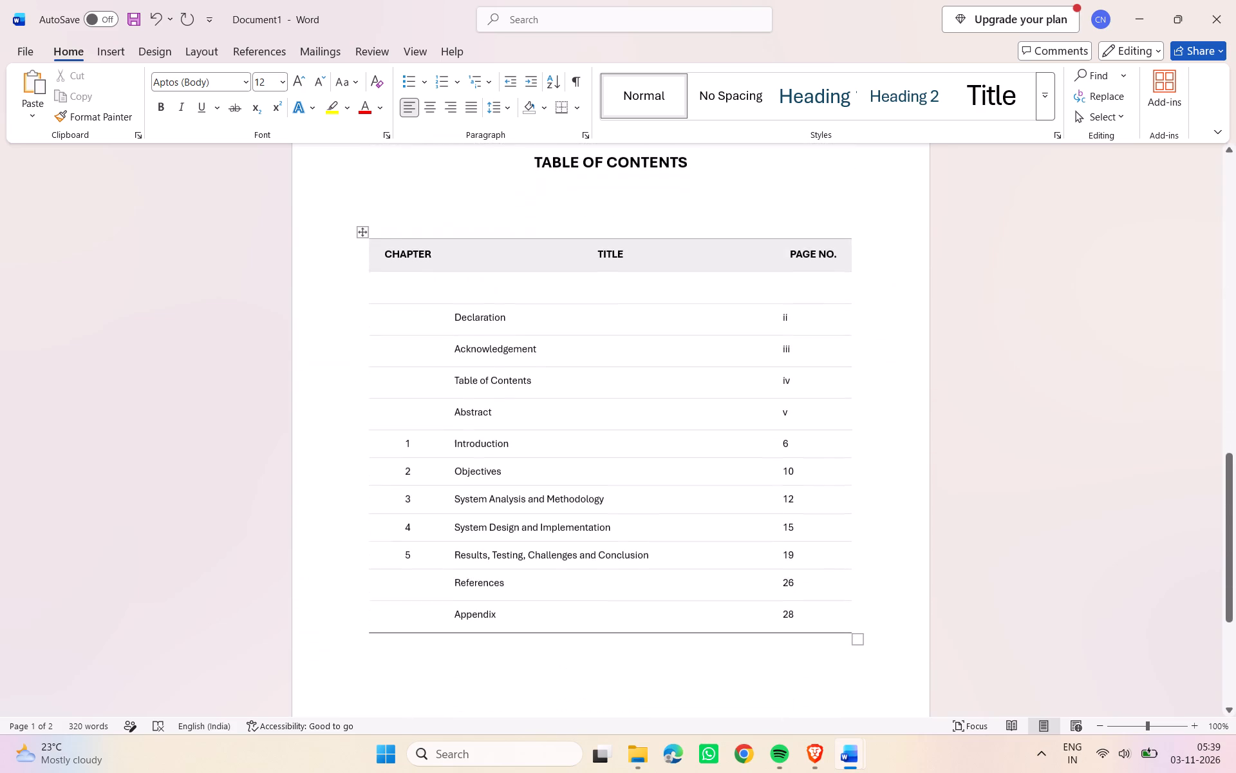
left_click(509, 285)
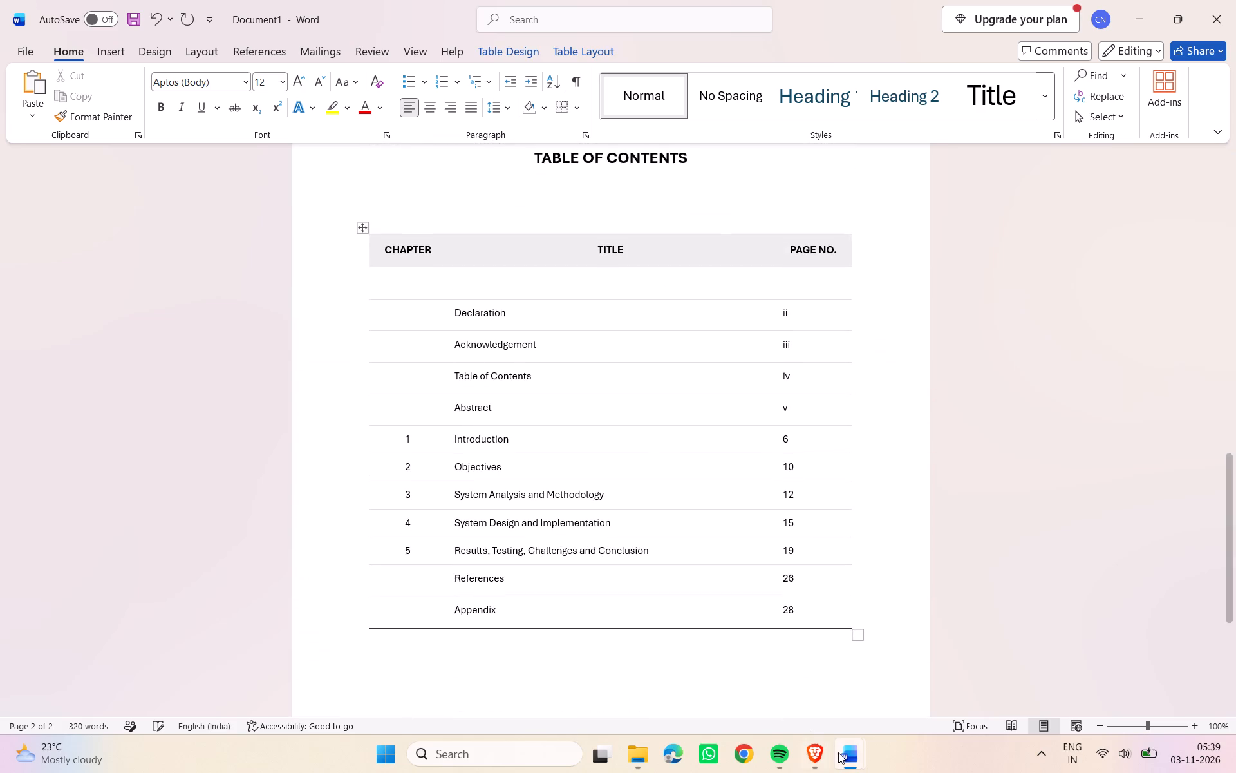
key("alt+Tab")
key("alt+Tab")
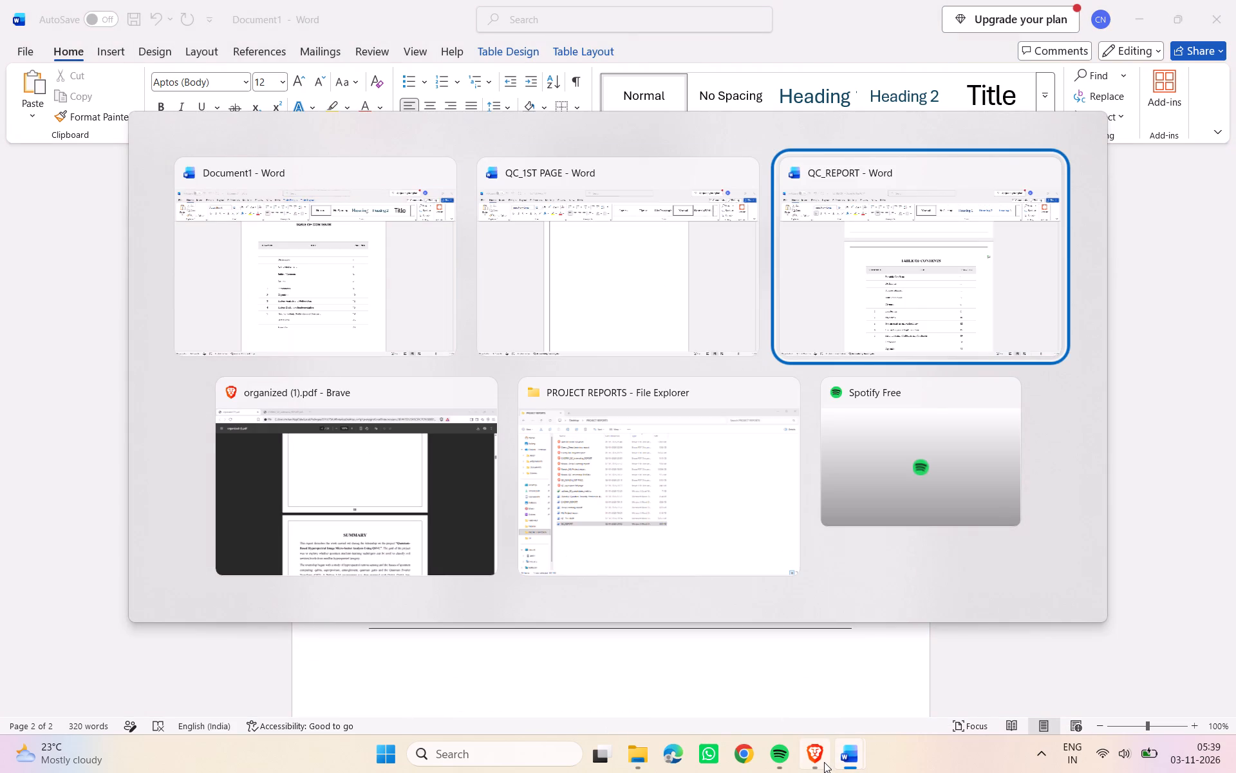
key("alt+Tab")
scroll(819, 772, "up", 8)
scroll(341, 673, "up", 2)
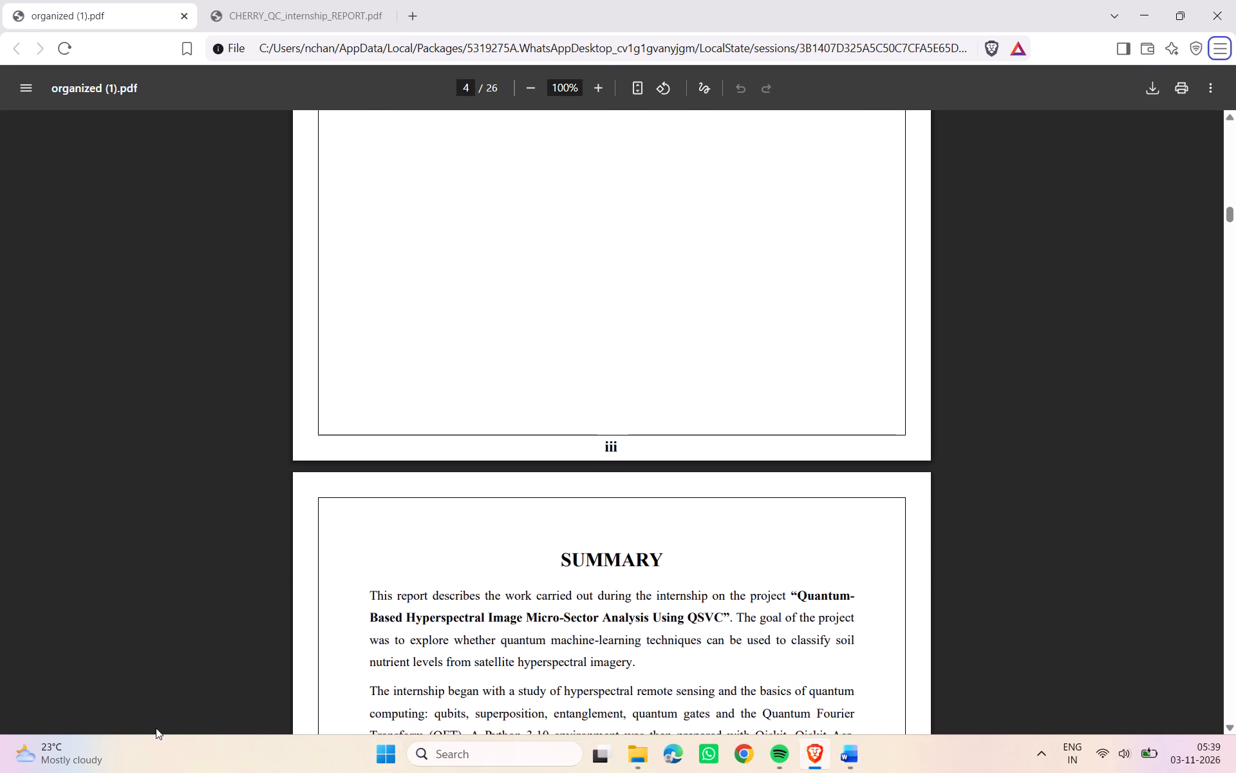
scroll(714, 718, "up", 2)
scroll(714, 716, "down", 1)
scroll(714, 716, "up", 7)
scroll(780, 620, "down", 2)
key("alt+Tab")
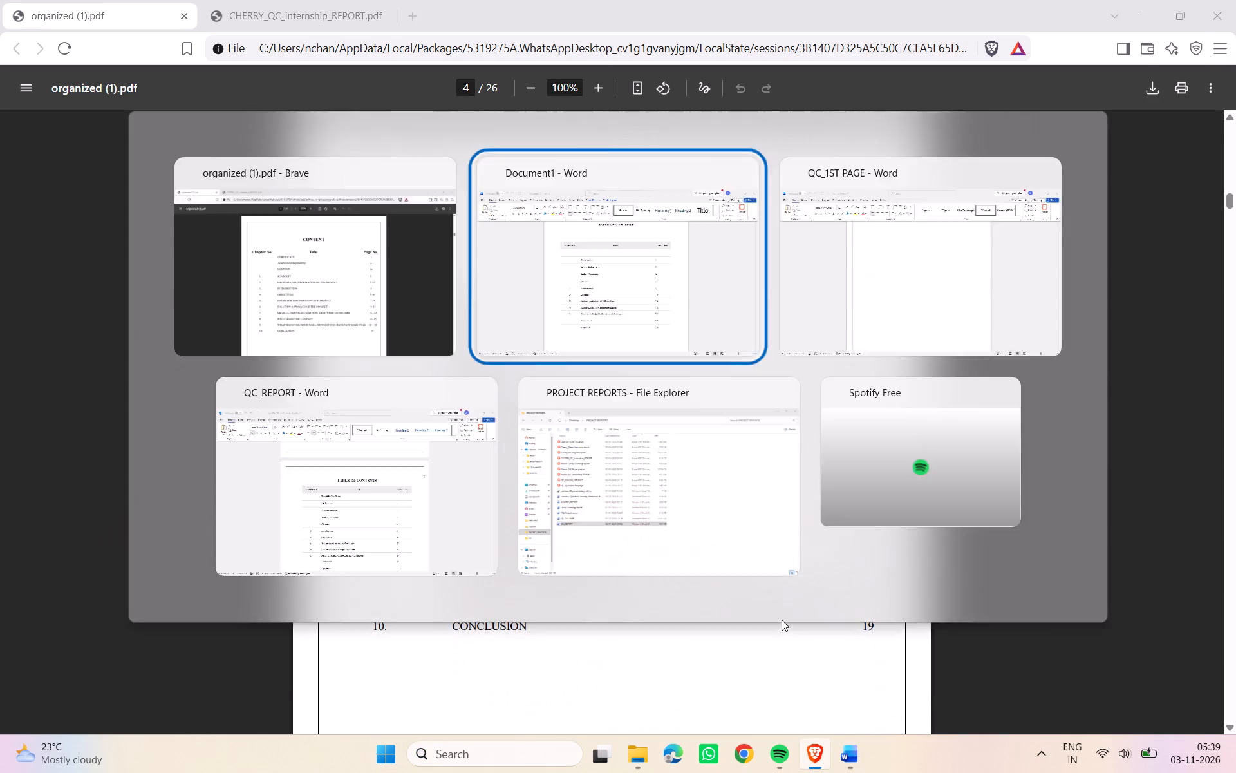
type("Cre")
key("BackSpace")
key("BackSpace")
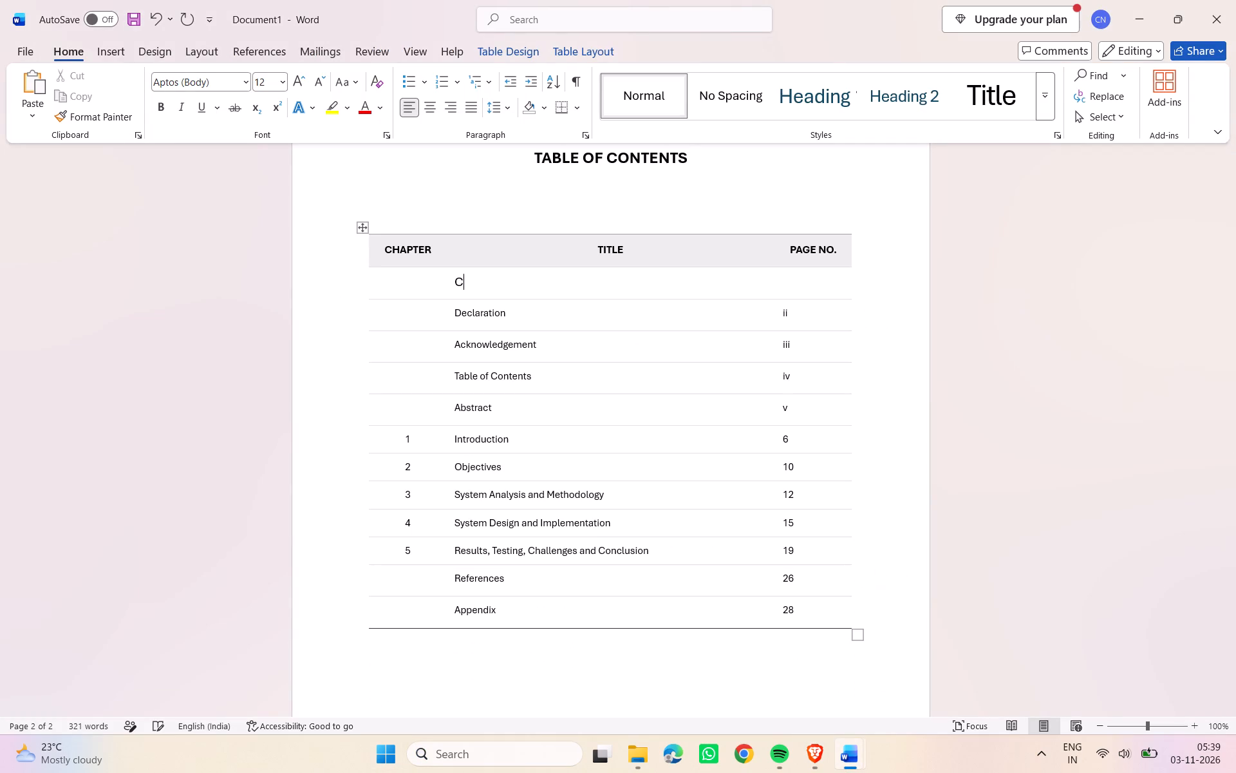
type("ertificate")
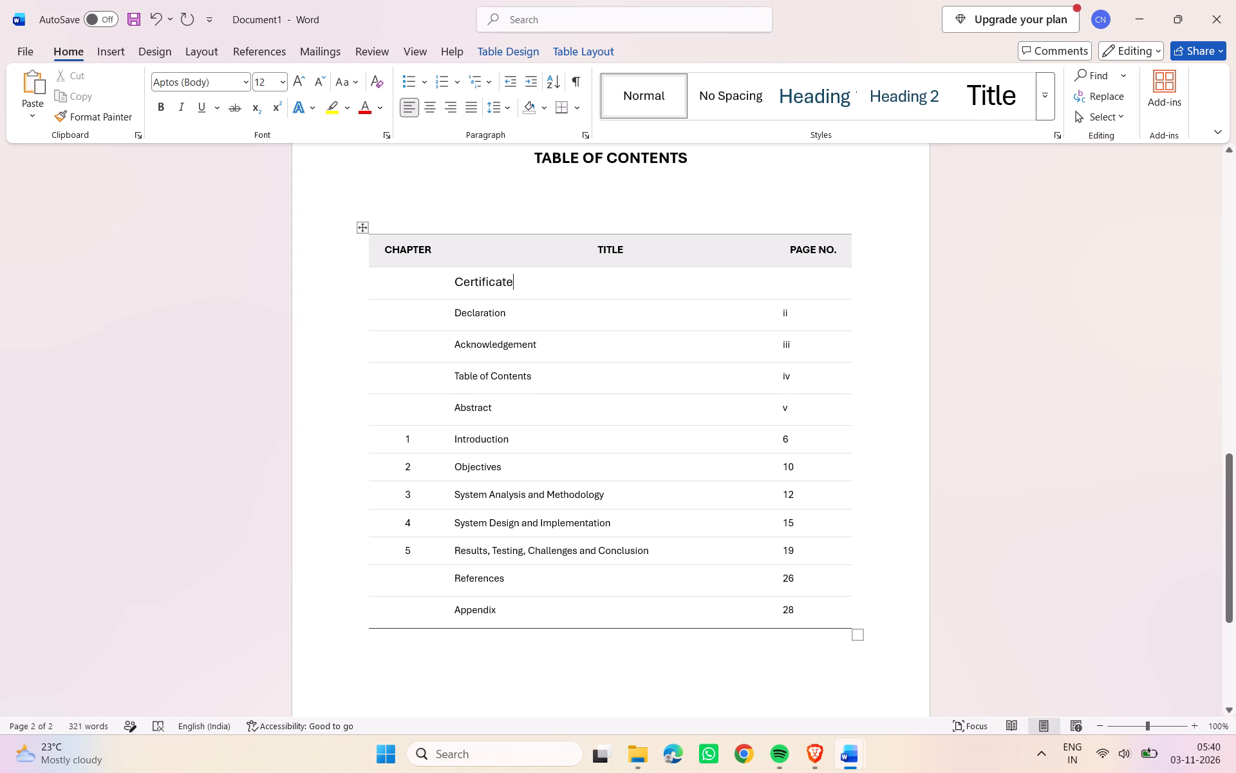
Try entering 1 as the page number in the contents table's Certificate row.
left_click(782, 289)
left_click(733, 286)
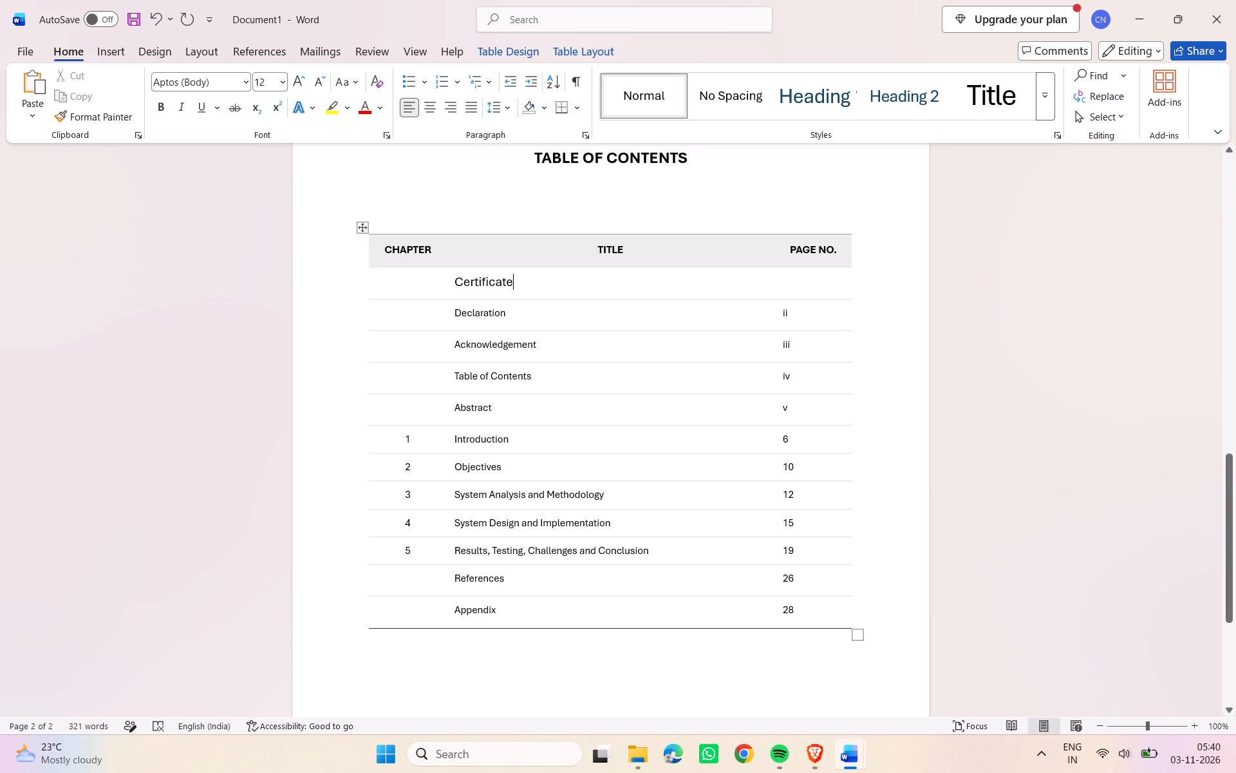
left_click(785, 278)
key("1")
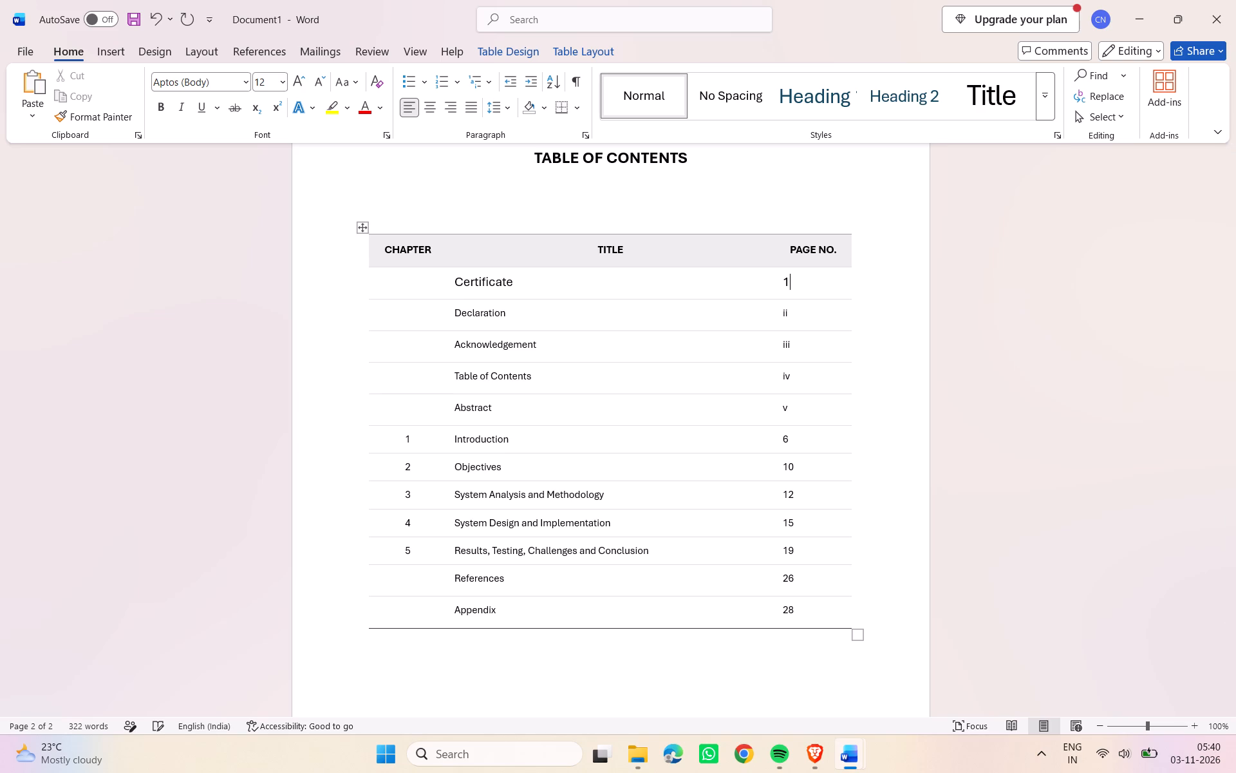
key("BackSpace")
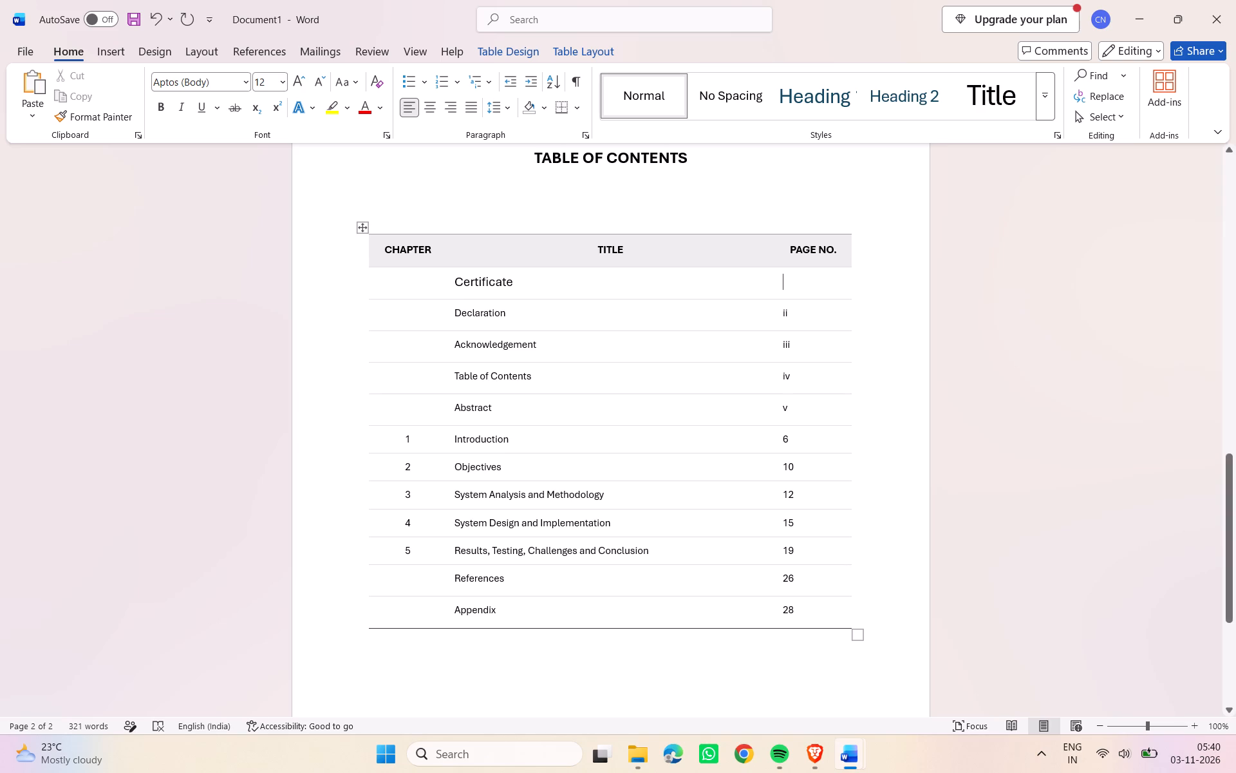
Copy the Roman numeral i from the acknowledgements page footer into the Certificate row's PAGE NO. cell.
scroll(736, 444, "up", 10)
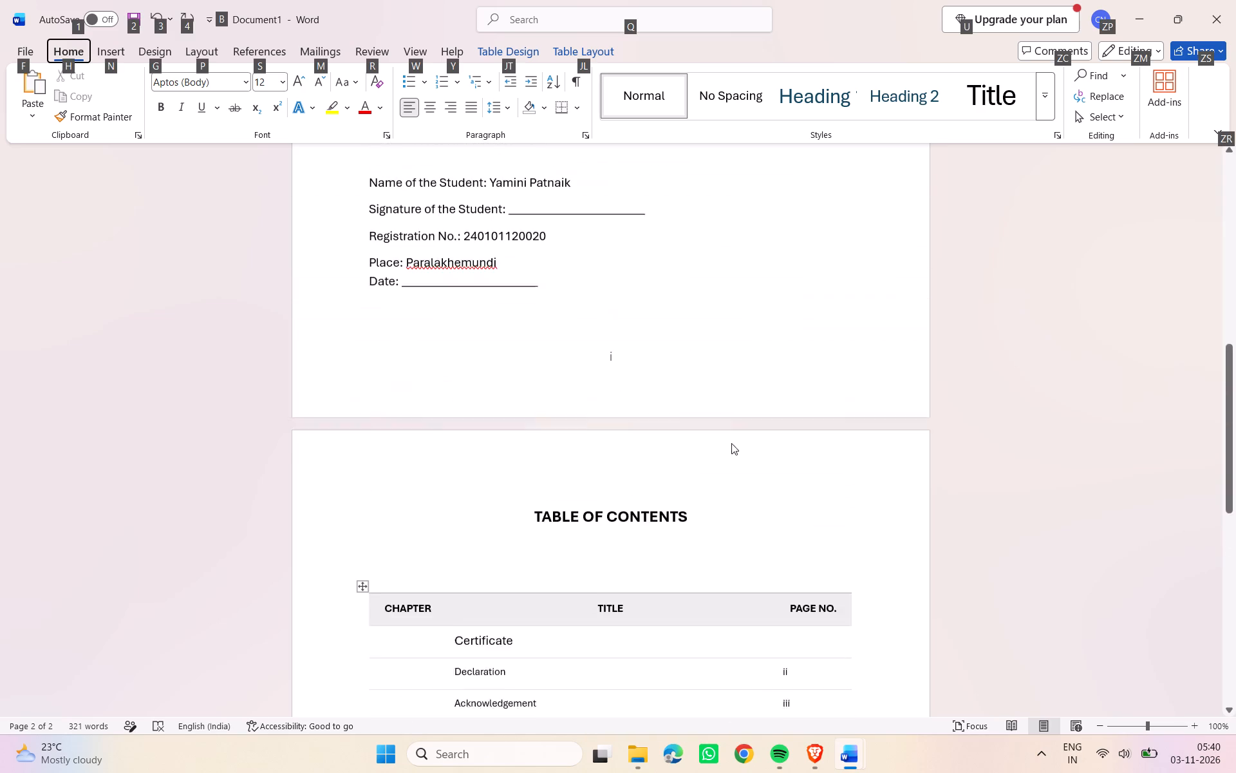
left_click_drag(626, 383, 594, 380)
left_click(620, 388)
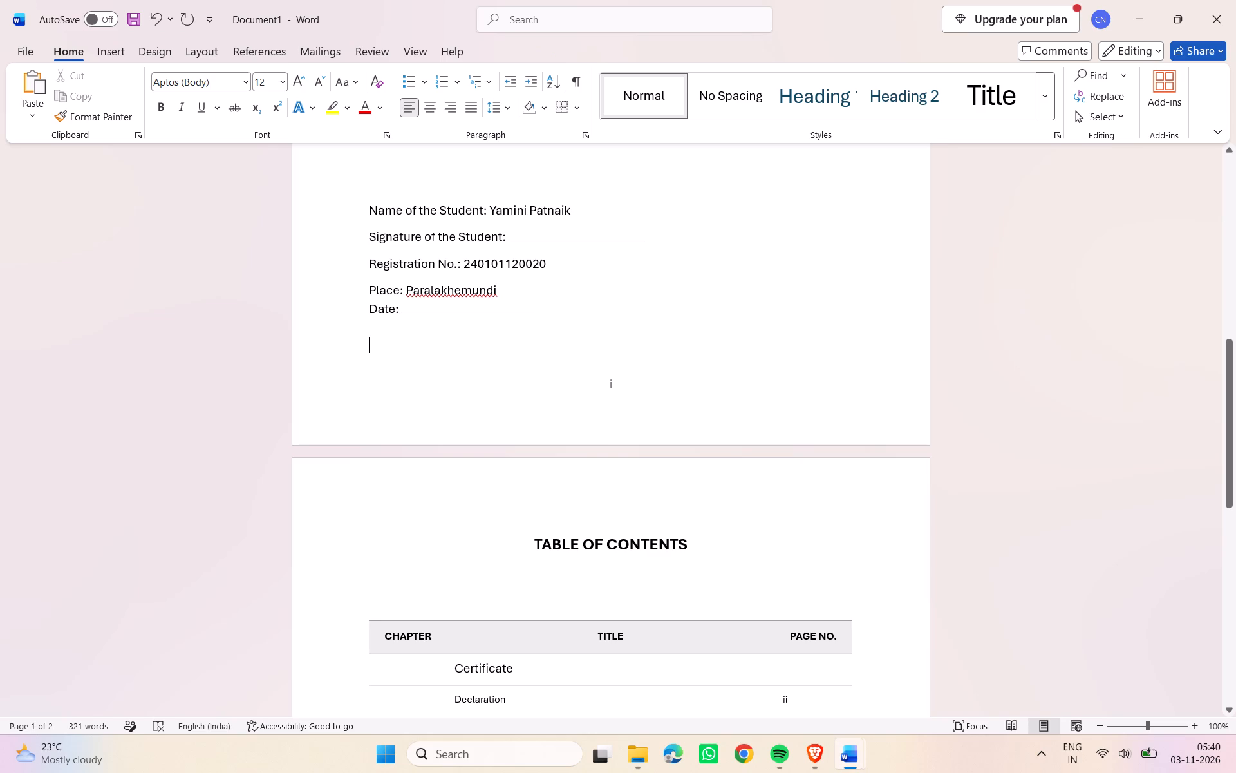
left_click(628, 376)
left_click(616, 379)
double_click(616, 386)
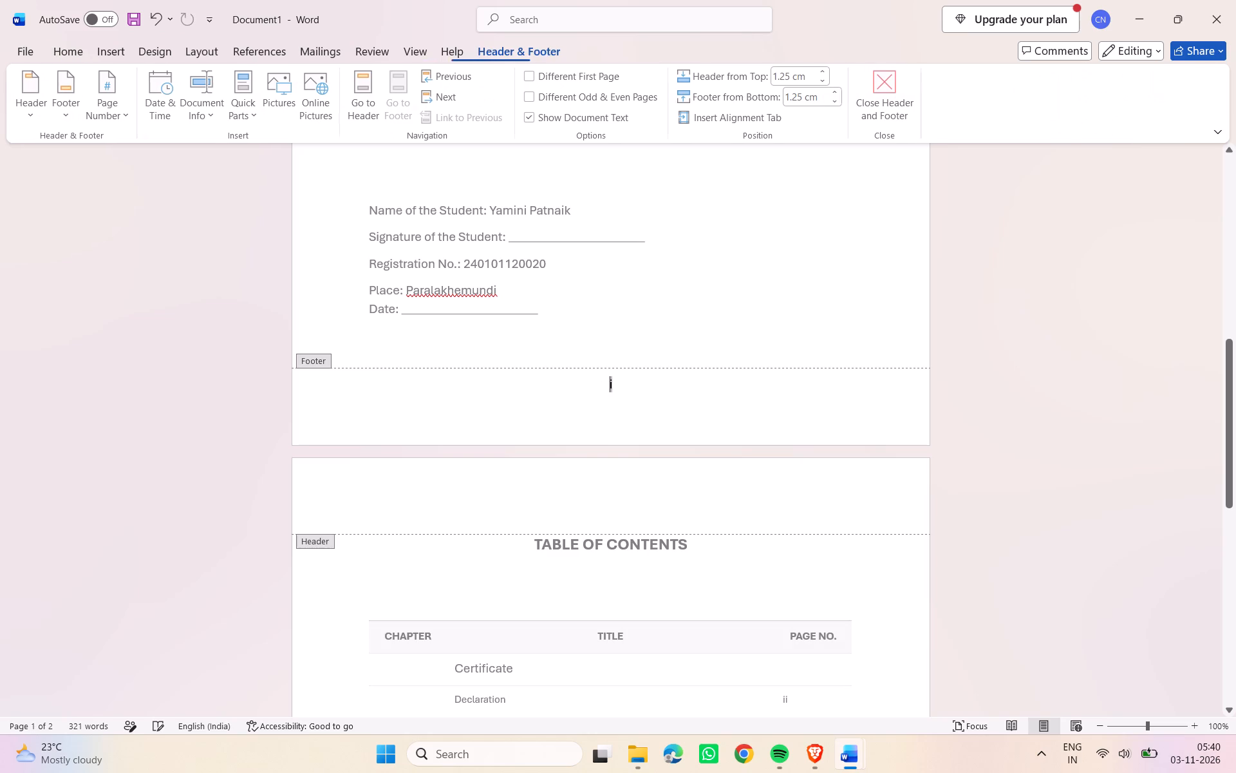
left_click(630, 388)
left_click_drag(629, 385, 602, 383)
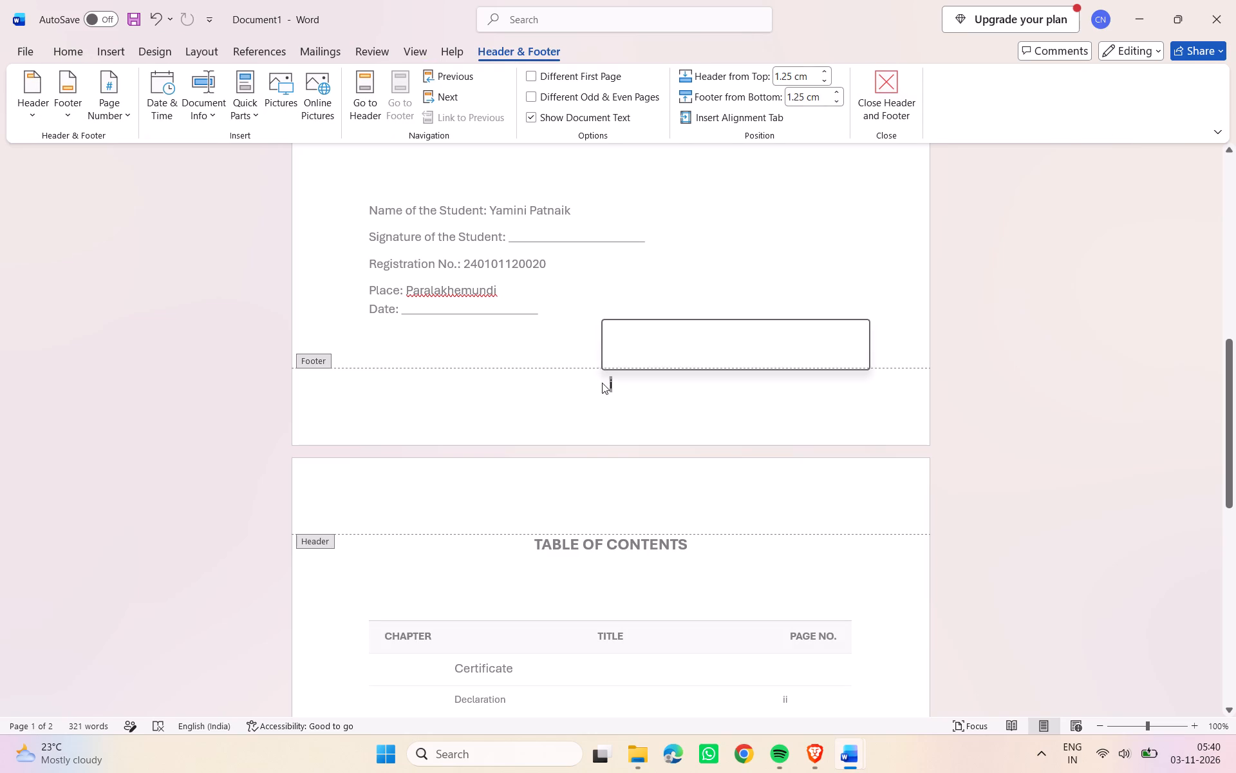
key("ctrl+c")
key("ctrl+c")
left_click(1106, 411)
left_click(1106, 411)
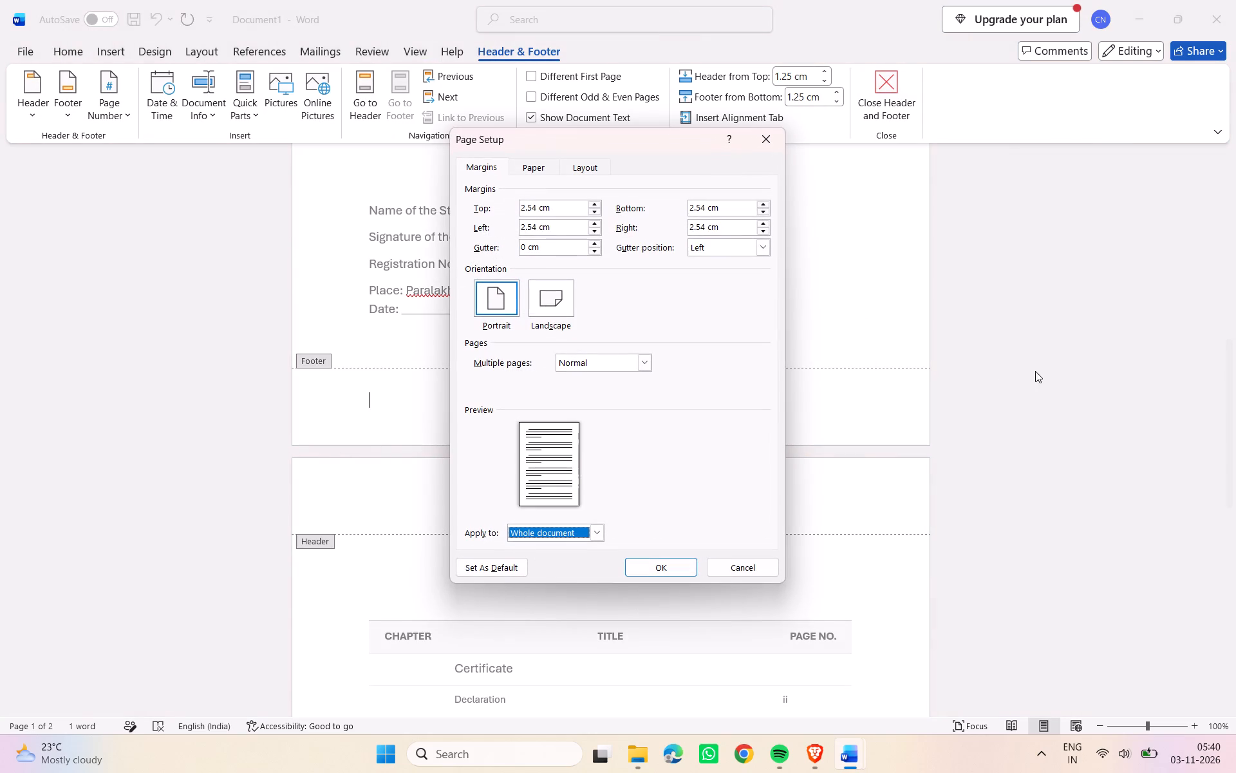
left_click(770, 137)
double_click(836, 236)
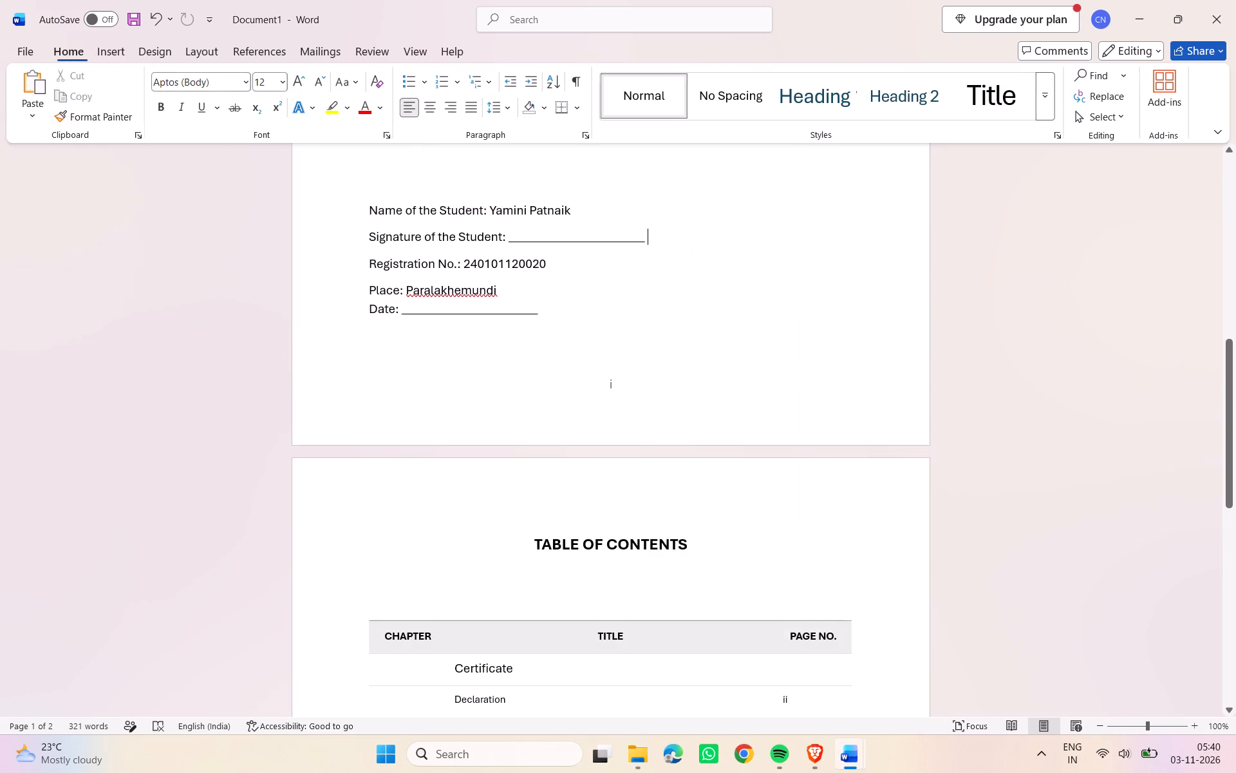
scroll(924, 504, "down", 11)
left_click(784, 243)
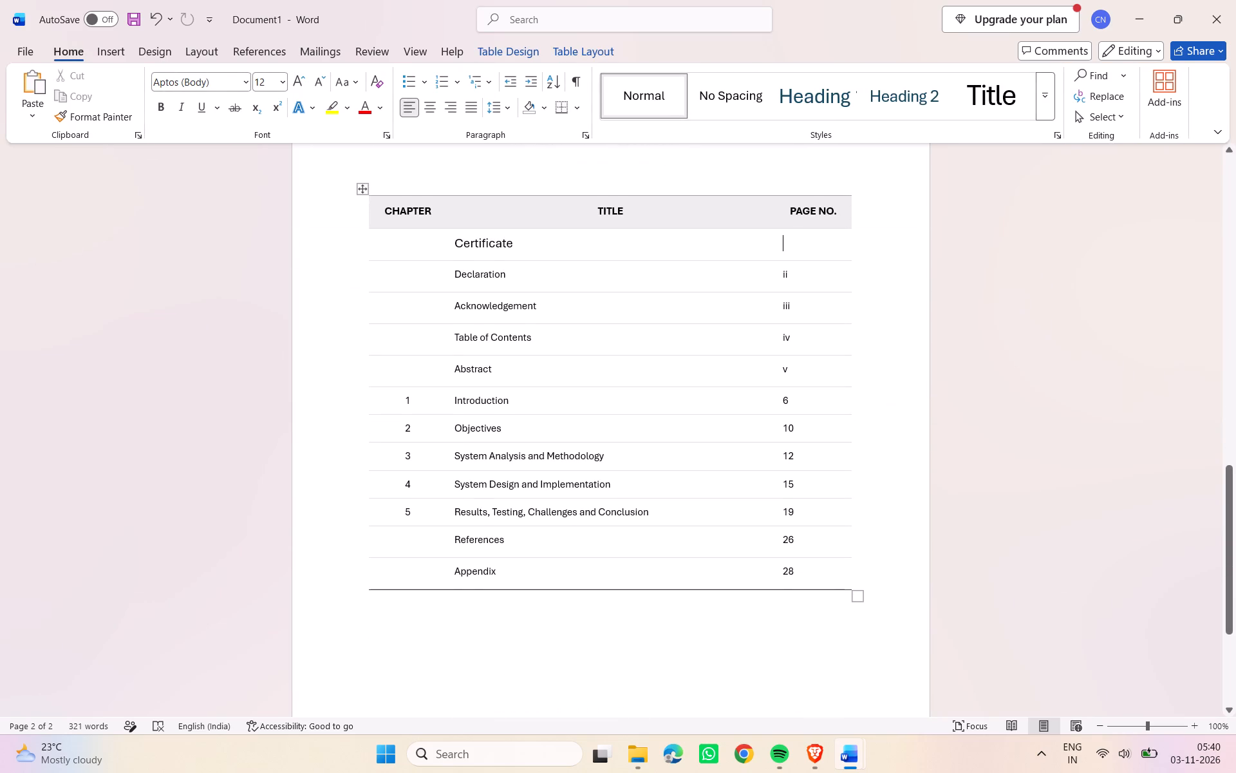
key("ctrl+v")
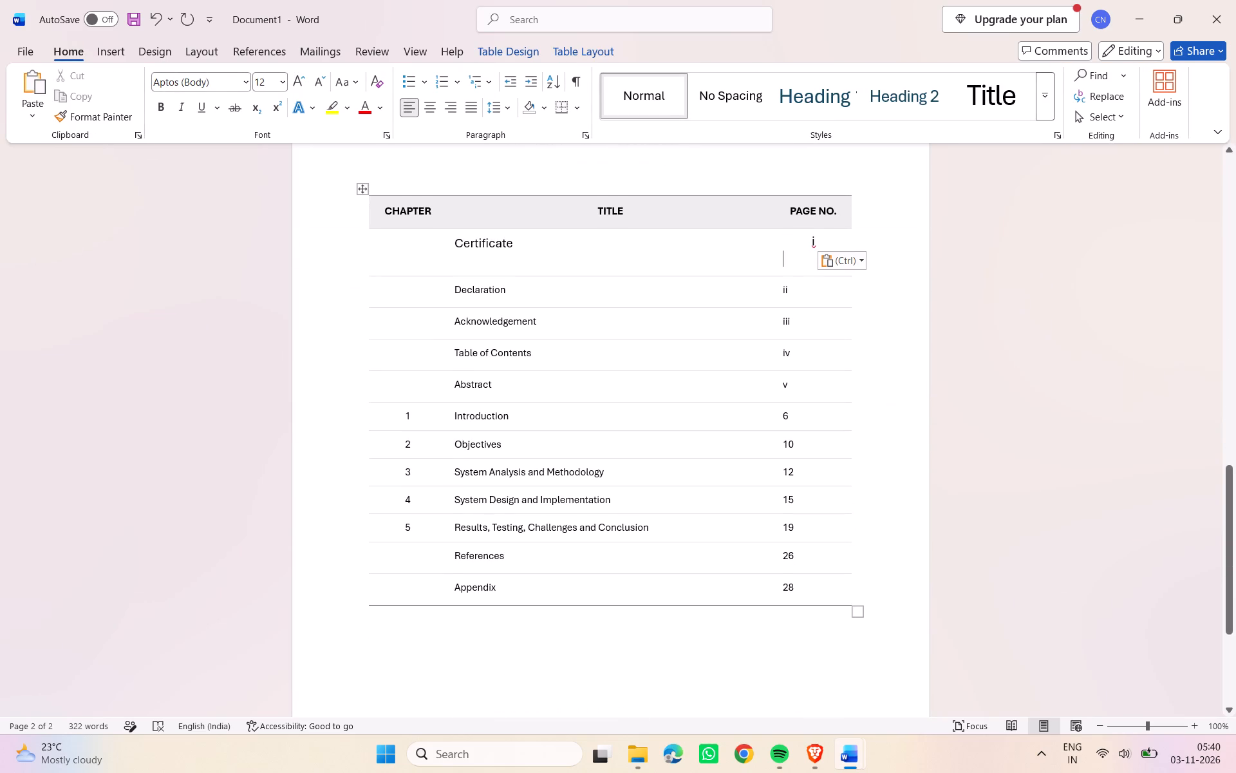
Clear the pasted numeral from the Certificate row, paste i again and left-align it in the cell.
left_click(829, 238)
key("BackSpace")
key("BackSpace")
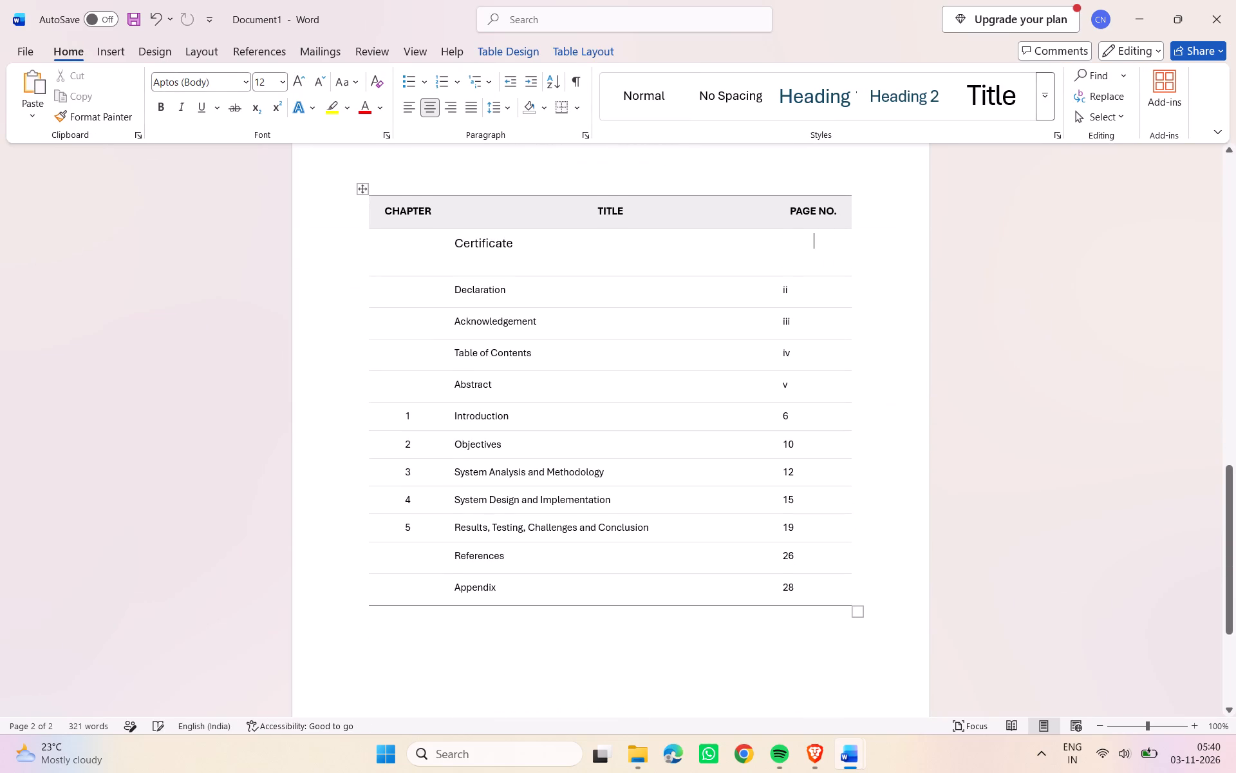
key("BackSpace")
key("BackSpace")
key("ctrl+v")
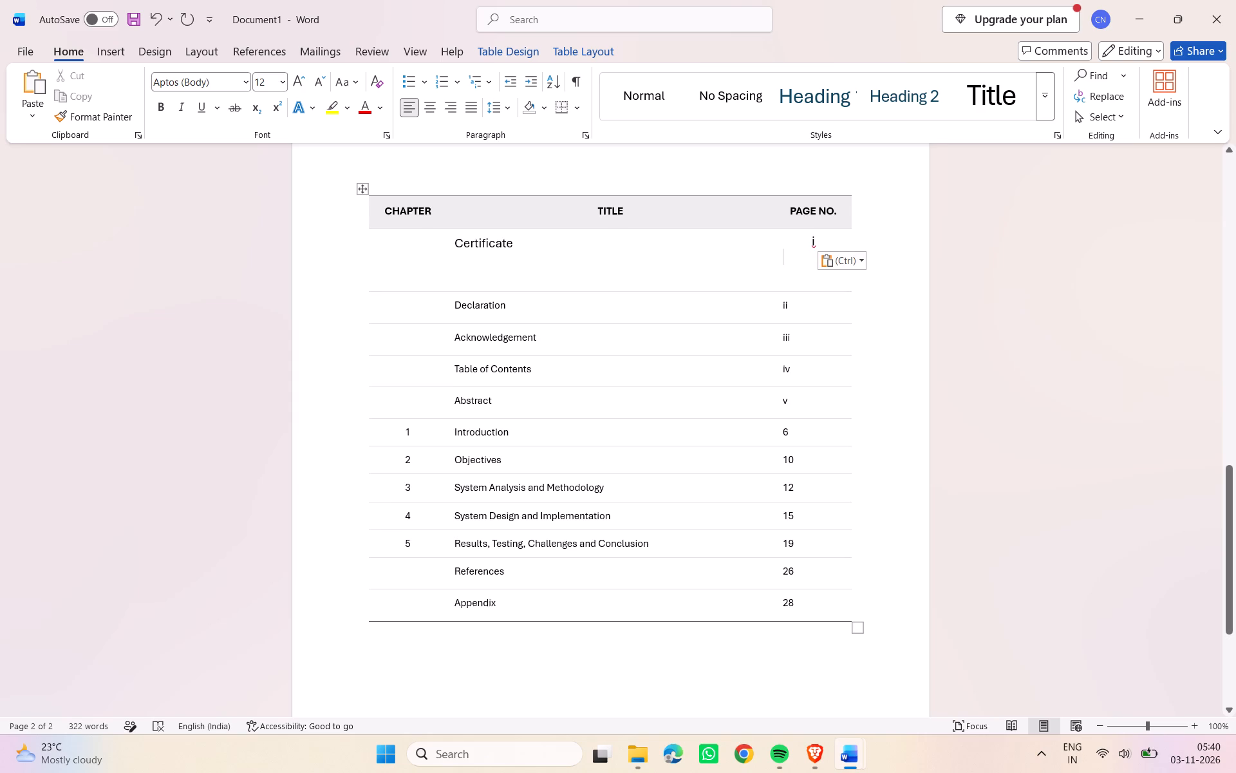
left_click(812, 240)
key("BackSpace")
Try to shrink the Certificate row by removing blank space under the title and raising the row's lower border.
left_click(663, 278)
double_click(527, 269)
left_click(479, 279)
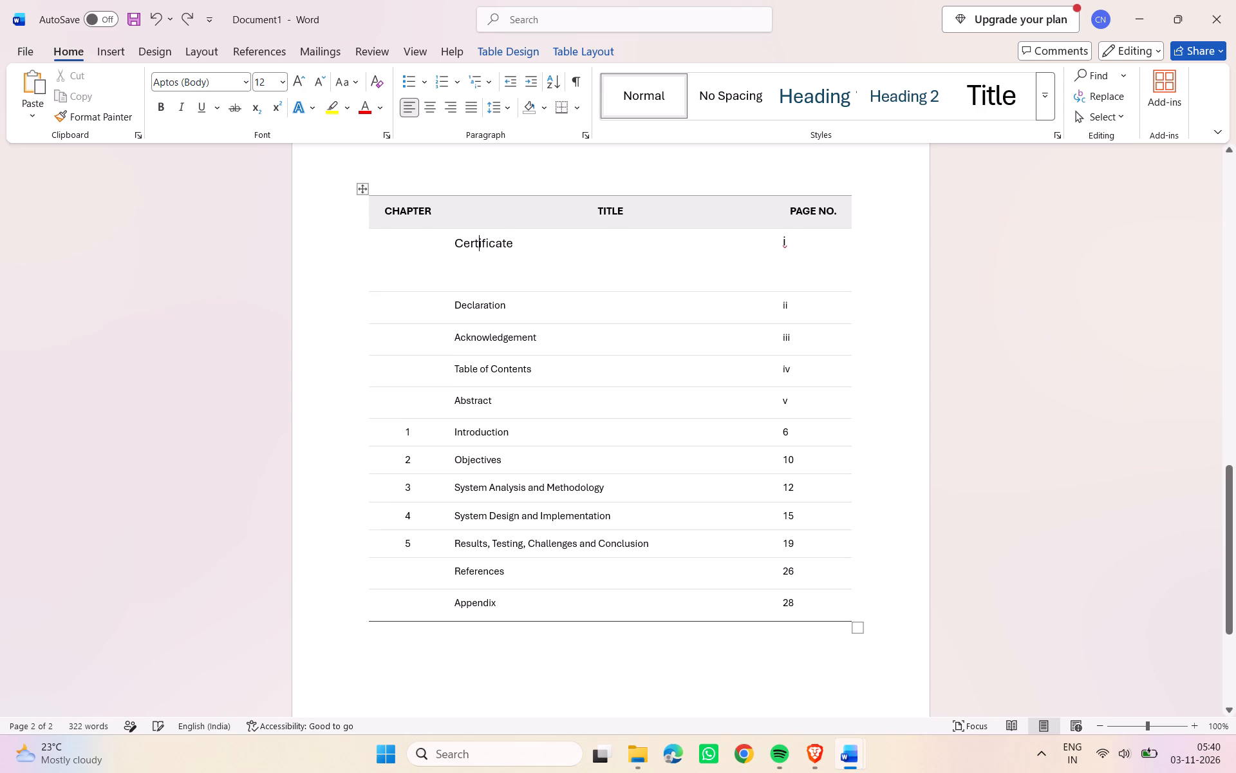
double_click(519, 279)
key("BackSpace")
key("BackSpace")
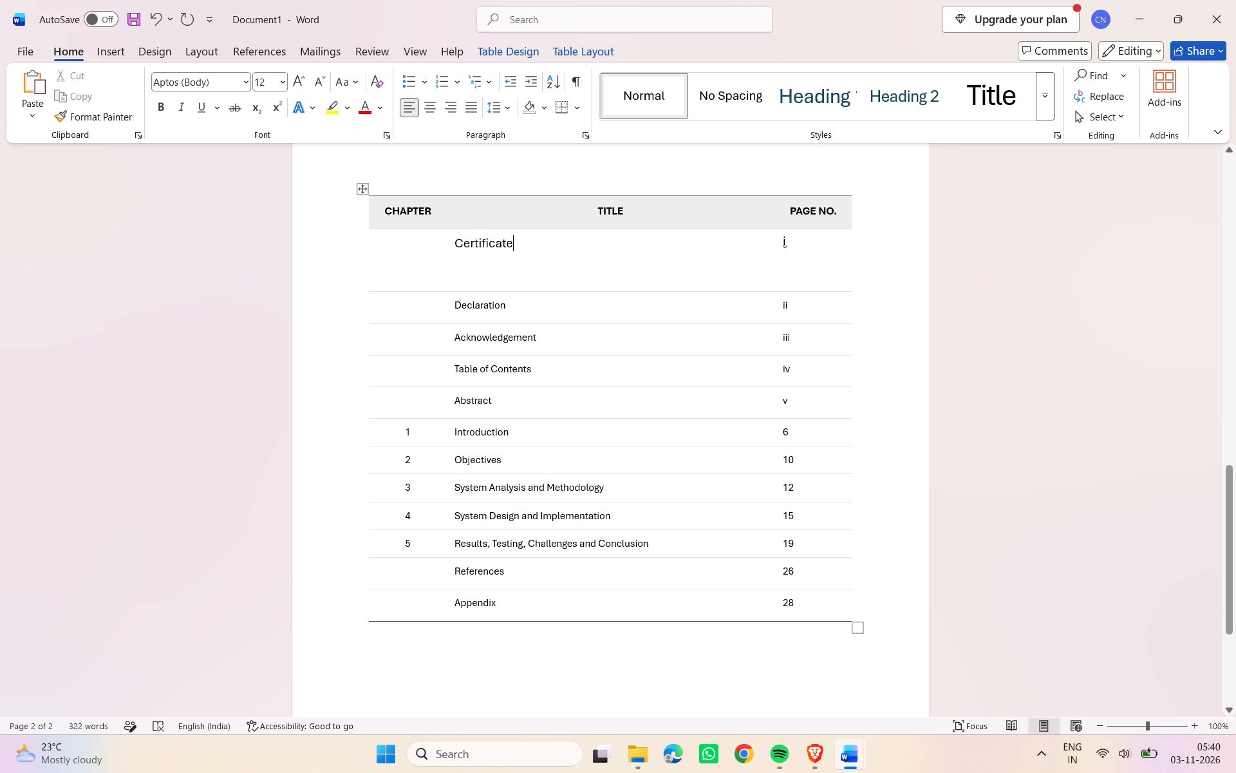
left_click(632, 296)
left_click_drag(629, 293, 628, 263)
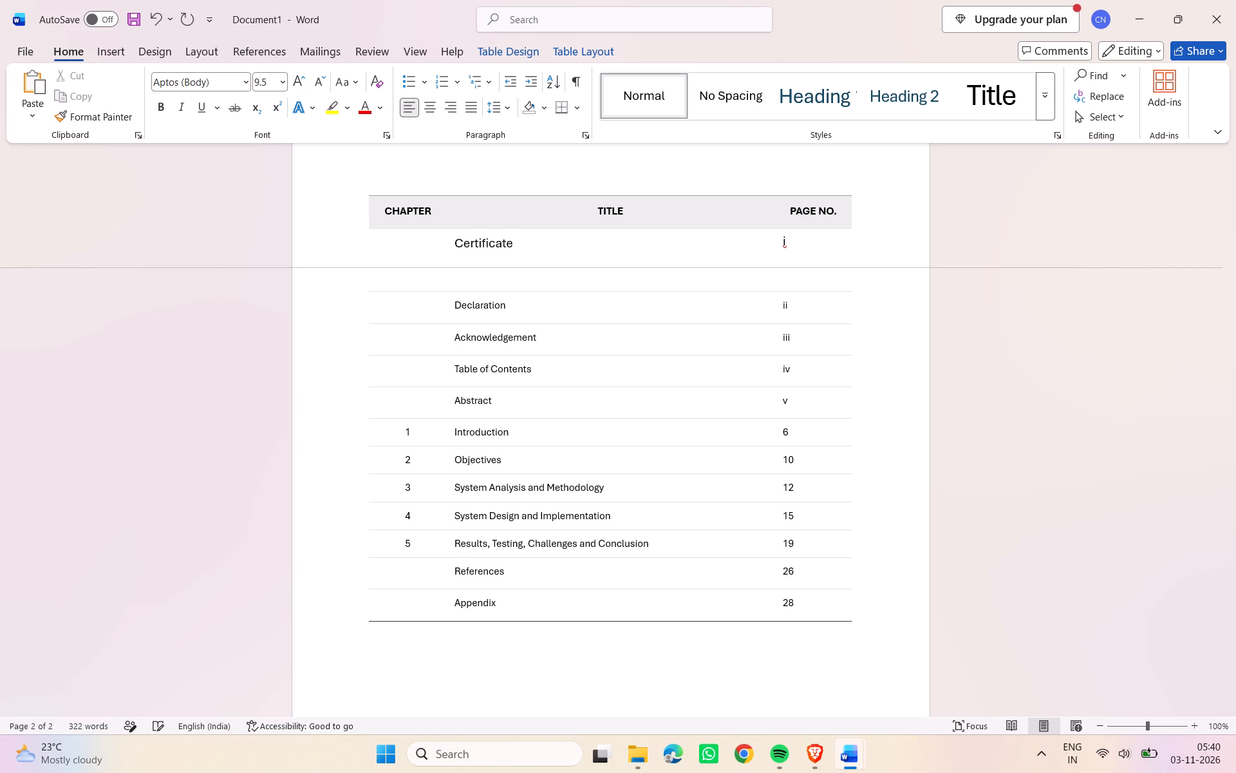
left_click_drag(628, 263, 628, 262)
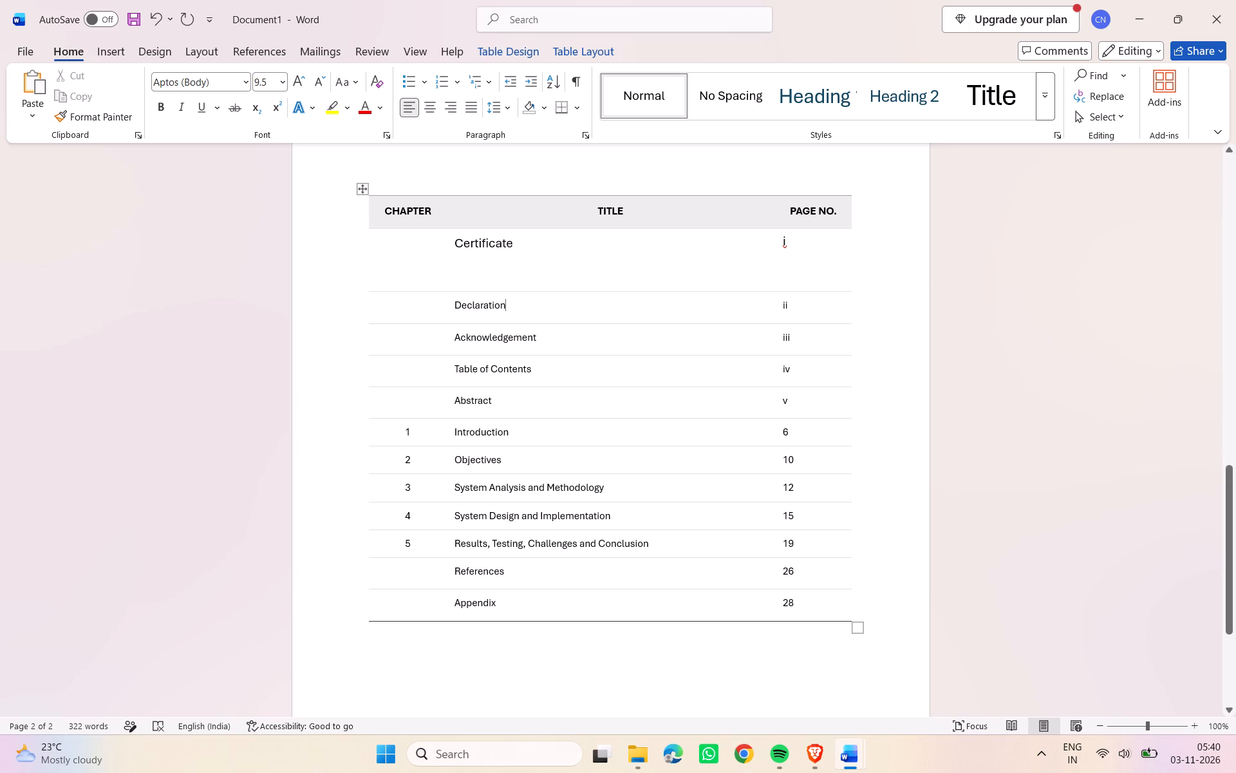
Undo the recent edits to the contents table's Certificate row until its PAGE NO. cell is empty and the row's extra height is gone.
key("ctrl+z")
key("ctrl+z")
key("ctrl+z")
key("ctrl+z")
key("ctrl+z")
key("ctrl+z")
key("ctrl+z")
key("ctrl+z")
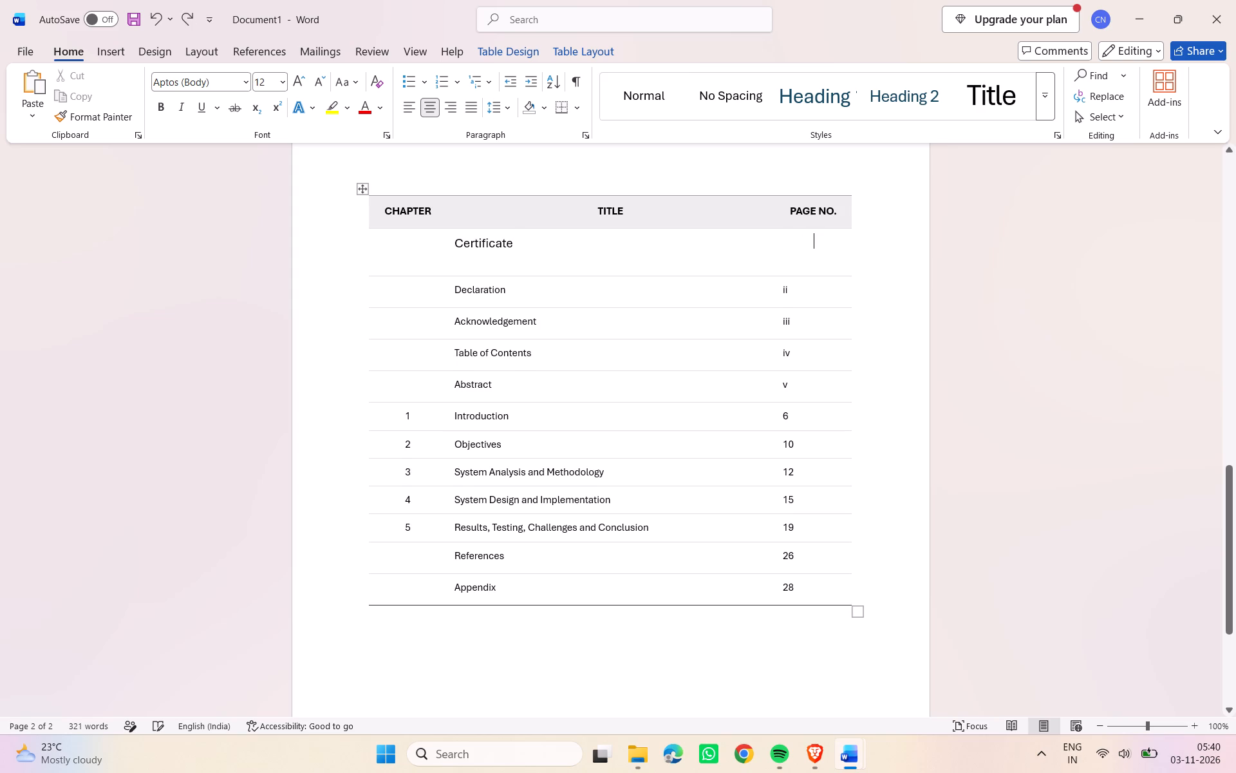
key("ctrl+z")
key("ctrl+z")
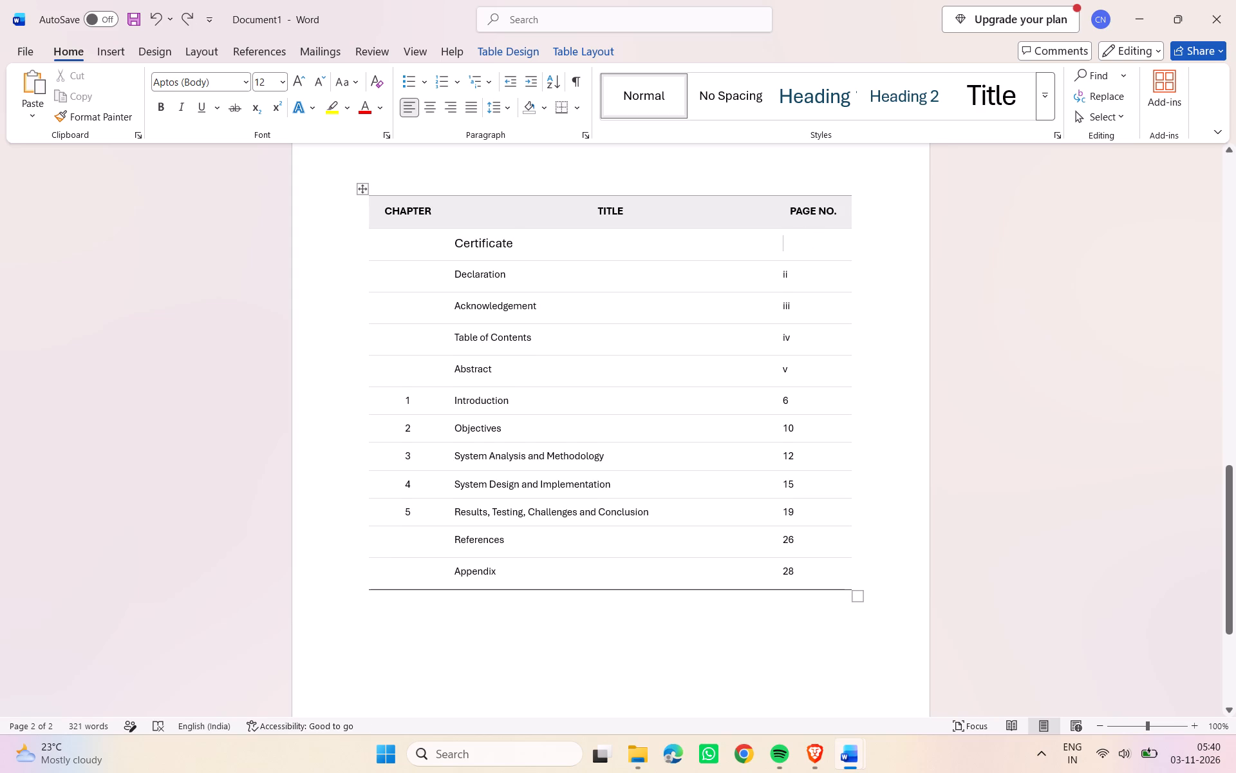
Copy the Roman numeral ii from the Declaration row's PAGE NO. cell.
left_click(785, 272)
left_click_drag(780, 274, 780, 274)
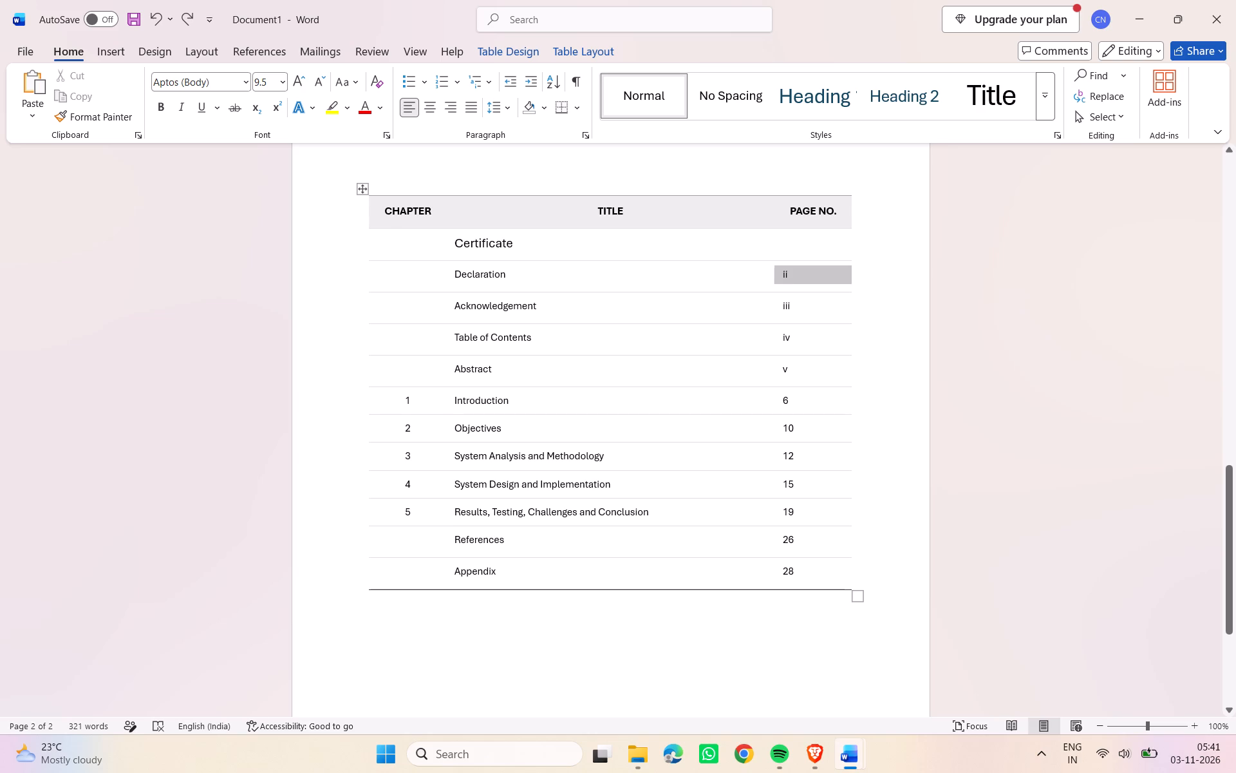
left_click_drag(780, 274, 785, 273)
key("ctrl+c")
key("ctrl+c")
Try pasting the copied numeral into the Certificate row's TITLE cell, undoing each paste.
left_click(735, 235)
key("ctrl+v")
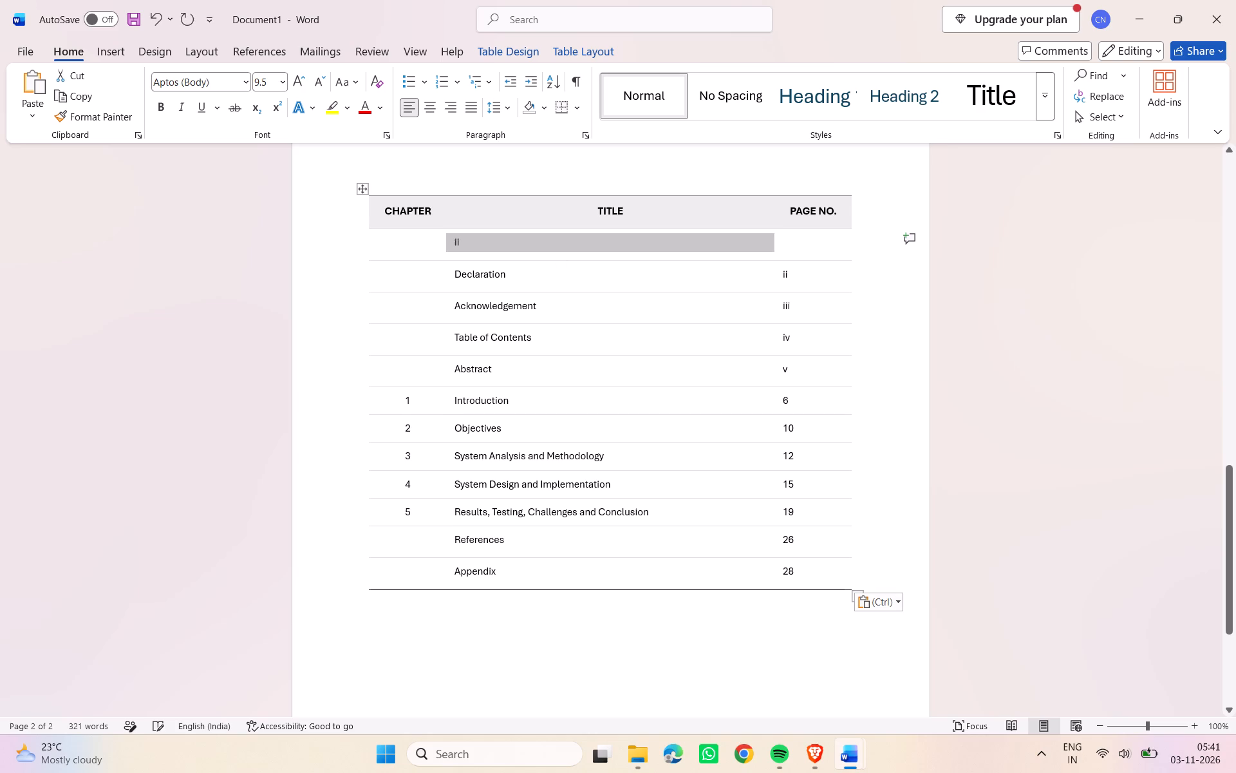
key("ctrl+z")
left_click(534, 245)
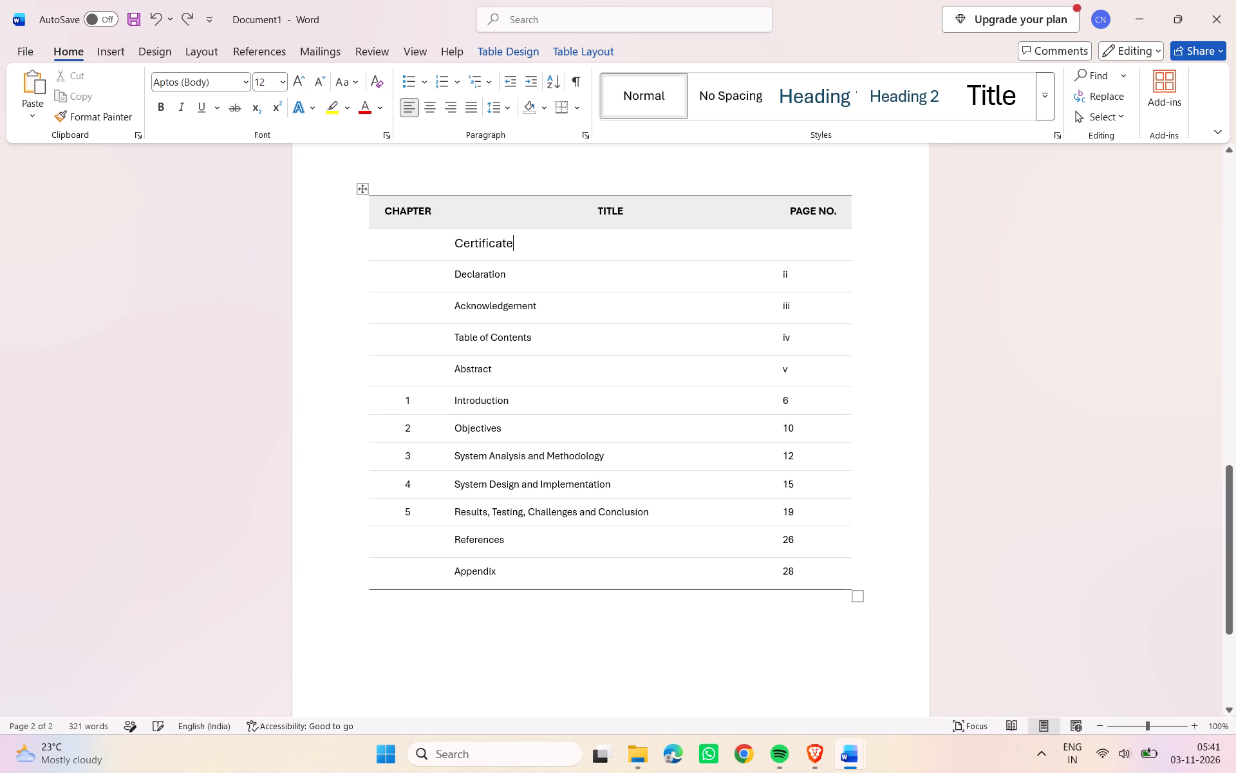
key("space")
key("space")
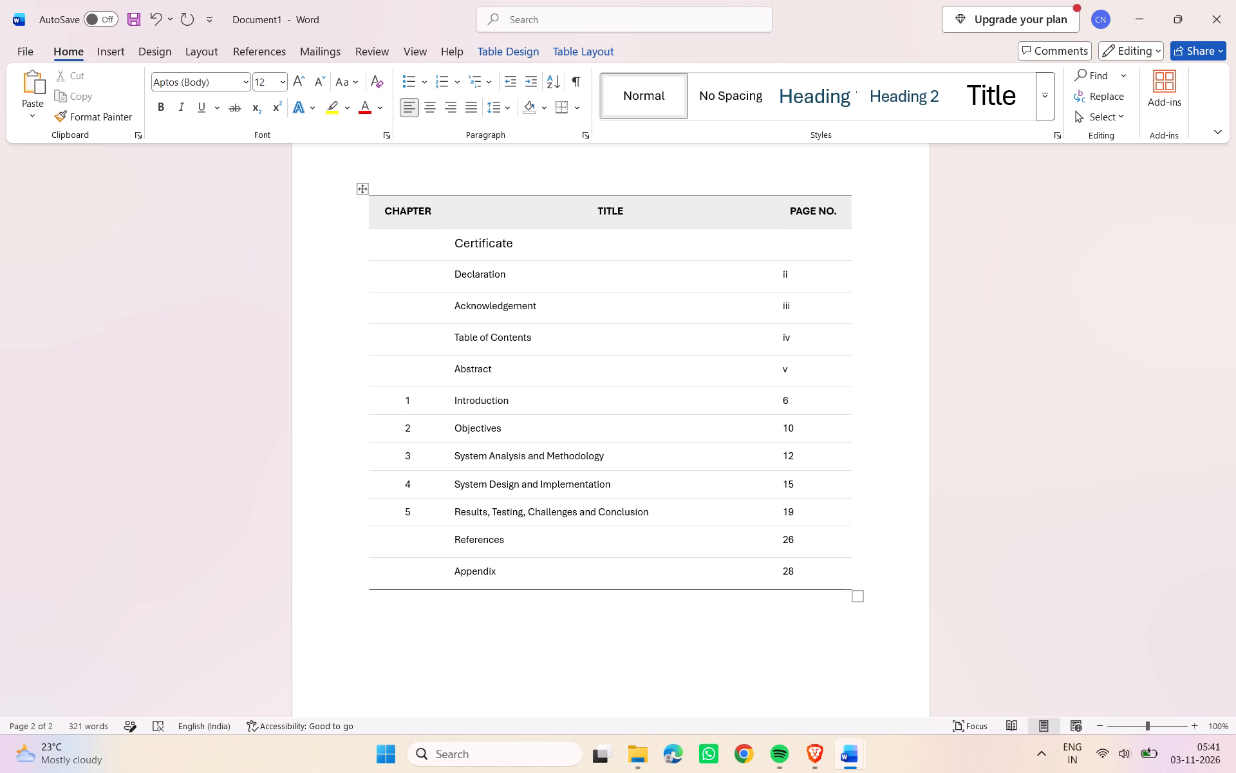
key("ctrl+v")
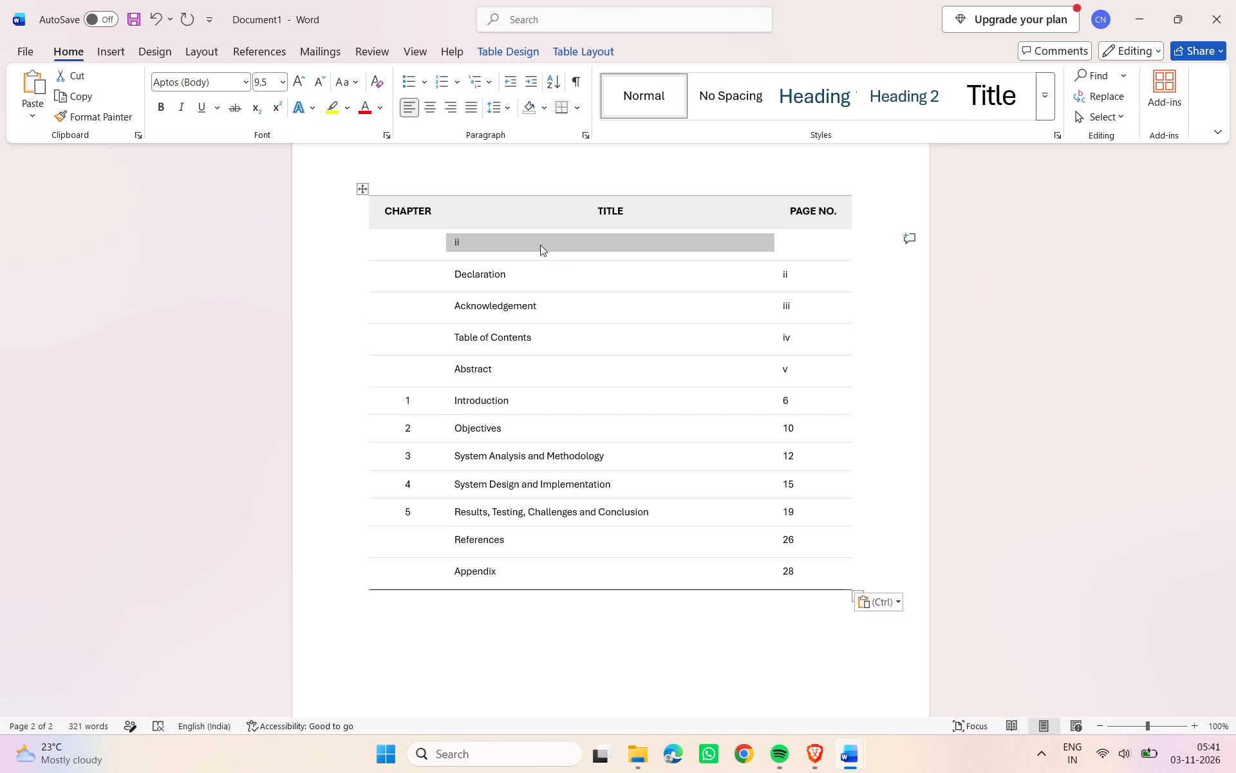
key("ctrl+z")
Paste the copied numeral into the Certificate row's PAGE NO. cell and shorten it to i.
left_click(762, 246)
double_click(762, 247)
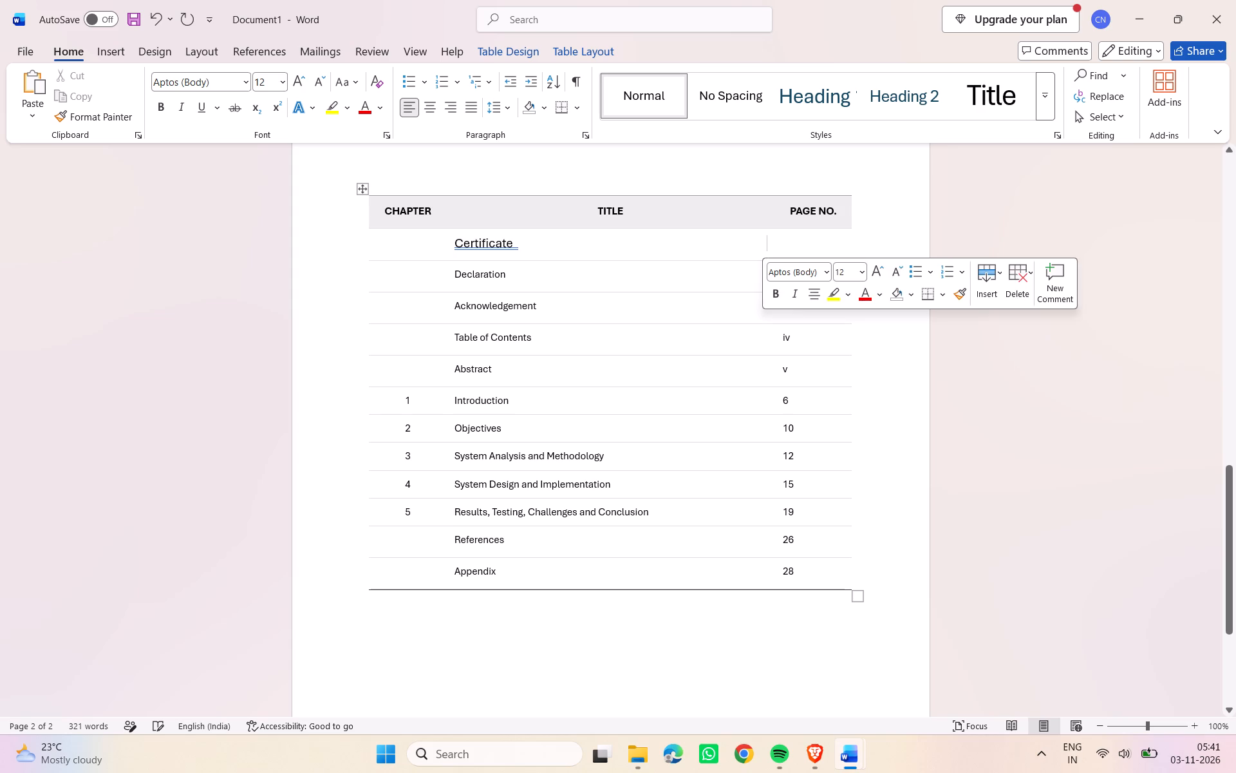
left_click(747, 250)
left_click(772, 240)
double_click(783, 247)
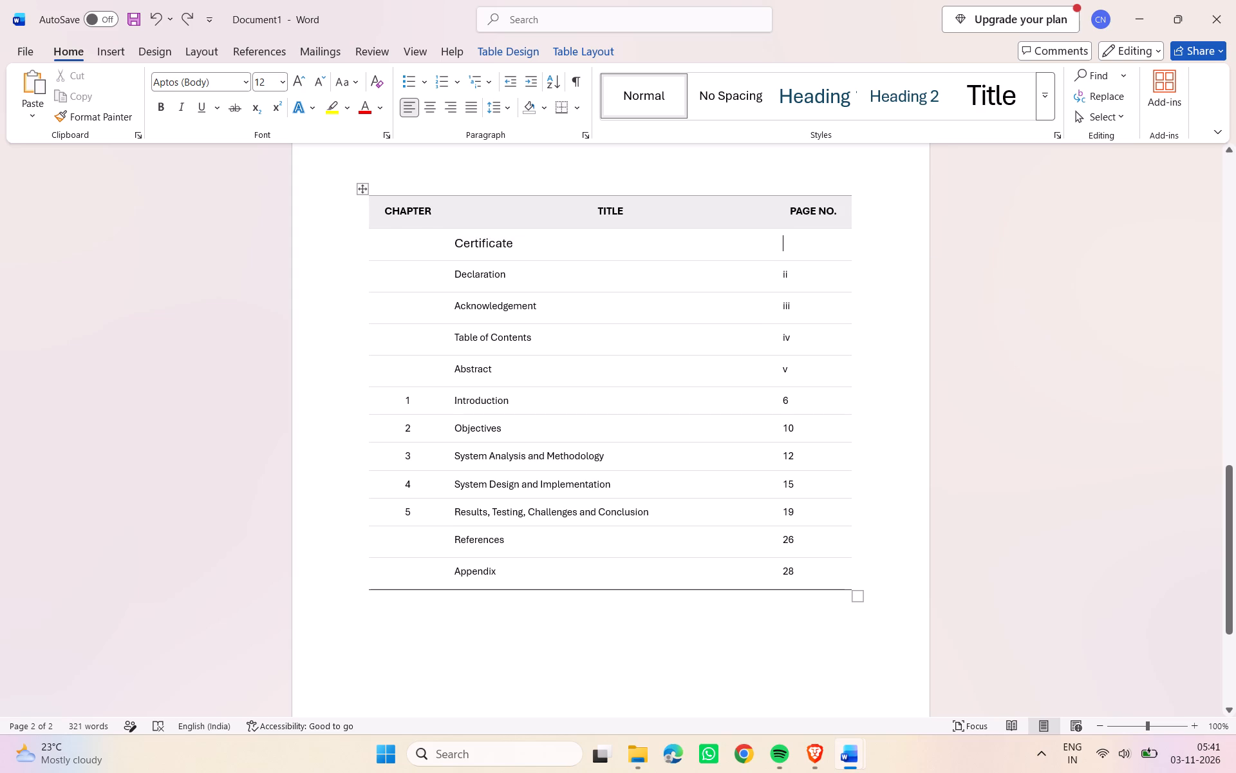
key("ctrl+v")
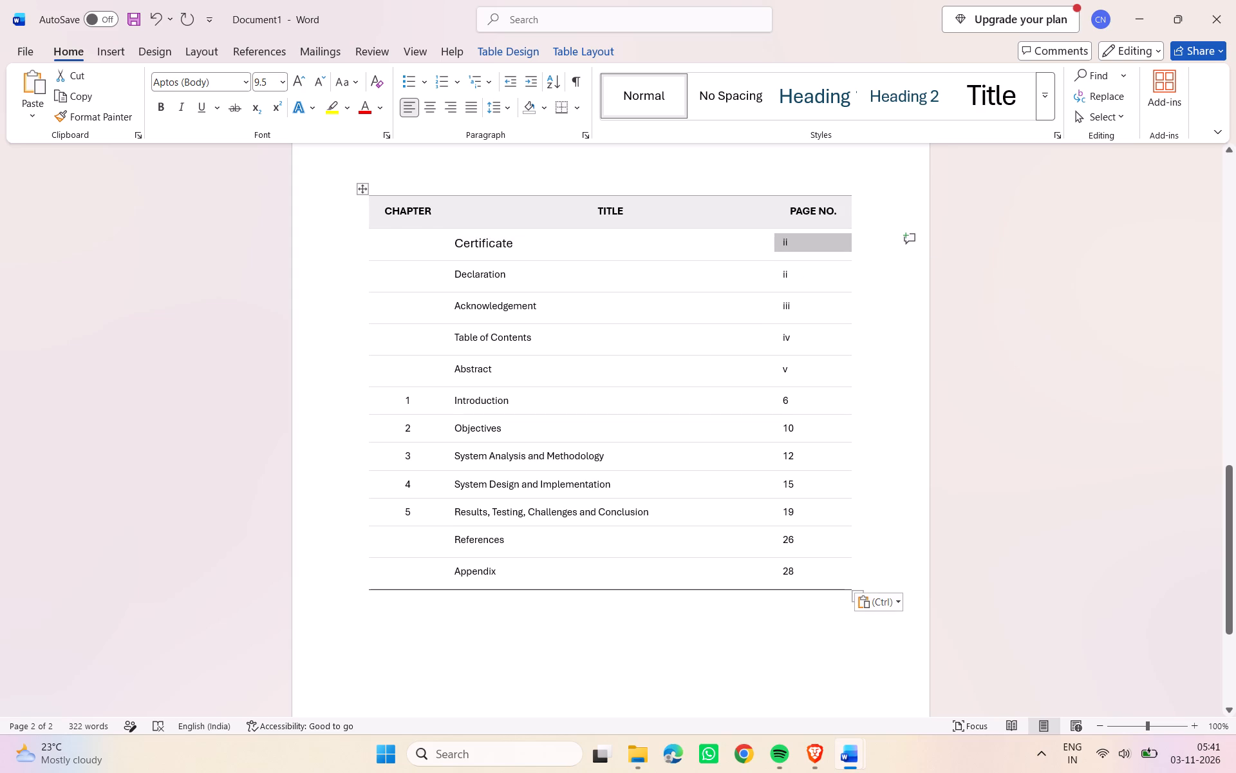
left_click(810, 265)
left_click(793, 244)
key("BackSpace")
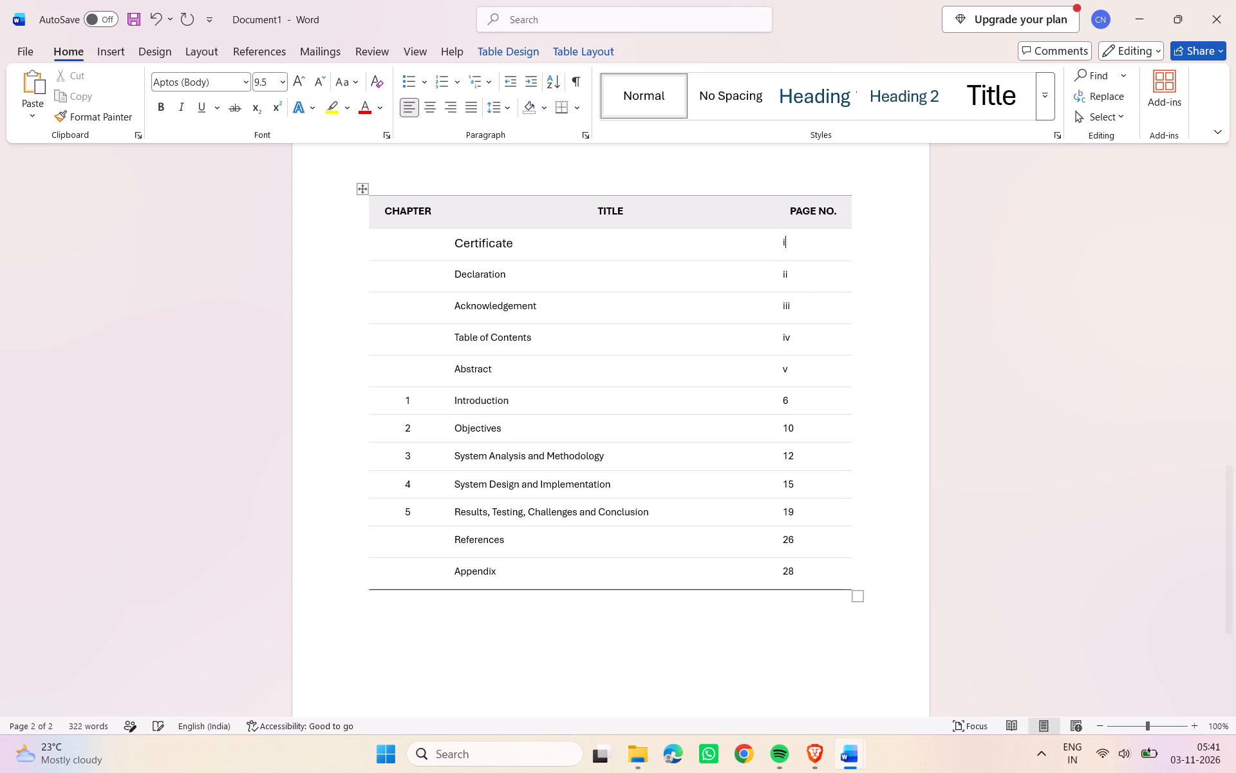
Go back to the acknowledgements page at the start of the document.
scroll(422, 615, "up", 20)
scroll(422, 615, "up", 8)
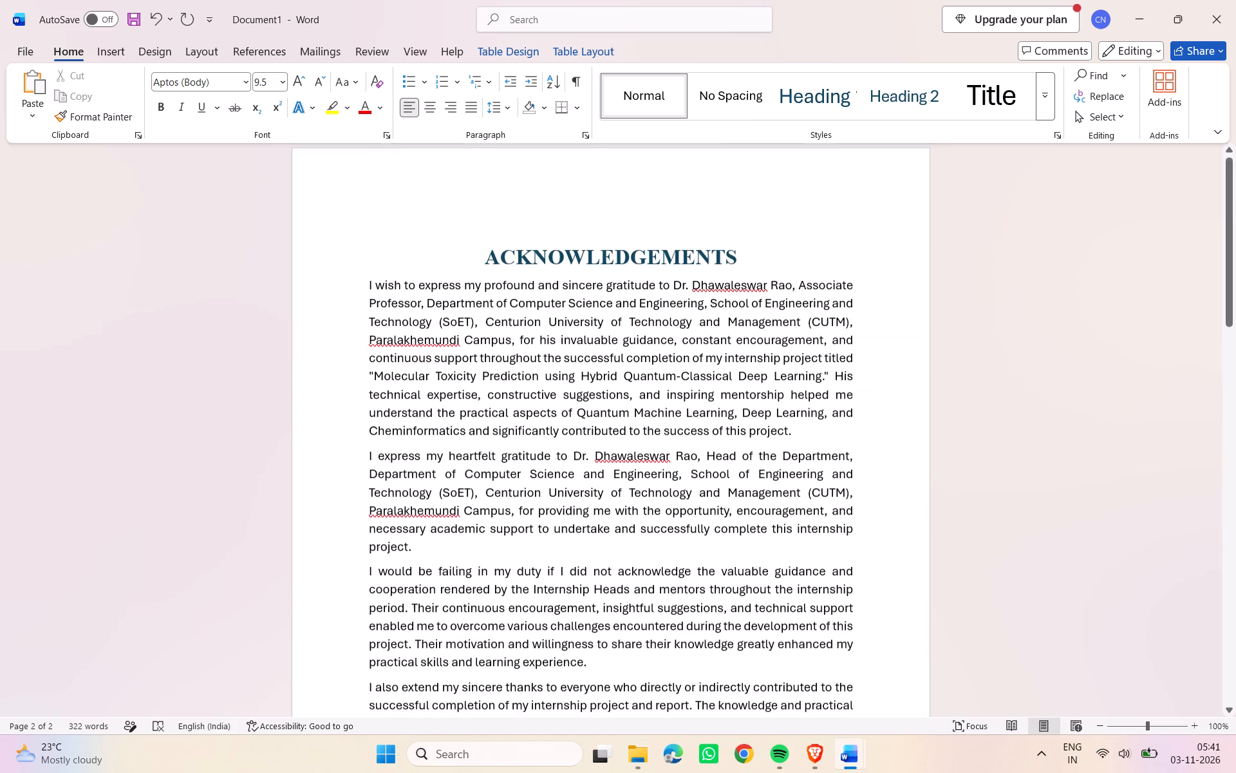
Insert blank lines before the ACKNOWLEDGEMENTS heading to push it onto the following page, leaving an empty first page.
scroll(757, 372, "up", 4)
left_click(487, 257)
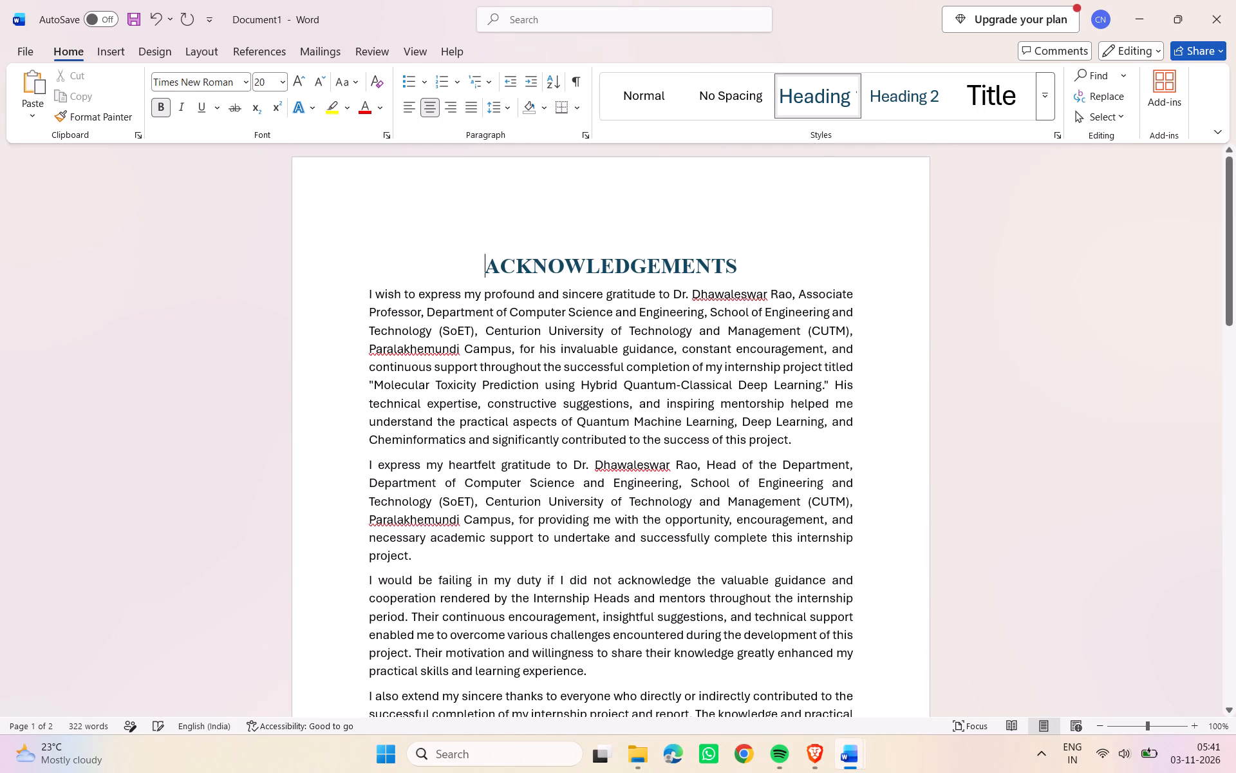
key("Return")
key("Return")
key("Return")
key("Return")
key("Return")
key("Return")
key("Return")
key("Return")
key("Return")
key("Return")
key("Return")
key("Return")
key("Return")
key("Return")
key("Return")
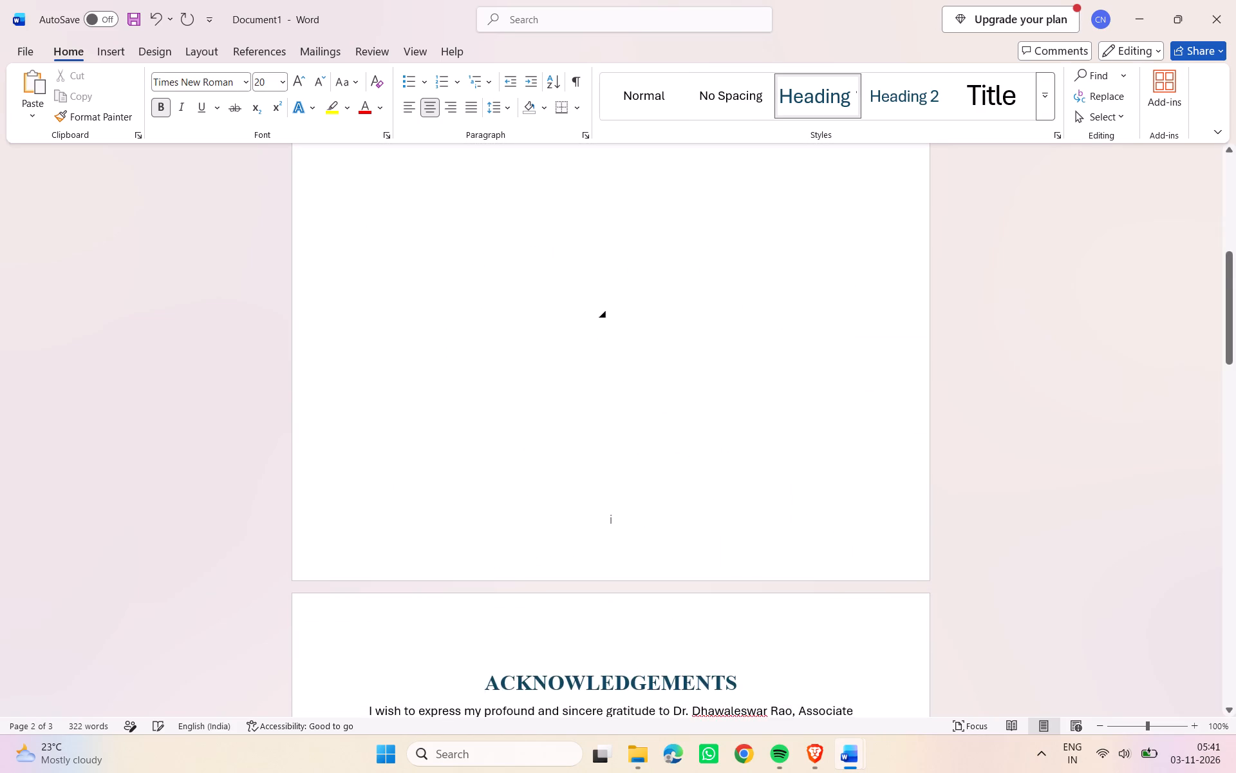
scroll(612, 368, "down", 4)
key("BackSpace")
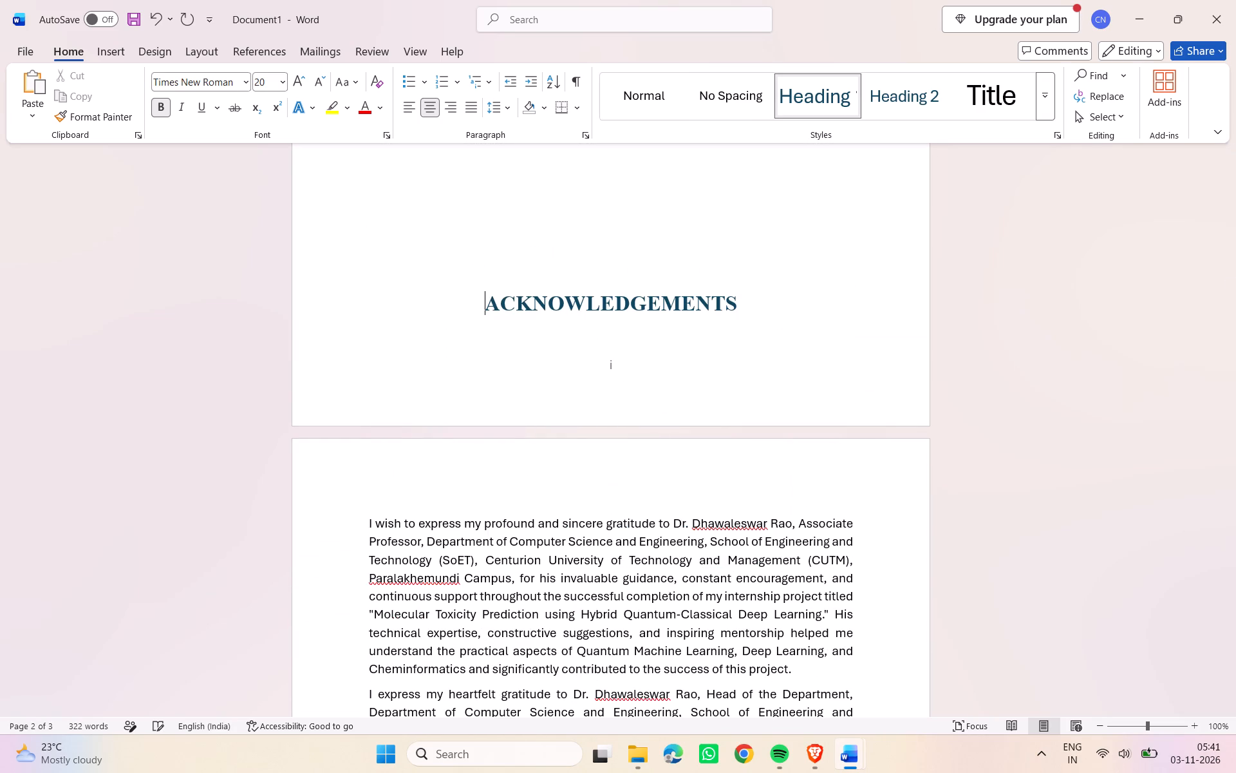
key("Return")
Place the text cursor at the top of the new blank first page.
scroll(748, 329, "up", 2)
scroll(758, 322, "down", 1)
scroll(758, 322, "up", 4)
scroll(758, 321, "down", 1)
scroll(758, 321, "up", 11)
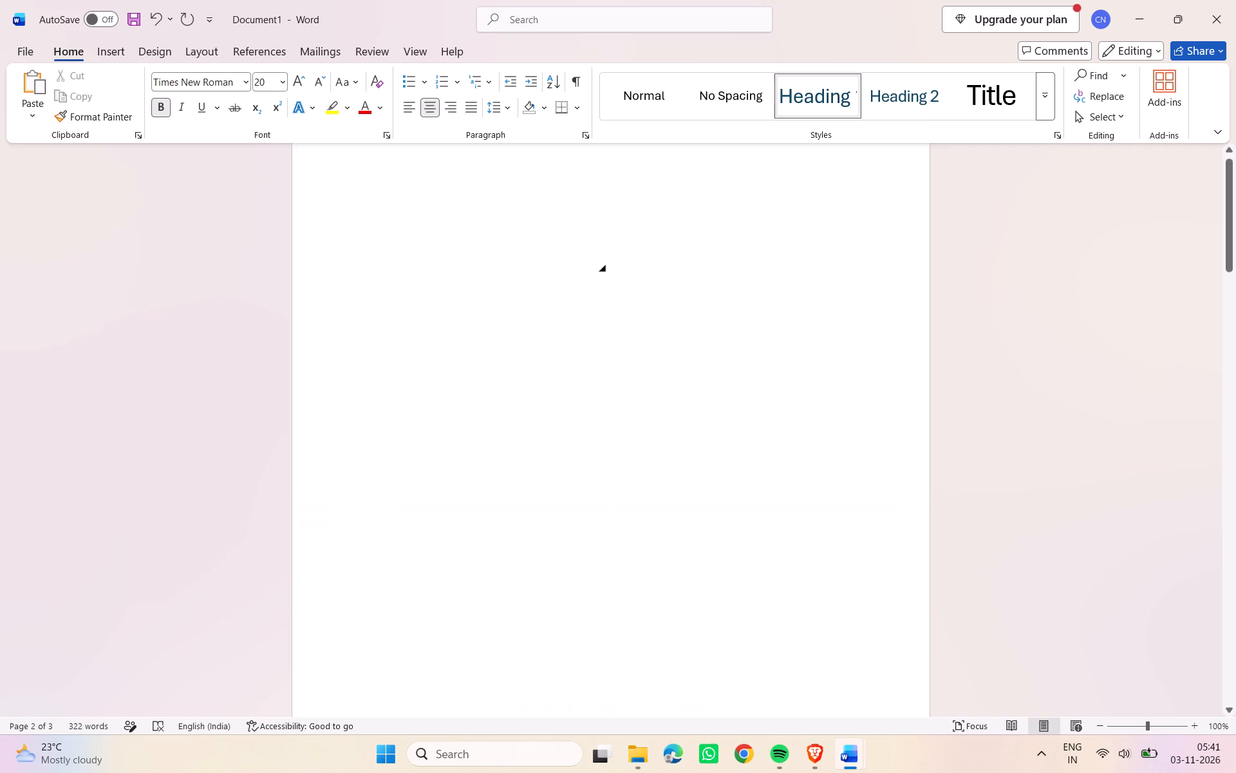
scroll(759, 320, "up", 10)
left_click(464, 290)
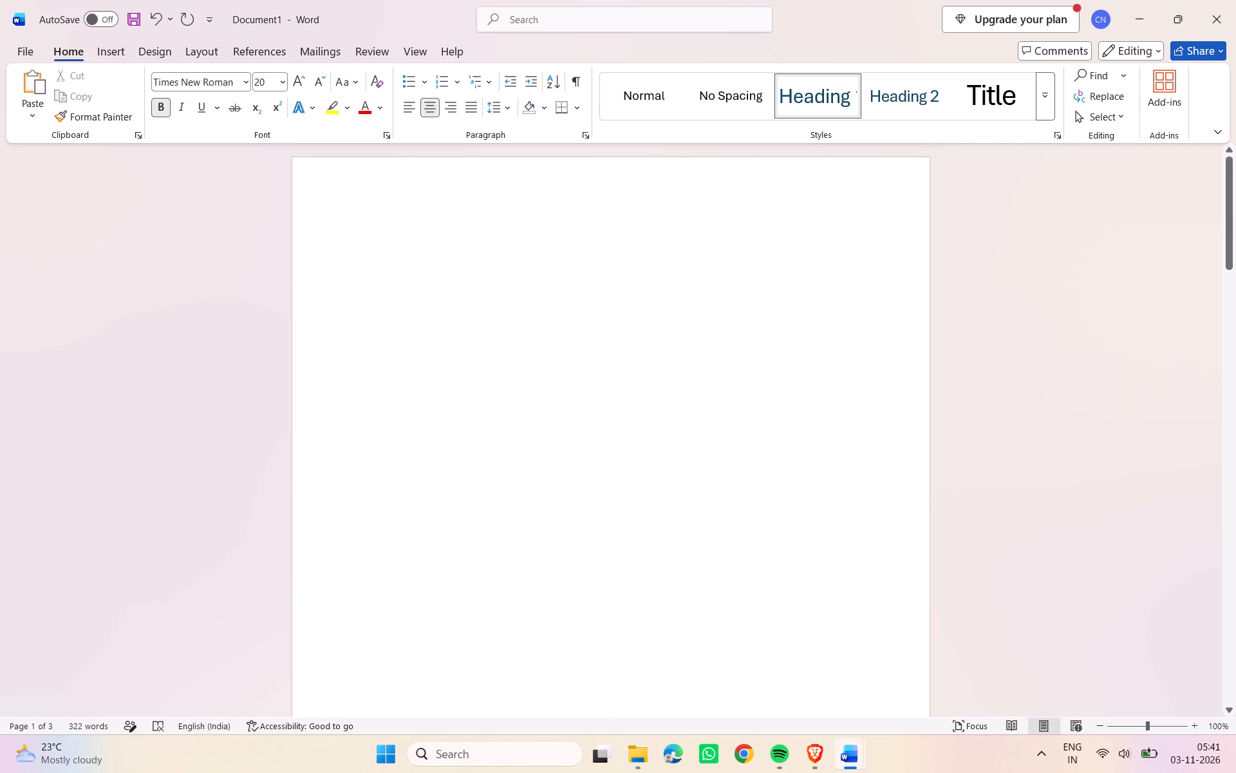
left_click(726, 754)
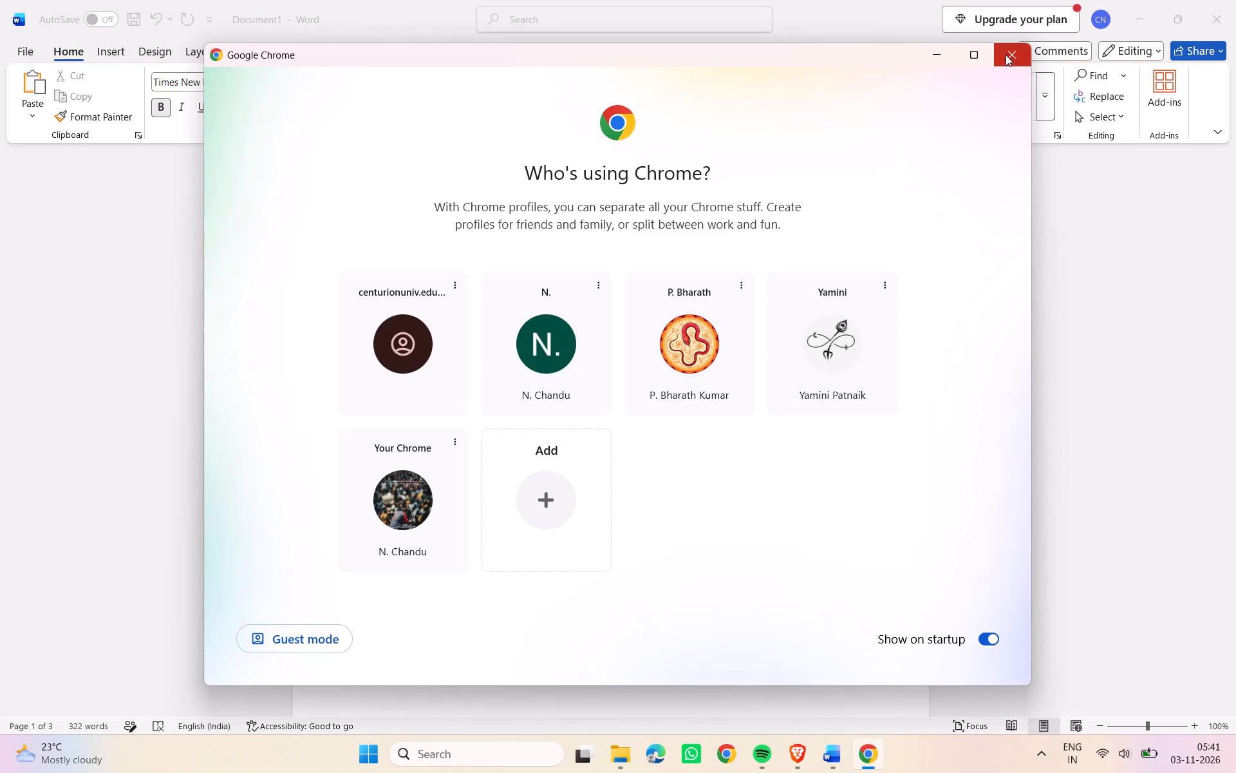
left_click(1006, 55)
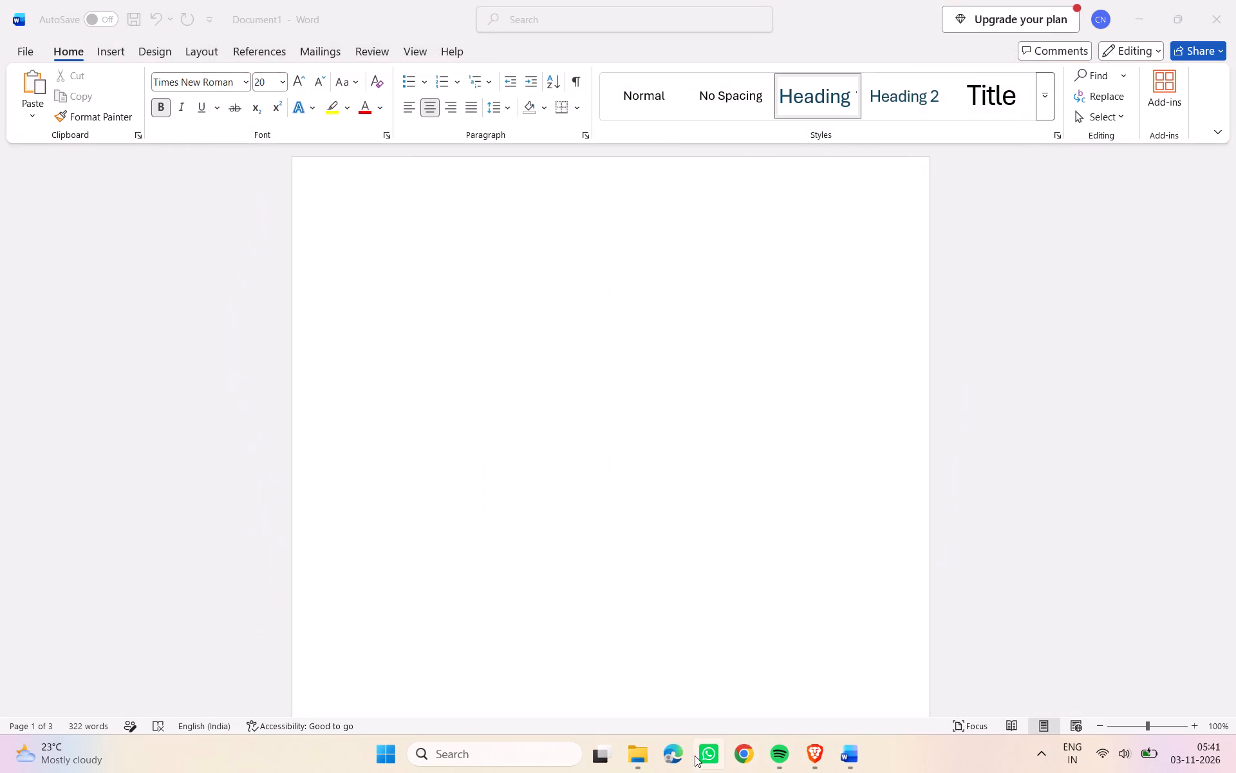
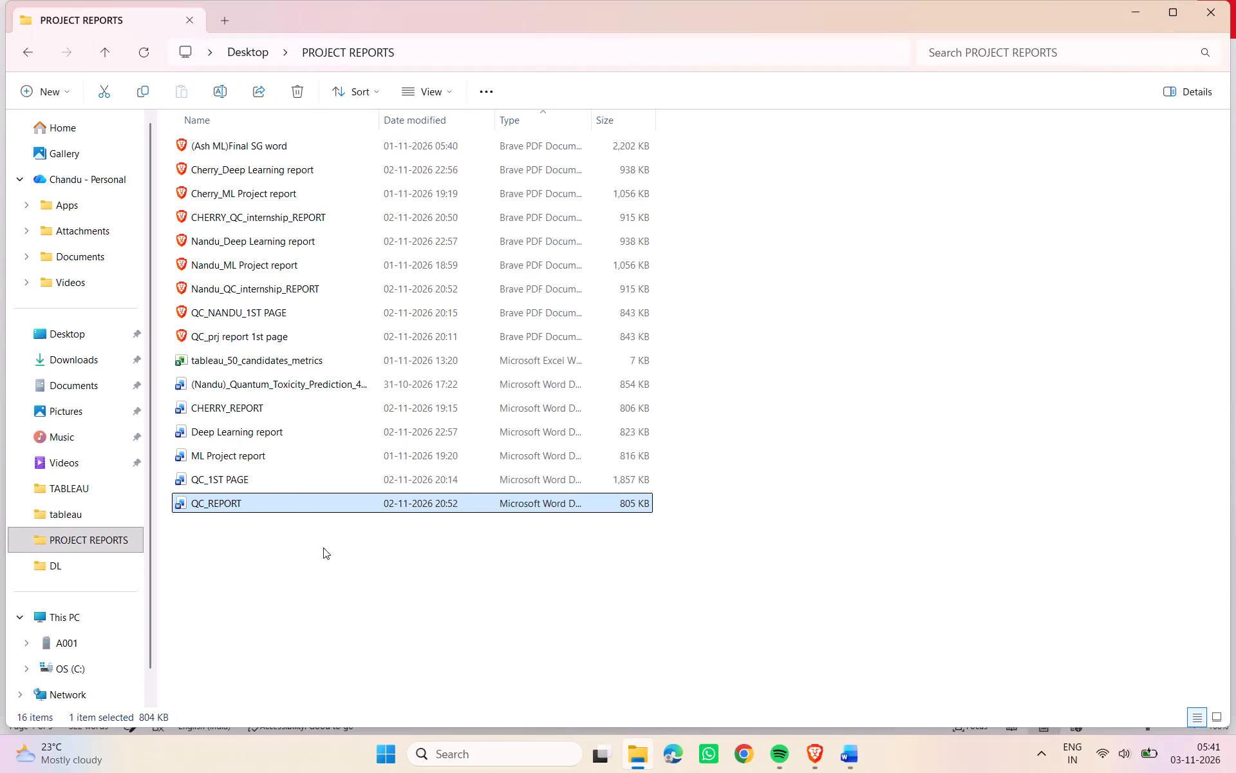
Open the GIS DAY 2026 PDF from the MINE folder on drive C: and look over its page.
scroll(84, 588, "down", 2)
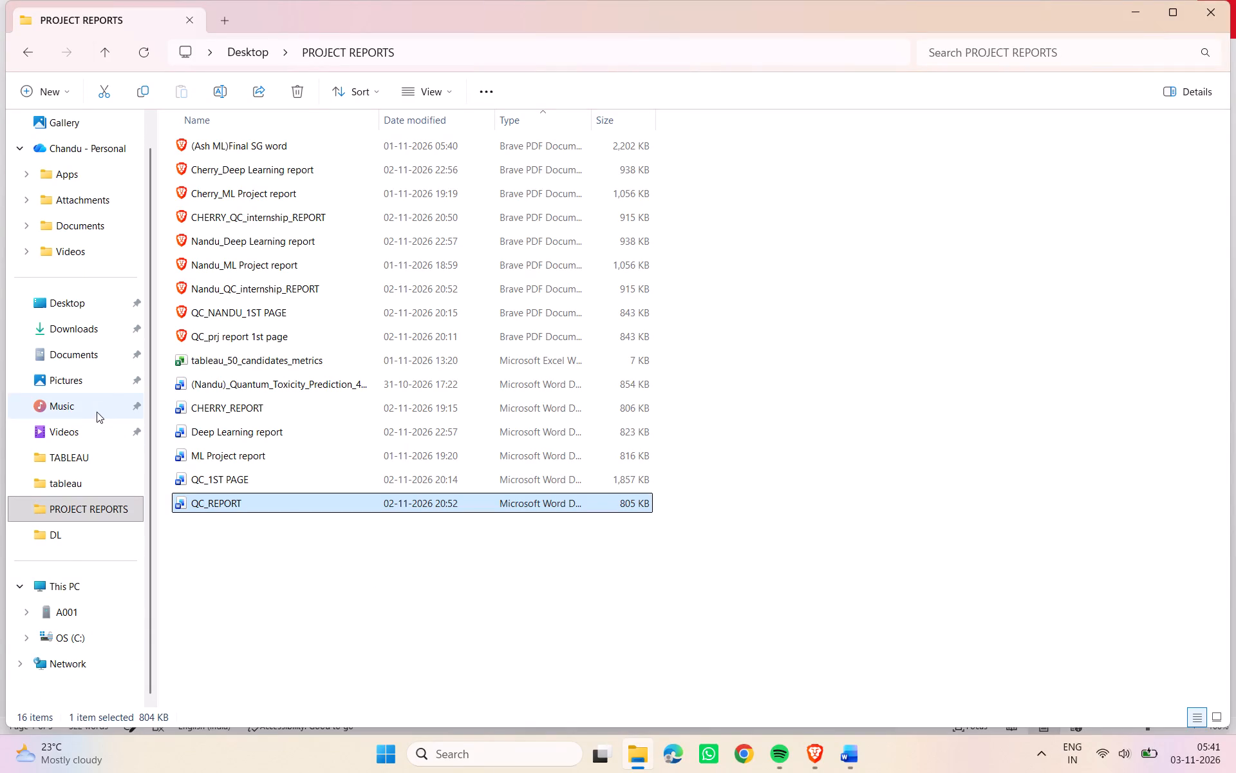
scroll(86, 558, "down", 3)
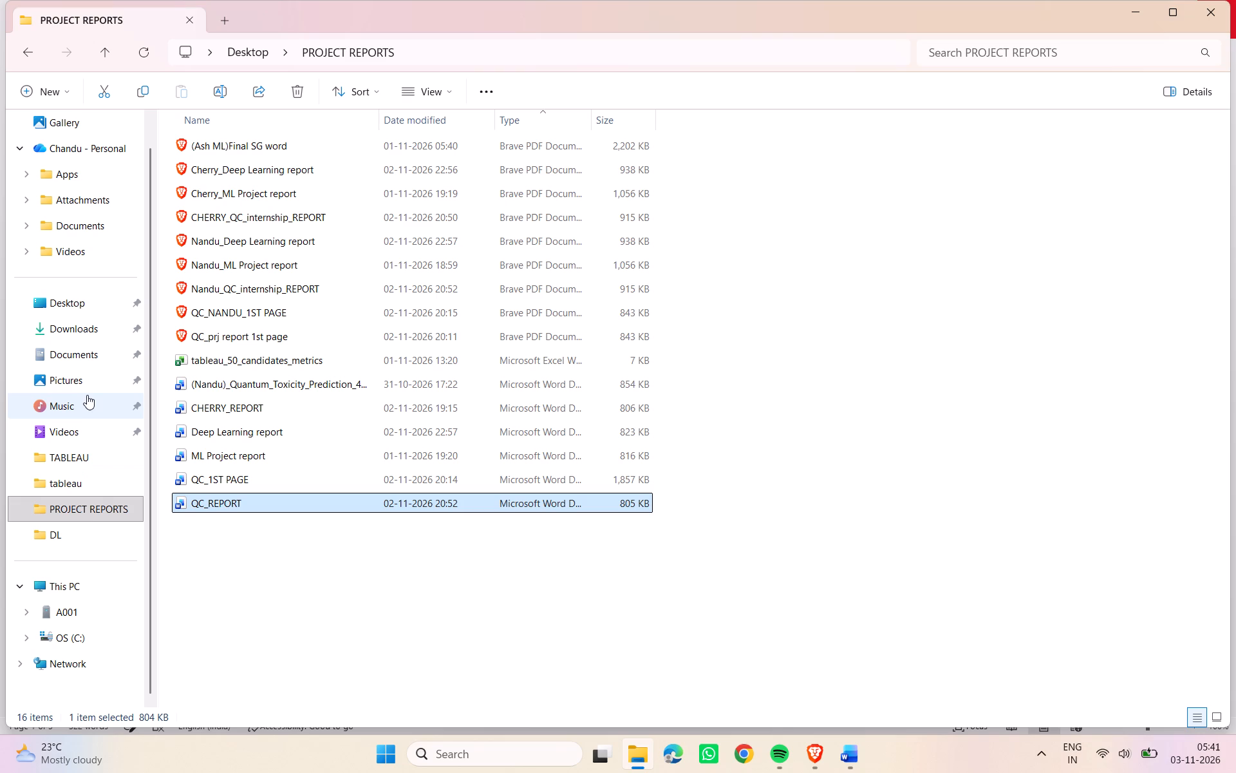
double_click(80, 578)
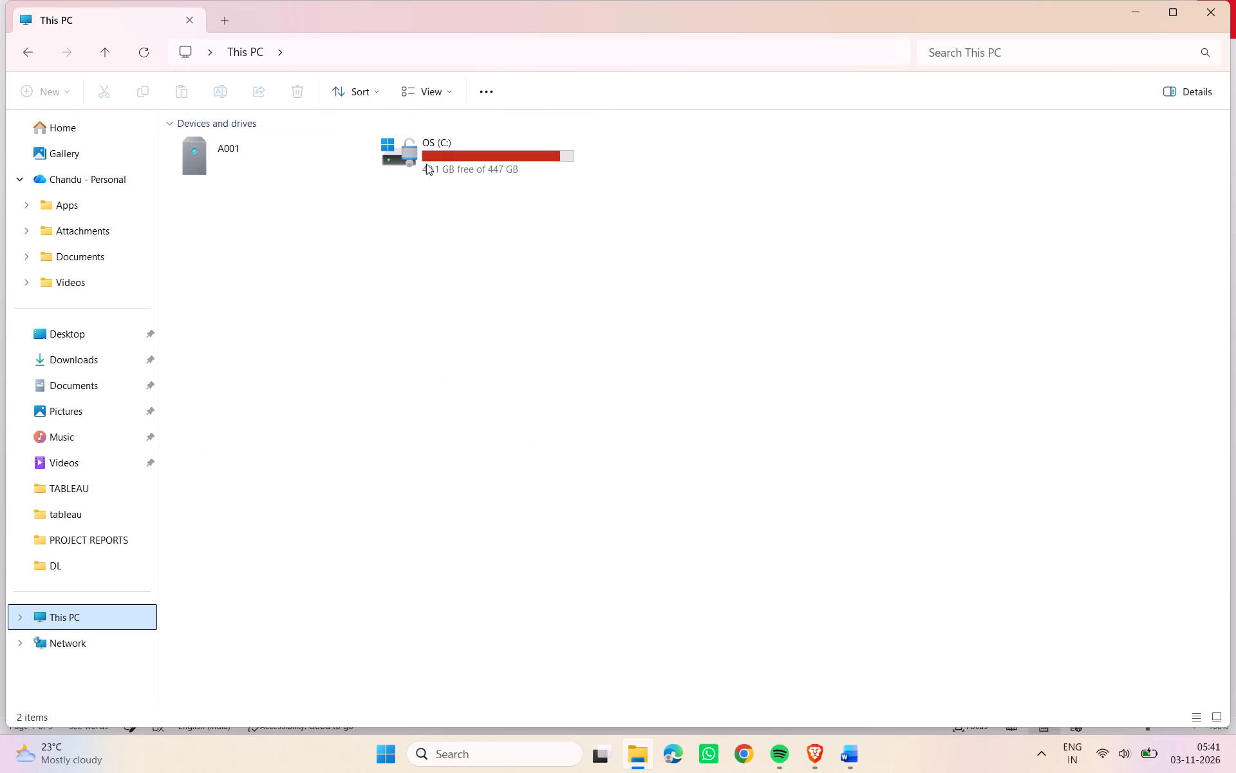
double_click(438, 164)
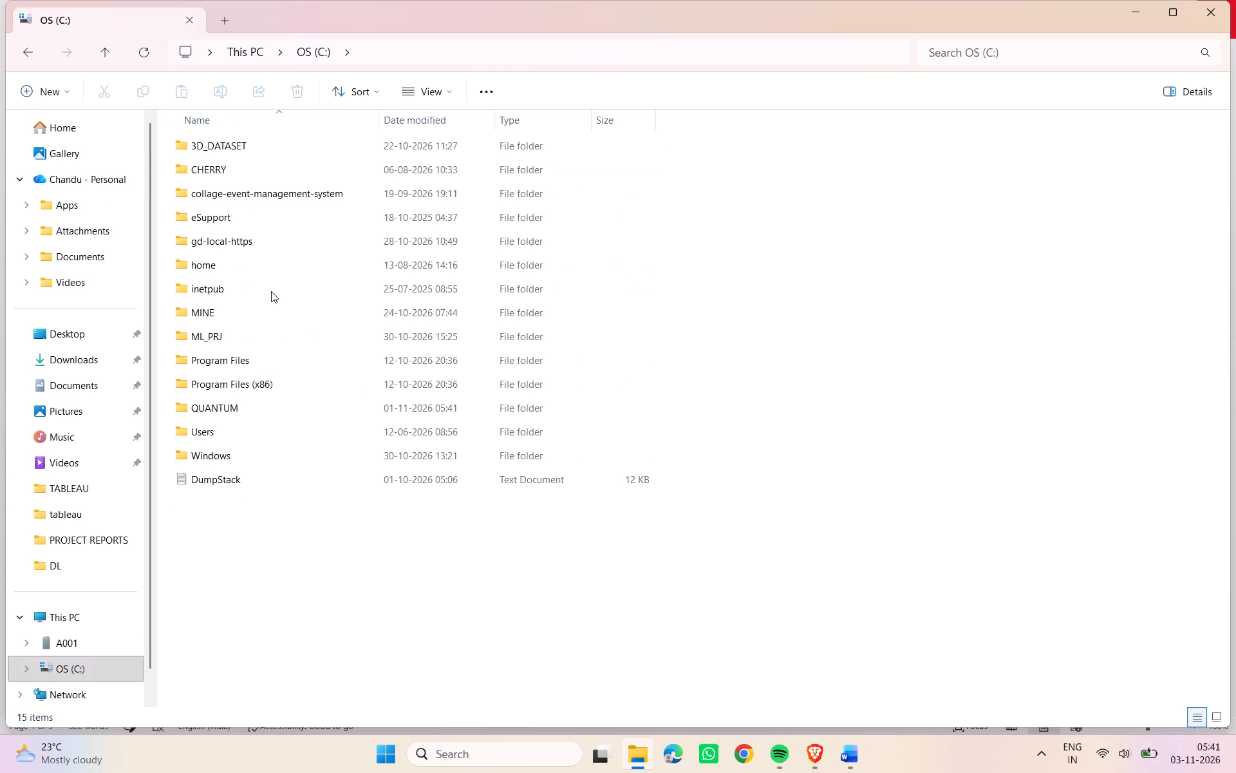
double_click(261, 314)
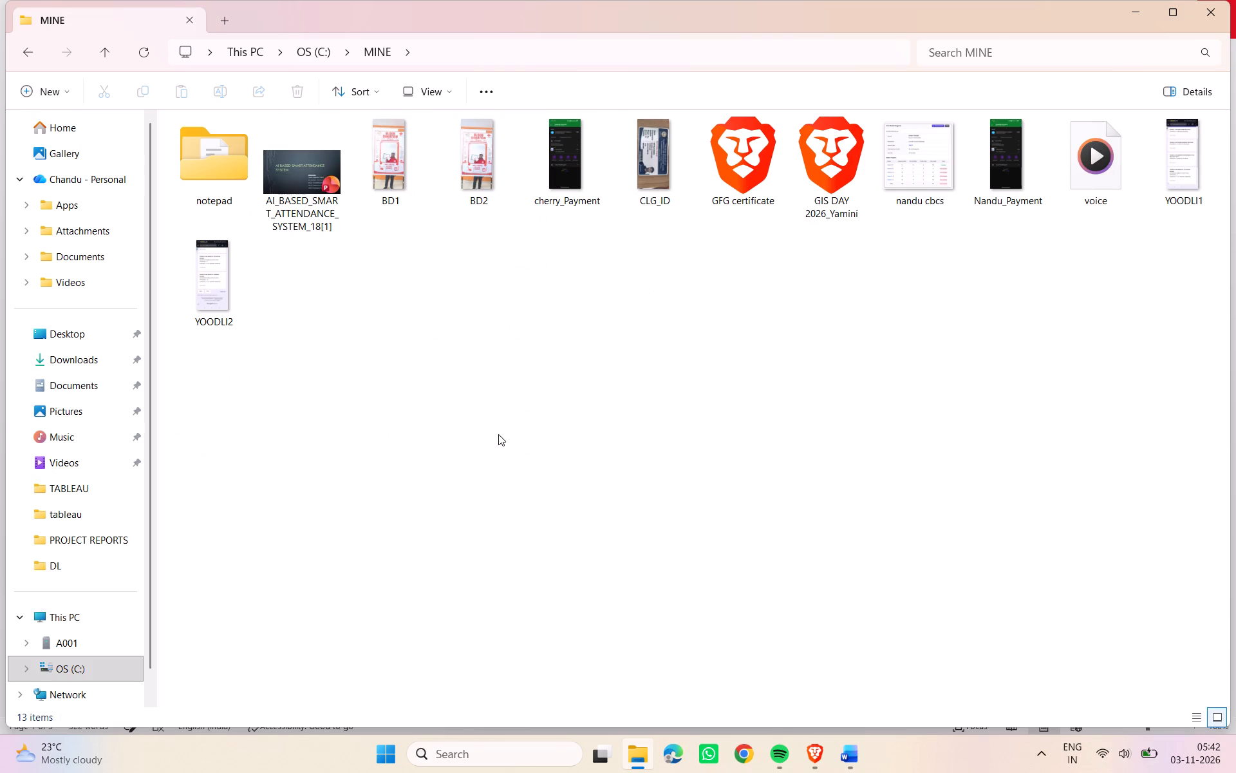
double_click(831, 162)
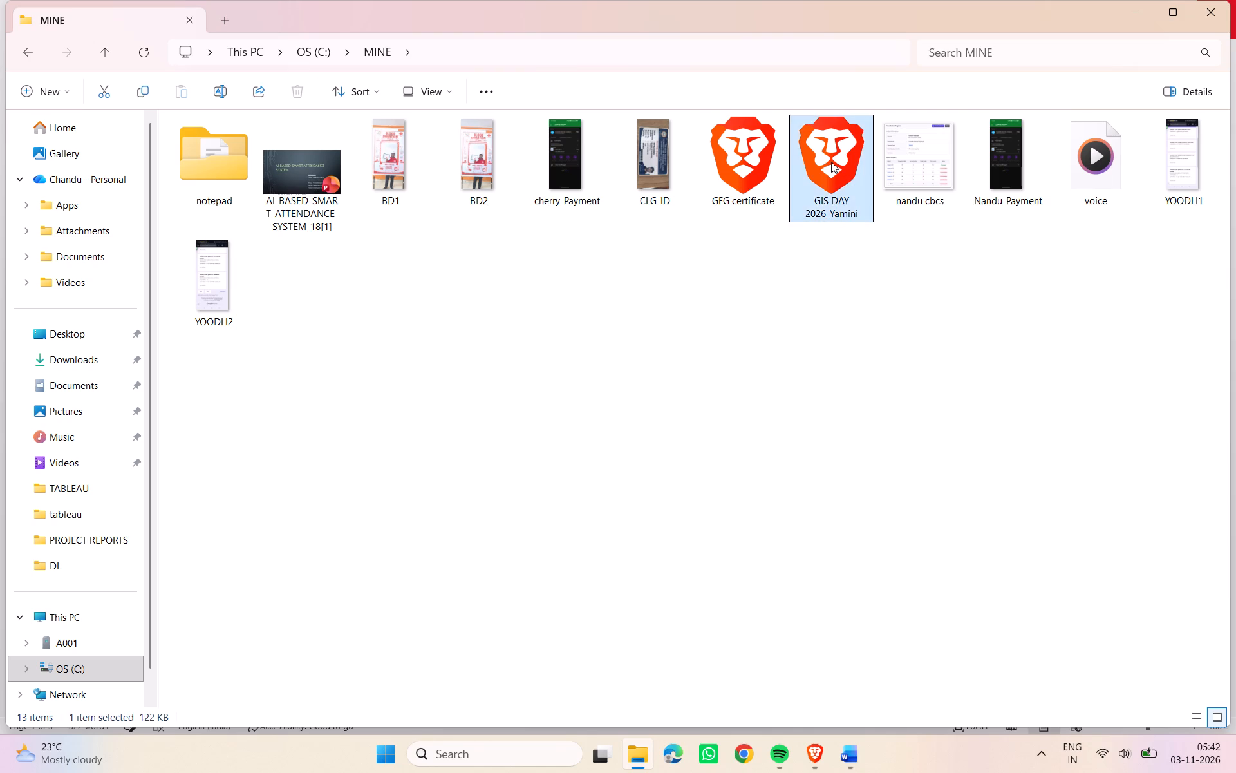
scroll(691, 519, "down", 5)
scroll(688, 504, "up", 4)
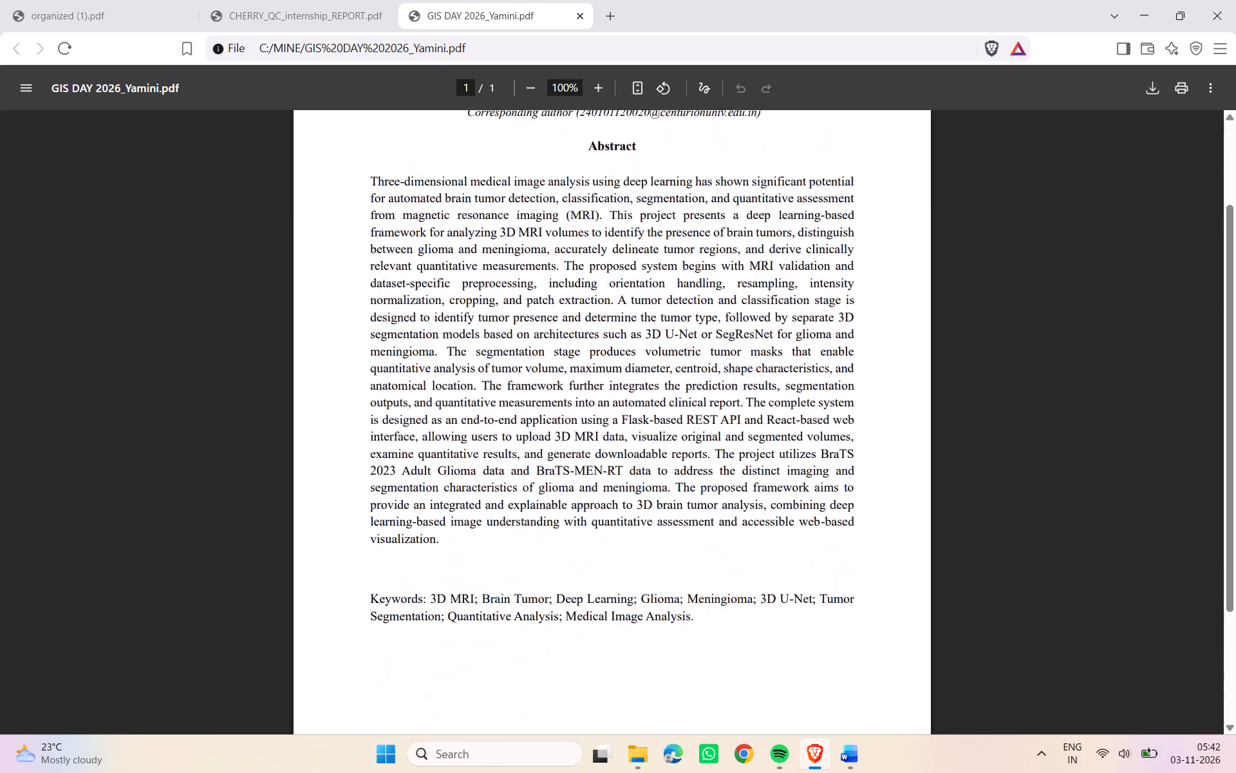
Close the GIS DAY abstract PDF, the QC internship report PDF and the MINE folder window, leaving organized (1).pdf open, and return to Word.
scroll(687, 501, "up", 3)
left_click(579, 13)
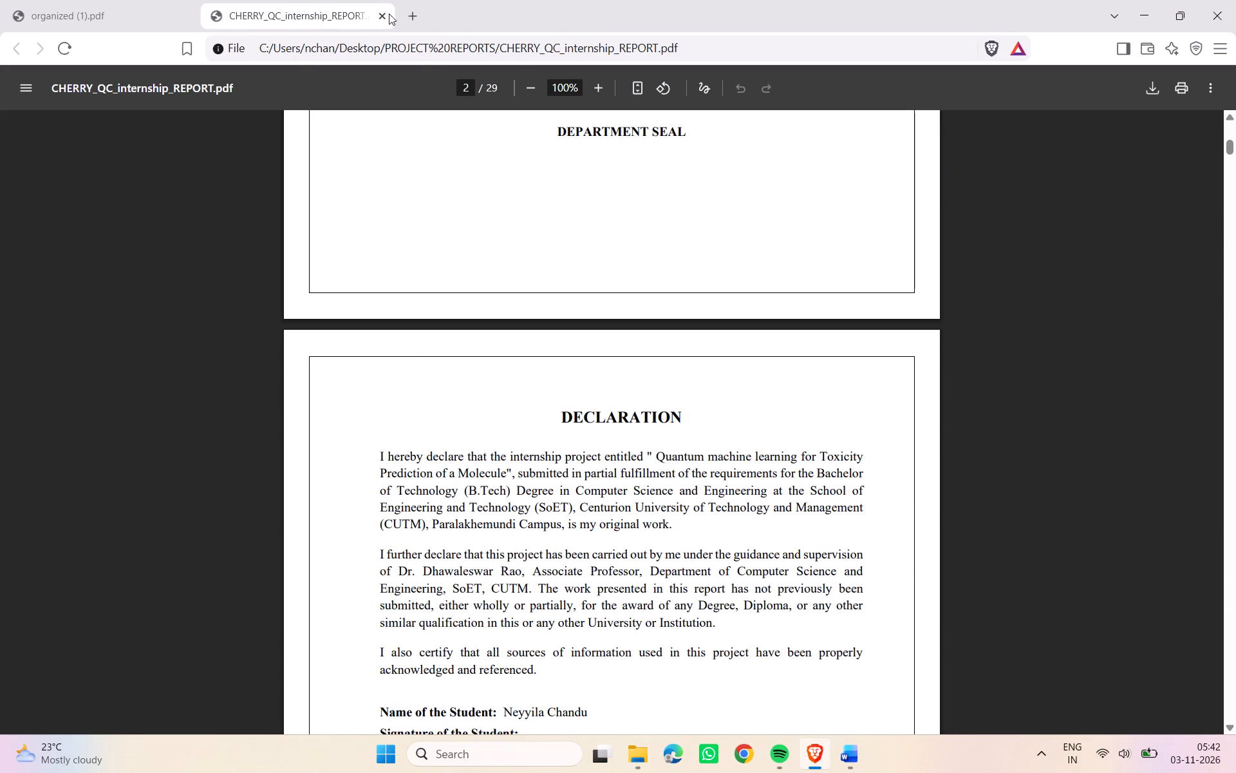
left_click(380, 15)
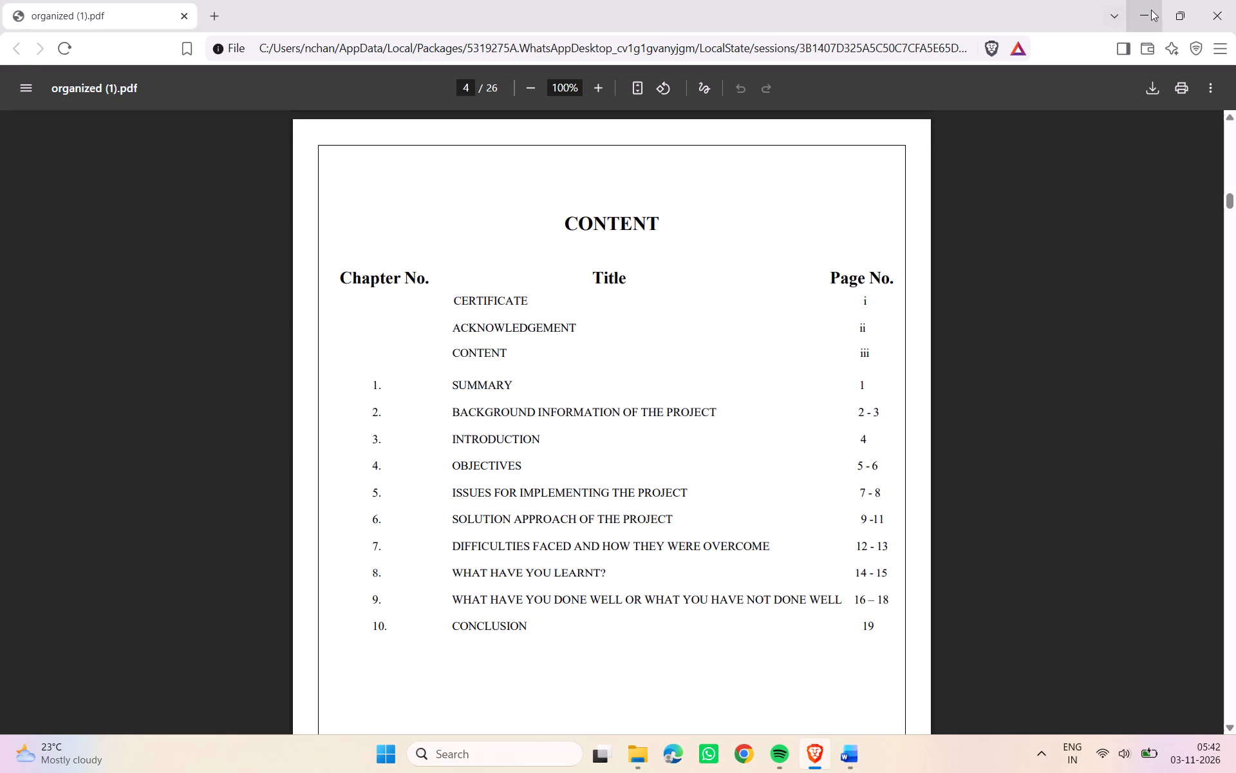
left_click(1151, 10)
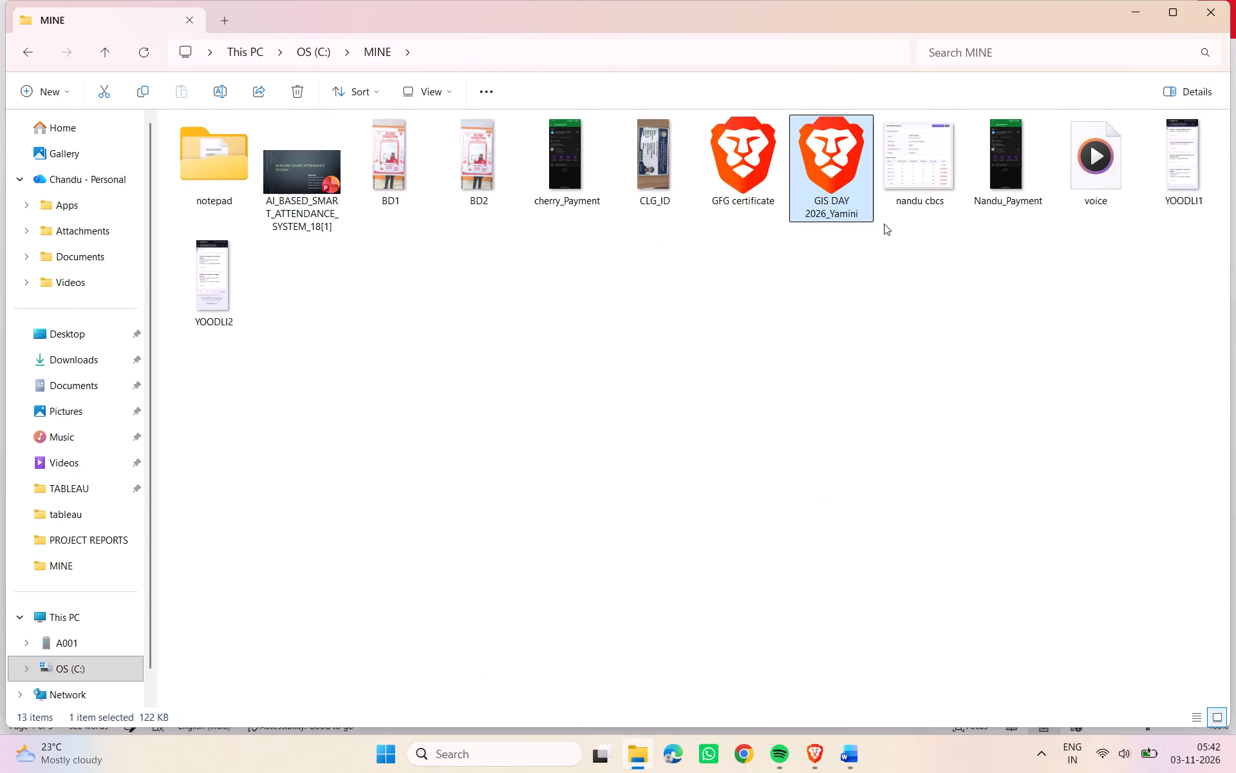
left_click(1220, 2)
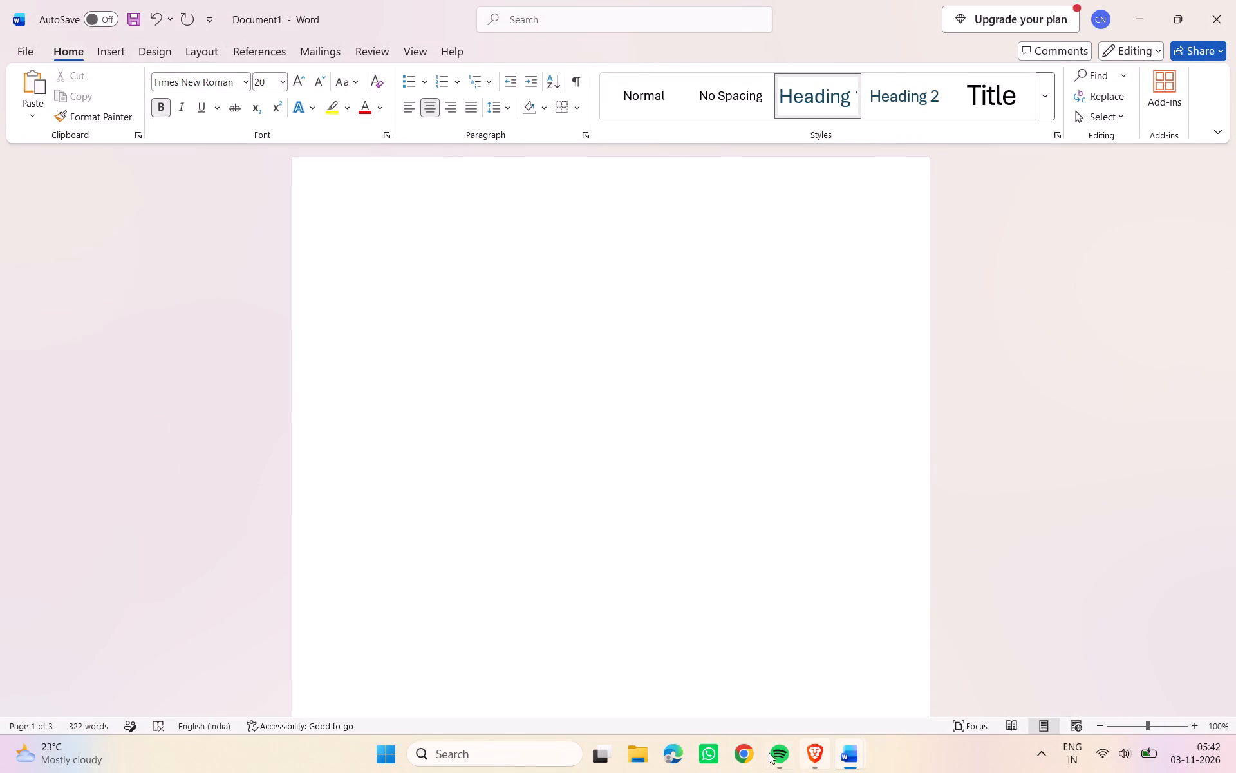
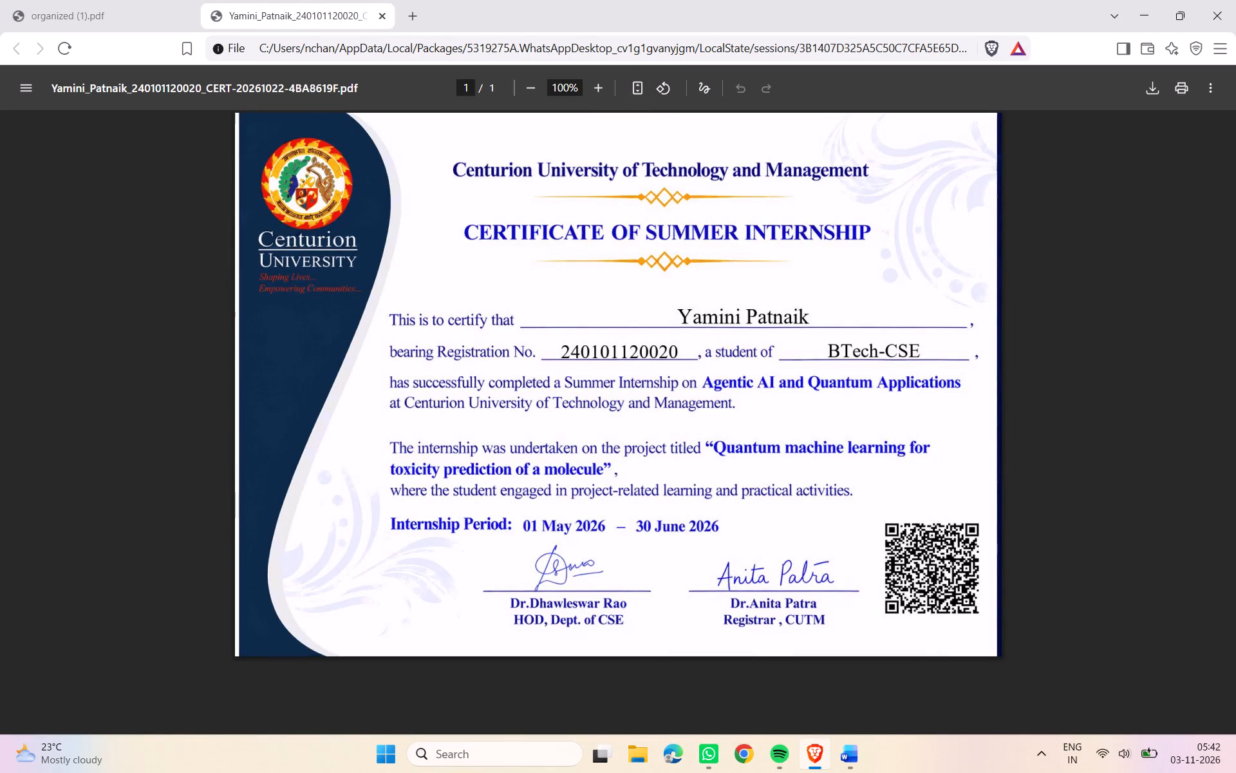
Close the summer internship certificate PDF, keep organized (1).pdf open, and switch away from the browser to another open window.
scroll(641, 505, "up", 4)
left_click(382, 22)
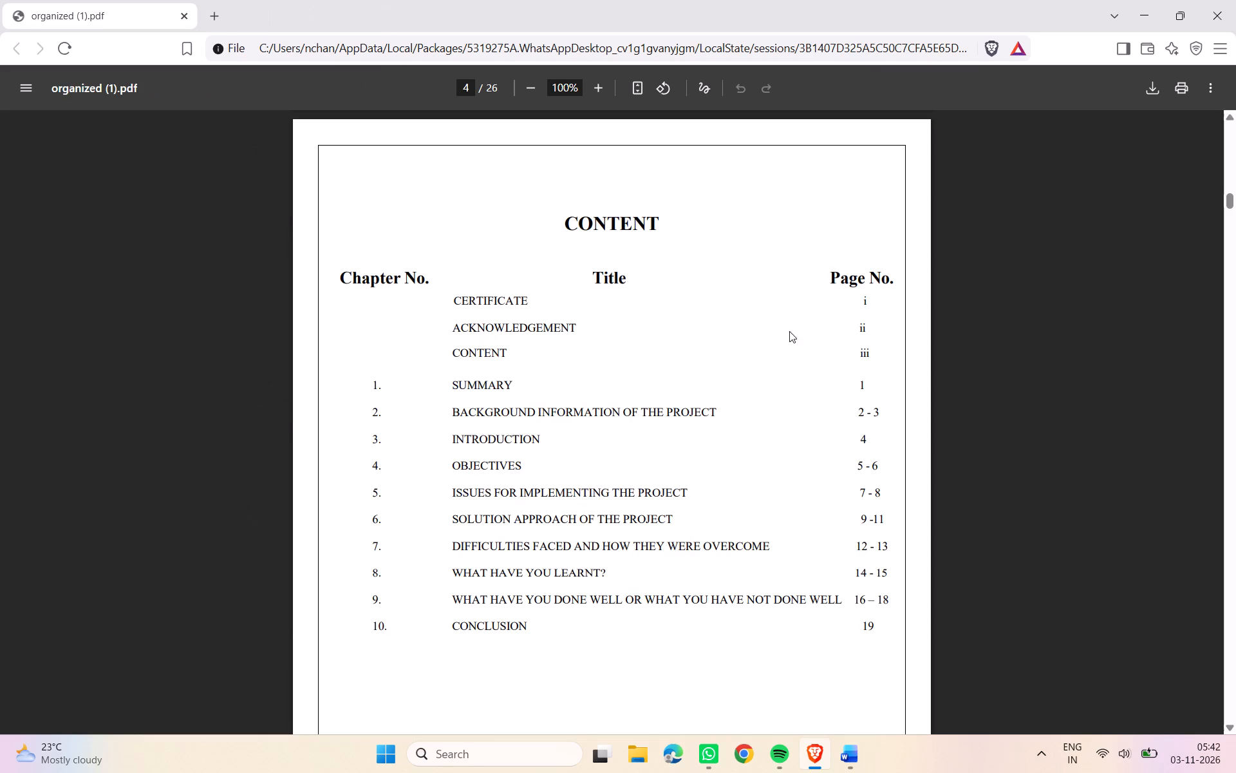
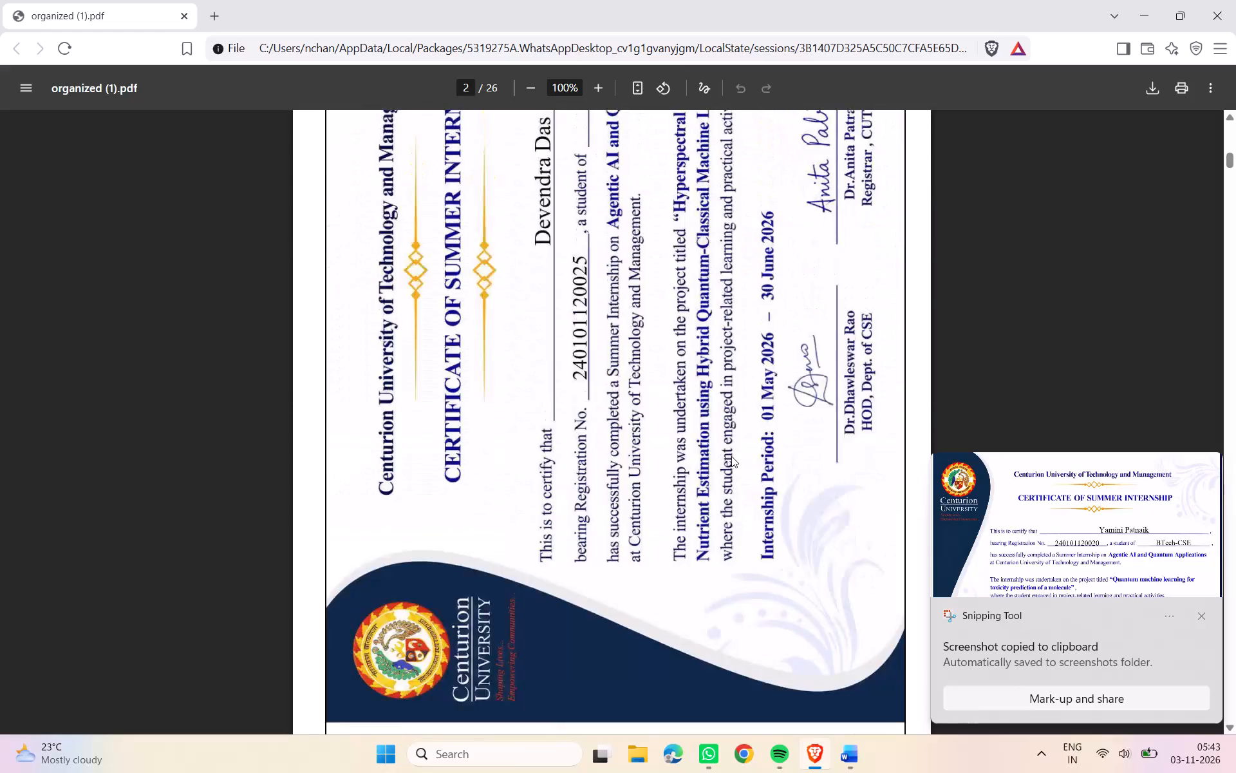
Return from the PDF to the Word document and paste the copied internship certificate screenshot onto the blank first page.
scroll(731, 456, "down", 11)
scroll(750, 494, "up", 1)
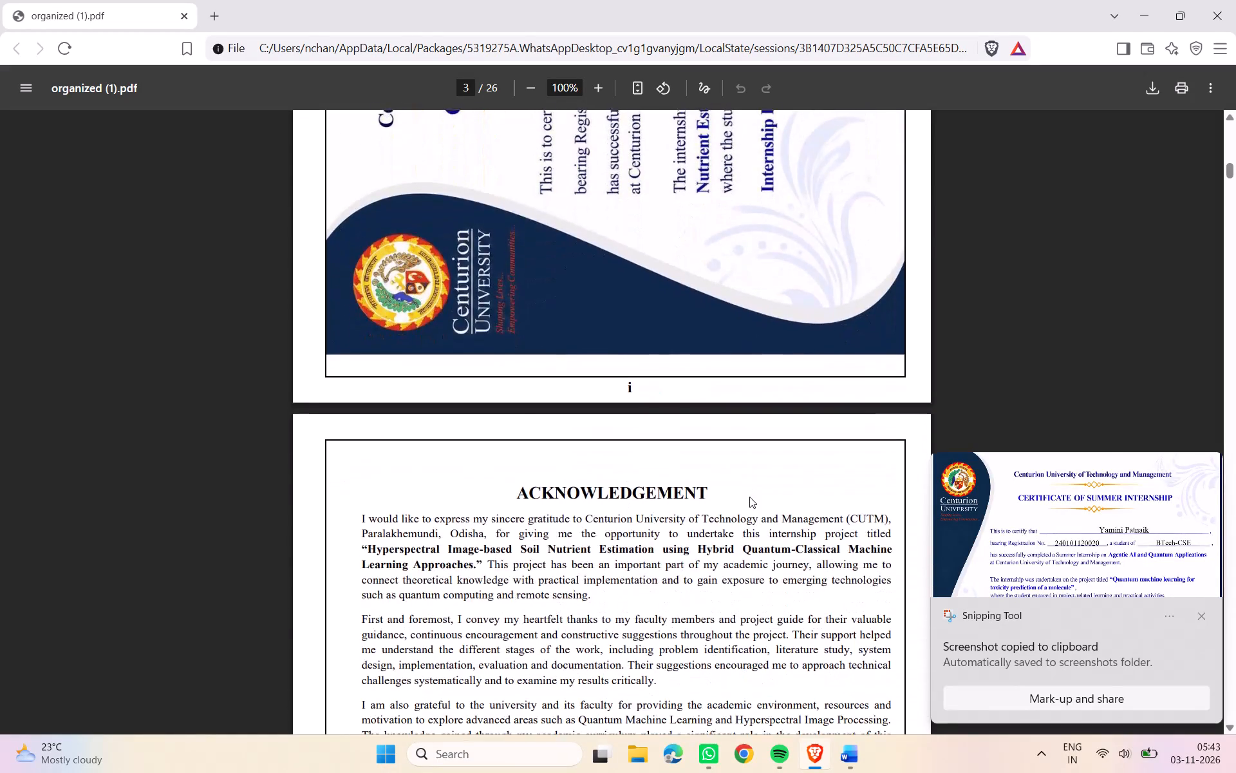
key("alt+Tab")
key("alt+Tab")
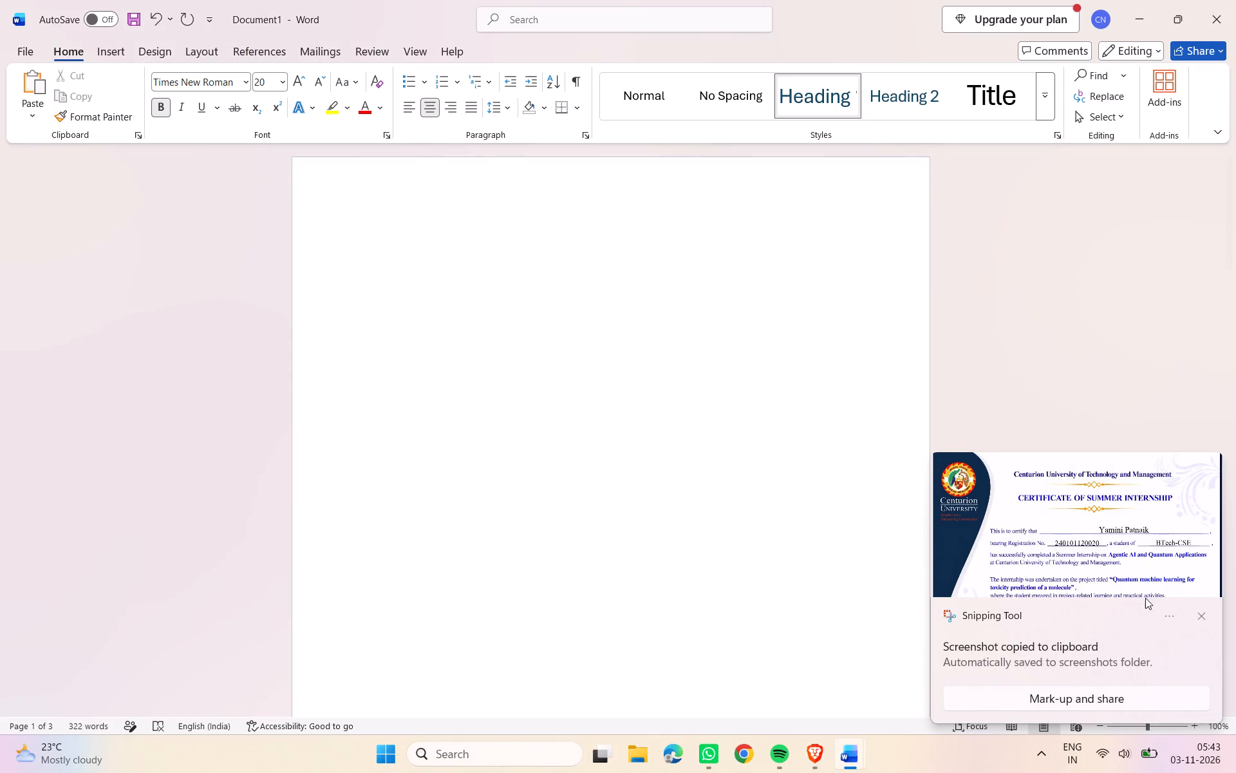
left_click(1201, 614)
scroll(832, 521, "down", 13)
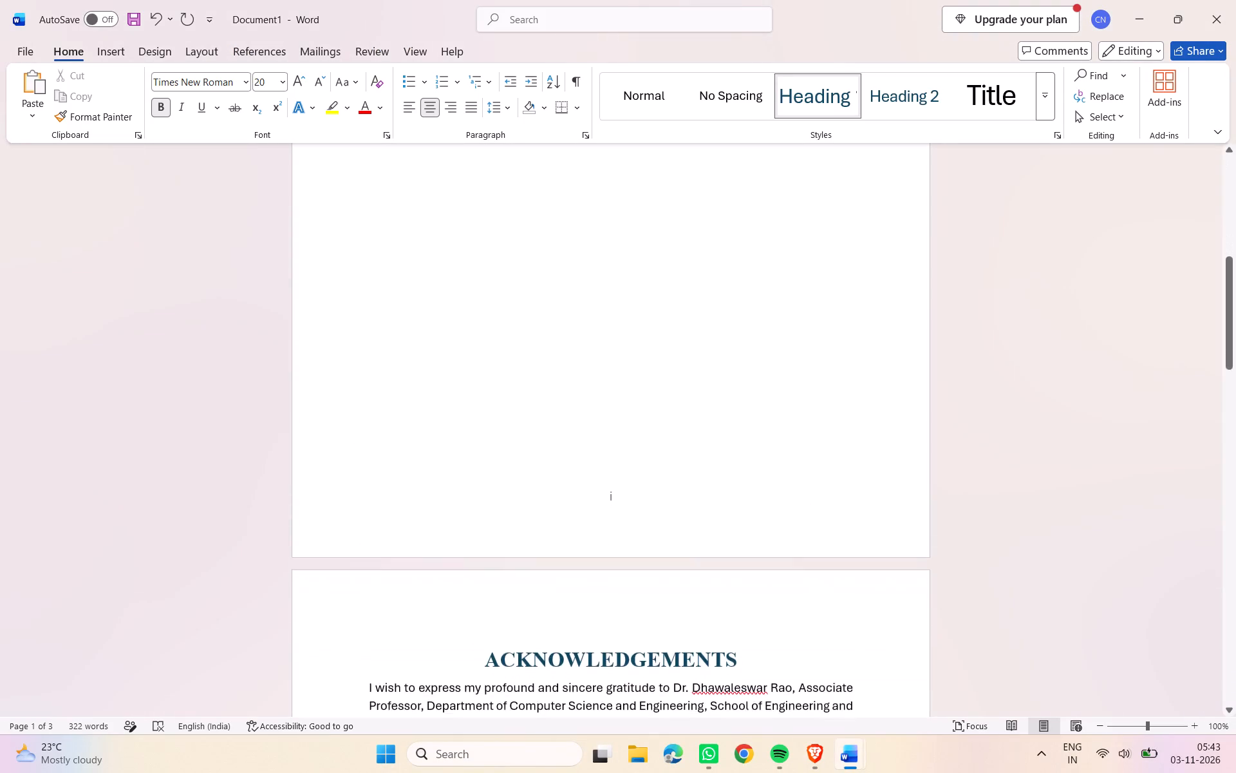
scroll(741, 483, "up", 6)
scroll(689, 482, "up", 5)
scroll(677, 479, "down", 8)
scroll(632, 410, "up", 3)
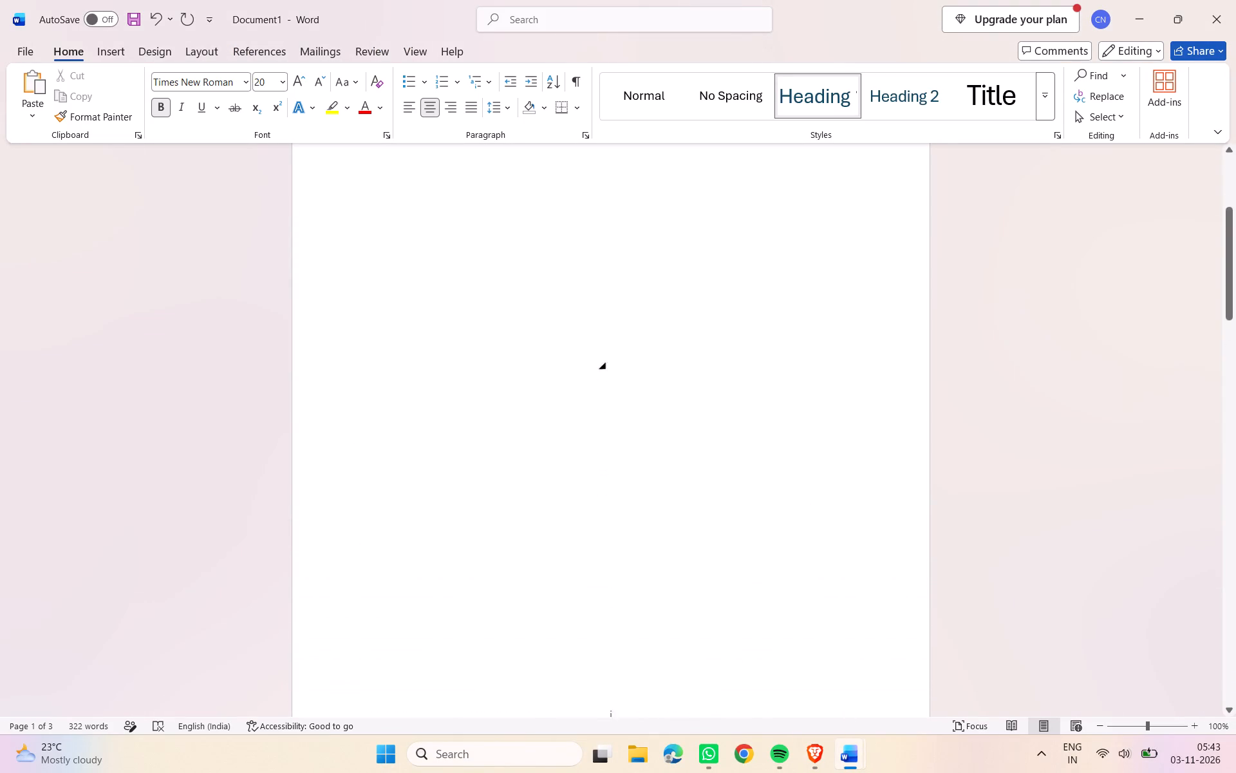
scroll(626, 407, "up", 10)
left_click(513, 296)
key("ctrl+v")
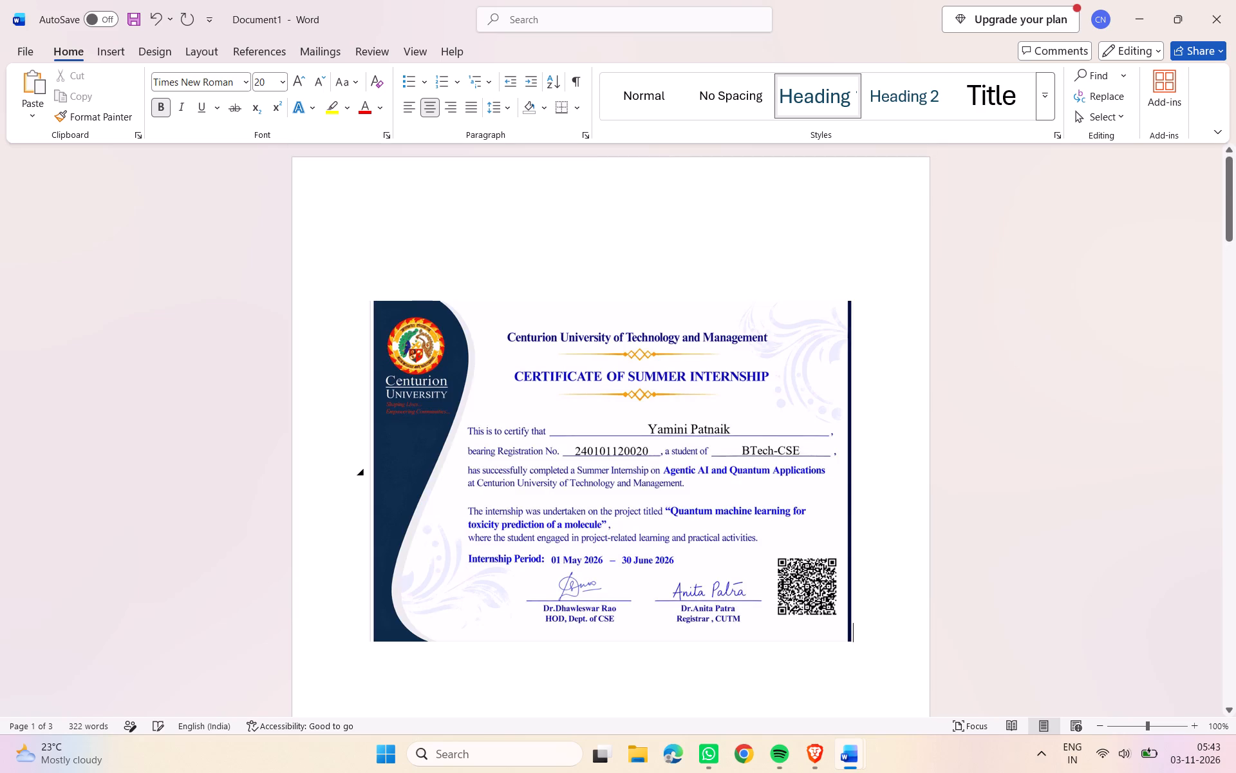
Rotate the pasted certificate picture 90 degrees clockwise so it stands upright along the page's length.
left_click(588, 446)
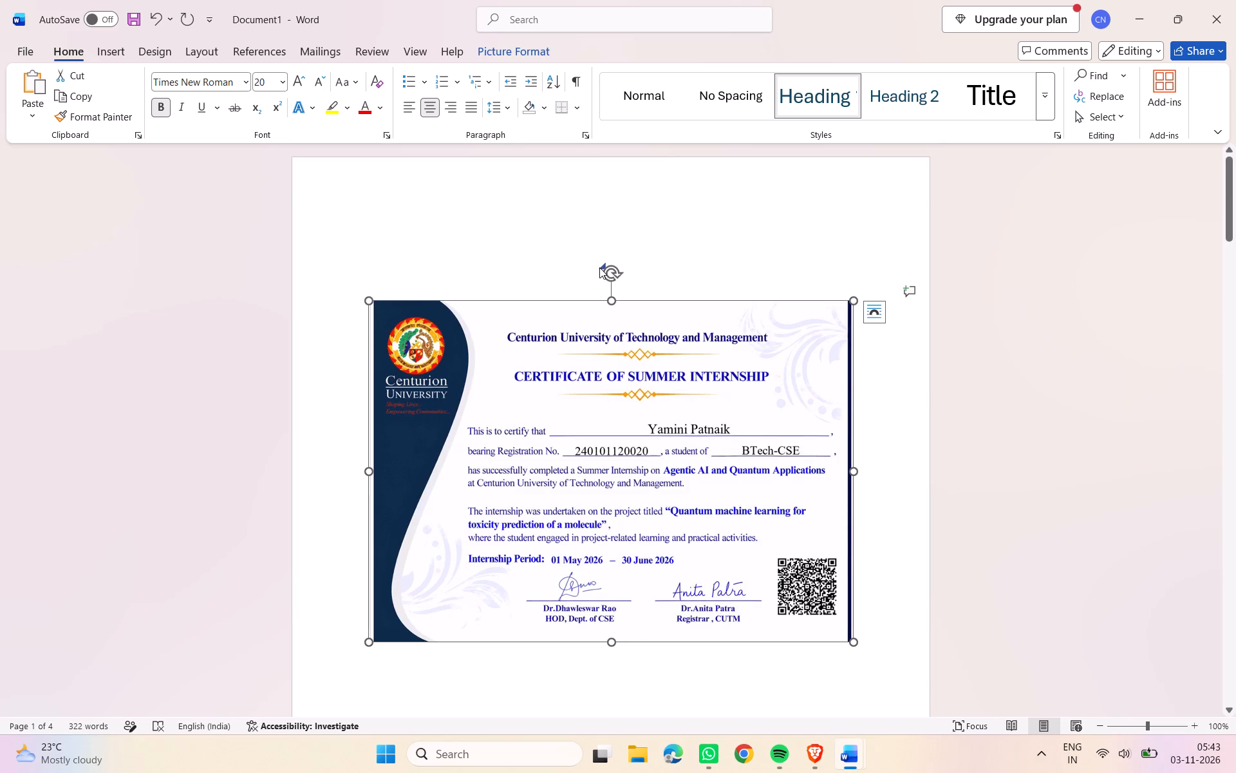
left_click_drag(610, 267, 659, 484)
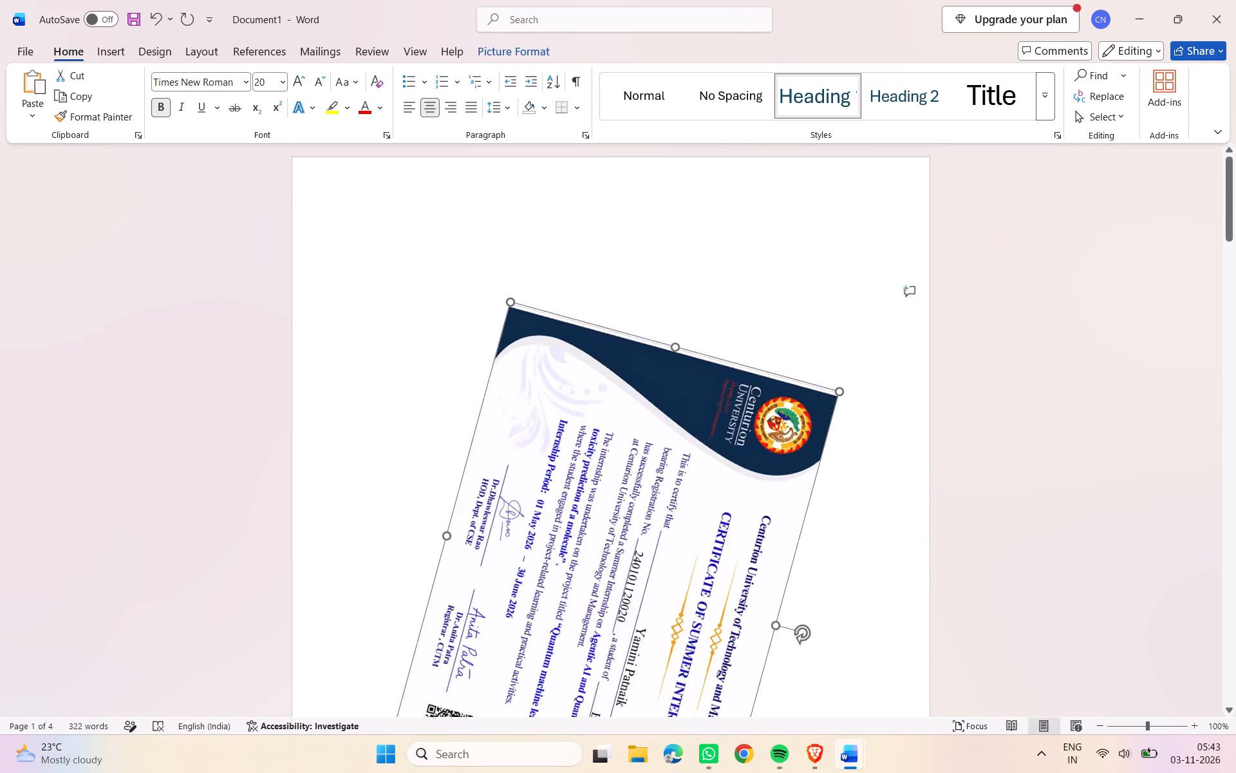
left_click_drag(659, 484, 649, 467)
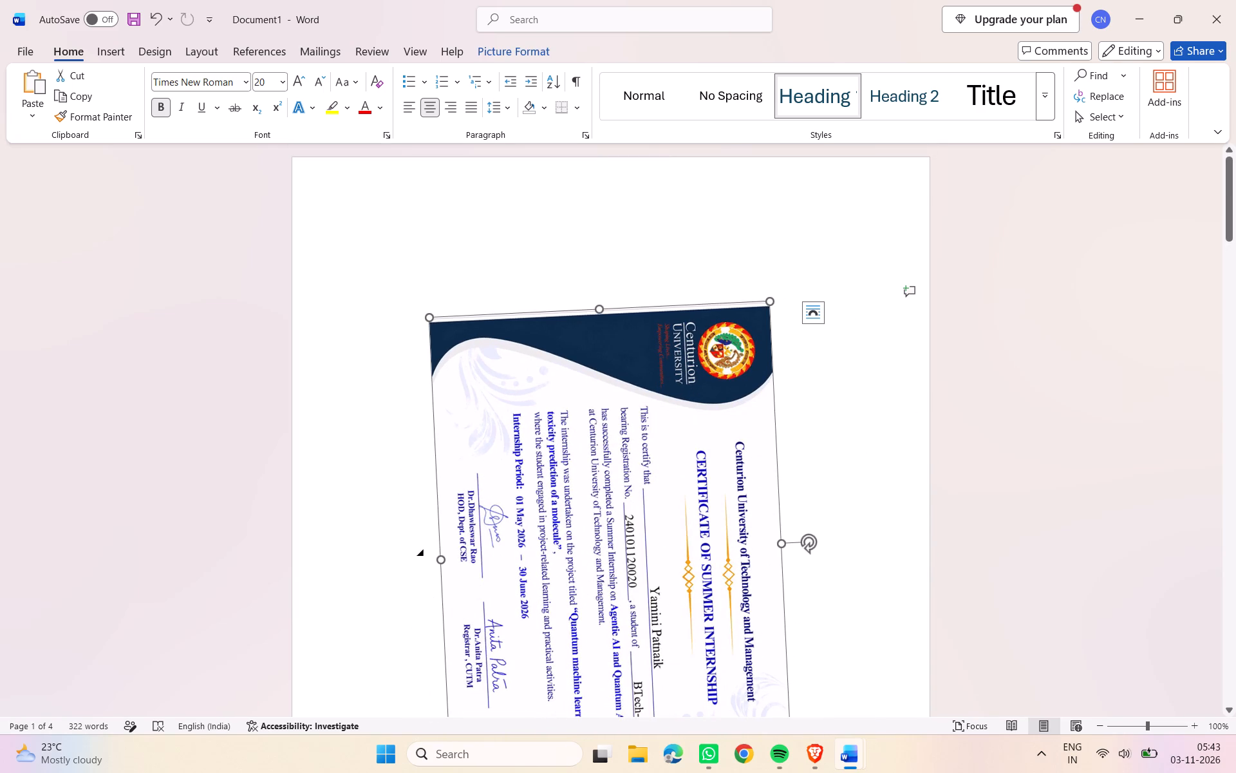
left_click_drag(808, 540, 808, 546)
scroll(628, 459, "up", 4)
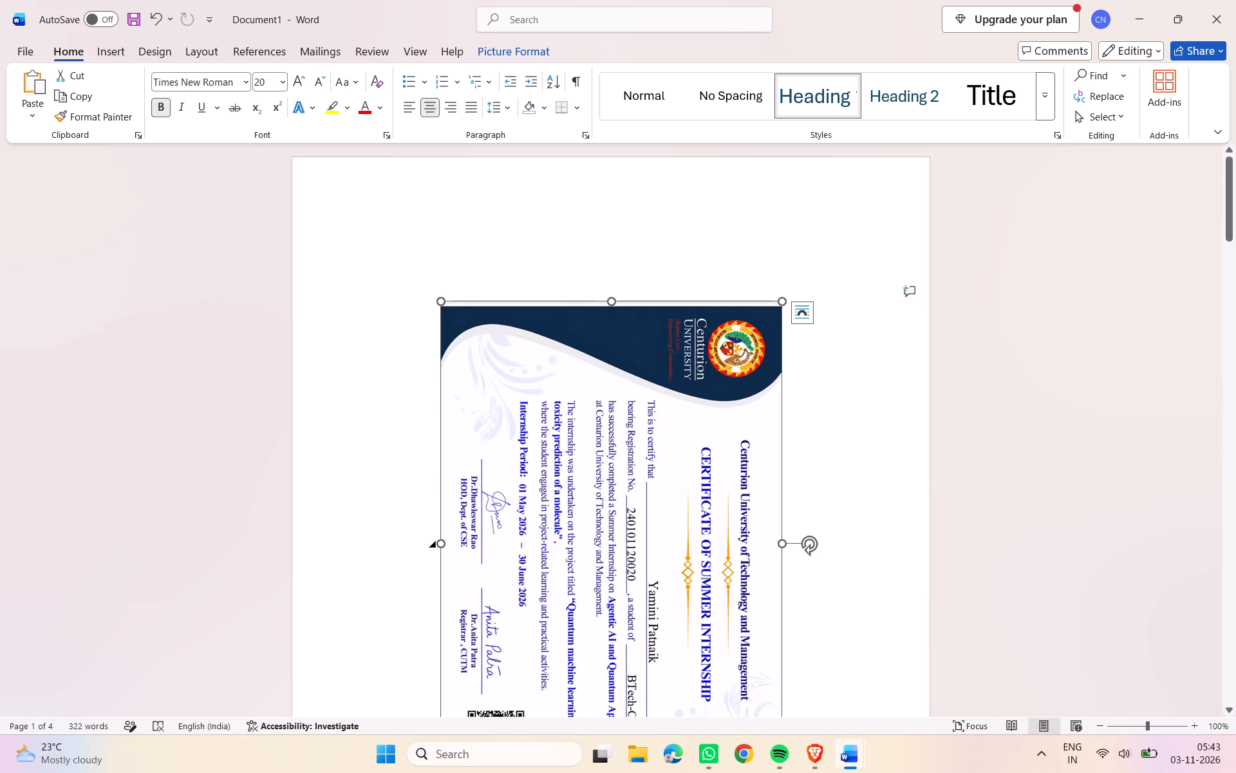
Open the text wrapping options for the rotated certificate picture.
right_click(596, 421)
left_click(688, 640)
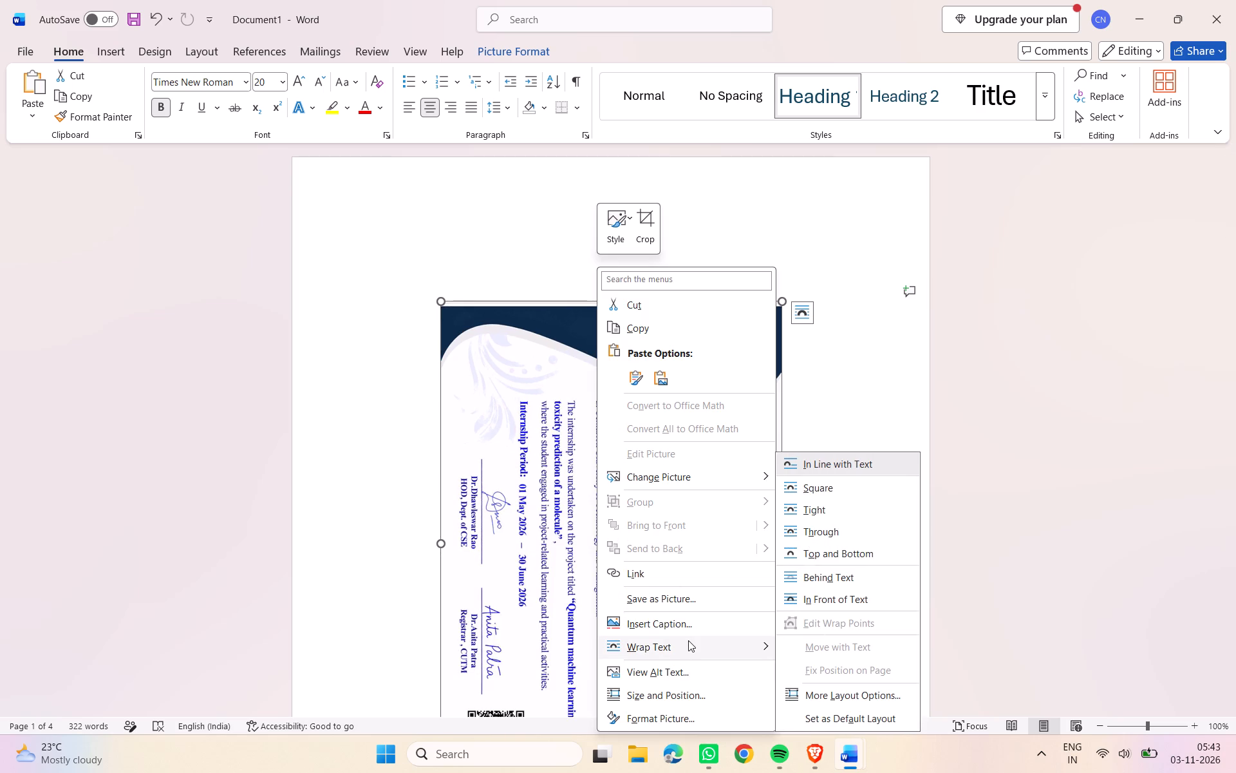
Set the certificate picture's text wrapping to Tight.
left_click(834, 510)
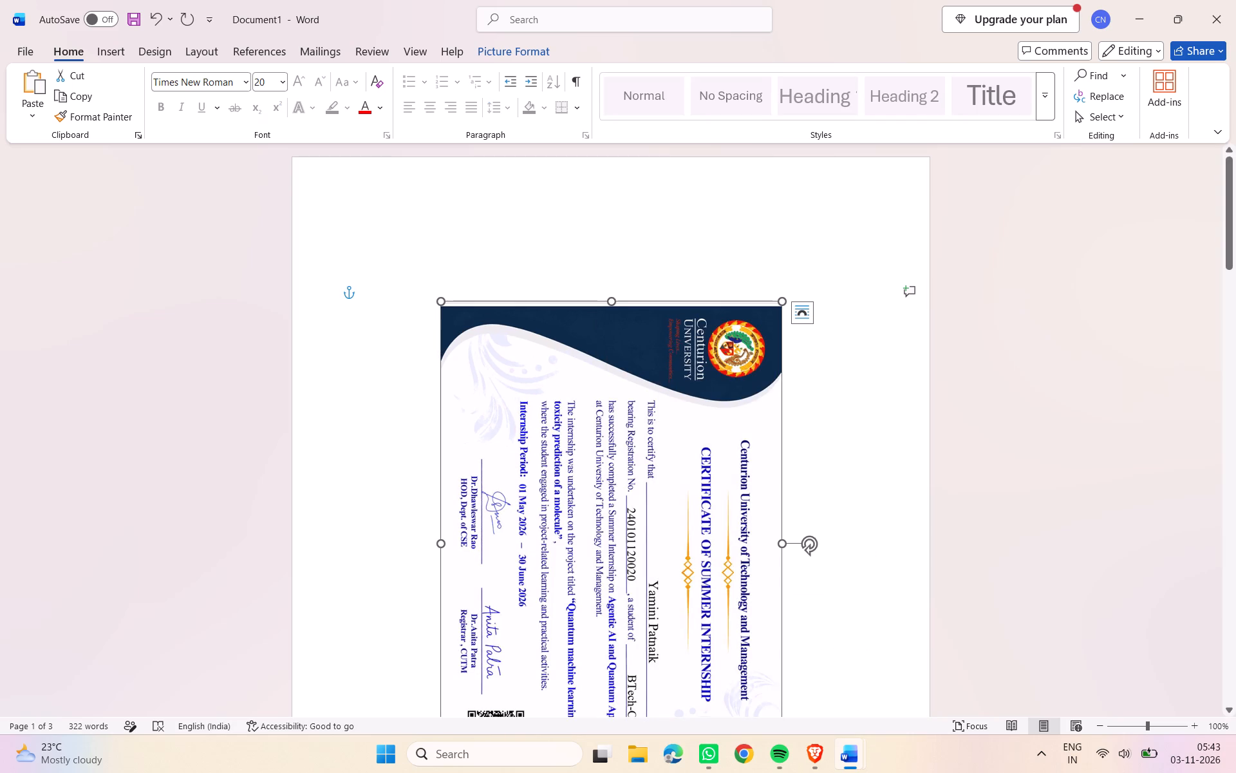
Stretch the certificate picture upward and widen it towards both side edges so it nearly fills the page width.
left_click_drag(610, 302, 628, 173)
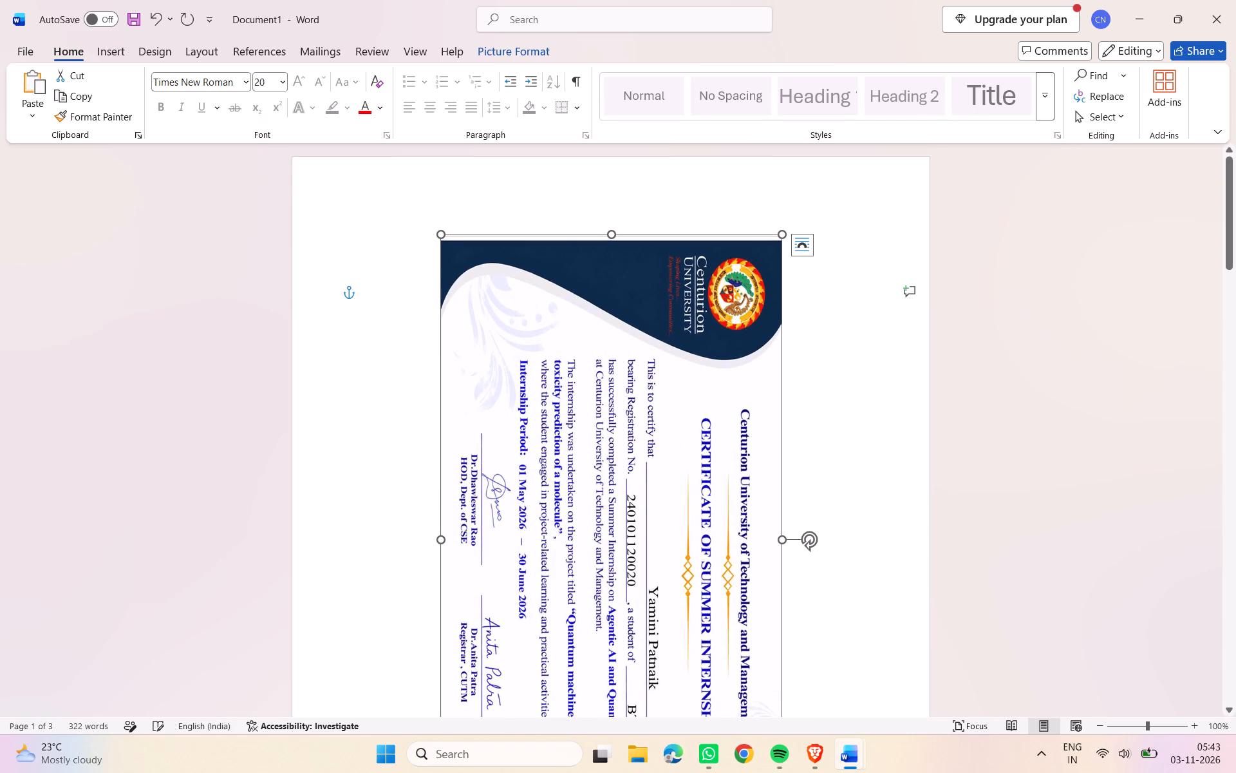
left_click_drag(438, 539, 324, 529)
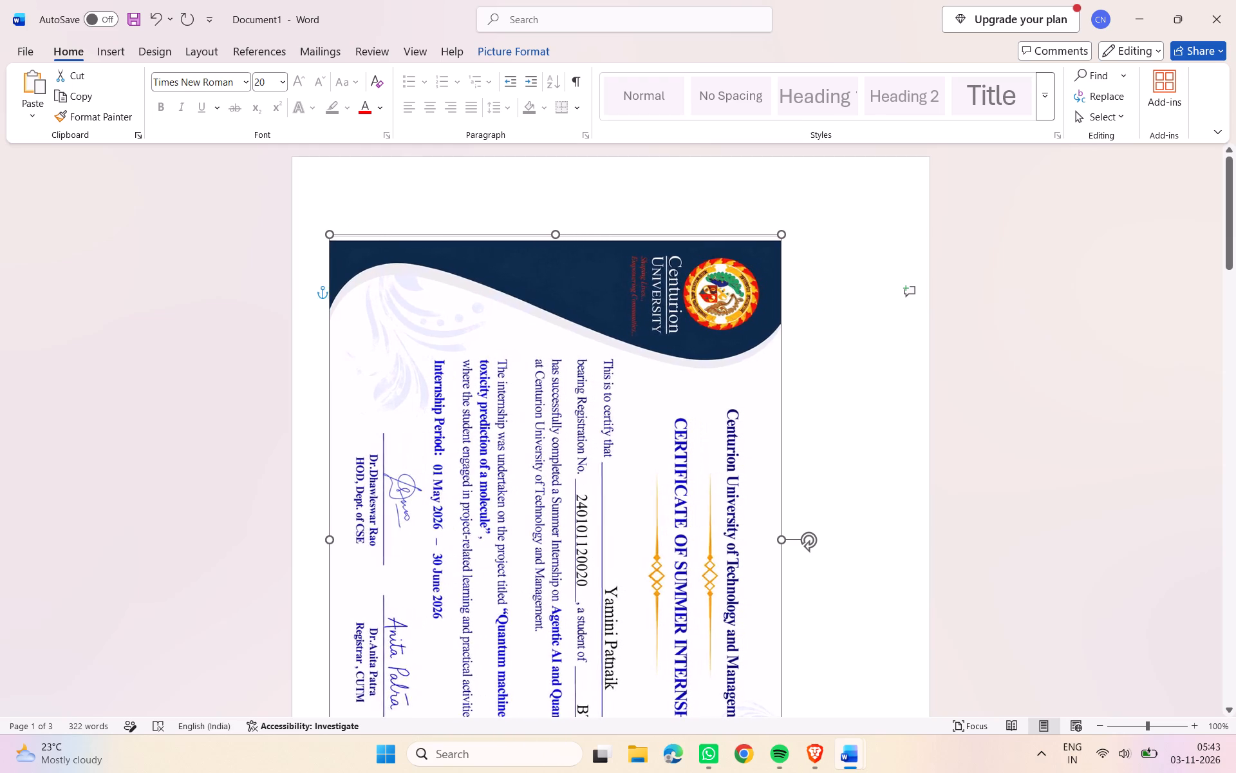
left_click_drag(324, 529, 303, 525)
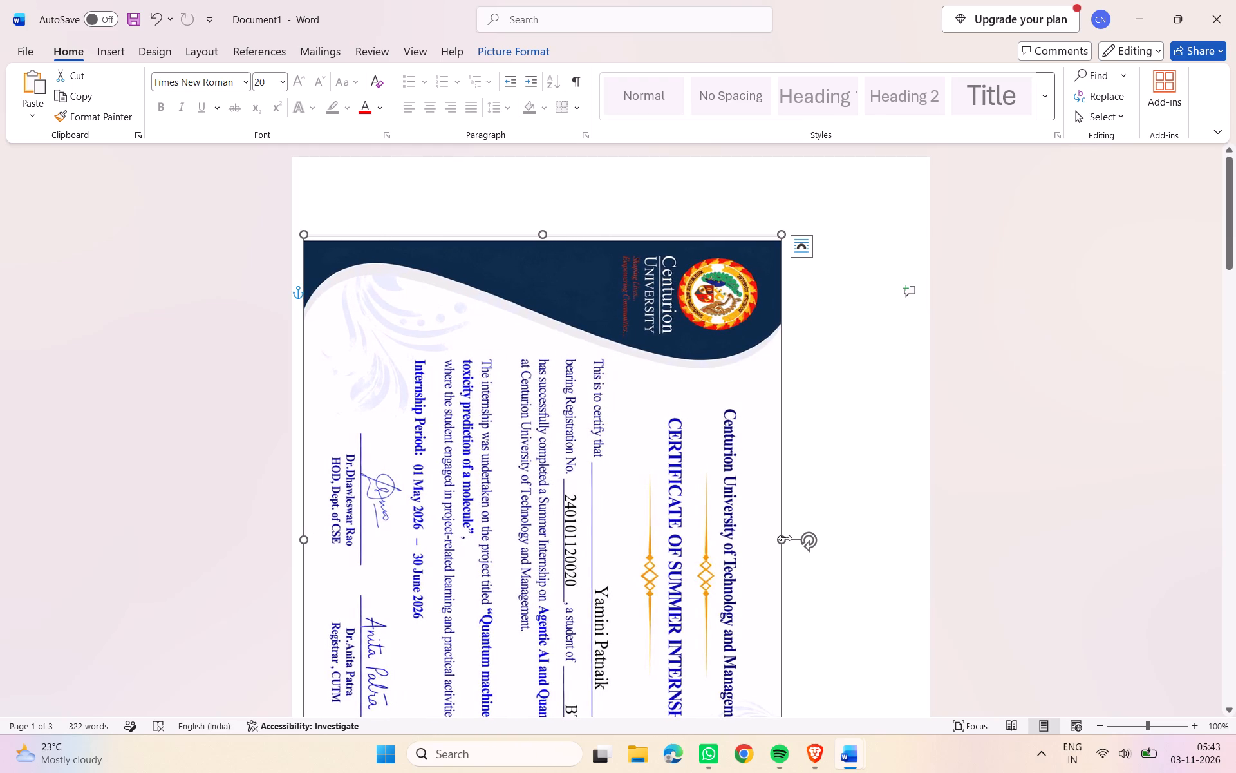
left_click_drag(782, 513, 872, 497)
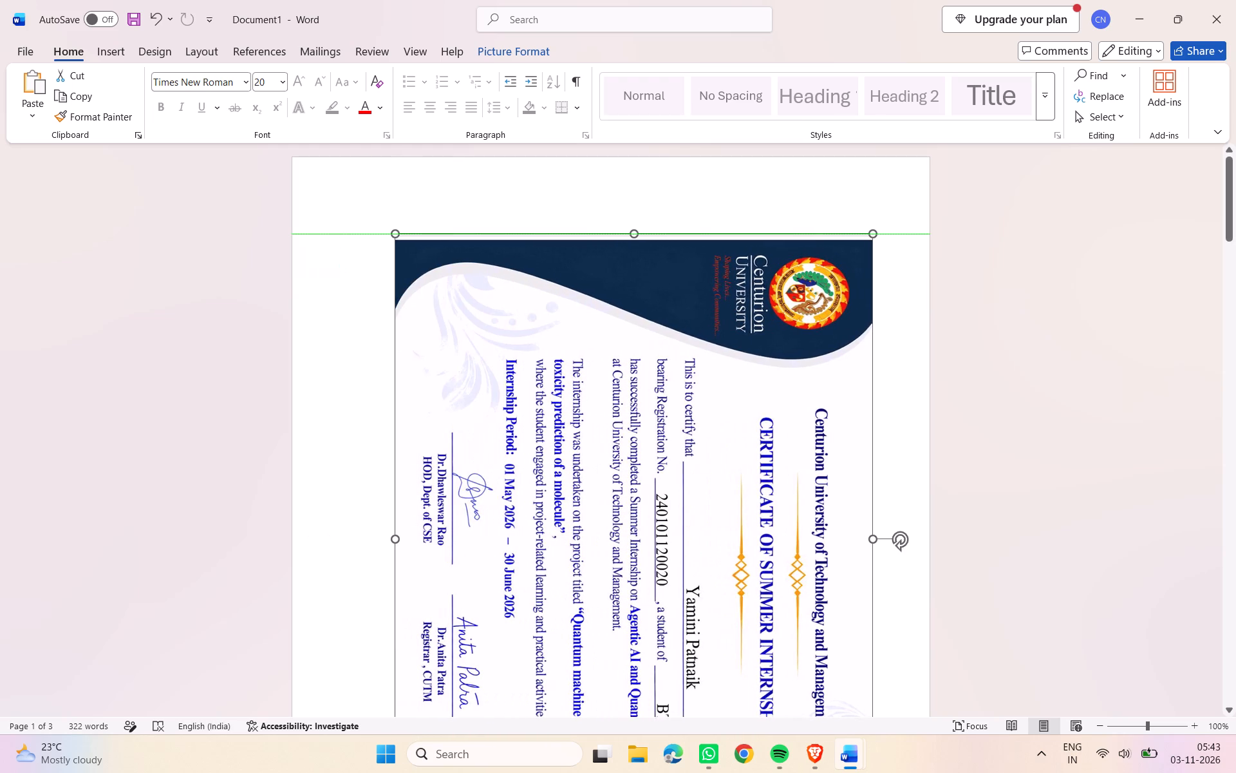
left_click_drag(872, 497, 851, 491)
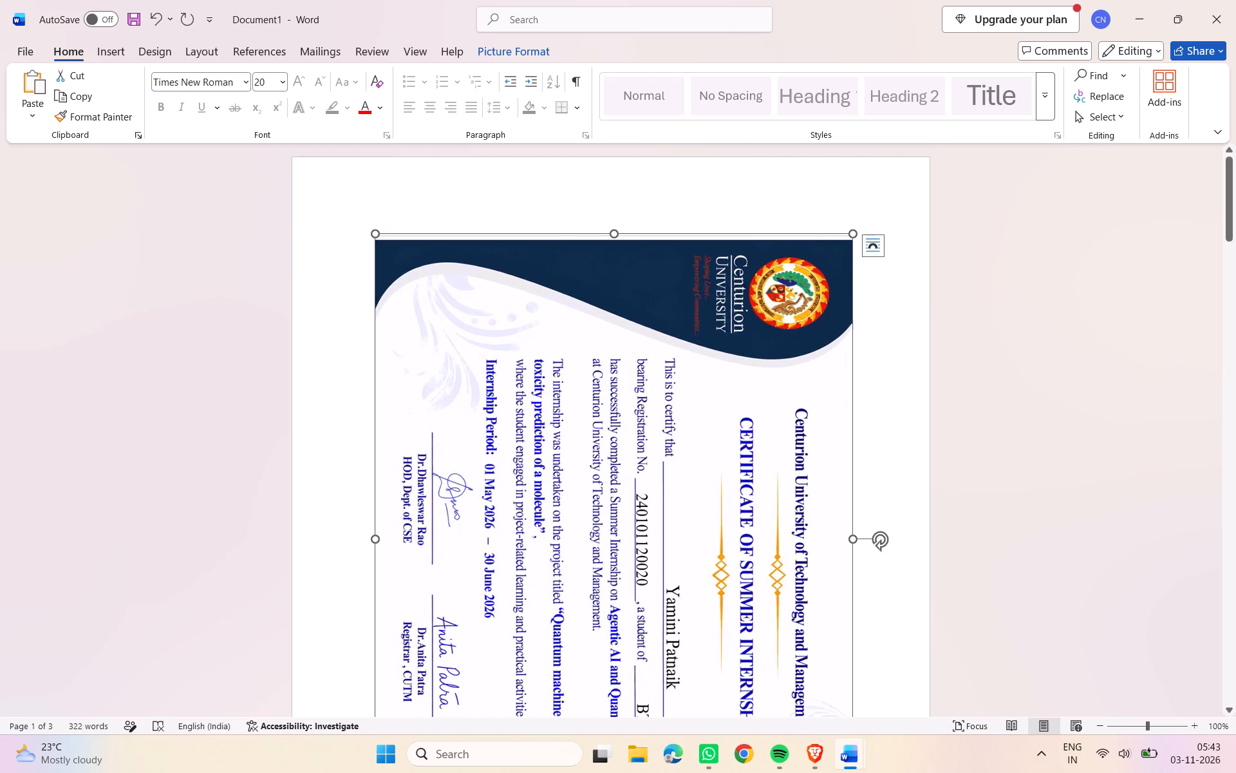
left_click_drag(375, 538, 301, 531)
left_click(851, 484)
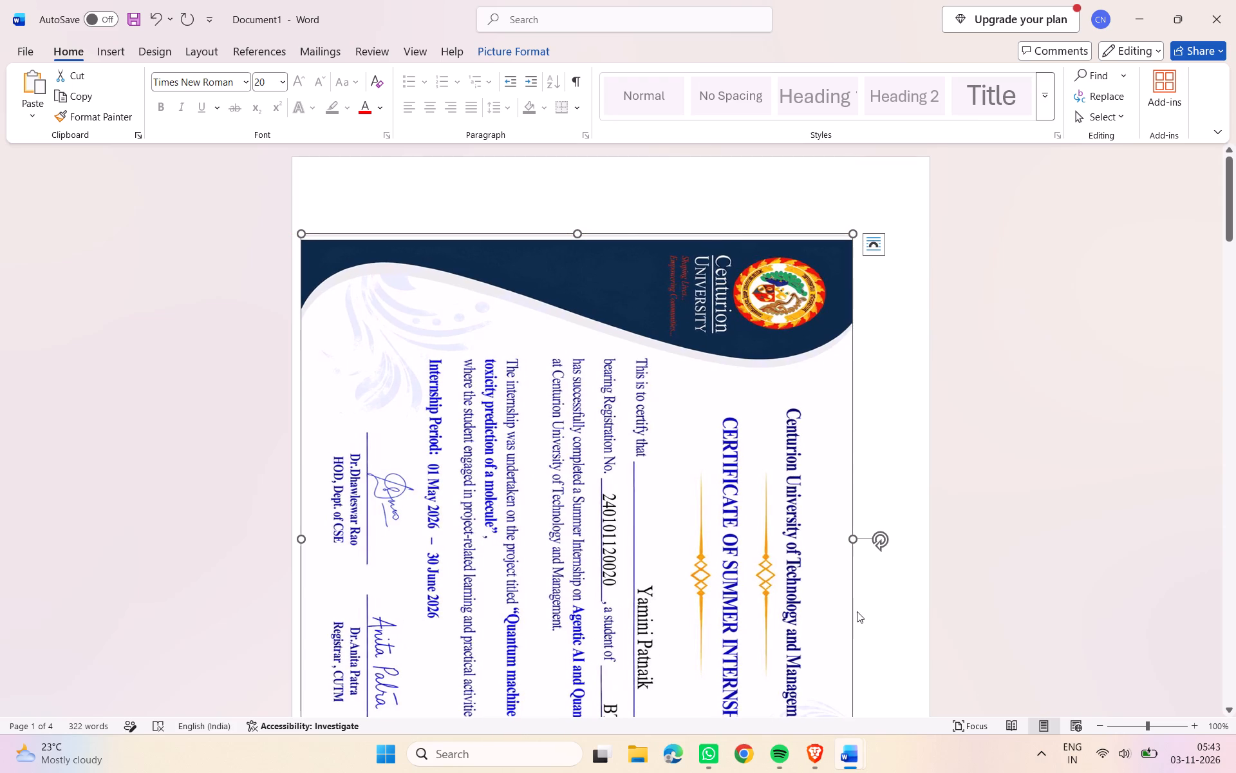
left_click_drag(852, 602, 867, 602)
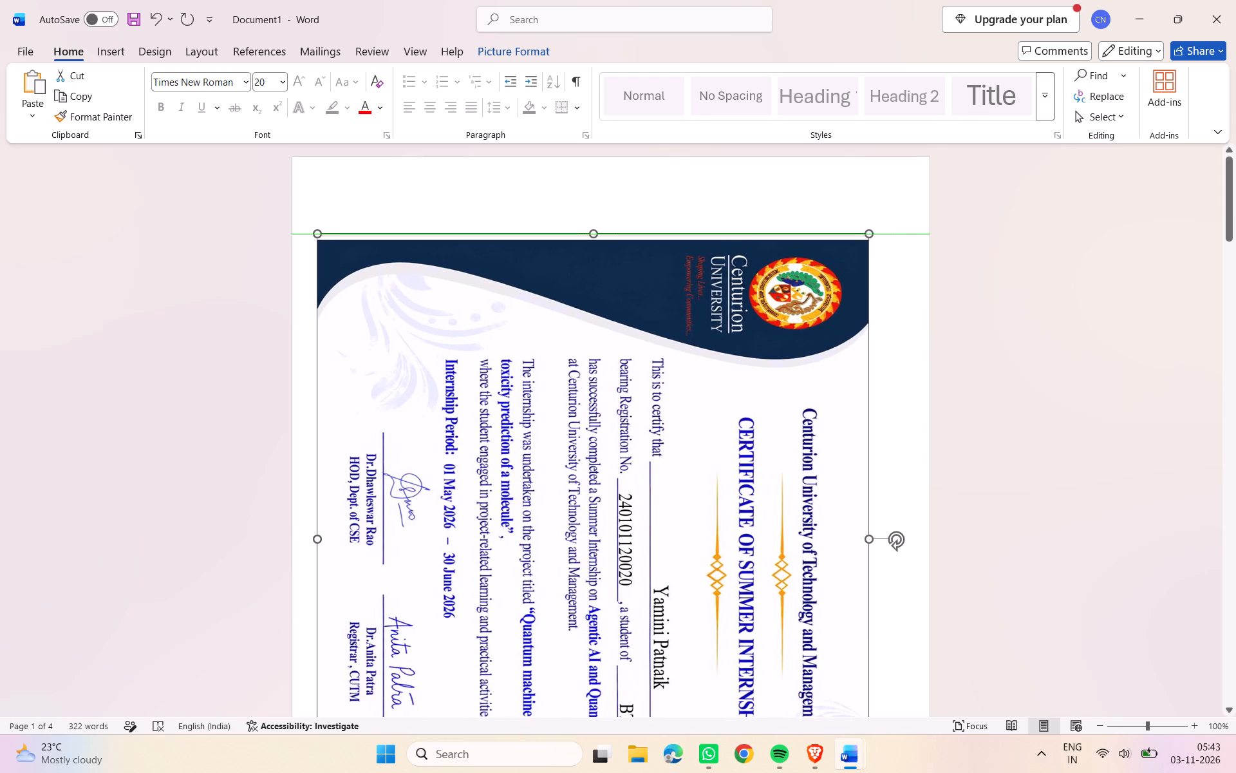
left_click_drag(867, 602, 909, 592)
scroll(775, 569, "down", 4)
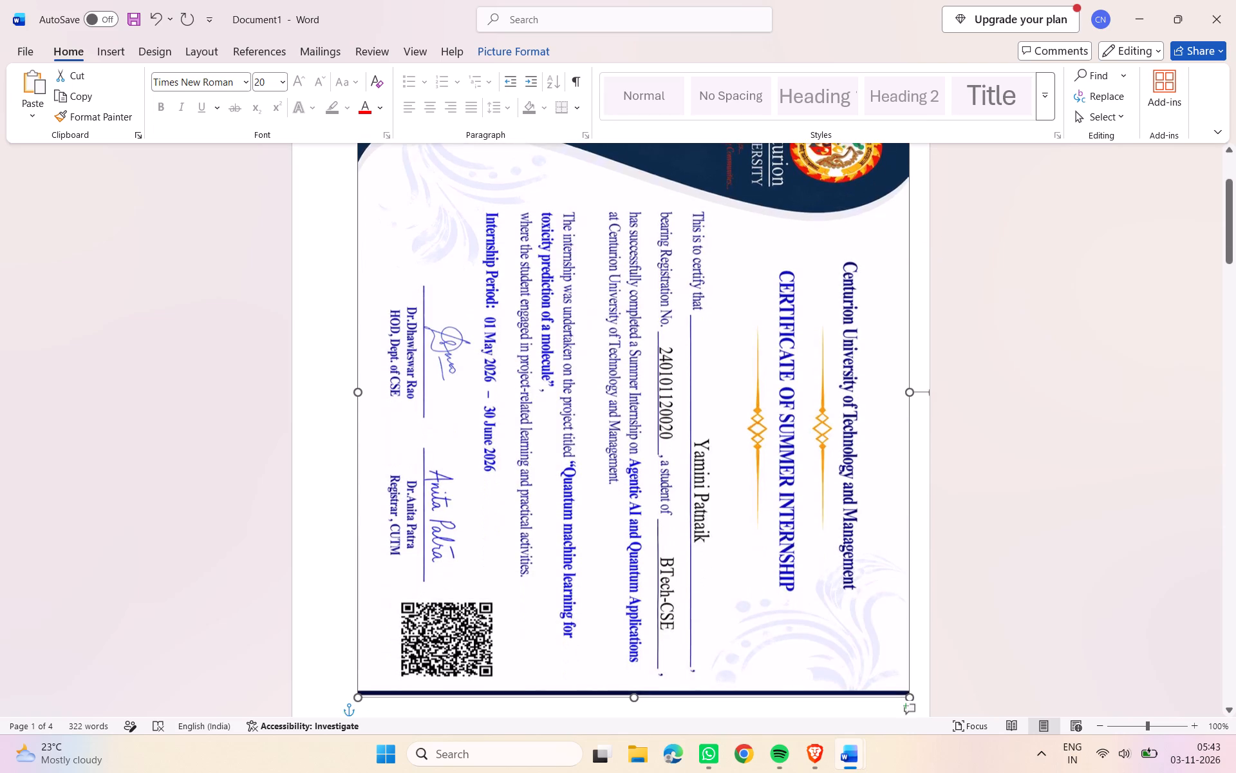
left_click_drag(360, 383, 333, 379)
Stretch the certificate picture's bottom edge down to just above the page number, then deselect it.
scroll(690, 553, "up", 4)
scroll(690, 553, "down", 2)
scroll(690, 553, "up", 1)
scroll(690, 553, "down", 8)
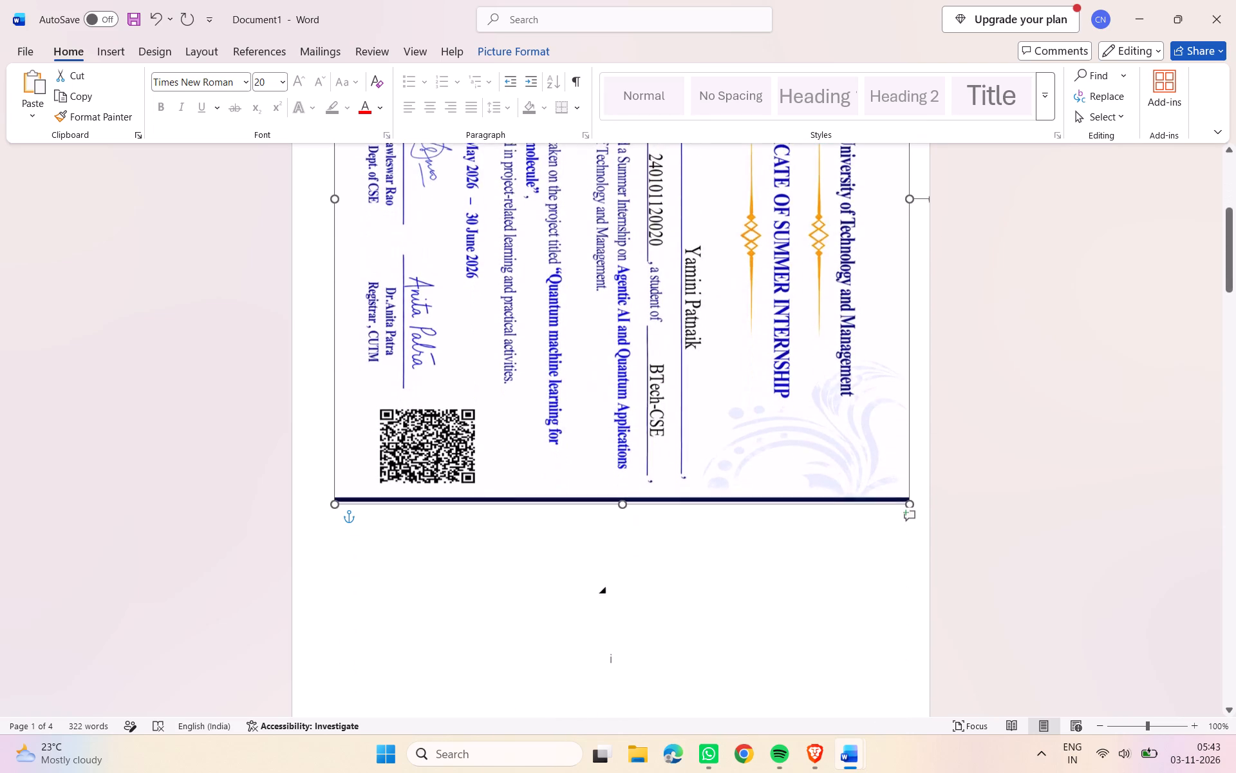
left_click_drag(621, 495, 620, 643)
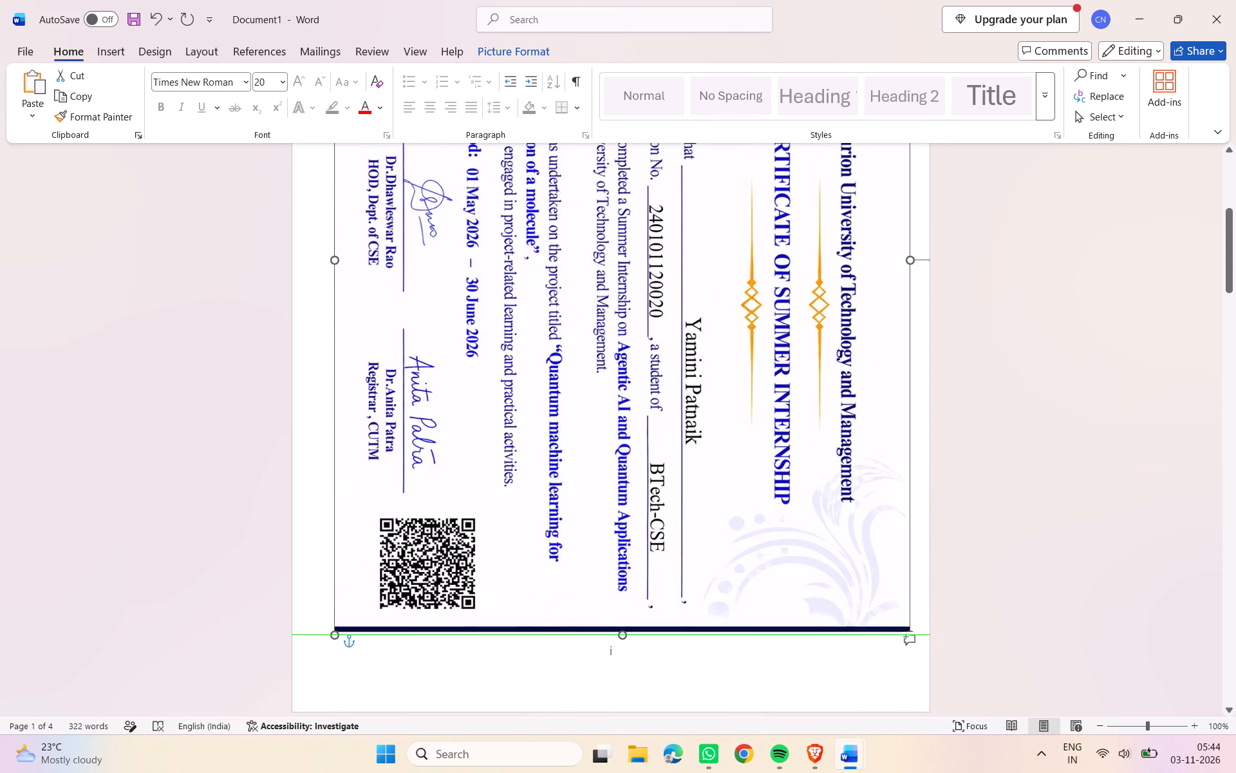
left_click_drag(620, 643, 620, 644)
scroll(688, 624, "up", 2)
scroll(688, 624, "down", 2)
scroll(688, 624, "up", 13)
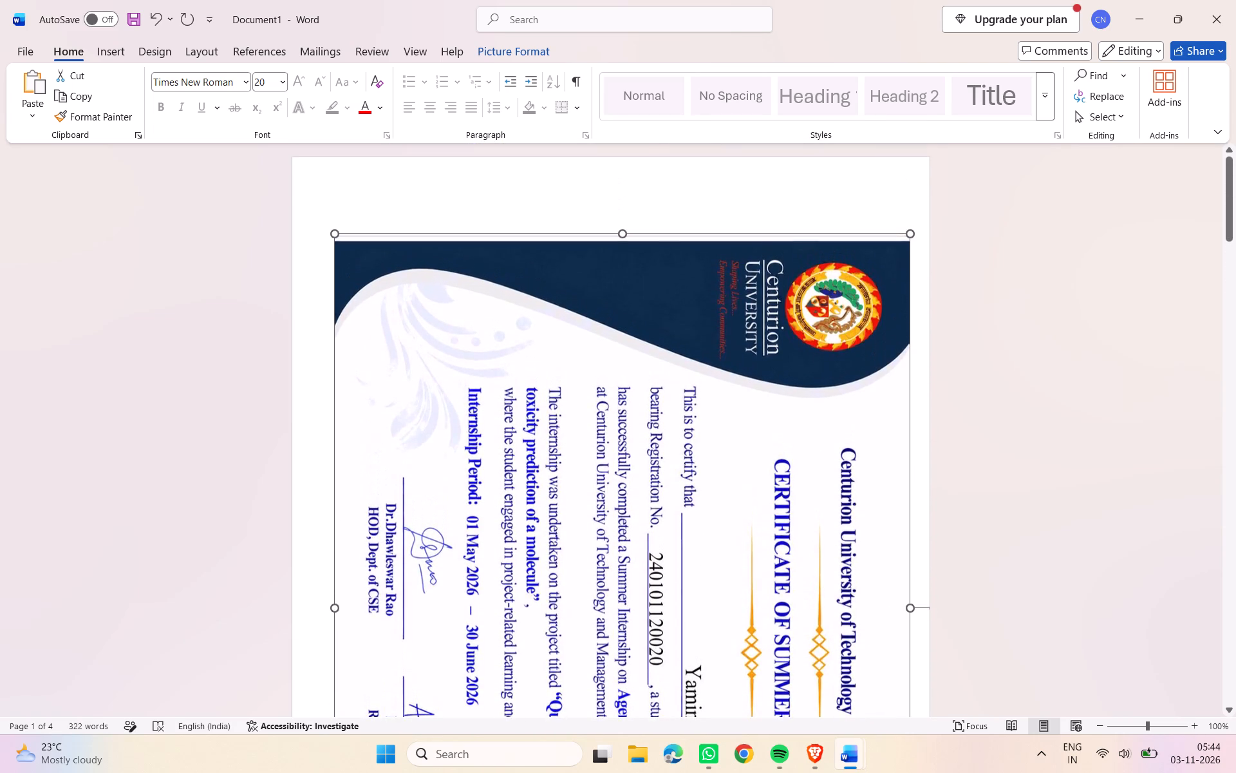
scroll(680, 624, "up", 3)
left_click(1074, 472)
Delete the blank paragraphs between the certificate and the ACKNOWLEDGEMENTS heading so the heading starts at the top of the second page.
scroll(938, 426, "down", 5)
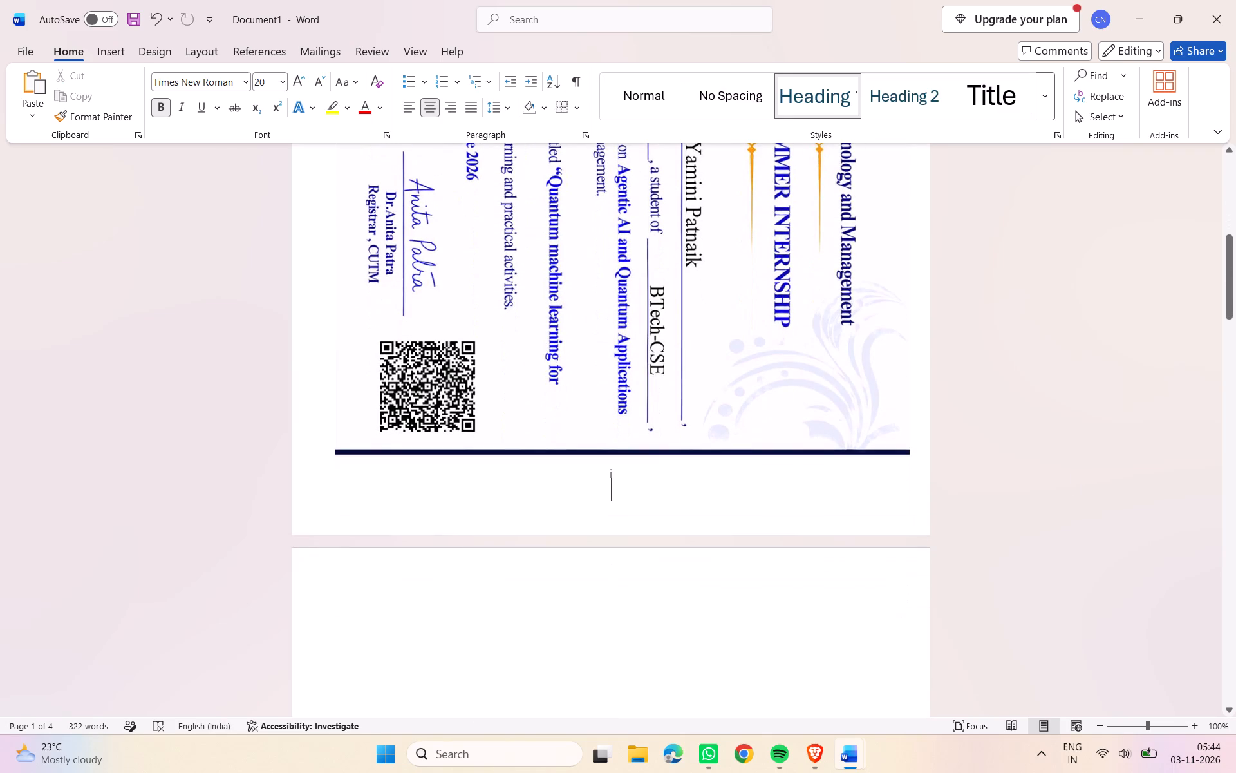
scroll(1099, 415, "down", 10)
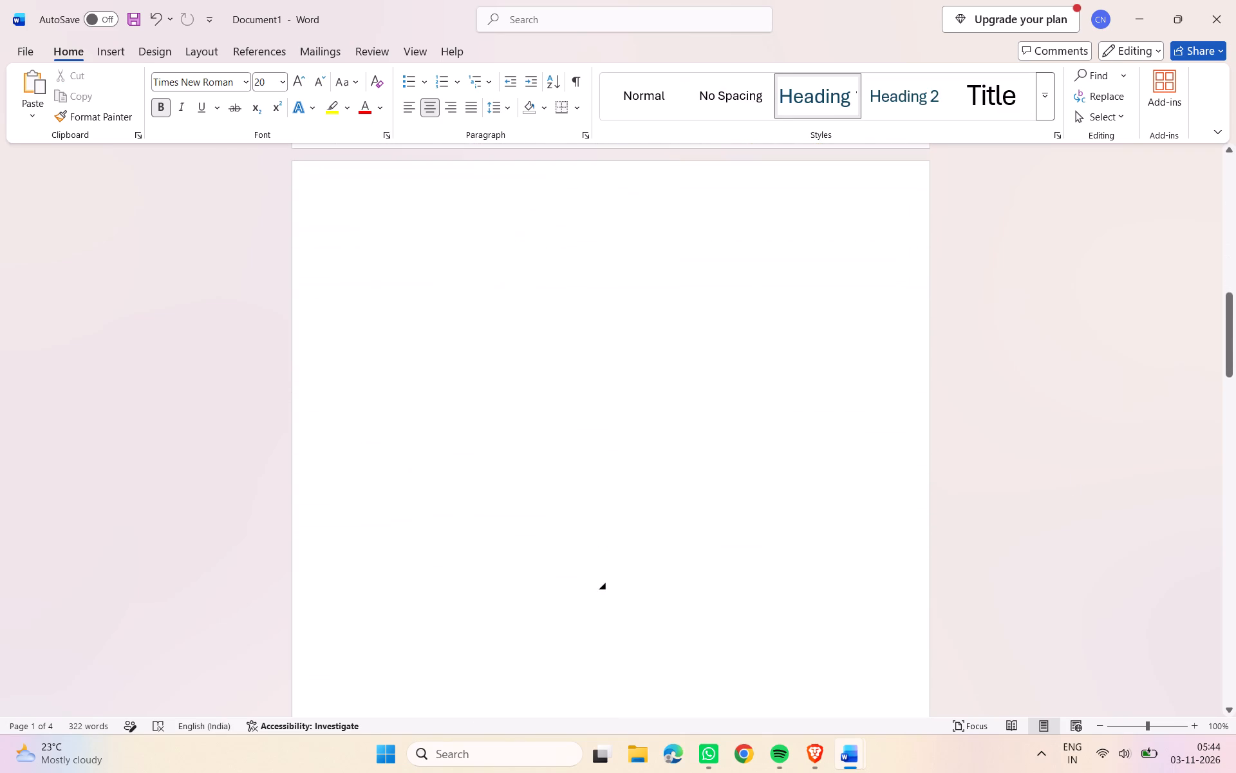
scroll(662, 562, "down", 9)
left_click(538, 528)
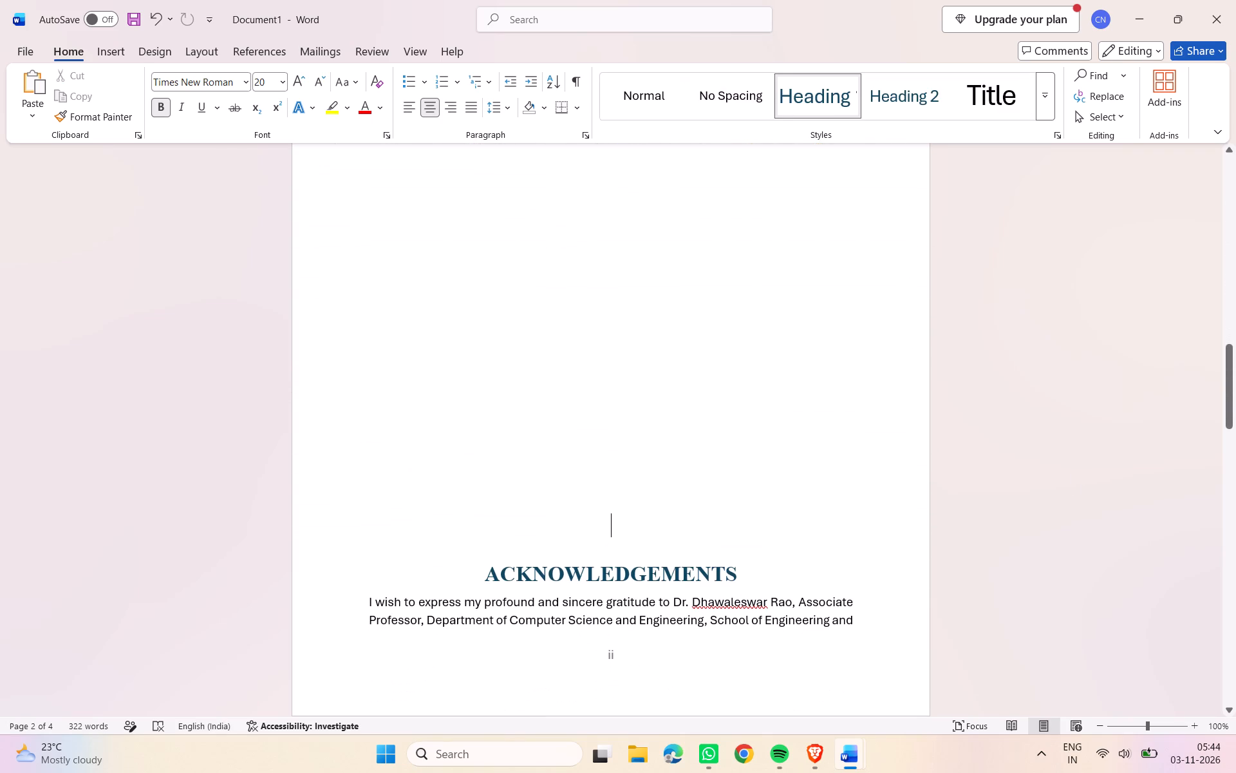
key("BackSpace")
key("BackSpace")
key("BackSpace")
key("BackSpace")
key("BackSpace")
key("BackSpace")
key("BackSpace")
key("BackSpace")
key("BackSpace")
key("BackSpace")
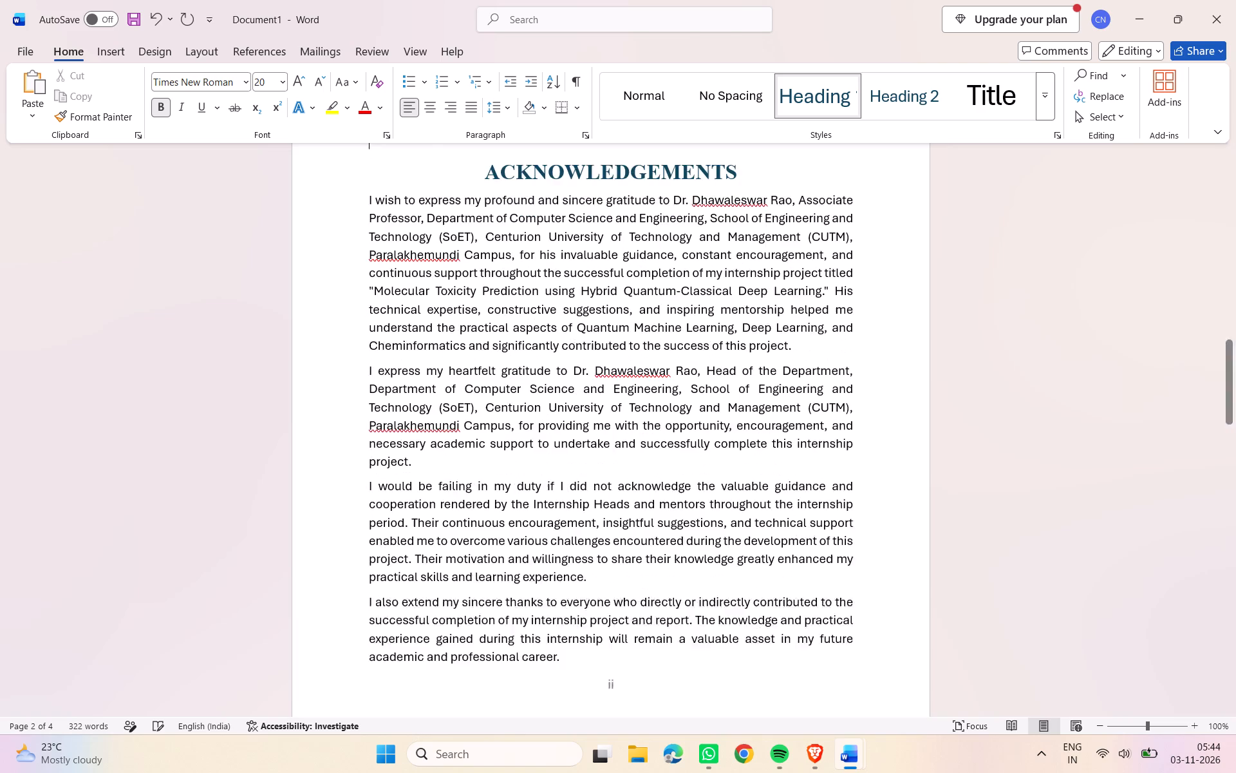
key("BackSpace")
key("BackSpace")
key("BackSpace")
scroll(535, 524, "up", 3)
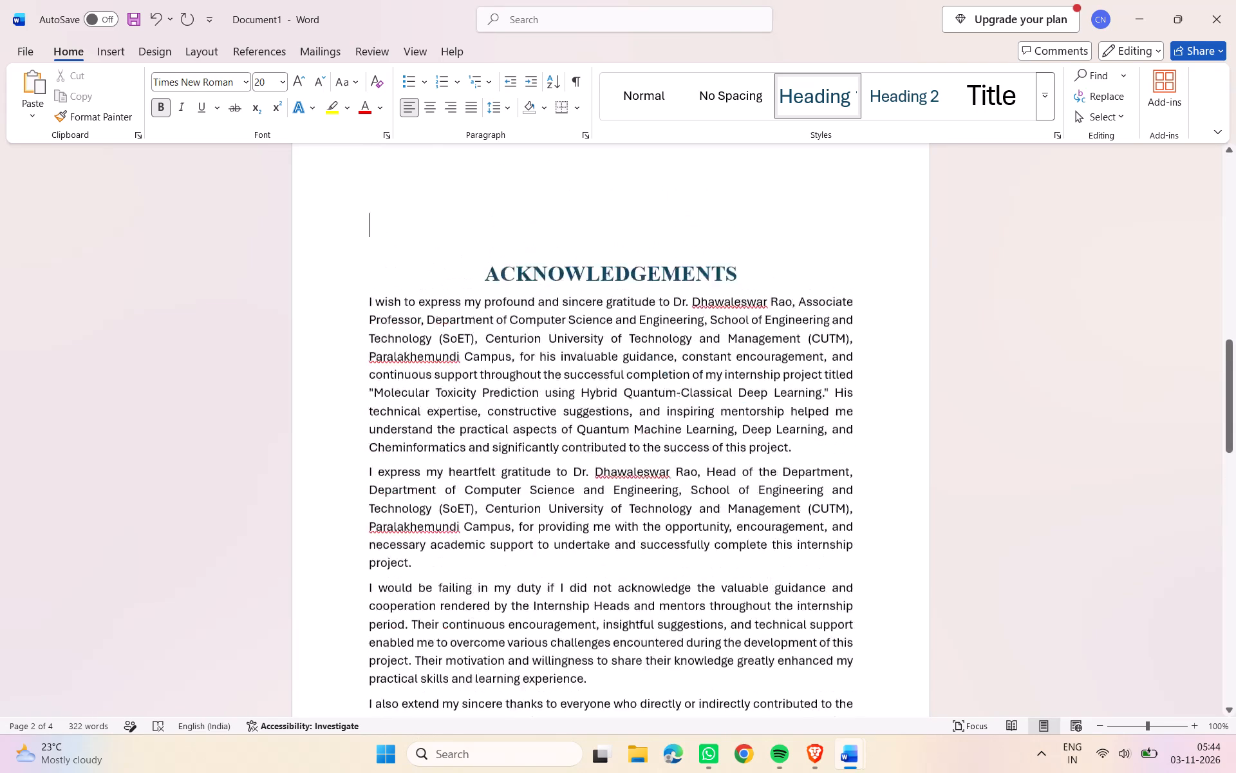
scroll(535, 524, "up", 3)
key("BackSpace")
key("BackSpace")
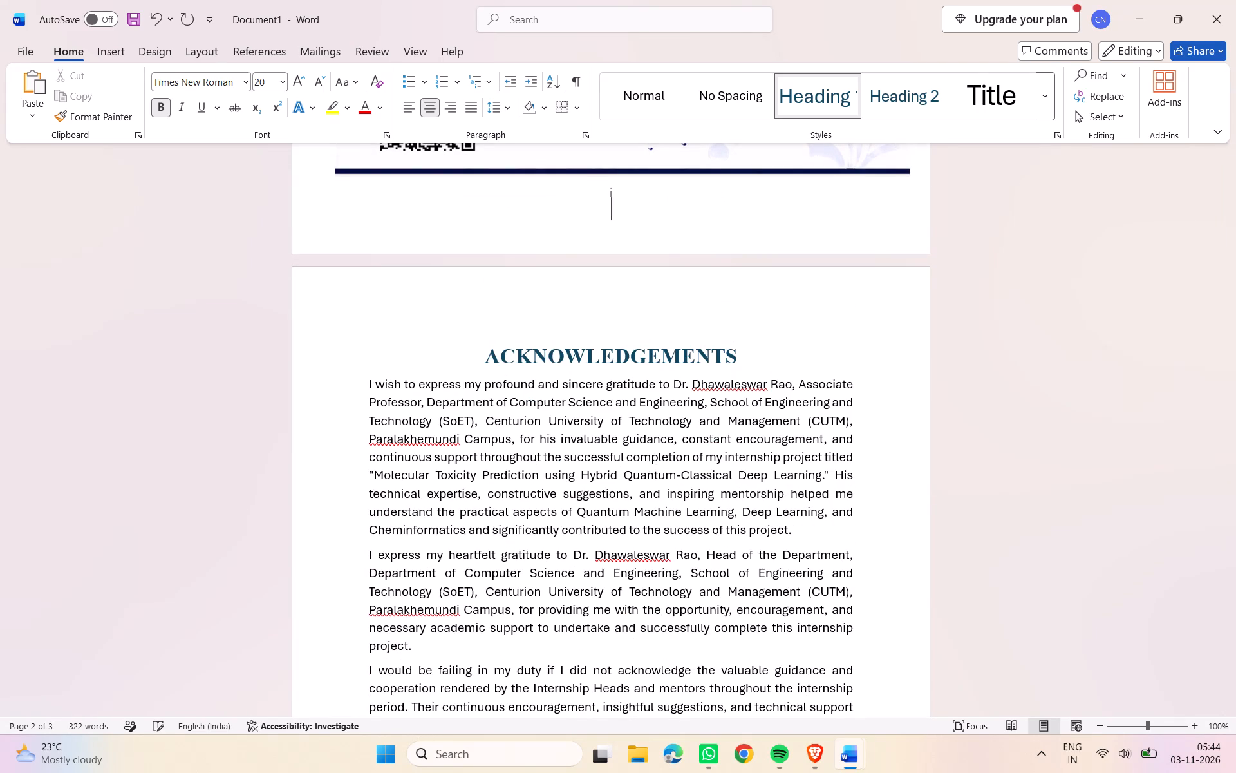
Review the acknowledgements page and the table of contents, including the page numbering of the front matter.
scroll(664, 410, "down", 13)
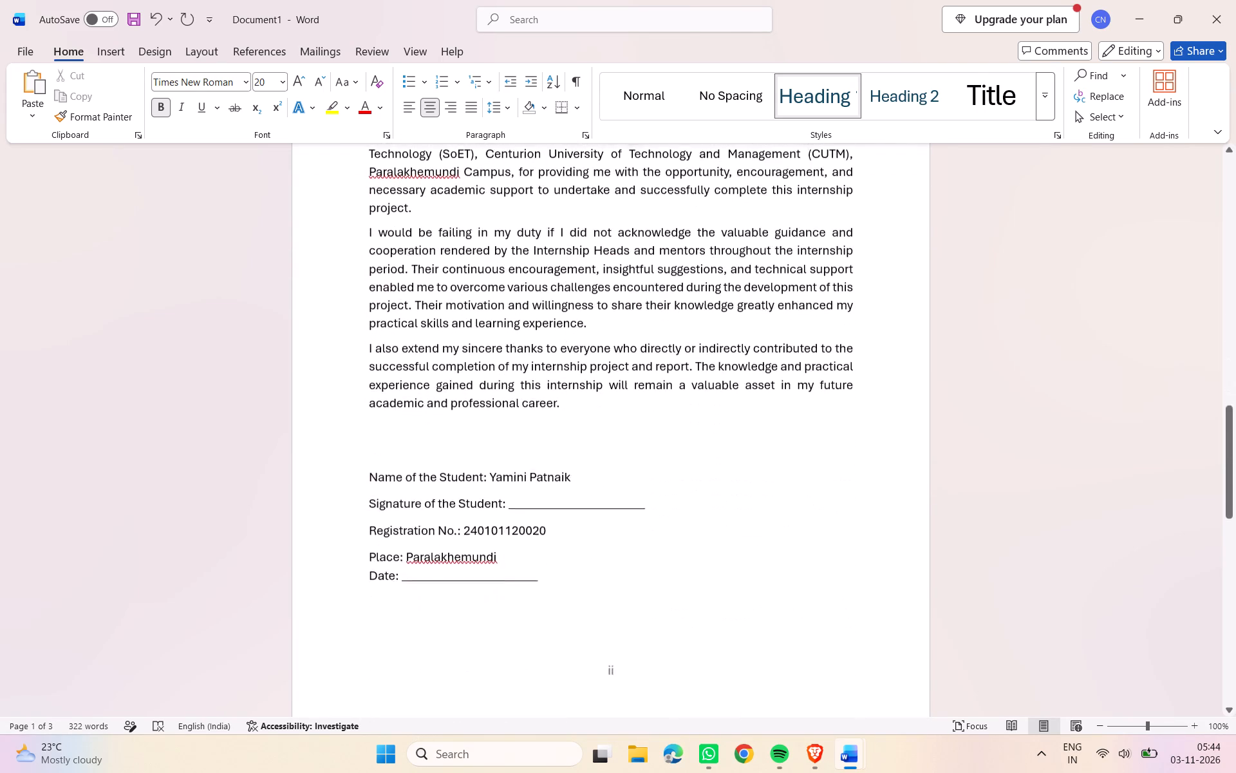
scroll(666, 431, "down", 17)
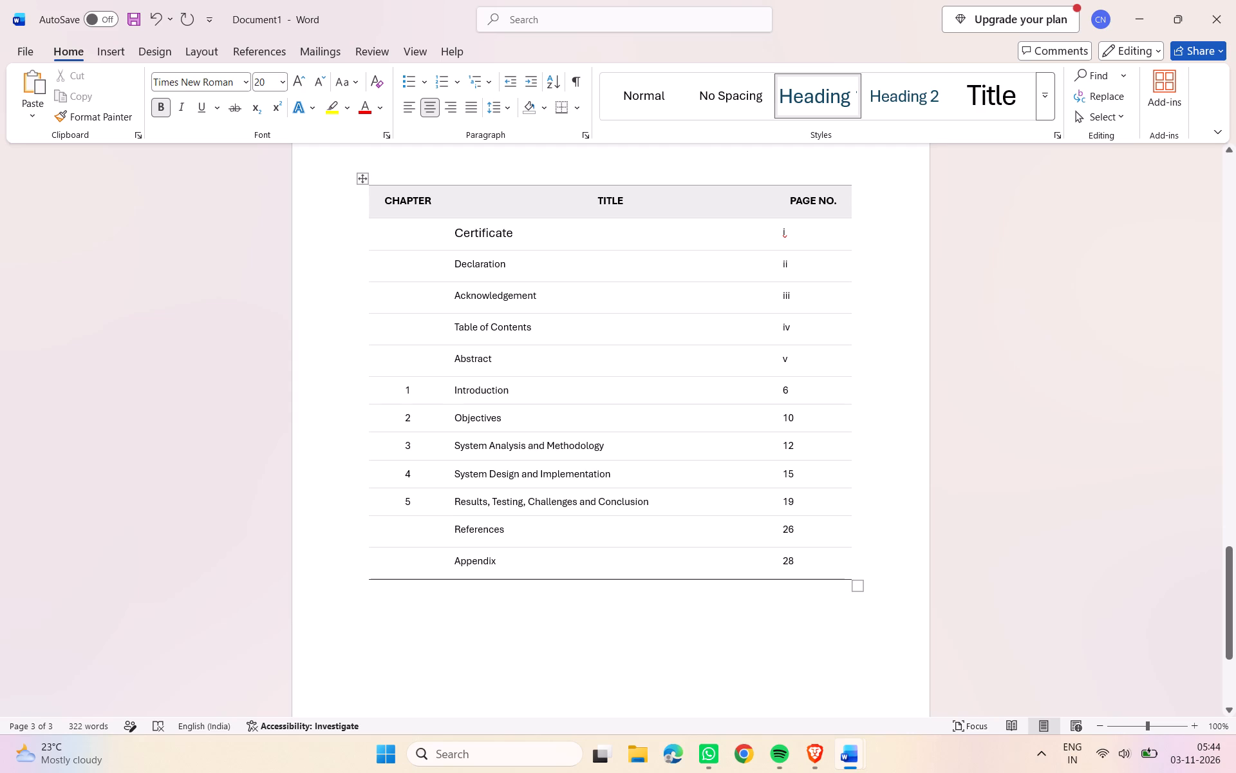
scroll(729, 513, "up", 5)
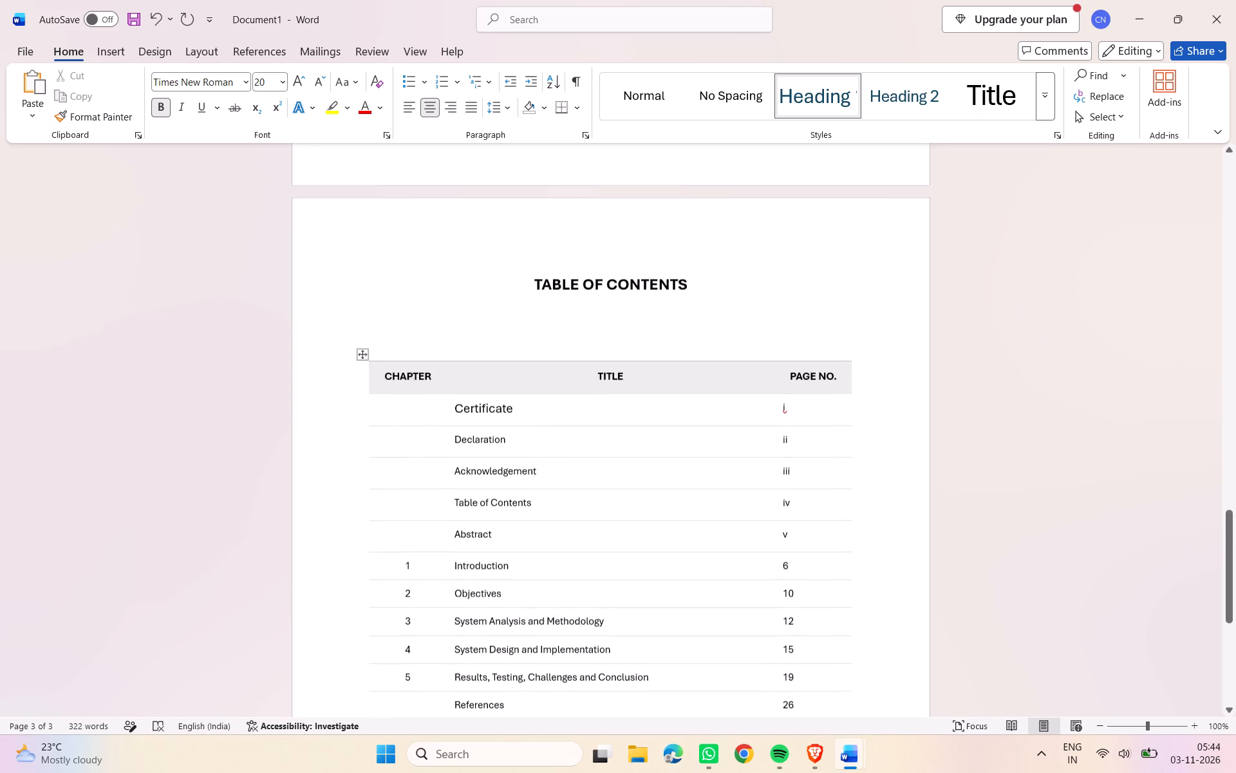
scroll(728, 513, "up", 4)
scroll(725, 512, "down", 1)
scroll(725, 512, "up", 3)
scroll(725, 512, "down", 1)
scroll(725, 512, "up", 4)
scroll(725, 512, "down", 1)
scroll(725, 512, "up", 2)
scroll(722, 511, "down", 8)
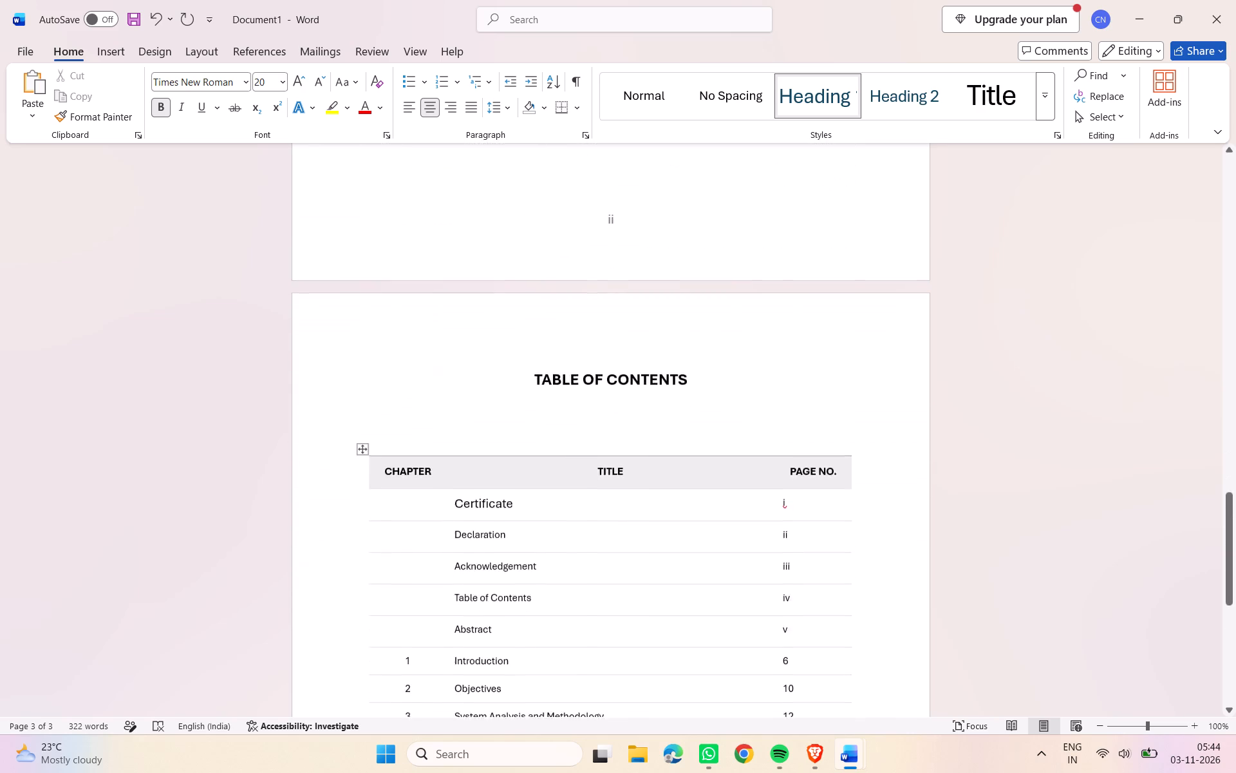
scroll(722, 511, "down", 2)
scroll(718, 505, "up", 3)
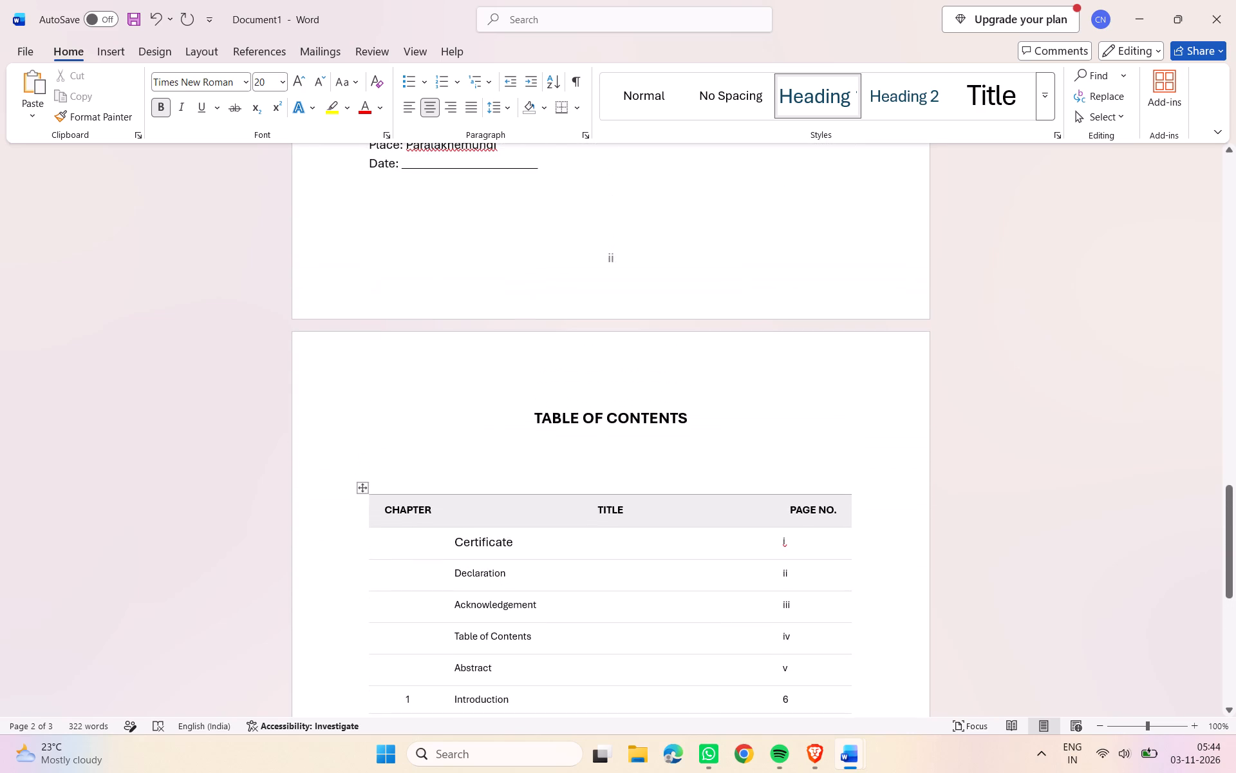
scroll(718, 505, "down", 3)
Switch to organized (1).pdf in Brave, examine its certificate, acknowledgement and content pages as a reference, and return to Word.
key("alt+Tab")
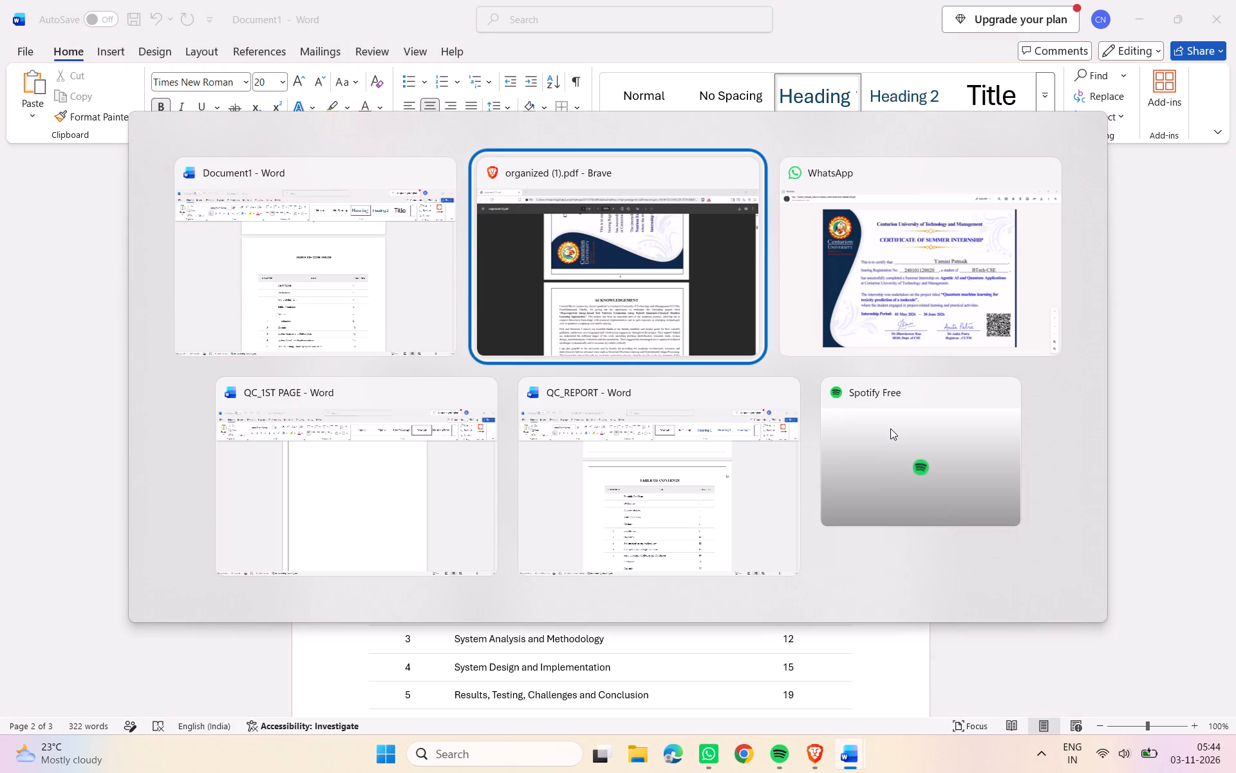
scroll(1020, 519, "up", 7)
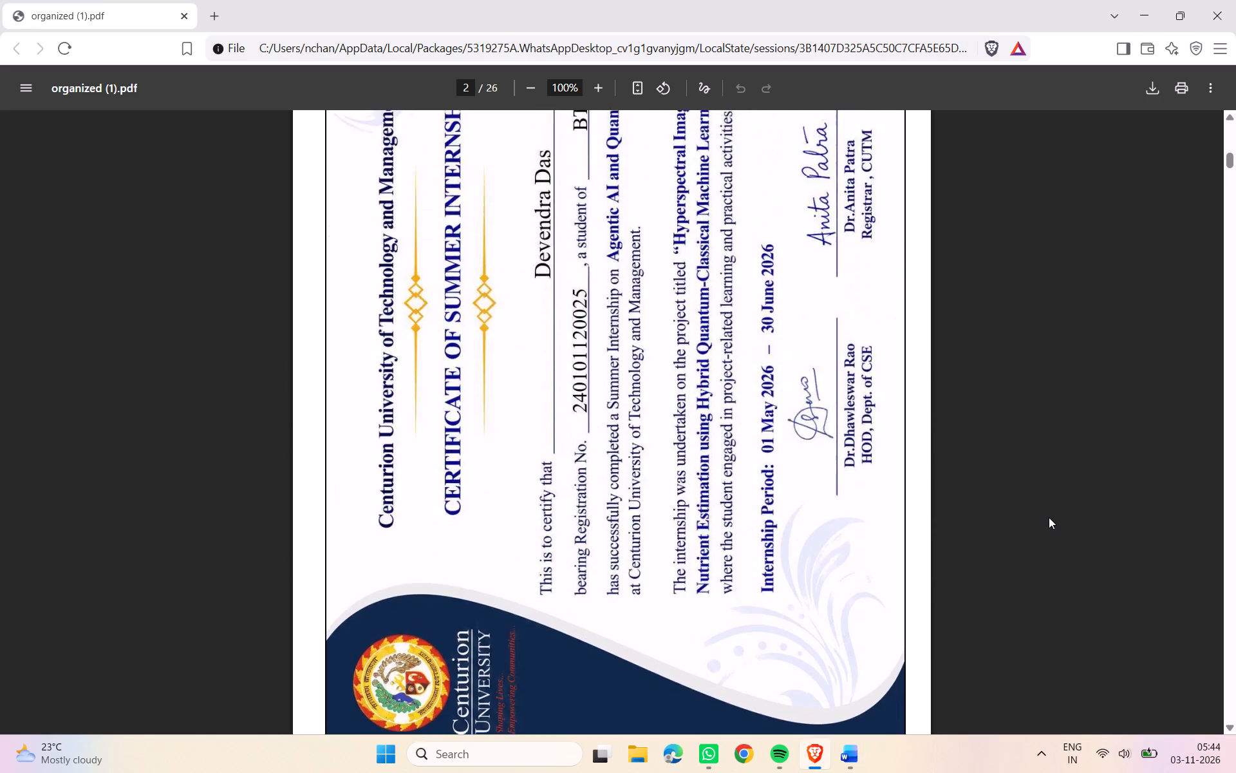
scroll(1049, 517, "up", 10)
scroll(1039, 510, "down", 11)
scroll(1039, 506, "up", 1)
scroll(1039, 506, "down", 4)
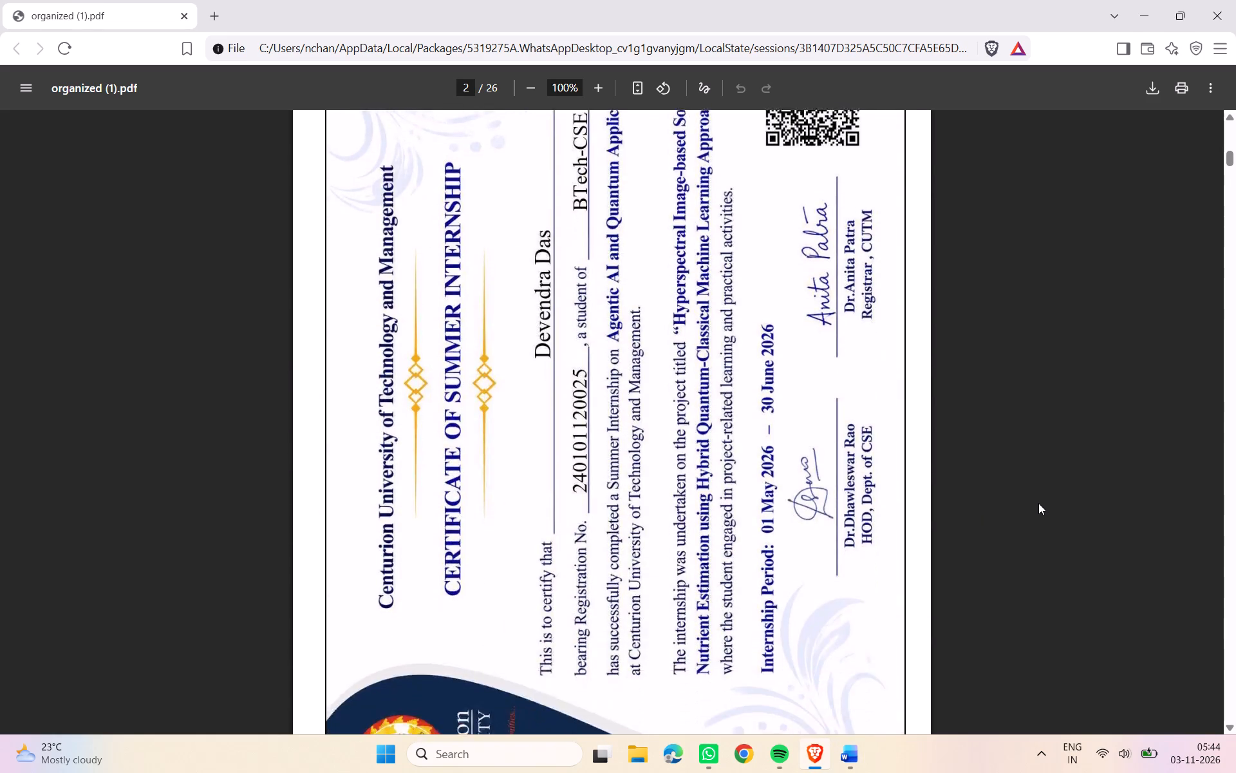
scroll(1038, 503, "down", 13)
scroll(1036, 491, "up", 1)
scroll(1036, 491, "down", 5)
scroll(1036, 491, "up", 2)
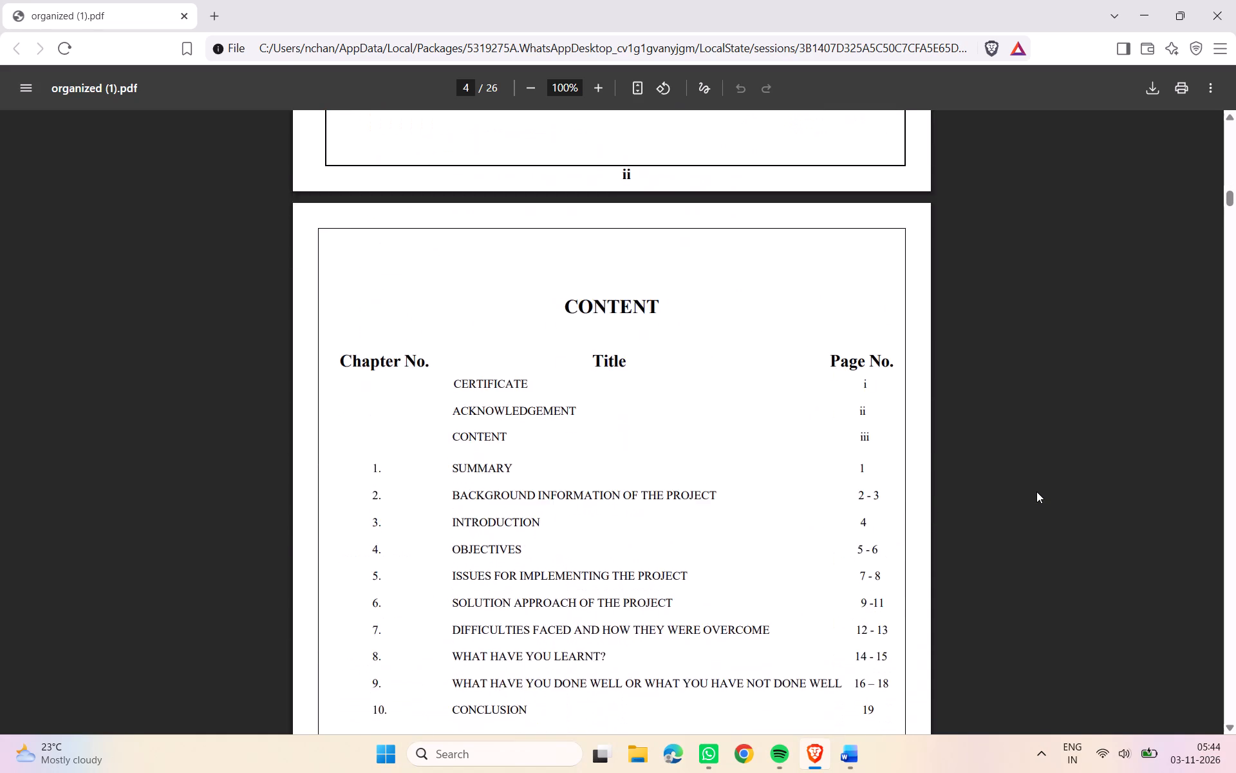
scroll(1036, 491, "up", 16)
scroll(1033, 486, "down", 1)
scroll(1033, 486, "up", 9)
scroll(1031, 486, "down", 1)
scroll(1031, 486, "up", 5)
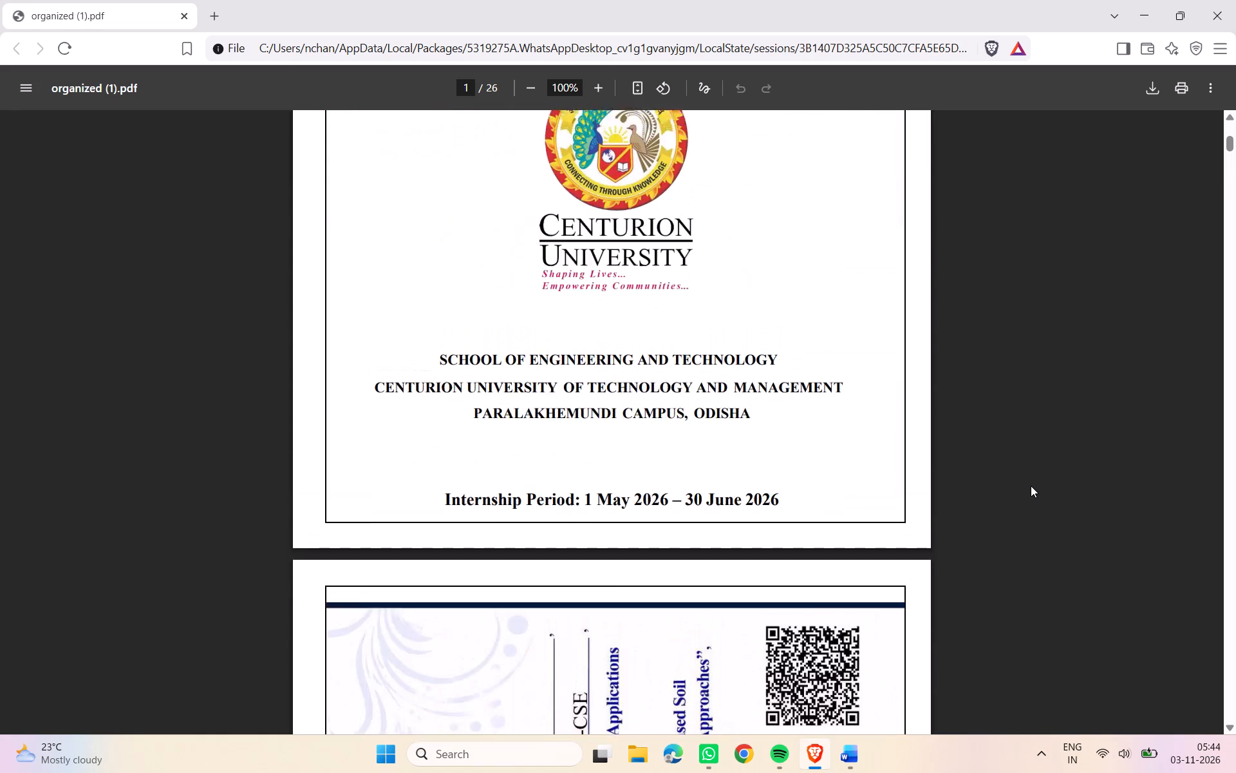
scroll(1031, 486, "up", 5)
scroll(1029, 484, "down", 1)
scroll(1029, 484, "up", 3)
scroll(1029, 484, "down", 20)
scroll(1029, 484, "down", 1)
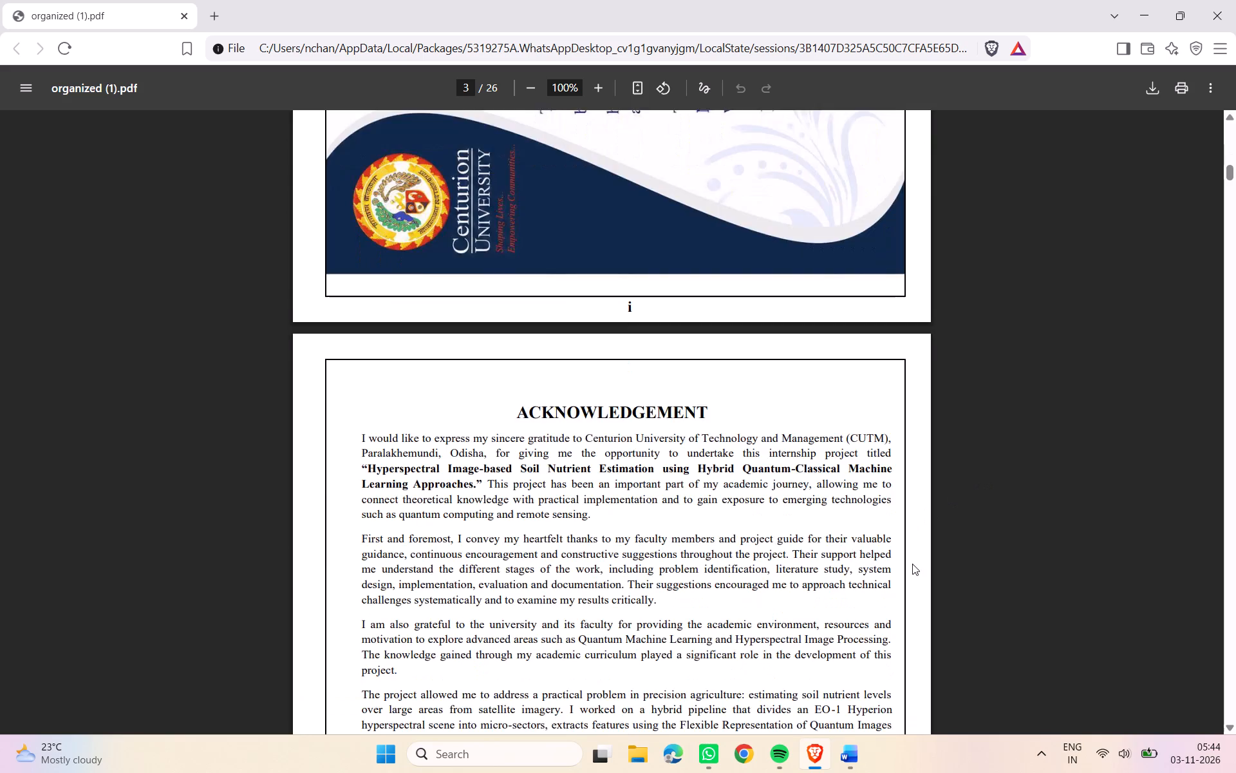
scroll(912, 564, "down", 20)
scroll(912, 564, "down", 3)
scroll(915, 593, "up", 1)
scroll(915, 593, "down", 2)
key("alt+Tab")
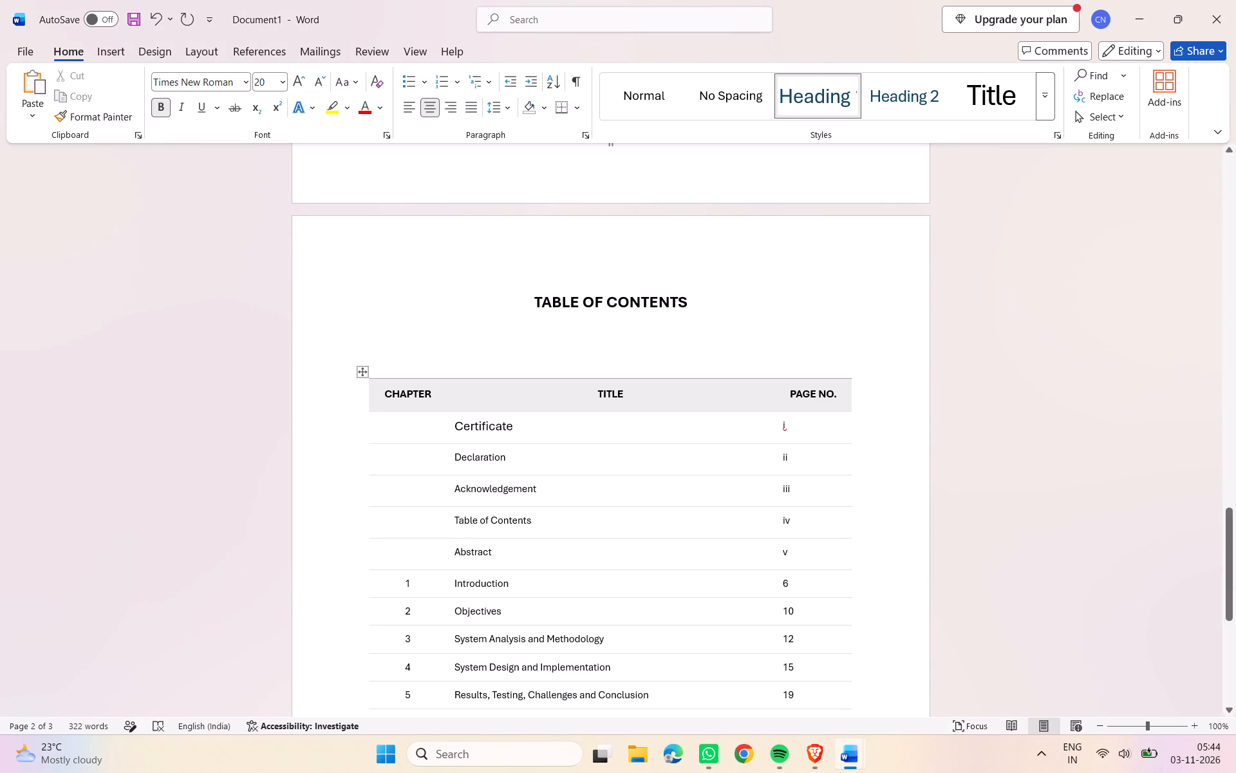
Examine the table of contents in Document1, from its Declaration entry down to the page number below the table.
left_click(540, 463)
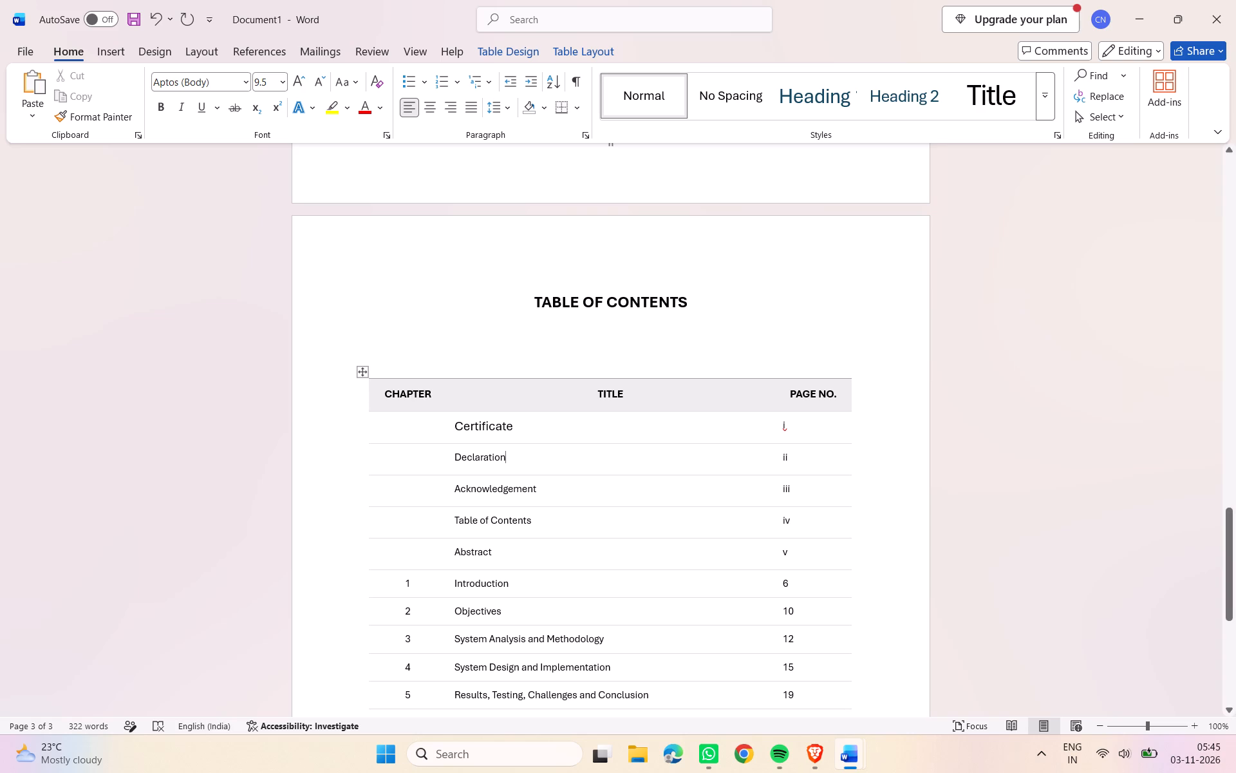
scroll(692, 591, "down", 2)
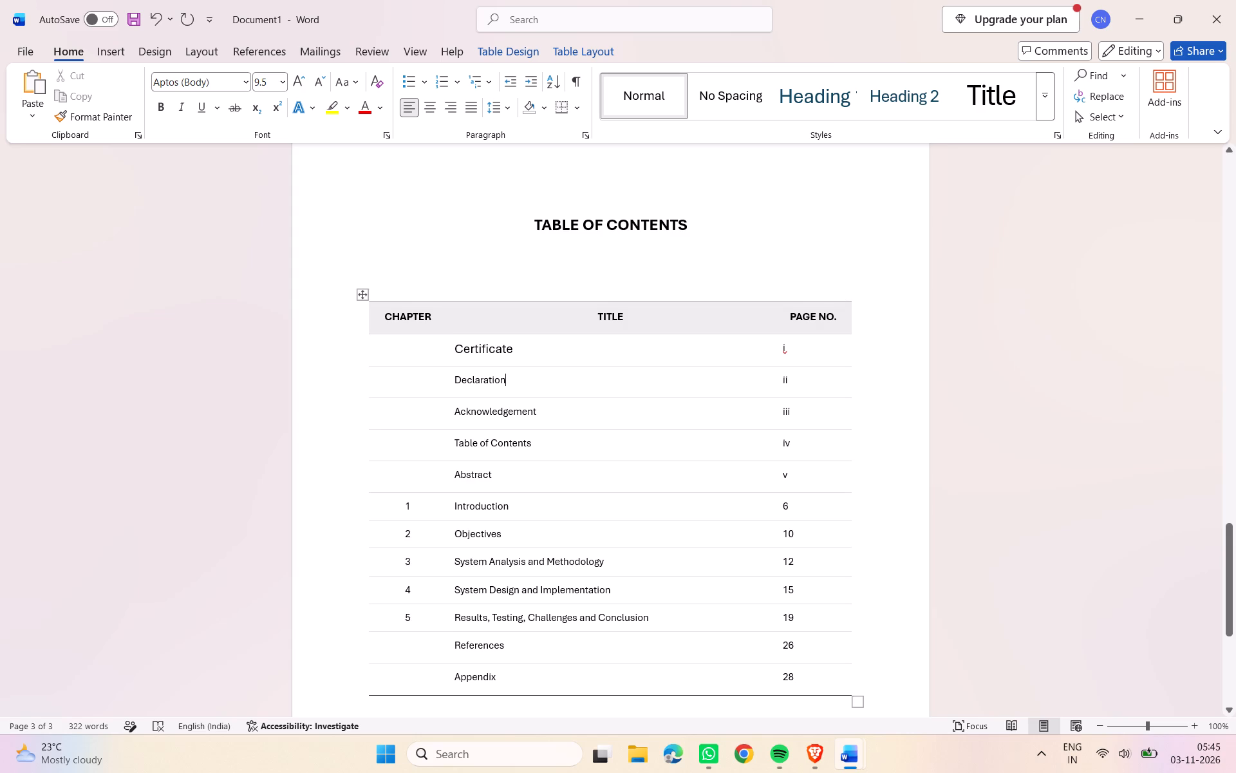
scroll(564, 522, "down", 2)
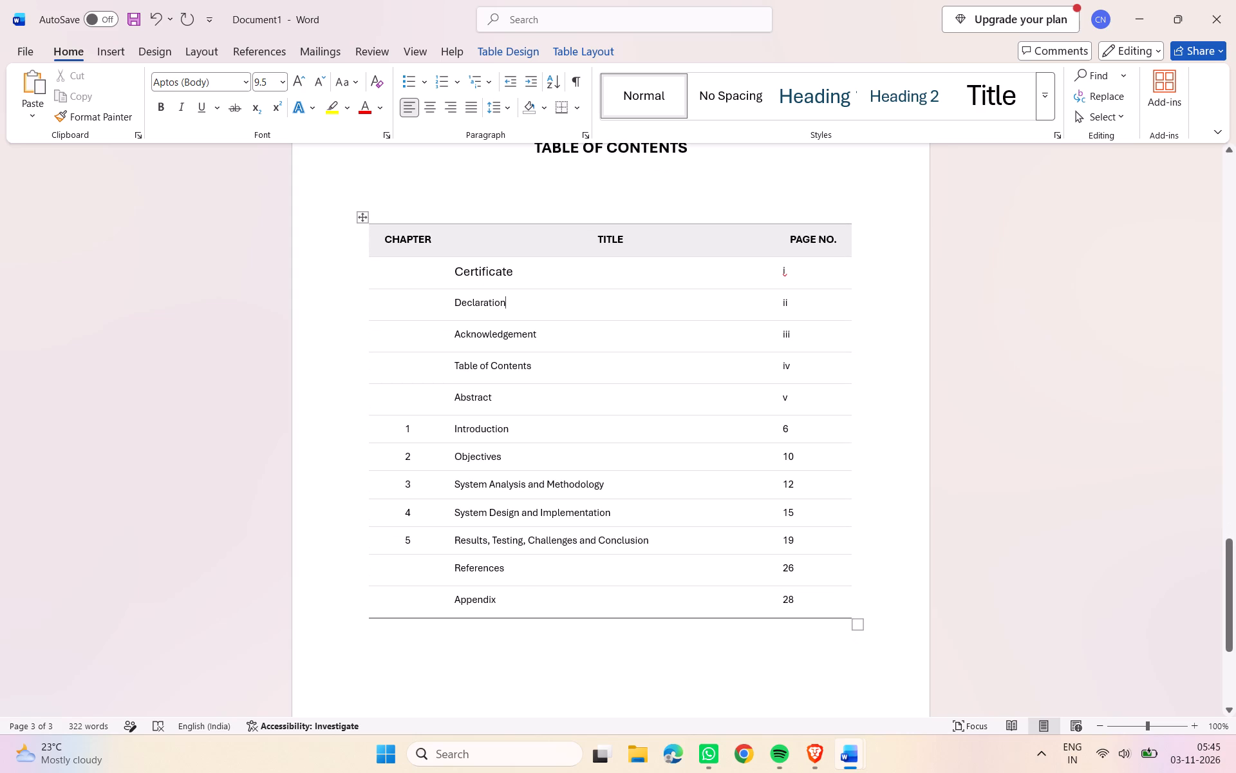
scroll(563, 515, "down", 7)
scroll(565, 515, "up", 3)
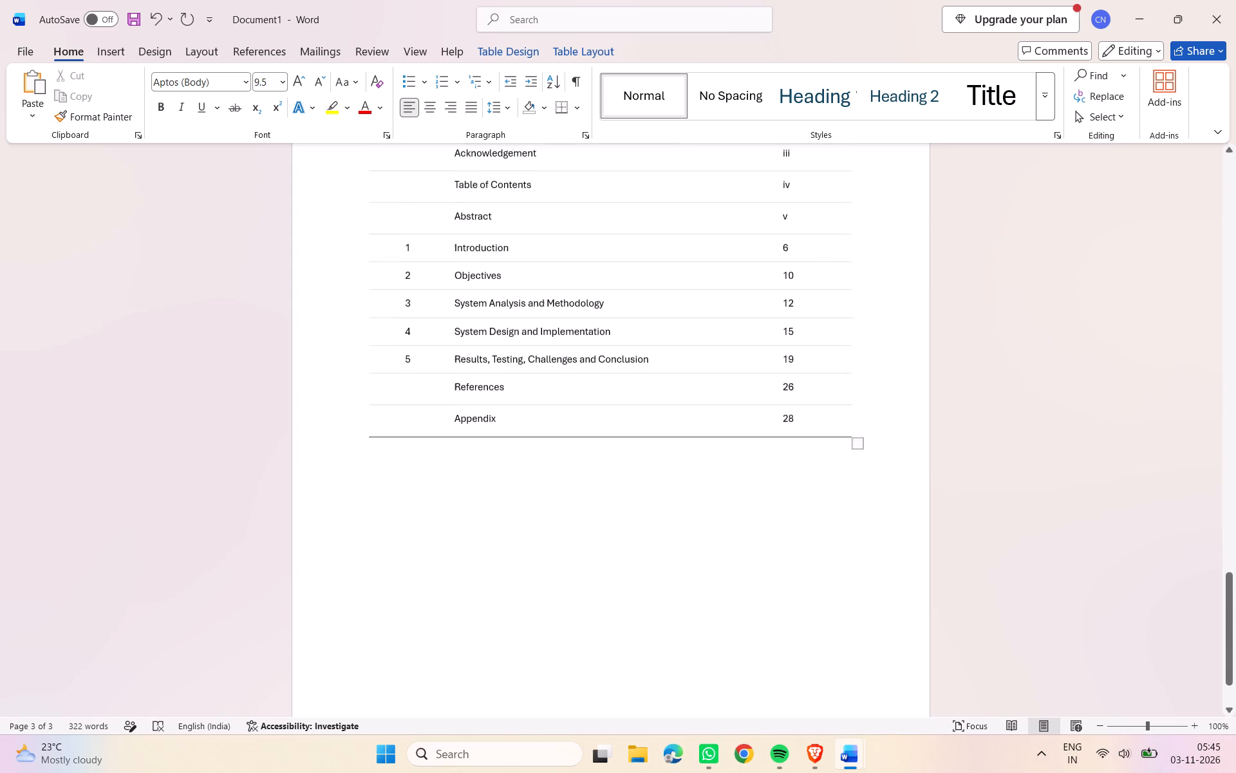
scroll(565, 515, "down", 16)
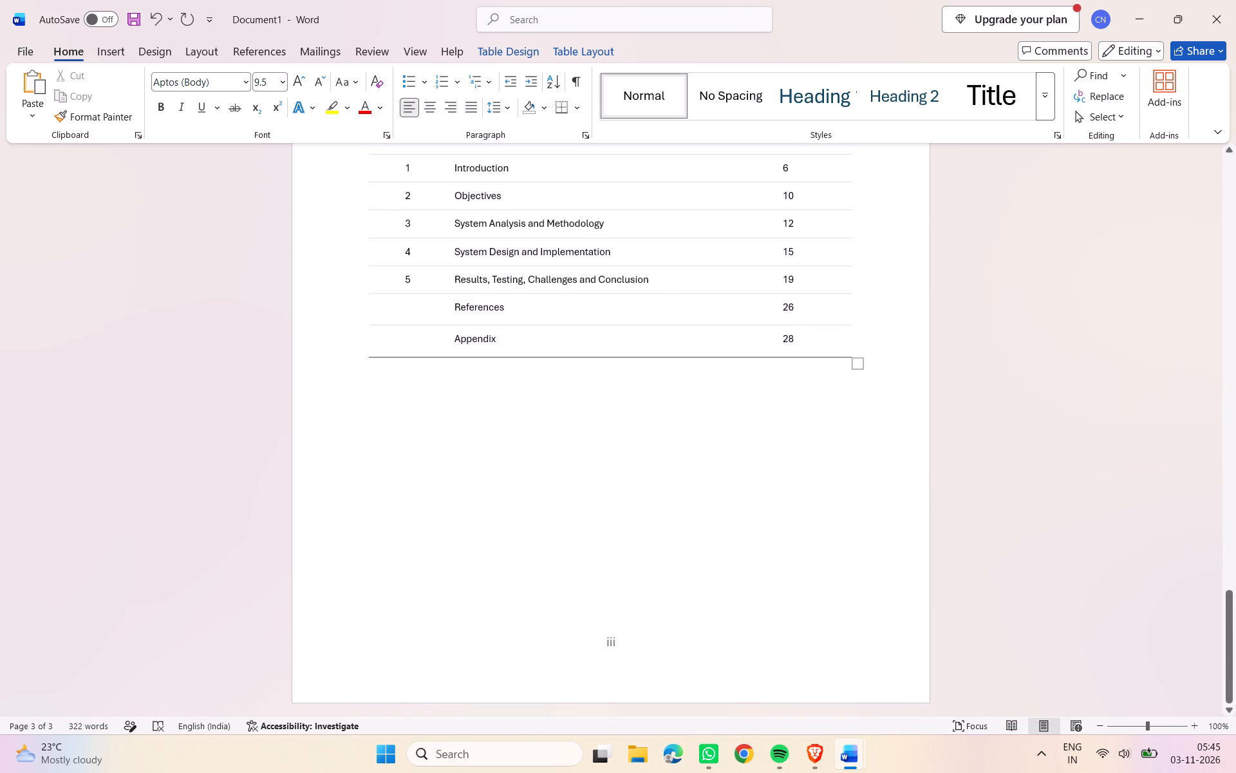
Switch to the QC_REPORT document and examine its table of contents and the page that follows it.
key("alt+Tab")
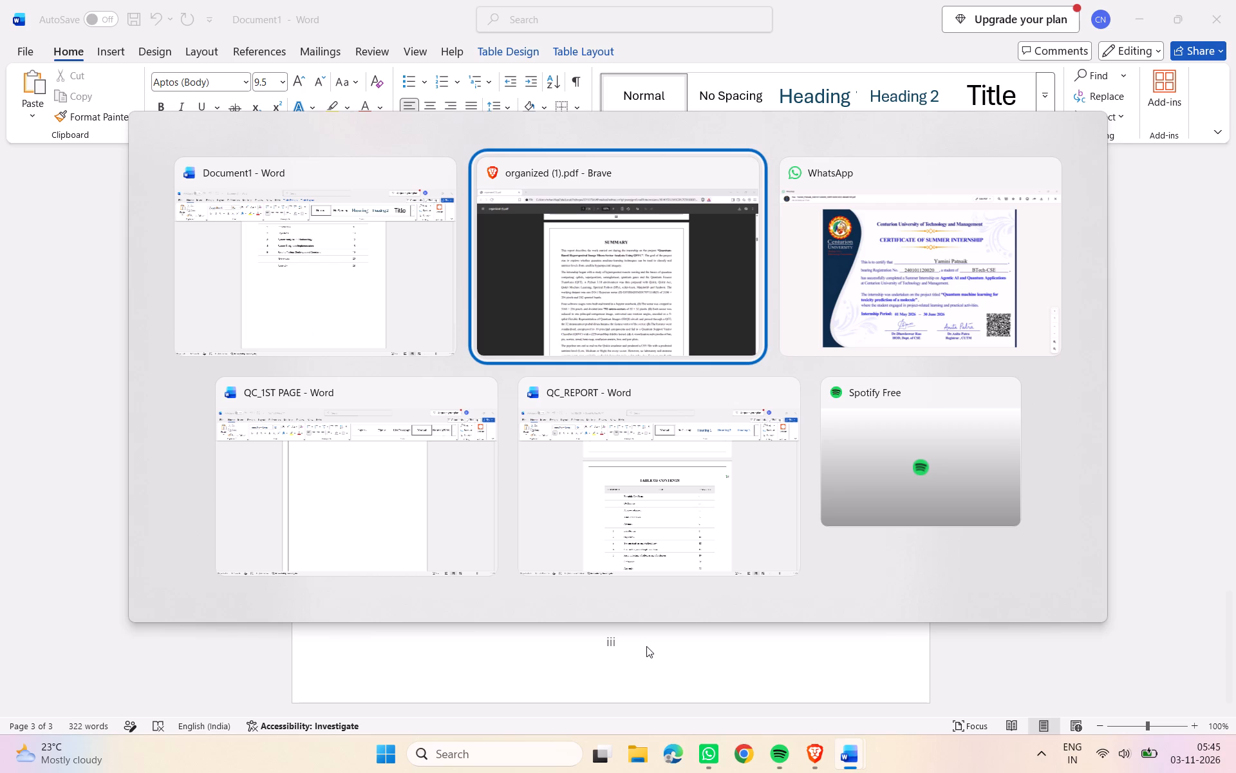
key("alt+Tab")
key("alt+Tab")
key("alt+Tab")
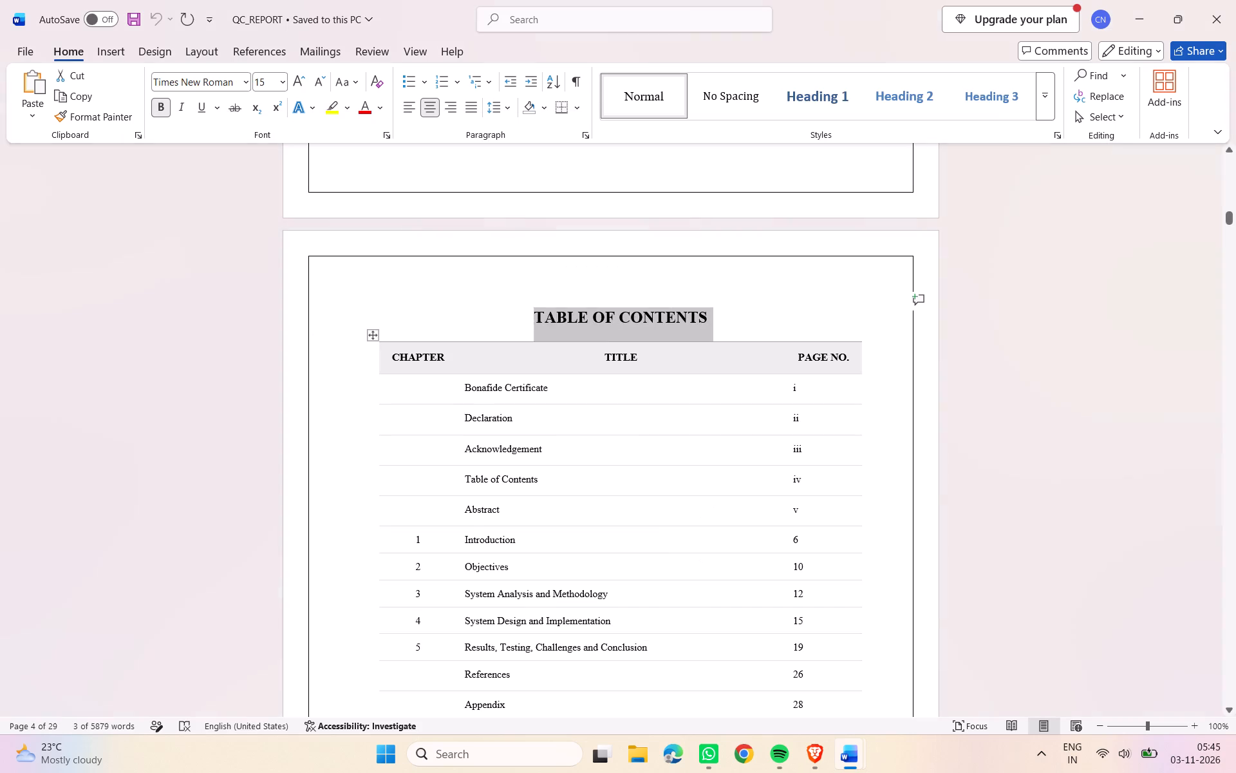
scroll(666, 584, "down", 7)
scroll(666, 584, "up", 7)
scroll(660, 592, "down", 4)
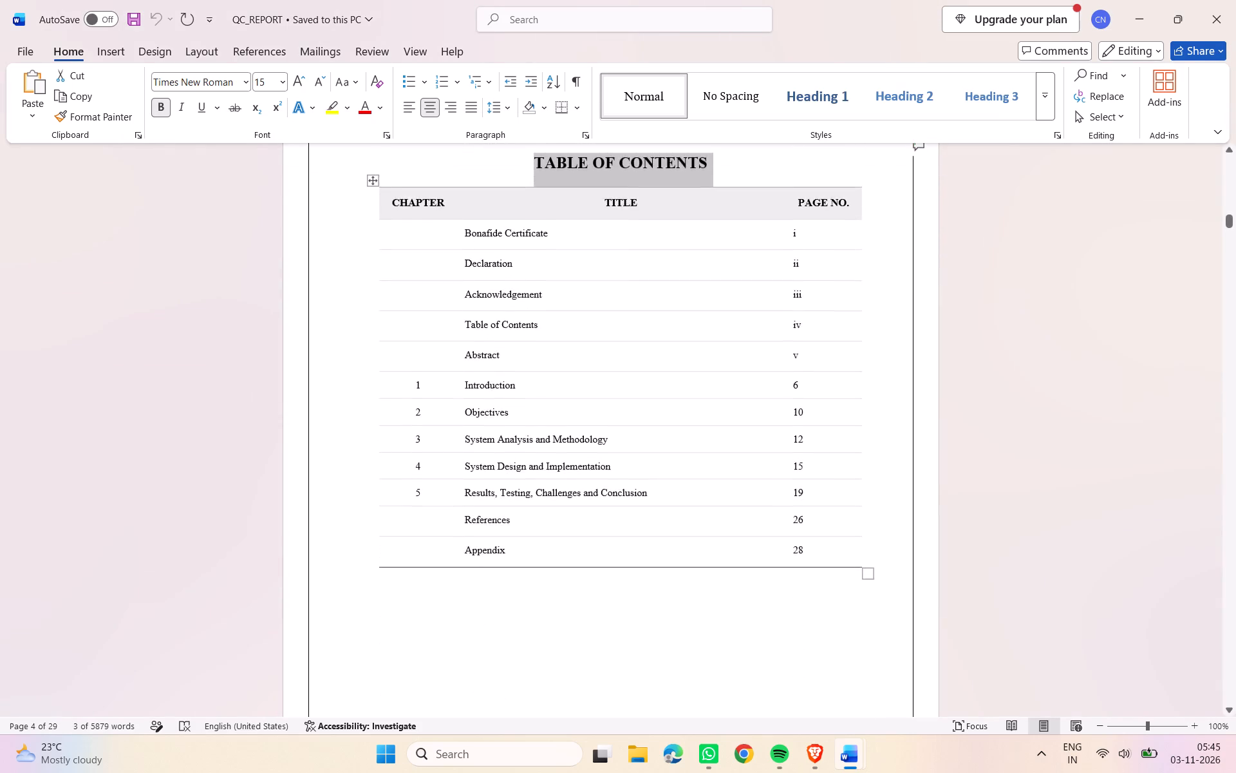
scroll(657, 592, "down", 11)
scroll(654, 592, "up", 1)
scroll(650, 591, "down", 7)
scroll(644, 590, "up", 1)
scroll(644, 590, "down", 11)
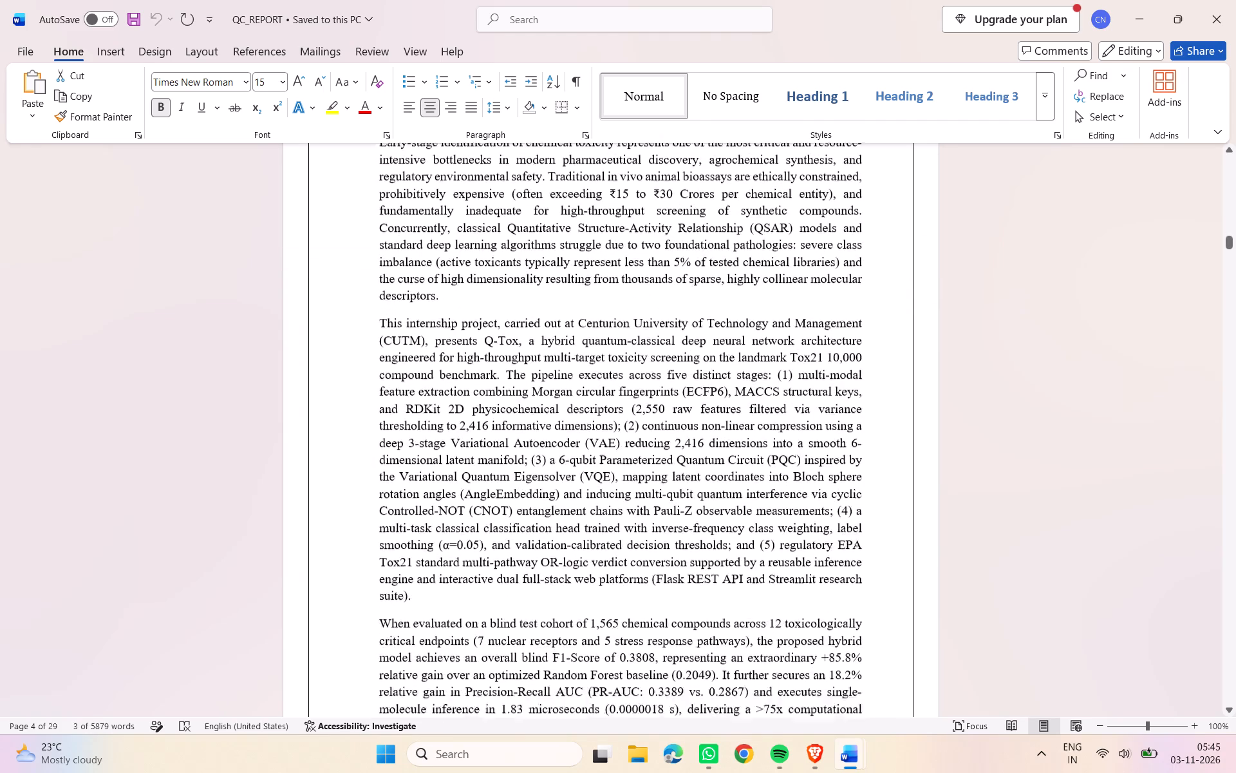
Look through QC_REPORT from the end of the abstract through Chapter 1 to section 1.5 Technologies Used.
scroll(644, 589, "down", 11)
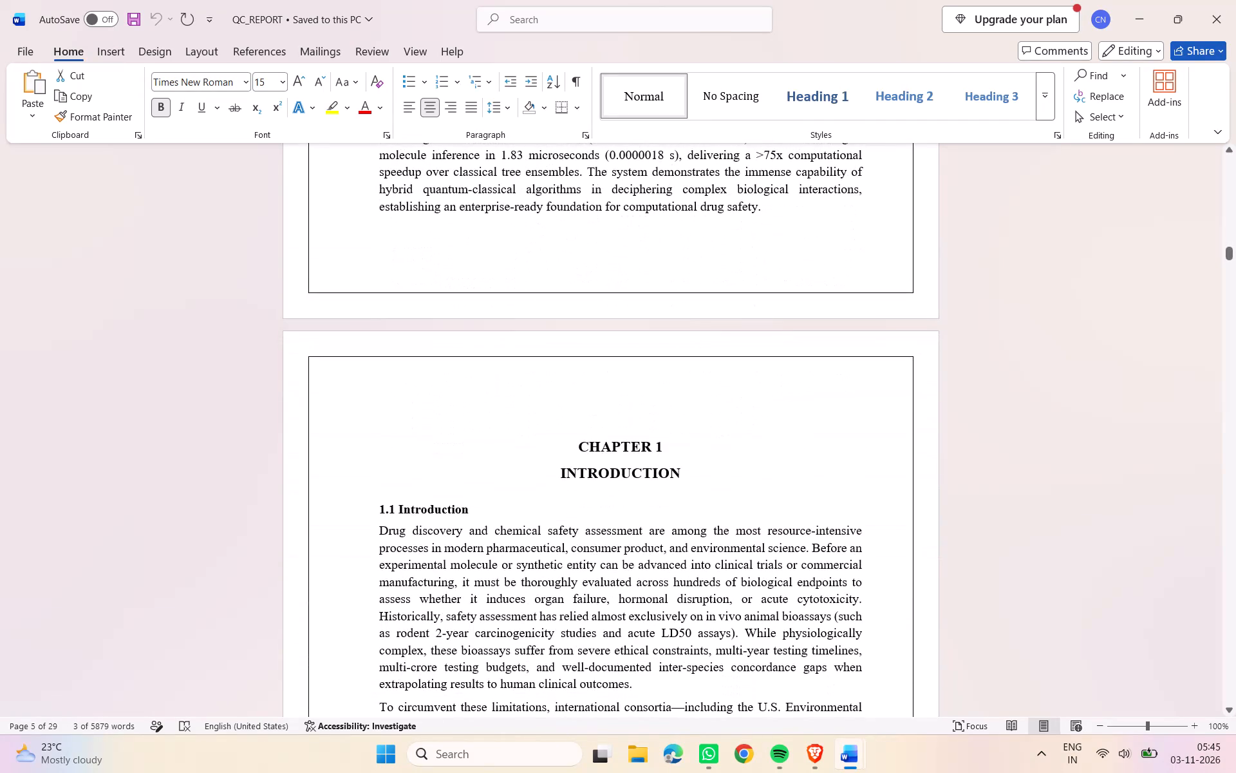
scroll(628, 583, "down", 16)
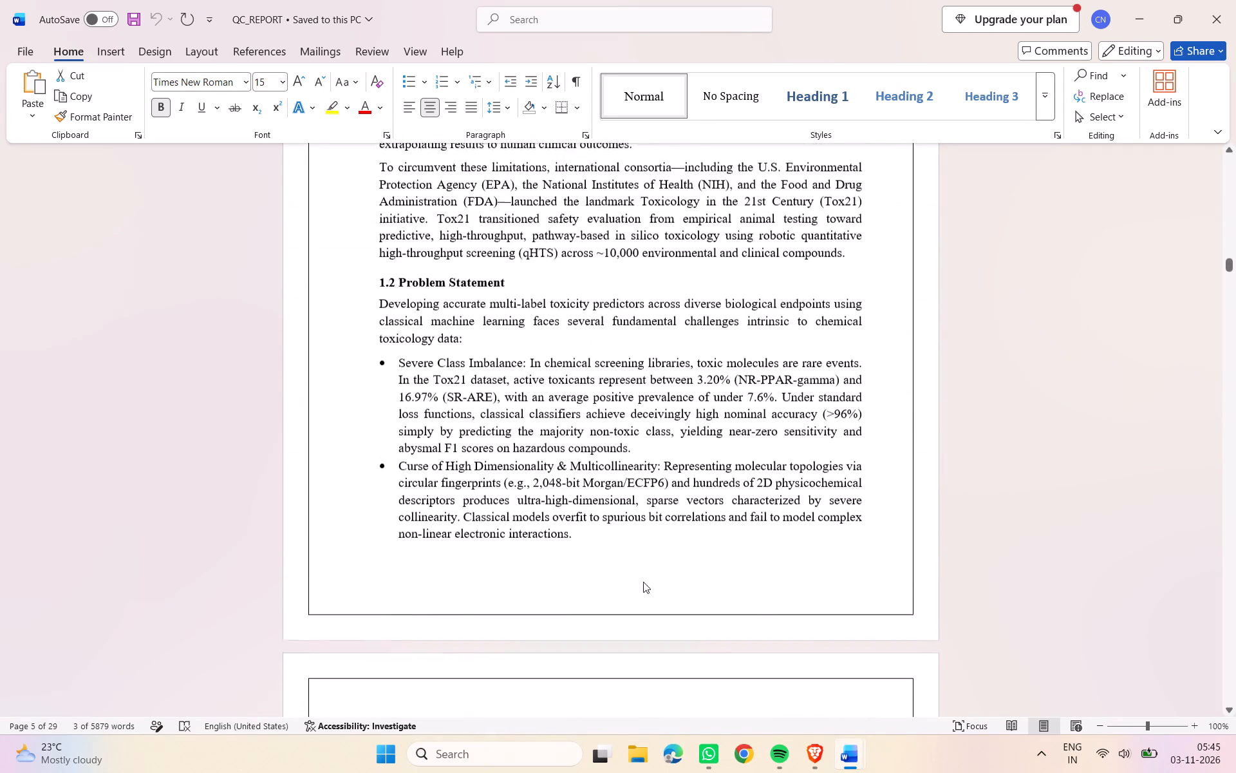
scroll(643, 582, "down", 15)
scroll(644, 582, "up", 1)
scroll(644, 582, "down", 13)
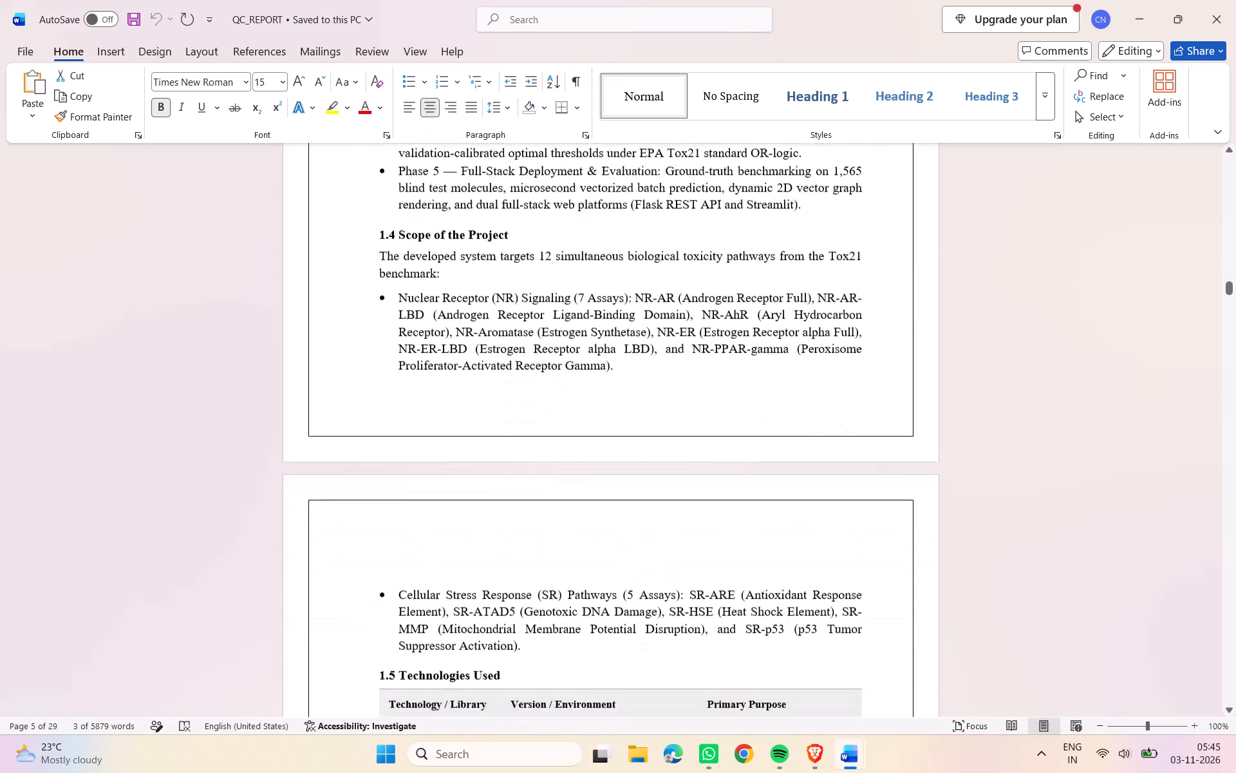
scroll(644, 582, "down", 13)
scroll(659, 576, "up", 1)
scroll(659, 576, "down", 1)
scroll(659, 576, "up", 6)
scroll(659, 576, "down", 1)
scroll(659, 576, "up", 6)
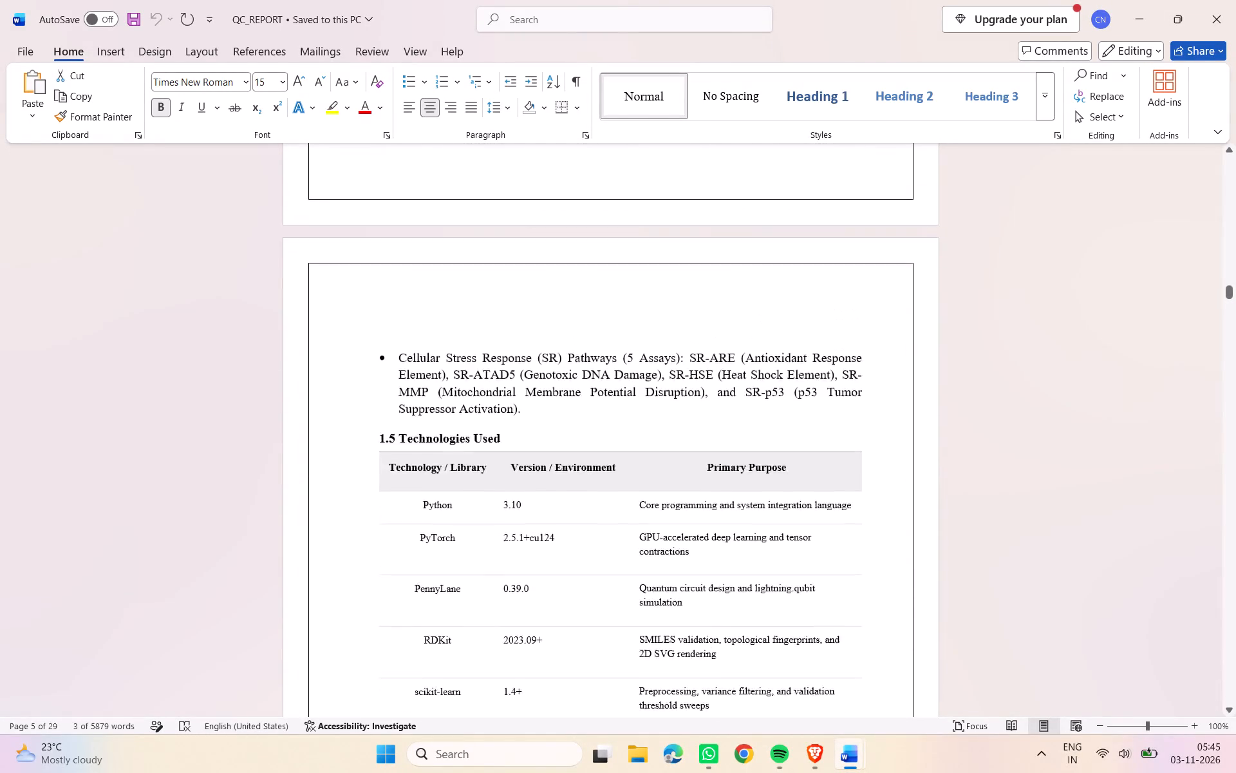
Go back through Chapter 1 of QC_REPORT to the ABSTRACT heading and examine the abstract page.
scroll(659, 573, "up", 6)
scroll(657, 572, "down", 1)
scroll(657, 572, "up", 6)
scroll(655, 571, "down", 1)
scroll(655, 571, "up", 7)
scroll(655, 570, "down", 1)
scroll(655, 570, "up", 11)
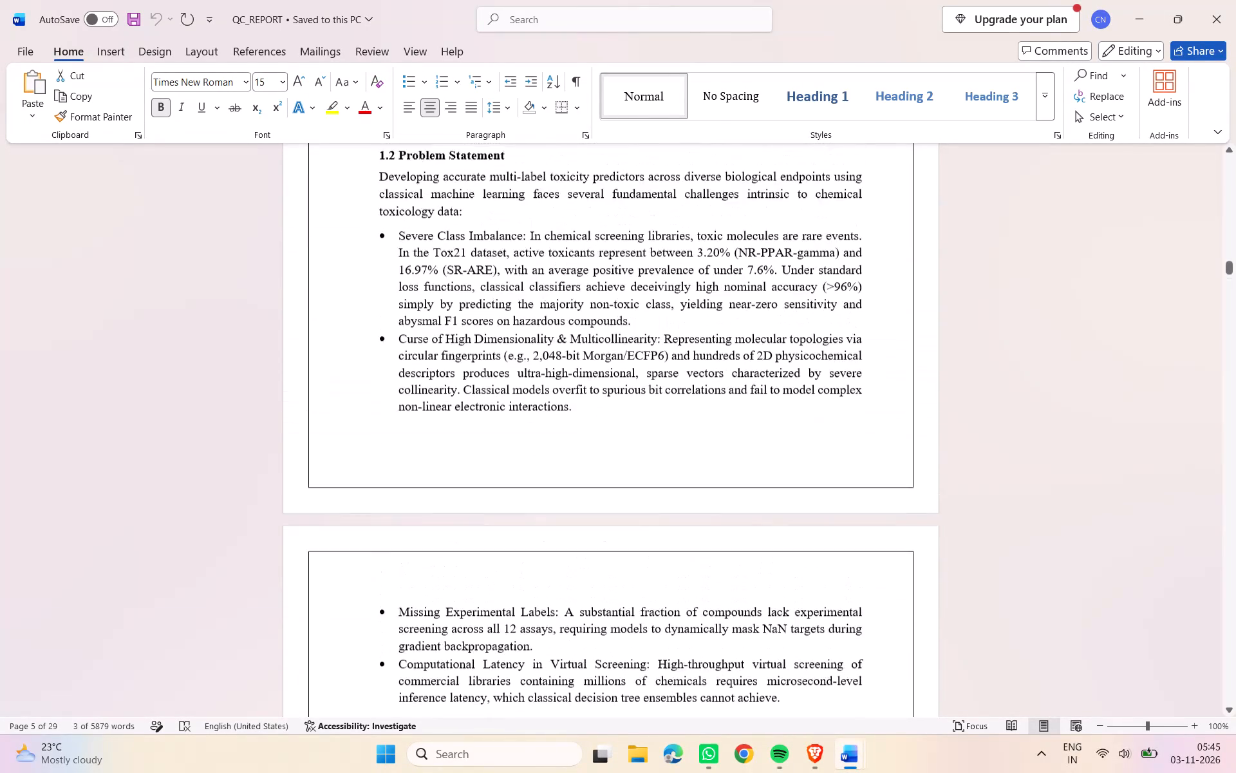
scroll(653, 569, "up", 2)
scroll(652, 569, "down", 1)
scroll(652, 569, "up", 4)
scroll(651, 569, "down", 1)
scroll(651, 569, "up", 20)
scroll(651, 569, "up", 5)
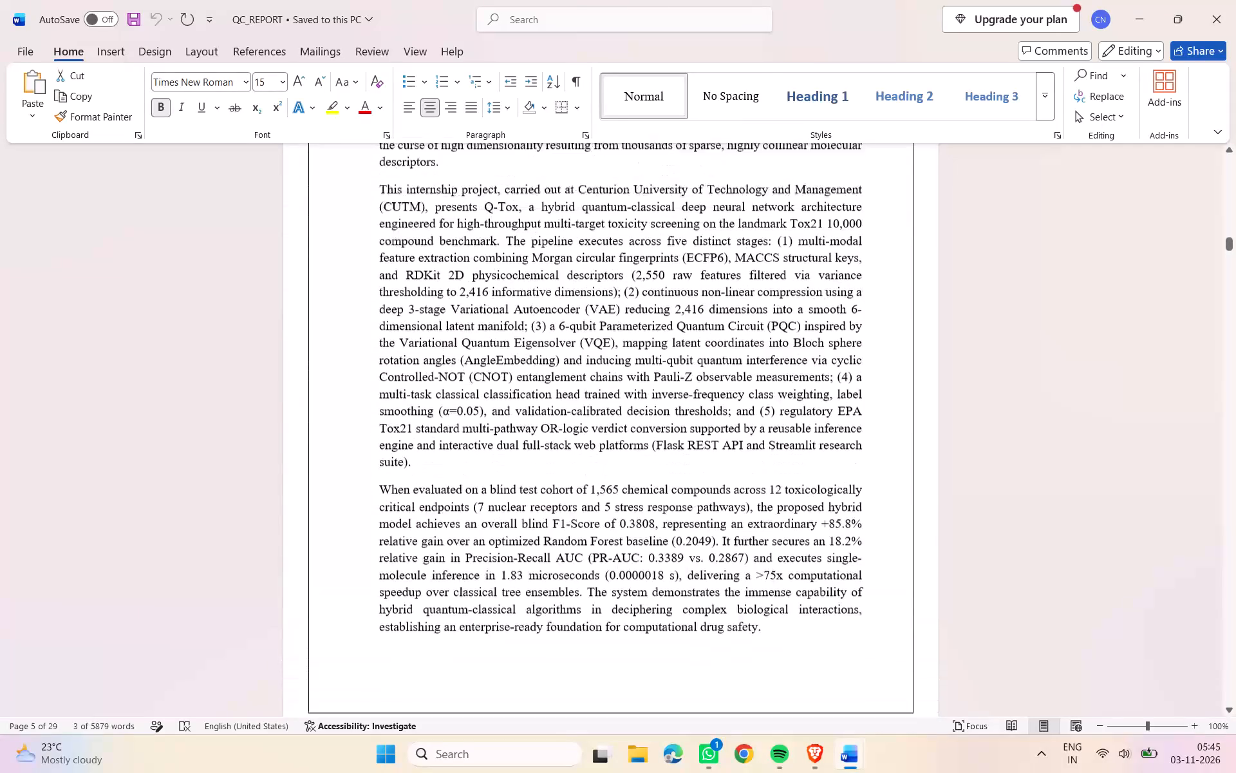
scroll(643, 564, "up", 8)
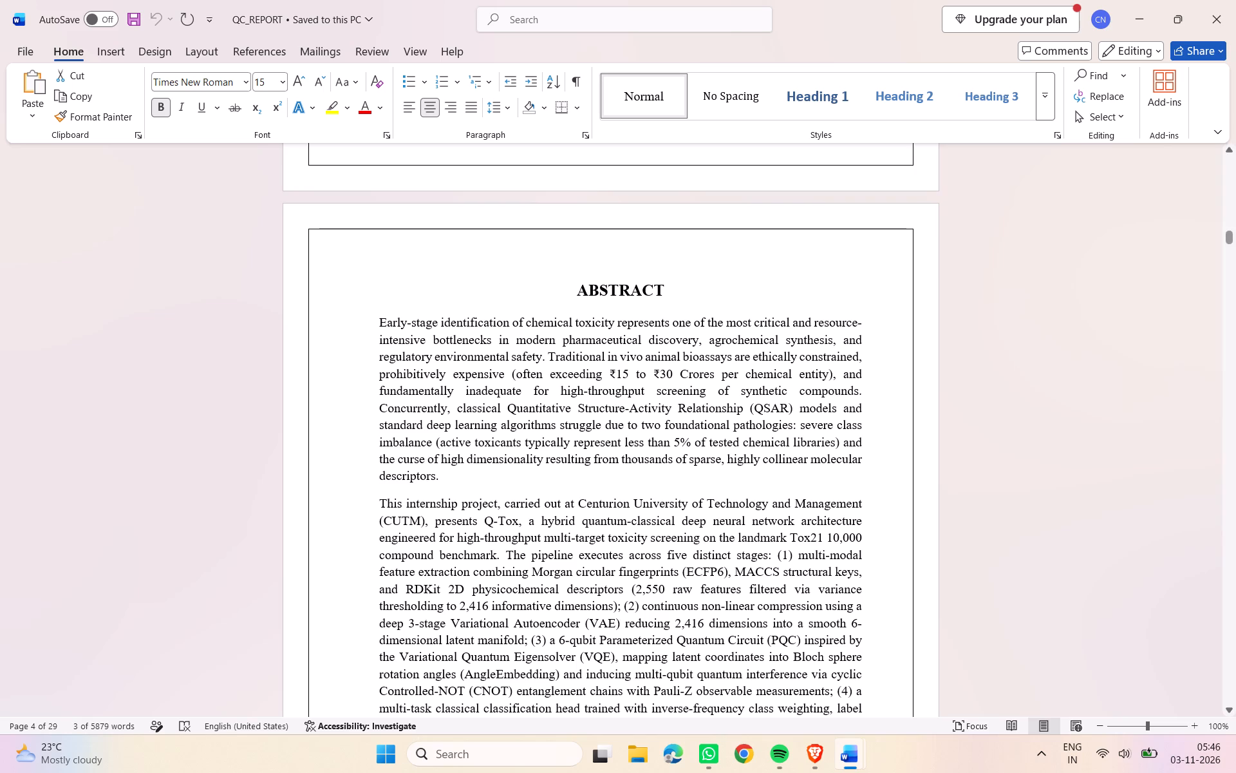
Select the whole abstract in QC_REPORT, from the ABSTRACT heading to the end of its last paragraph.
scroll(689, 371, "up", 8)
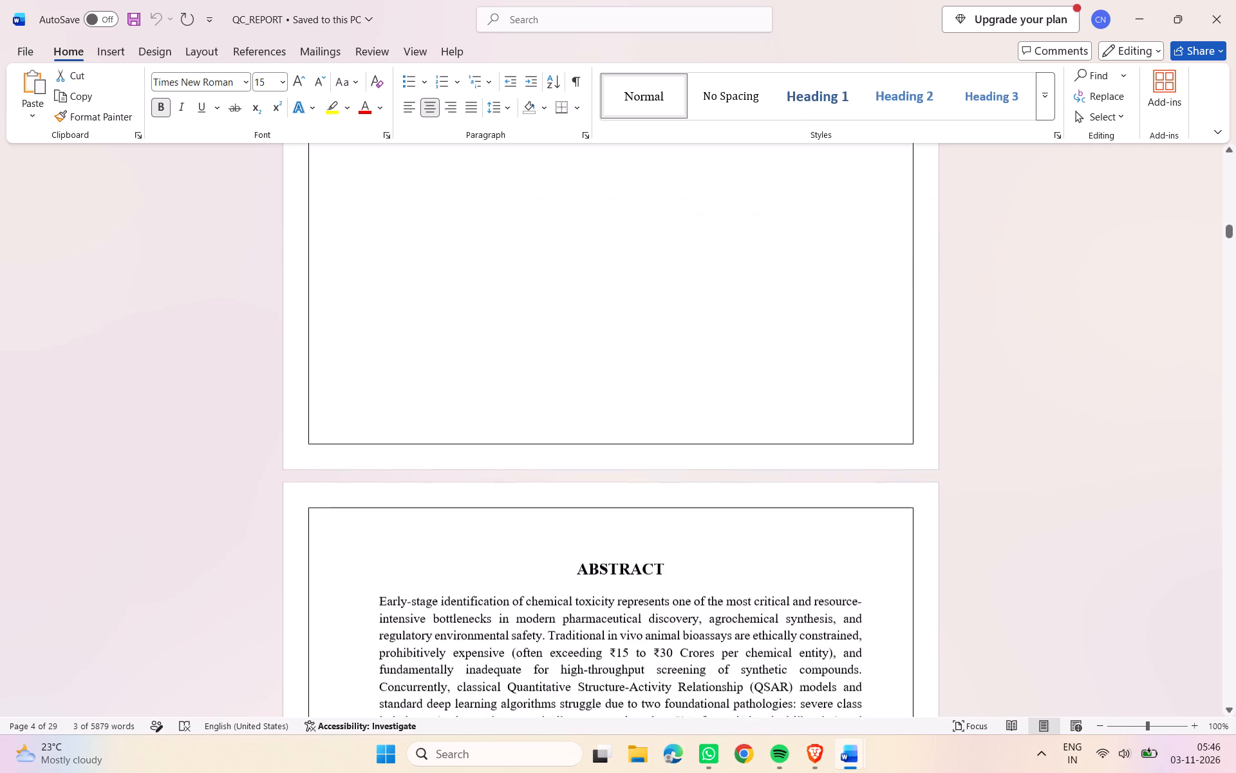
scroll(689, 371, "up", 2)
scroll(689, 370, "down", 1)
scroll(689, 370, "up", 1)
scroll(689, 370, "down", 11)
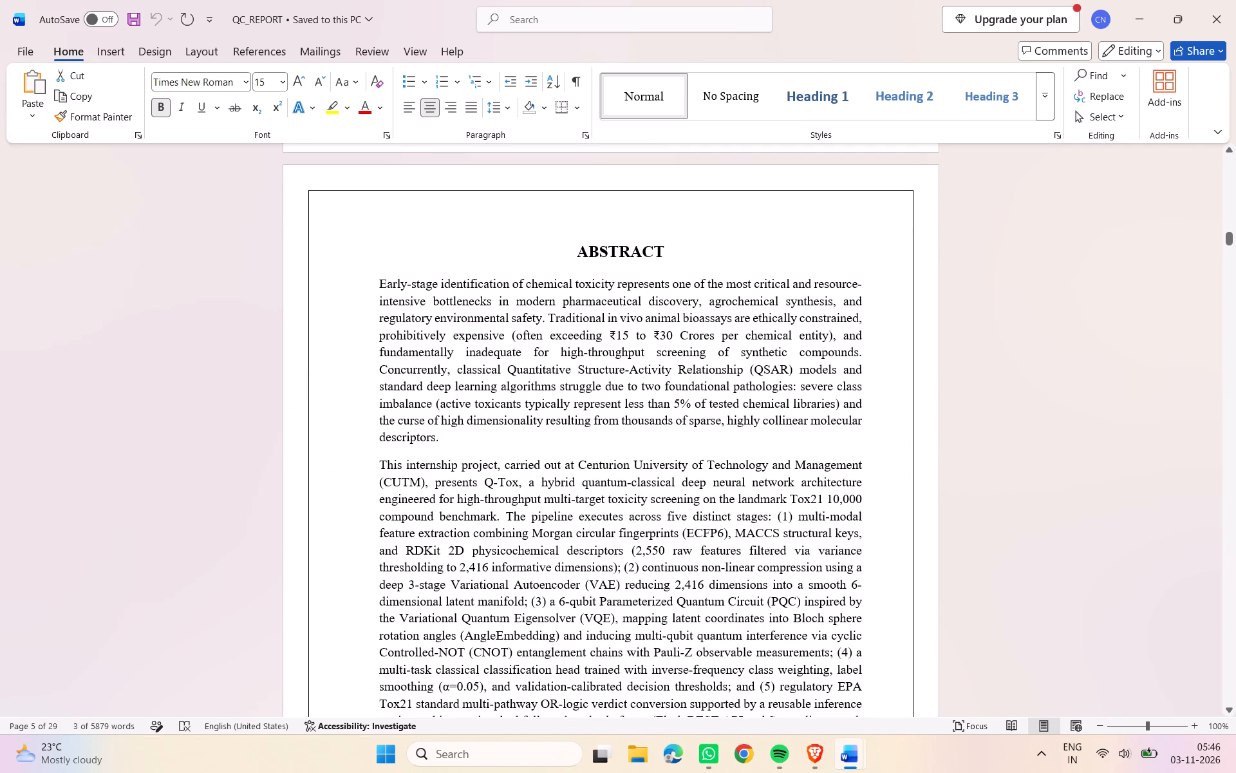
left_click_drag(576, 252, 687, 368)
scroll(694, 383, "down", 12)
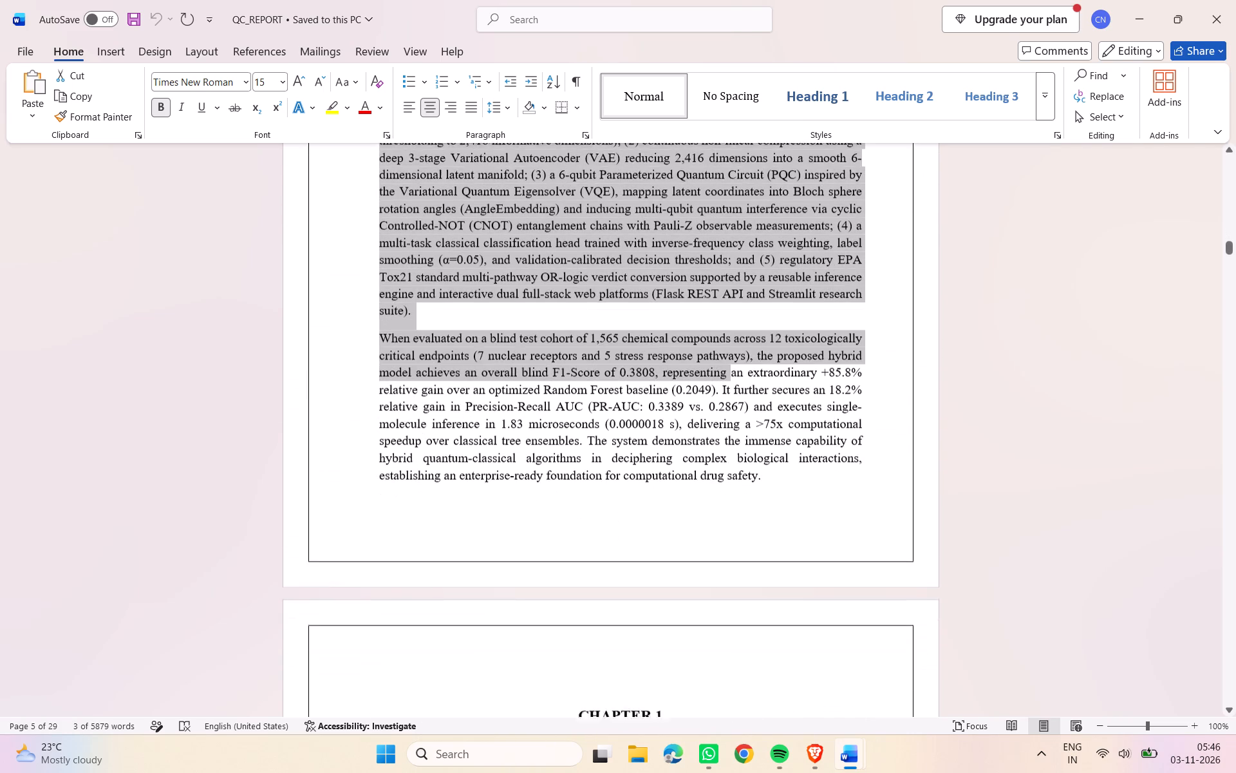
left_click_drag(687, 368, 767, 436)
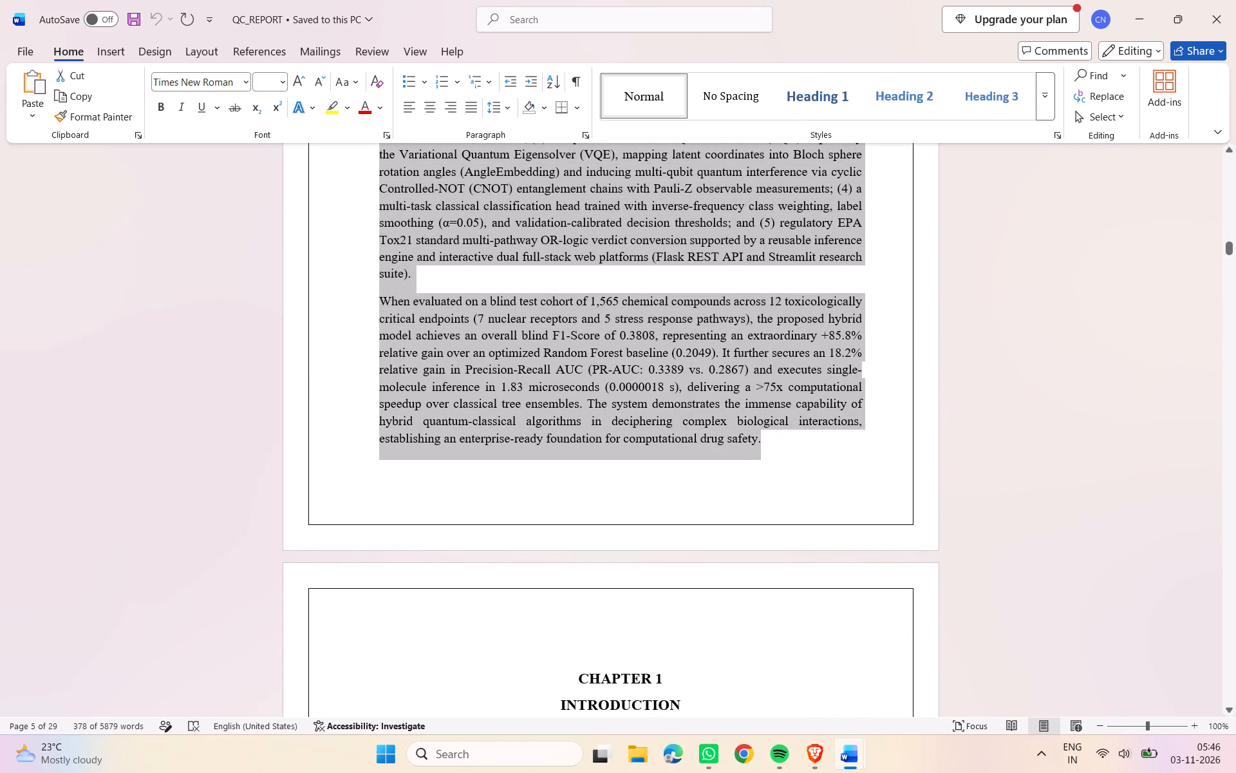
scroll(850, 499, "up", 3)
scroll(782, 490, "down", 2)
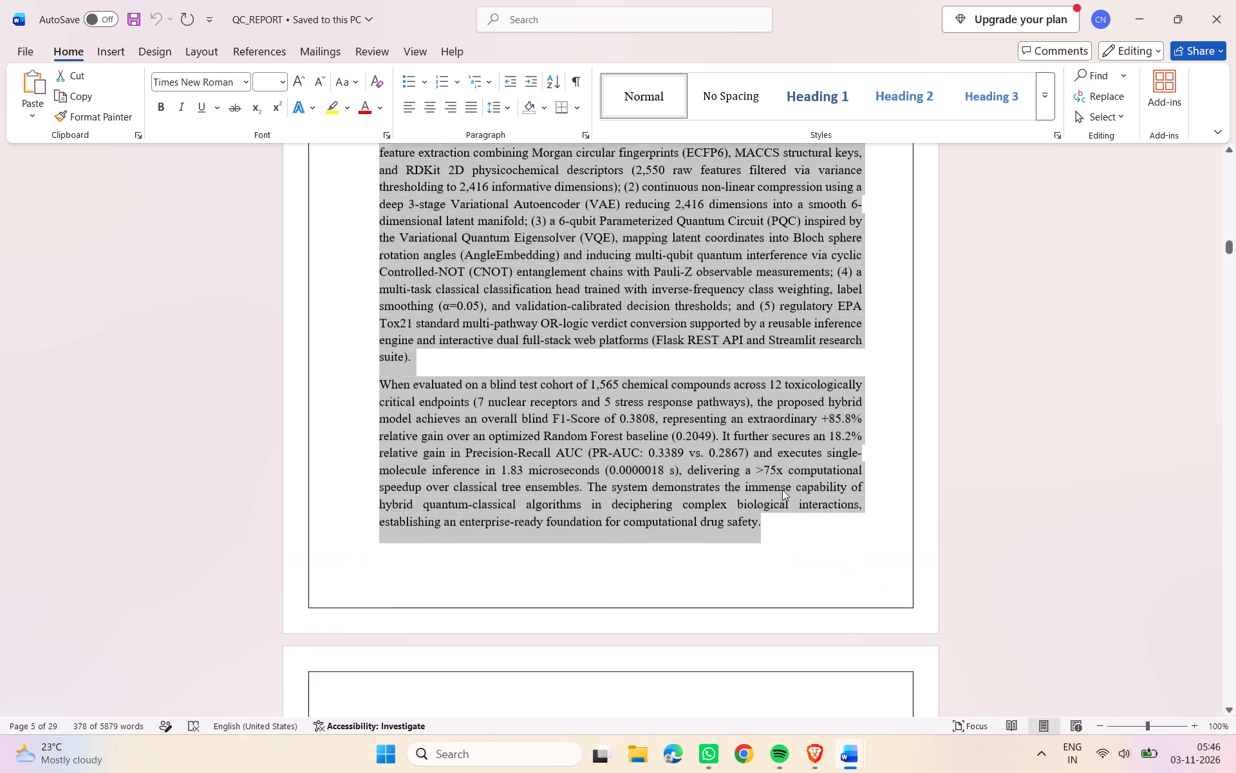
scroll(782, 490, "down", 9)
Return to Document1 and delete the title text Declaration from the table of contents, leaving that title cell empty.
key("alt+Tab")
scroll(673, 504, "up", 2)
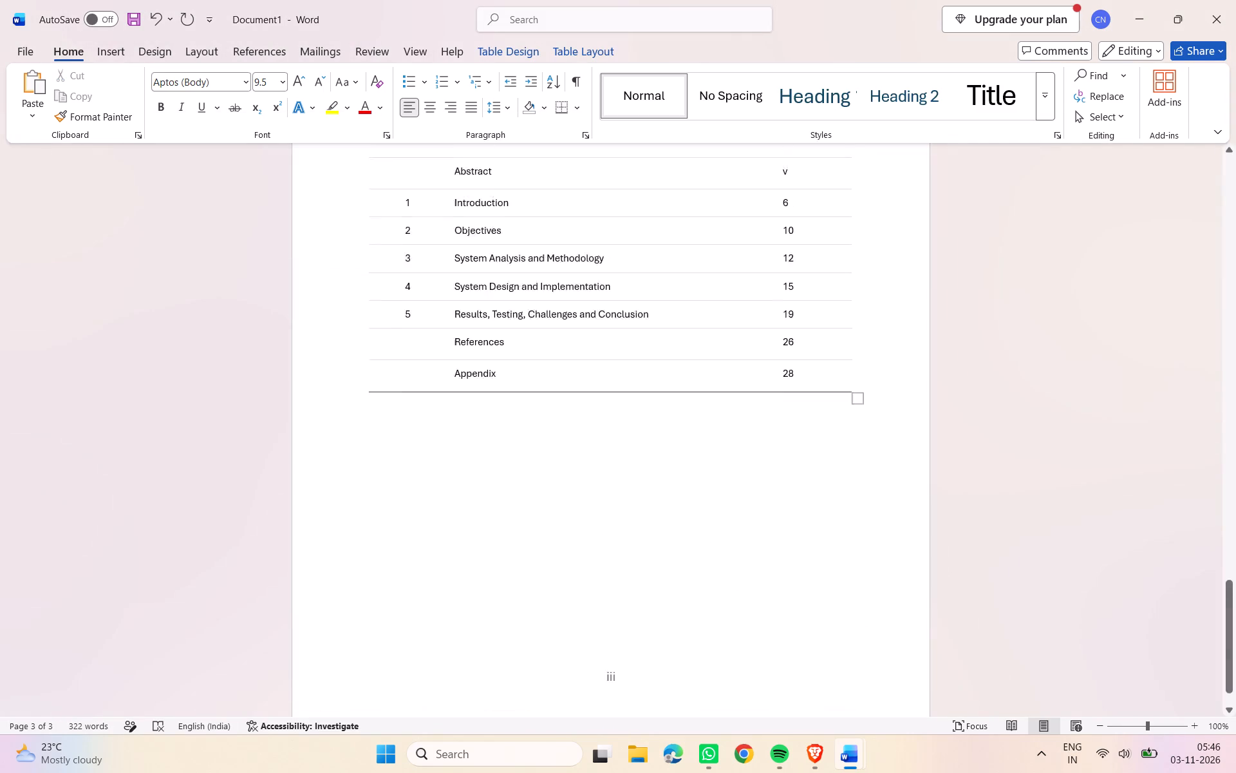
scroll(673, 504, "up", 3)
scroll(673, 504, "down", 6)
scroll(673, 504, "up", 5)
scroll(597, 473, "up", 4)
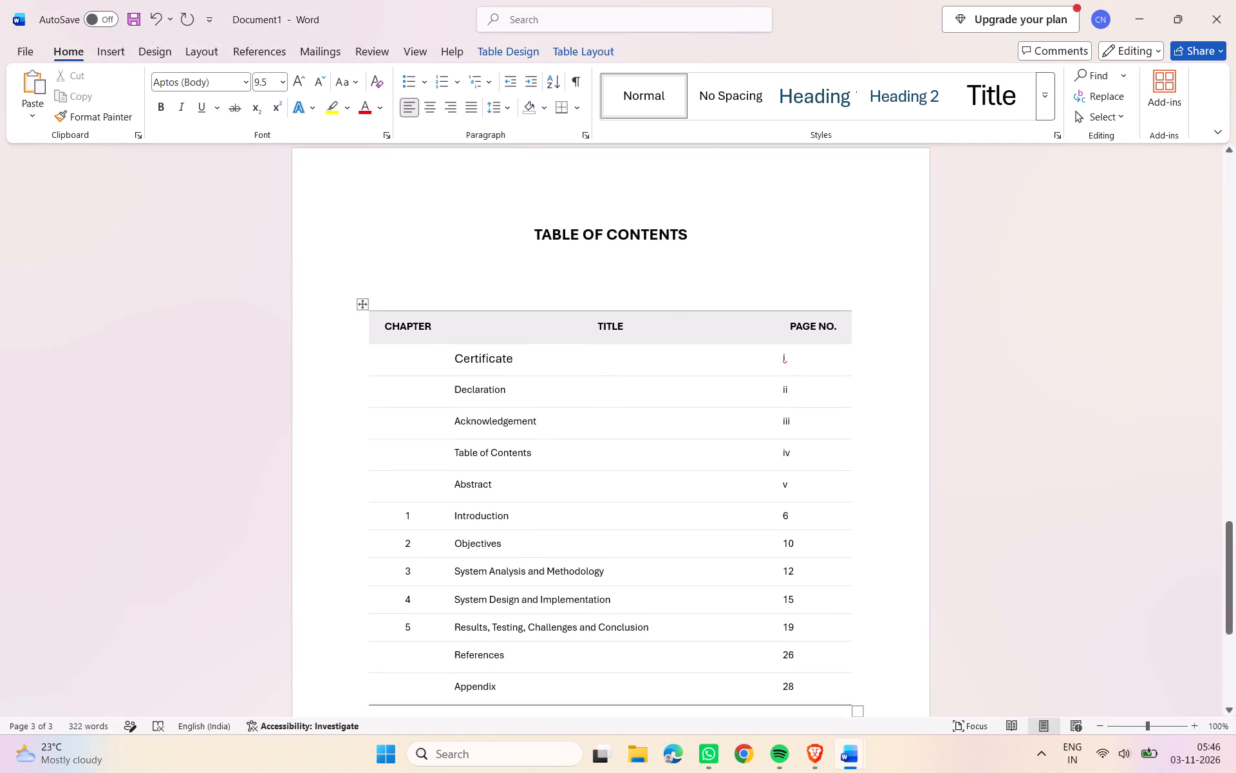
left_click(530, 388)
key("BackSpace")
key("BackSpace")
key("BackSpace")
key("BackSpace")
key("BackSpace")
key("BackSpace")
key("BackSpace")
key("BackSpace")
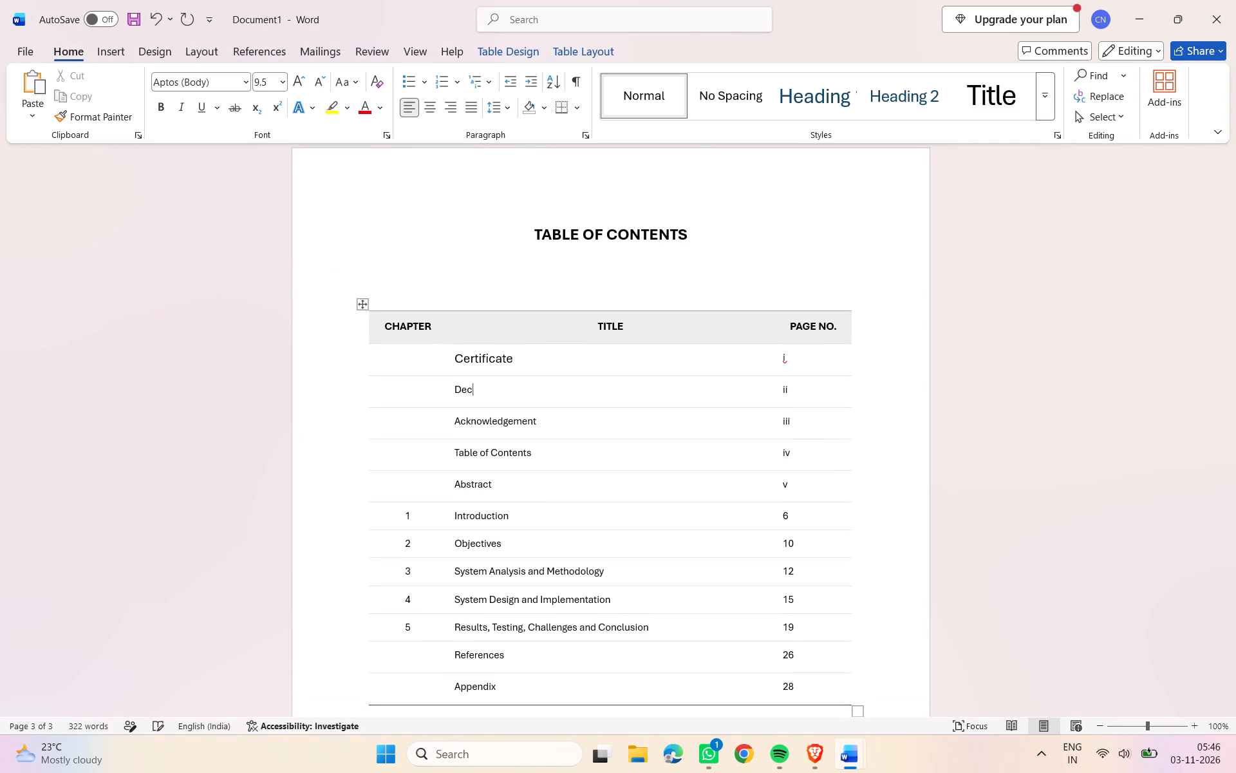
key("BackSpace")
key("BackSpace")
key("BackSpace")
key("BackSpace")
key("BackSpace")
key("BackSpace")
key("BackSpace")
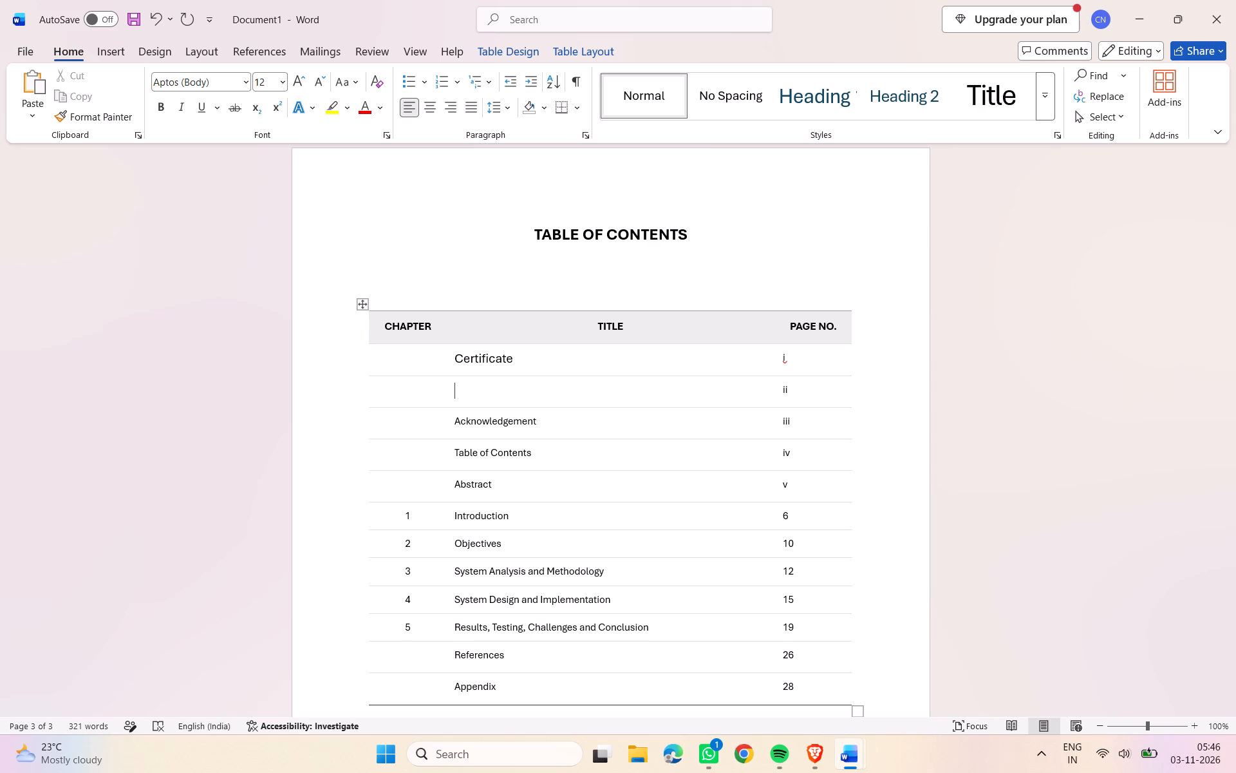
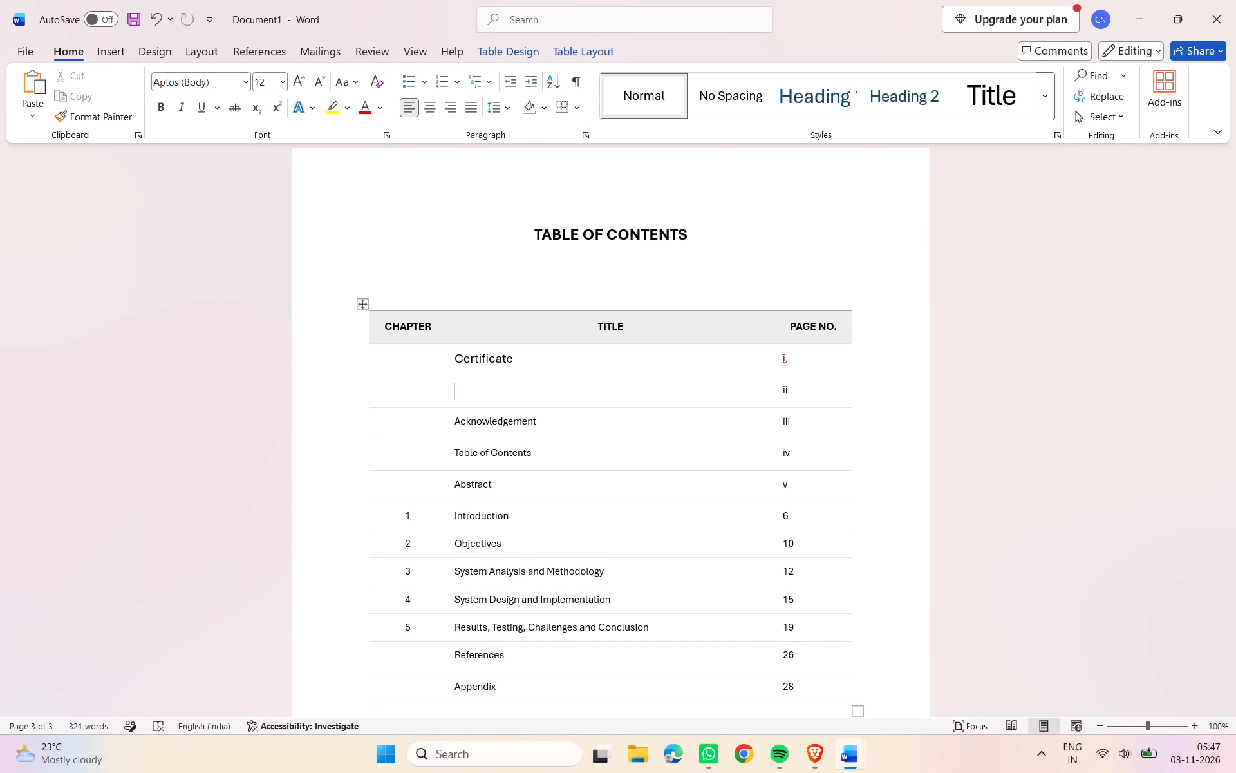
Clear the page number in the table of contents' untitled row below Certificate and delete that entire row.
left_click(794, 394)
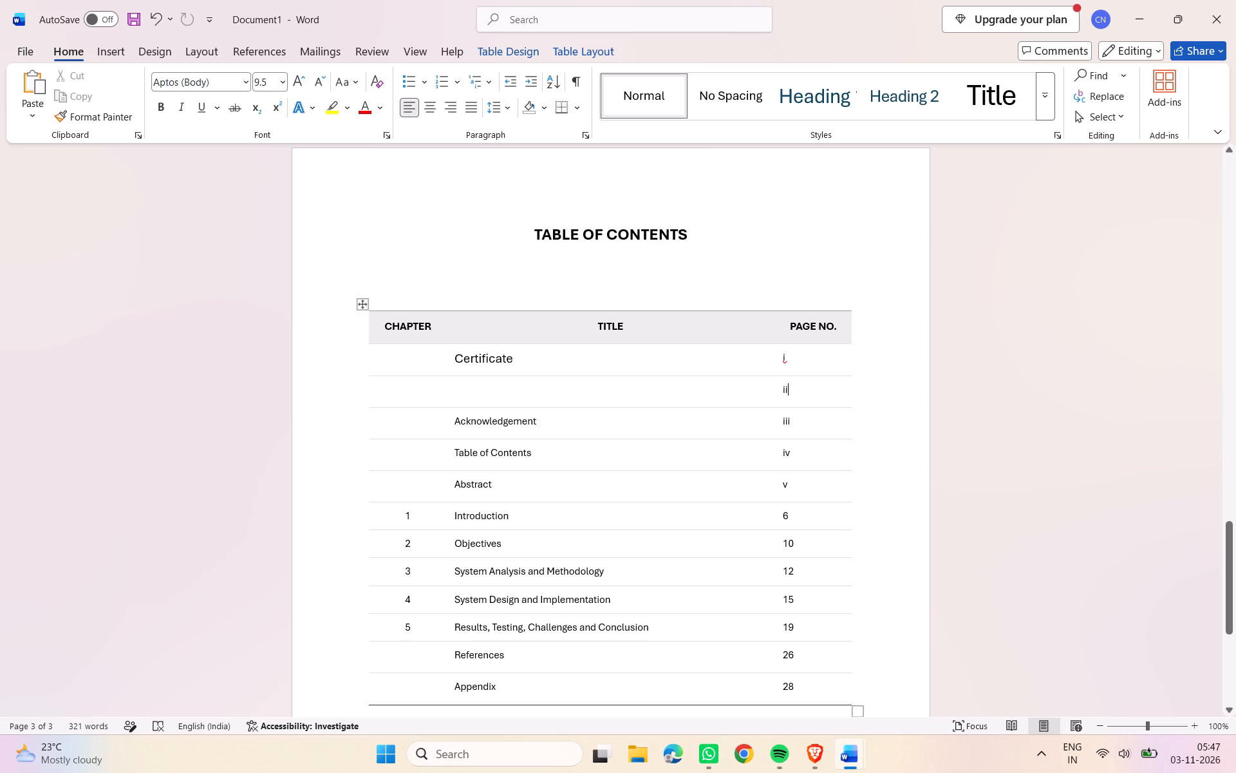
key("BackSpace")
key("BackSpace")
key("BackSpace")
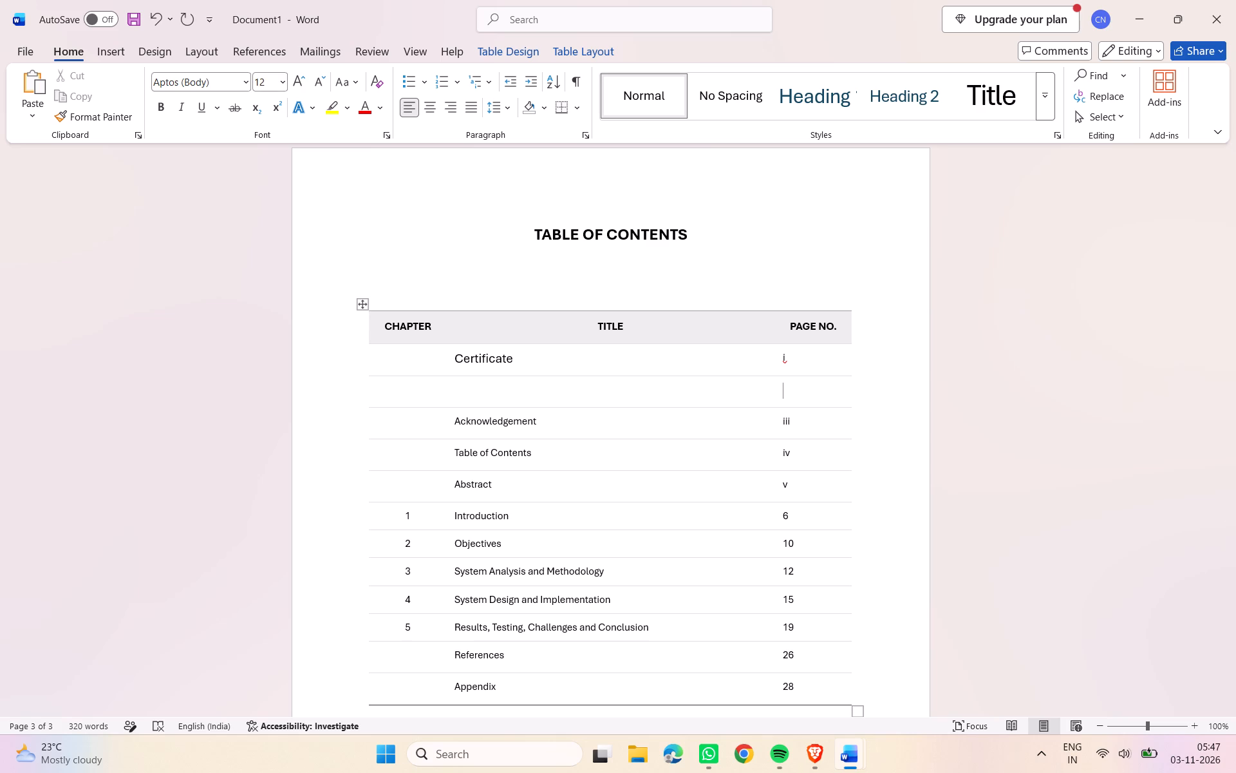
left_click(676, 376)
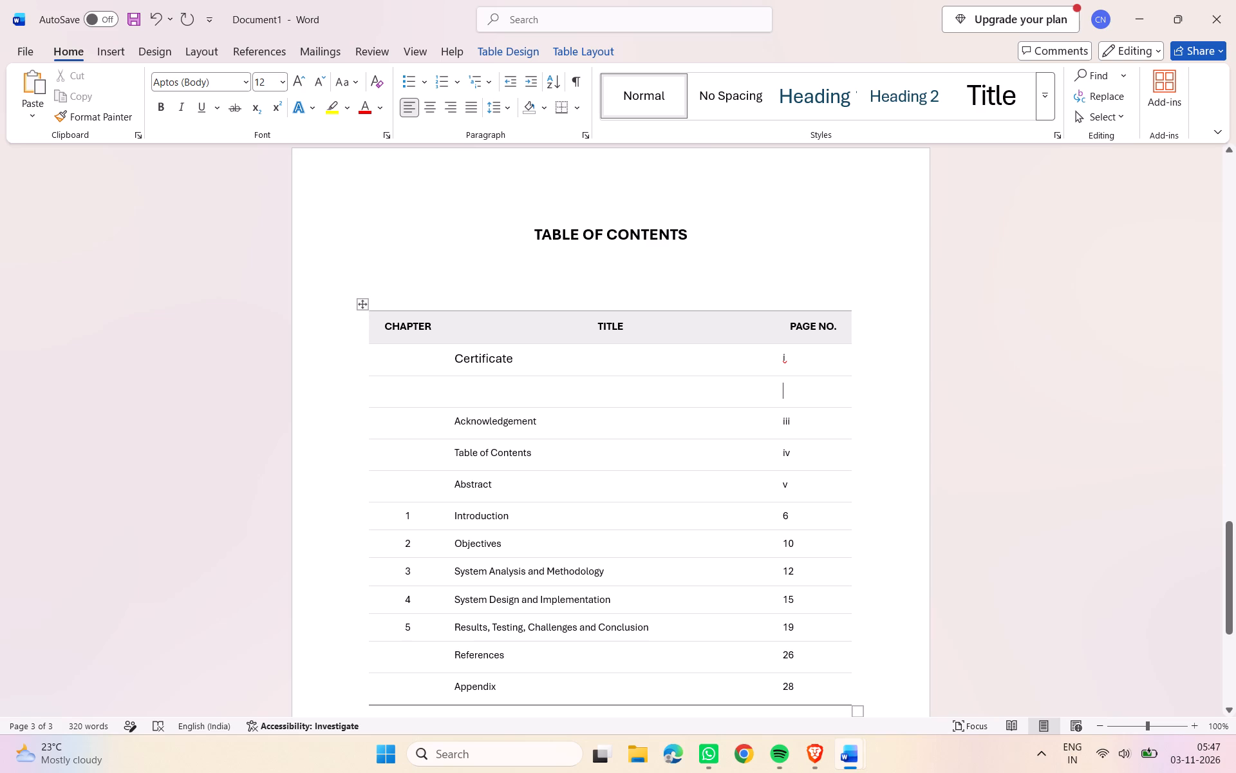
left_click(676, 376)
double_click(676, 376)
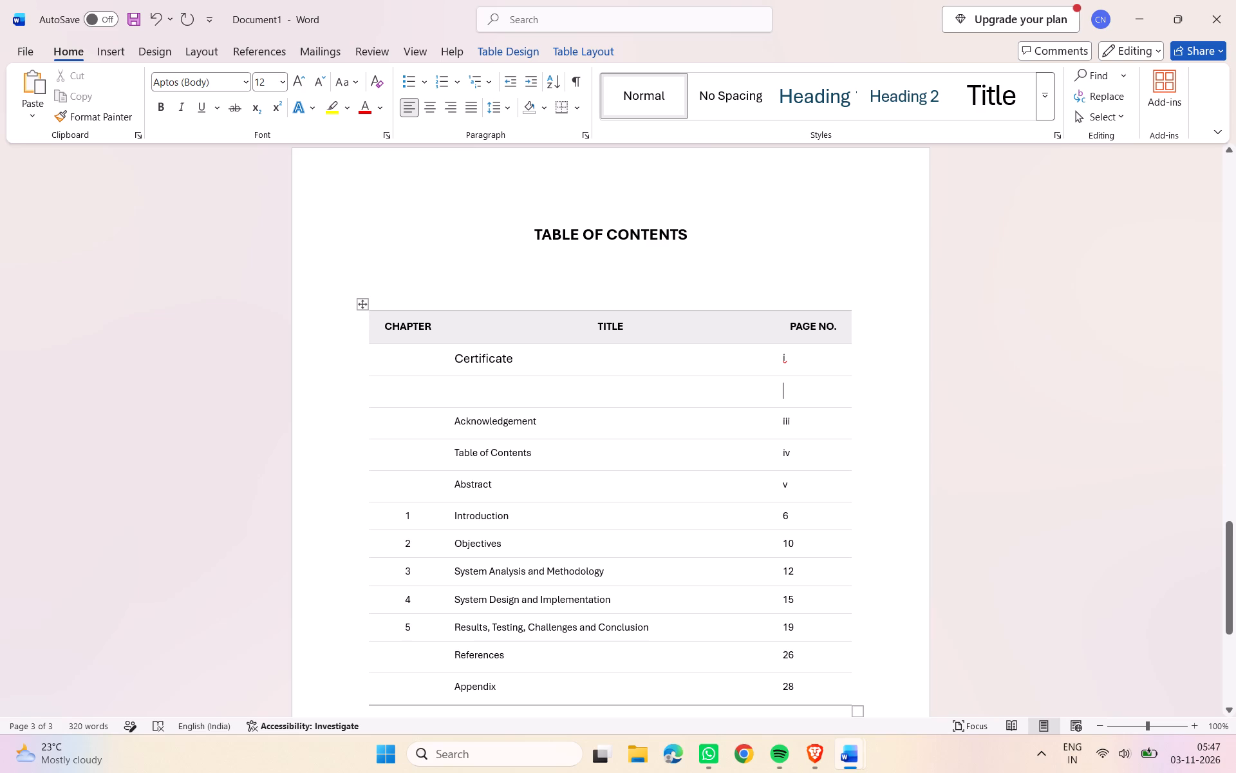
left_click(676, 376)
key("BackSpace")
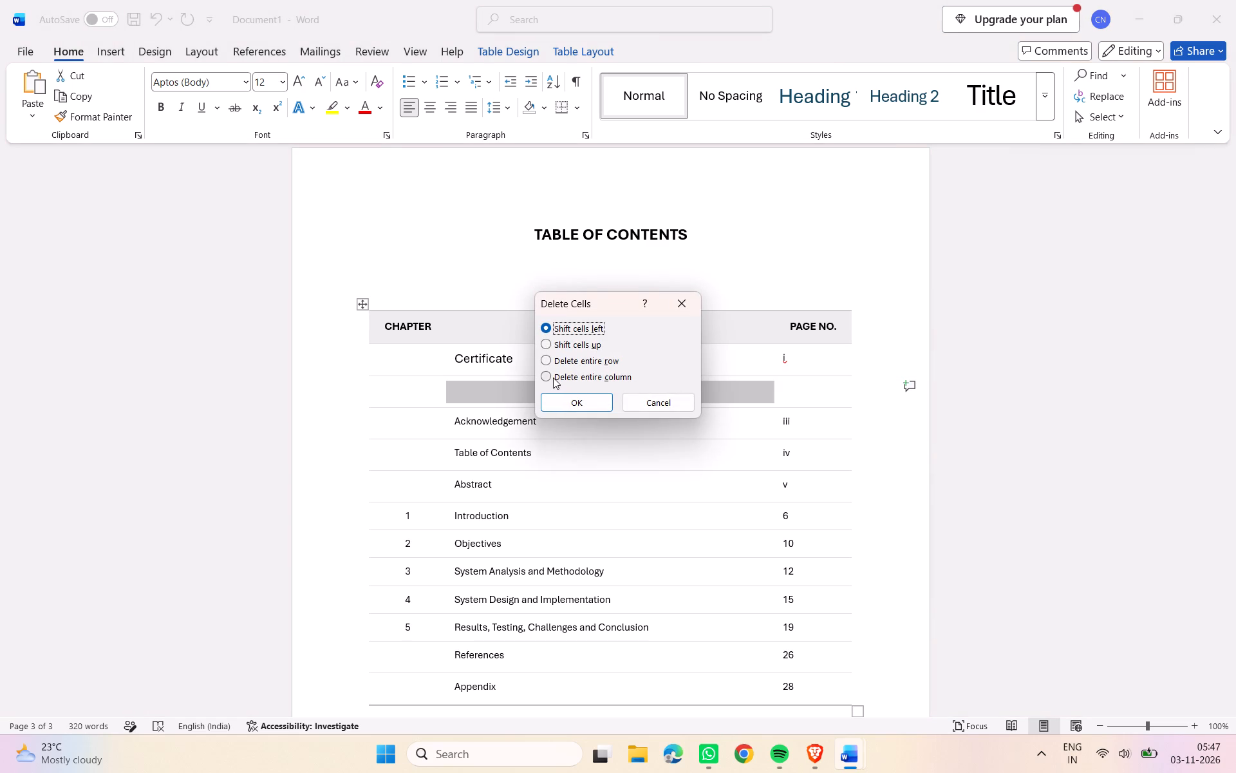
left_click(543, 361)
left_click(558, 399)
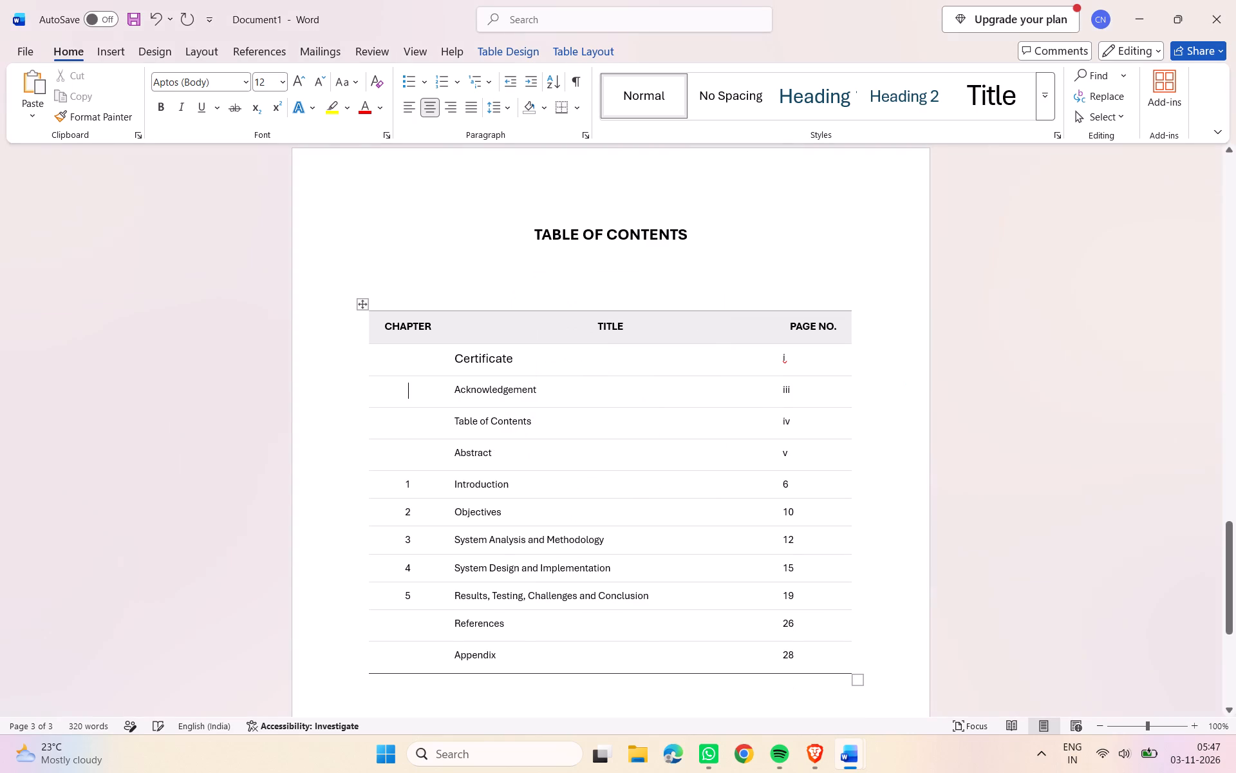
Set the contents table's page numbers to ii for Acknowledgement, iii for Table of Contents and iv for Abstract.
left_click(798, 389)
key("BackSpace")
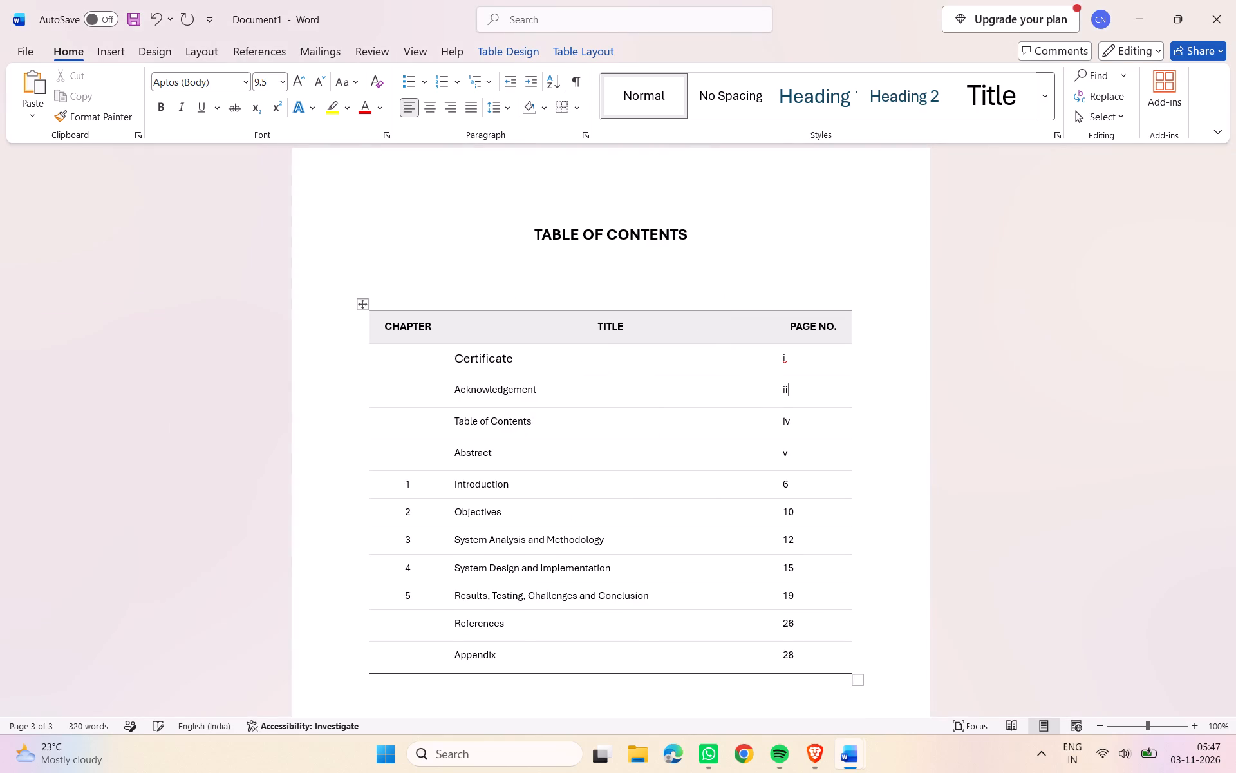
left_click(788, 420)
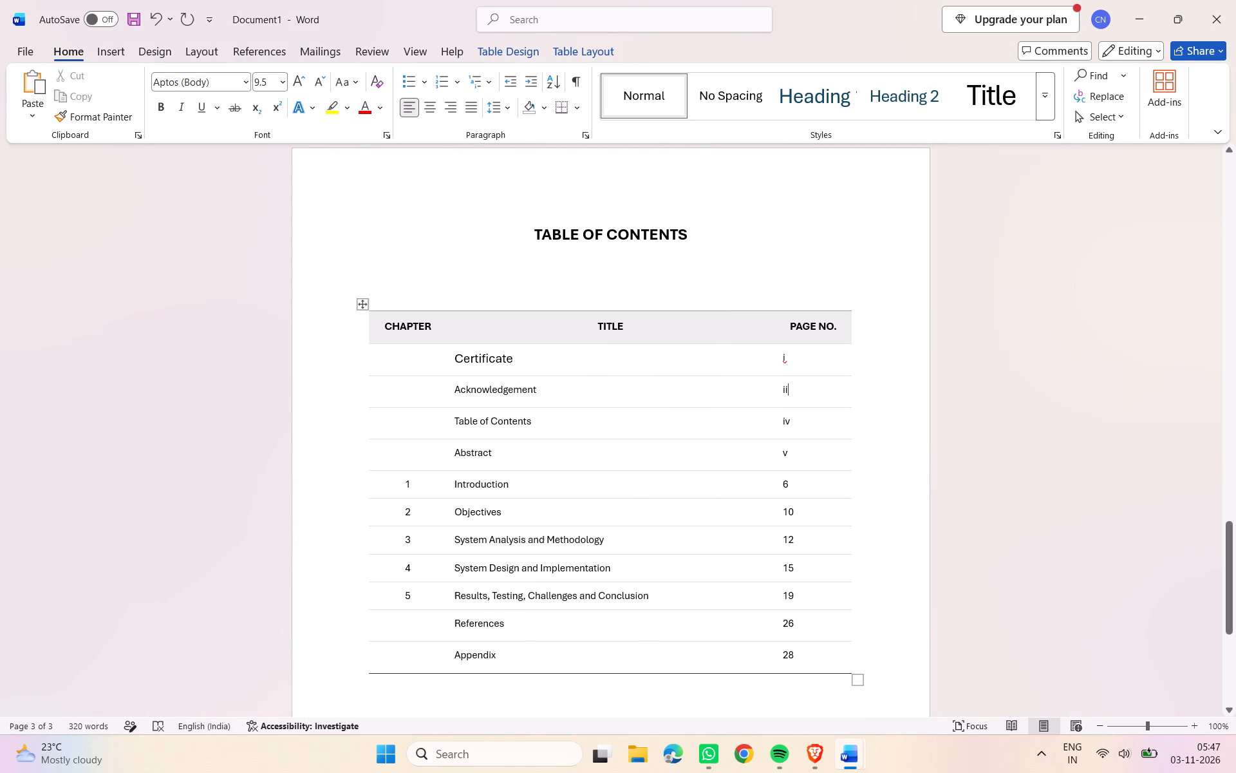
scroll(829, 476, "down", 13)
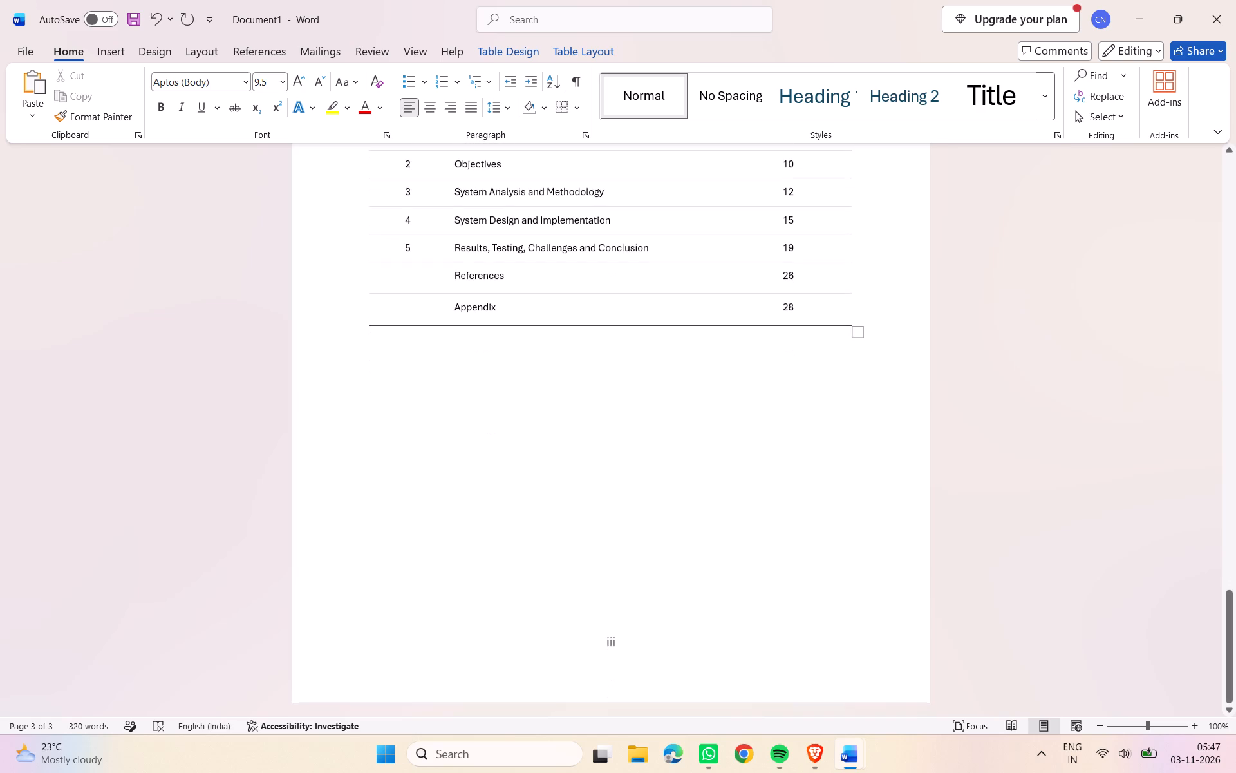
scroll(791, 497, "up", 6)
key("BackSpace")
key("BackSpace")
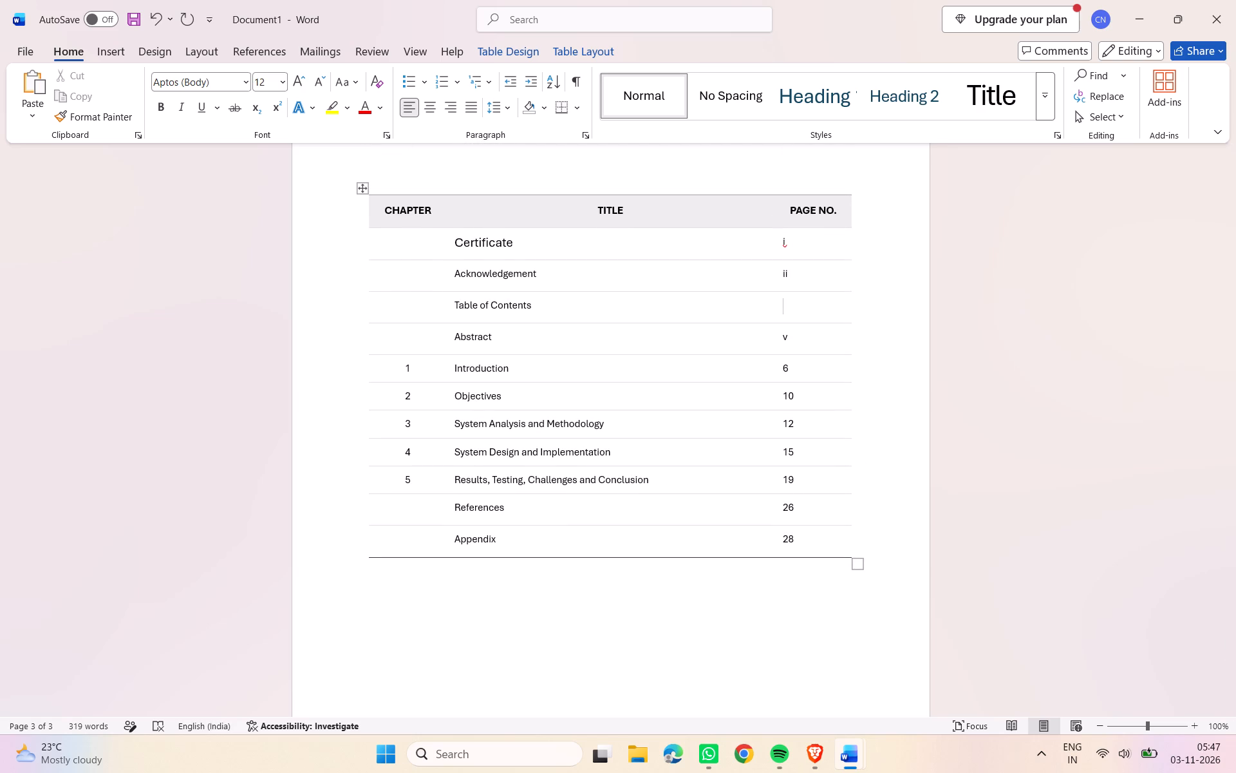
key("ctrl+z")
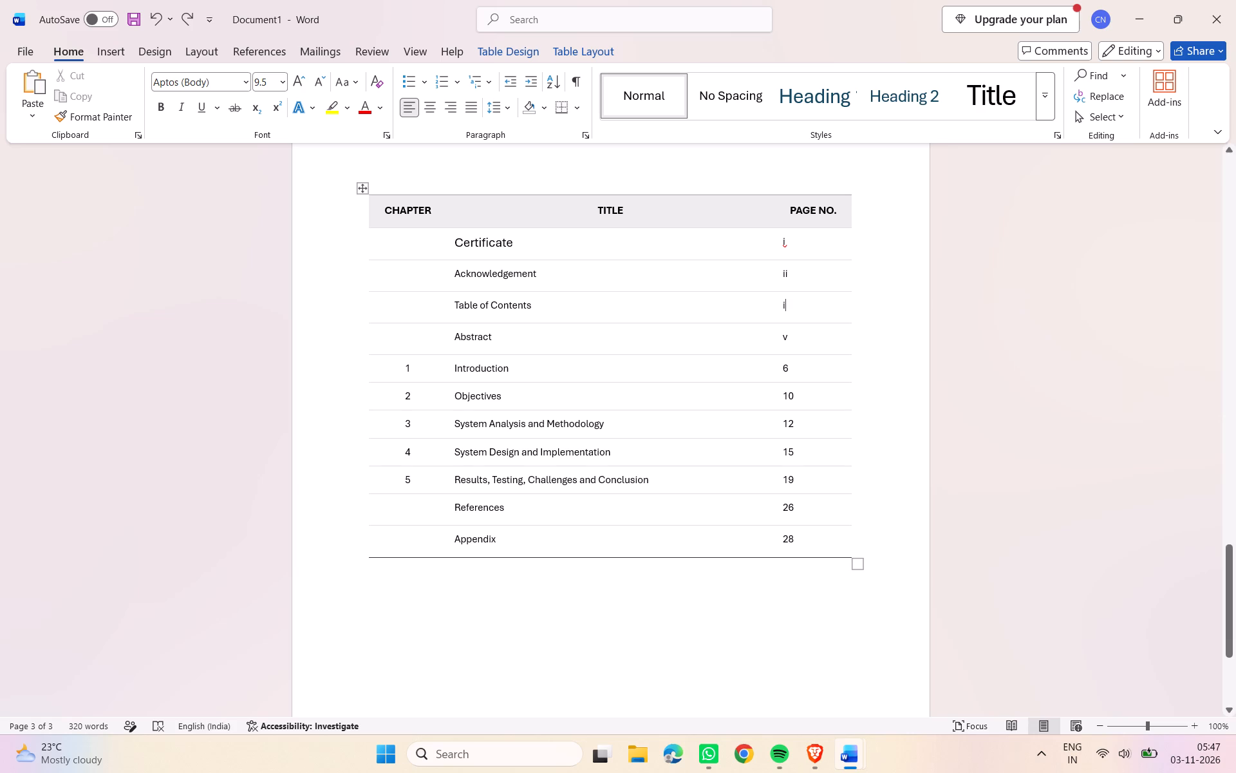
type("ii")
left_click(785, 339)
key("i")
Cut the existing certificate picture from the first page of Document1.
scroll(809, 446, "down", 3)
scroll(906, 576, "up", 11)
scroll(854, 553, "down", 1)
scroll(854, 553, "up", 13)
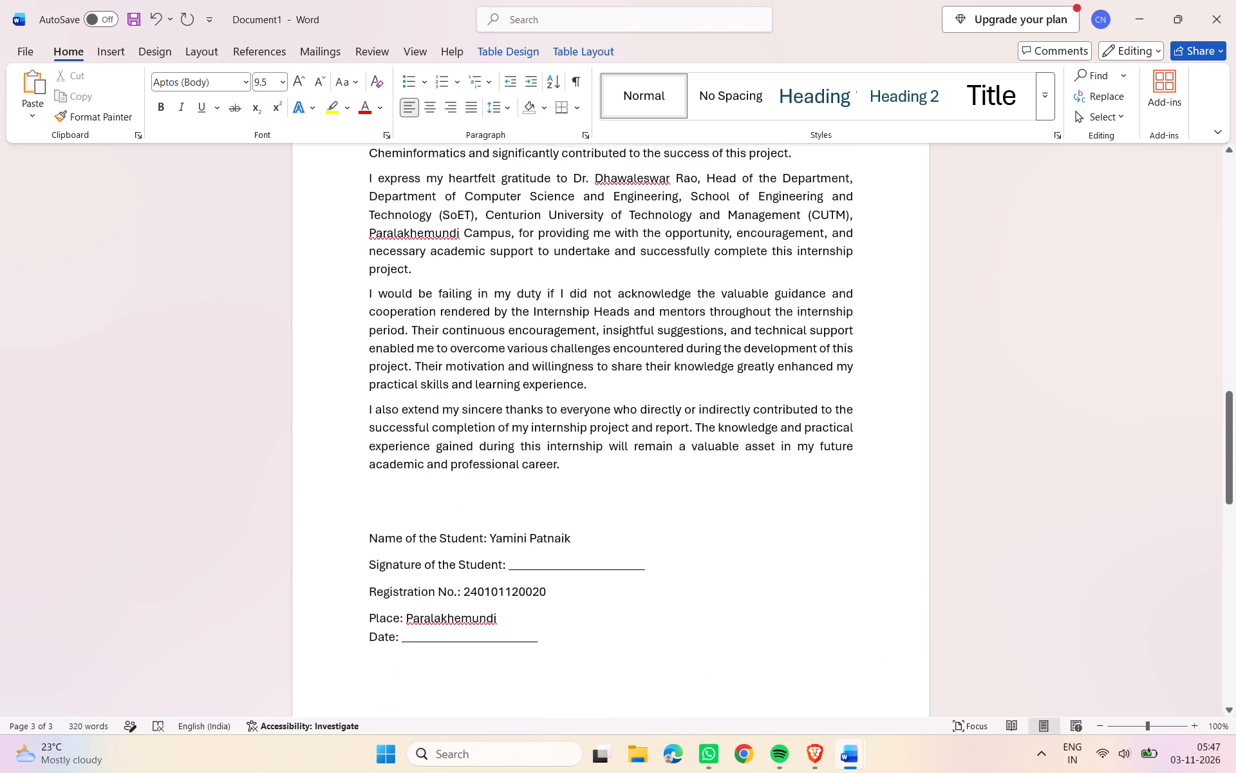
scroll(849, 551, "up", 6)
scroll(849, 551, "down", 3)
scroll(849, 551, "up", 3)
scroll(849, 551, "down", 1)
scroll(849, 551, "up", 9)
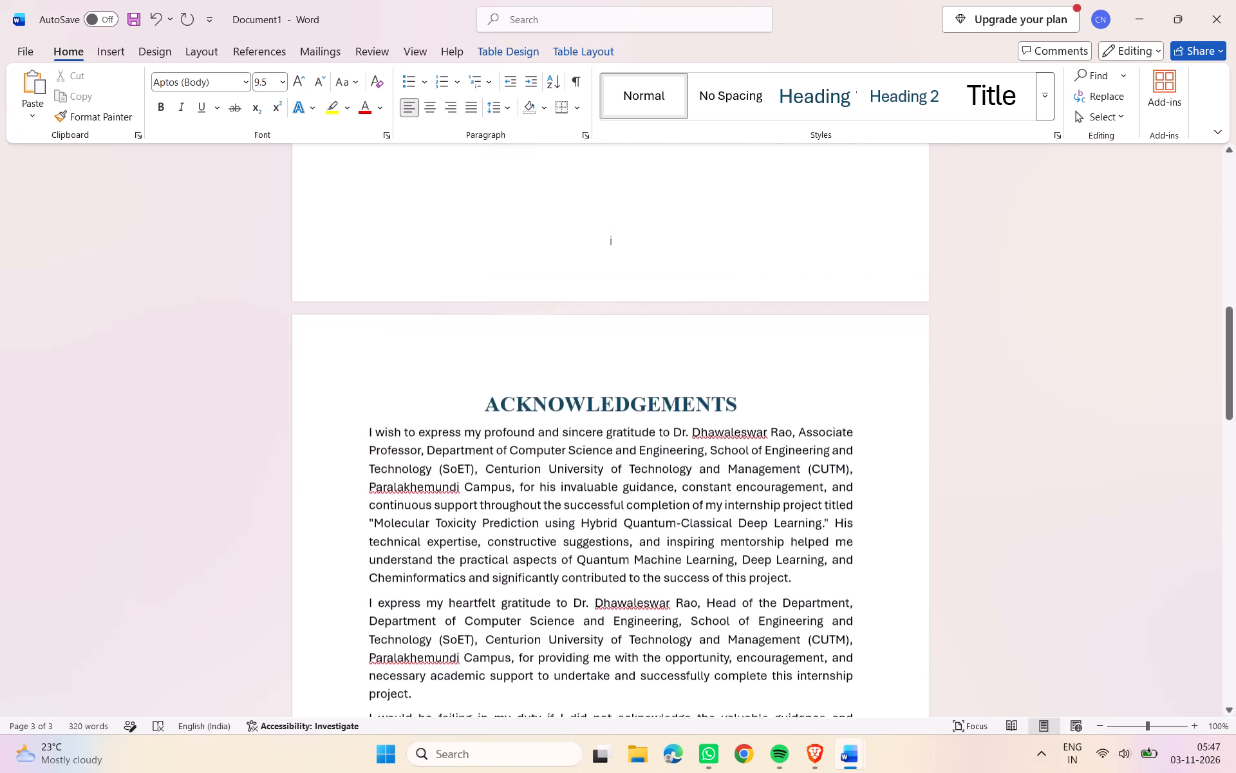
scroll(845, 551, "up", 9)
scroll(845, 551, "down", 1)
scroll(845, 551, "up", 10)
scroll(788, 546, "up", 5)
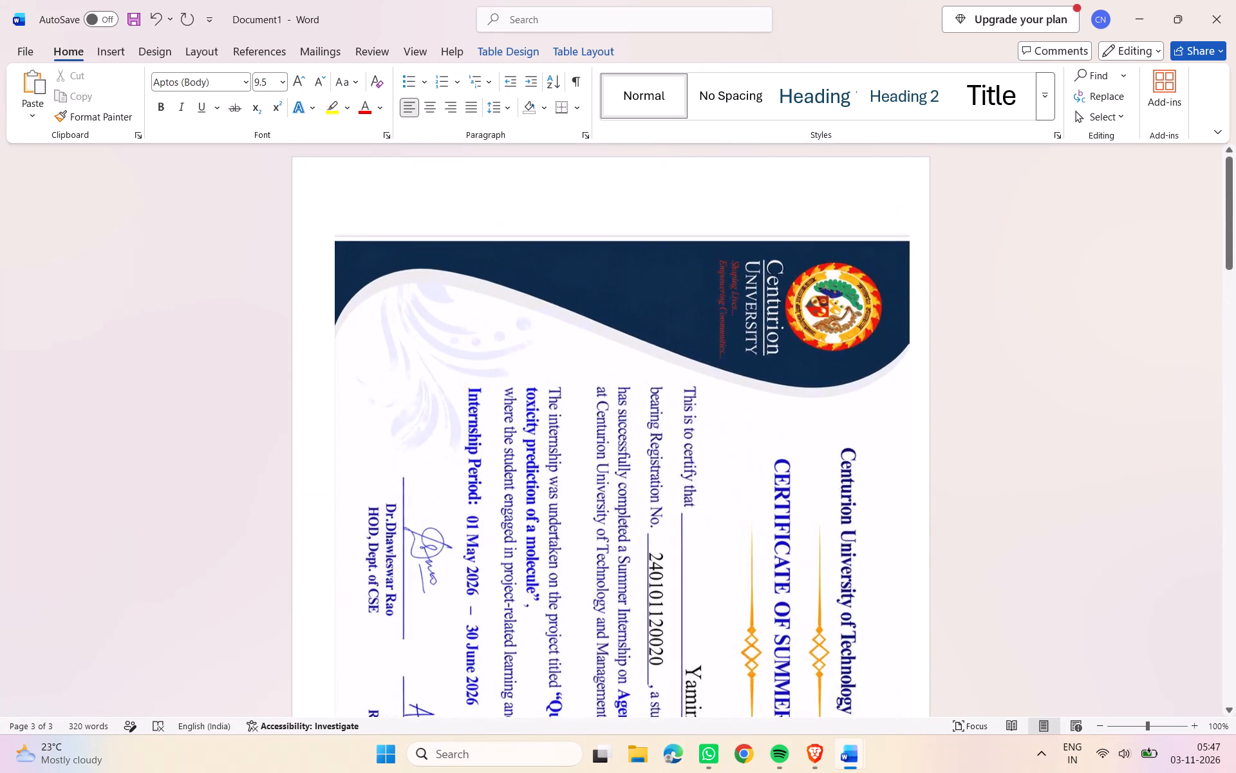
scroll(783, 544, "up", 3)
right_click(702, 518)
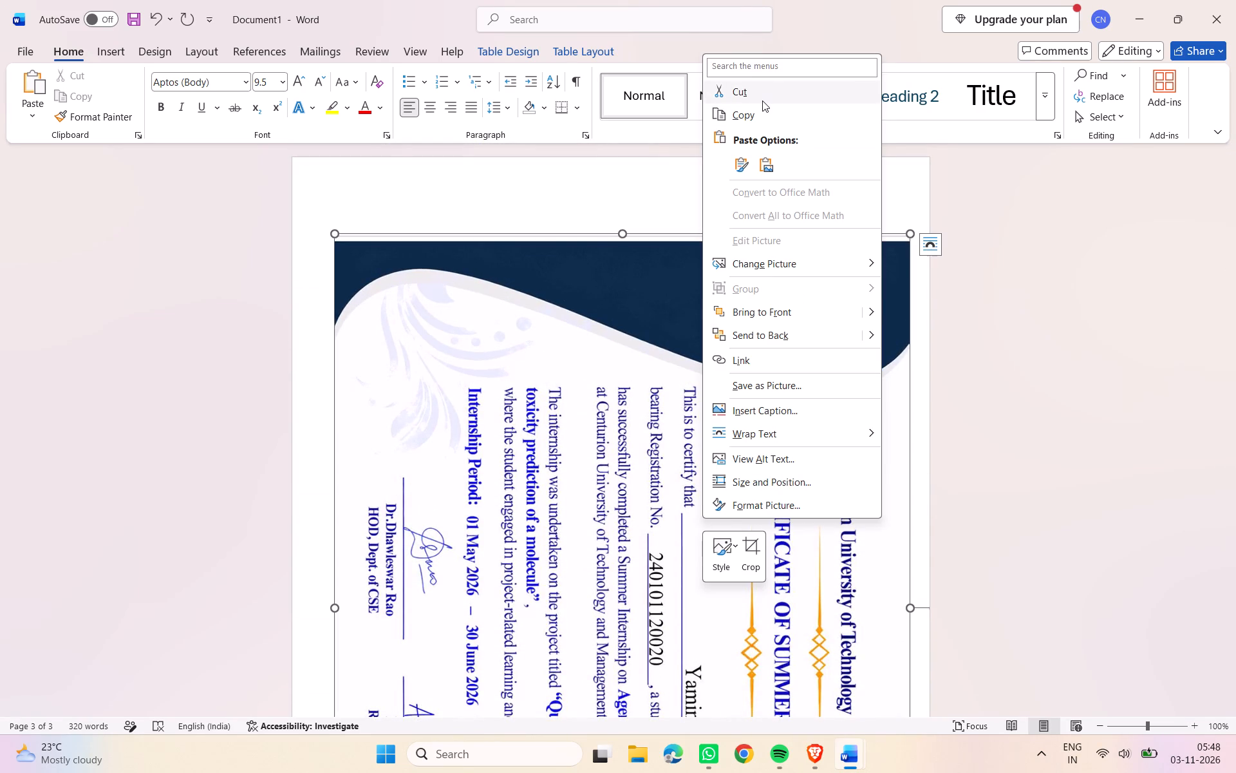
left_click(762, 93)
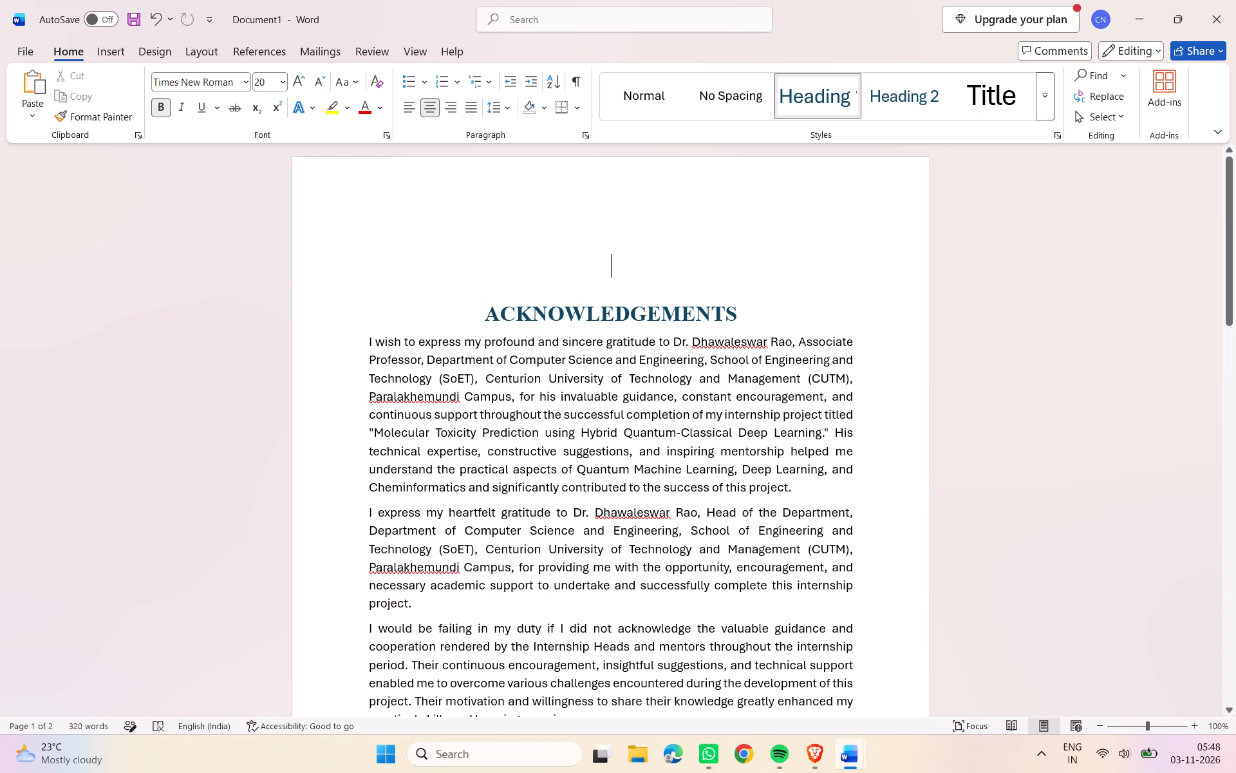
Switch to the QC_1ST PAGE document and copy its certificate picture.
key("alt+Tab")
key("alt+Tab")
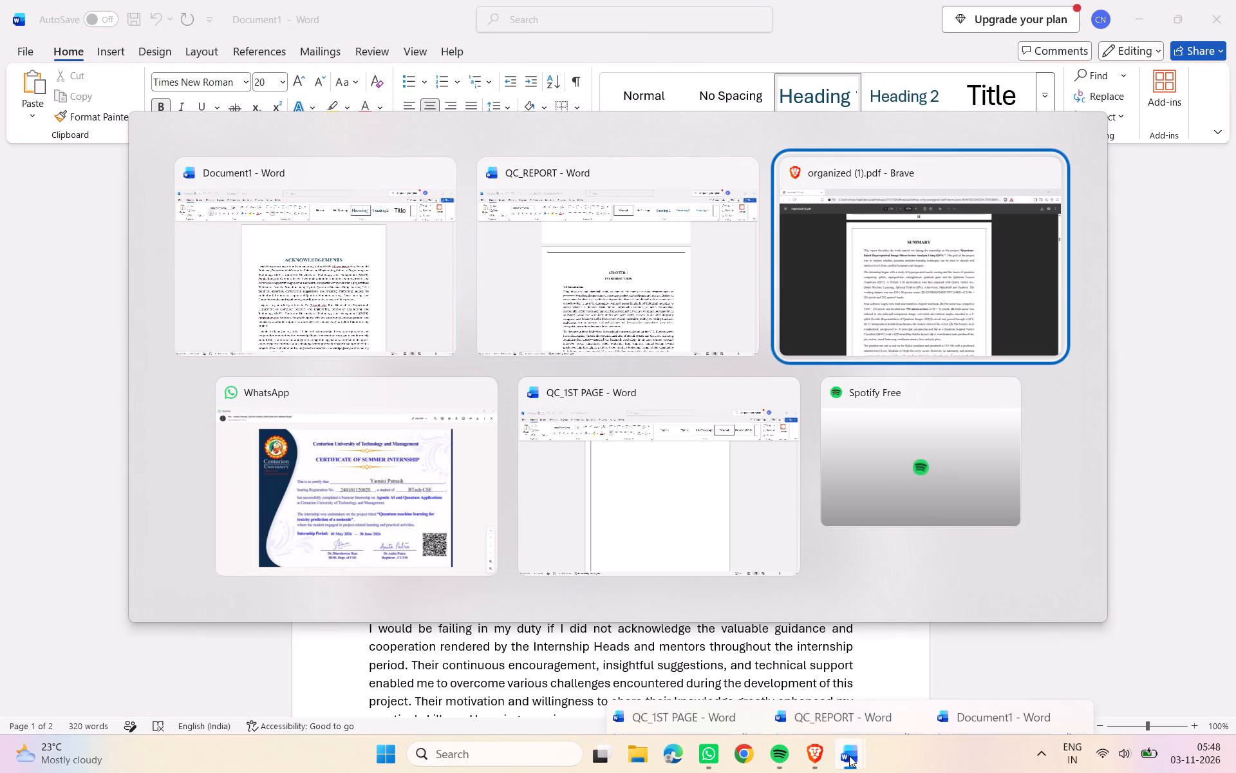
key("alt+Tab")
key("alt+Tab")
scroll(1026, 702, "up", 5)
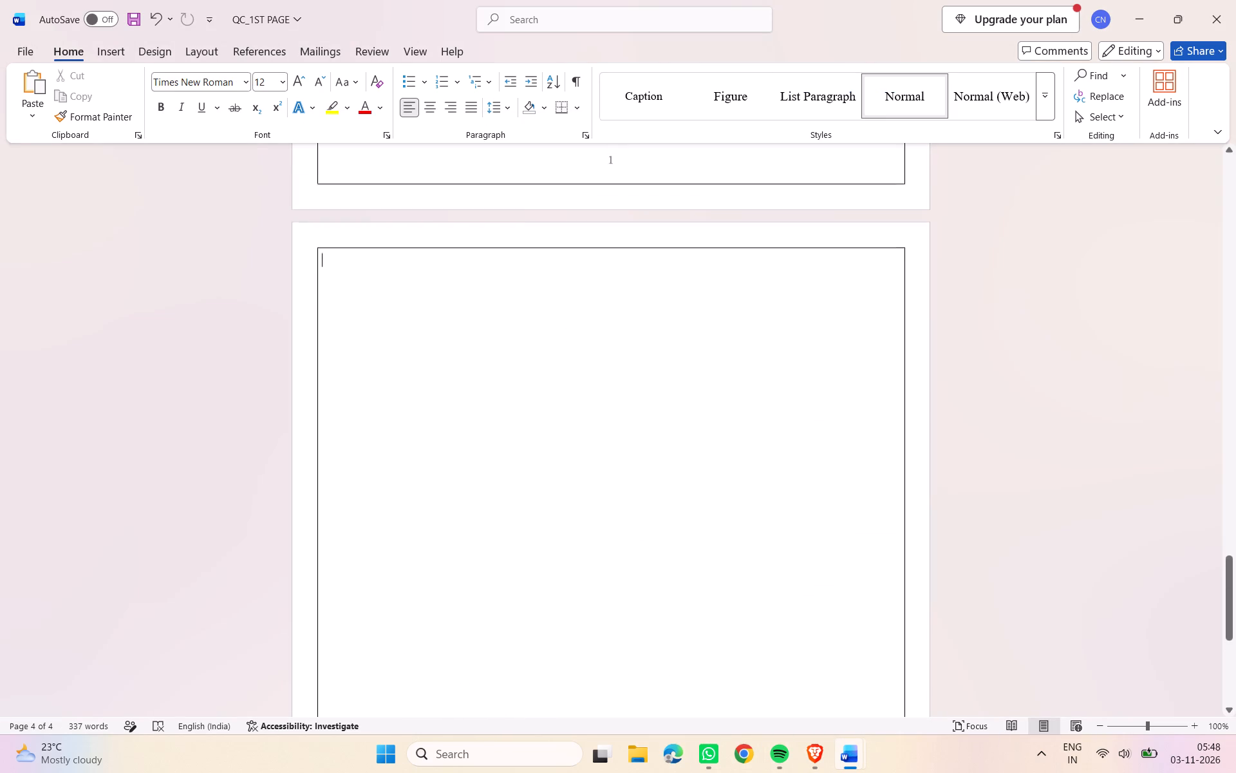
scroll(1022, 701, "up", 7)
scroll(1021, 701, "down", 1)
scroll(1021, 701, "up", 18)
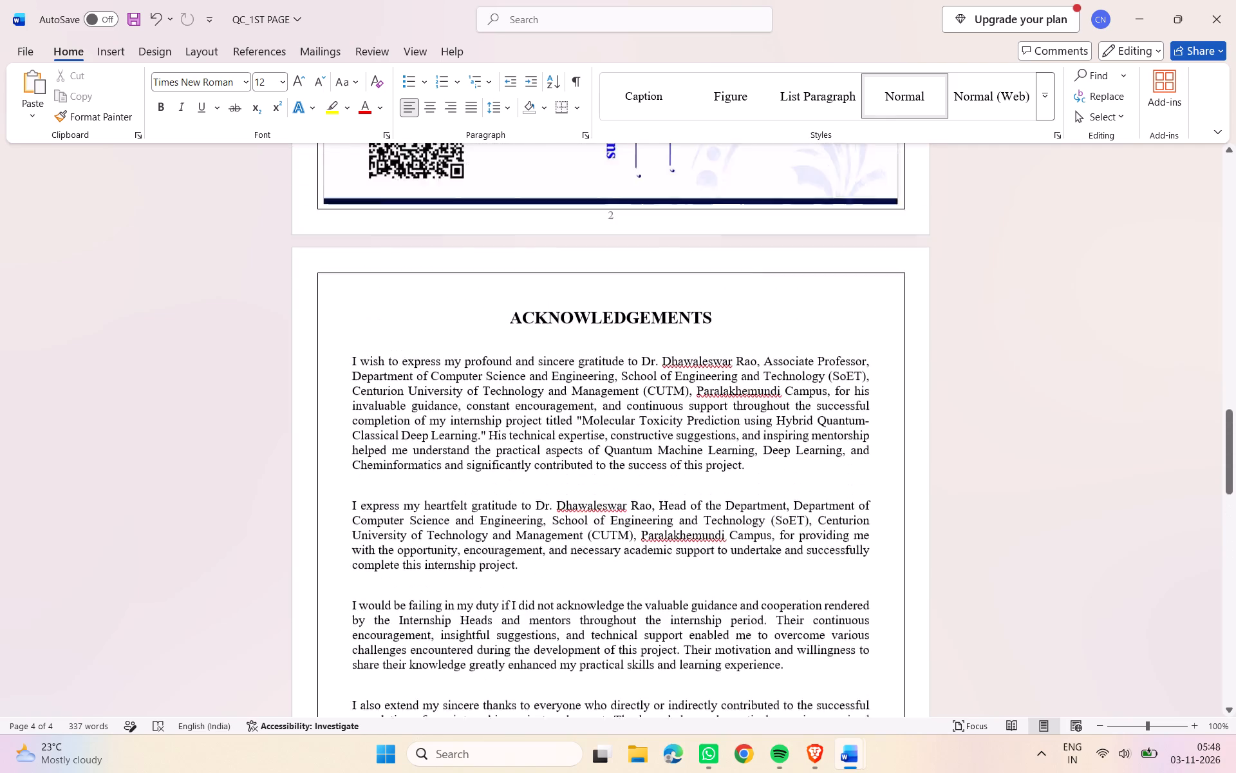
scroll(1020, 701, "up", 12)
scroll(1020, 701, "down", 1)
scroll(1020, 701, "up", 4)
right_click(714, 528)
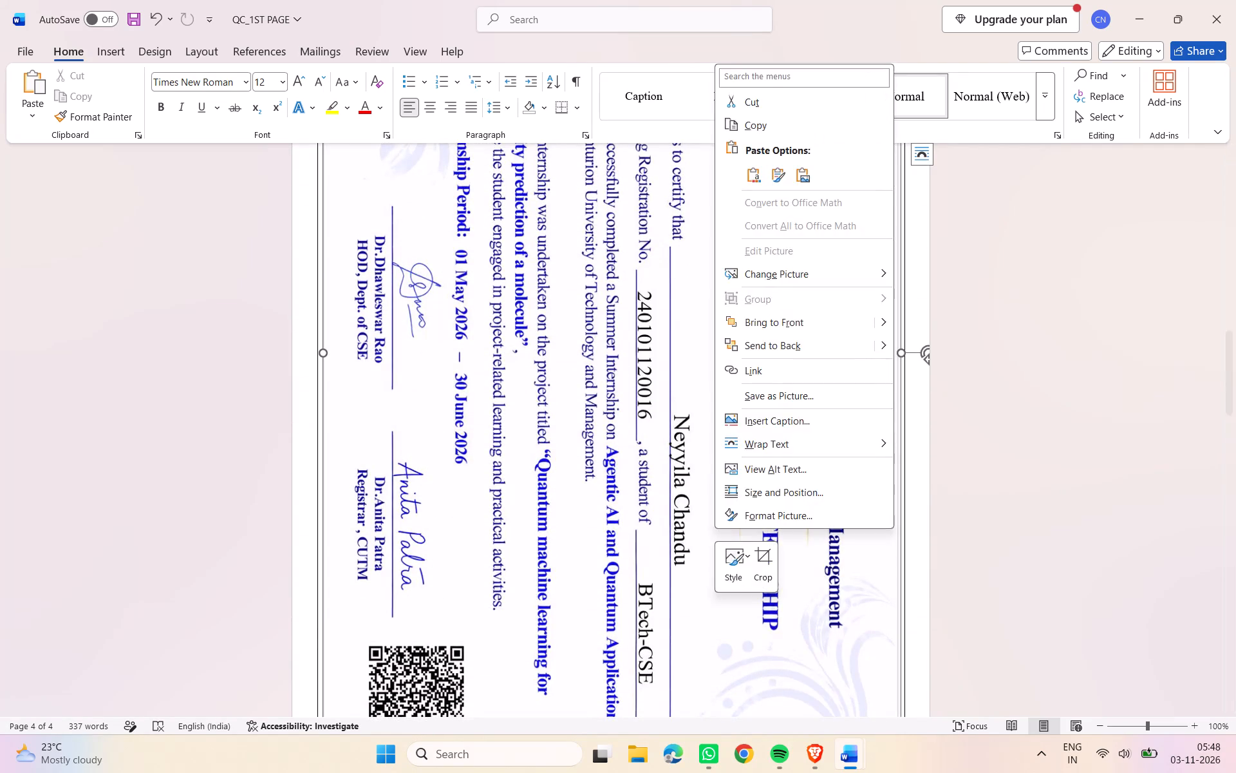
left_click(635, 488)
left_click(630, 480)
right_click(630, 480)
left_click(684, 75)
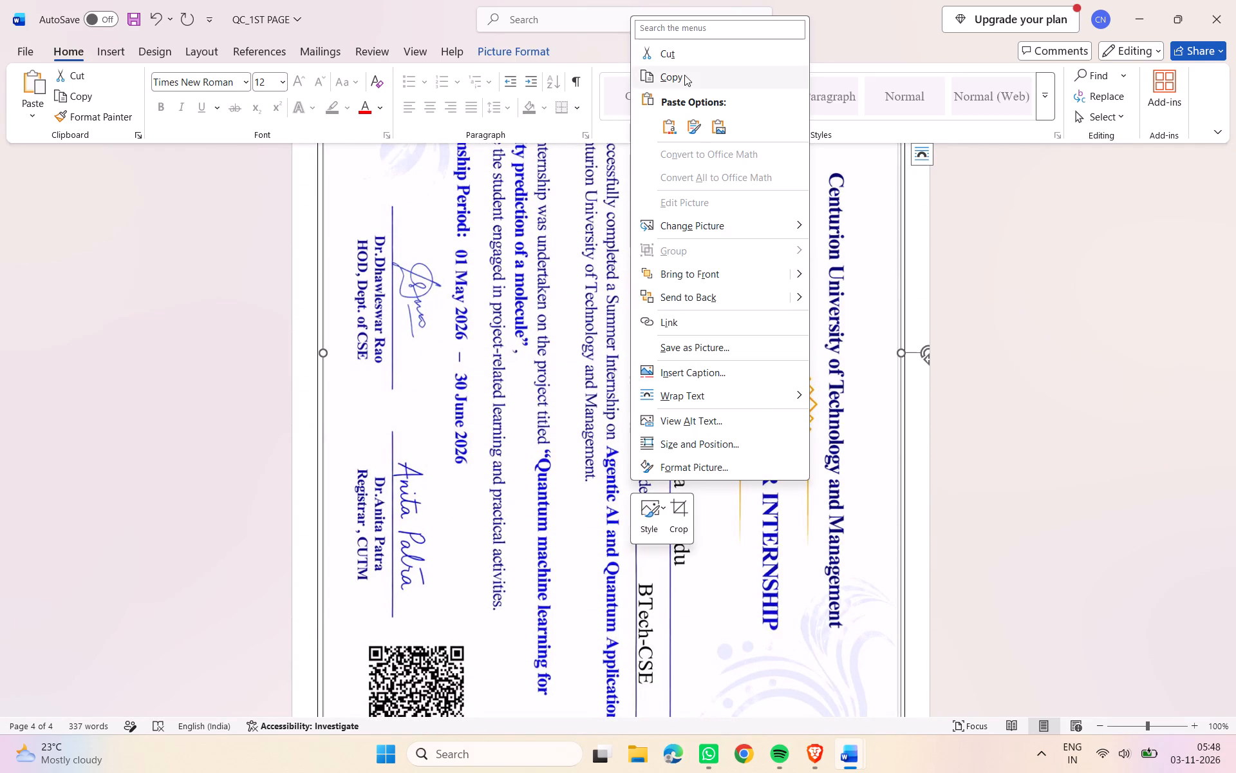
Paste the copied certificate picture above the acknowledgements in Document1, set its text wrapping, and centre it across the page.
key("alt+Tab")
key("ctrl+v")
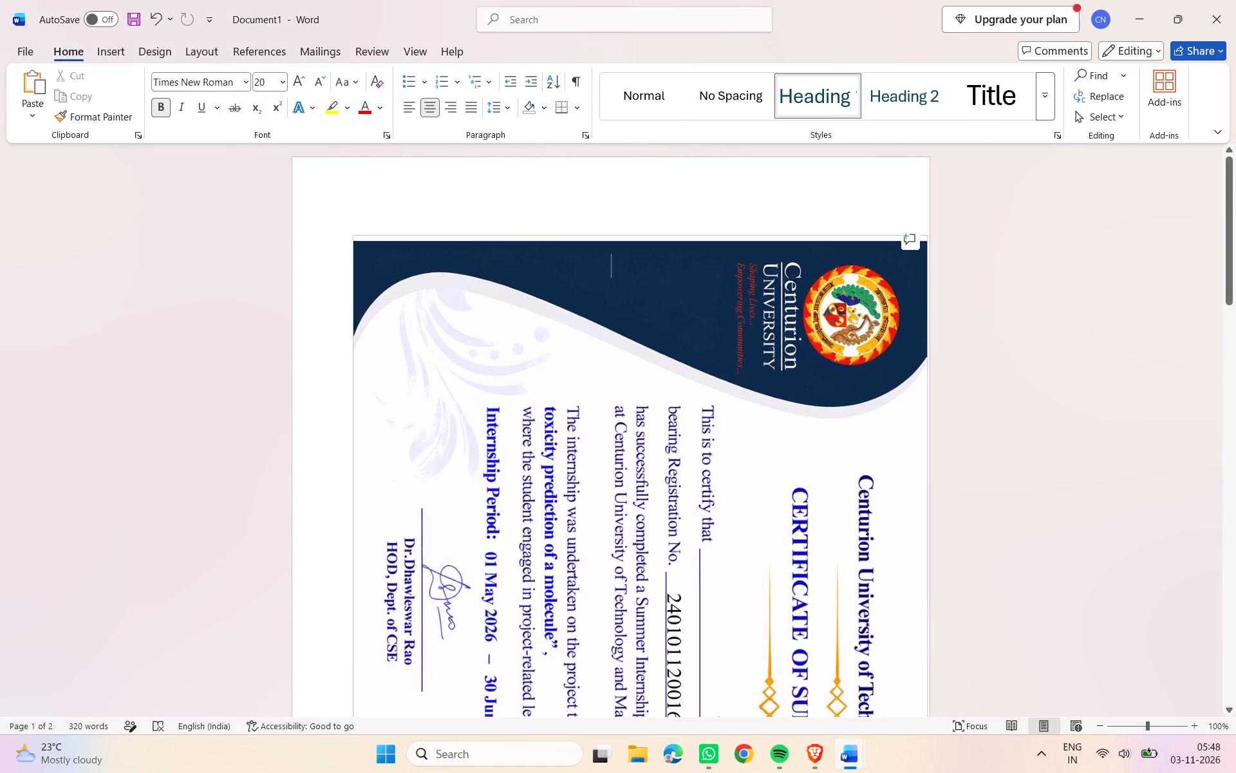
scroll(755, 501, "up", 1)
right_click(654, 399)
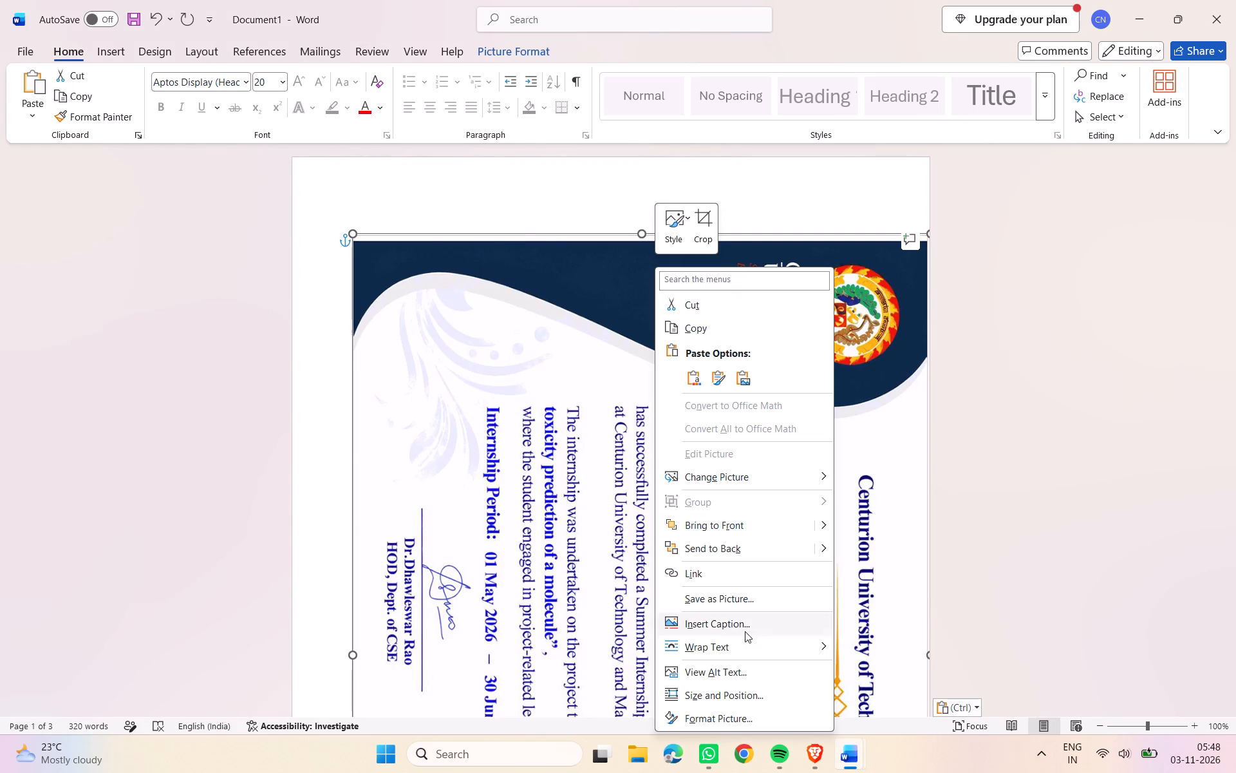
left_click(727, 644)
left_click(886, 515)
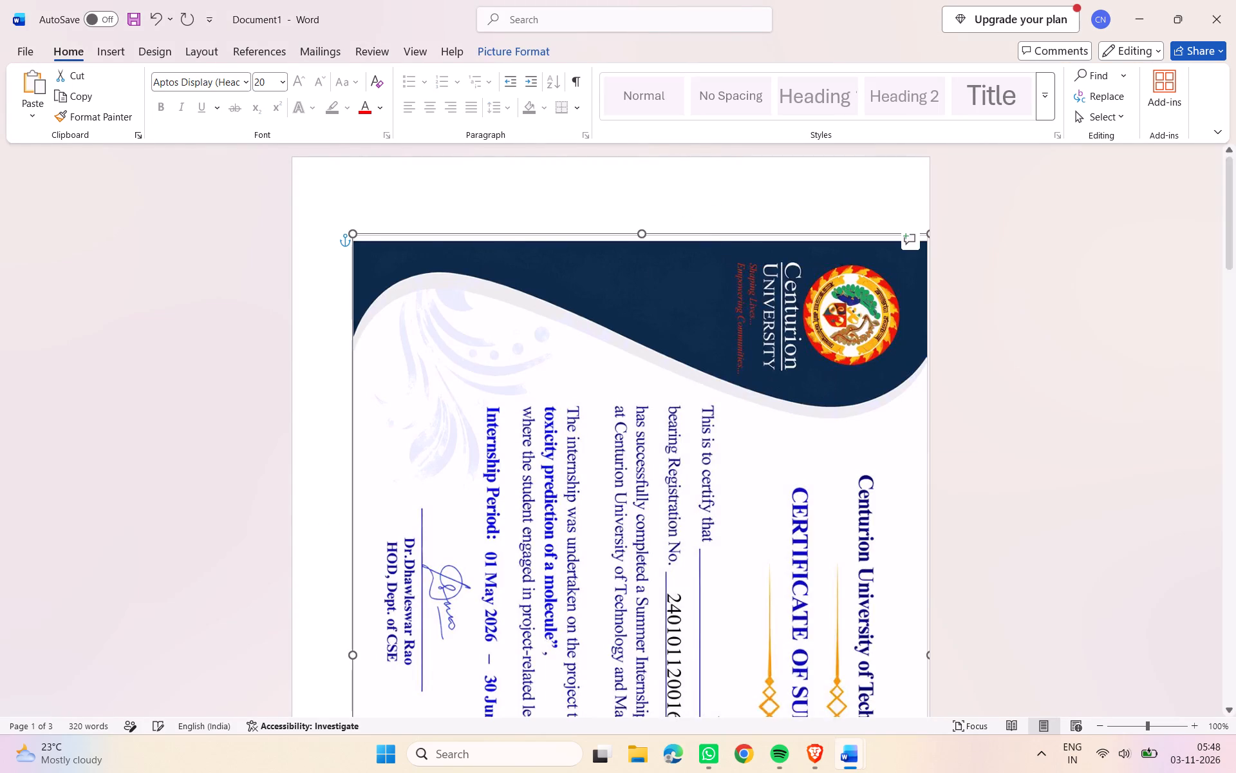
left_click_drag(680, 478, 654, 439)
Shorten the certificate picture from its upper edge so it fits on the first page of Document1 above the page number.
scroll(654, 439, "down", 3)
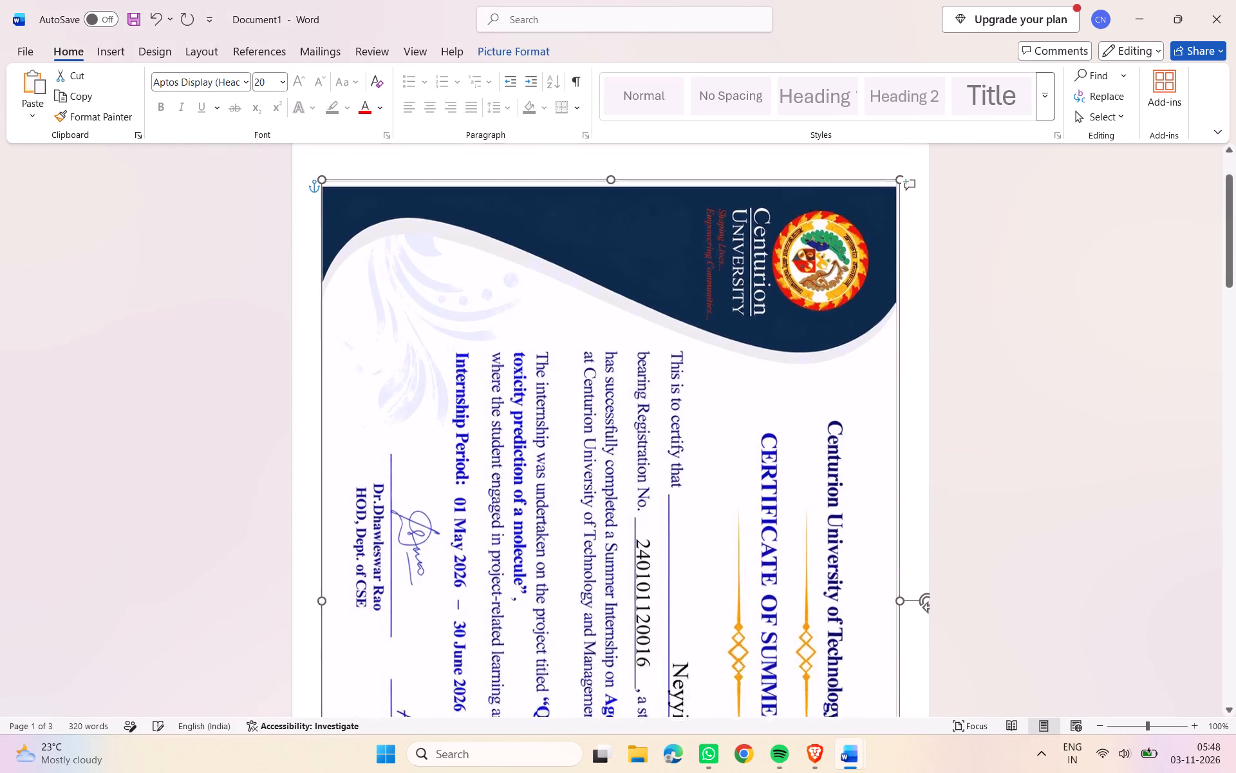
scroll(654, 439, "down", 2)
scroll(649, 443, "up", 1)
scroll(649, 444, "down", 9)
scroll(637, 495, "up", 1)
scroll(637, 495, "down", 2)
left_click(635, 439)
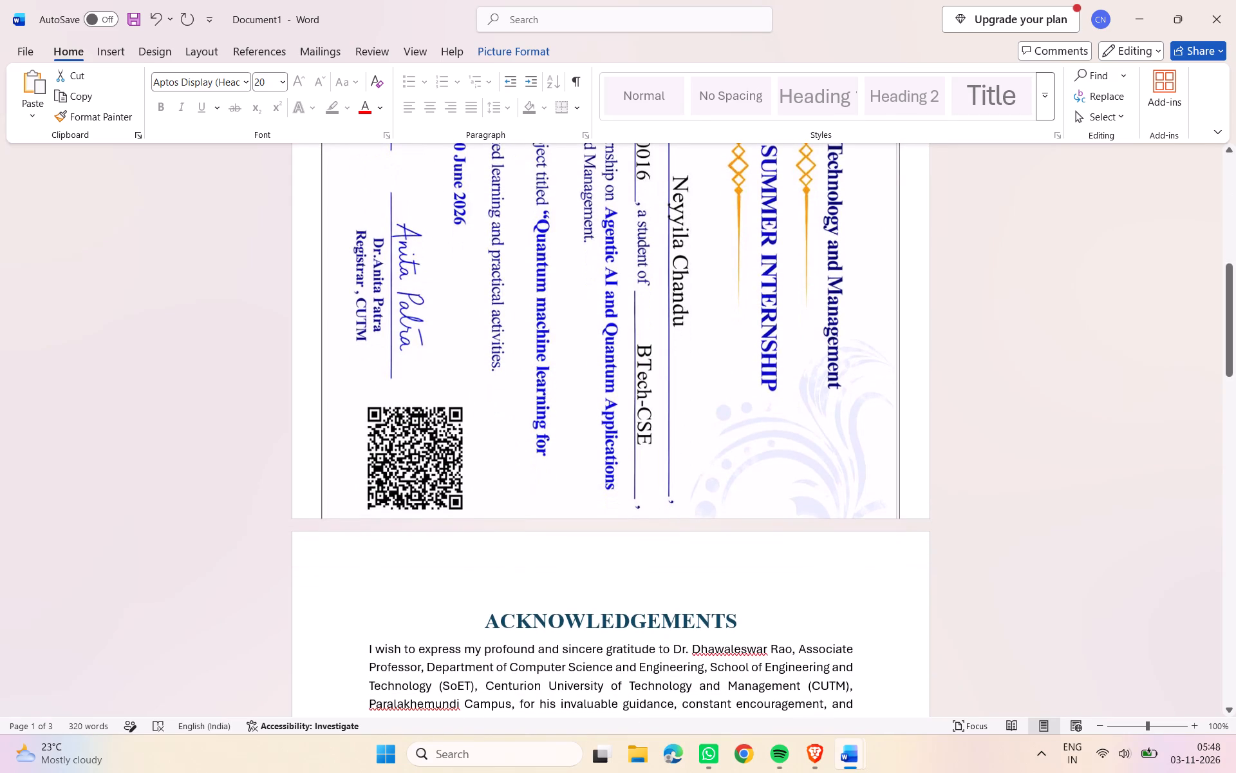
scroll(632, 443, "down", 4)
scroll(632, 444, "up", 3)
scroll(632, 444, "down", 1)
scroll(632, 444, "up", 11)
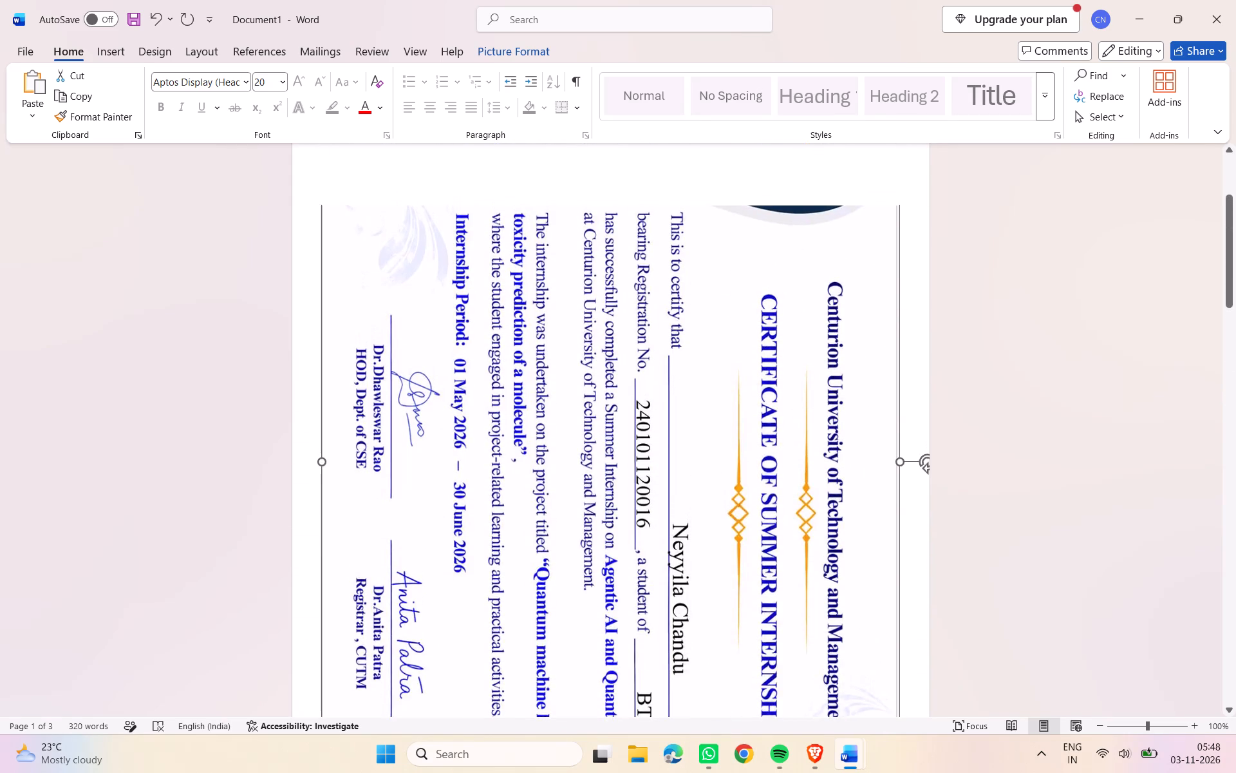
scroll(655, 359, "up", 5)
left_click_drag(610, 232, 606, 295)
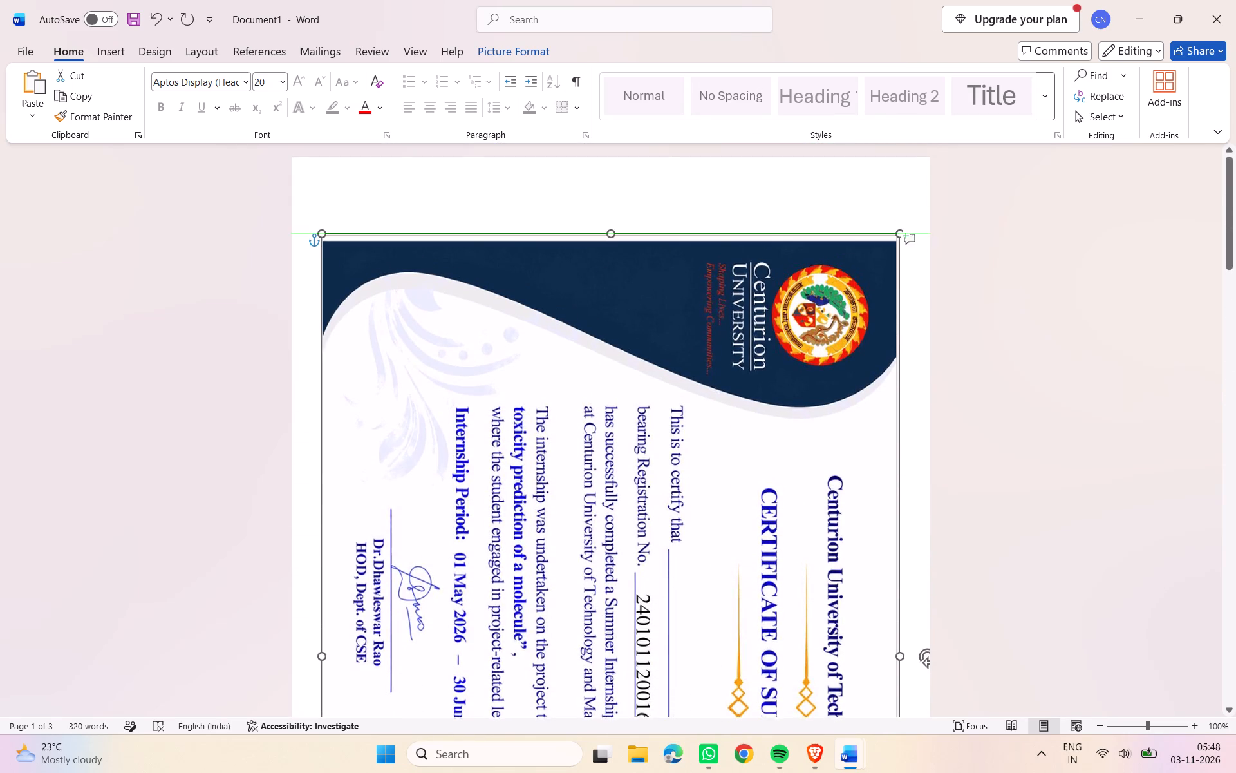
left_click_drag(606, 295, 592, 425)
scroll(594, 423, "down", 7)
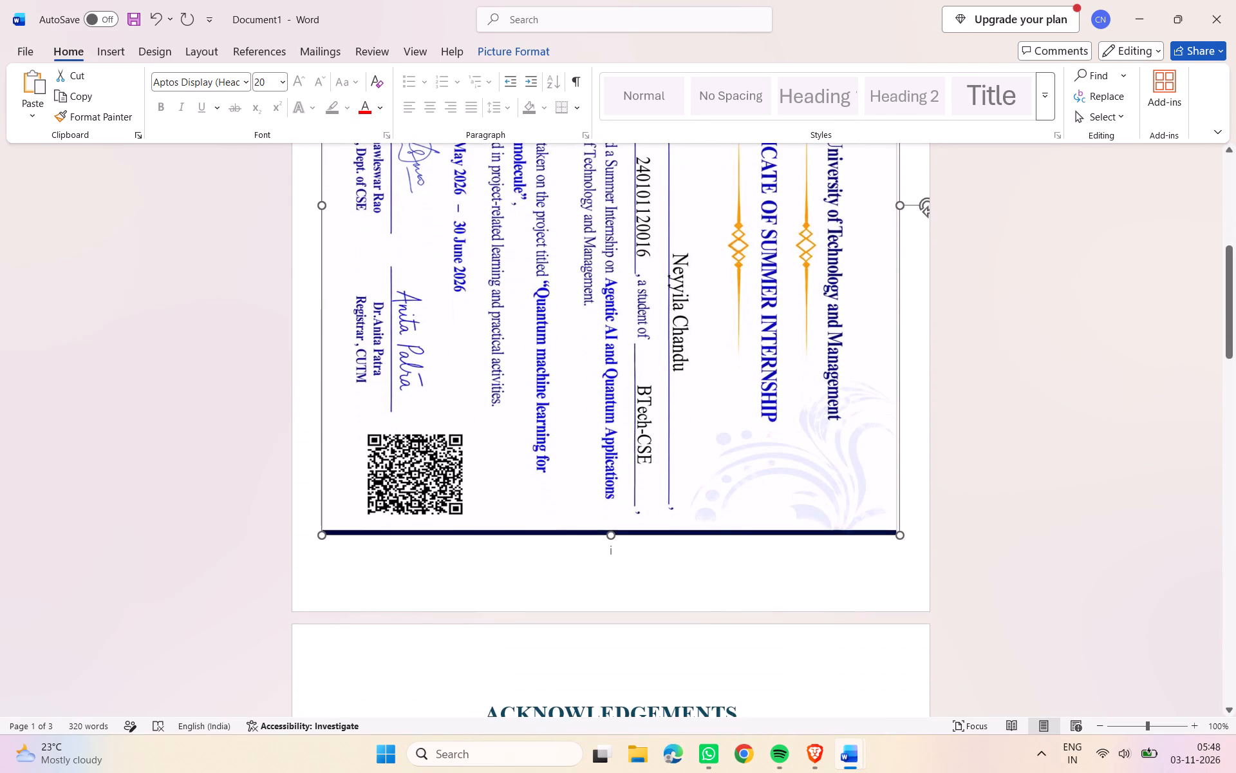
Rotate the certificate picture half a turn so its dark blue logo header lies along the bottom of the page.
scroll(638, 457, "up", 4)
left_click_drag(923, 360, 910, 310)
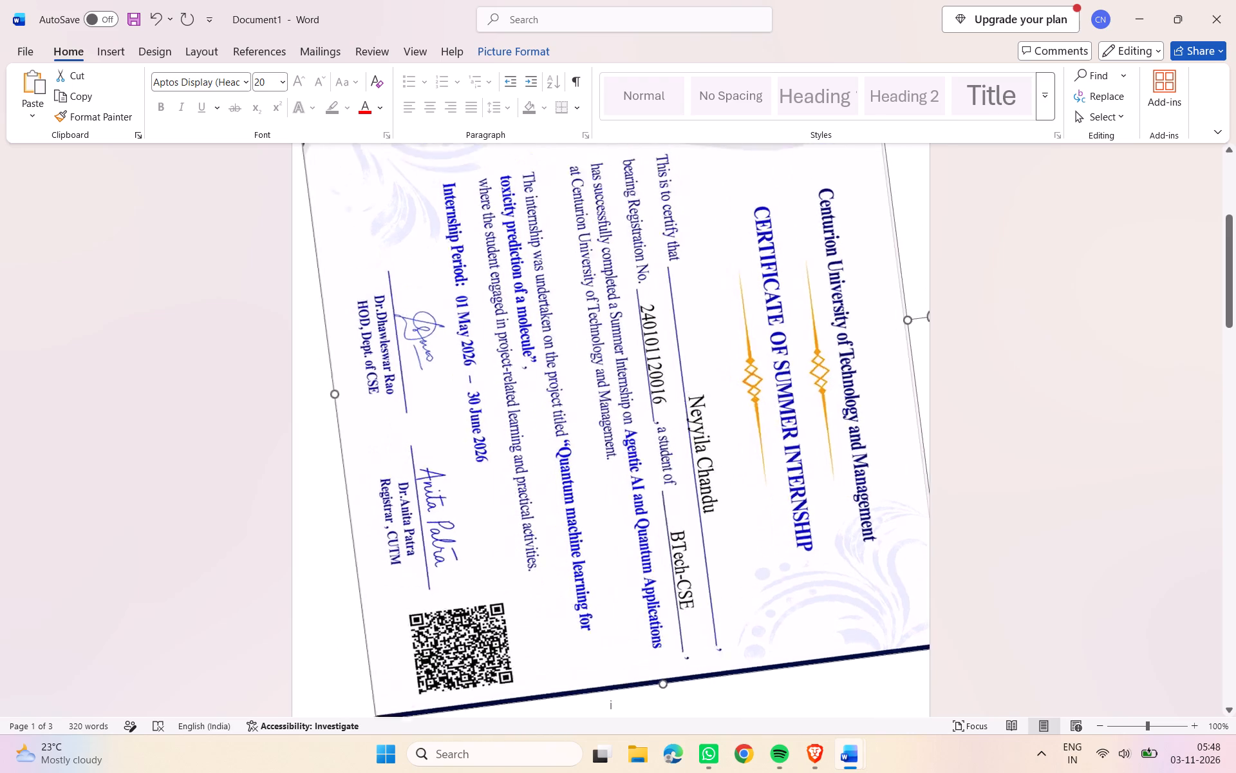
left_click_drag(910, 310, 348, 375)
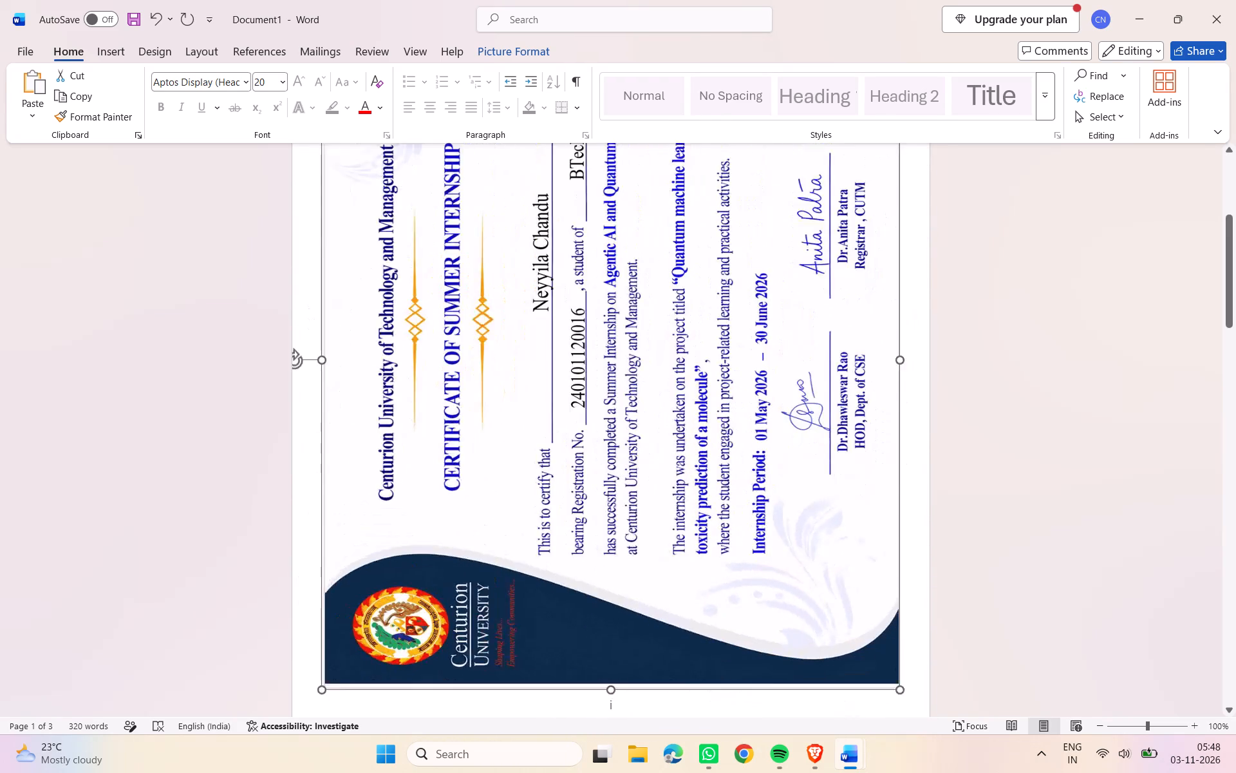
left_click_drag(348, 375, 331, 360)
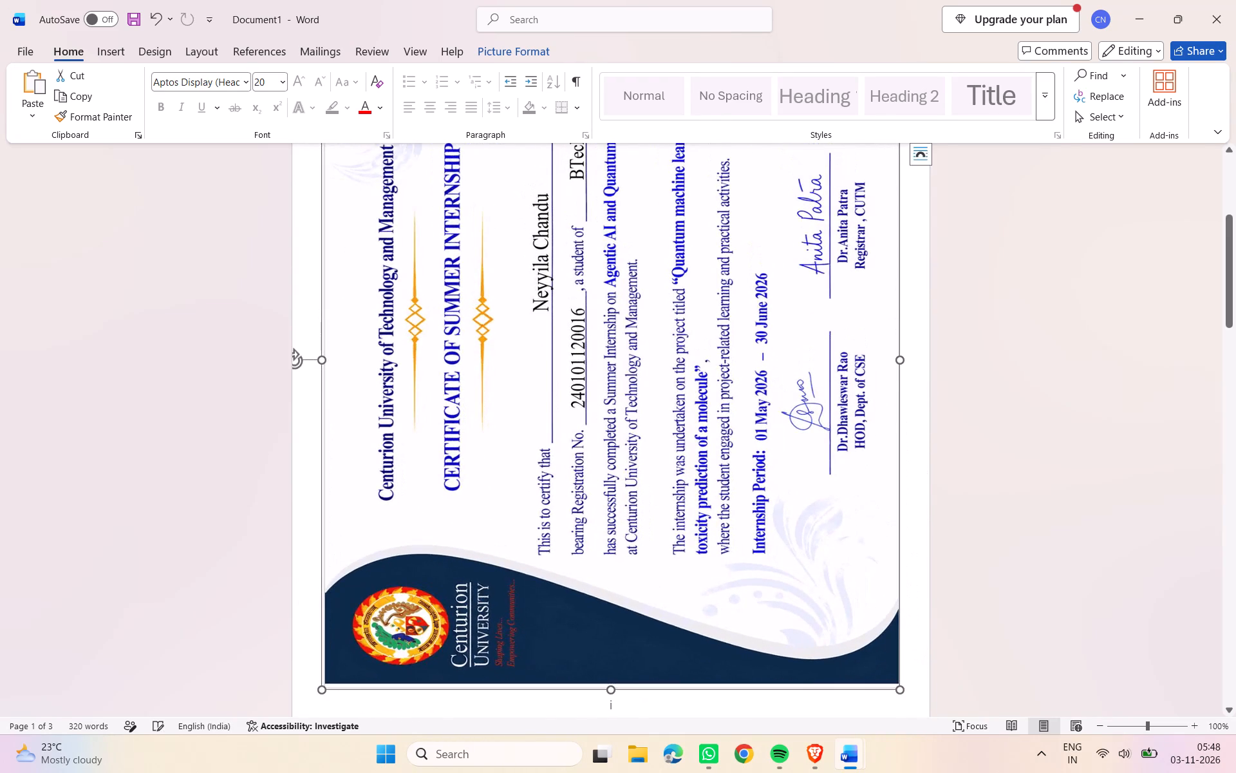
scroll(805, 400, "up", 6)
scroll(805, 400, "down", 14)
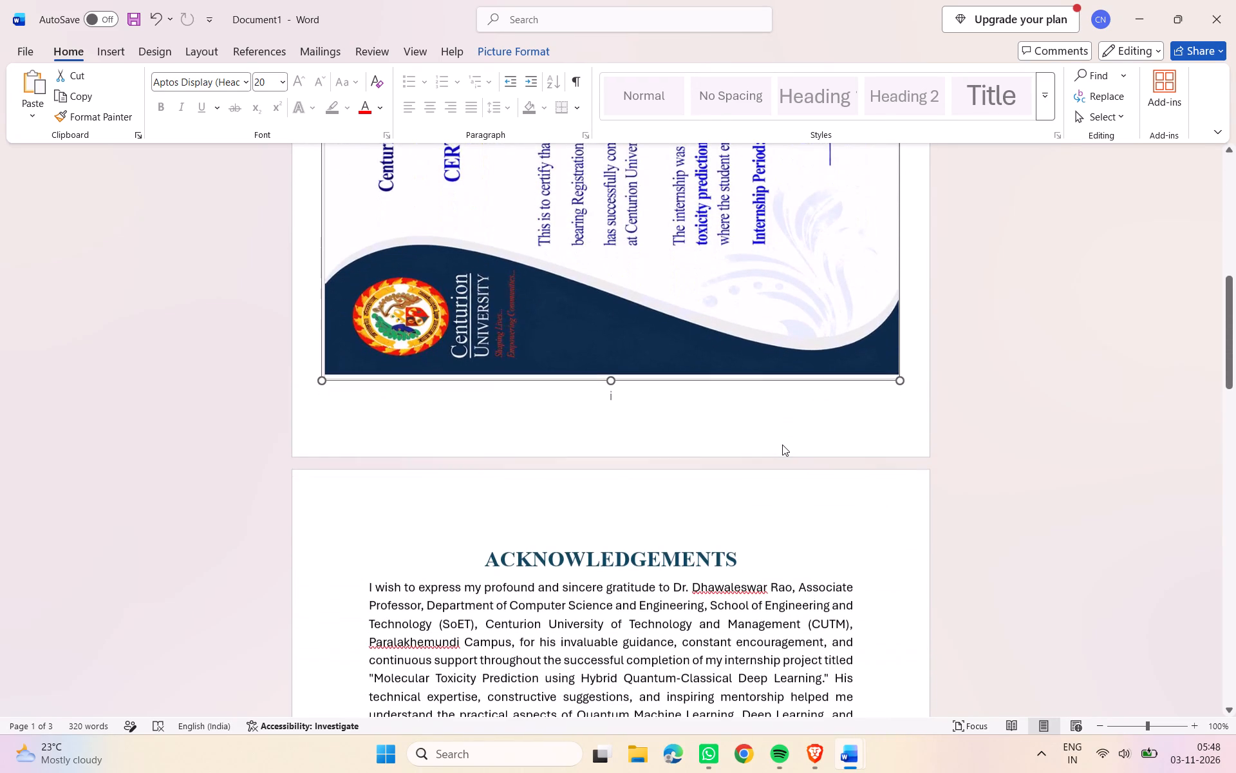
Switch to organized (1).pdf in Brave and examine its cover and certificate pages as a layout reference.
key("alt+Tab")
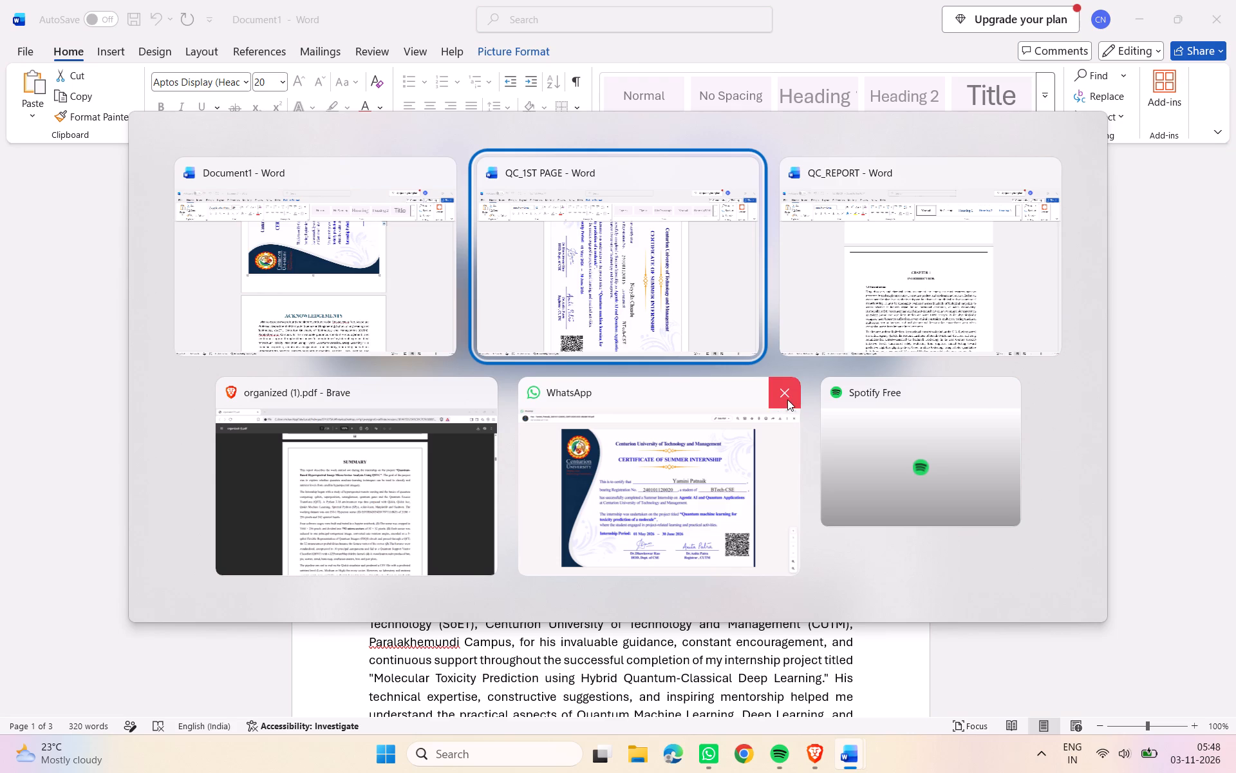
key("alt+Tab")
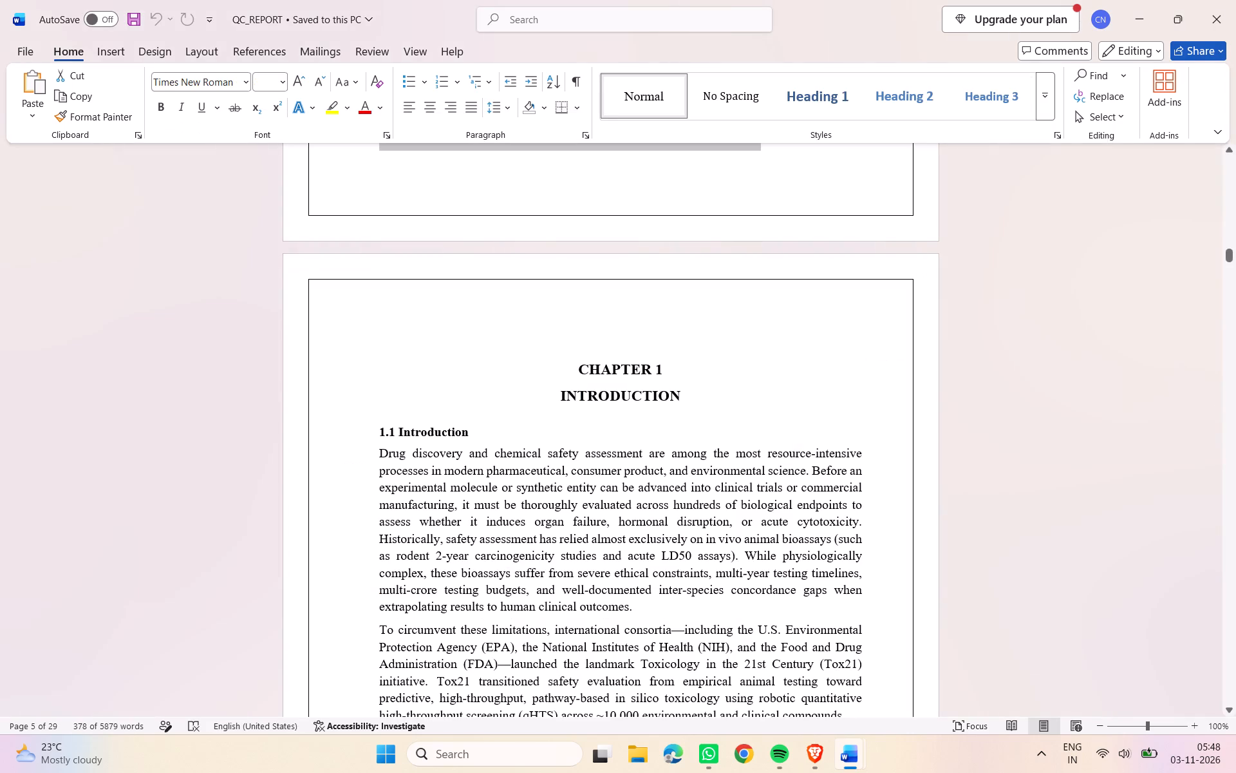
key("alt+Tab")
key("alt+Tab")
key("alt+Tab")
key("alt+Tab")
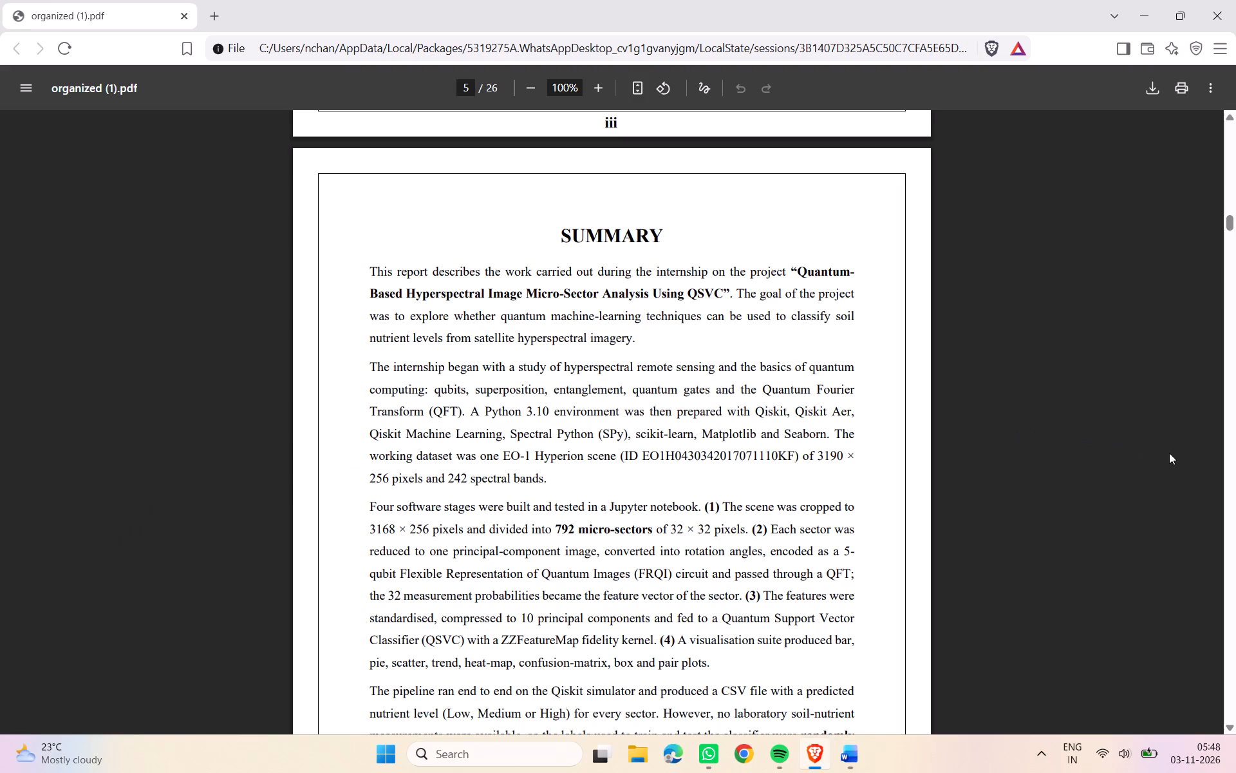
scroll(1107, 459, "down", 3)
scroll(1106, 459, "up", 5)
scroll(1106, 459, "down", 1)
scroll(1106, 459, "up", 3)
scroll(1098, 459, "down", 1)
scroll(1098, 459, "up", 3)
scroll(1087, 456, "down", 1)
scroll(1087, 456, "up", 1)
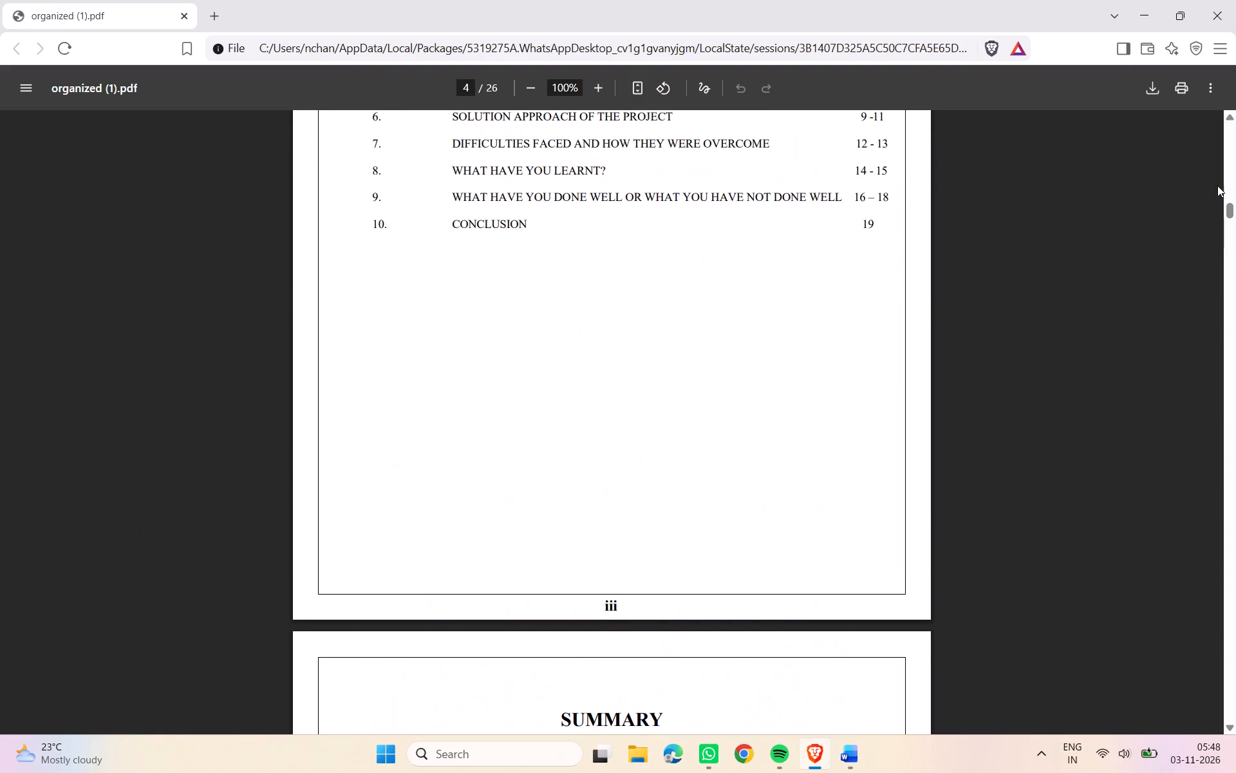
left_click_drag(1234, 208, 1217, 52)
scroll(955, 385, "down", 7)
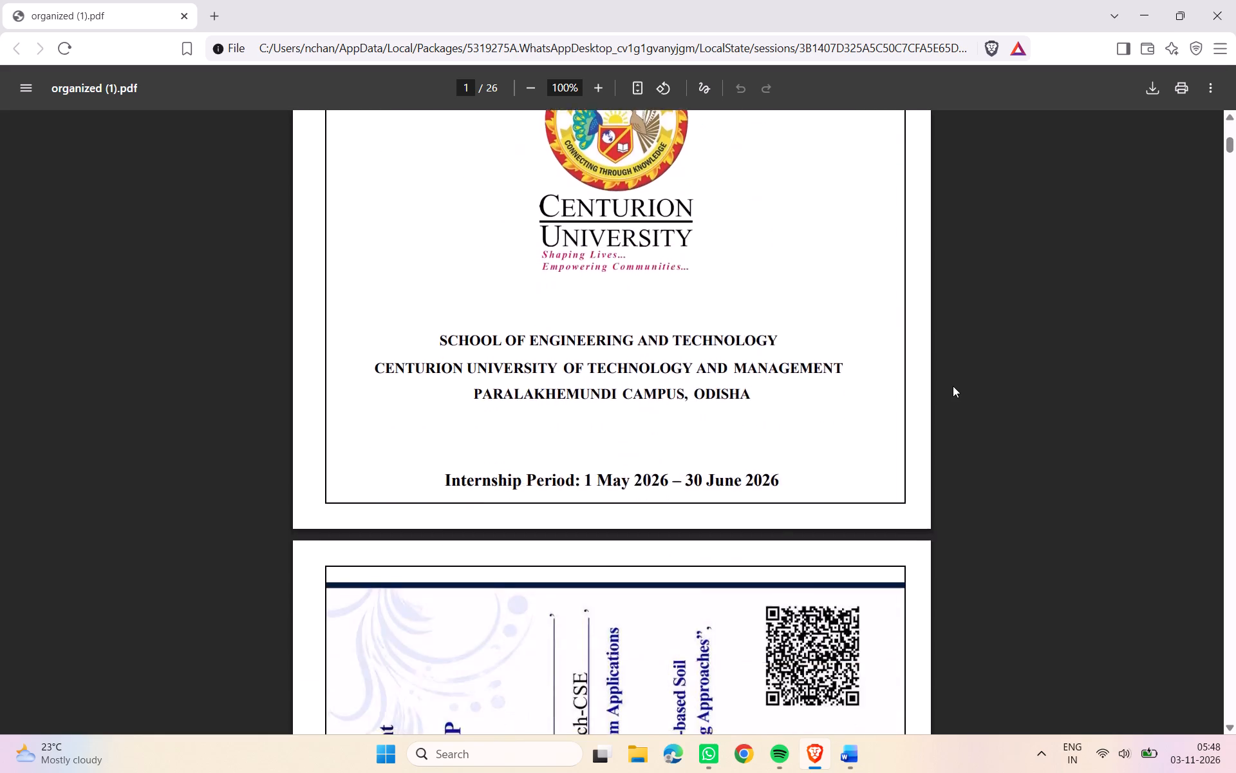
scroll(953, 386, "down", 5)
key("alt+Tab")
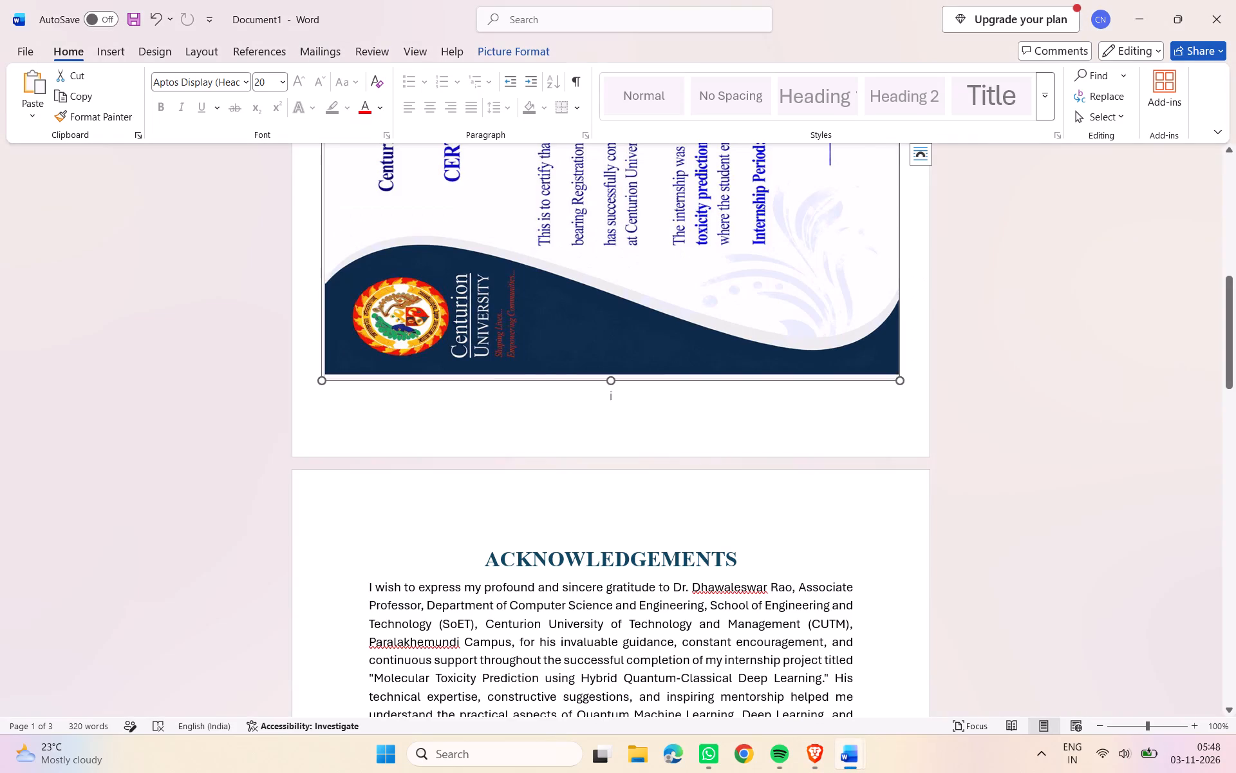
Back in Document1, stretch the certificate picture's upper edge up to the first page's top margin.
scroll(588, 517, "up", 5)
scroll(664, 488, "up", 12)
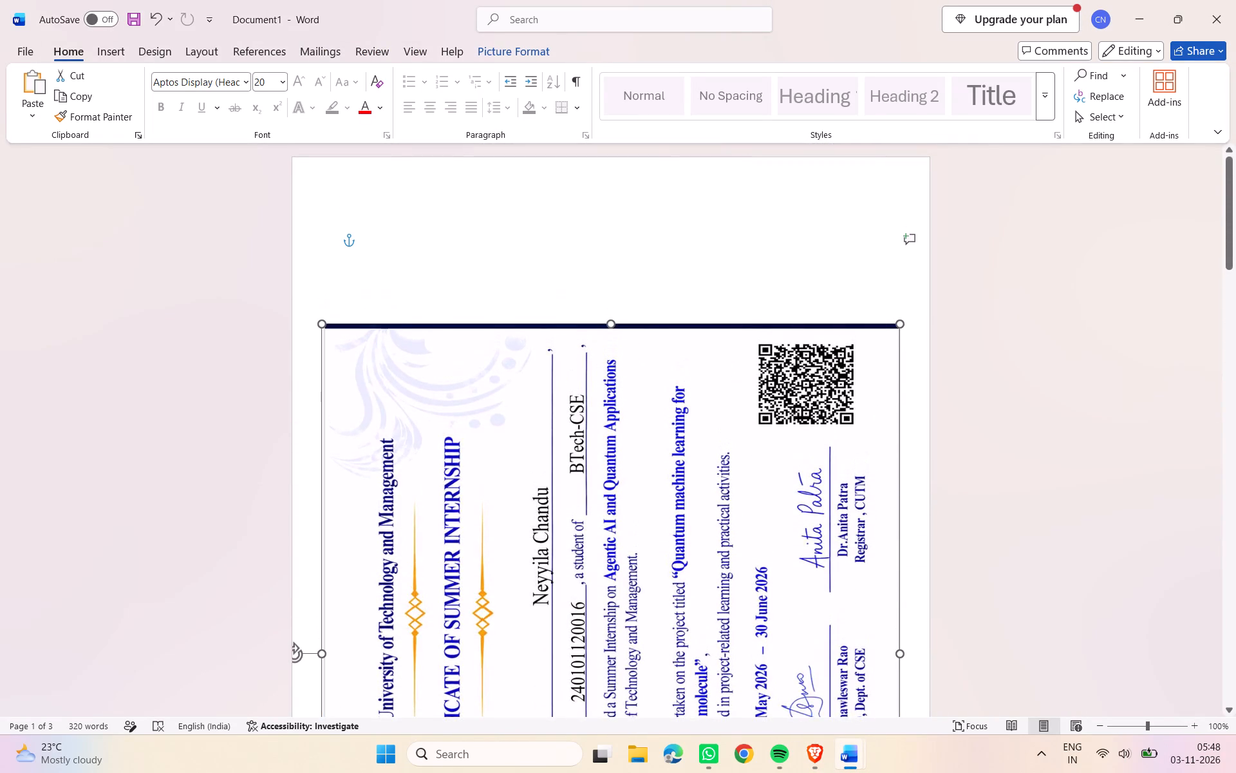
left_click_drag(612, 323, 622, 223)
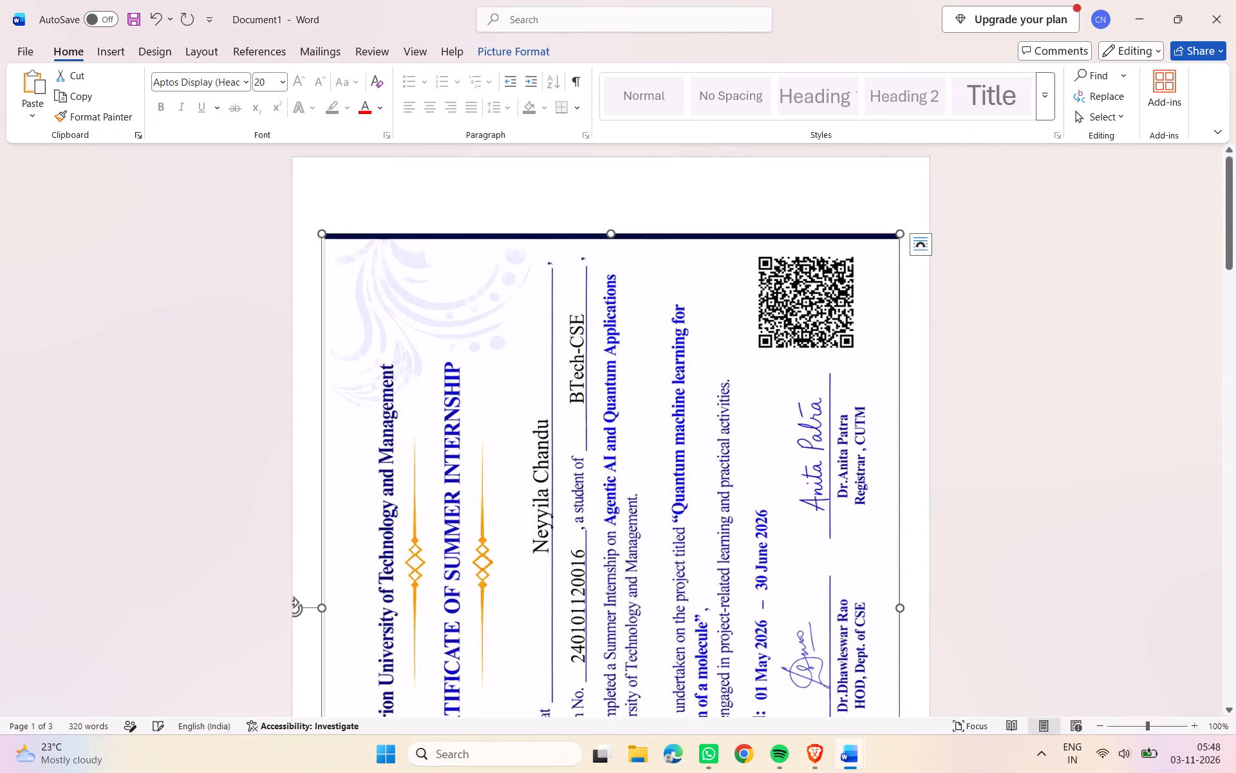
Switch to organized (1).pdf in Brave, examine the certificate page's layout as a reference, and return to Document1.
scroll(651, 454, "down", 12)
key("alt+Tab")
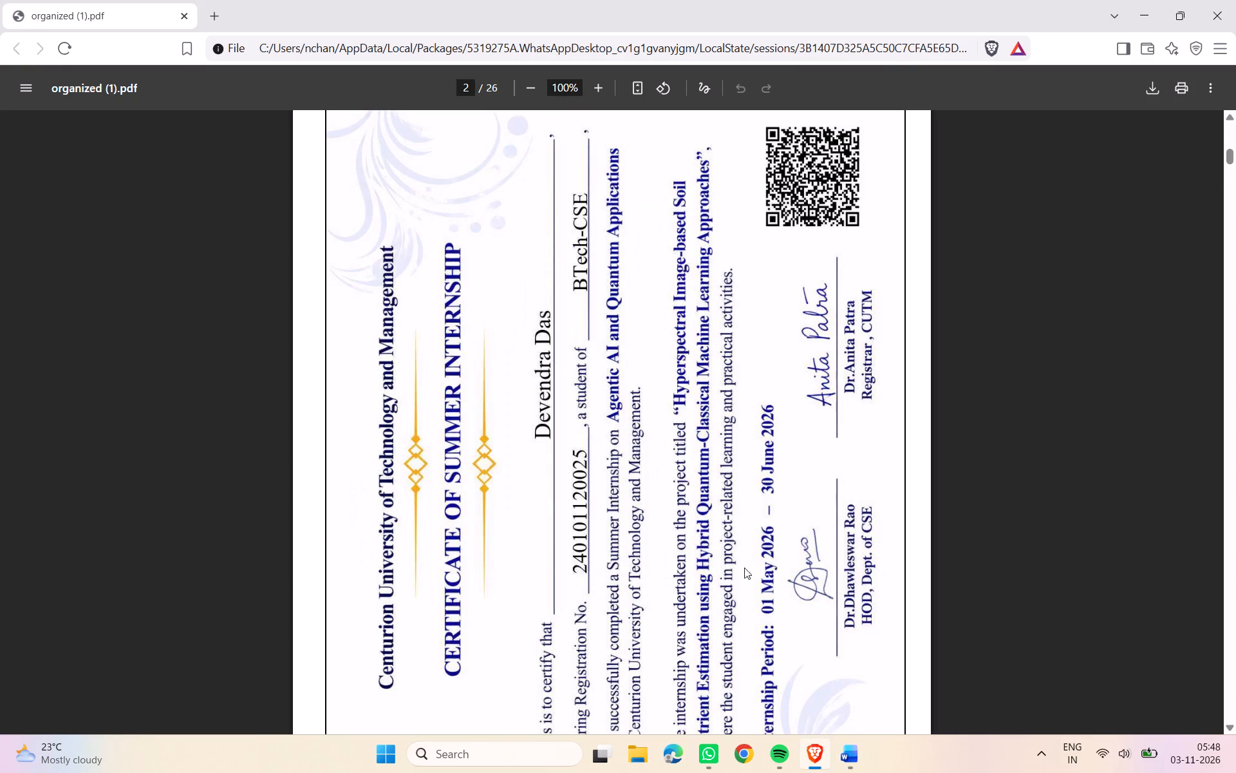
scroll(695, 576, "down", 8)
scroll(693, 575, "up", 4)
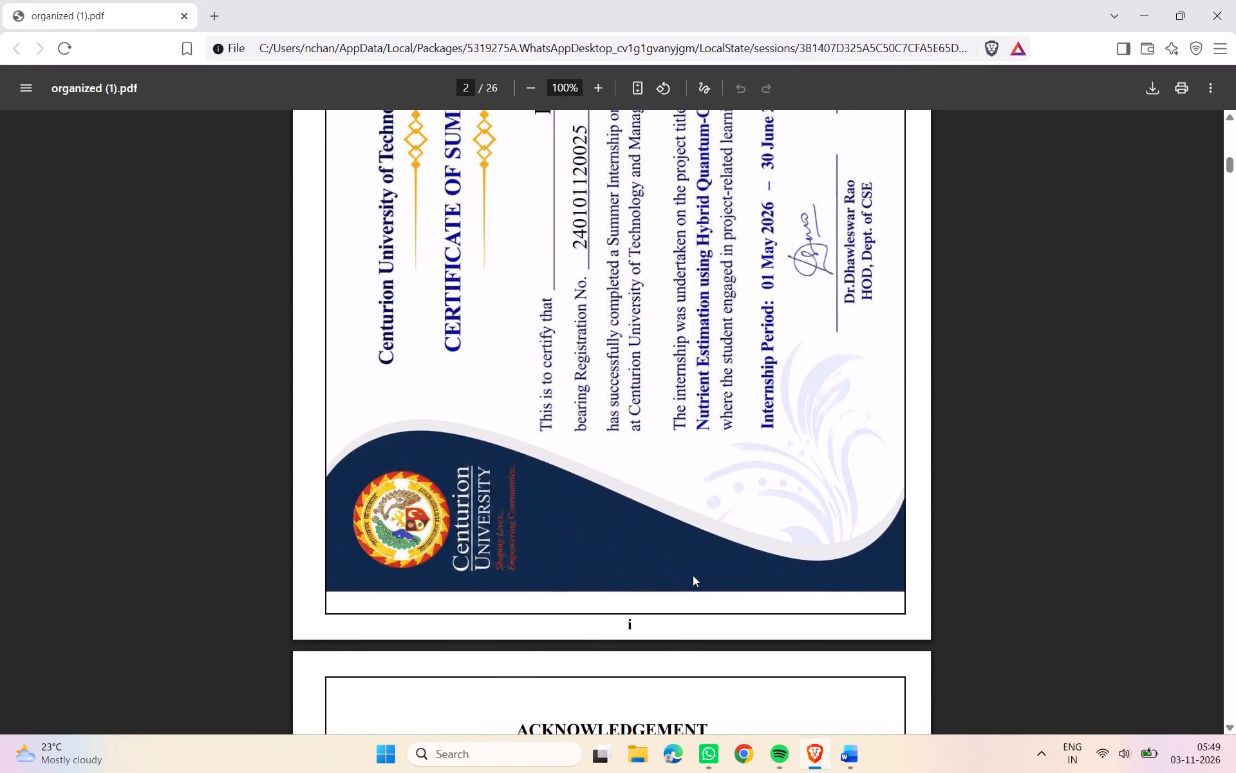
scroll(693, 575, "up", 5)
key("alt+Tab")
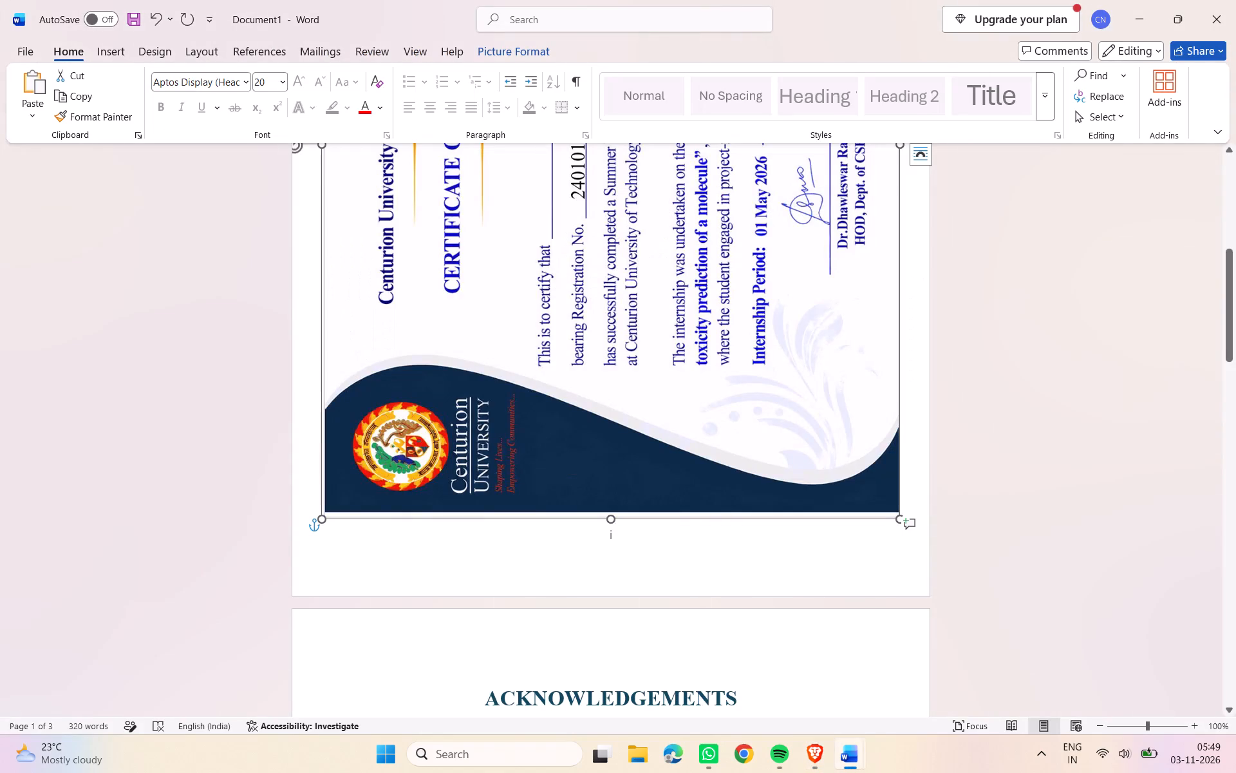
Look through Document1's design and page layout options for formatting the certificate page.
scroll(419, 508, "up", 4)
left_click(17, 47)
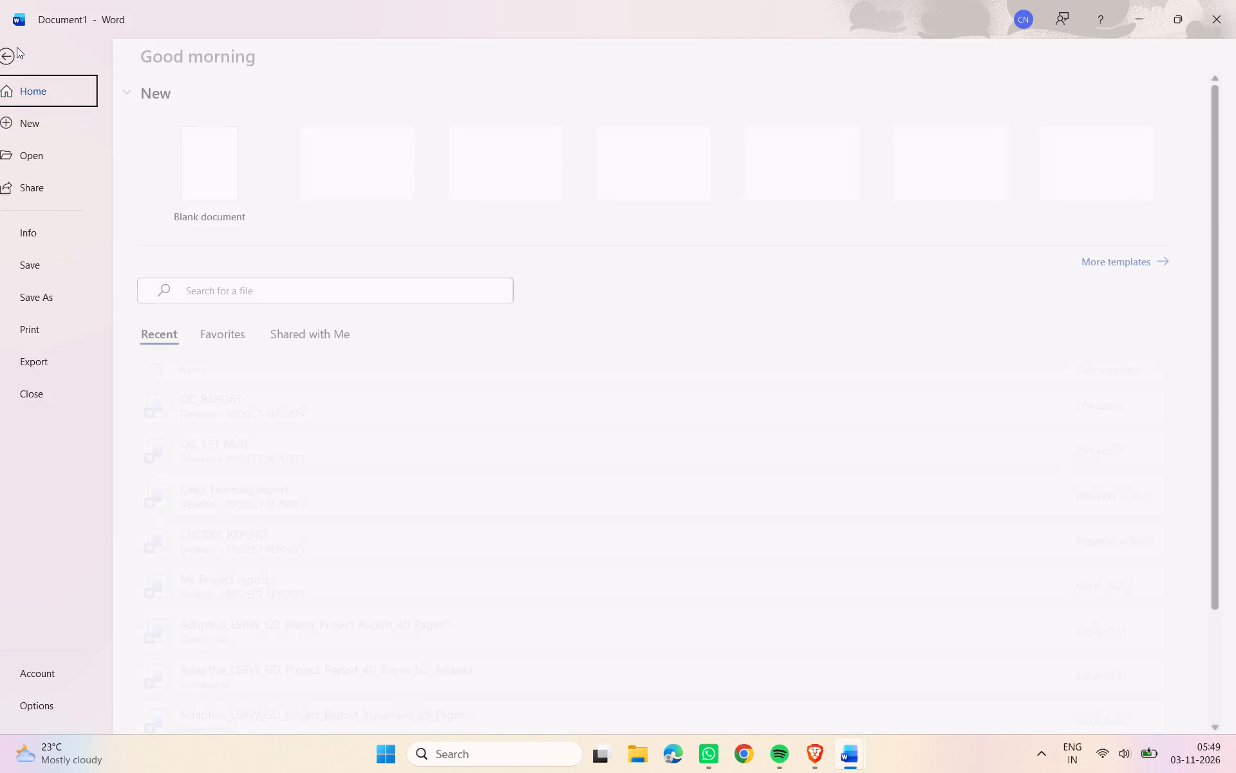
left_click(22, 50)
left_click(118, 55)
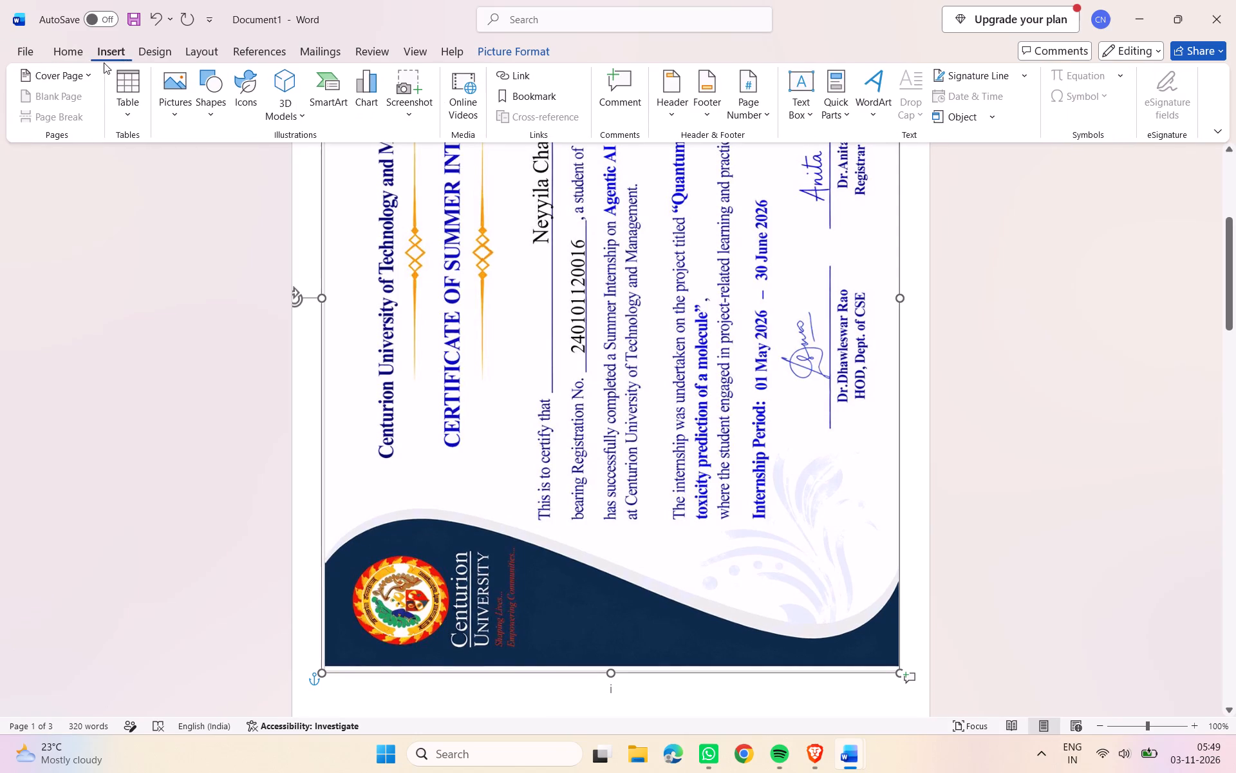
left_click(136, 52)
left_click(199, 49)
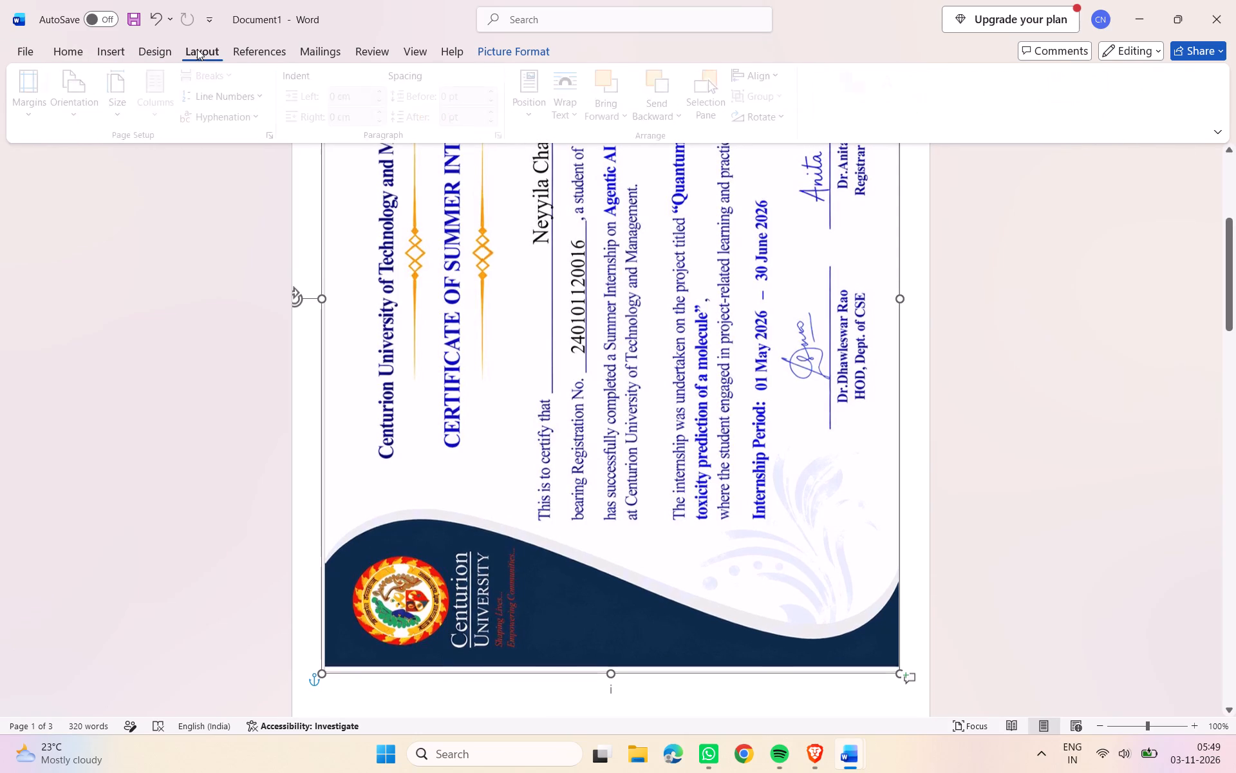
Examine the available page margin presets for the certificate page in Document1.
left_click(37, 83)
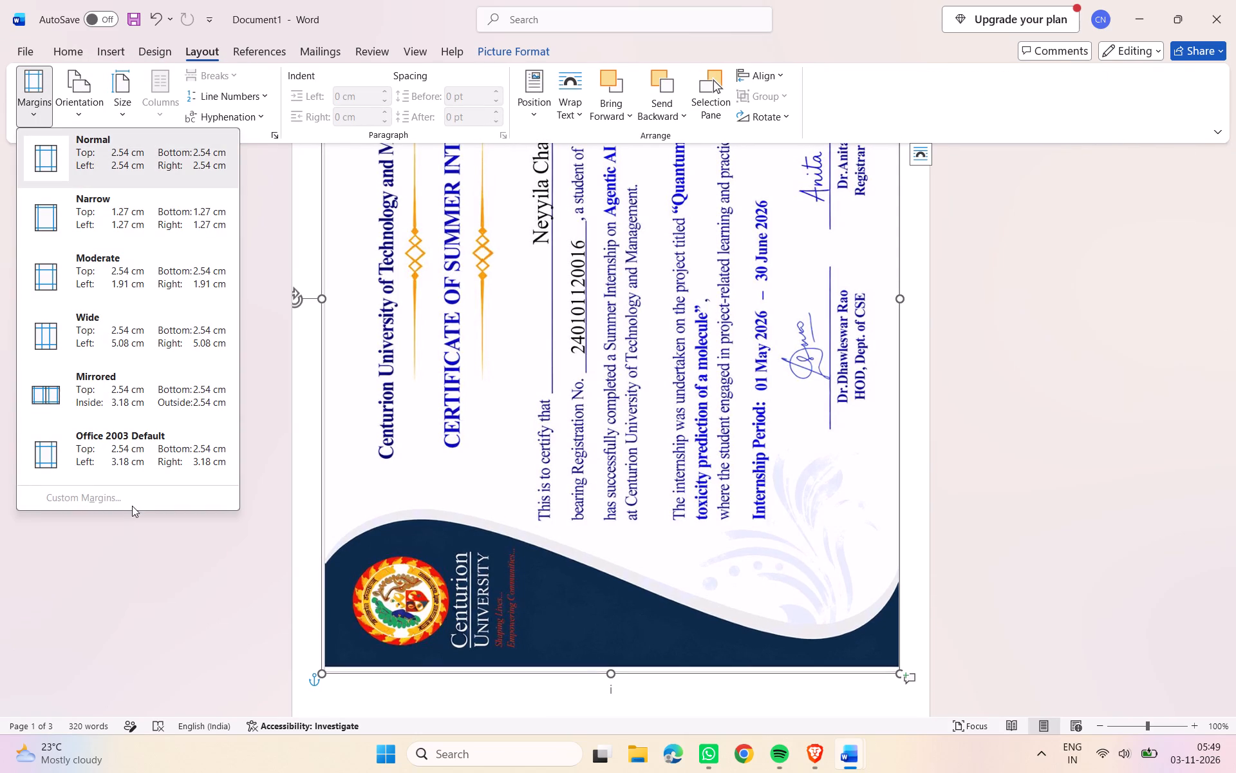
scroll(121, 448, "down", 6)
scroll(121, 390, "down", 4)
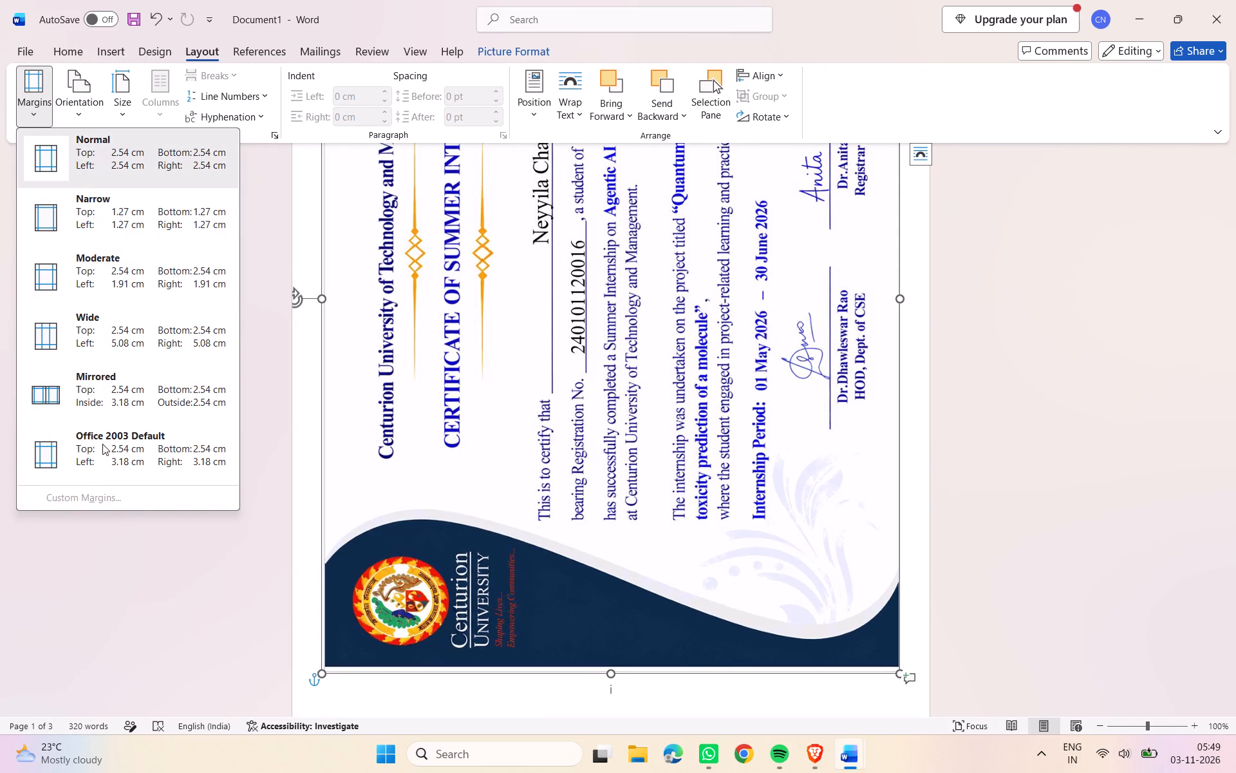
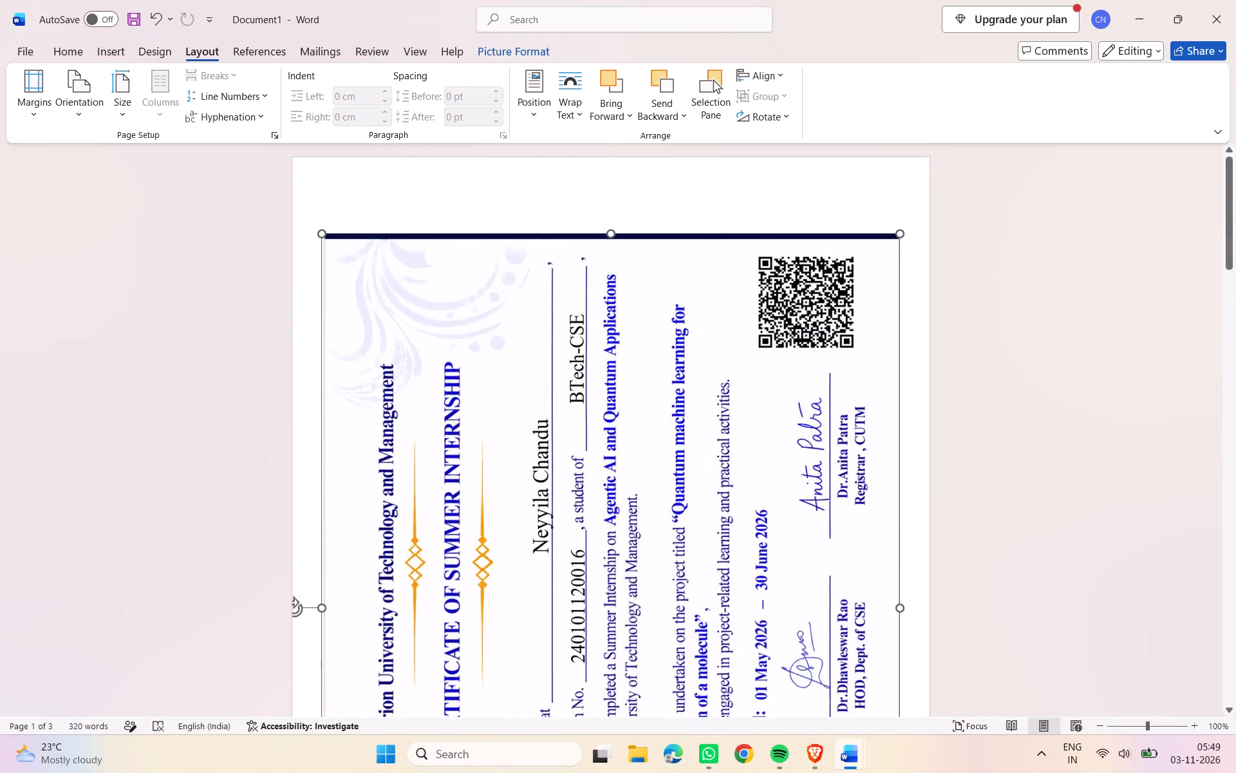
Deselect the certificate picture and open the custom margin settings for Document1.
left_click(429, 198)
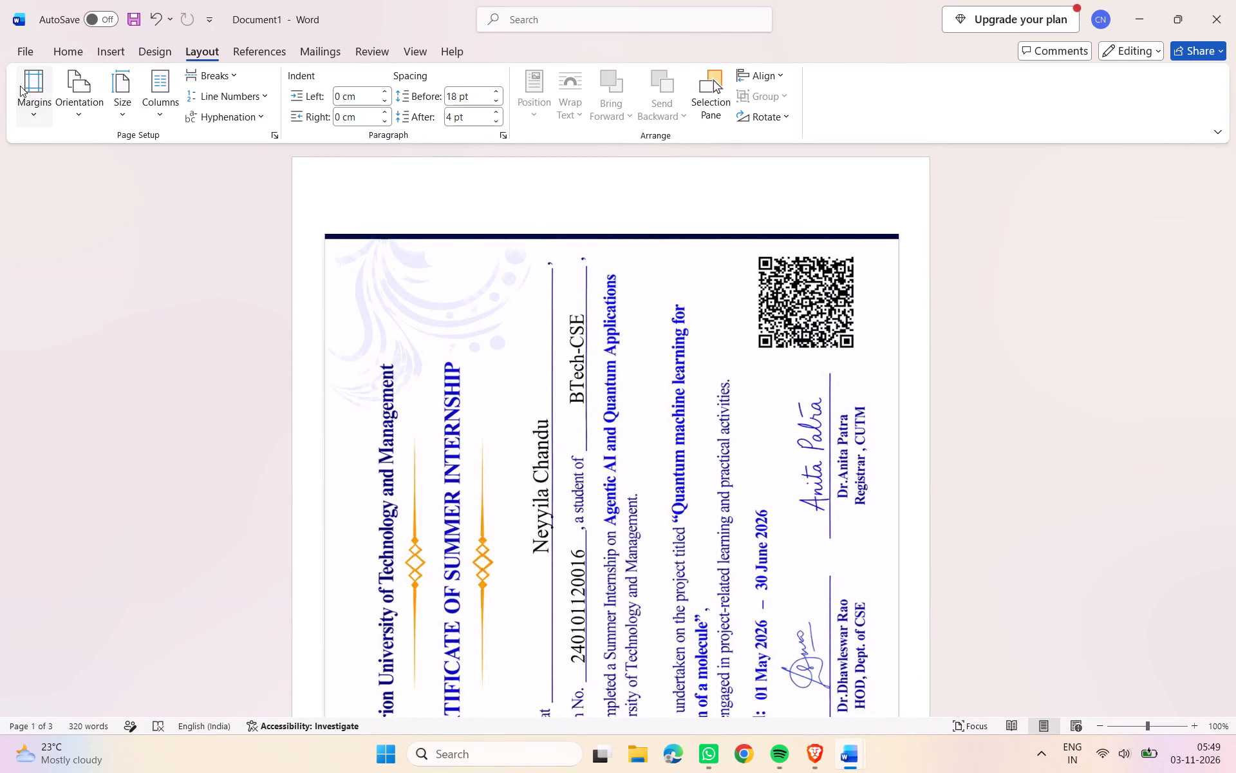
left_click(20, 86)
left_click(131, 502)
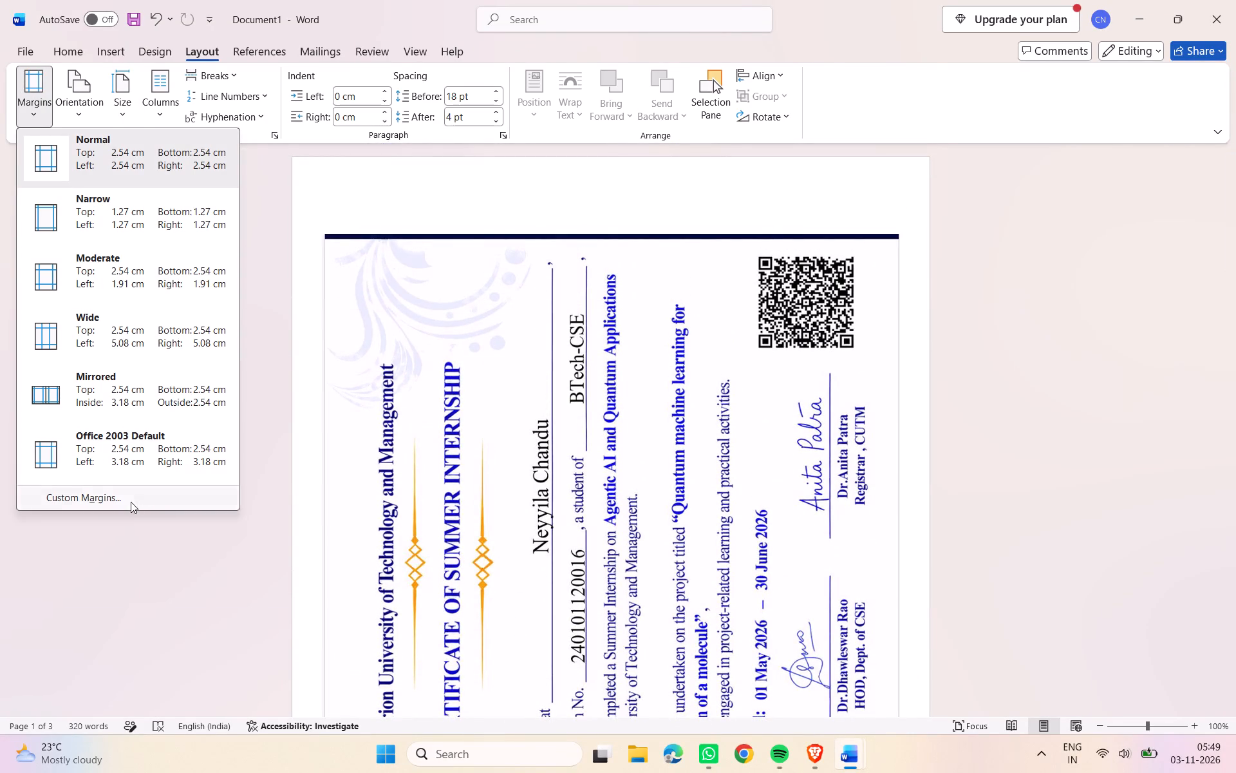
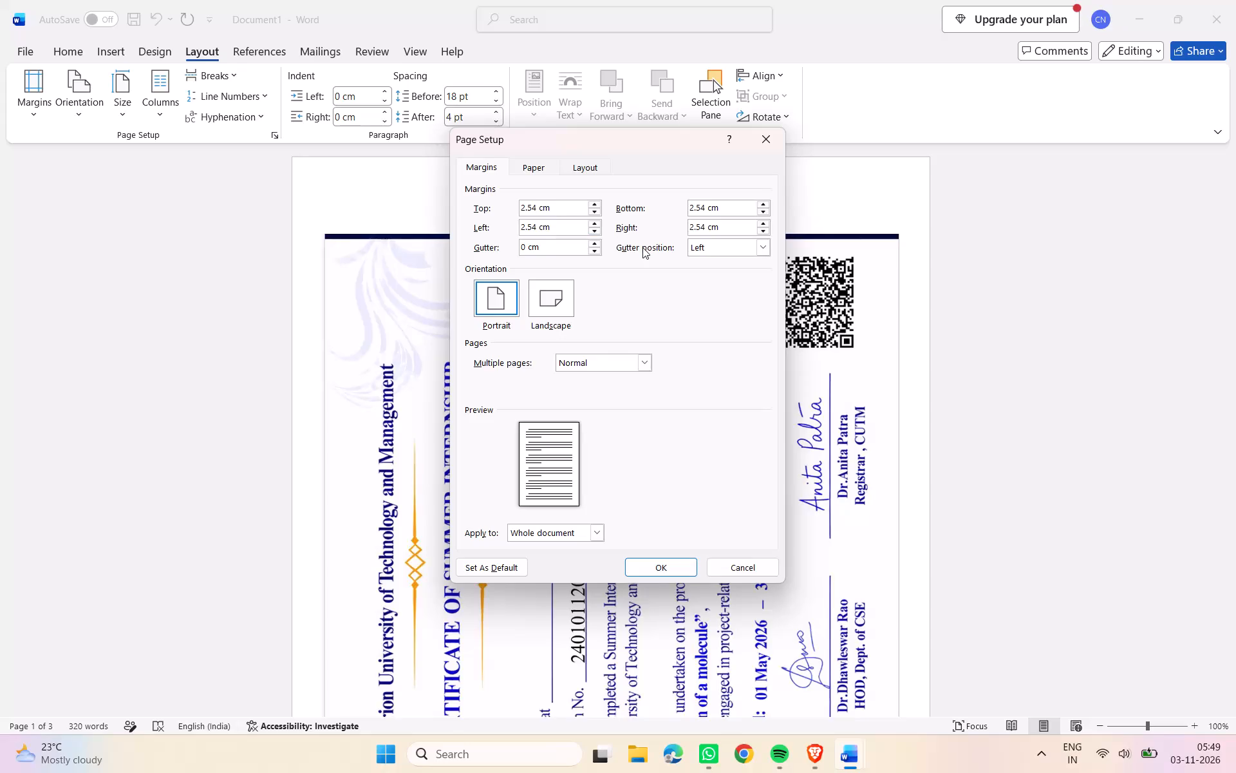
Set the top page margin of Document1 to 0.95 cm.
key("BackSpace")
key("BackSpace")
key("BackSpace")
key("BackSpace")
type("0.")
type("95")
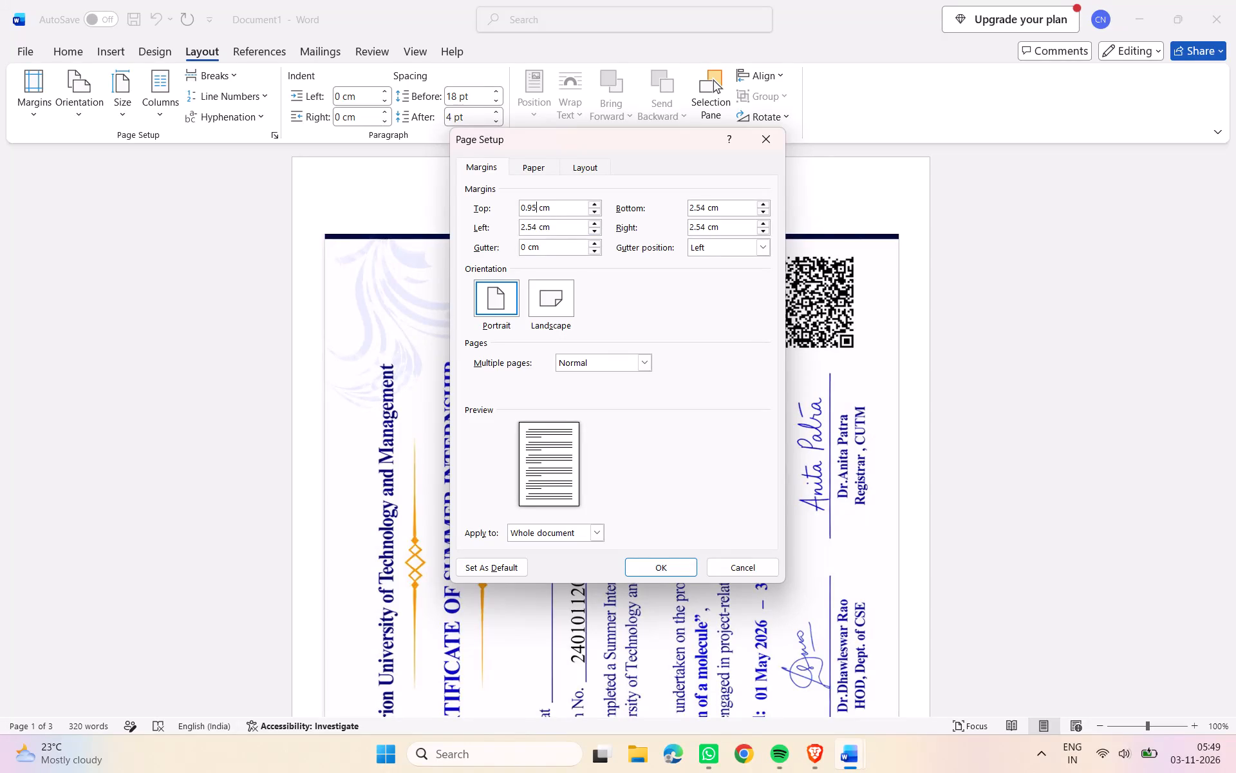
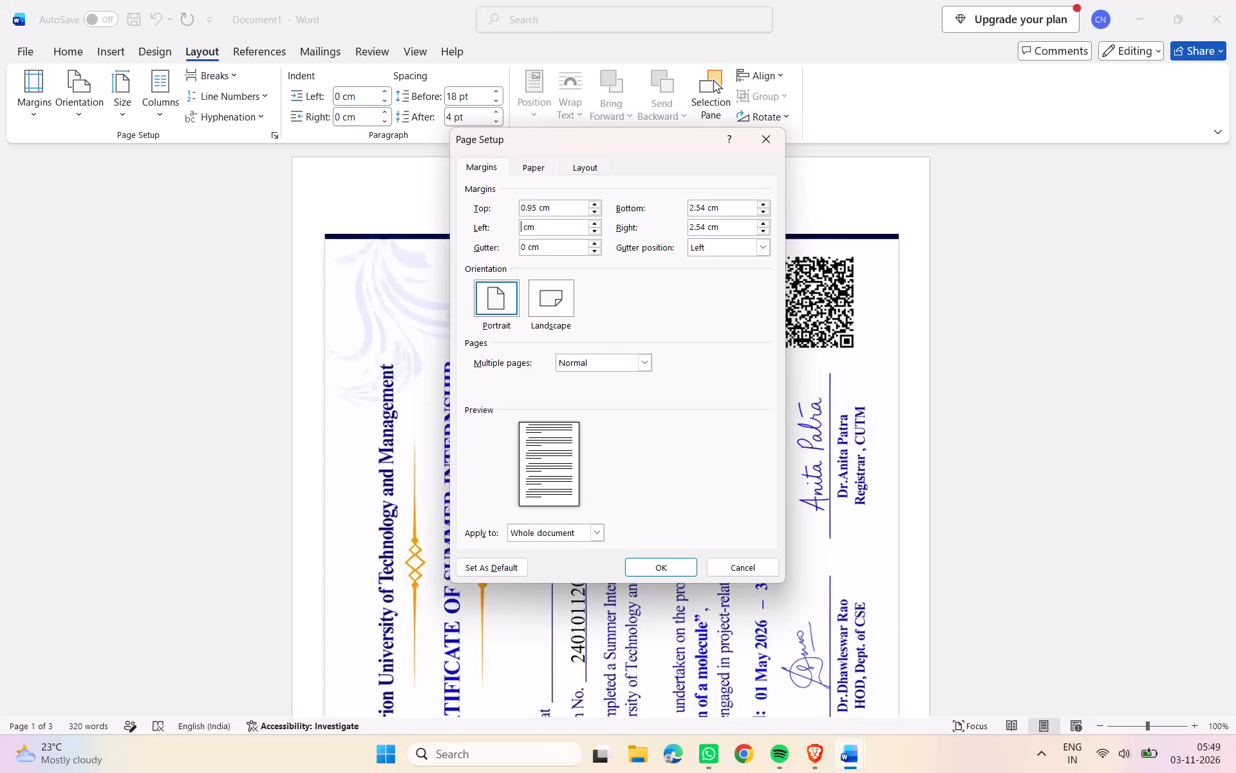
Set the left page margin to 1.8 cm for the whole document.
type("1.8")
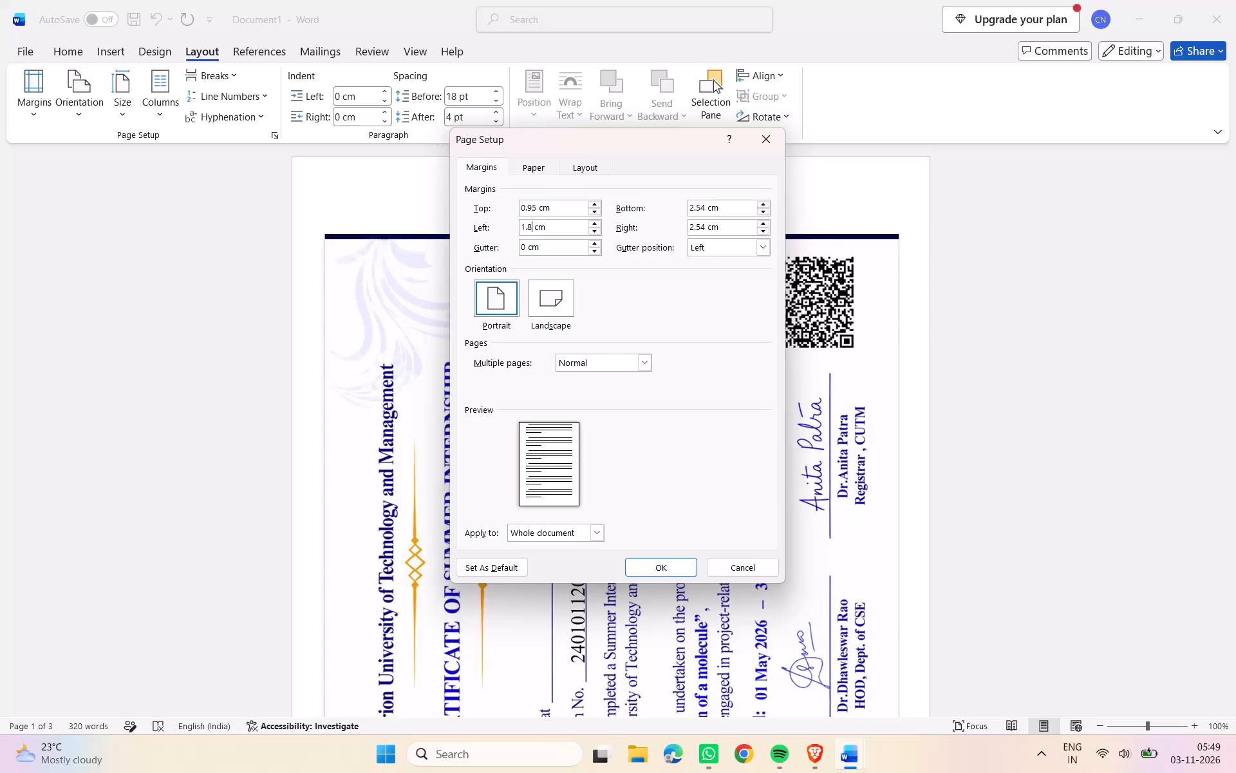
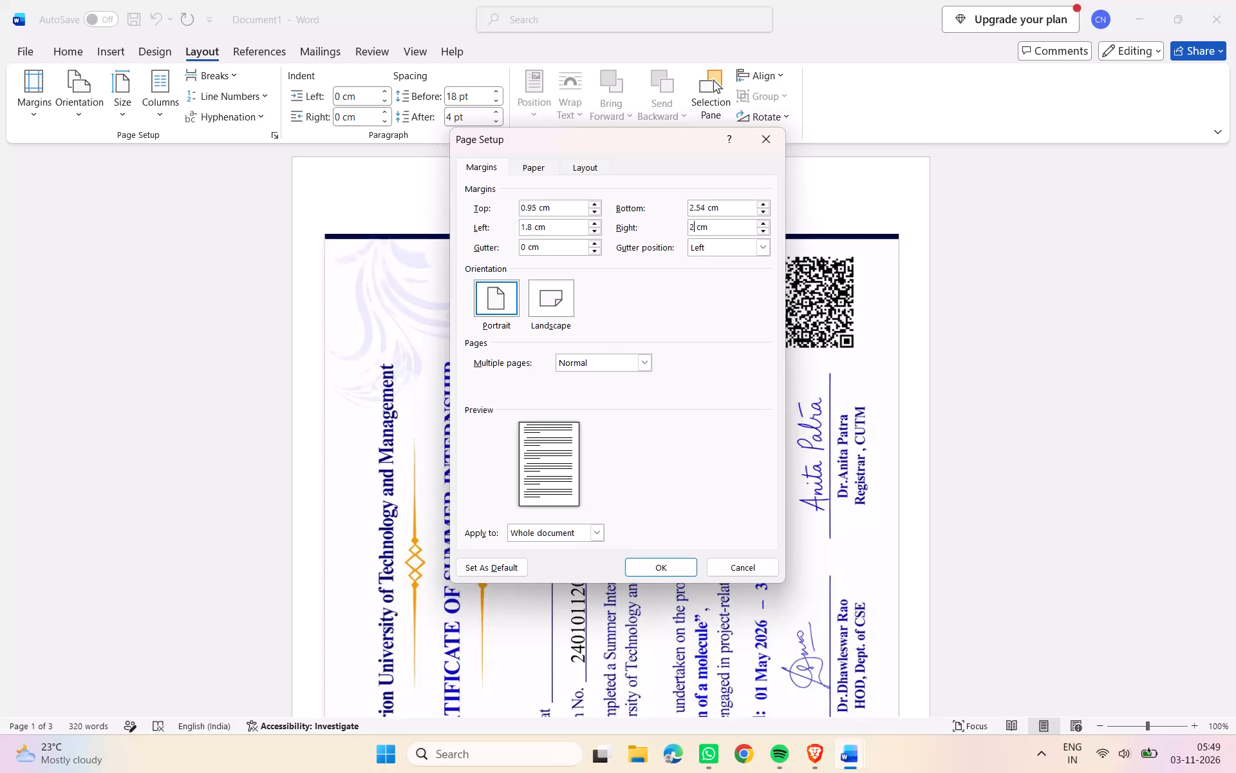
Set the right page margin to 1.8 cm for the whole document.
key("BackSpace")
type("1.8")
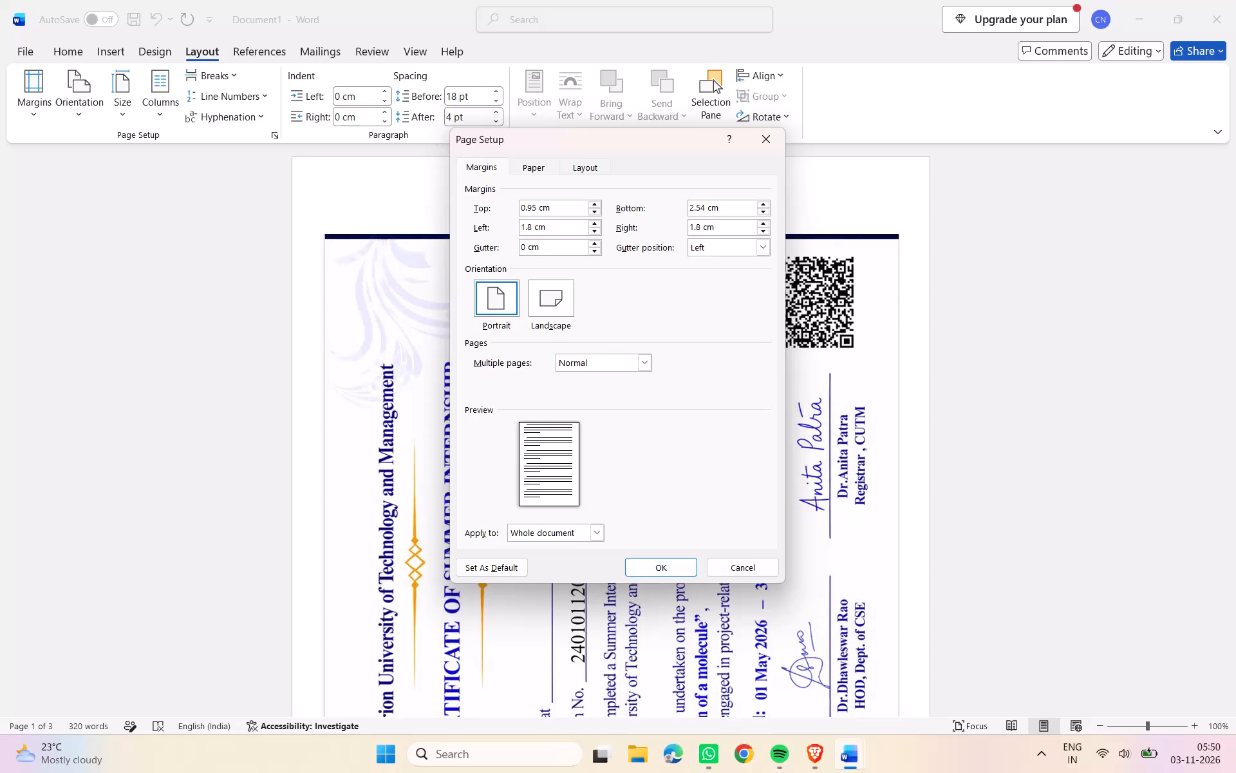
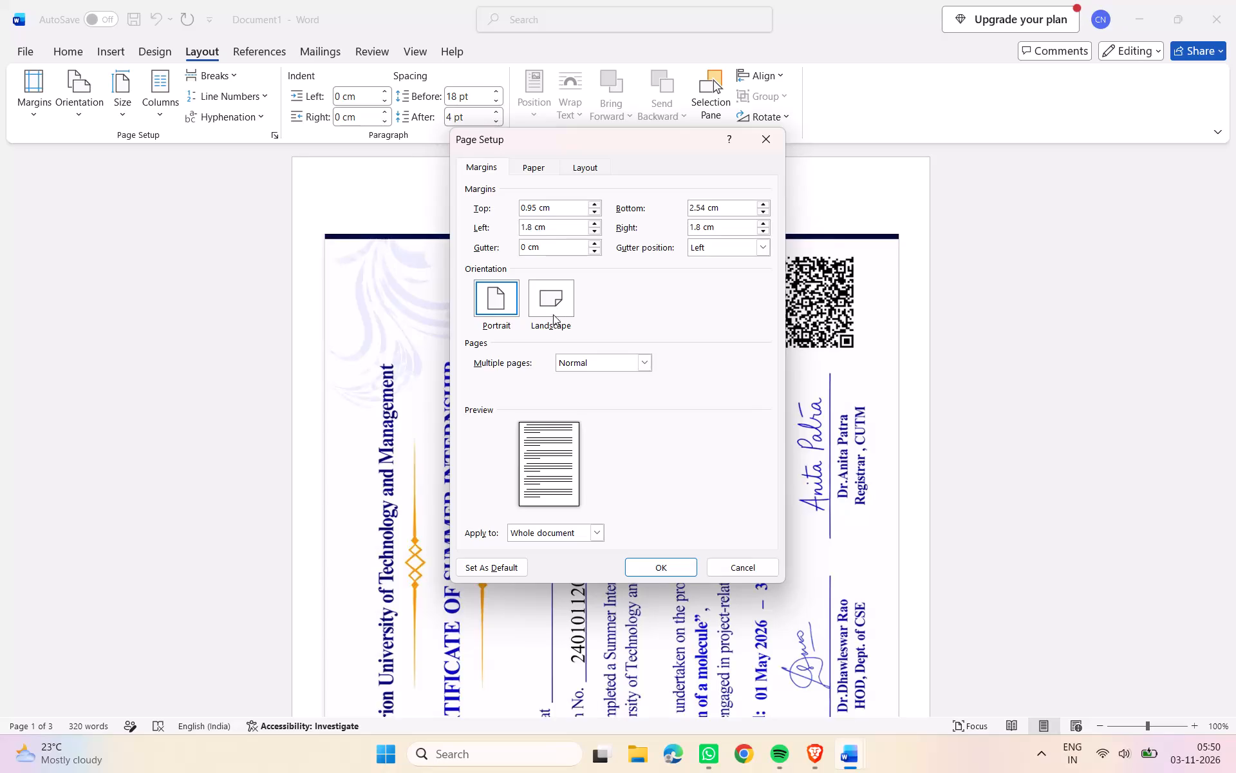
Apply the adjusted page margins to the whole document.
scroll(628, 453, "down", 2)
left_click(649, 565)
Move the certificate picture so that it is centred horizontally on the first page.
scroll(623, 568, "down", 3)
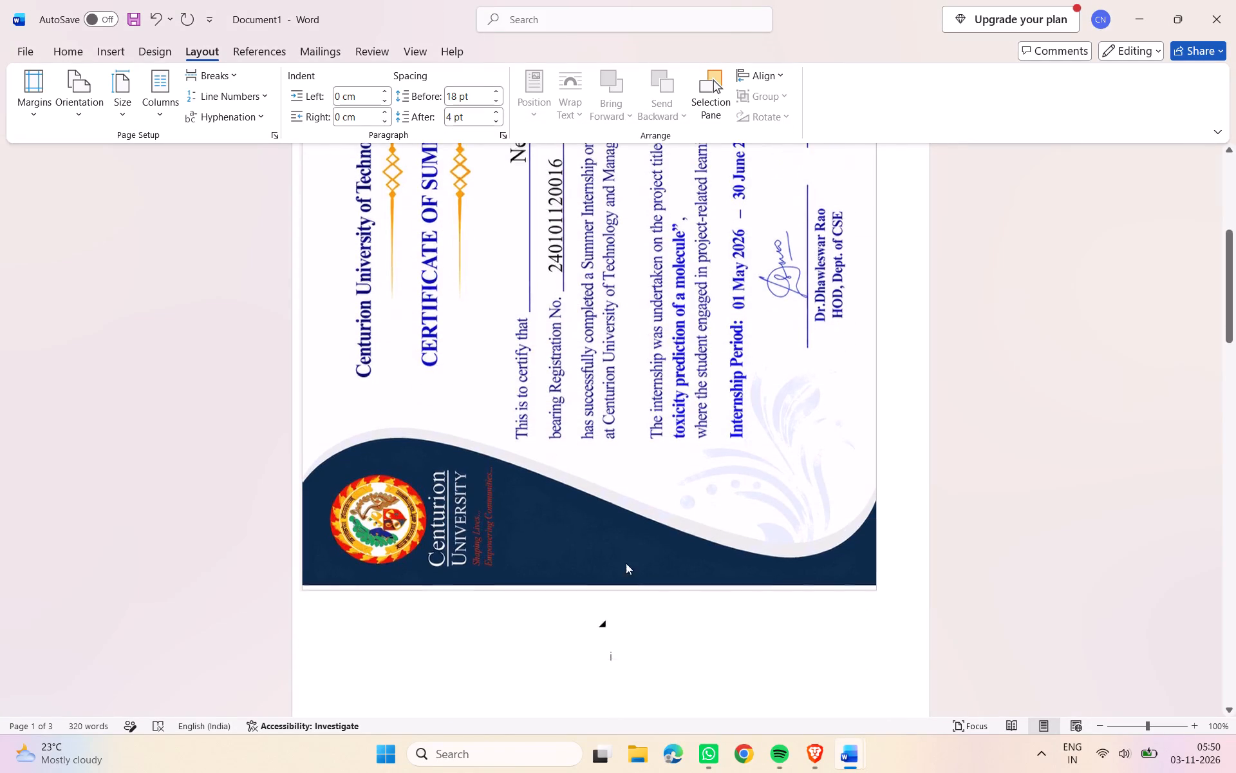
scroll(626, 563, "down", 3)
scroll(684, 507, "up", 9)
left_click(600, 459)
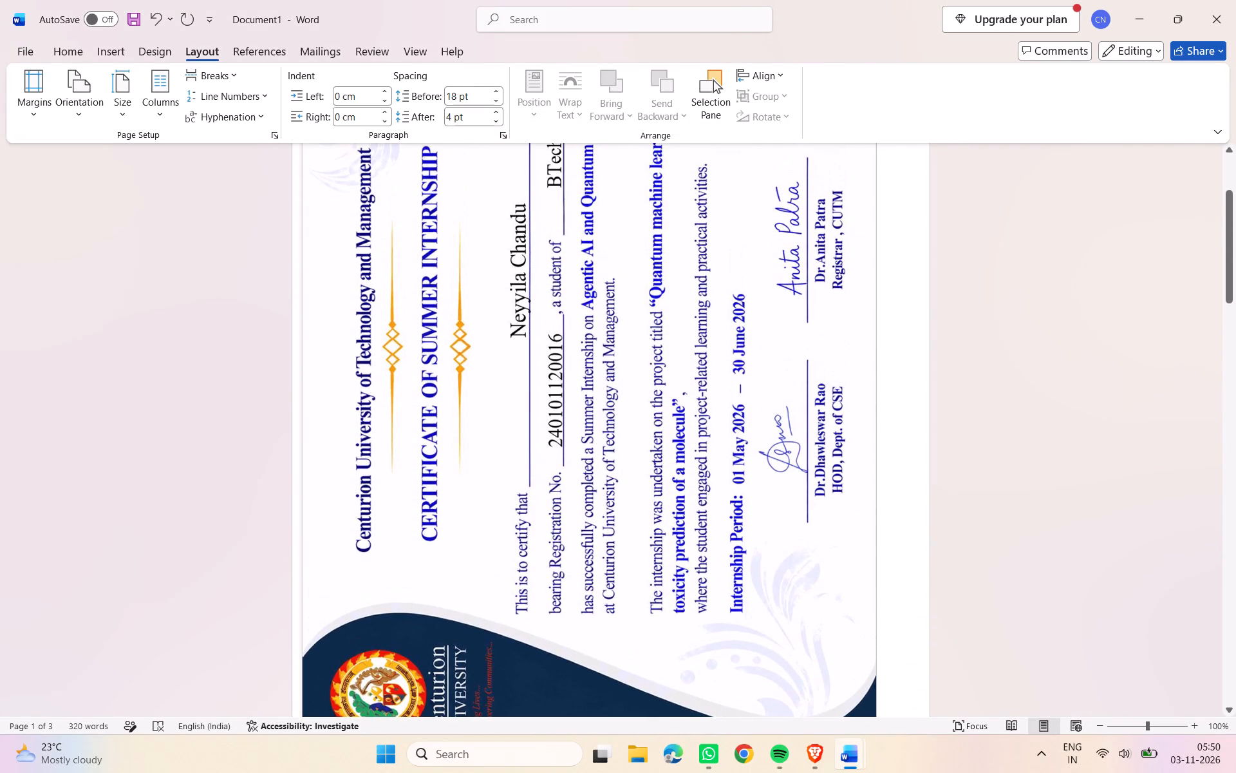
left_click_drag(600, 459, 631, 470)
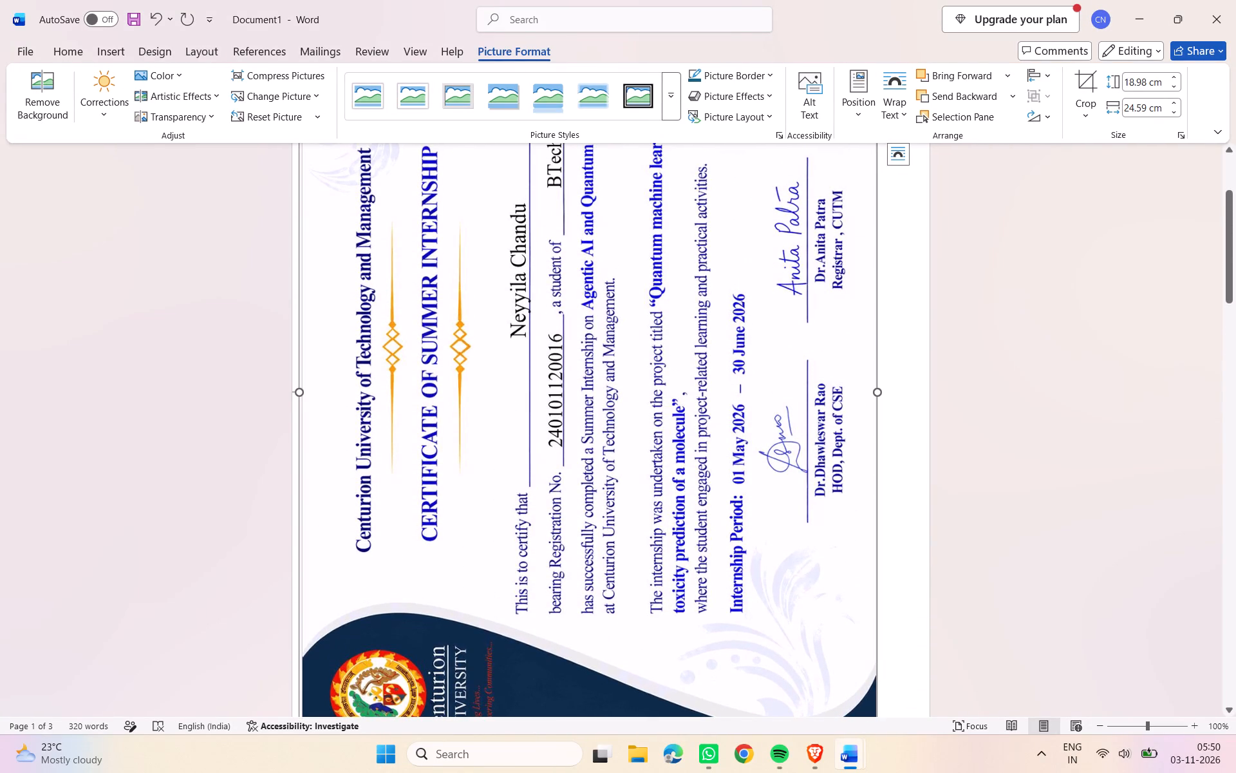
left_click_drag(657, 466, 671, 474)
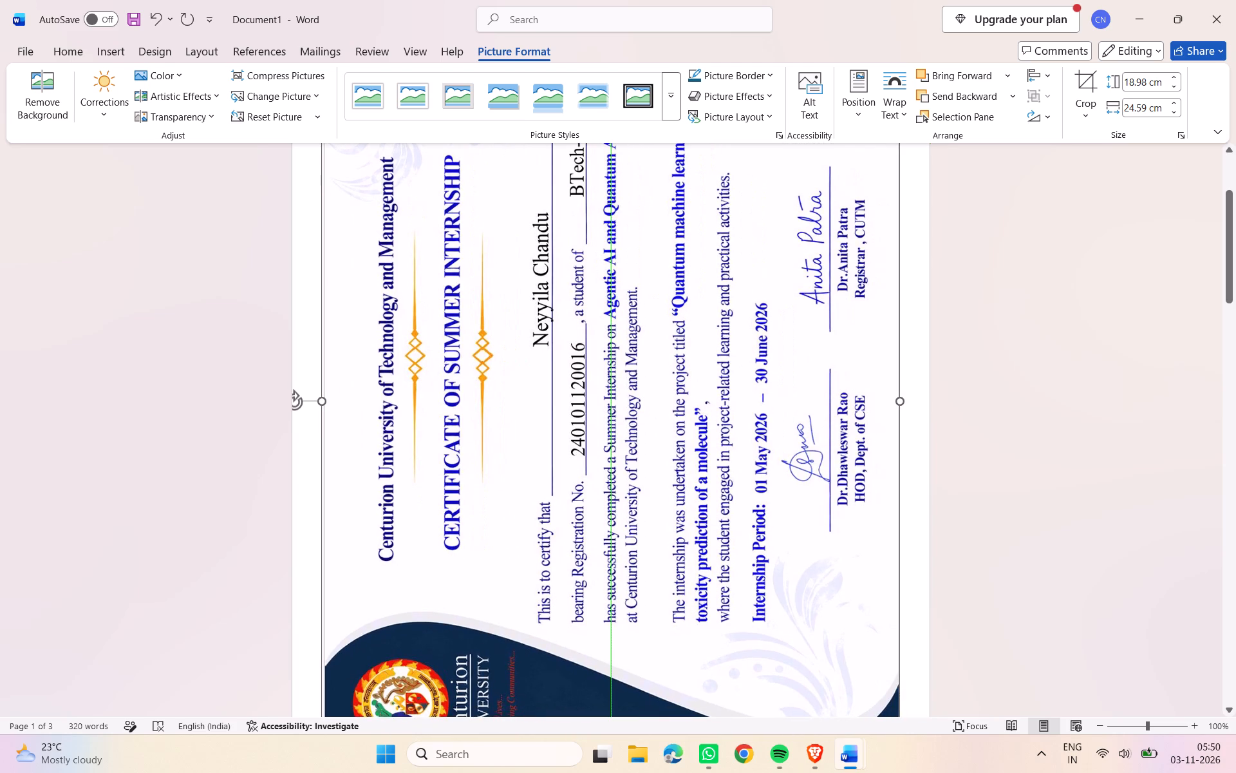
left_click_drag(671, 474, 669, 473)
Stretch the certificate picture's lower edge down towards the page number, making it about 25.9 cm long.
scroll(668, 473, "down", 6)
scroll(669, 472, "up", 6)
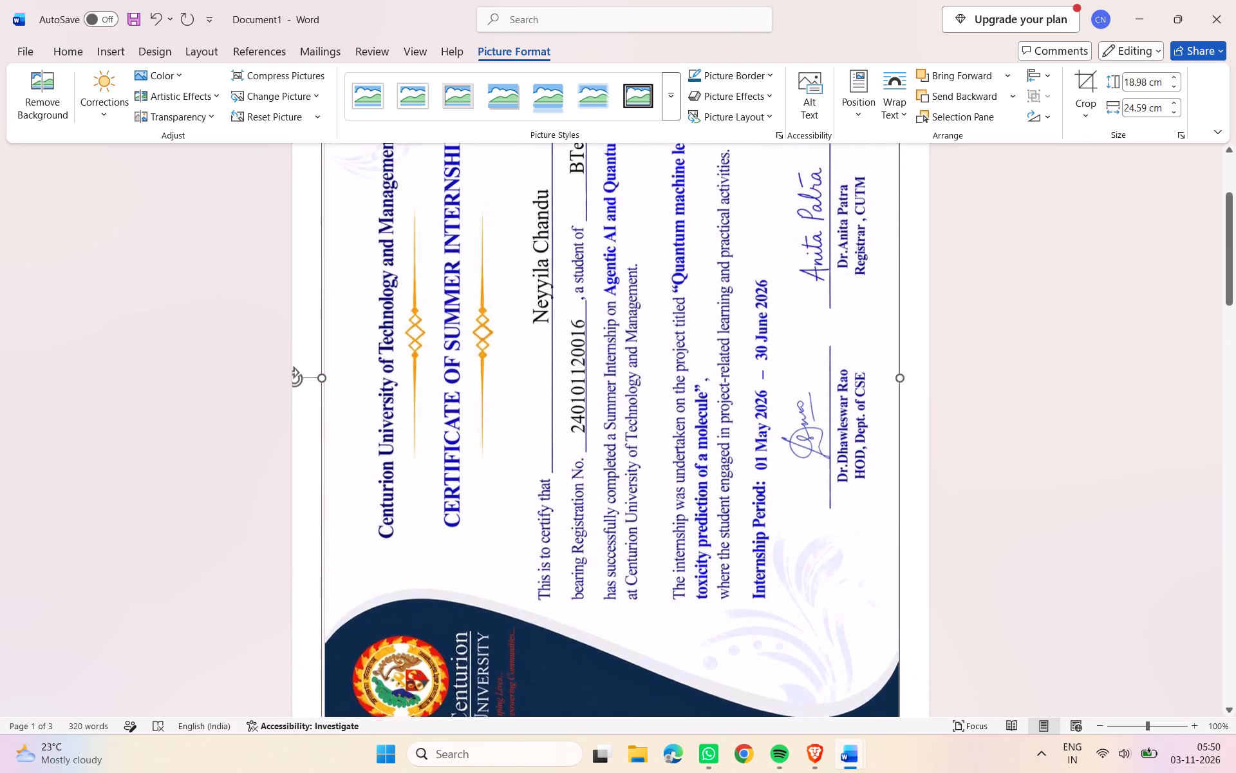
scroll(669, 472, "up", 9)
scroll(670, 472, "down", 14)
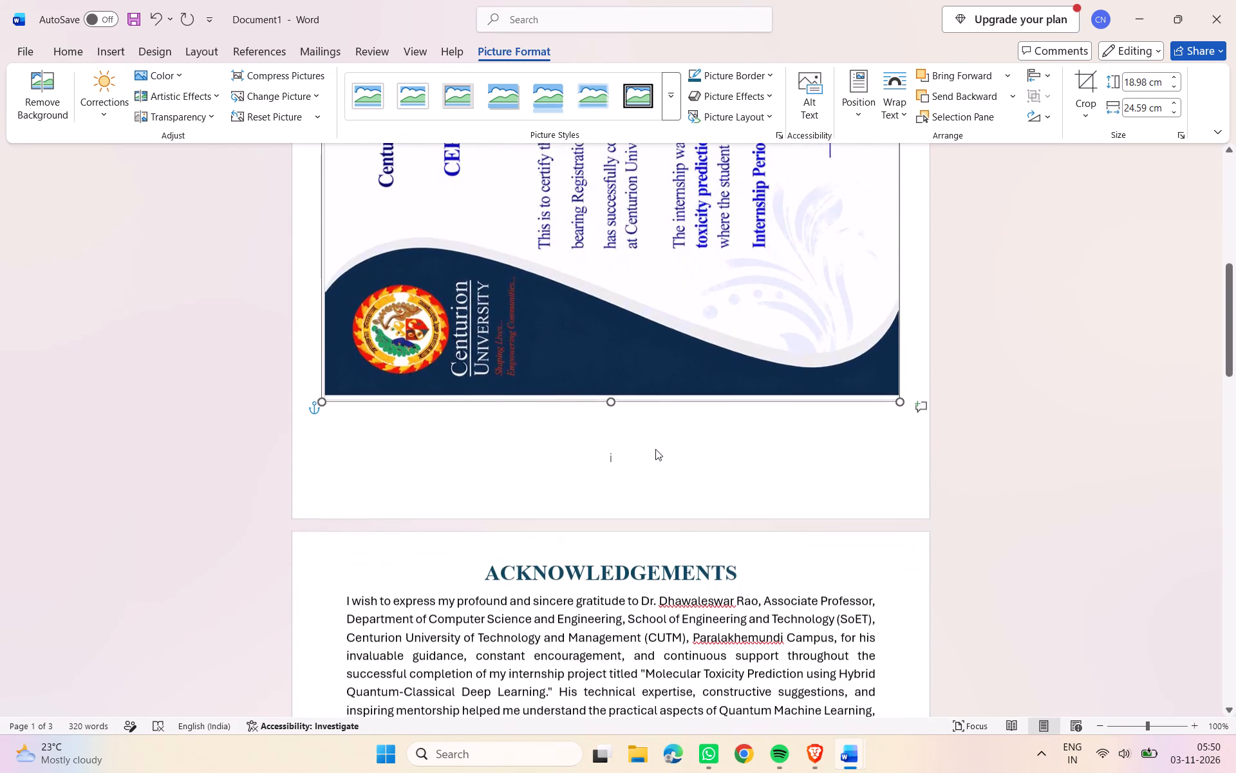
left_click_drag(610, 401, 611, 451)
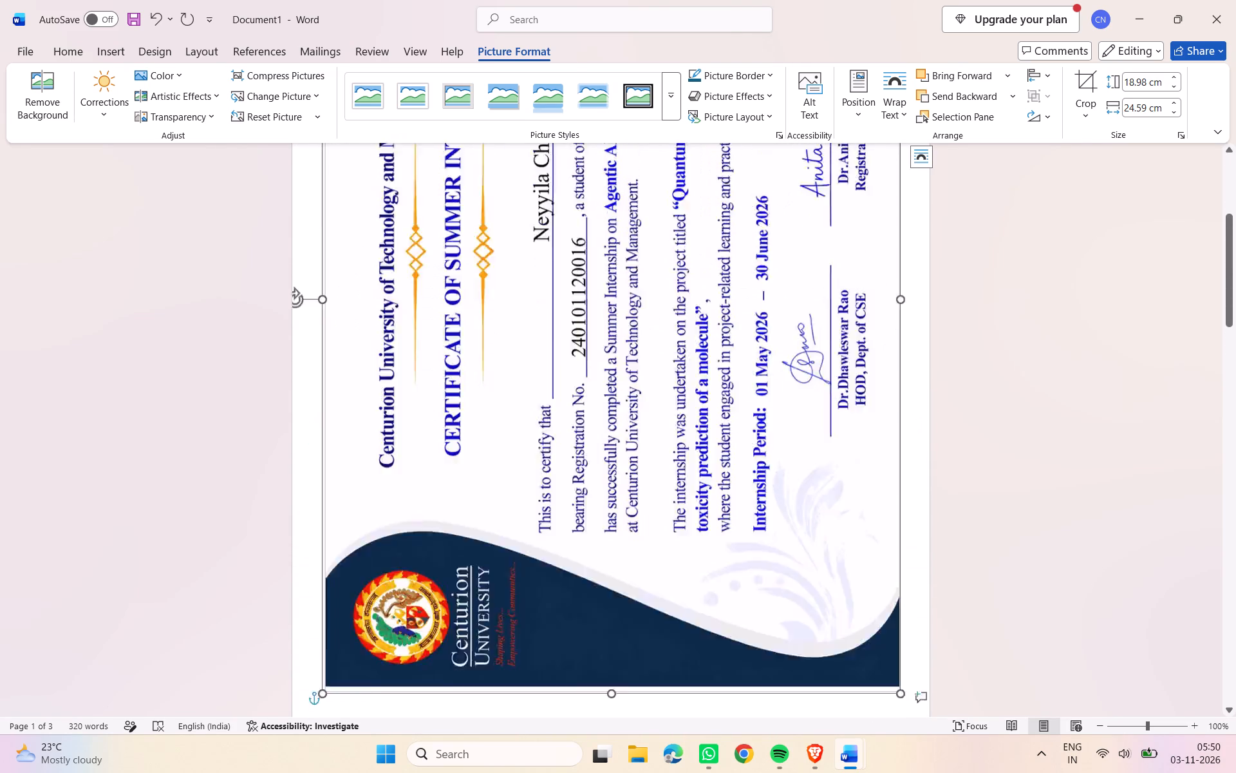
scroll(705, 422, "up", 3)
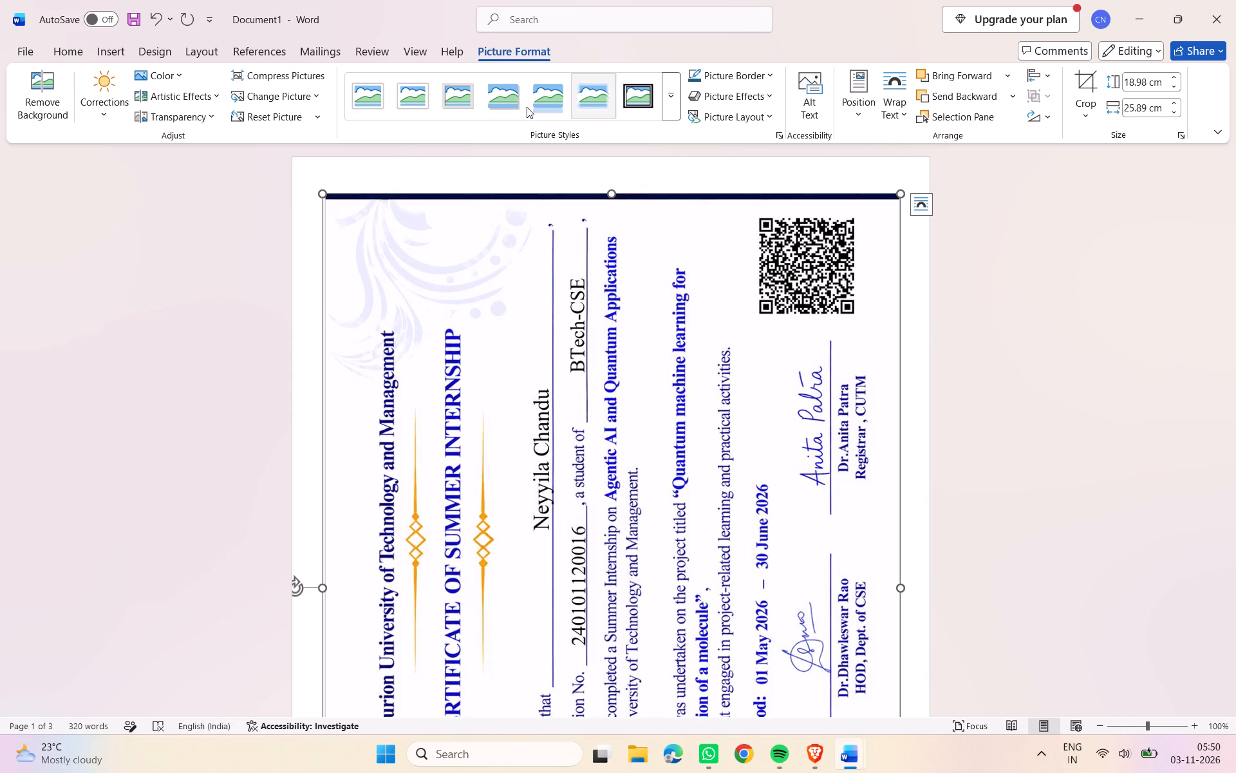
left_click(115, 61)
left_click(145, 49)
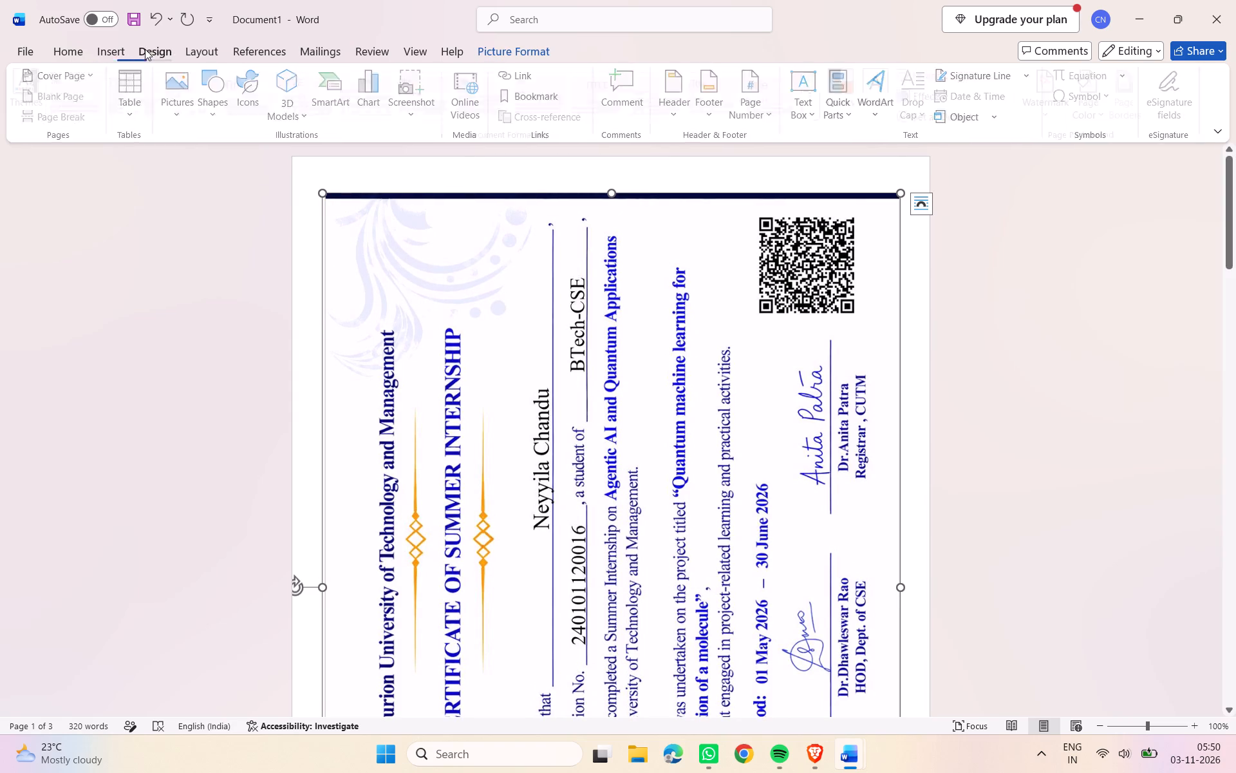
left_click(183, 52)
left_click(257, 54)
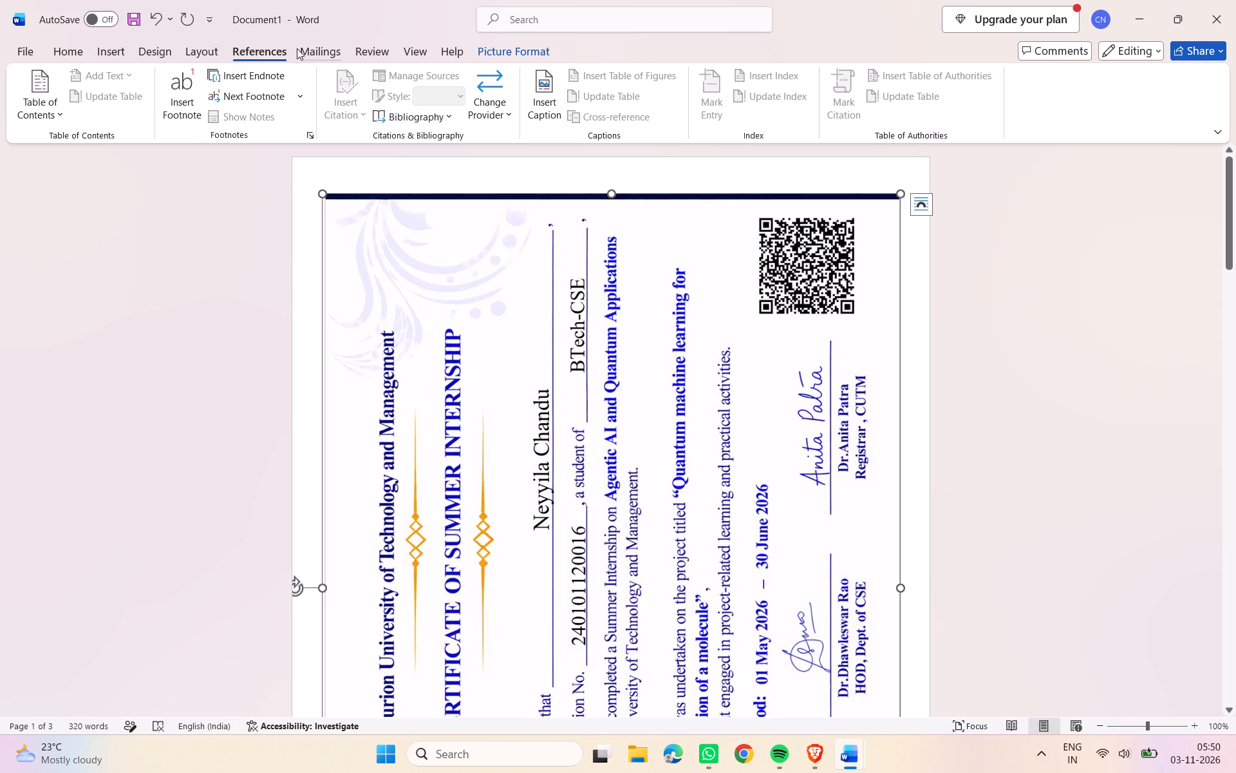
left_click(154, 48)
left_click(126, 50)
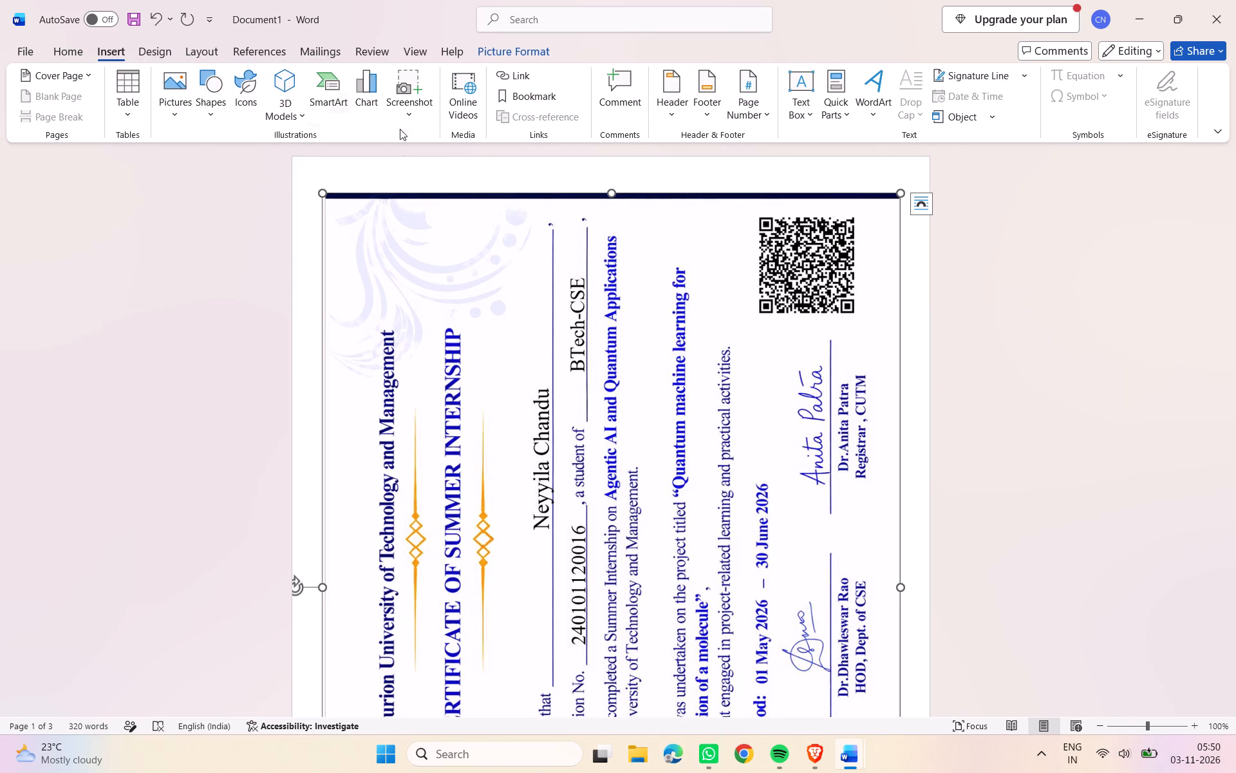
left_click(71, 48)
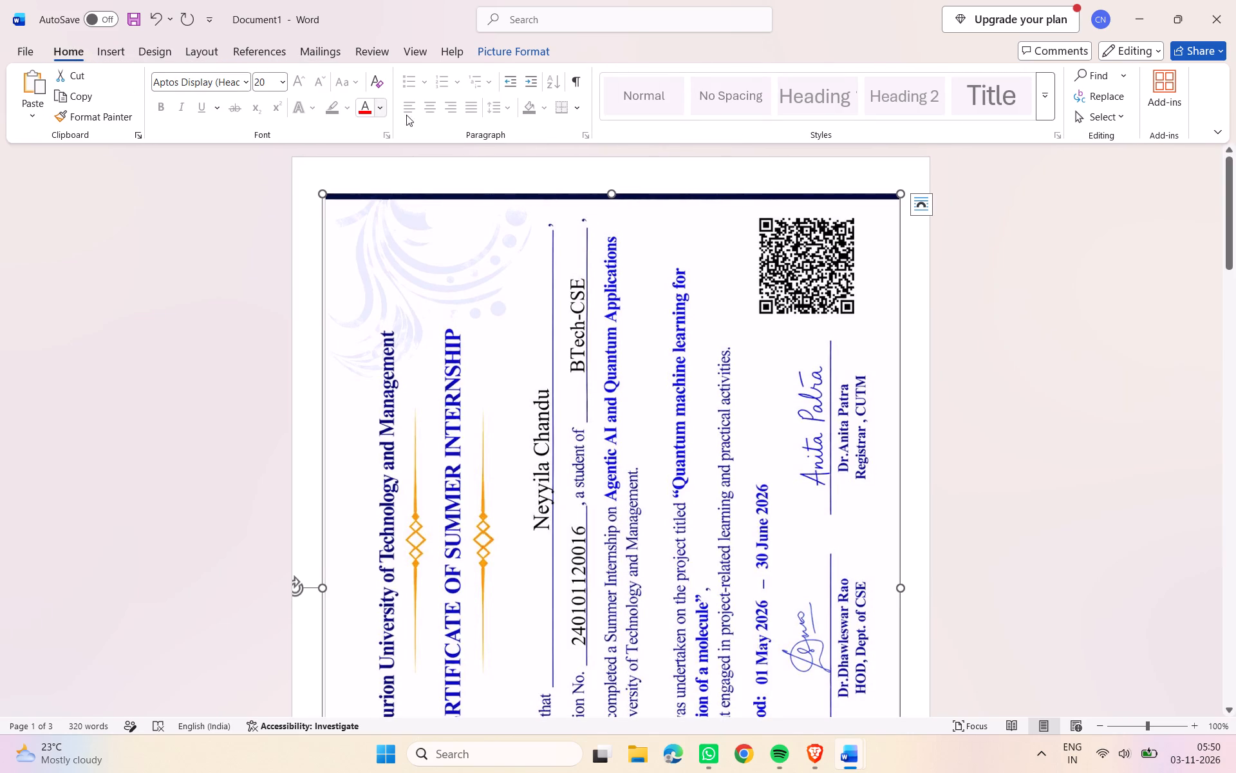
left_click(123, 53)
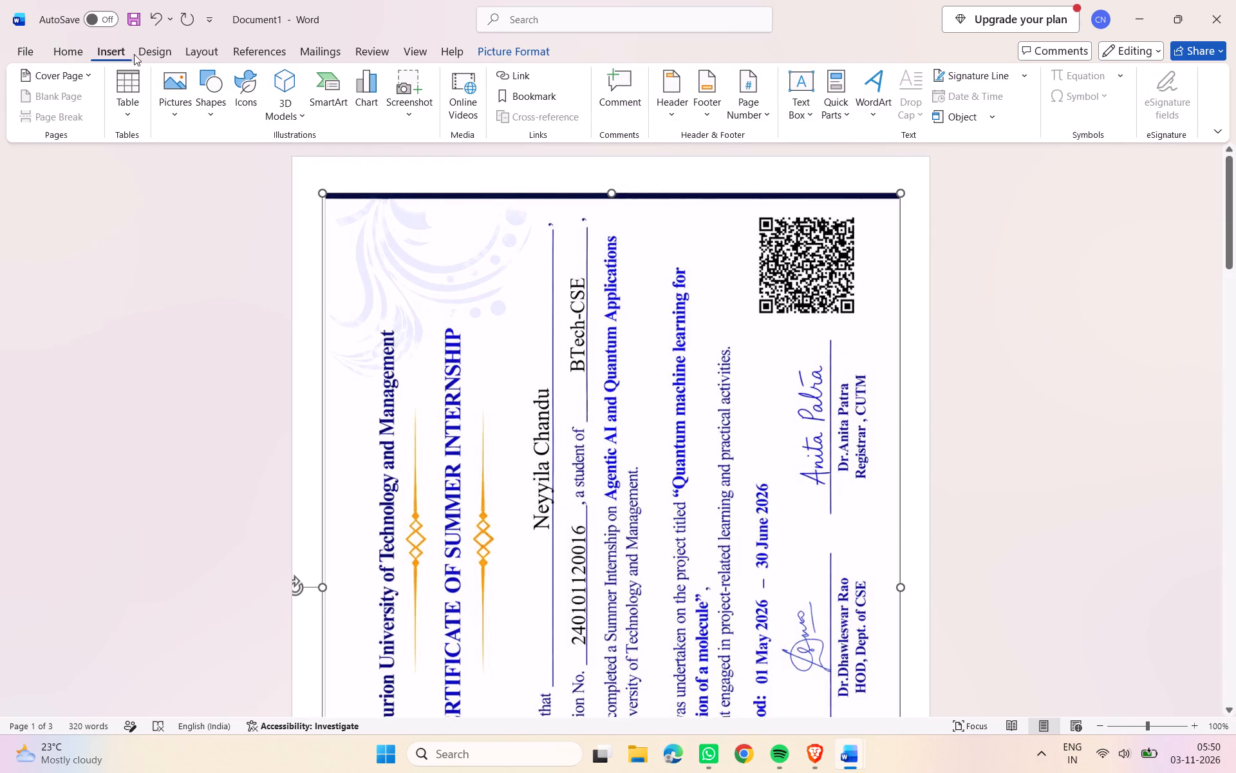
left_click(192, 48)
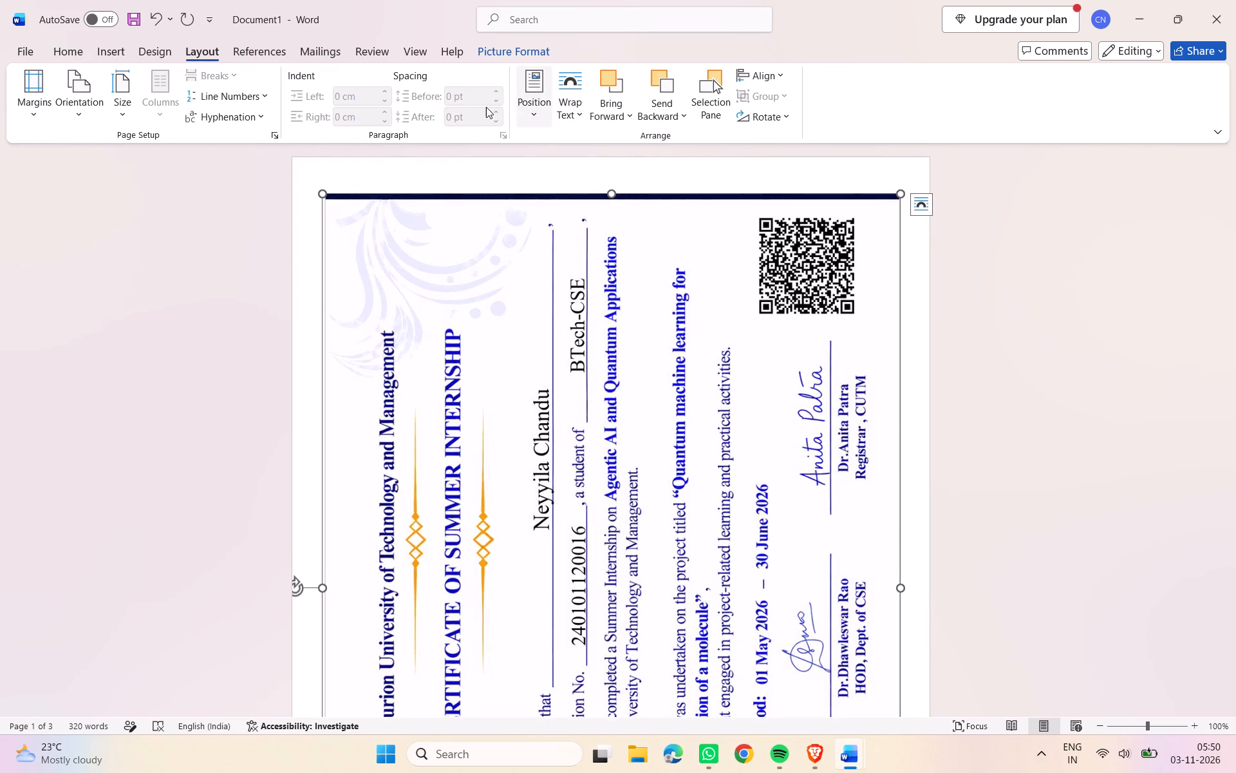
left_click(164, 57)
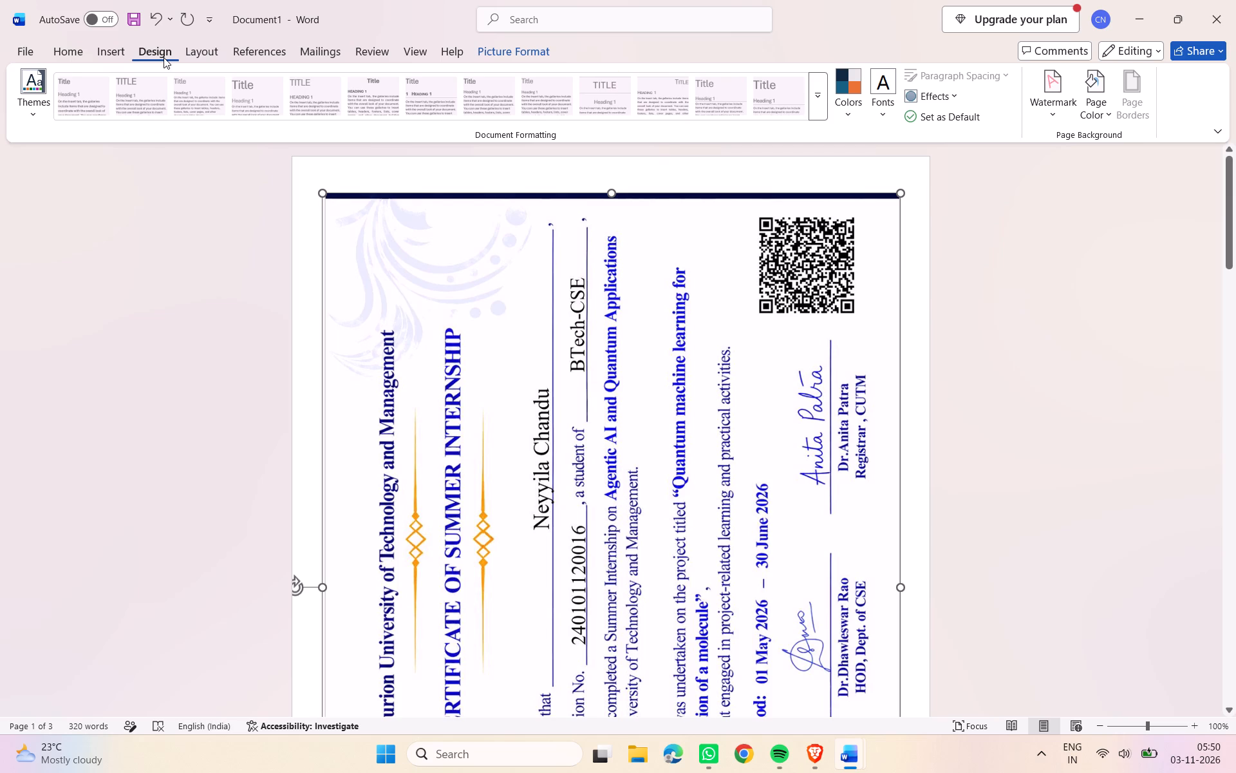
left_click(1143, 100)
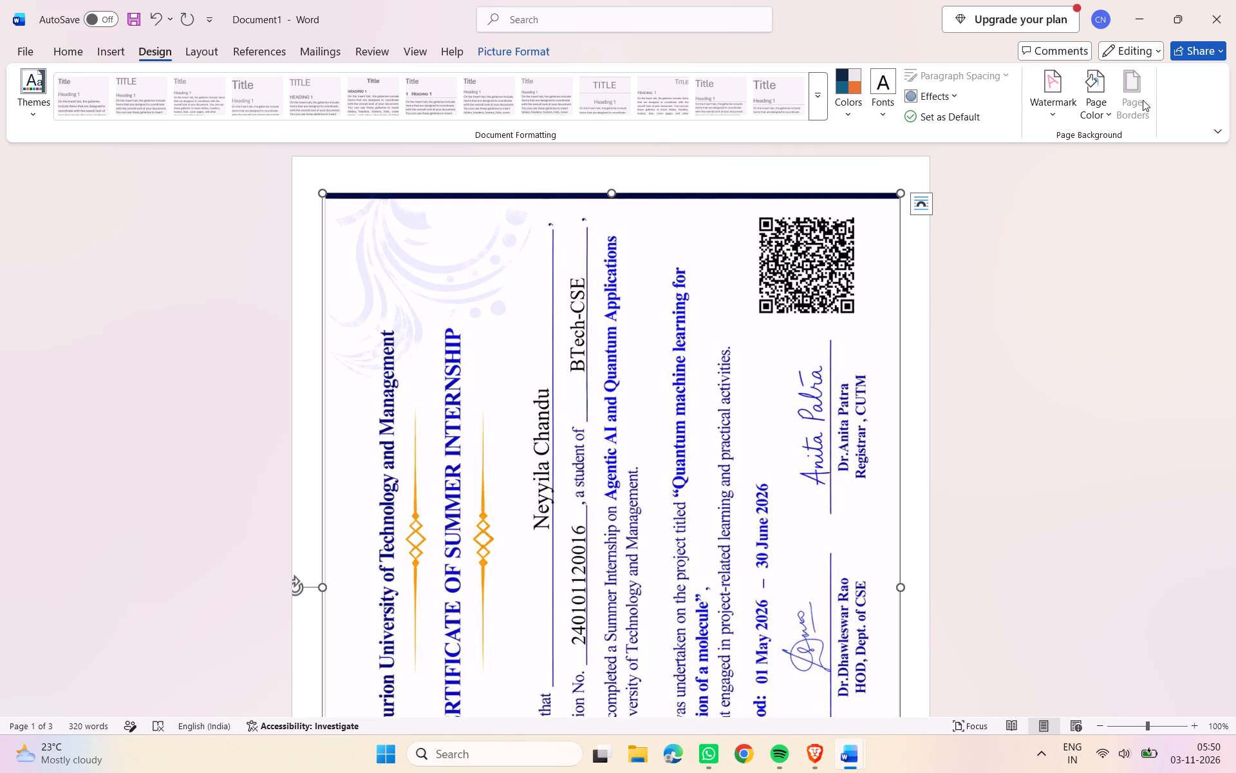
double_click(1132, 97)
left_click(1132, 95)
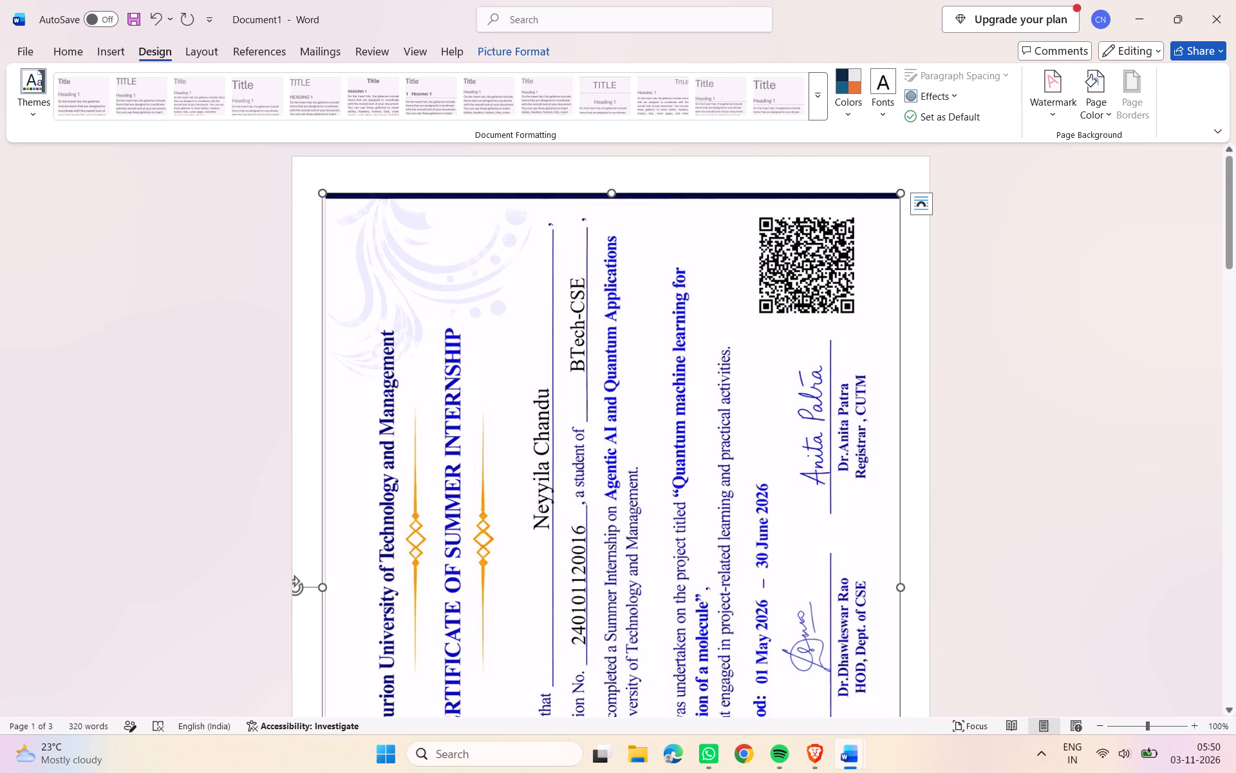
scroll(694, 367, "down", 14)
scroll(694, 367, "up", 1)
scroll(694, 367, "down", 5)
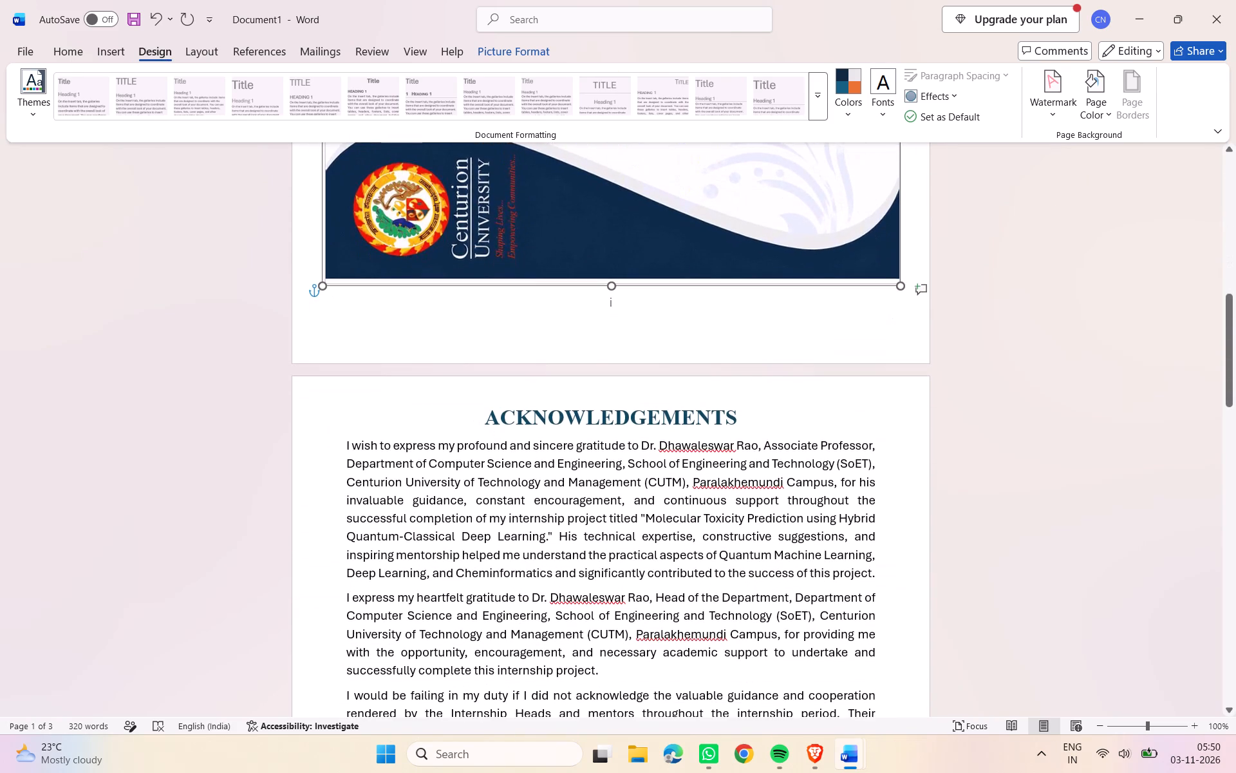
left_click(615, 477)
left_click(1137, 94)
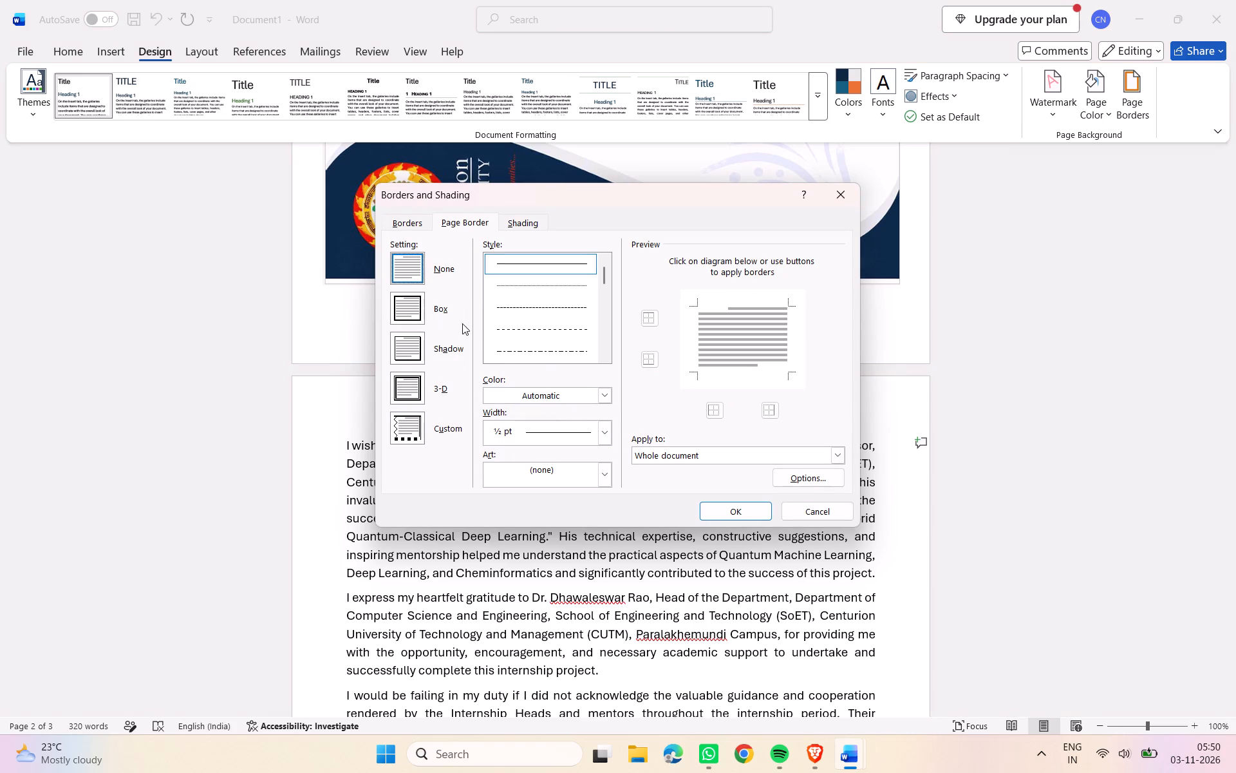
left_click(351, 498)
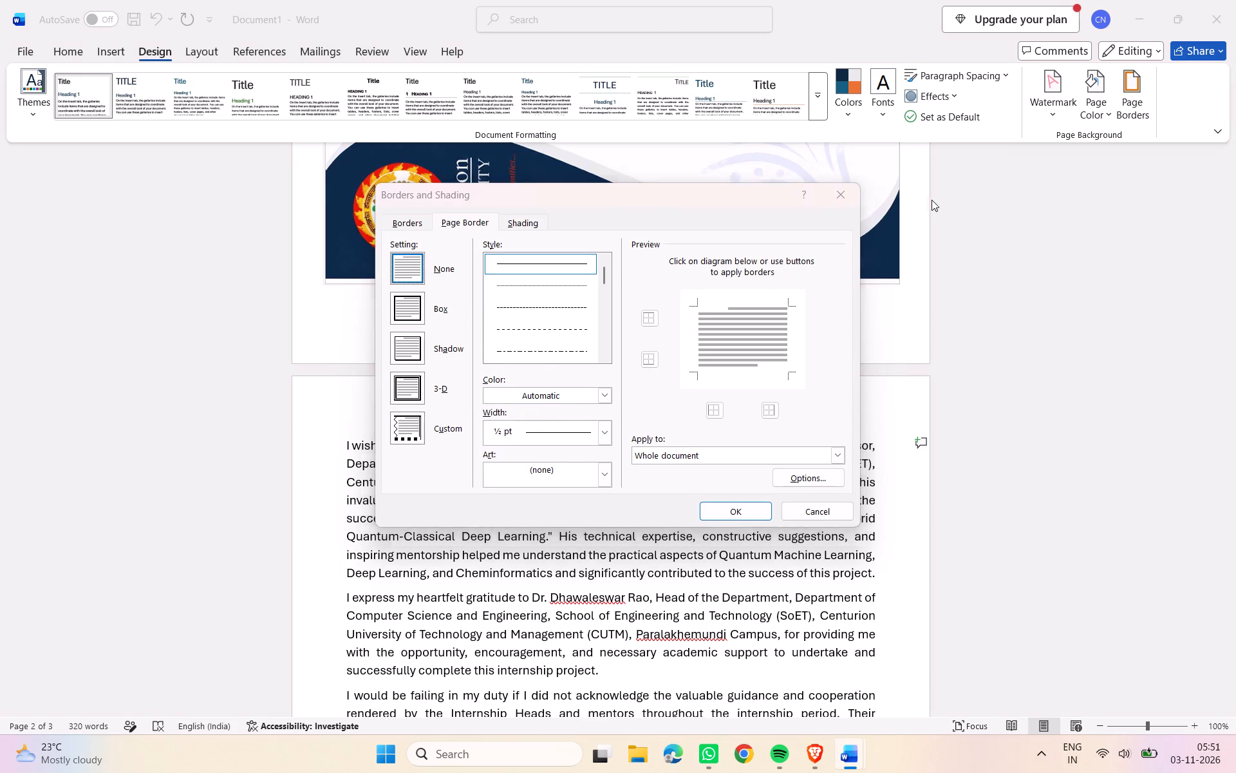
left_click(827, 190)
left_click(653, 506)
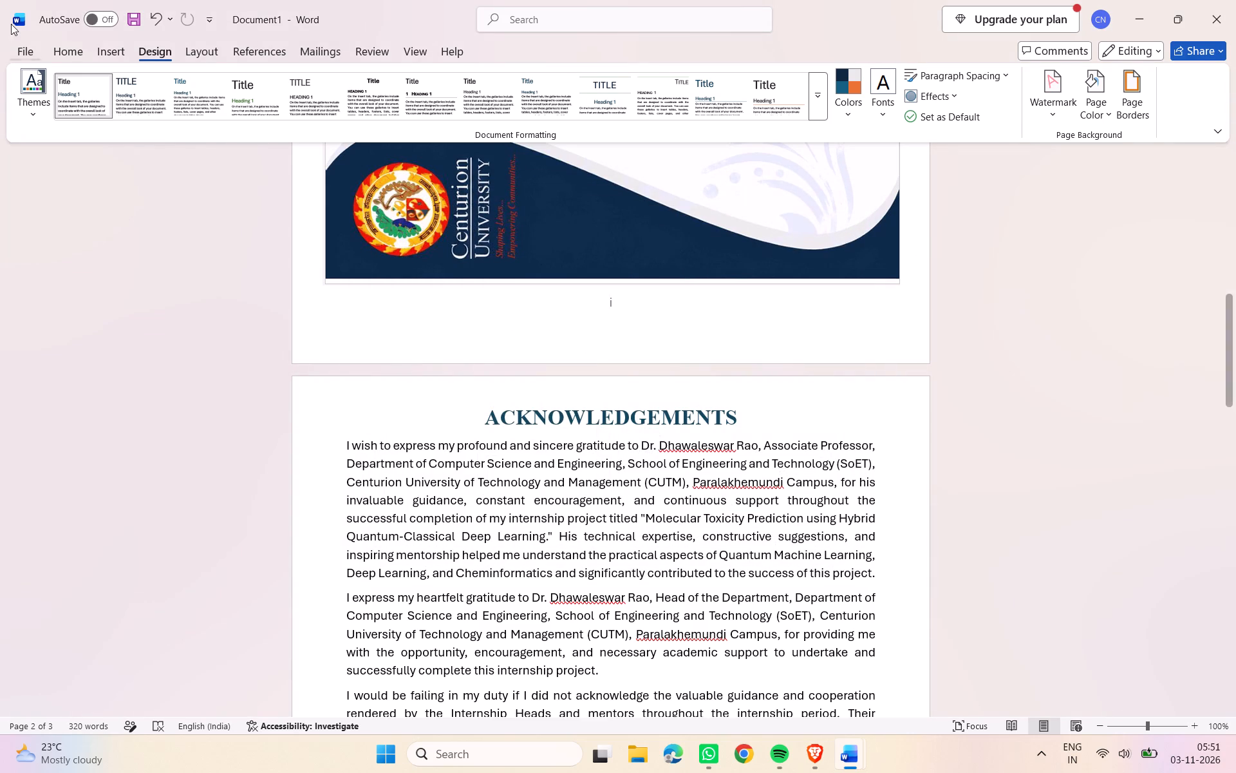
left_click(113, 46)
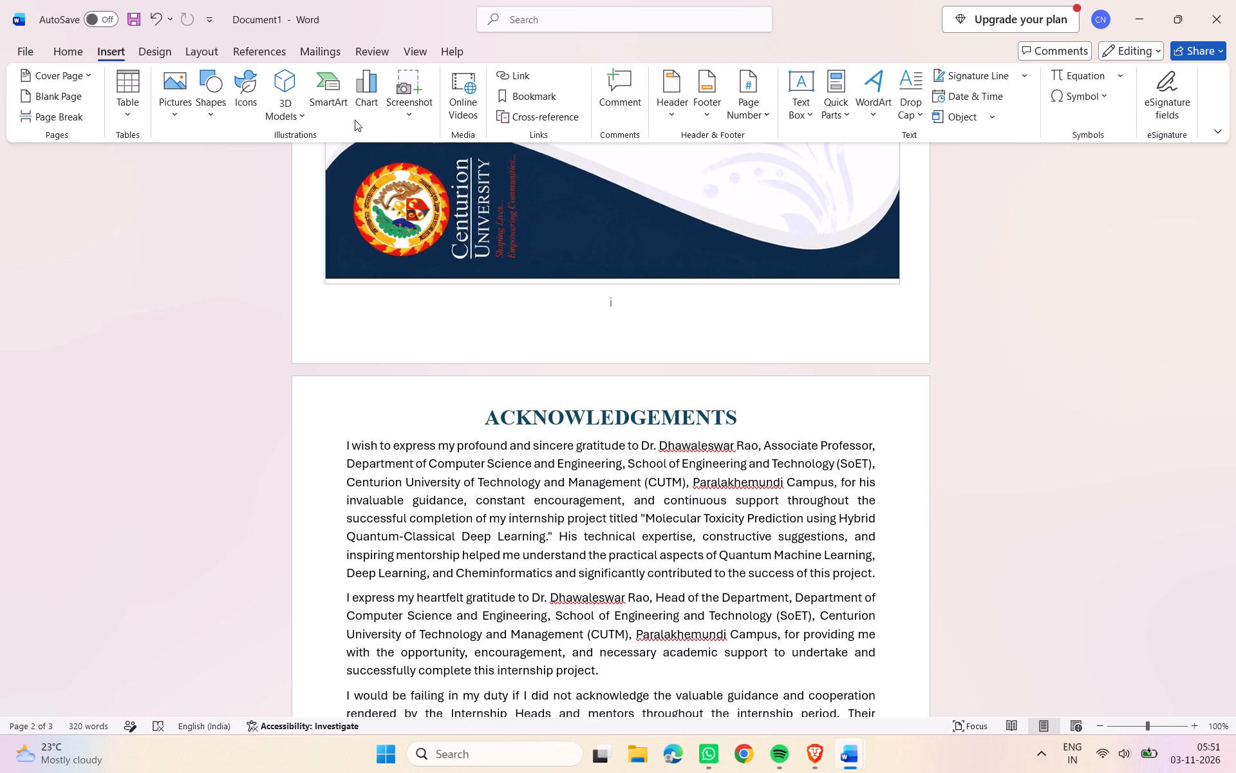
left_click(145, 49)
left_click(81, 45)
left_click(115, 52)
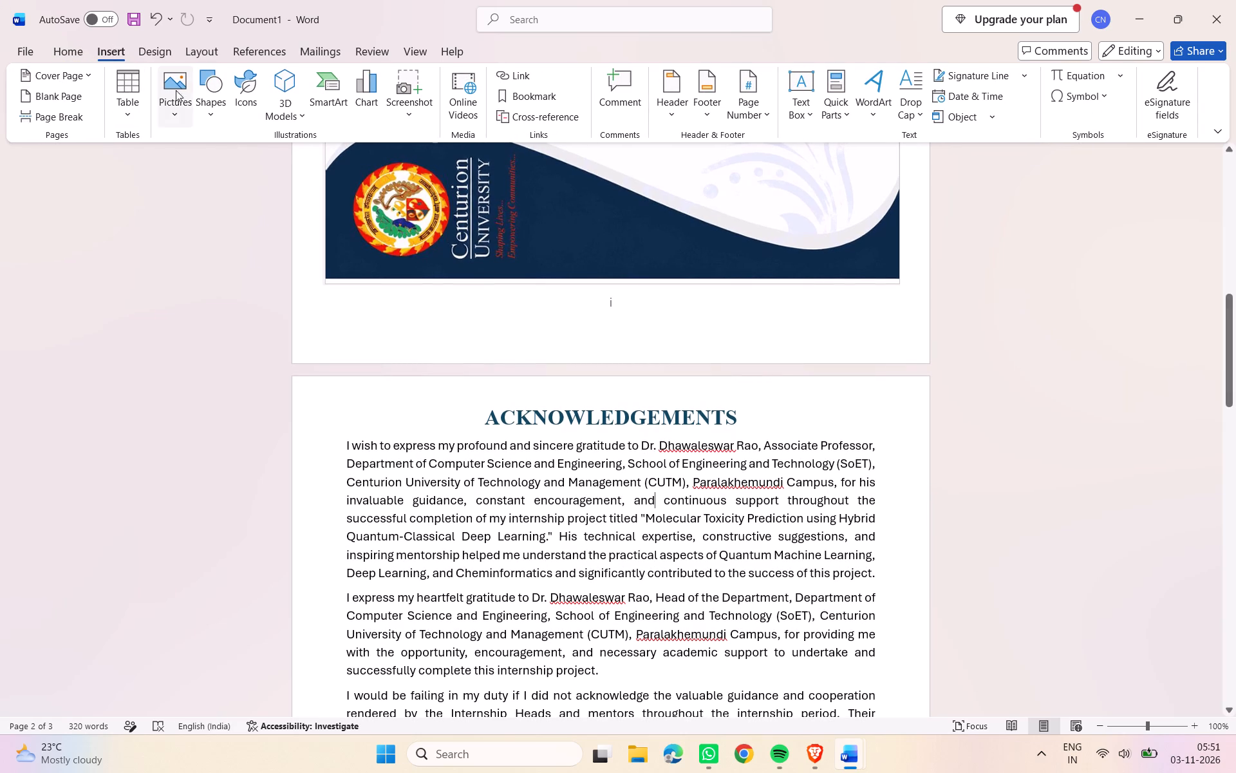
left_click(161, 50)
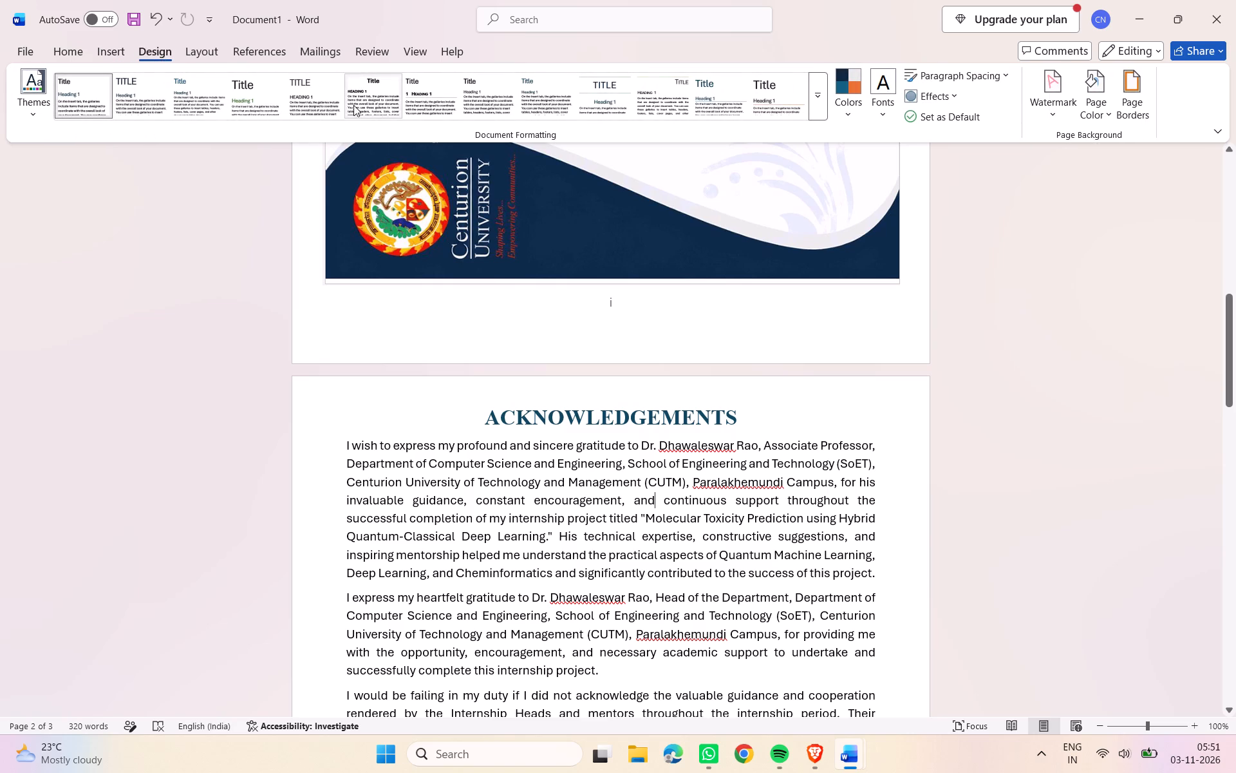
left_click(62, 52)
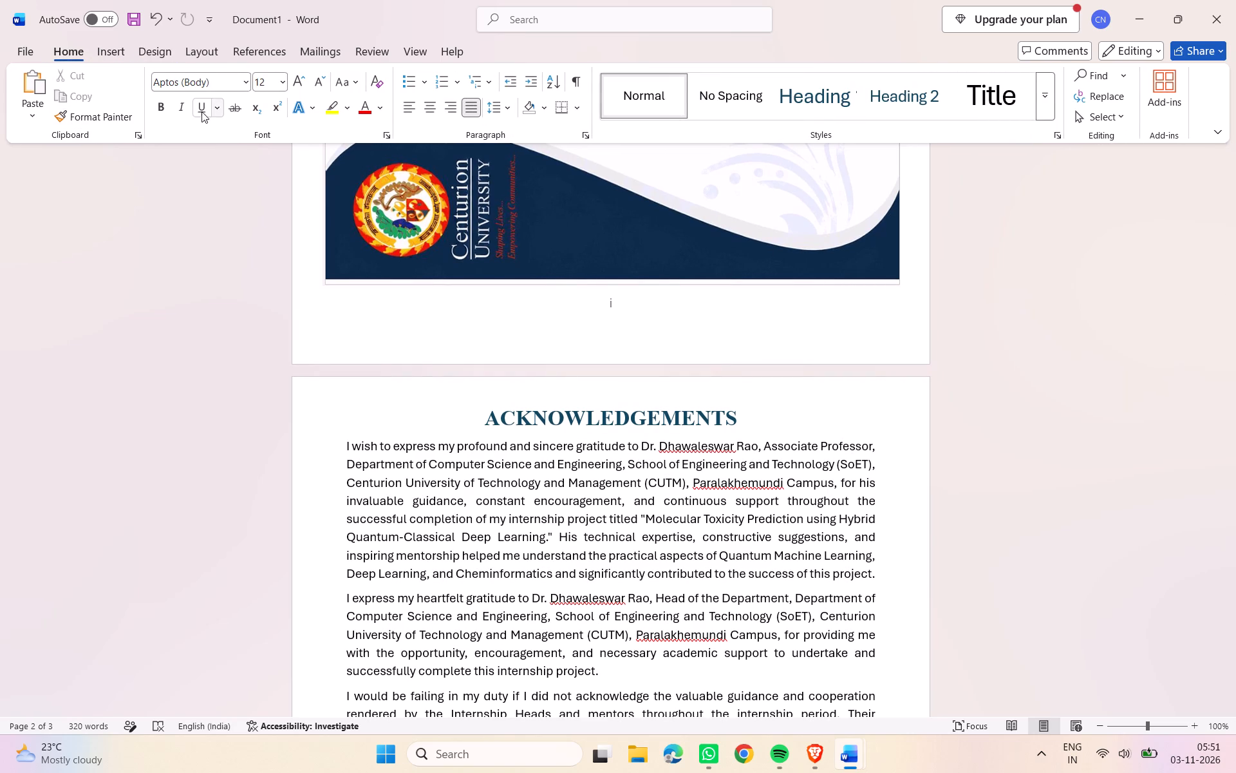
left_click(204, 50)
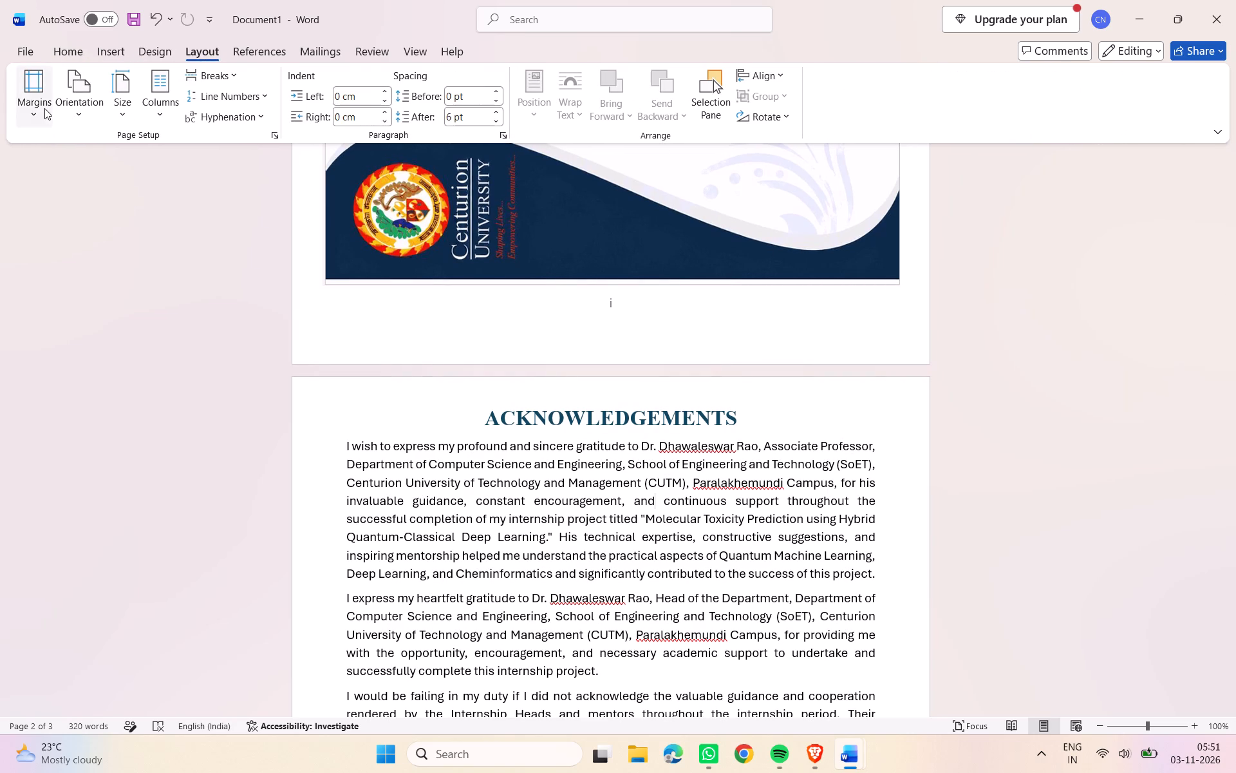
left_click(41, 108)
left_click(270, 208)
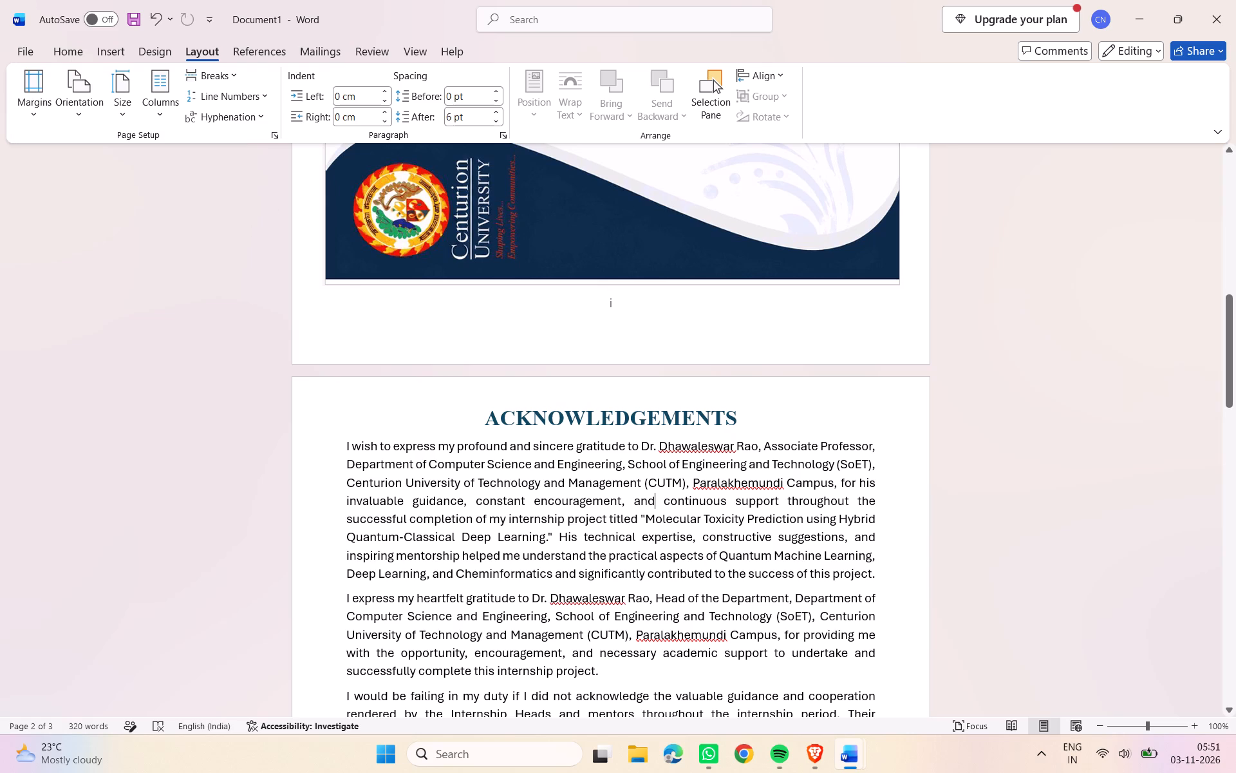
Add a Box page border with a solid line to the whole document.
left_click(509, 445)
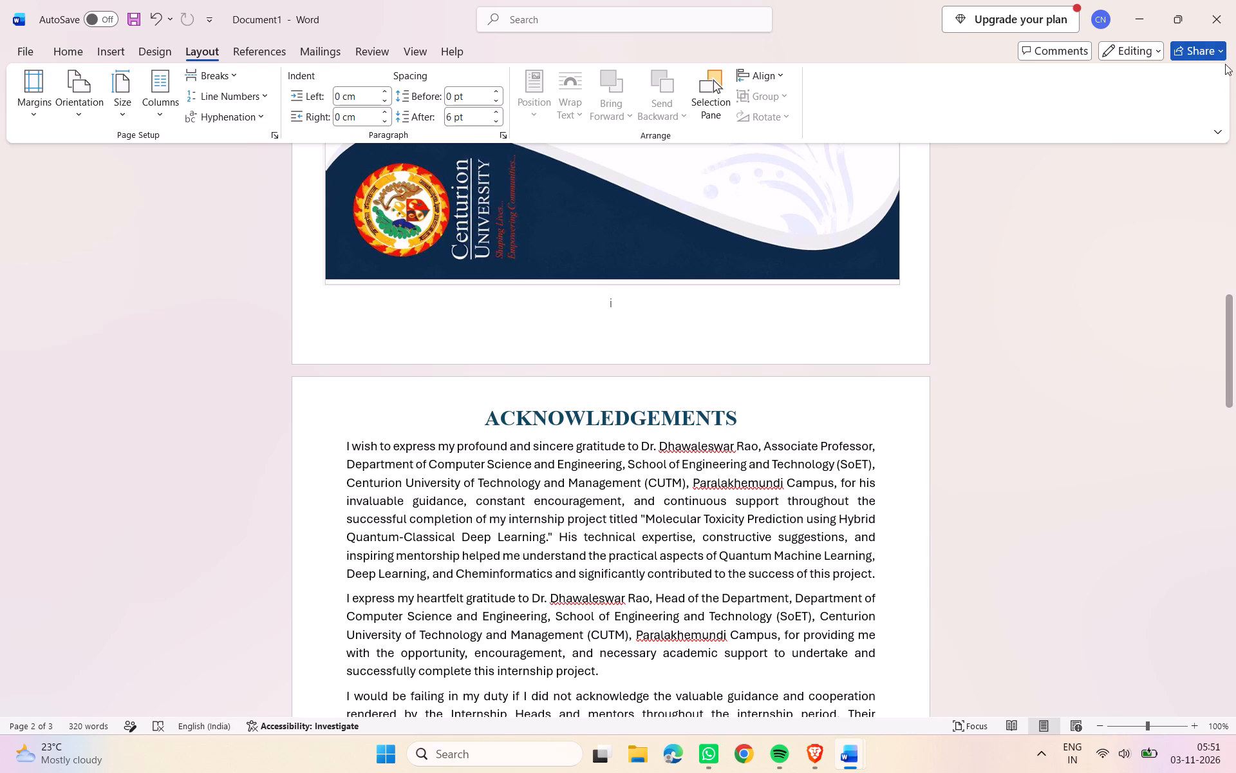
left_click(143, 52)
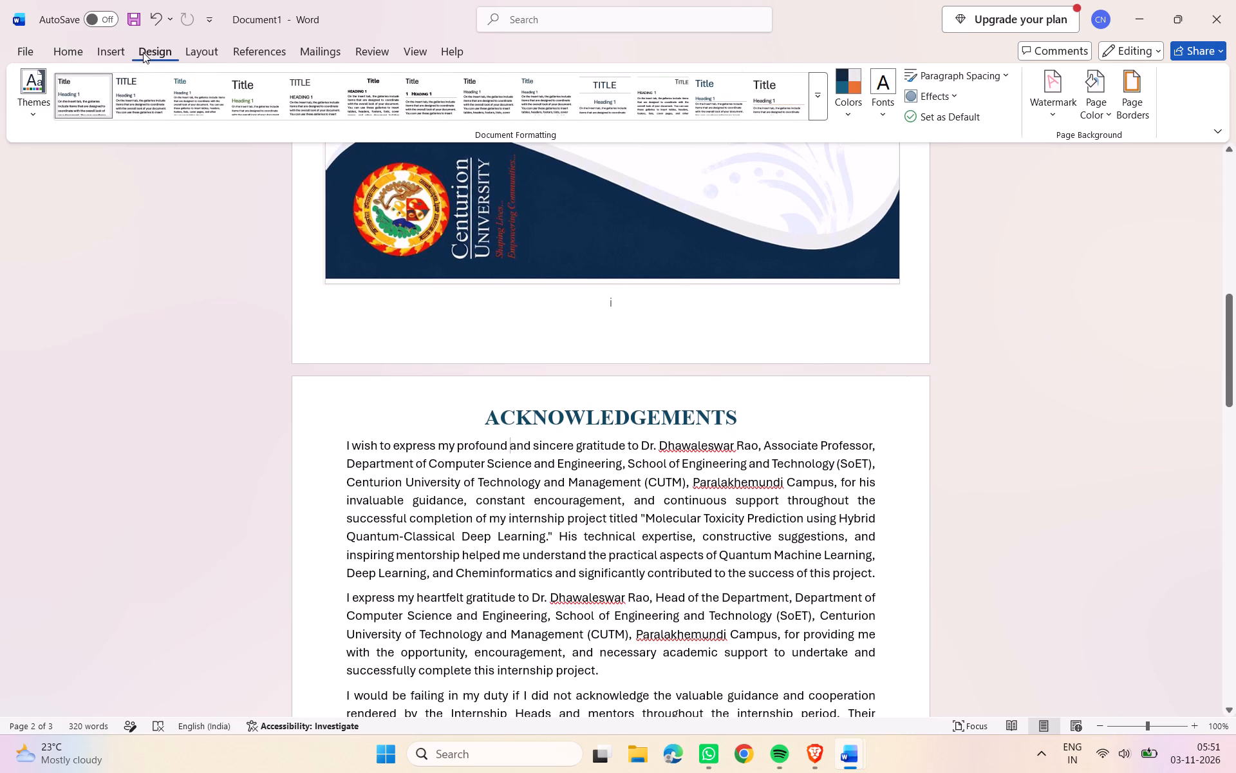
left_click(1147, 117)
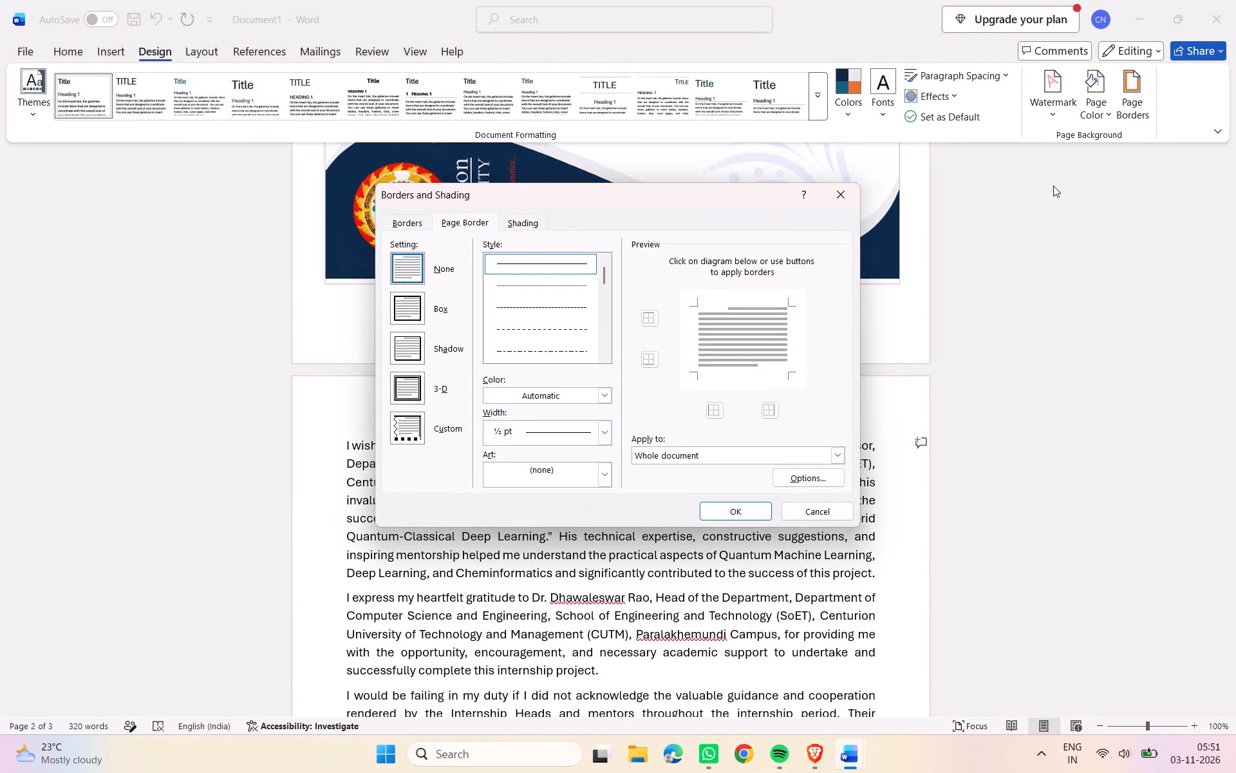
left_click(409, 316)
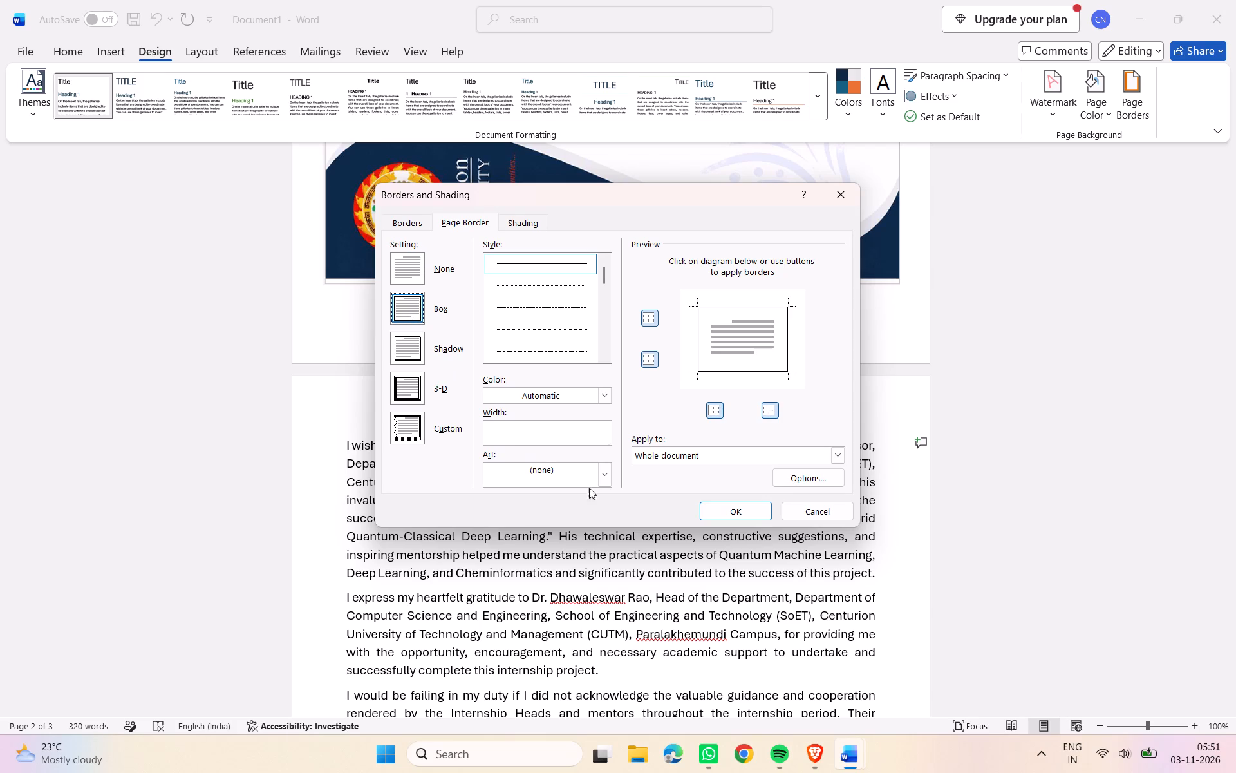
left_click(733, 519)
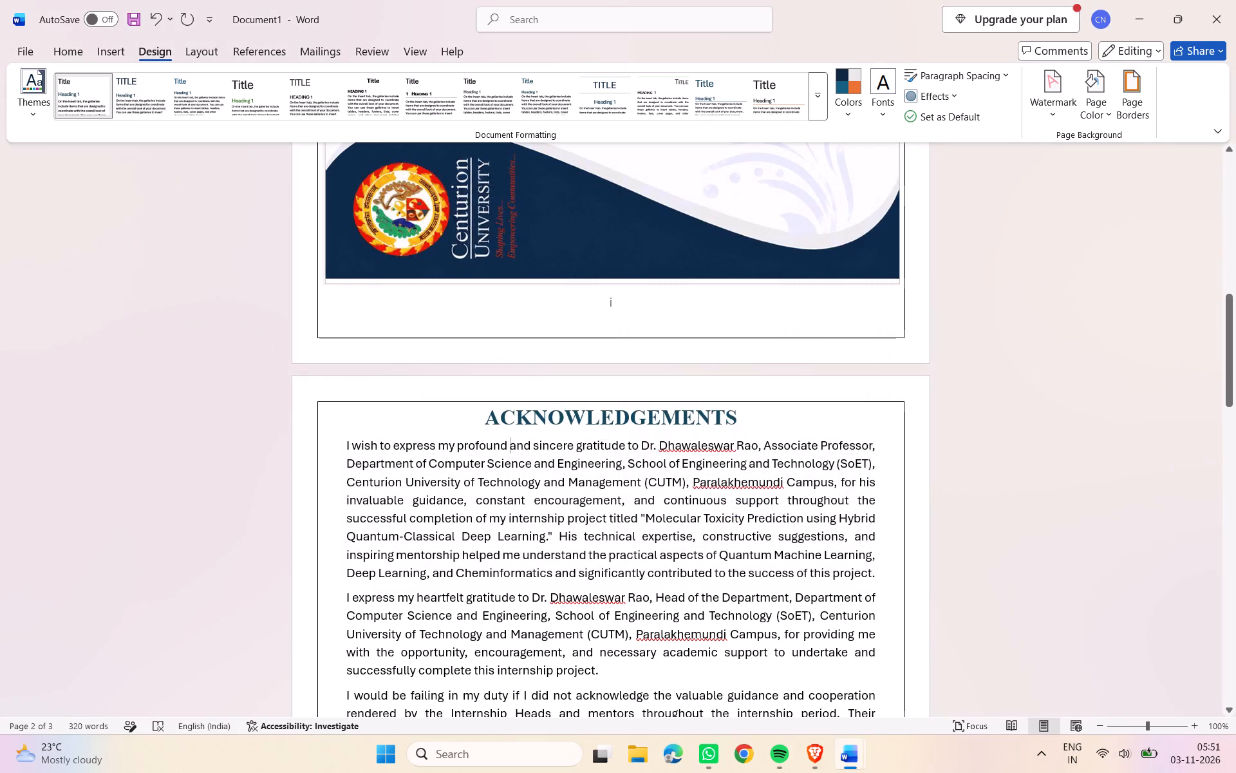
scroll(740, 514, "down", 20)
scroll(740, 514, "down", 1)
scroll(756, 513, "up", 1)
scroll(756, 513, "down", 2)
scroll(777, 481, "up", 1)
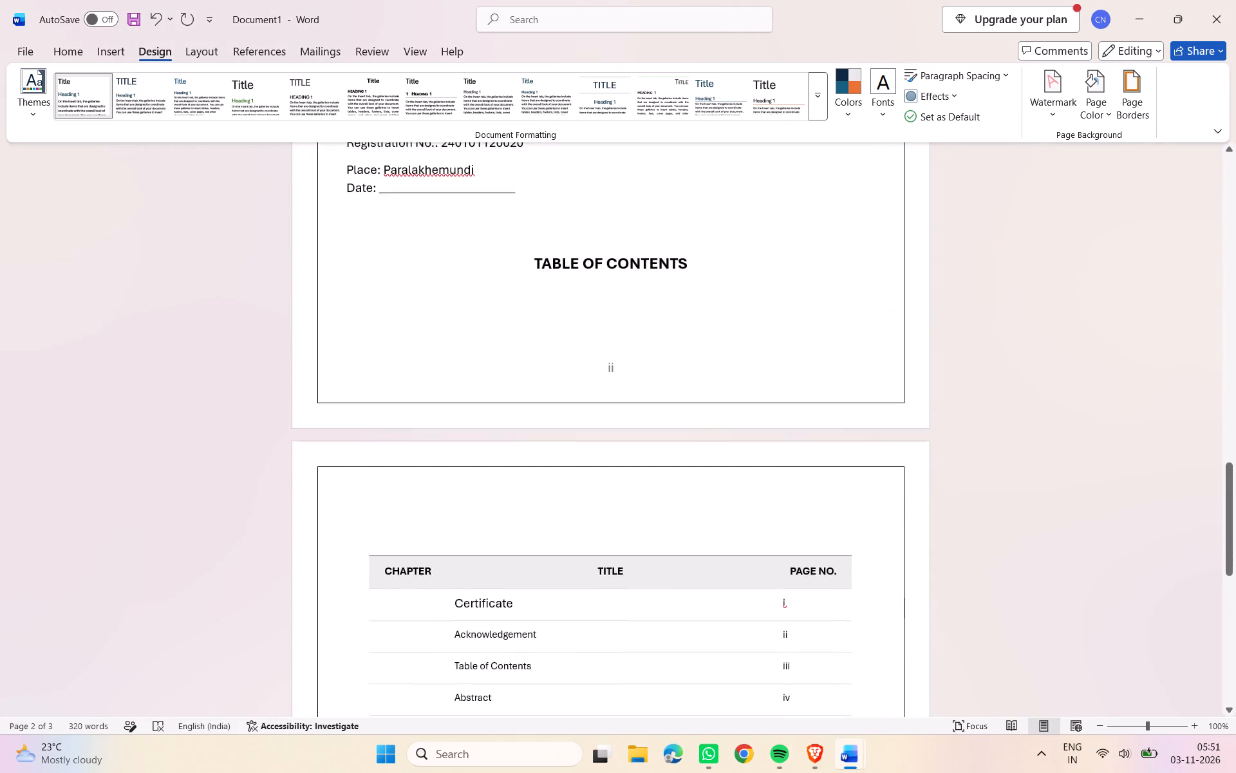
scroll(777, 481, "up", 20)
scroll(777, 481, "up", 4)
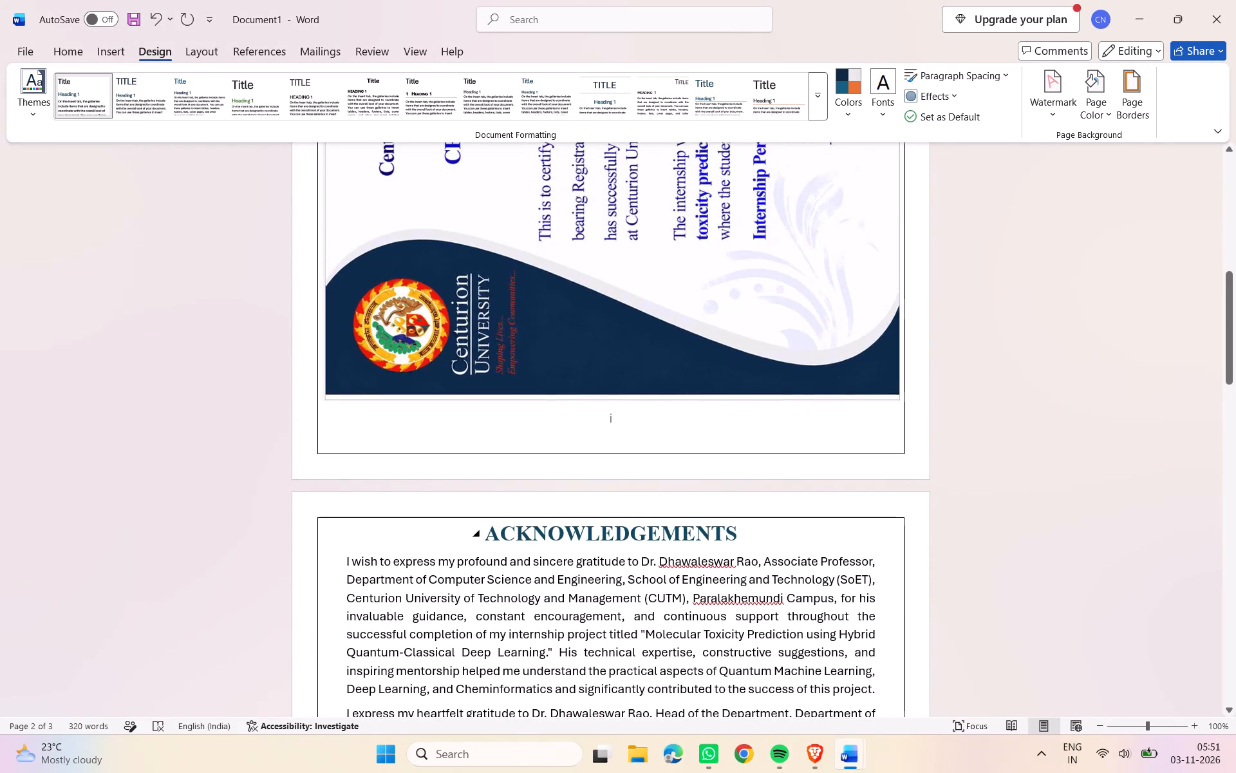
Insert a blank line between the ACKNOWLEDGEMENTS heading and its first paragraph.
left_click(767, 528)
key("Return")
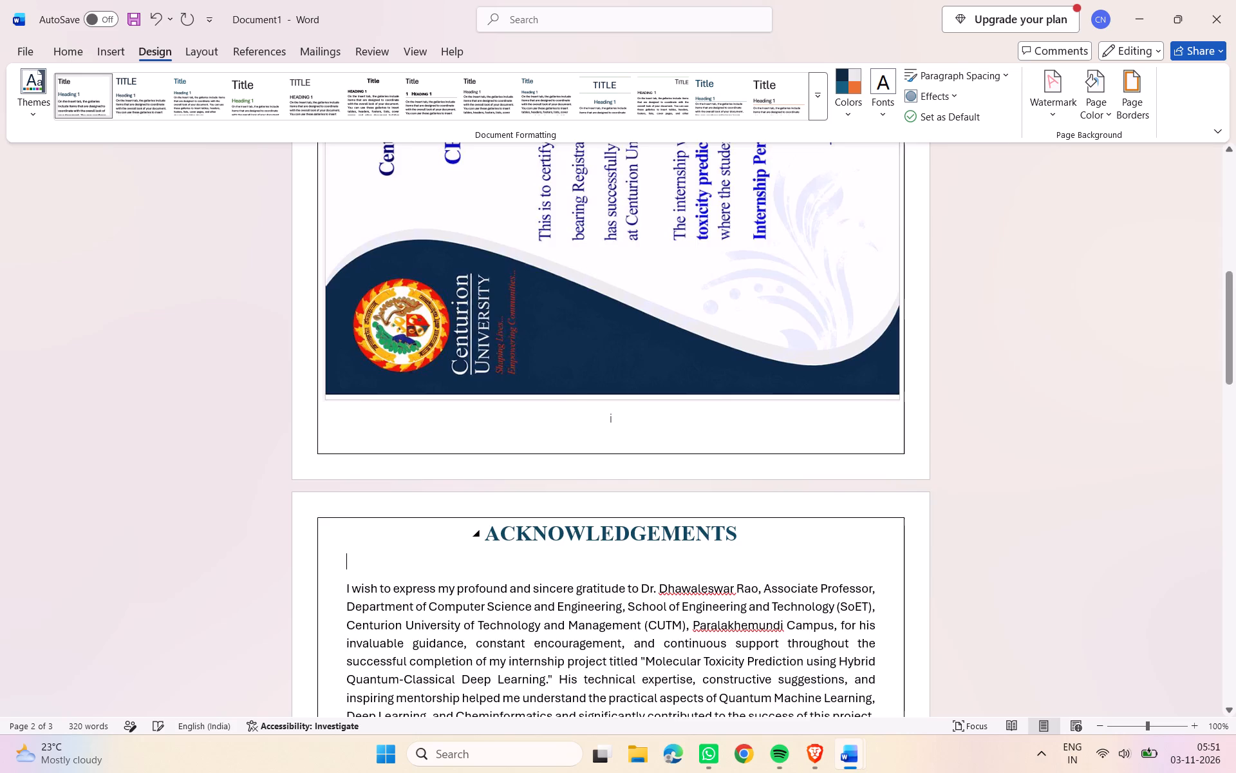
Review the certificate, acknowledgements and table of contents pages for layout, borders and page numbering.
scroll(735, 526, "down", 4)
scroll(664, 428, "down", 13)
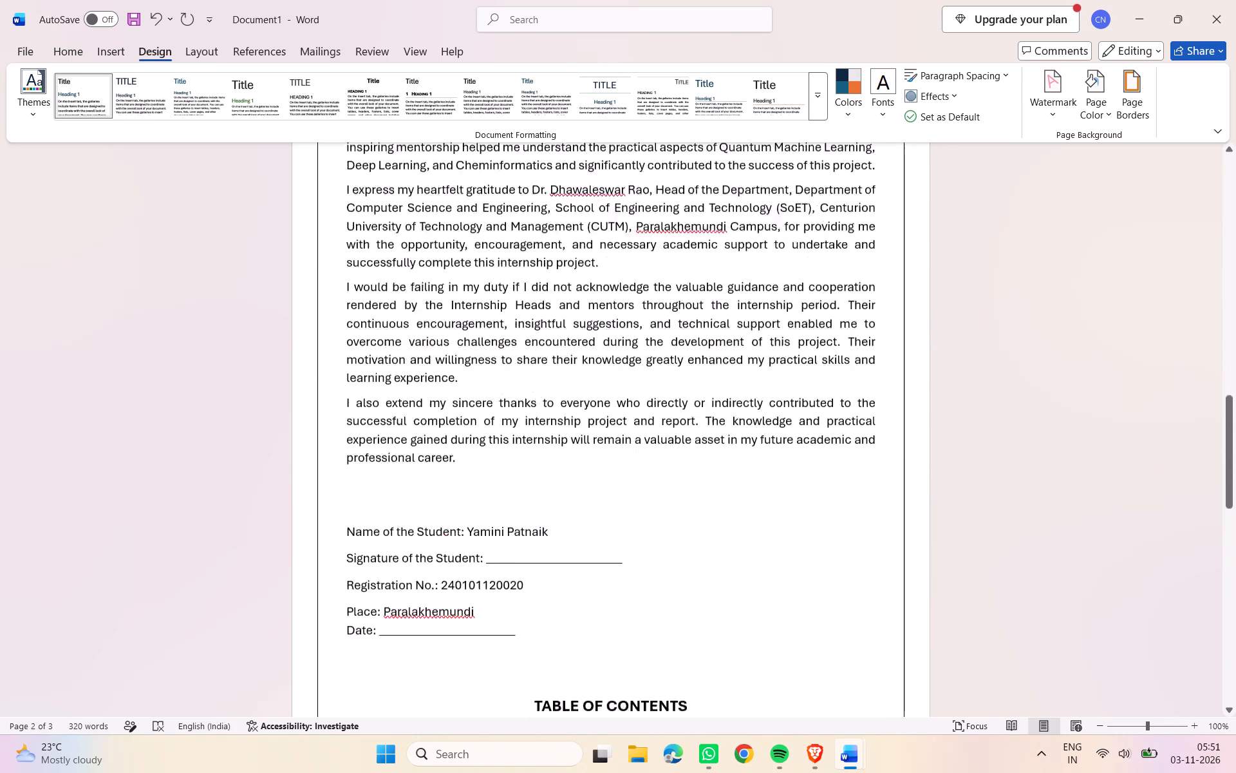
scroll(669, 429, "down", 20)
scroll(669, 429, "down", 9)
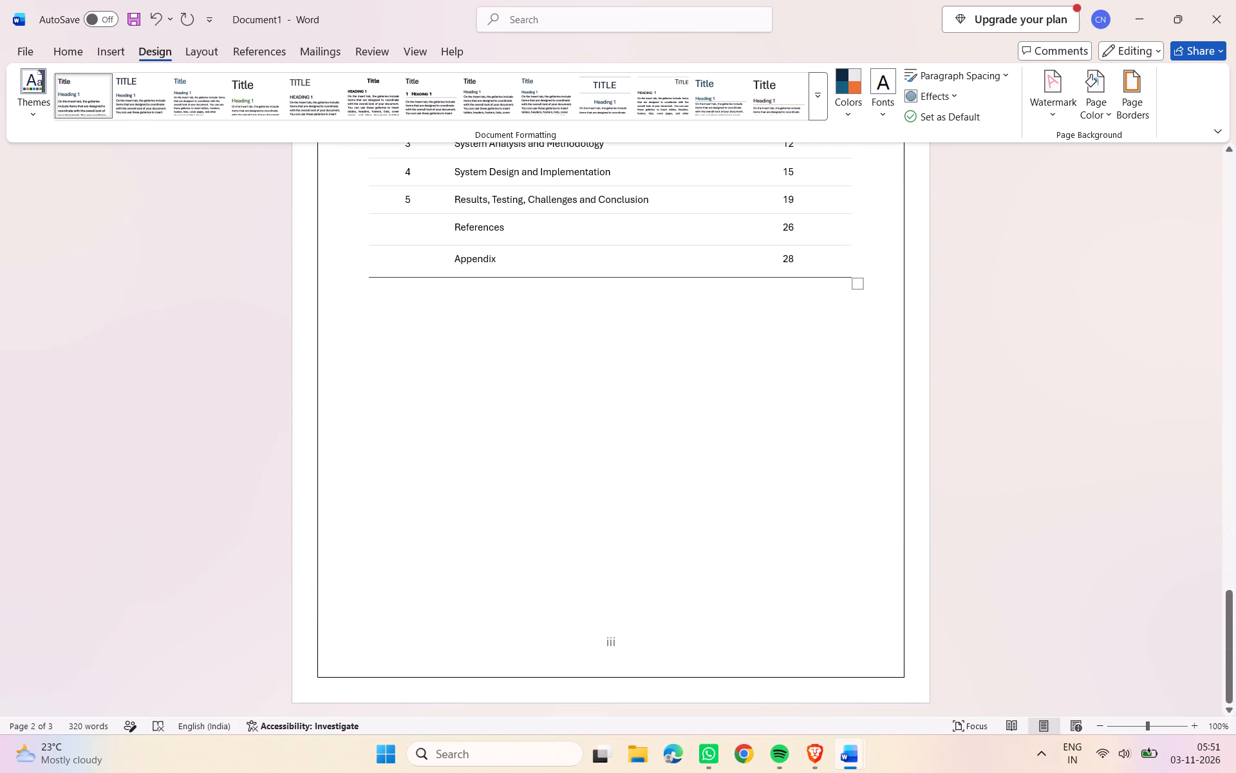
scroll(672, 426, "down", 5)
scroll(760, 481, "up", 19)
scroll(760, 486, "down", 1)
scroll(760, 486, "up", 6)
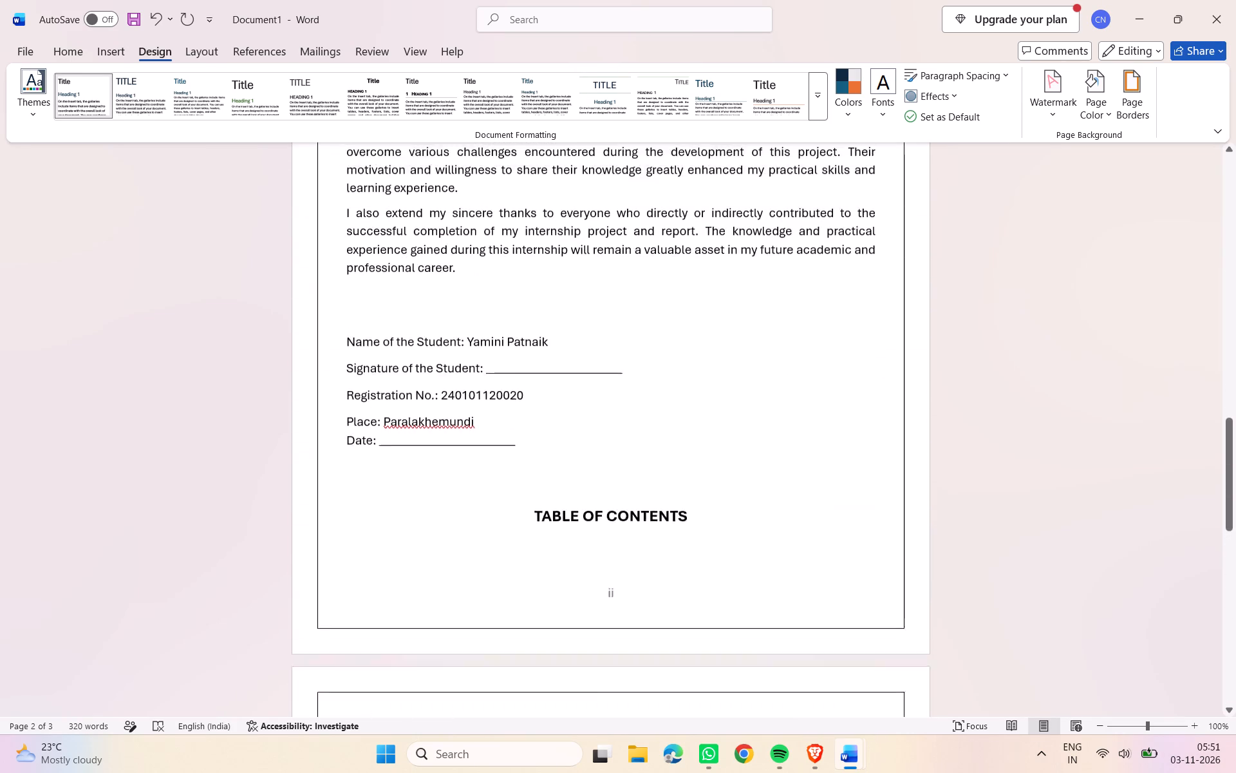
scroll(758, 486, "up", 12)
scroll(758, 486, "down", 1)
scroll(758, 486, "up", 17)
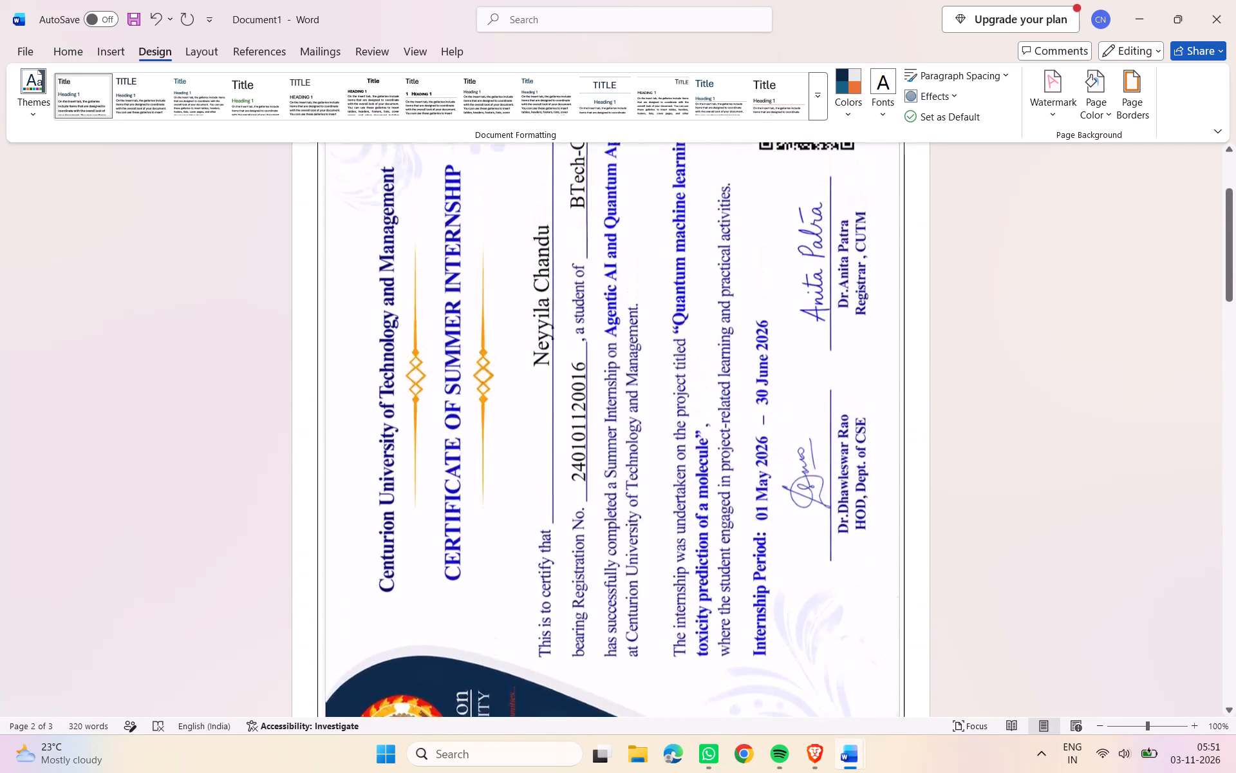
scroll(755, 485, "up", 9)
scroll(753, 484, "down", 8)
scroll(742, 555, "down", 2)
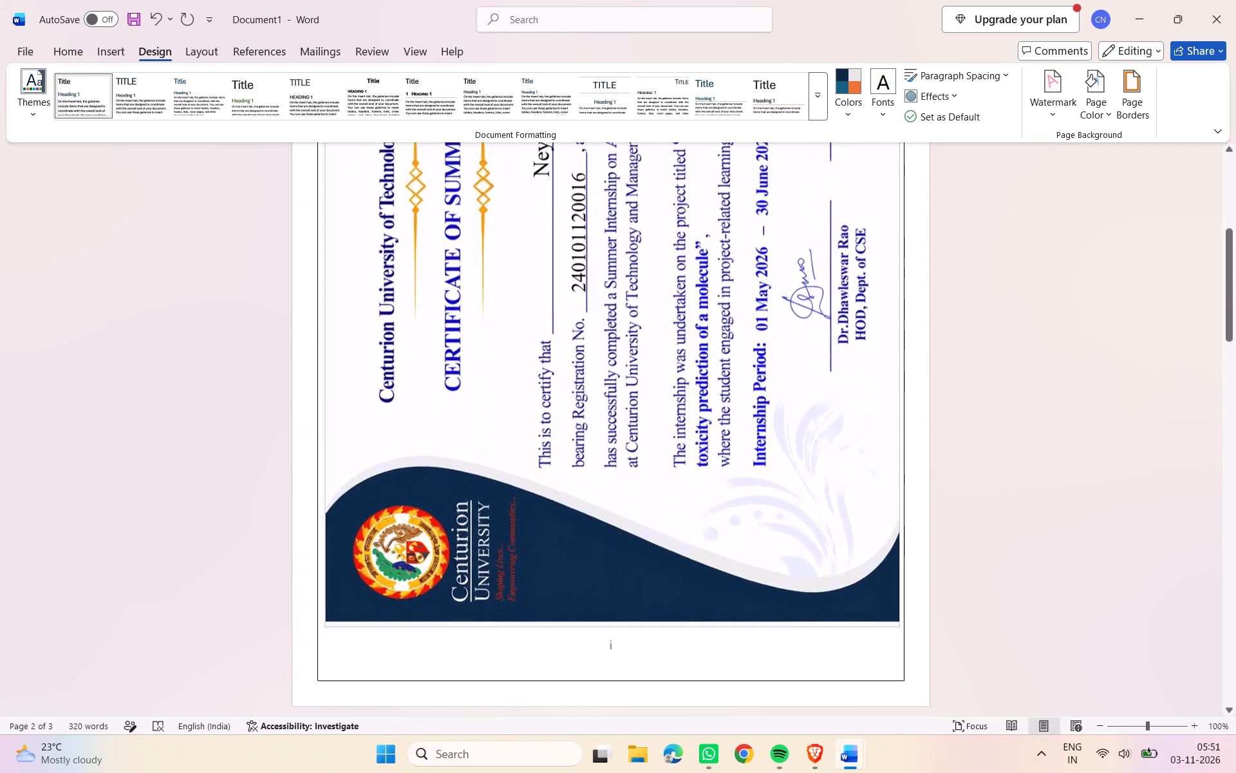
scroll(741, 555, "down", 4)
scroll(753, 618, "down", 4)
scroll(749, 616, "up", 11)
scroll(744, 613, "down", 4)
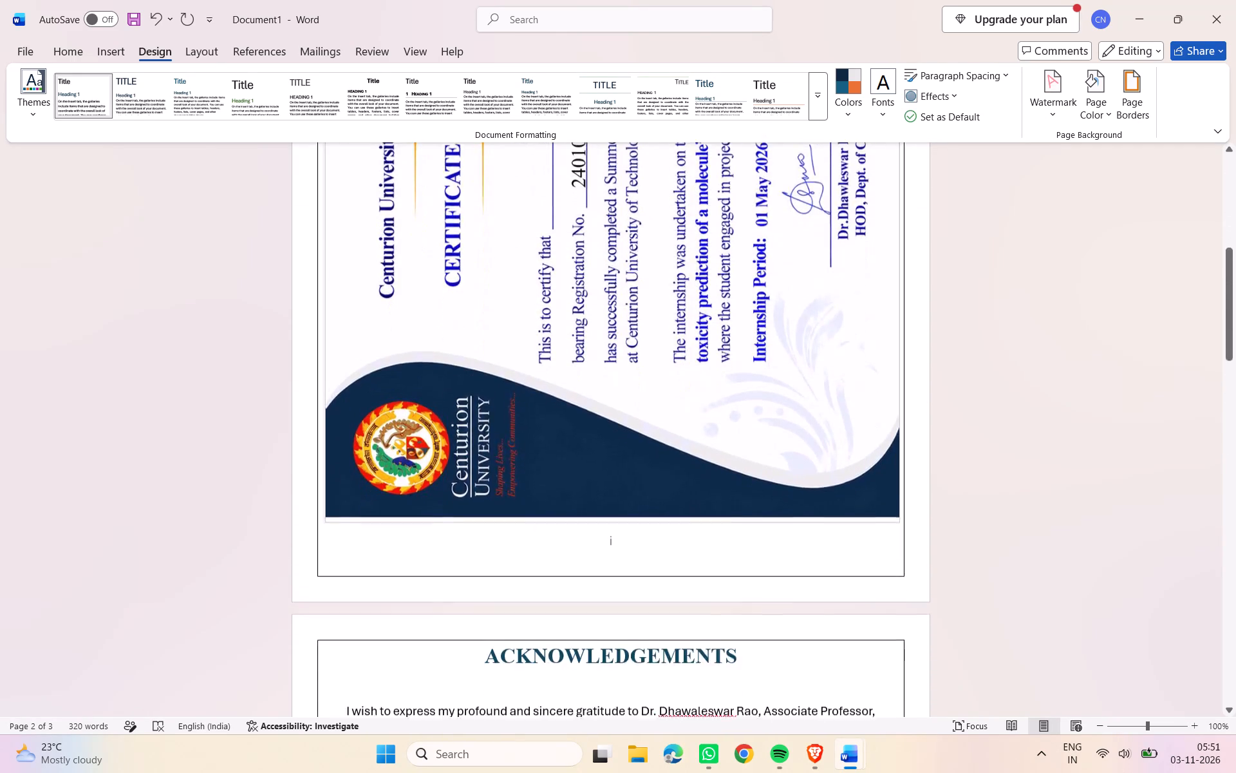
scroll(744, 613, "down", 9)
scroll(749, 618, "up", 1)
scroll(749, 618, "down", 20)
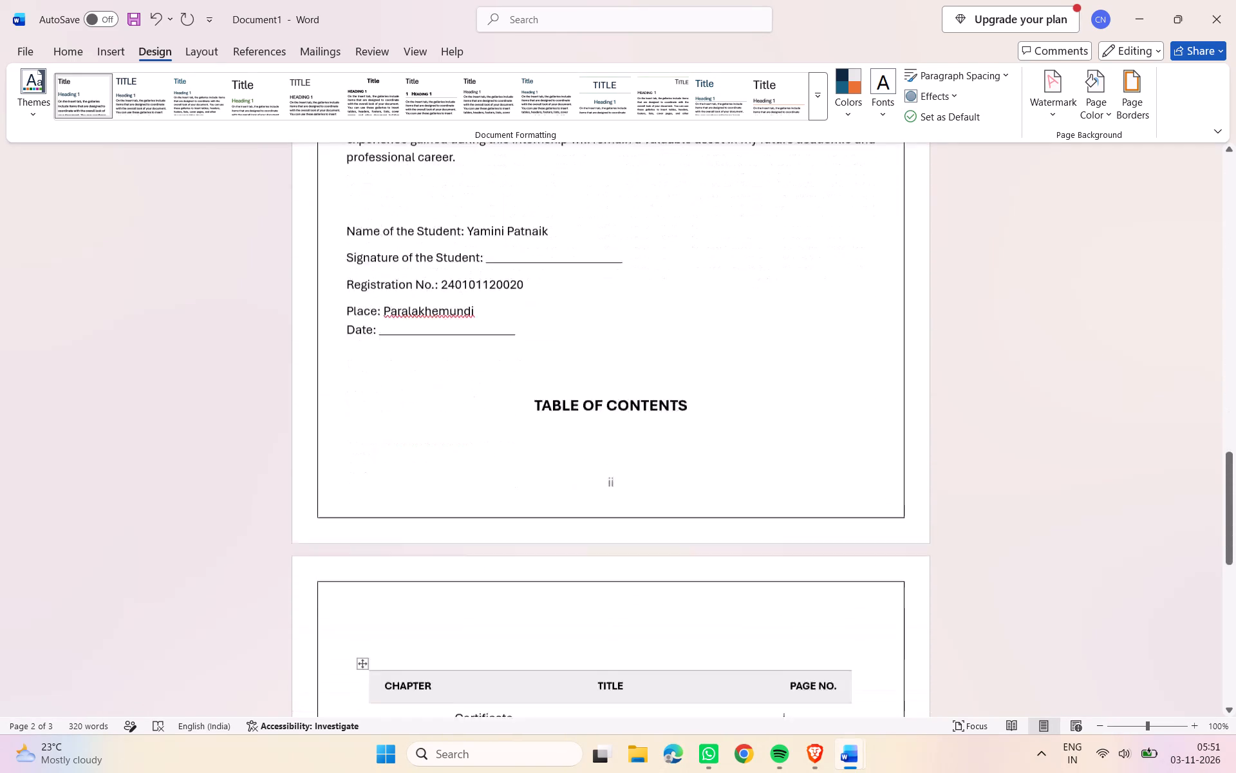
scroll(754, 622, "down", 14)
scroll(776, 578, "up", 2)
scroll(779, 578, "down", 4)
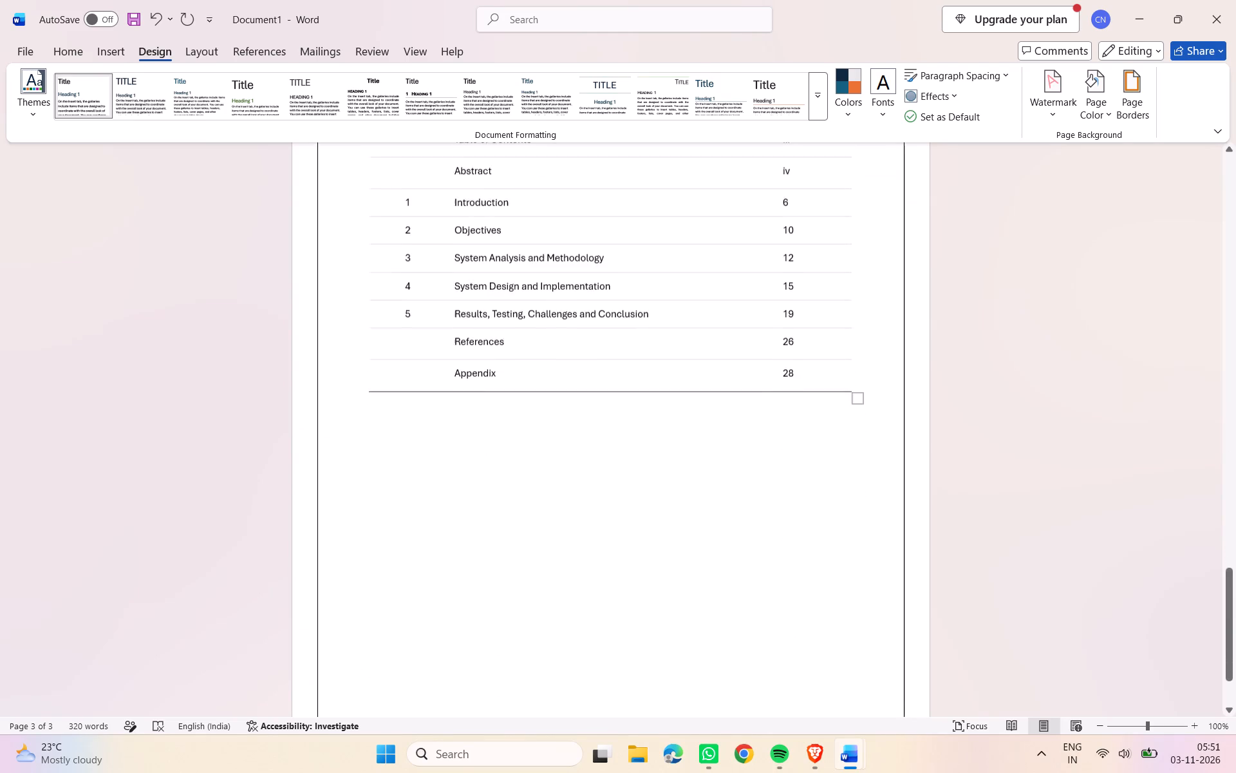
scroll(779, 578, "down", 8)
scroll(736, 582, "up", 9)
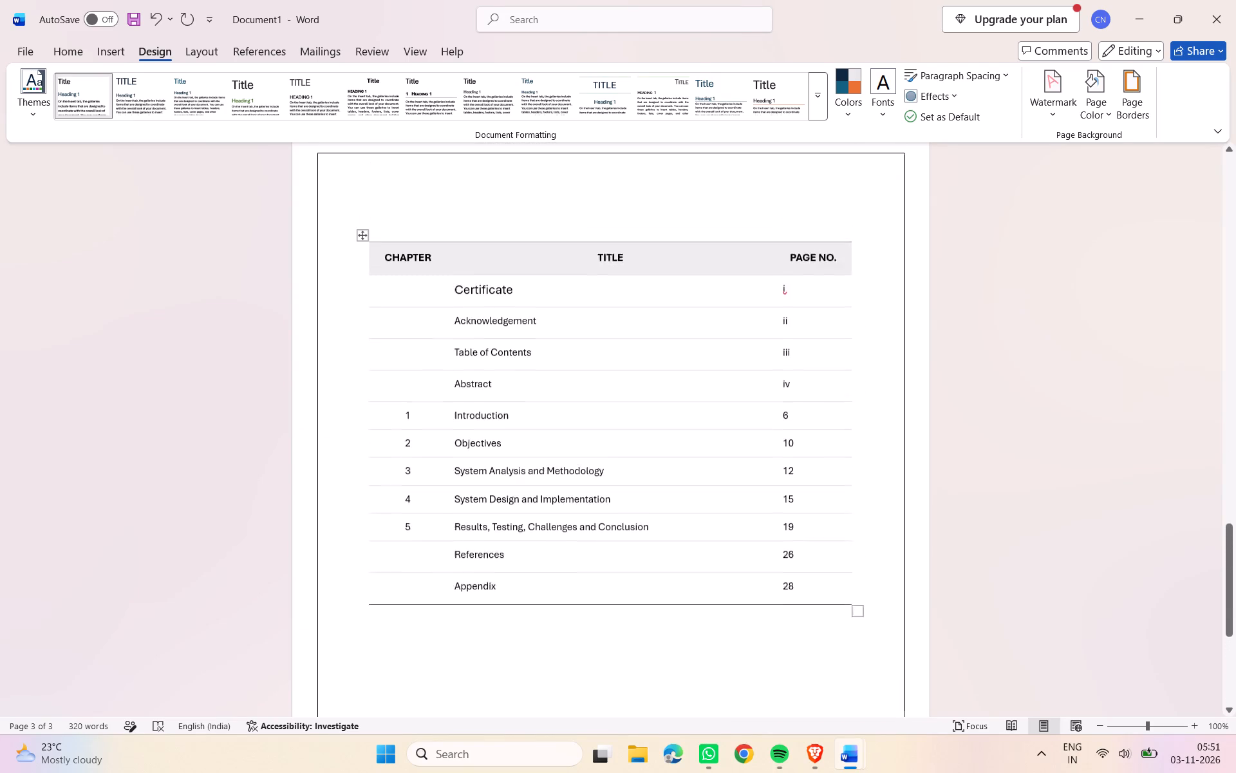
Add blank lines below the table of contents to extend the document onto a fourth page.
scroll(750, 565, "down", 9)
left_click(461, 578)
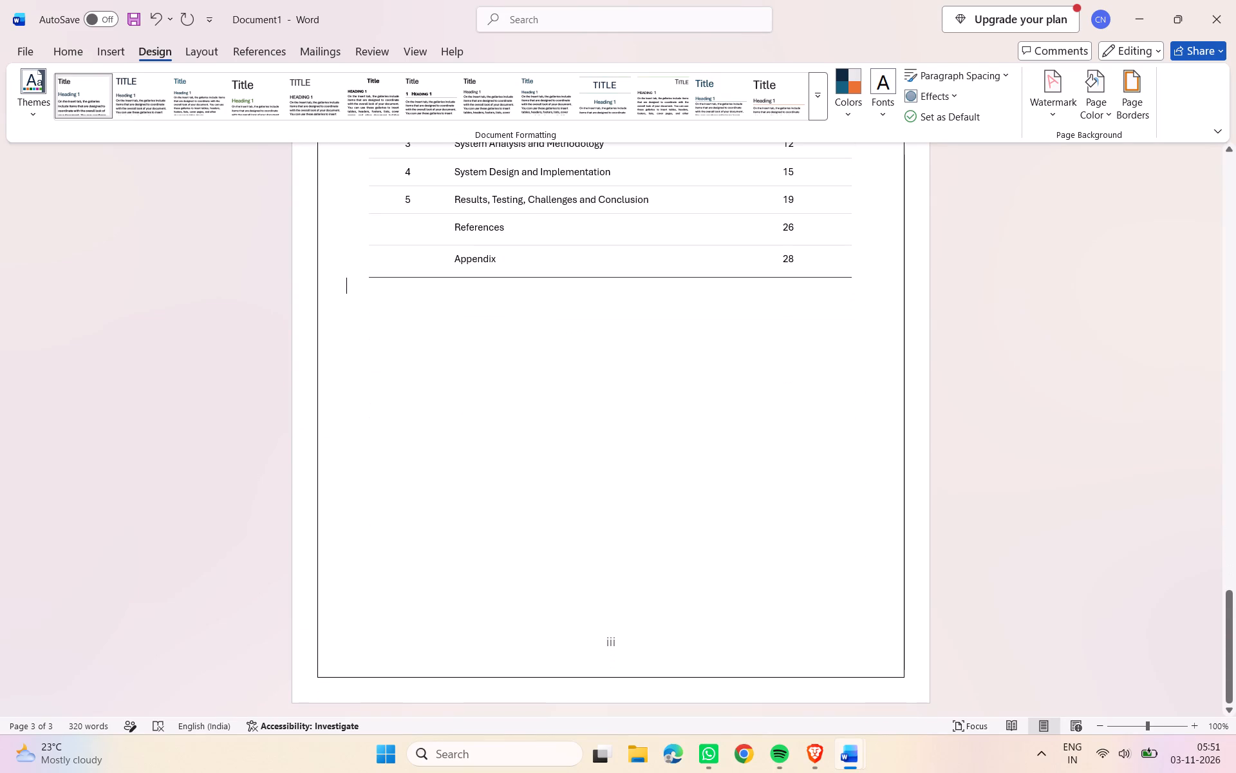
key("Return")
key("Return")
key("Return")
key("Return")
key("Return")
key("Return")
key("Return")
key("Return")
key("Return")
key("Return")
key("Return")
key("Return")
key("Return")
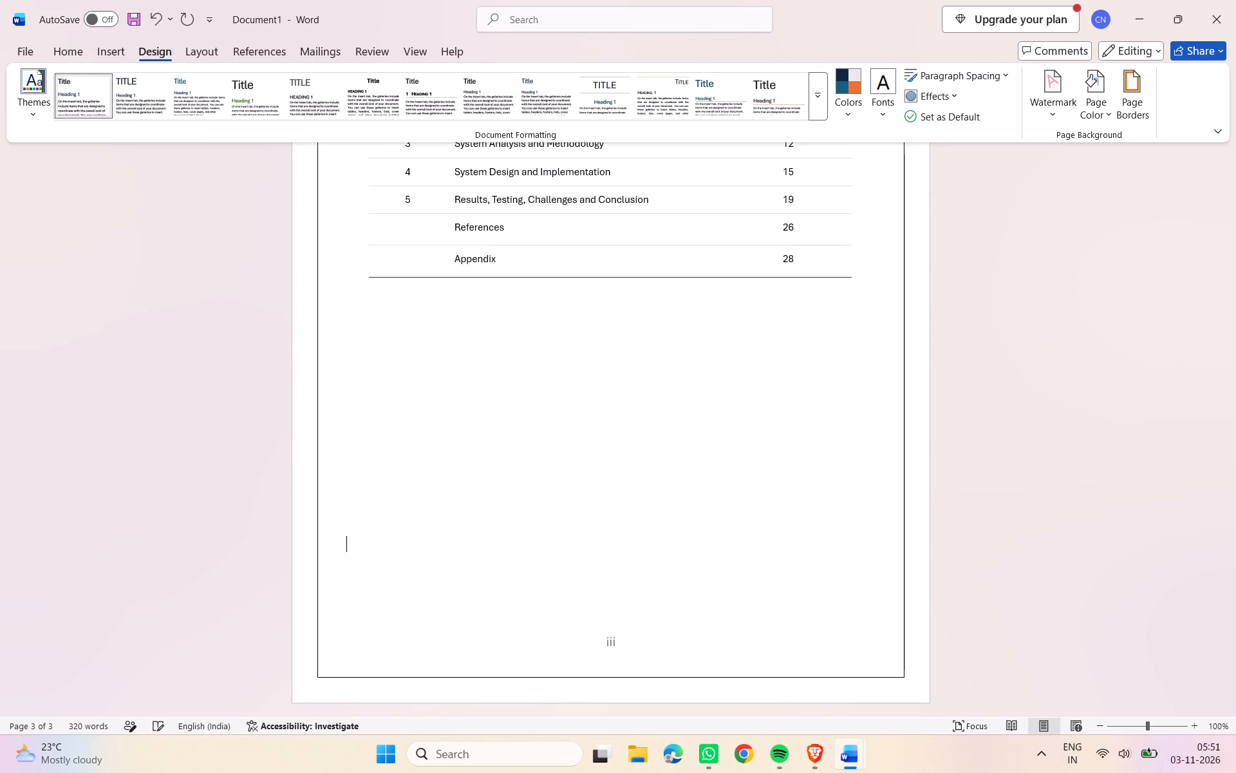
key("Return")
key("BackSpace")
Place the insertion point above the contents table on the third page and start switching to another open window.
scroll(460, 578, "up", 15)
left_click(533, 346)
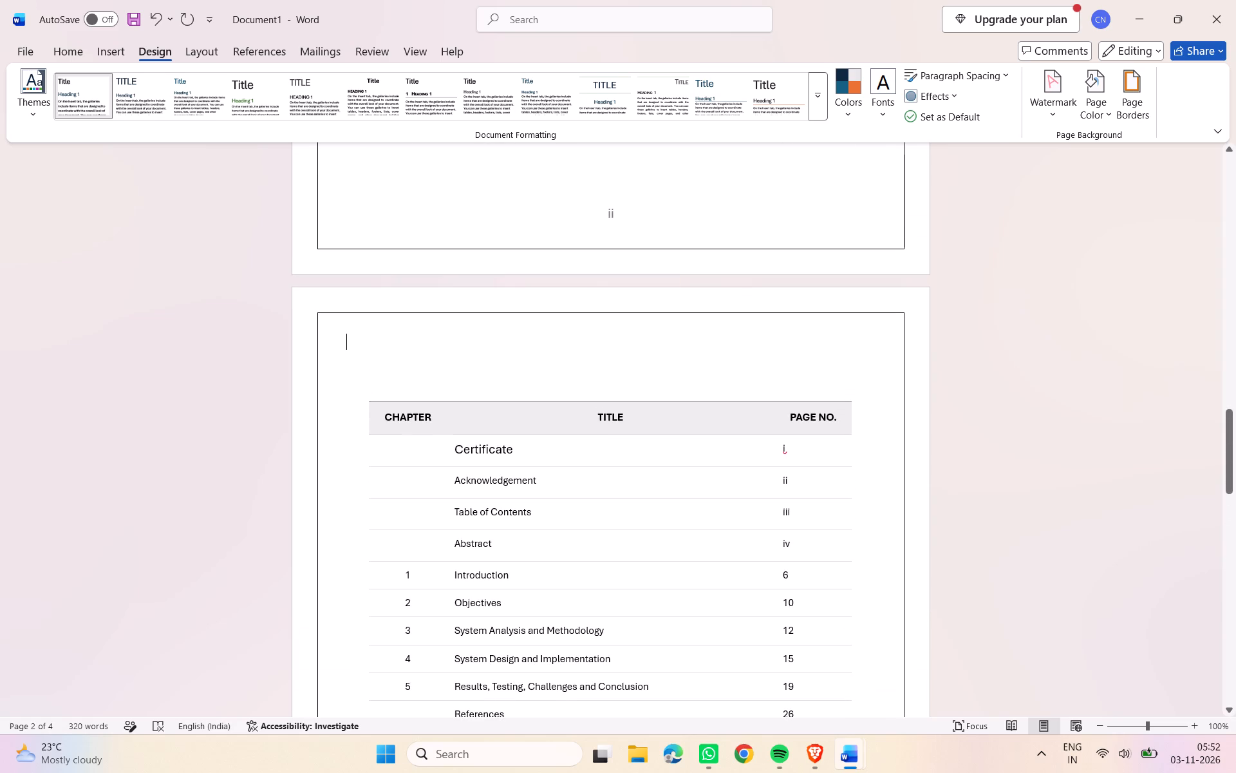
key("alt+Tab")
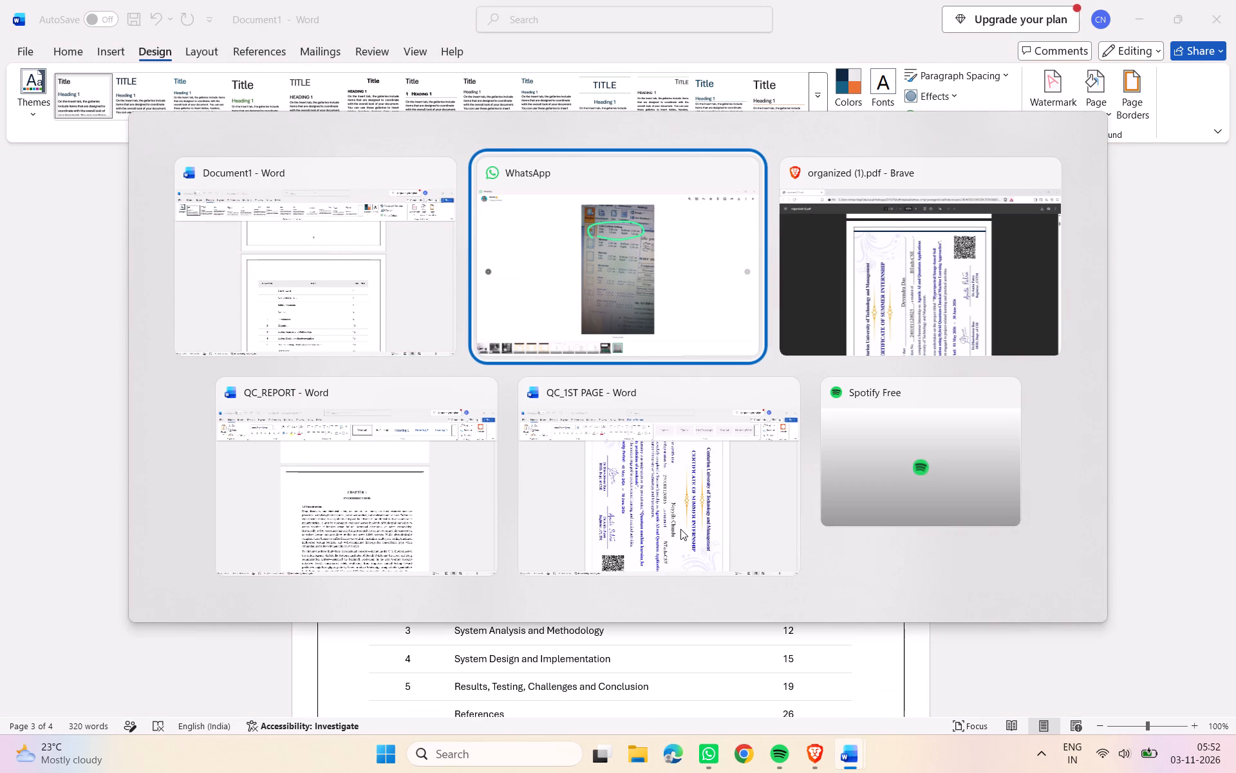
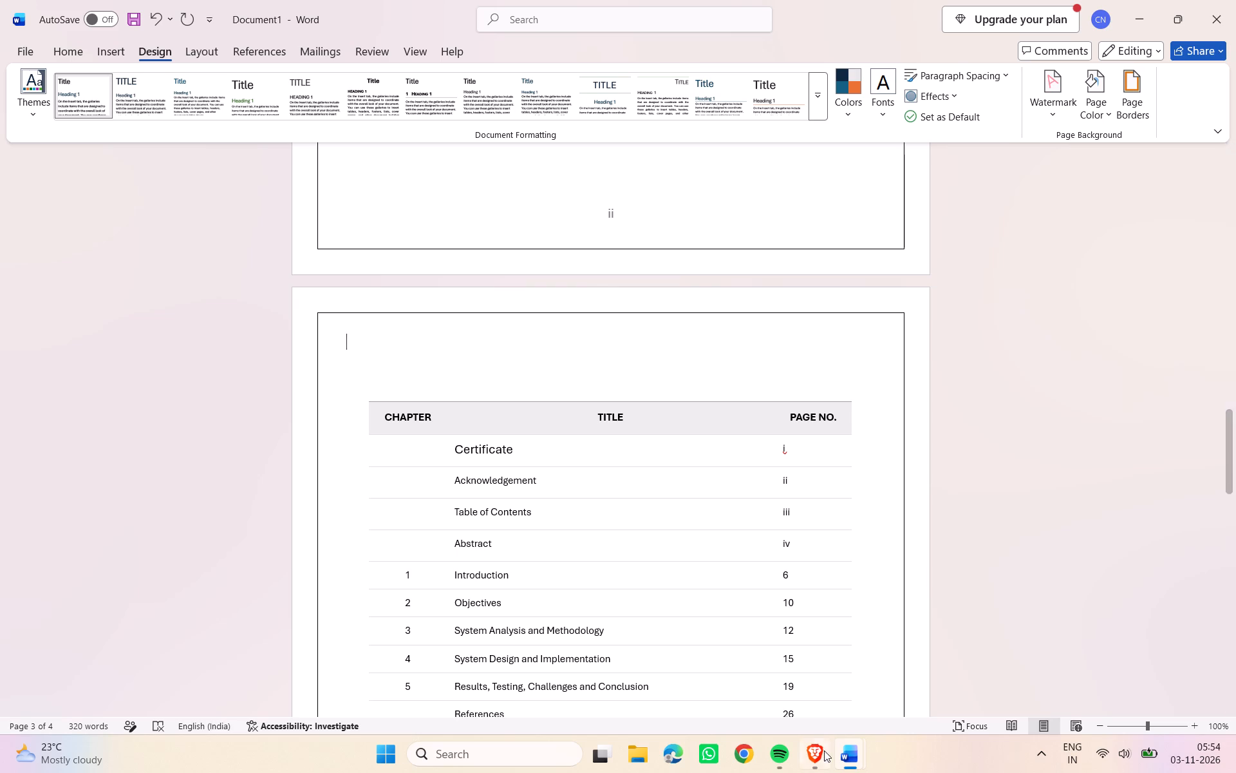
Switch to the QC_REPORT document and copy the TABLE OF CONTENTS heading above its contents table.
left_click(858, 700)
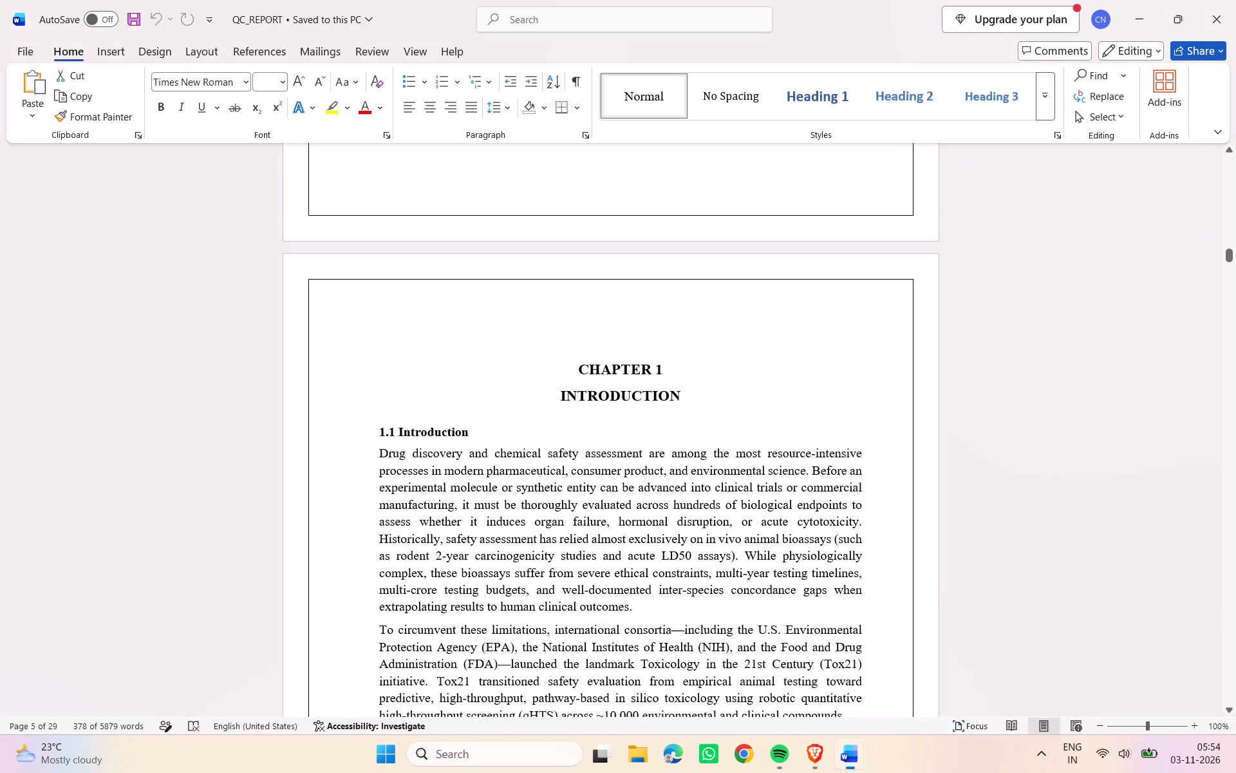
scroll(819, 550, "up", 18)
scroll(803, 517, "down", 5)
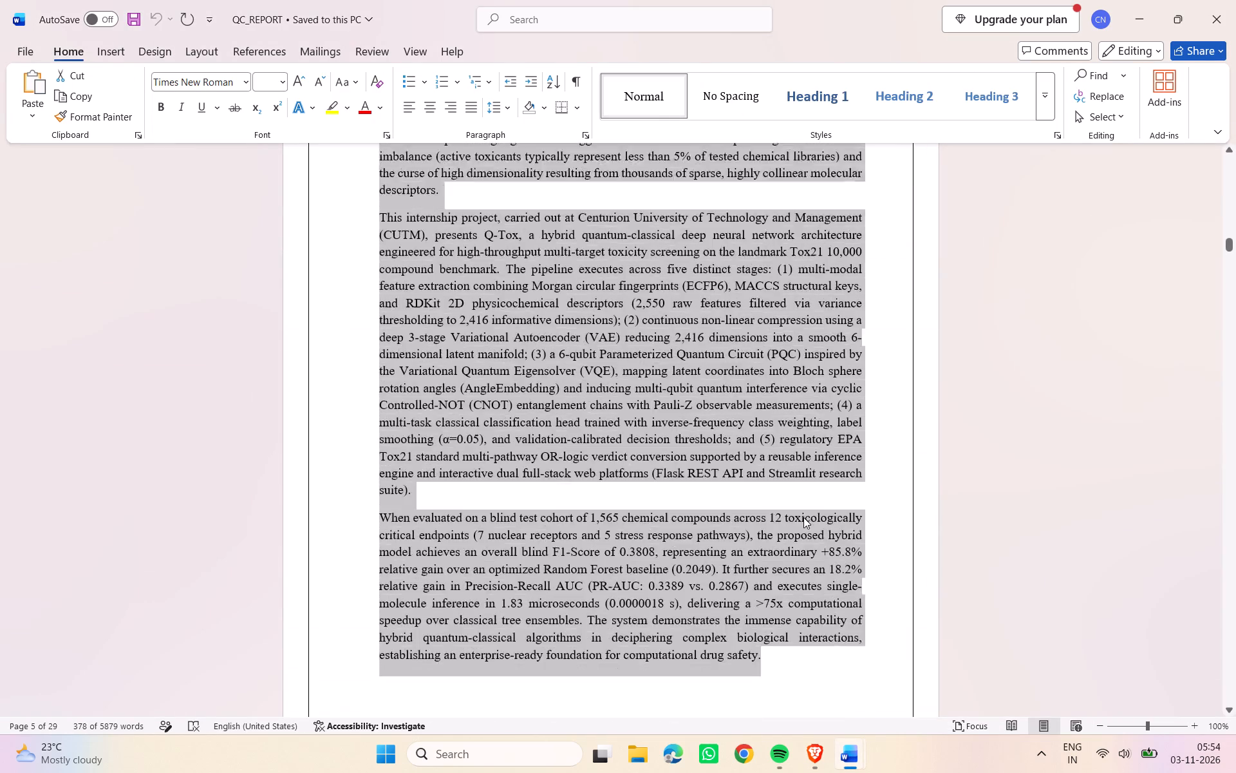
scroll(803, 517, "down", 10)
scroll(803, 517, "up", 1)
scroll(803, 517, "down", 2)
scroll(811, 518, "up", 6)
scroll(825, 505, "down", 1)
scroll(825, 505, "up", 8)
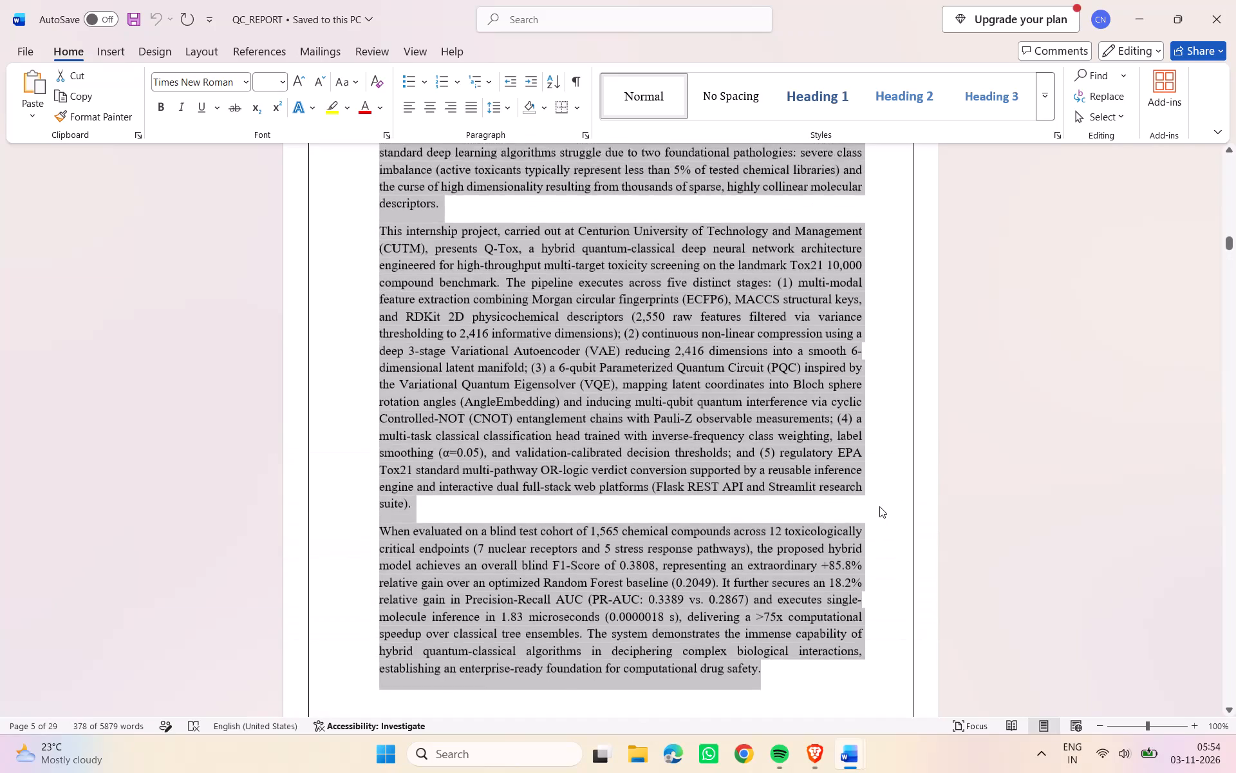
scroll(879, 506, "up", 5)
scroll(876, 508, "down", 1)
scroll(876, 508, "up", 19)
scroll(859, 509, "up", 5)
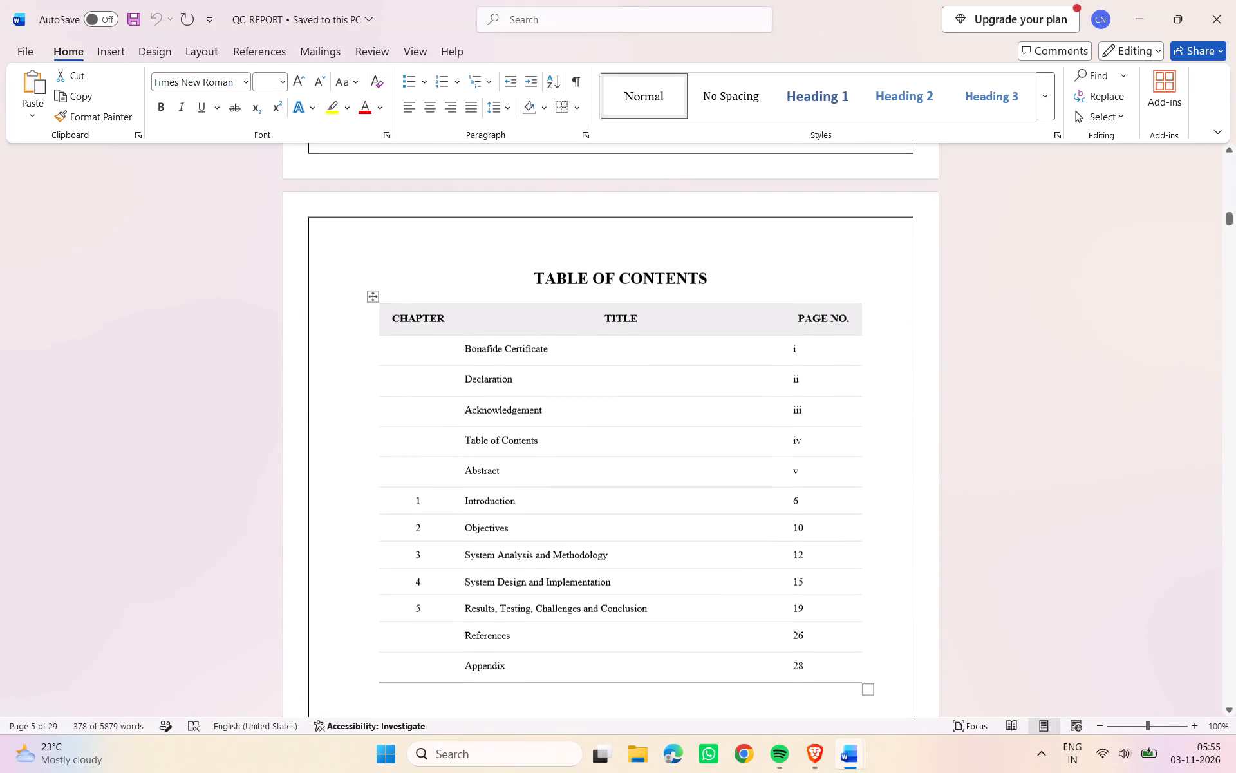
left_click(567, 273)
left_click_drag(534, 274, 597, 280)
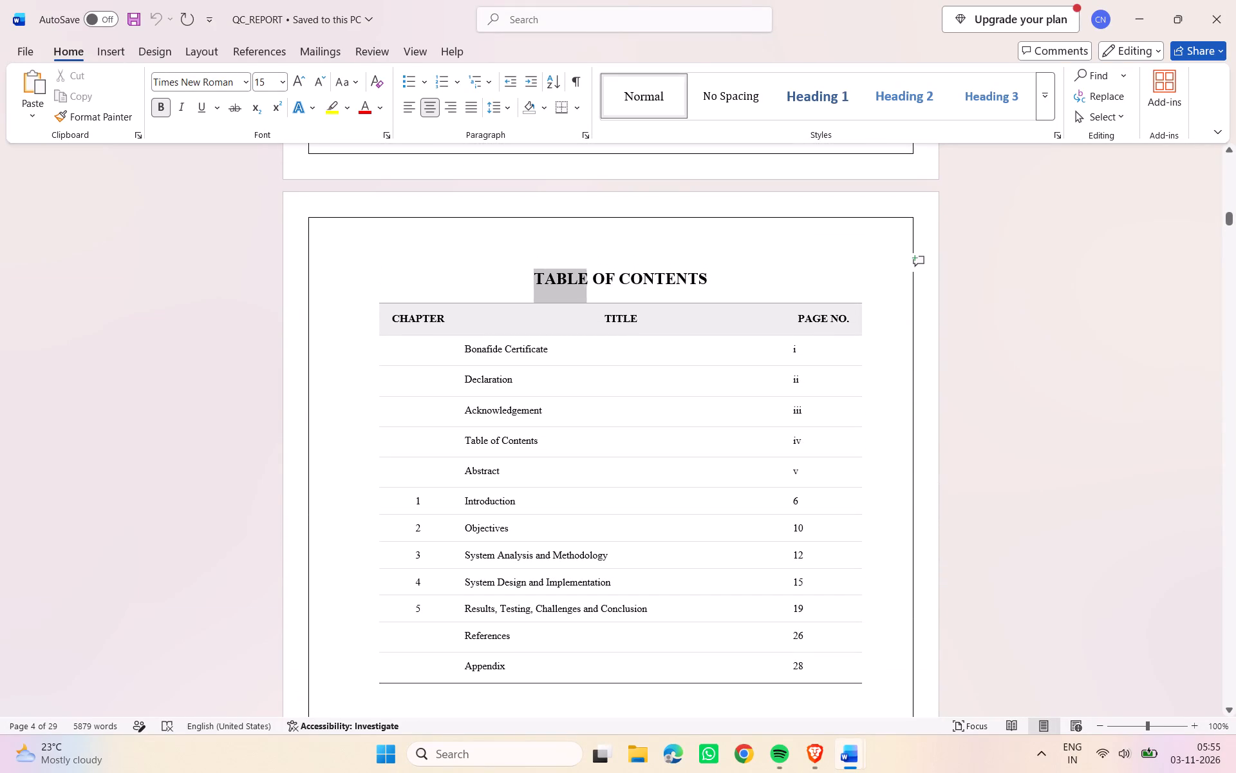
left_click_drag(597, 280, 665, 280)
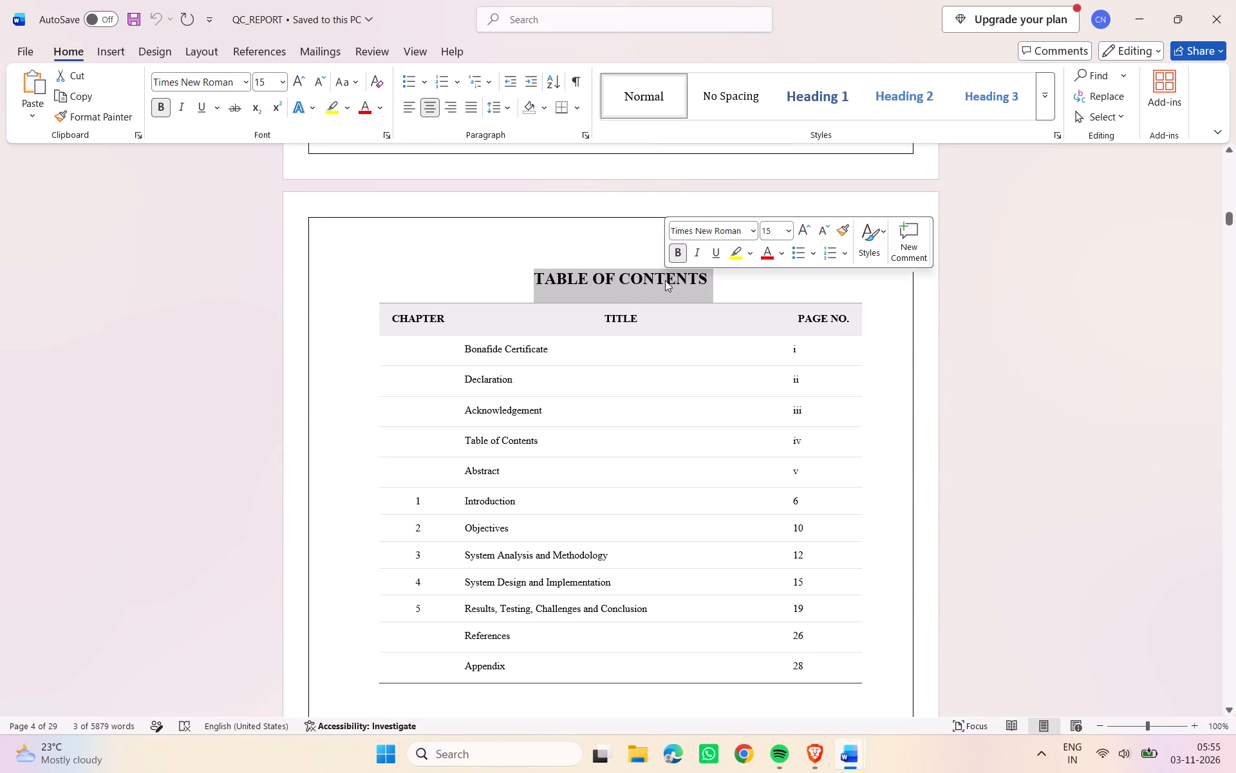
key("ctrl+c")
key("ctrl+c")
key("ctrl+c")
key("ctrl+c")
Switch back to Document1 and paste the TABLE OF CONTENTS heading above the third page's table, with spaces padding the blank lines before it.
key("alt+Tab")
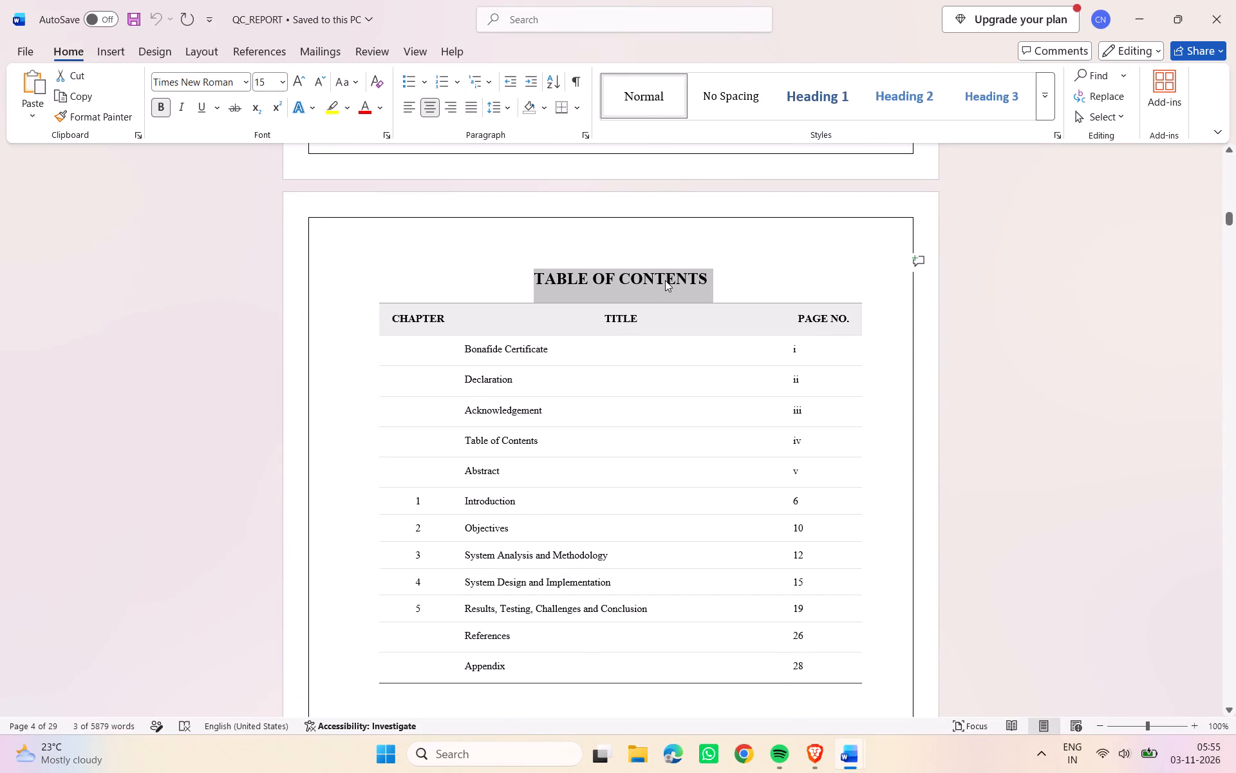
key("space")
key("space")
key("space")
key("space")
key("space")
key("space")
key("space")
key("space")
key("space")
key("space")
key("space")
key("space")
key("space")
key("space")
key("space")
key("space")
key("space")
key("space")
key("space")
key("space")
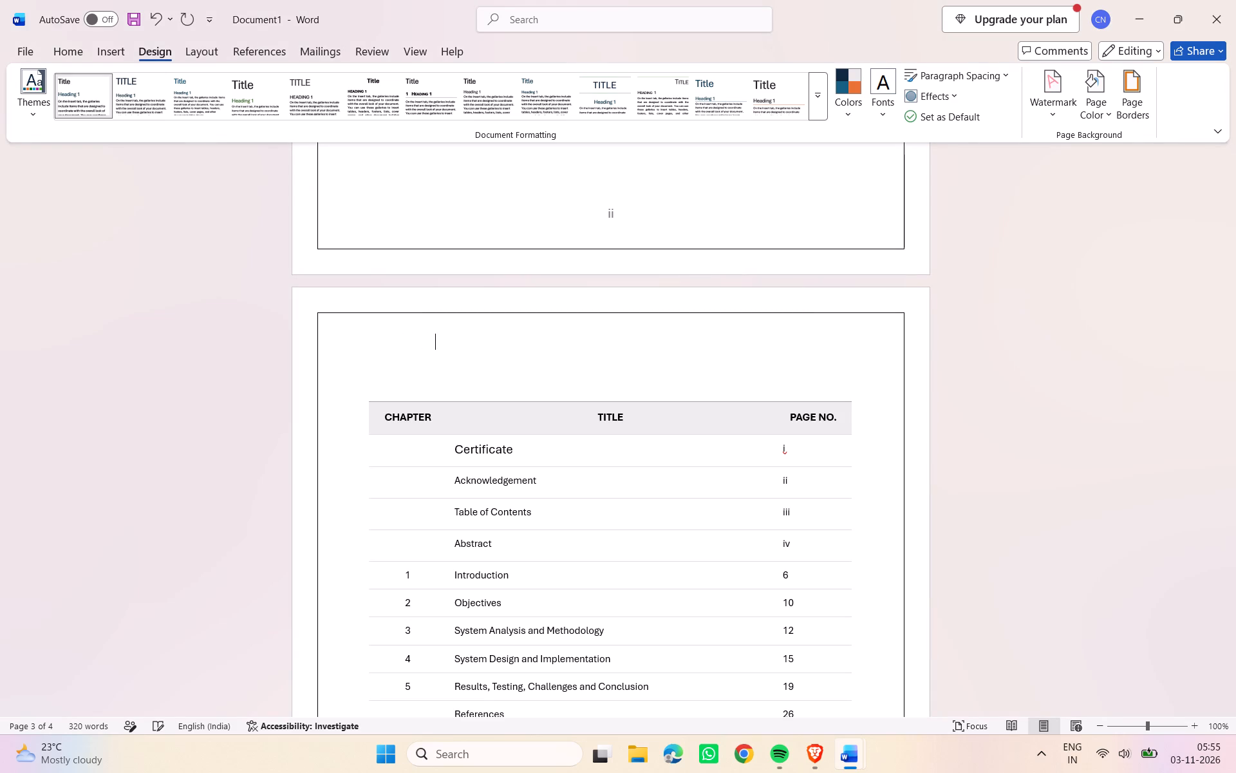
key("Down")
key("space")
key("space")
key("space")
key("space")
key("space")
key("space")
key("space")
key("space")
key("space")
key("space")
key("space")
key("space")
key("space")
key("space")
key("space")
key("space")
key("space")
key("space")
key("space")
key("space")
key("ctrl+v")
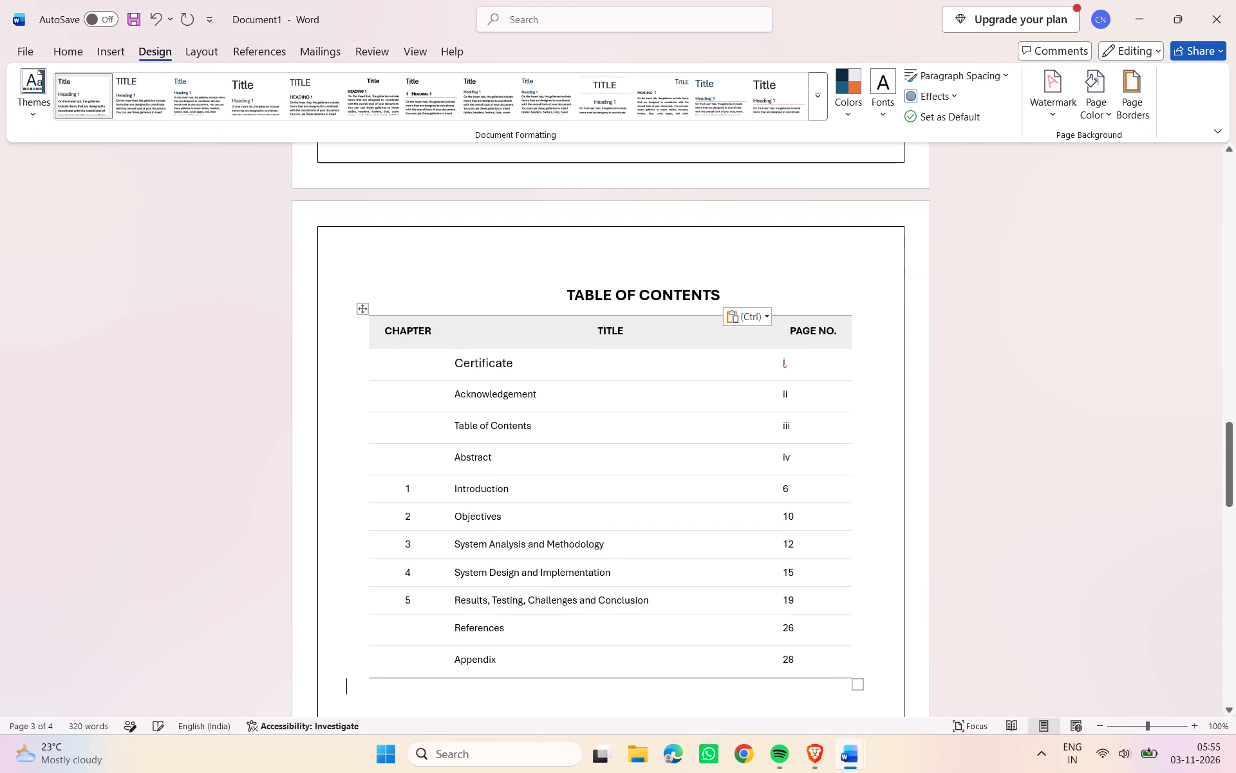
Insert a line break after the pasted TABLE OF CONTENTS heading on the third page.
left_click(721, 291)
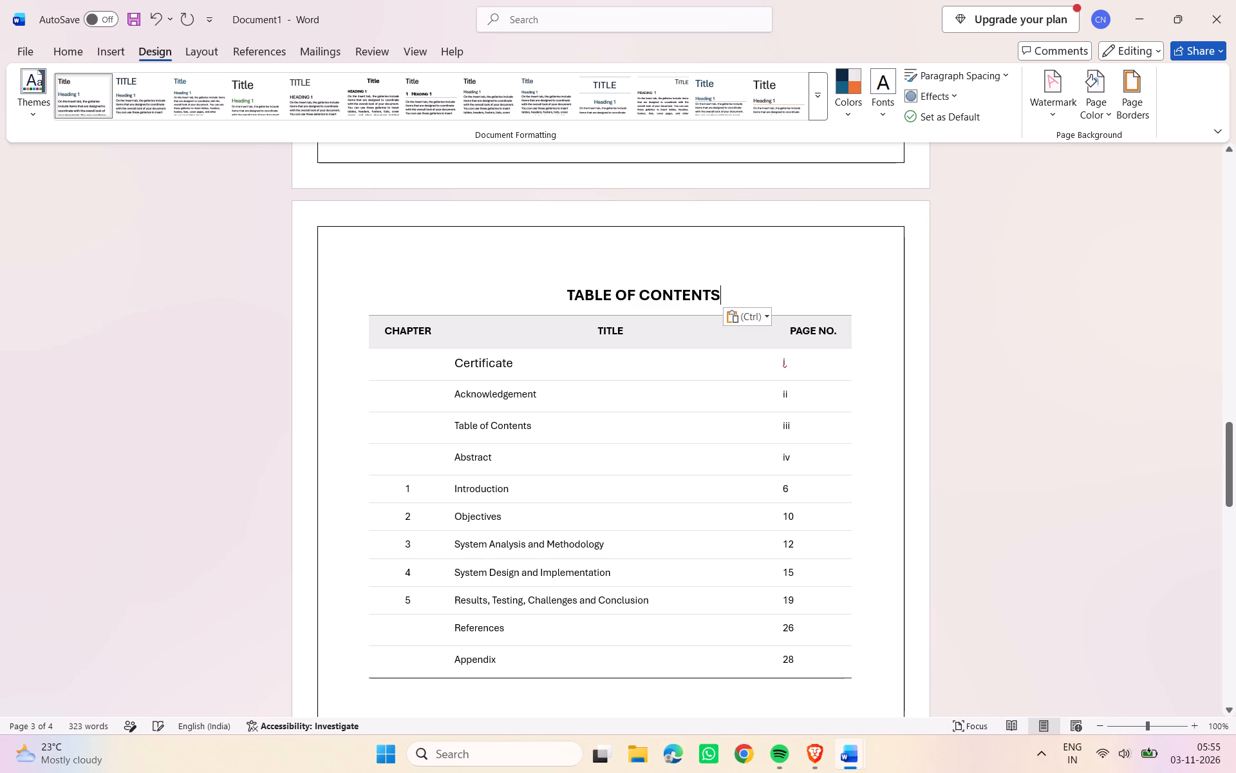
key("Return")
Centre the TABLE OF CONTENTS heading on the third page.
scroll(652, 286, "up", 4)
scroll(568, 381, "up", 1)
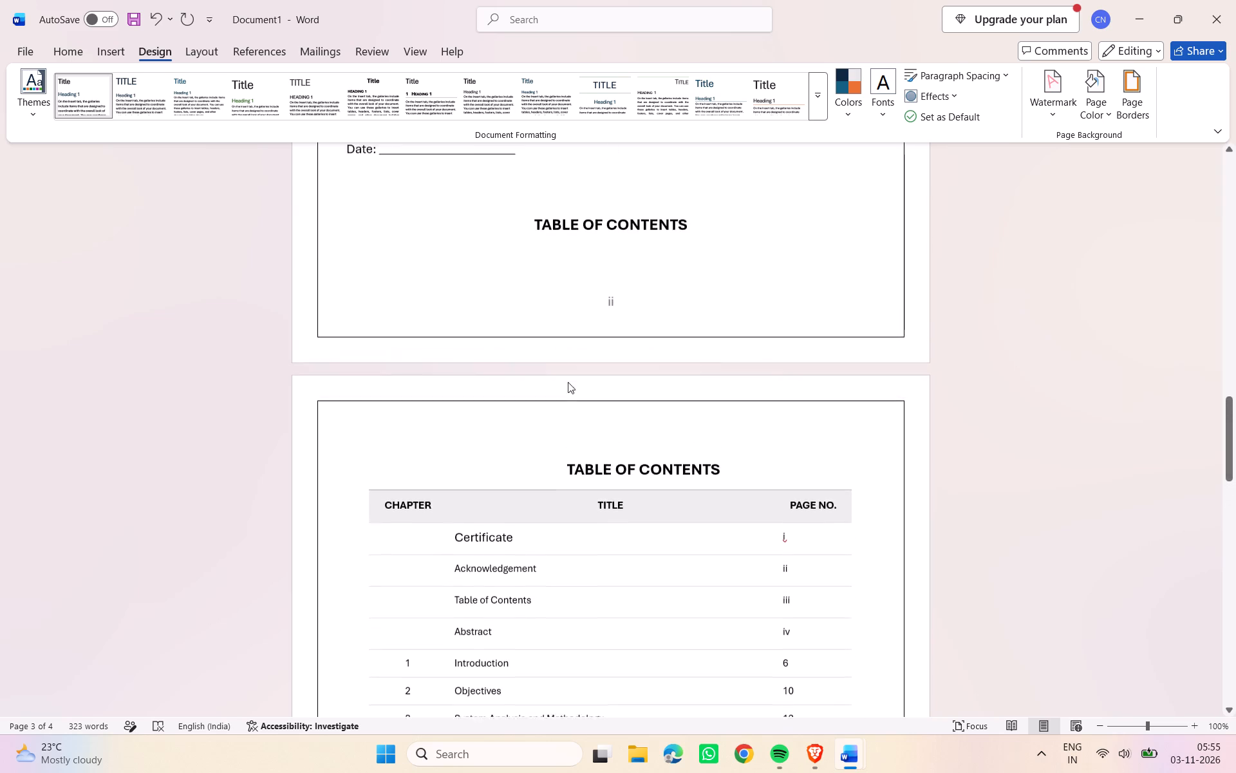
scroll(568, 382, "up", 3)
left_click(64, 56)
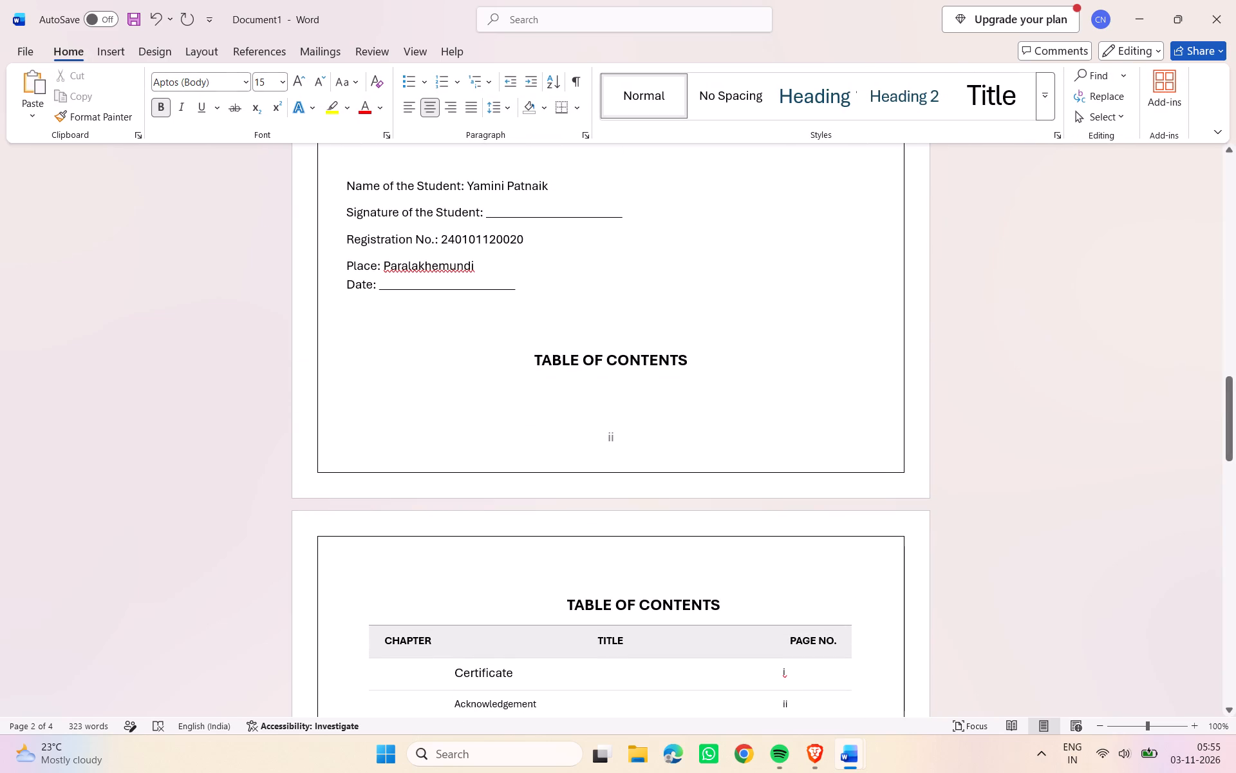
left_click_drag(559, 607, 615, 607)
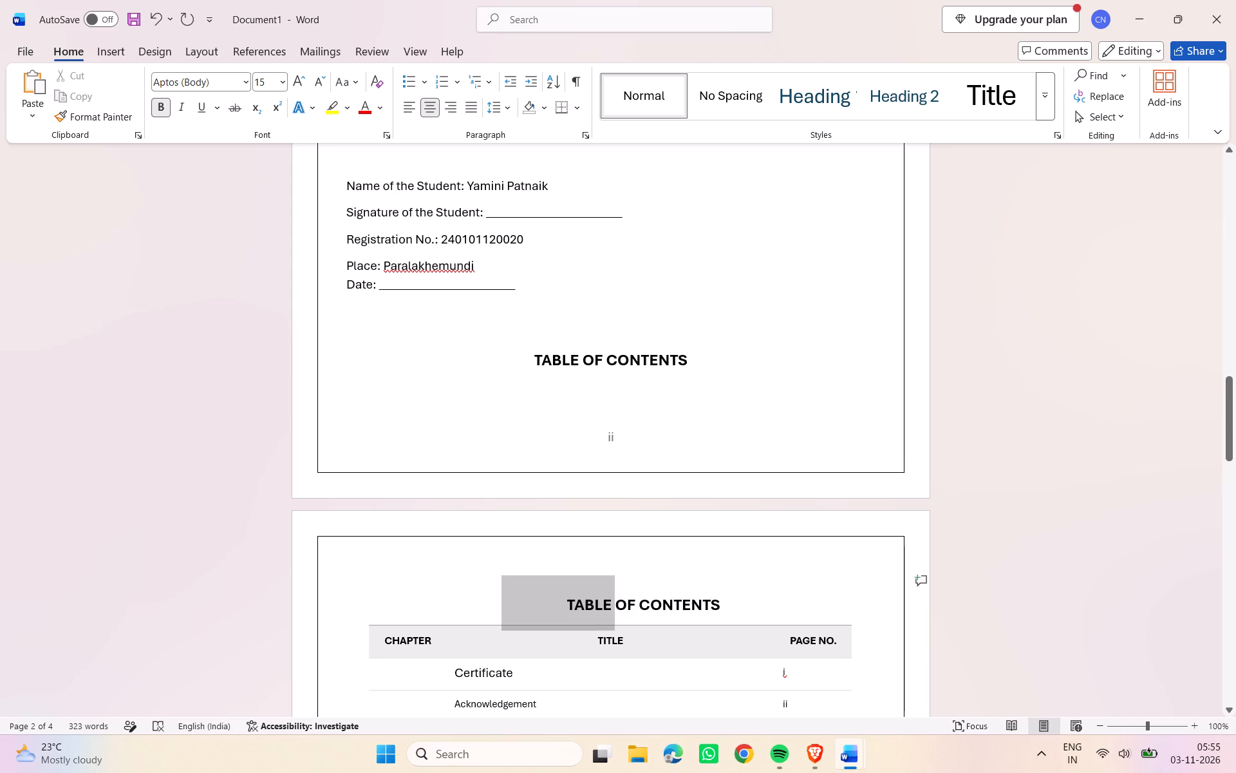
left_click_drag(615, 607, 702, 612)
left_click(424, 109)
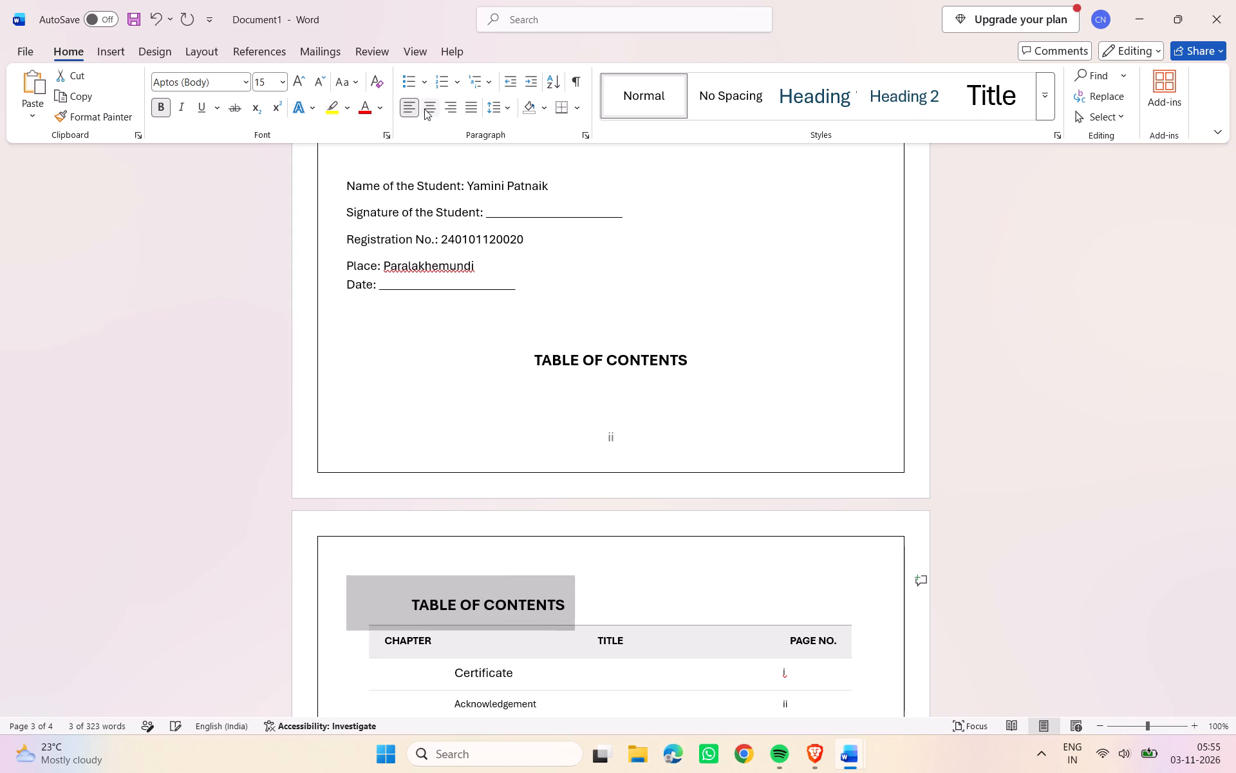
left_click(427, 108)
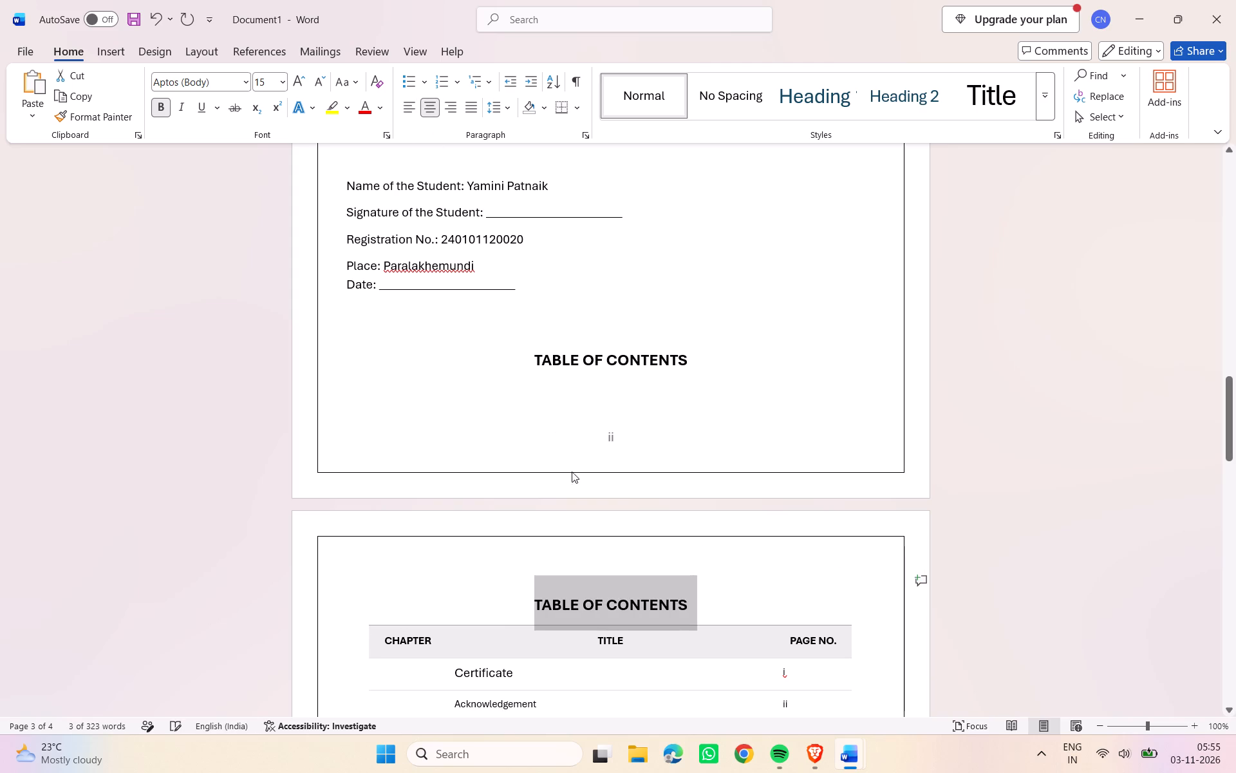
left_click(791, 569)
Enlarge the contents table by its bottom corner so its rows become taller and it fills more of the page.
scroll(792, 569, "down", 5)
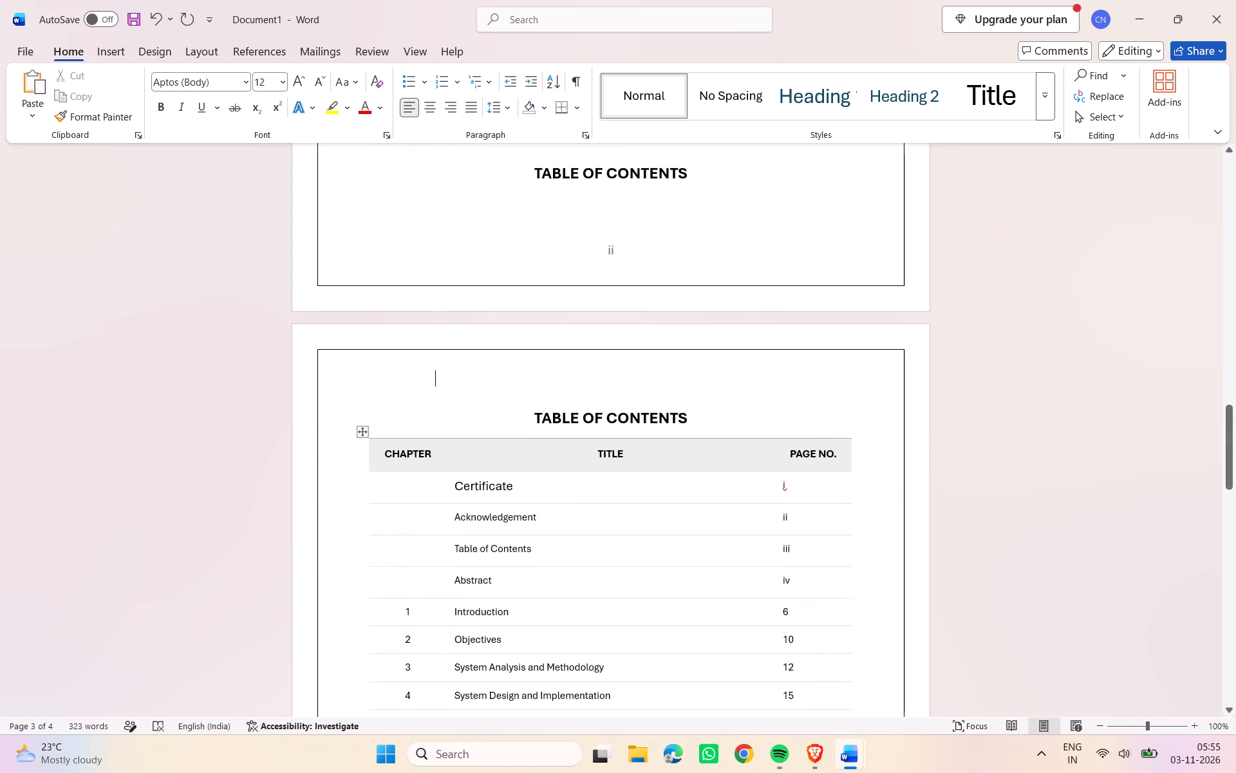
scroll(792, 570, "down", 4)
scroll(706, 493, "down", 3)
scroll(691, 485, "up", 2)
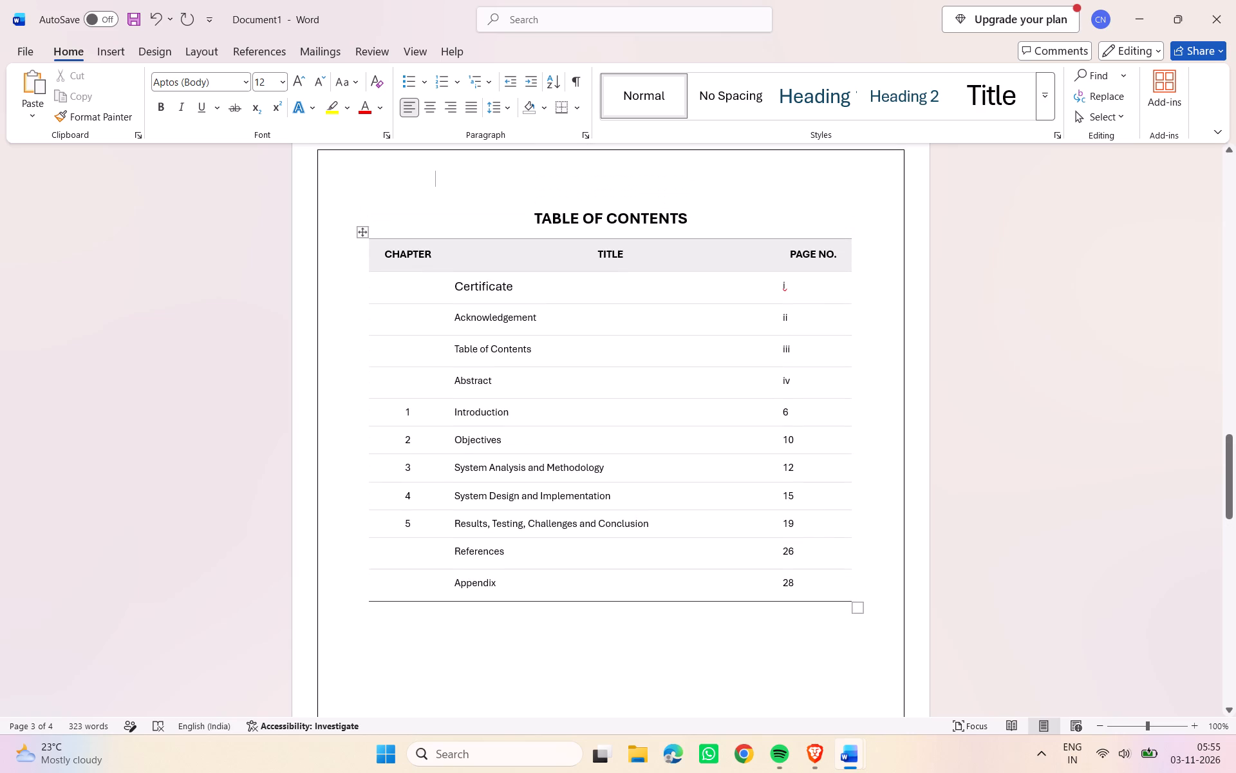
left_click(859, 608)
left_click_drag(859, 608, 865, 706)
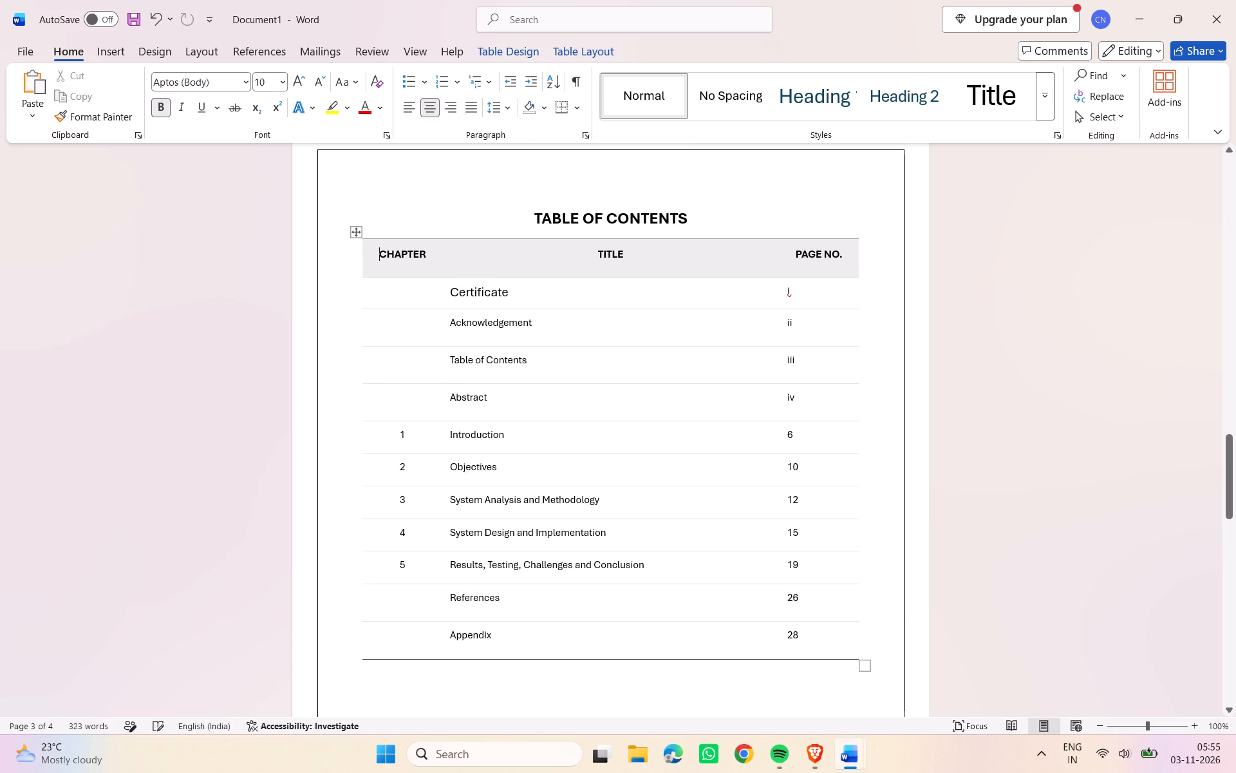
Move the contents table further down the page to leave a gap below the TABLE OF CONTENTS heading.
scroll(704, 437, "down", 4)
scroll(696, 443, "up", 5)
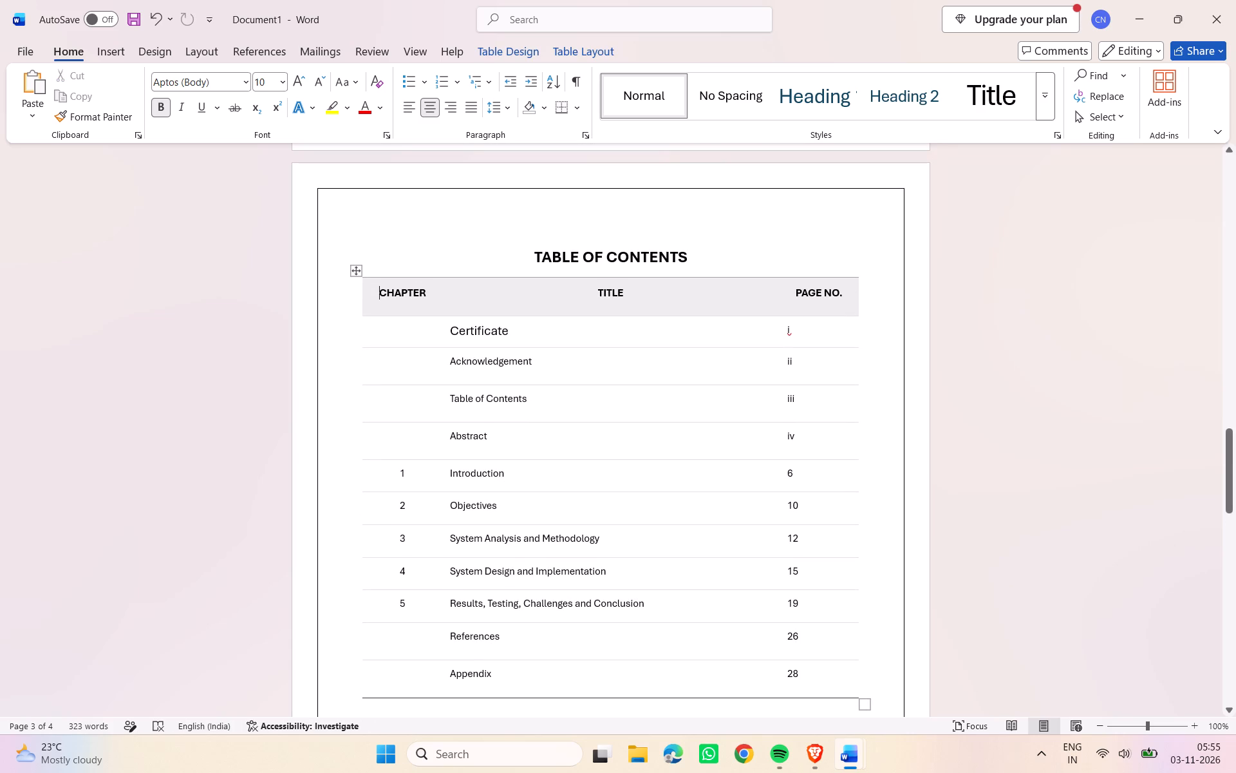
left_click_drag(354, 269, 356, 327)
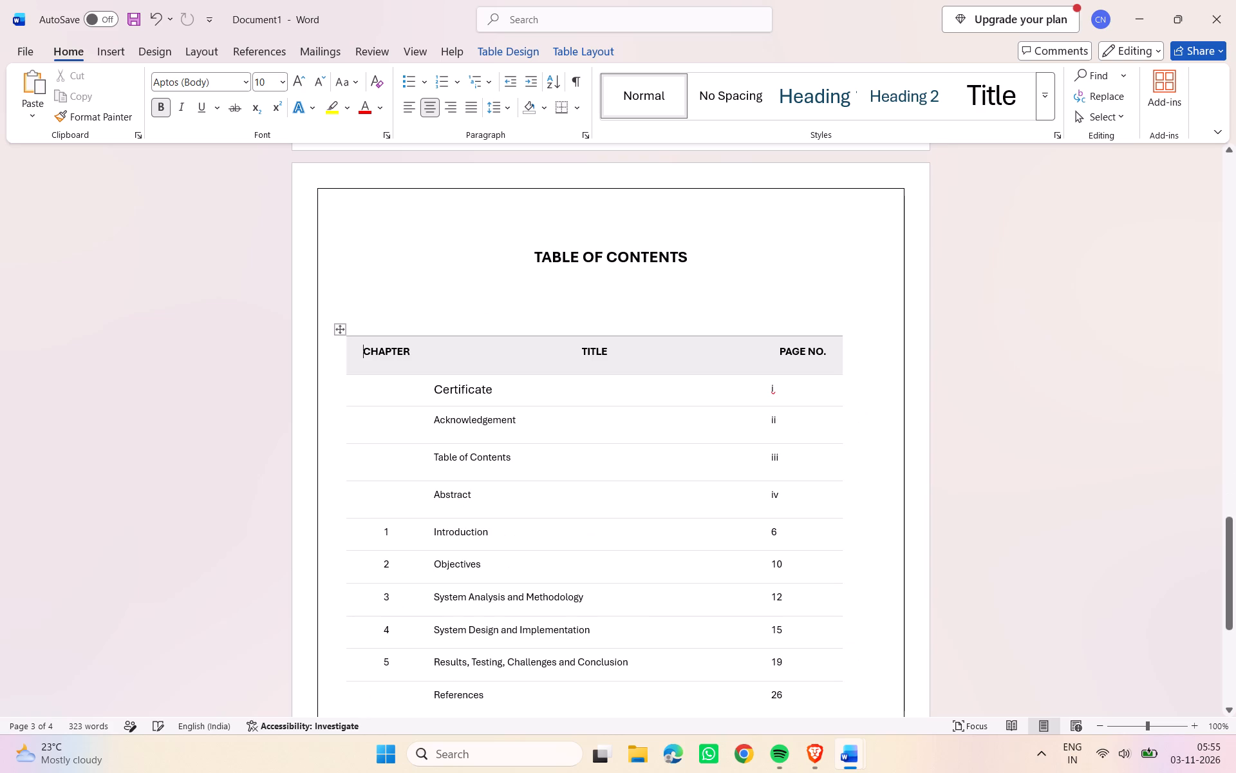
scroll(625, 492, "down", 5)
scroll(624, 472, "up", 6)
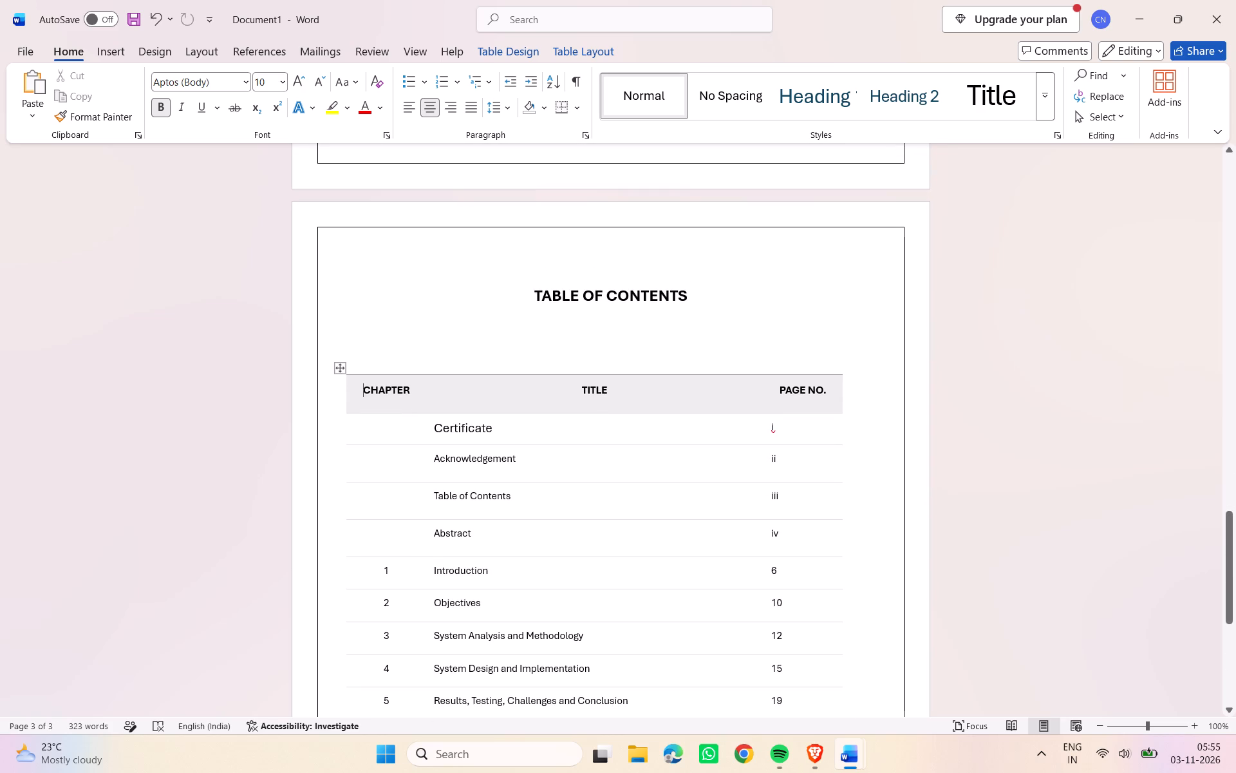
Delete the empty line between the TABLE OF CONTENTS heading and the contents table.
left_click(506, 321)
left_click(530, 332)
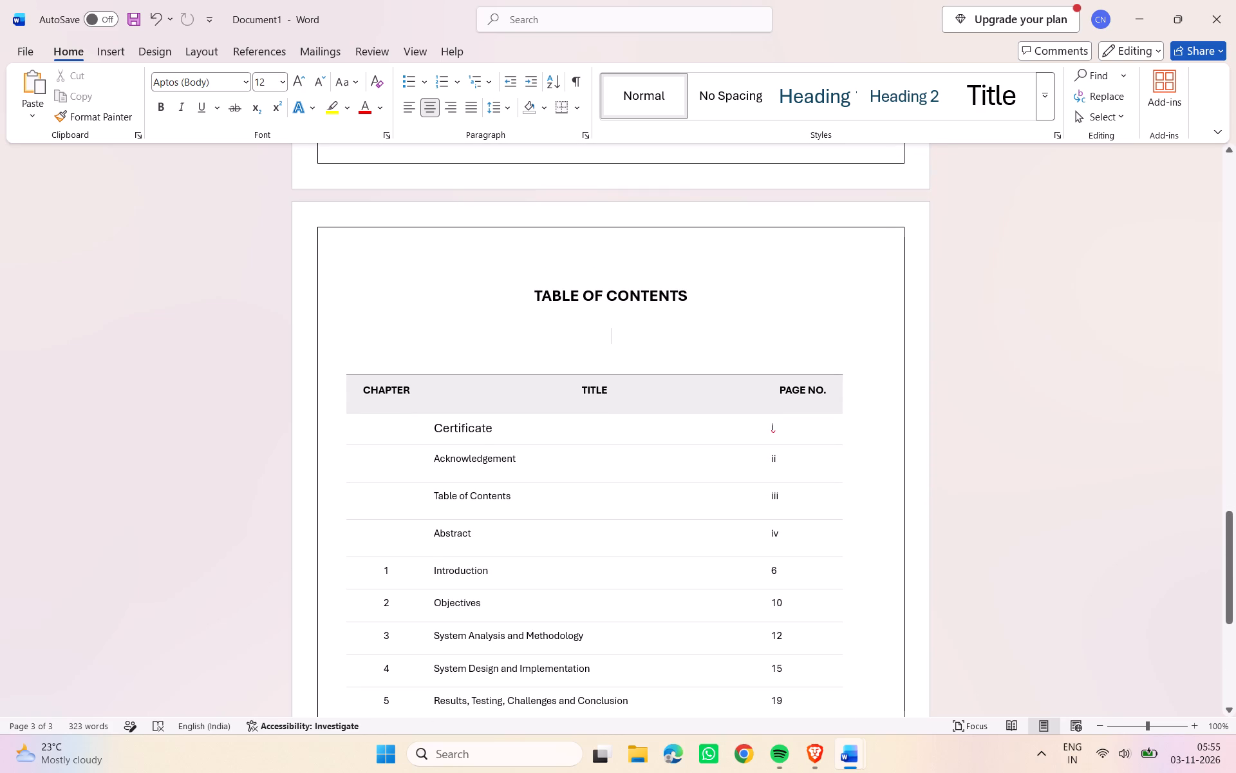
key("BackSpace")
key("BackSpace")
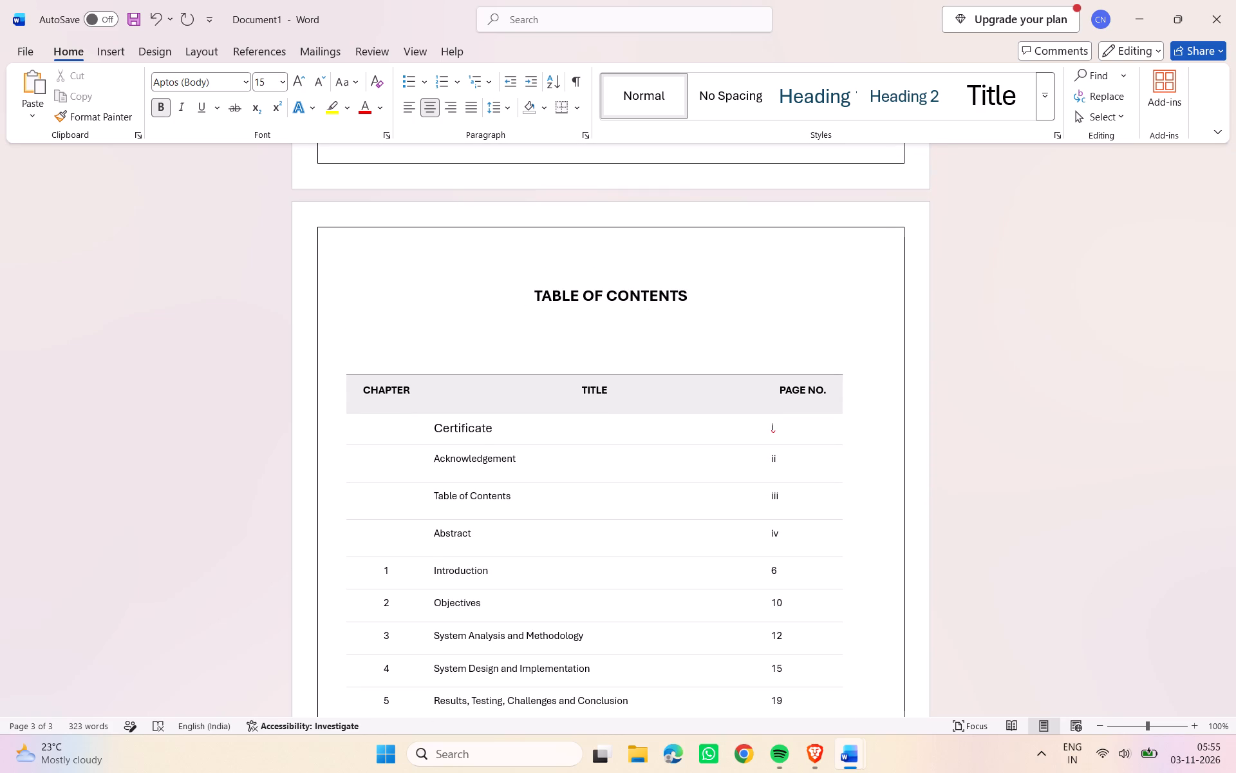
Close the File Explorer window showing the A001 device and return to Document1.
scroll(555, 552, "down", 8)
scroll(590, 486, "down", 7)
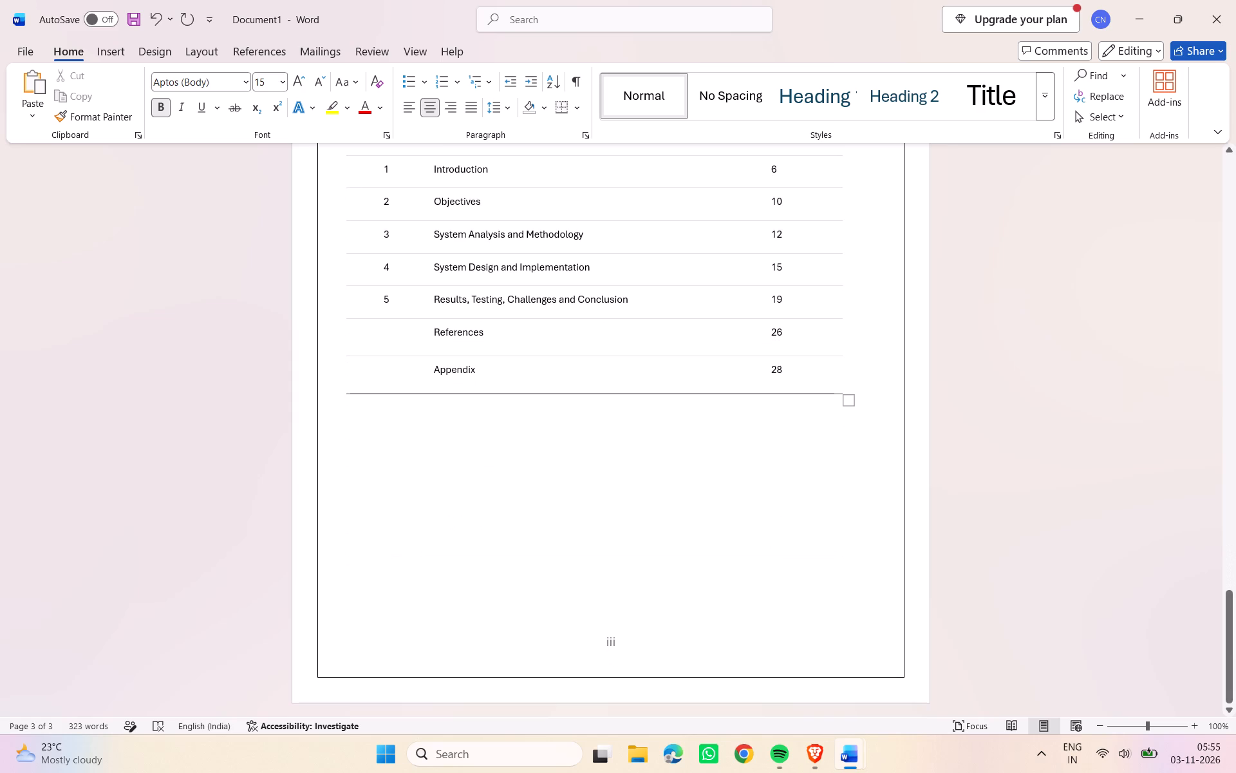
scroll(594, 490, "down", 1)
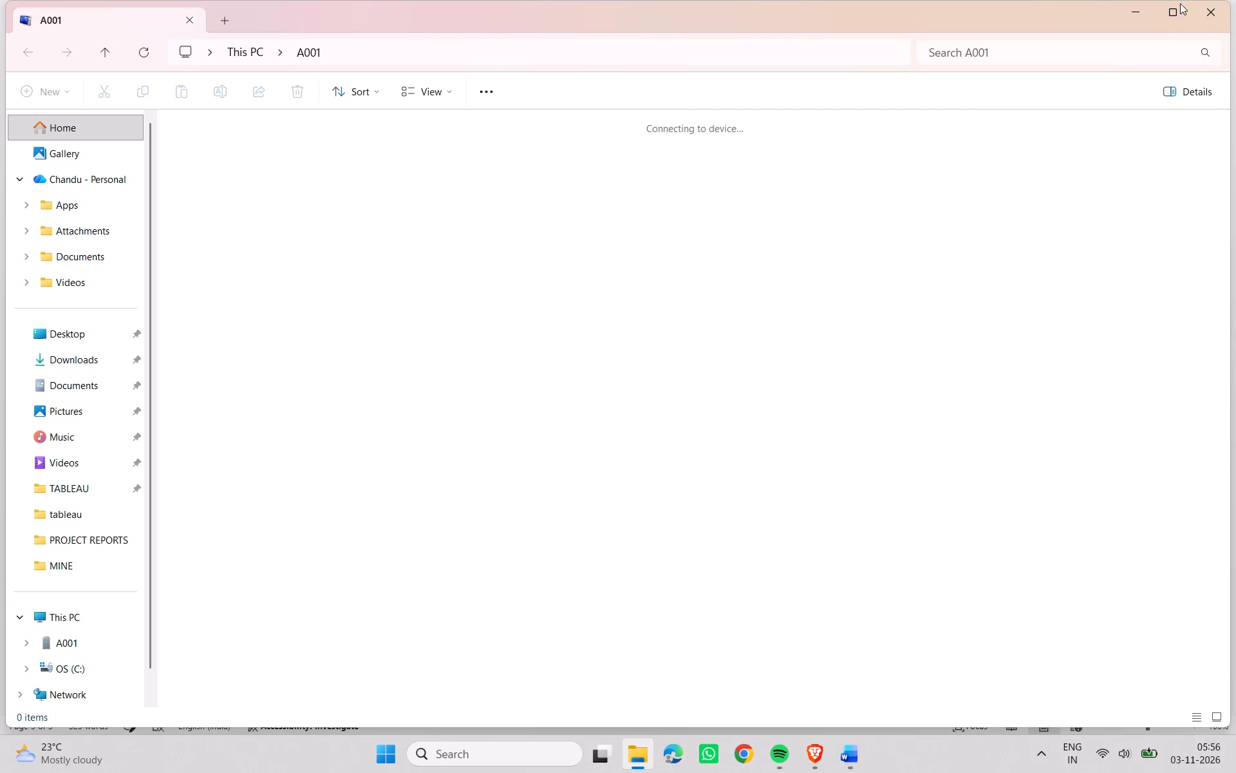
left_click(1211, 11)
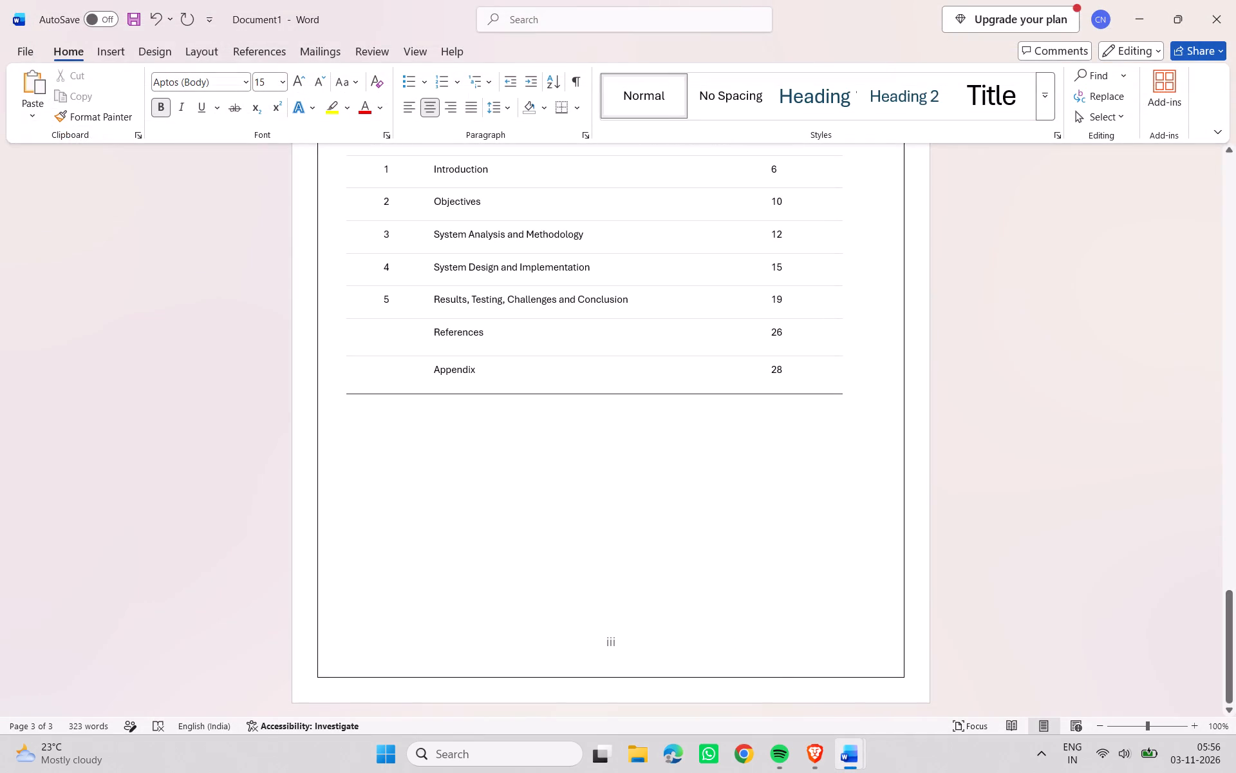
Add blank lines below the contents table until the document extends onto a fourth page.
scroll(649, 525, "down", 10)
scroll(679, 477, "down", 4)
scroll(627, 594, "down", 4)
left_click(585, 532)
scroll(520, 577, "up", 5)
scroll(533, 573, "down", 4)
left_click(691, 510)
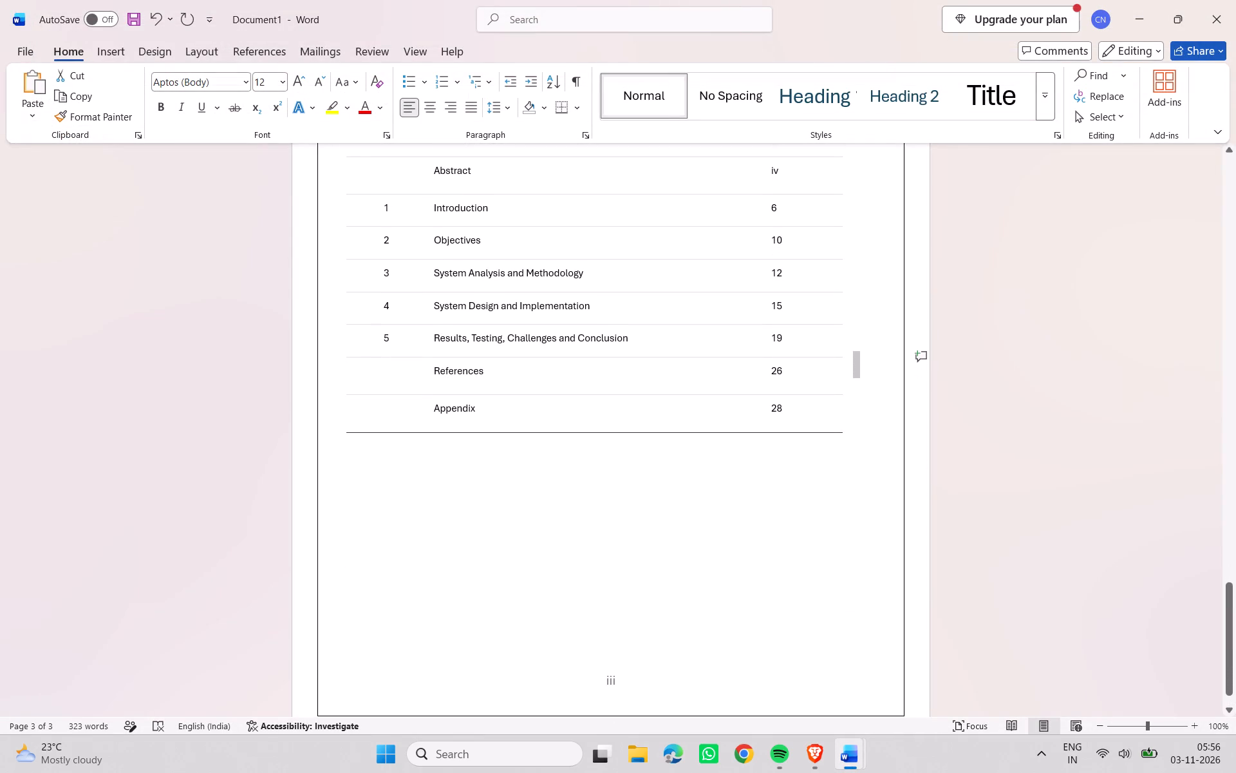
double_click(574, 568)
scroll(679, 657, "down", 4)
key("Return")
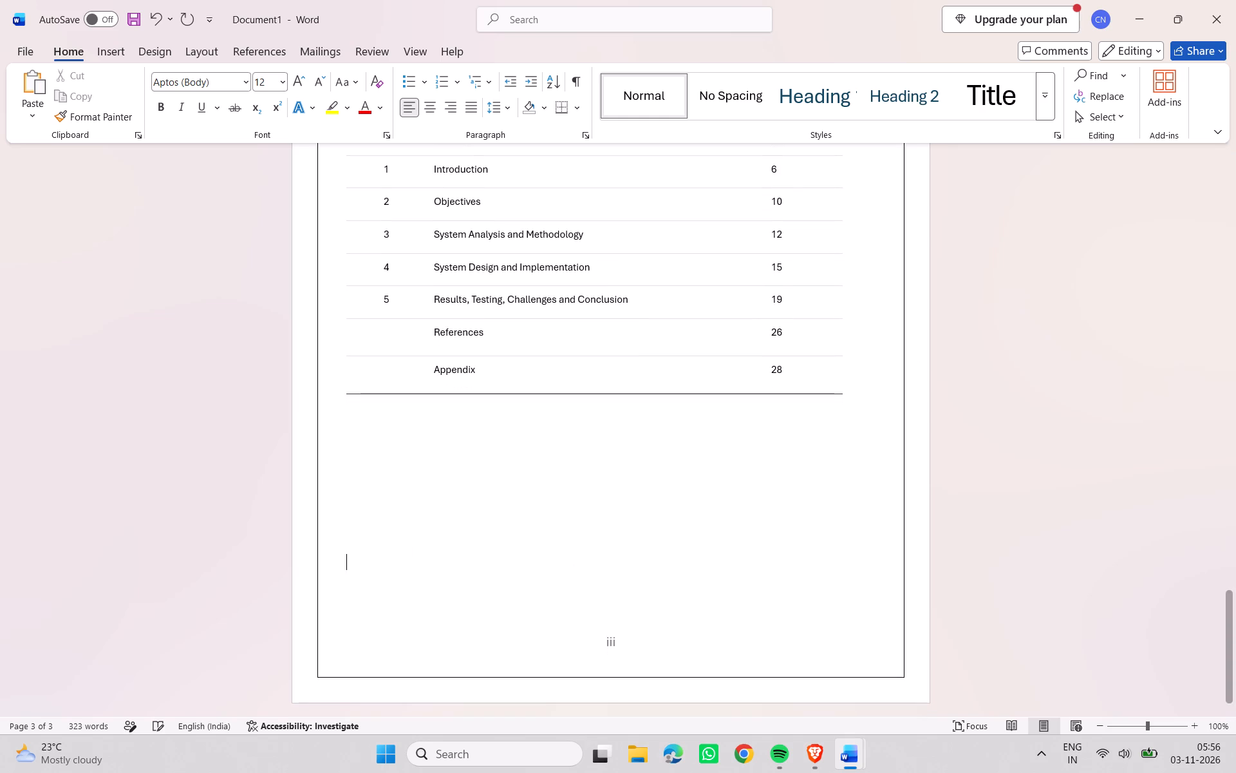
key("Return")
key("Return")
key("Return")
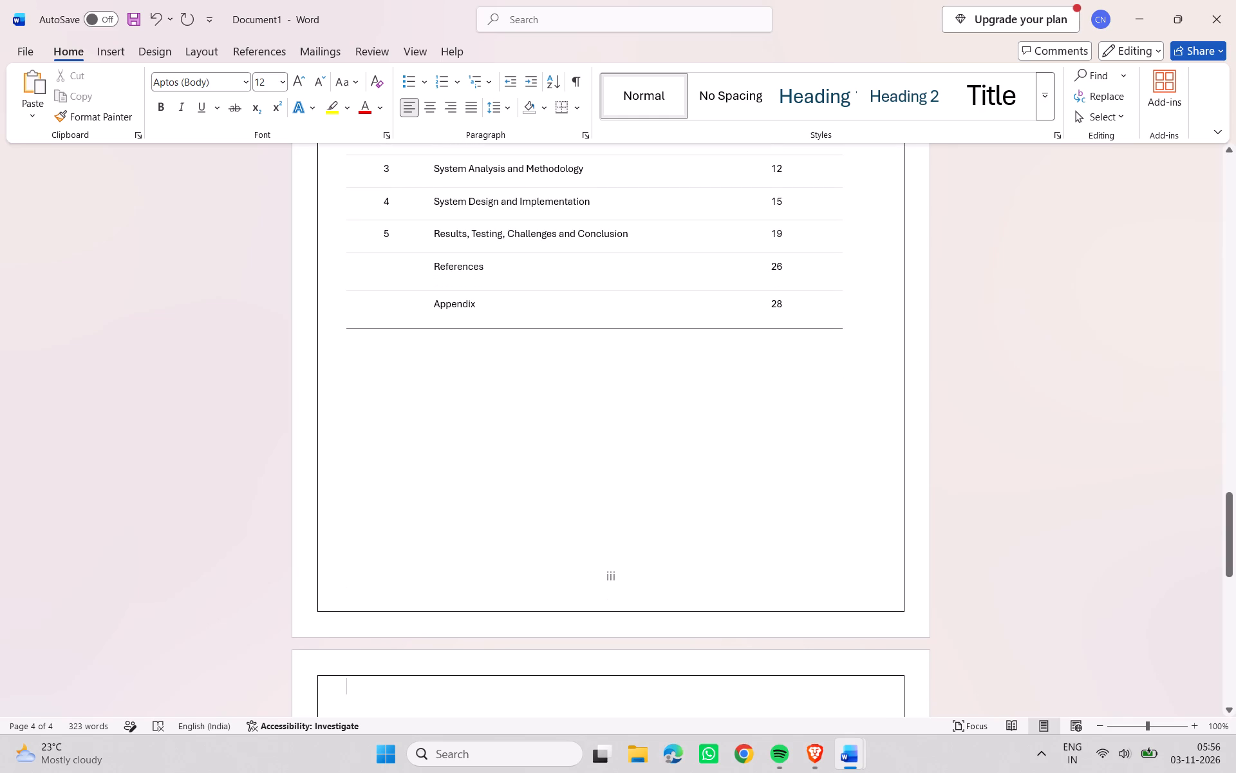
key("Return")
Add spaces to the empty line at the top of the fourth page and centre it.
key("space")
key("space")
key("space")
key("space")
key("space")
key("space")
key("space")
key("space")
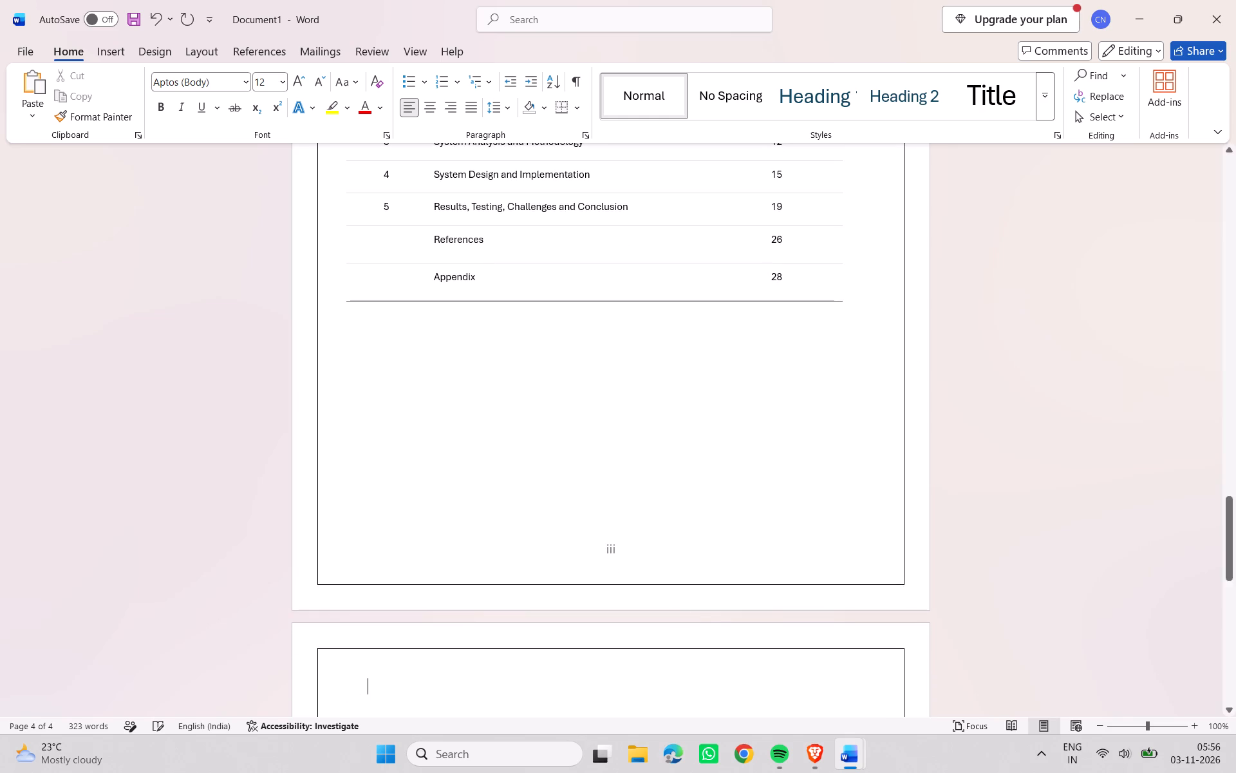
left_click(433, 108)
Copy the ABSTRACT heading from QC_REPORT and paste it at the top of the fourth page of Document1.
key("alt+Tab")
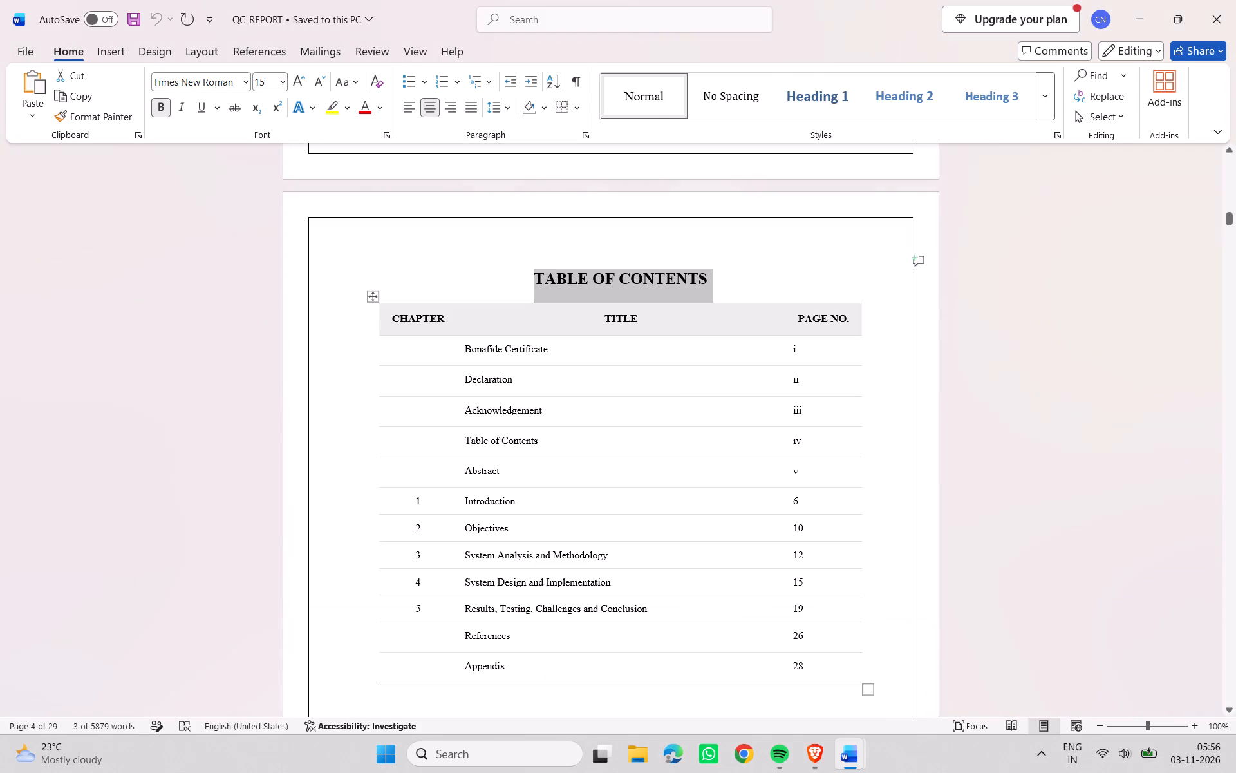
scroll(600, 387, "down", 18)
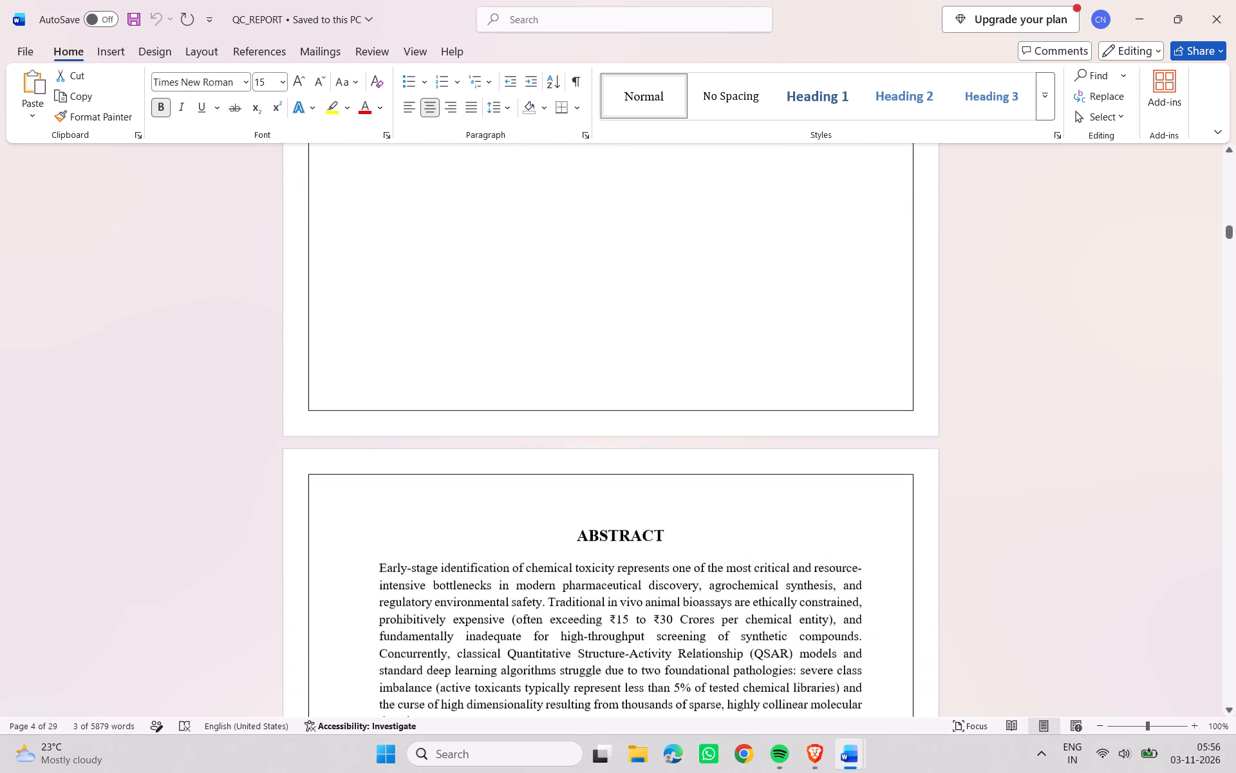
scroll(600, 392, "down", 3)
left_click_drag(575, 328, 674, 327)
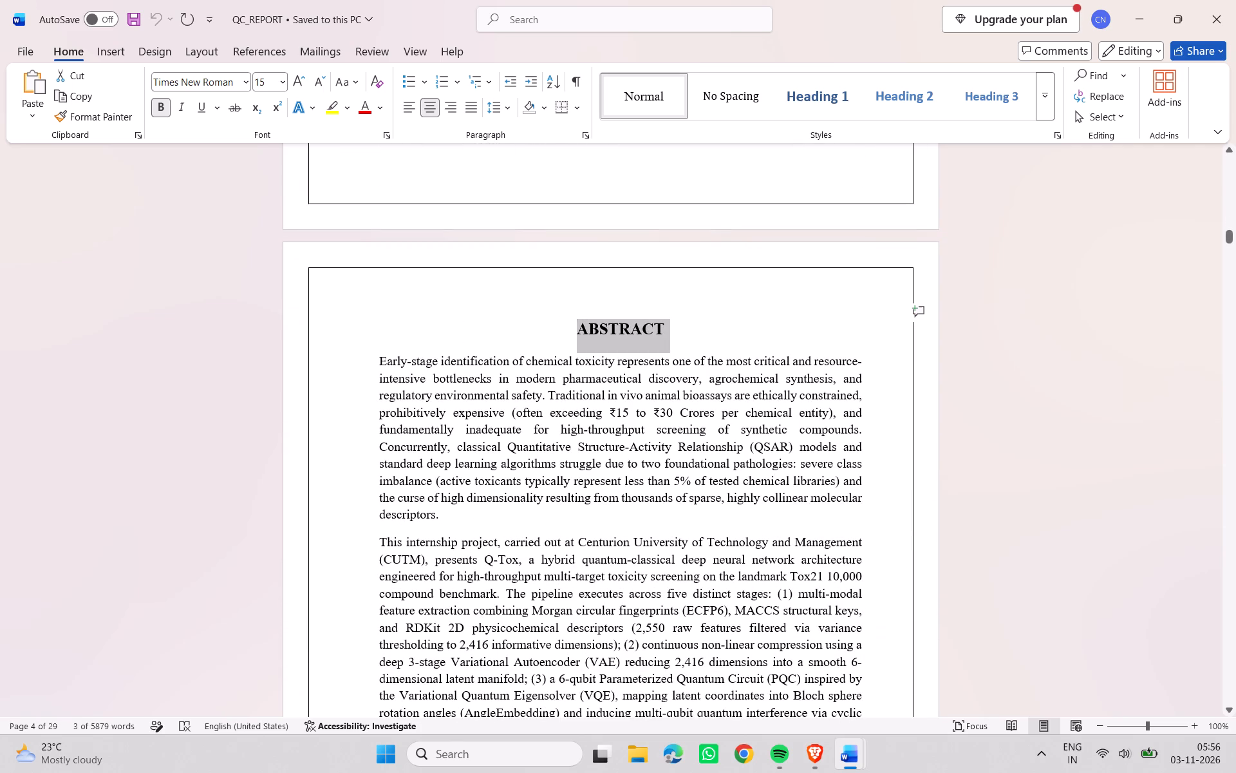
key("ctrl+c")
key("ctrl+c")
key("ctrl+c")
key("alt+Tab")
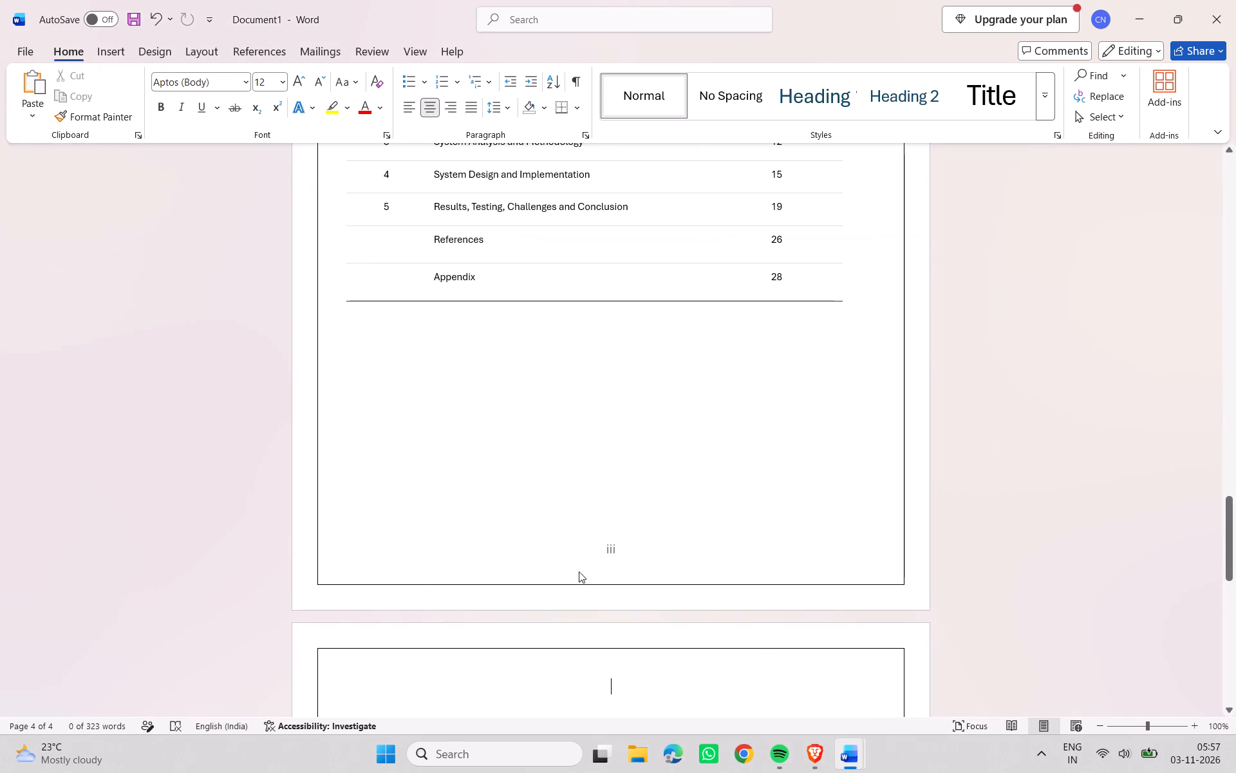
key("ctrl+v")
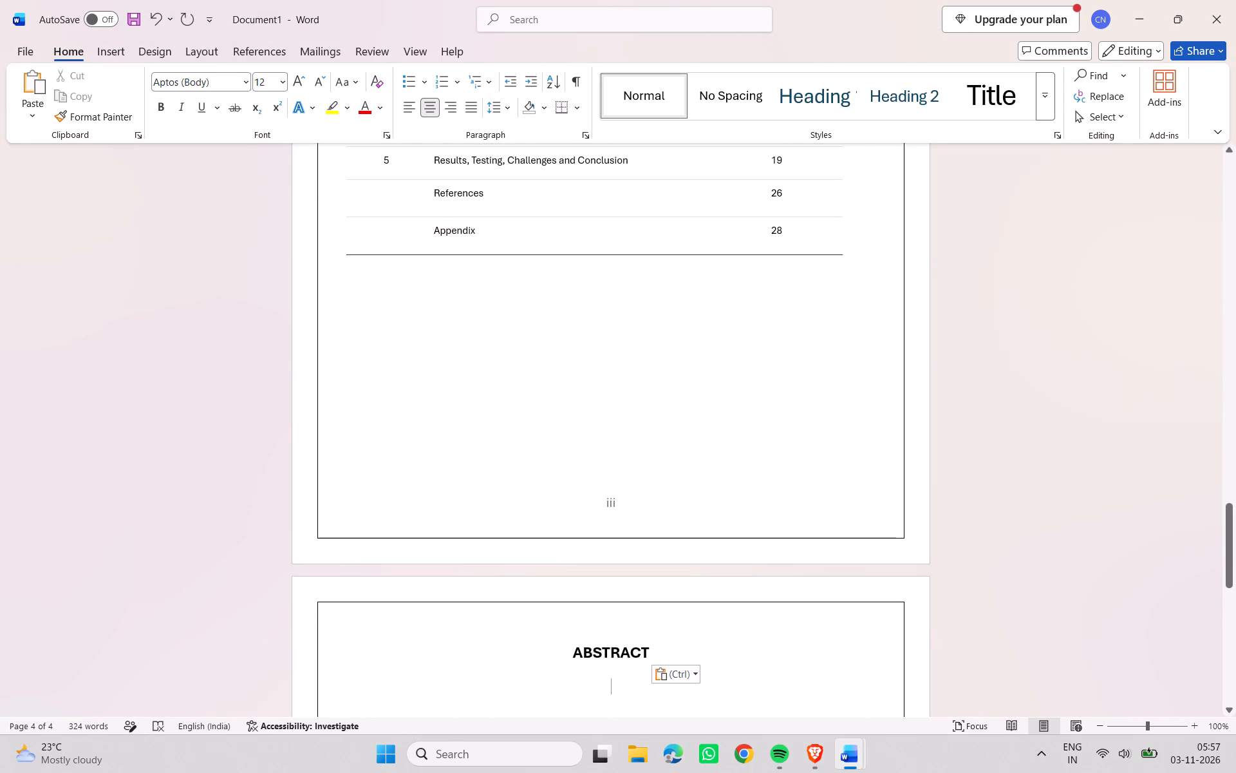
Set the TABLE OF CONTENTS heading above the contents table to Times New Roman.
scroll(522, 303, "up", 2)
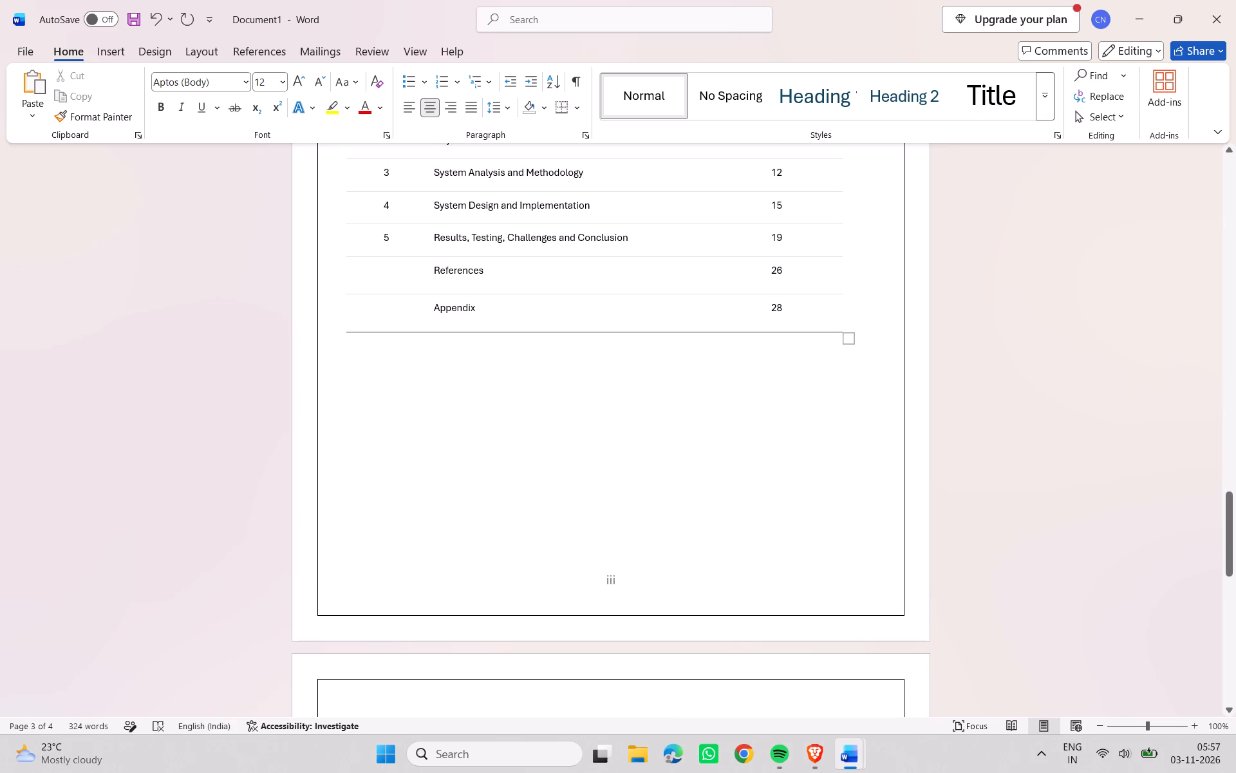
scroll(655, 304, "up", 16)
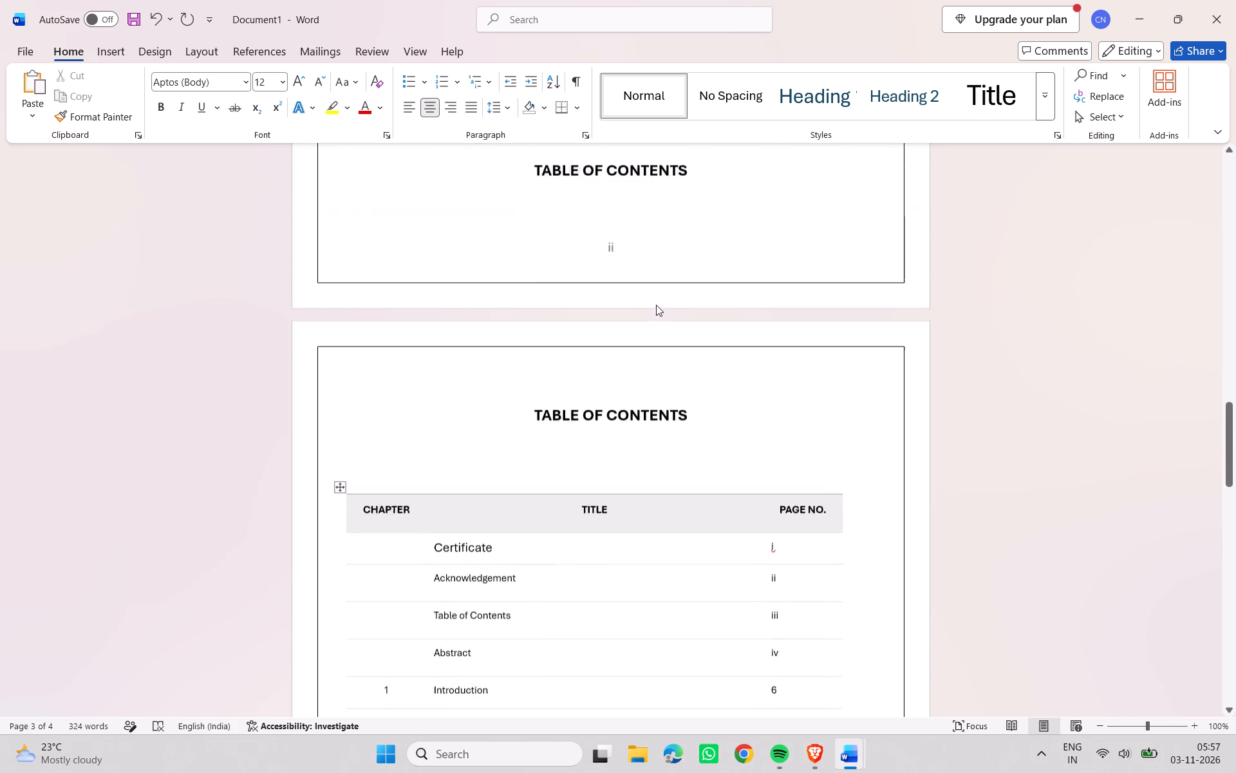
scroll(656, 305, "up", 4)
left_click(621, 600)
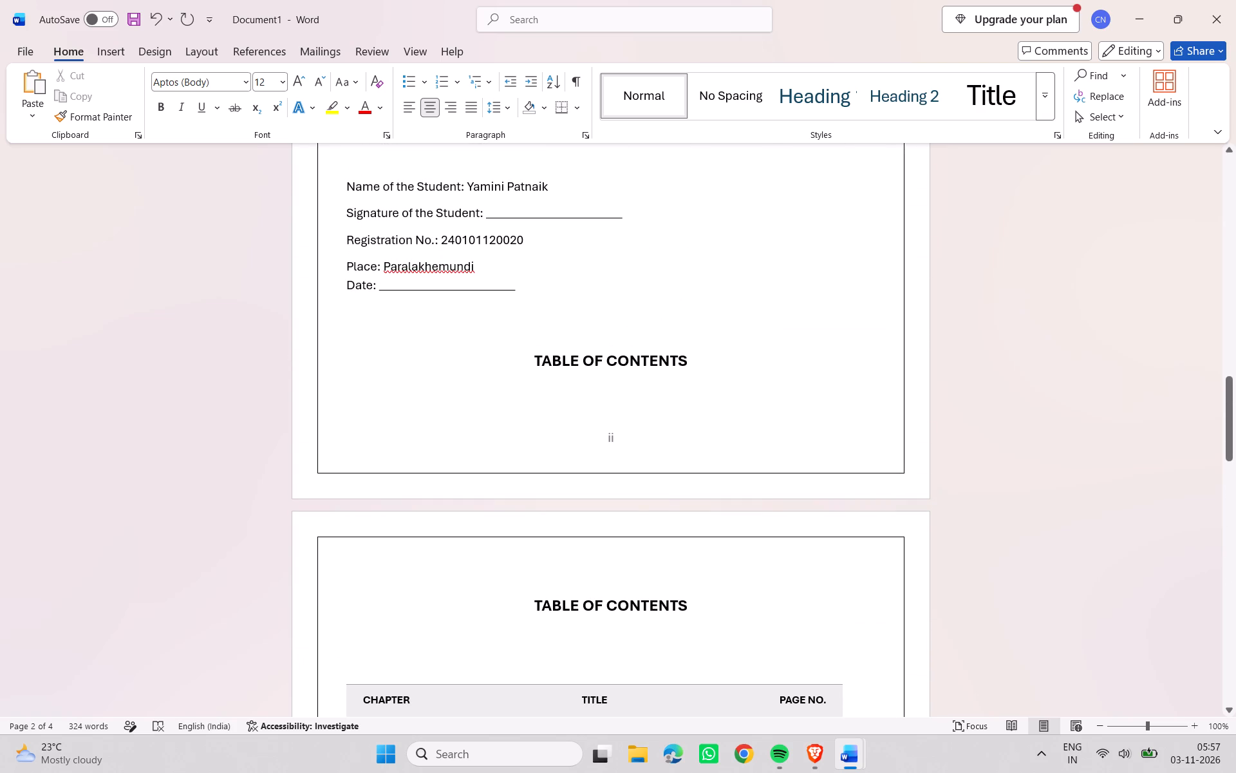
left_click_drag(516, 612, 704, 612)
left_click(238, 82)
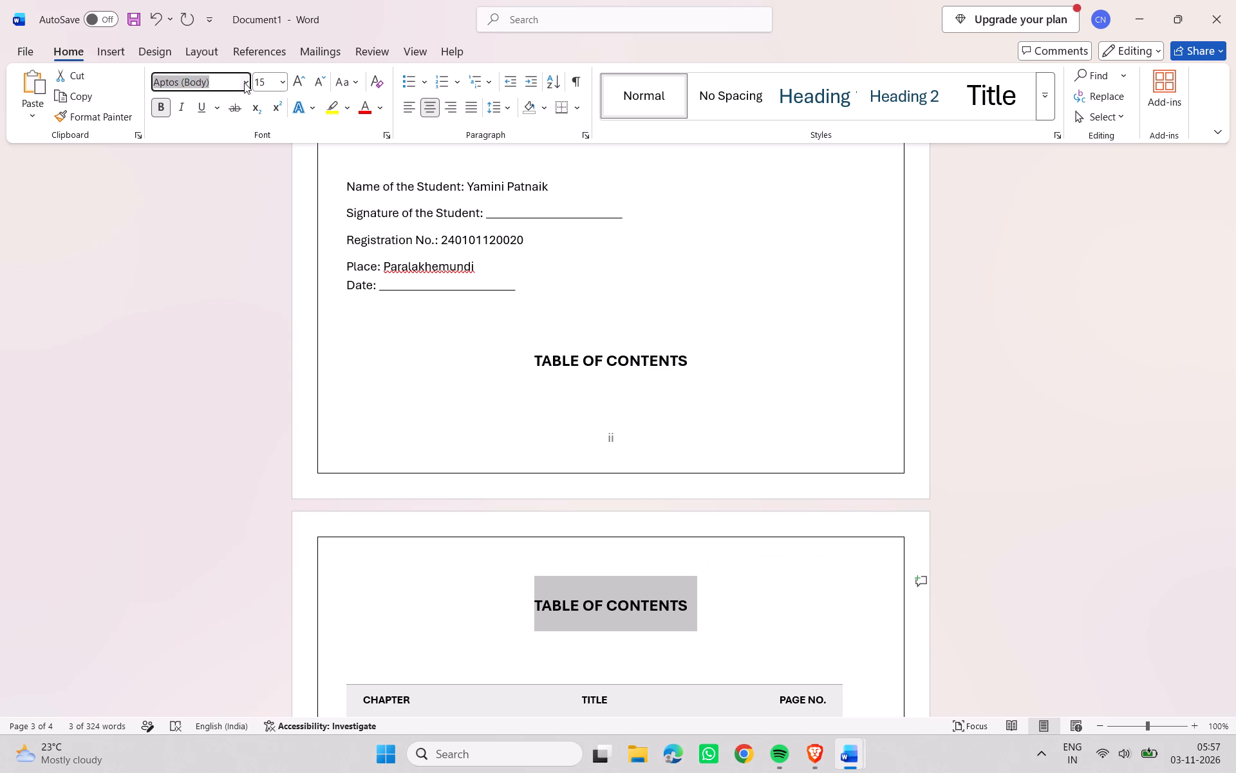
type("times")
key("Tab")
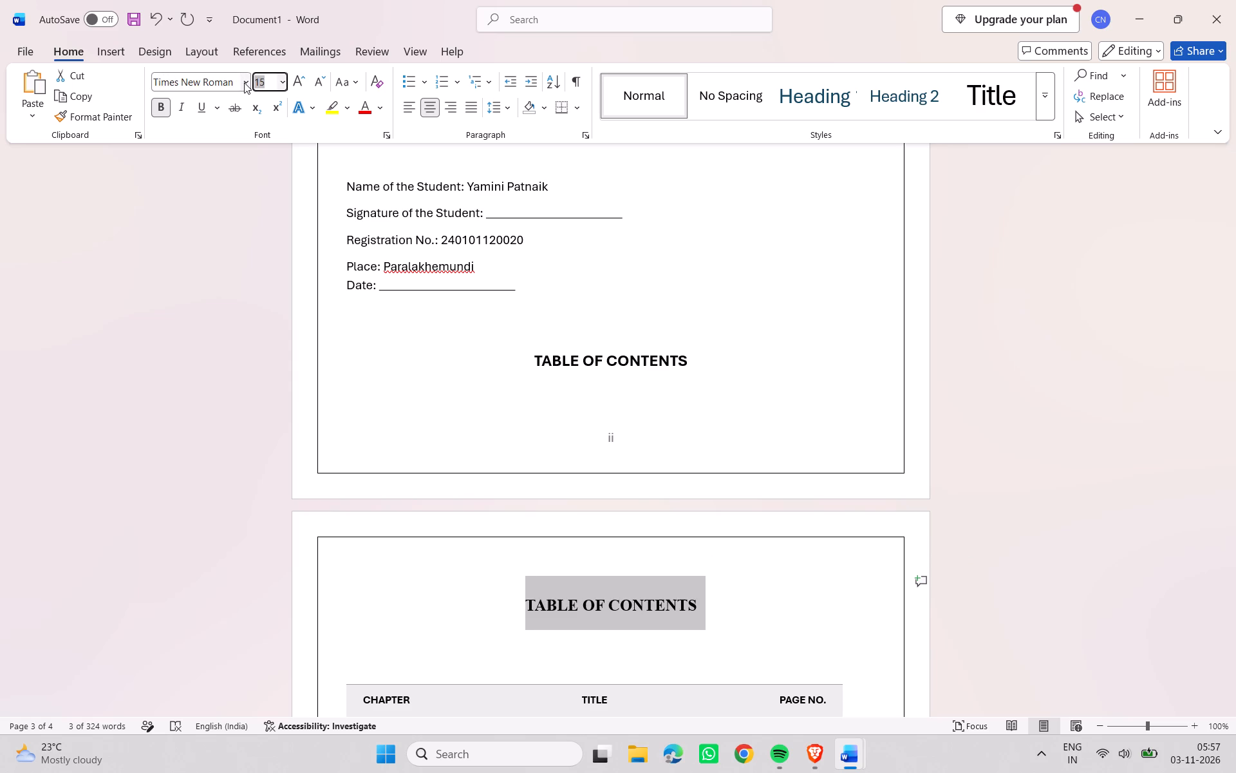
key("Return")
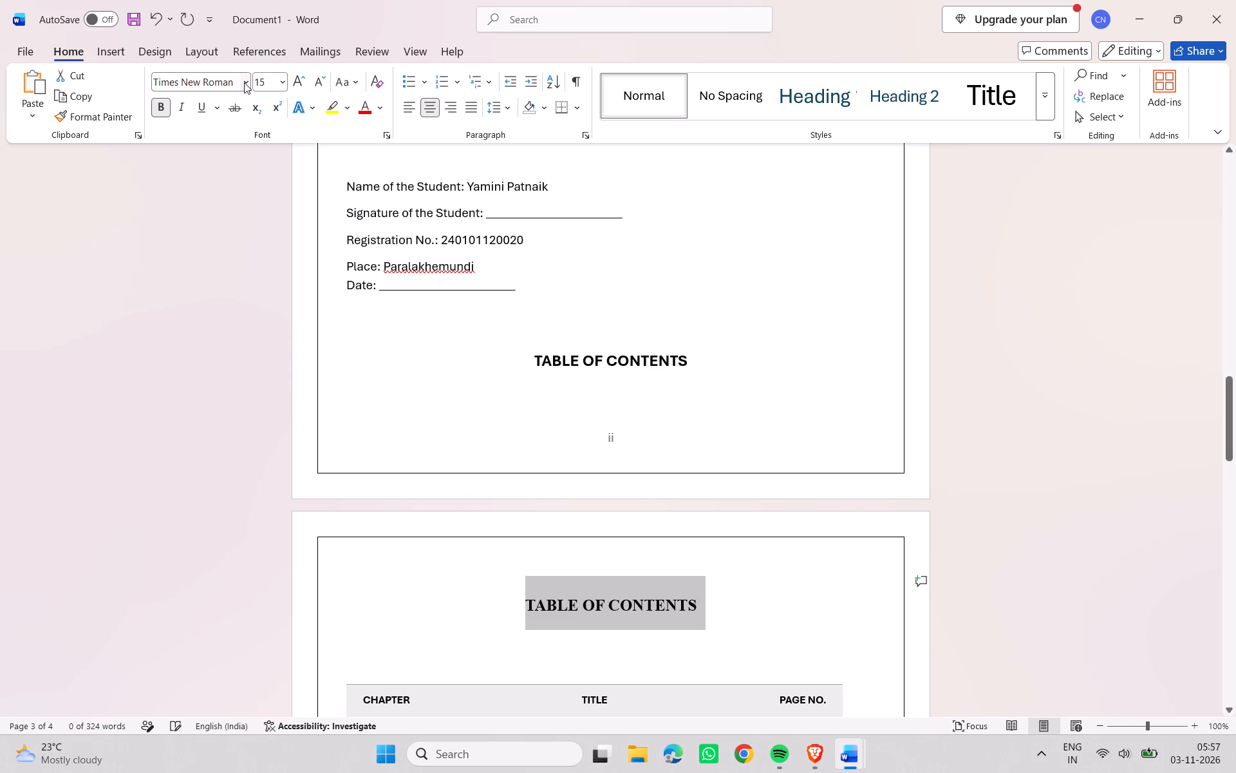
Replace the duplicate TABLE OF CONTENTS heading at the bottom of page ii with a blank line.
scroll(651, 406, "down", 6)
scroll(650, 400, "up", 4)
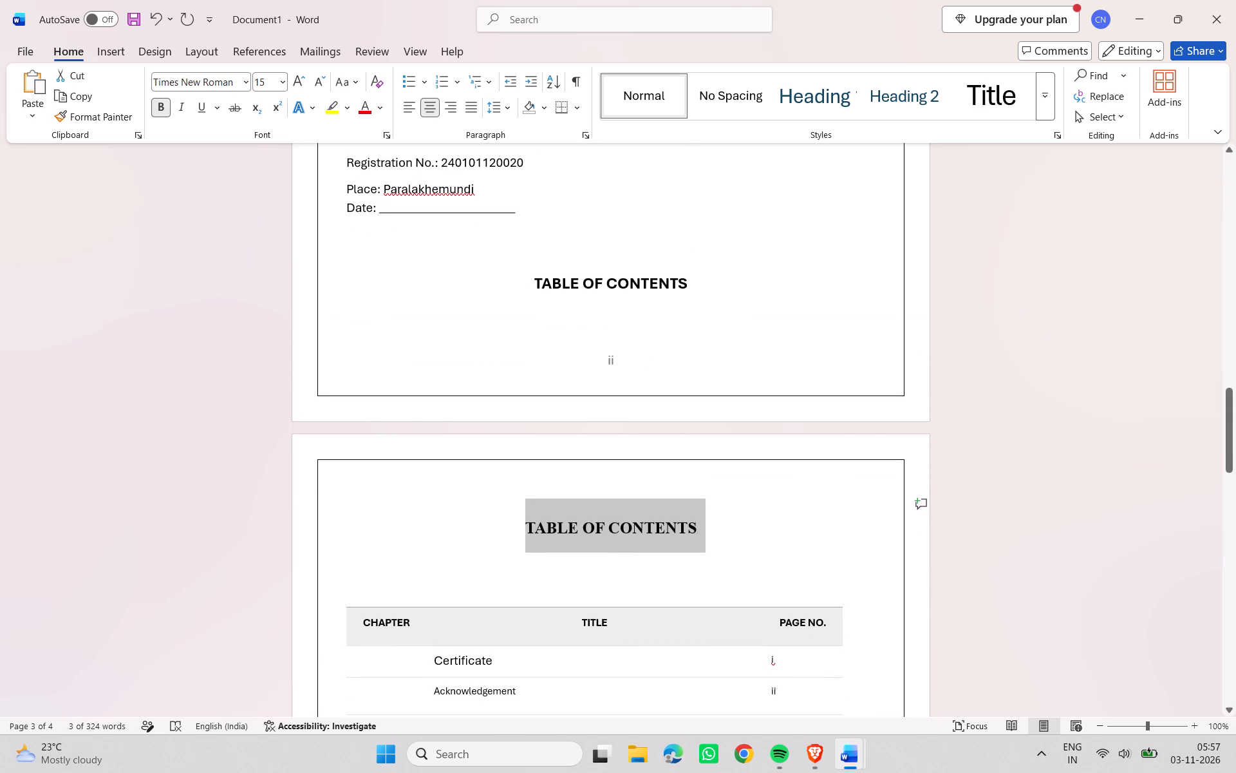
left_click_drag(689, 276, 516, 283)
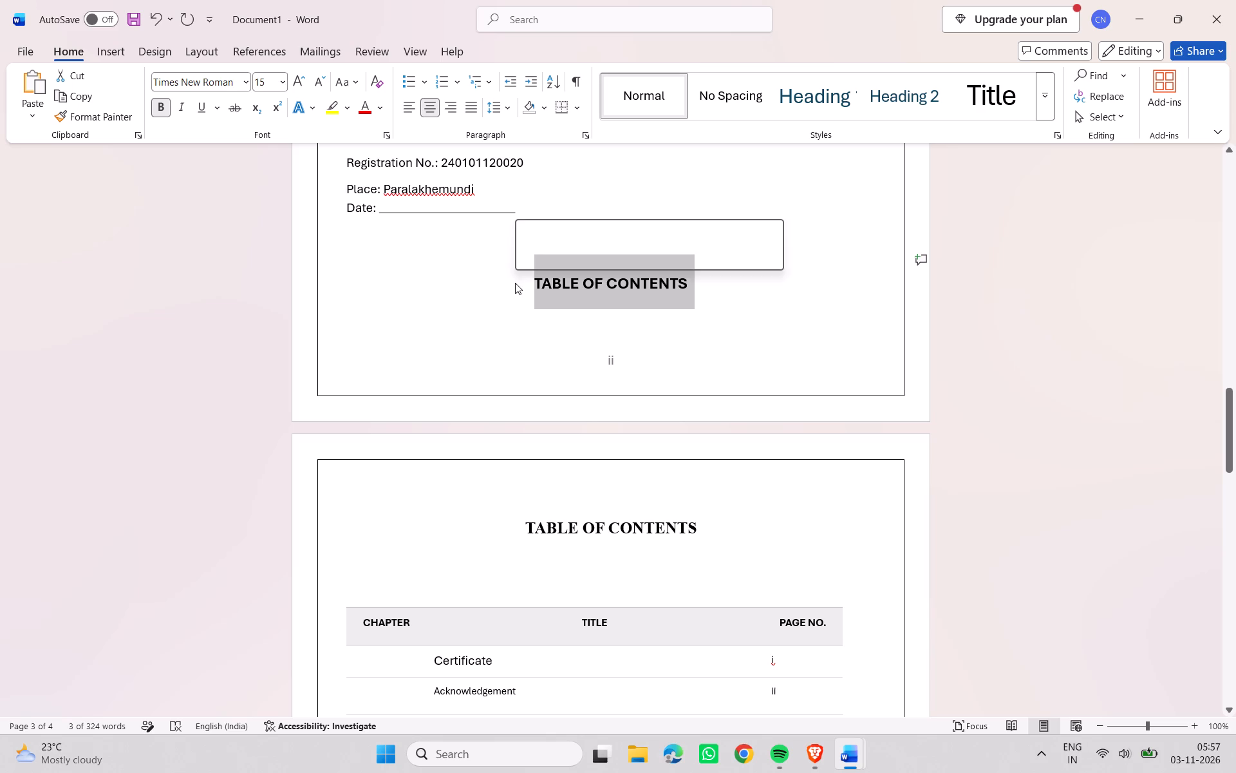
key("BackSpace")
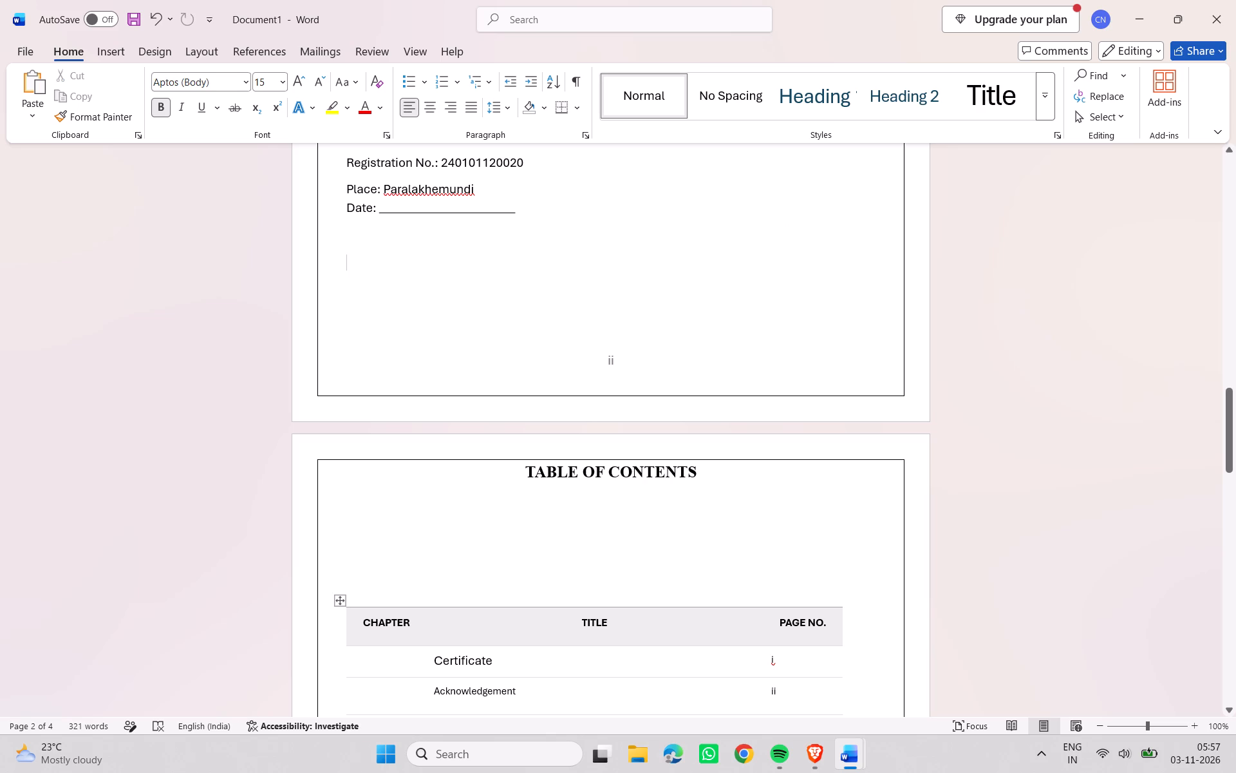
key("Return")
Set the ABSTRACT heading on the fourth page to Times New Roman.
scroll(447, 513, "down", 10)
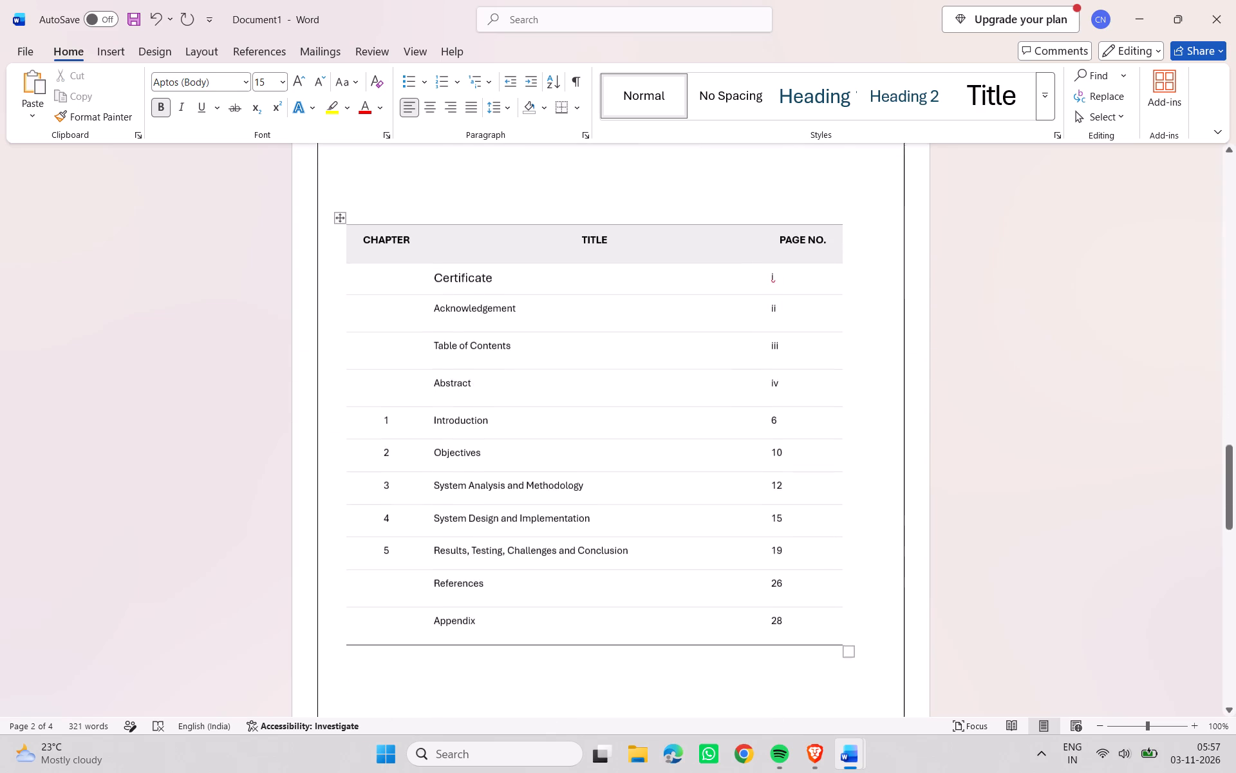
scroll(559, 511, "down", 18)
left_click_drag(657, 341, 623, 343)
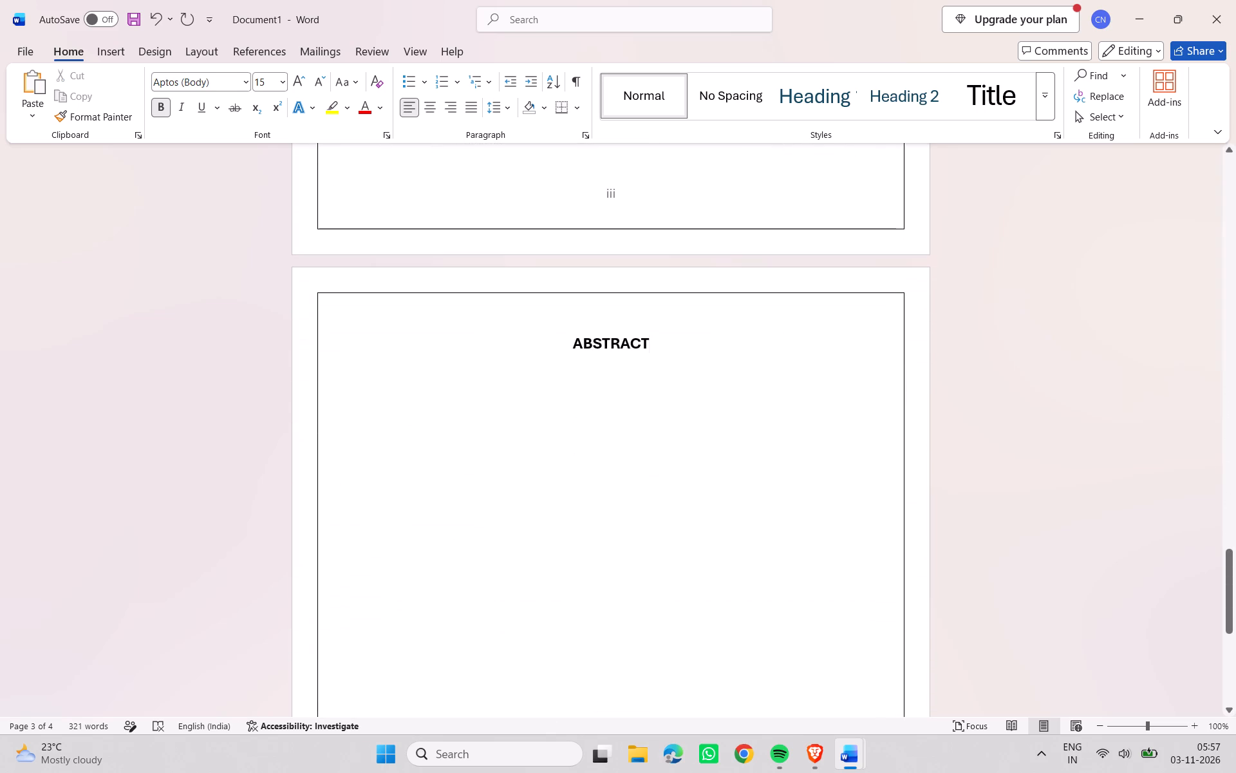
left_click_drag(623, 343, 555, 343)
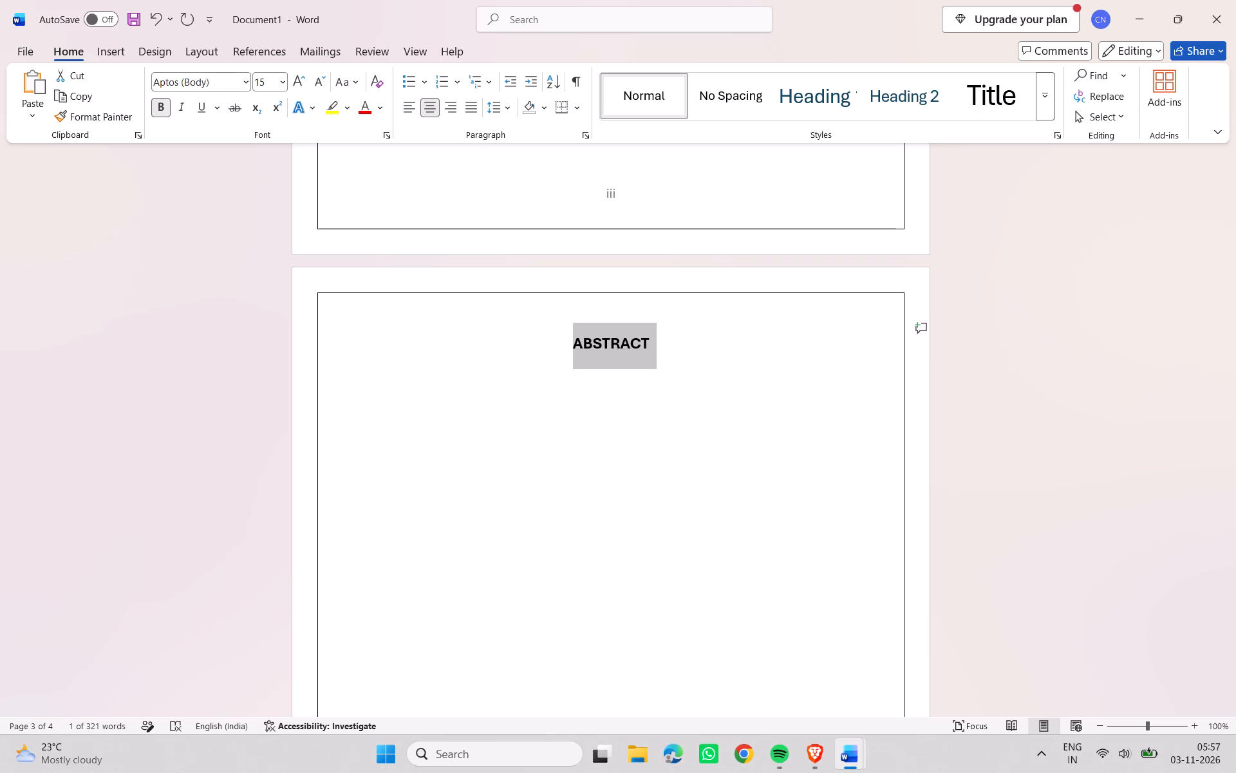
left_click(232, 76)
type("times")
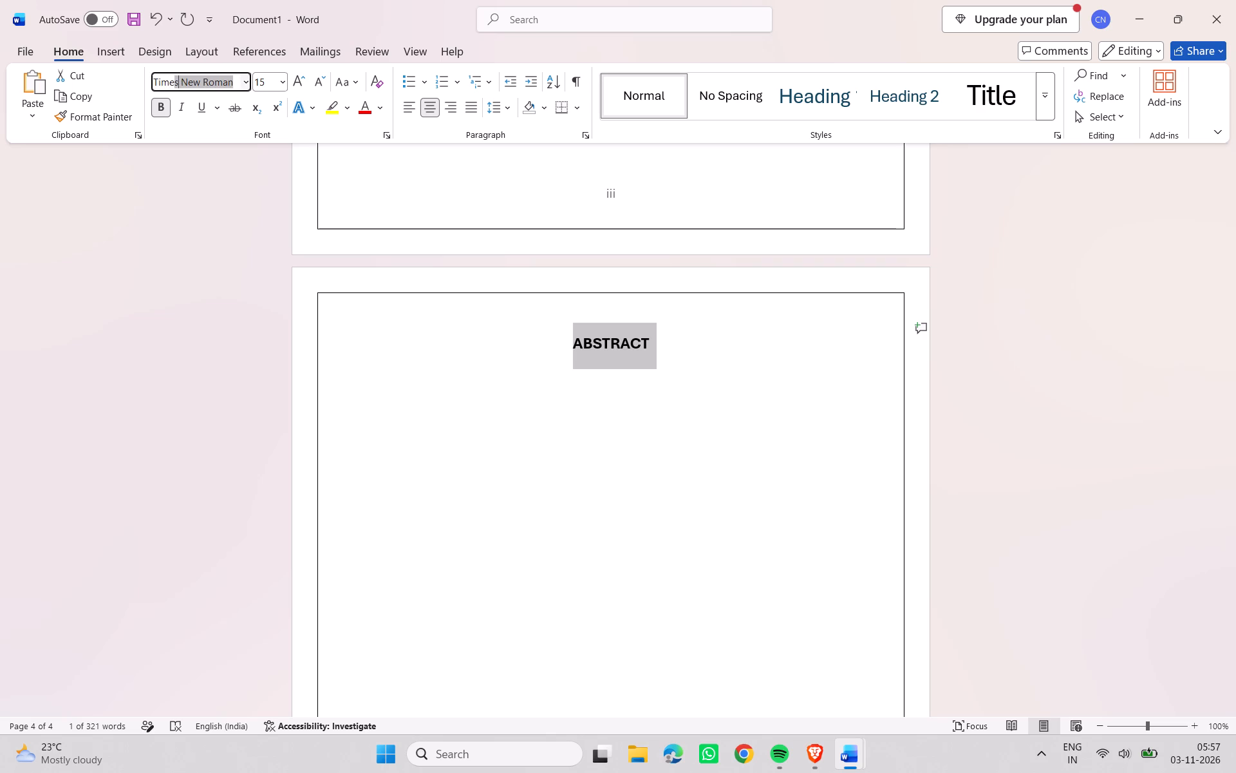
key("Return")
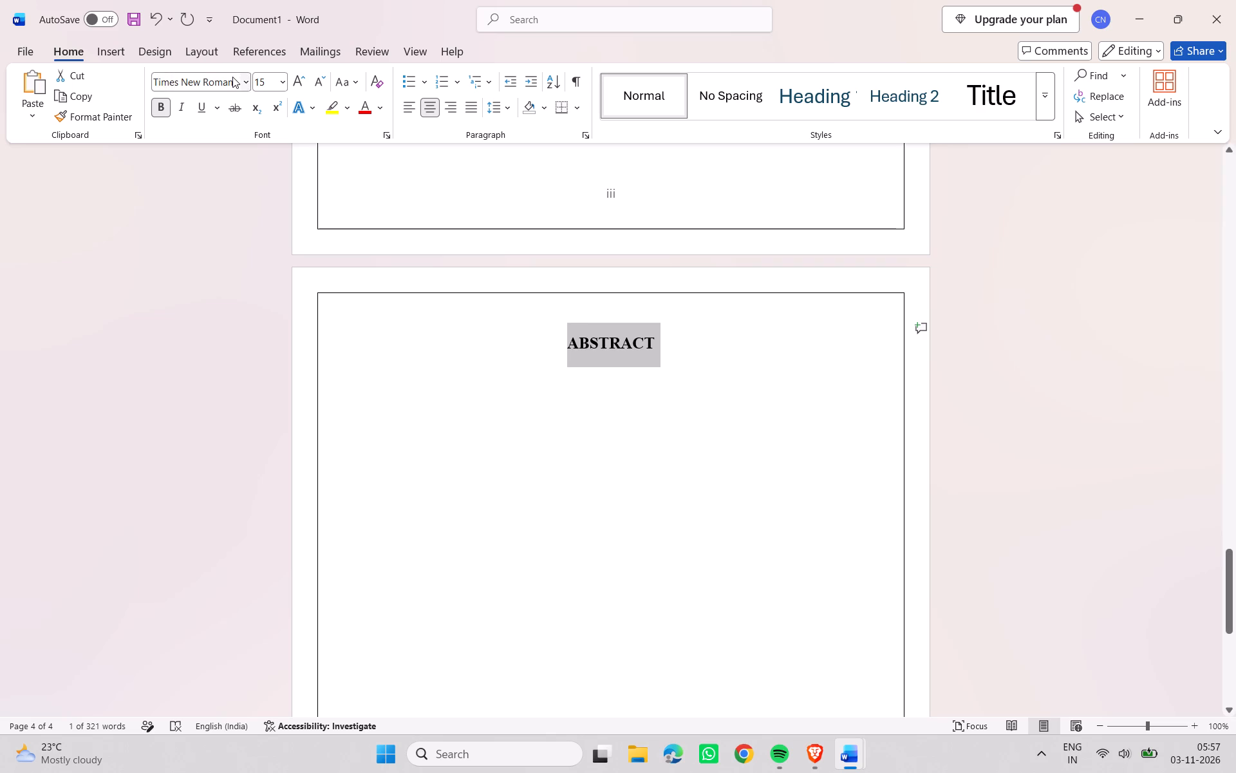
Add two new lines below the ABSTRACT heading and justify the last one.
left_click(684, 348)
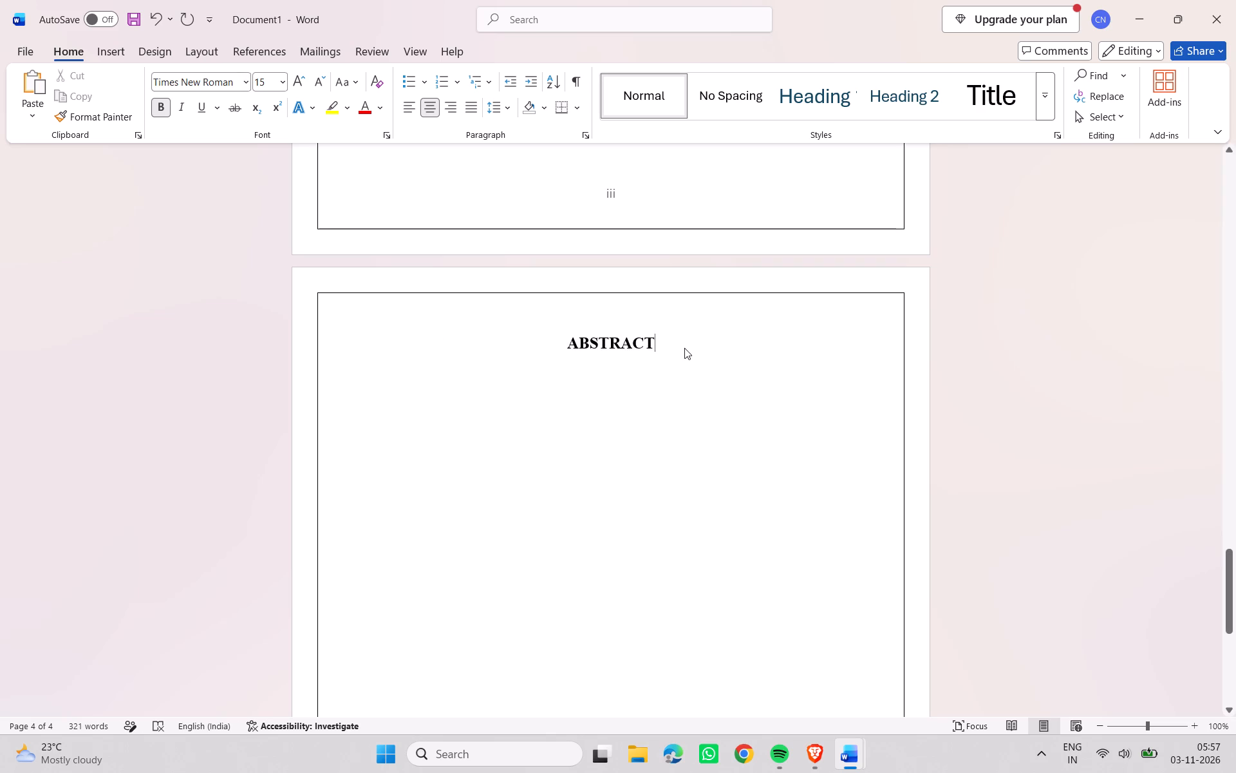
key("Return")
key("Return")
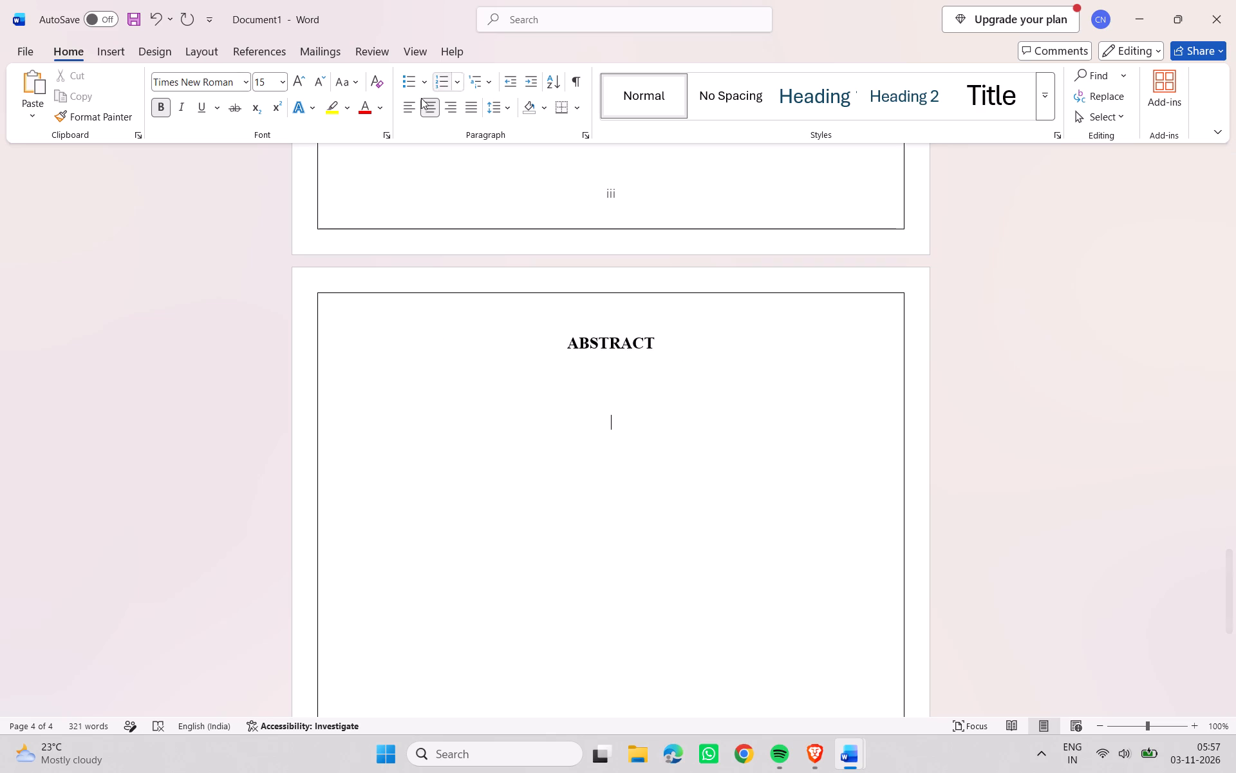
left_click(464, 108)
Copy the three abstract paragraphs from QC_REPORT and paste them below the ABSTRACT heading in Document1.
key("alt+Tab")
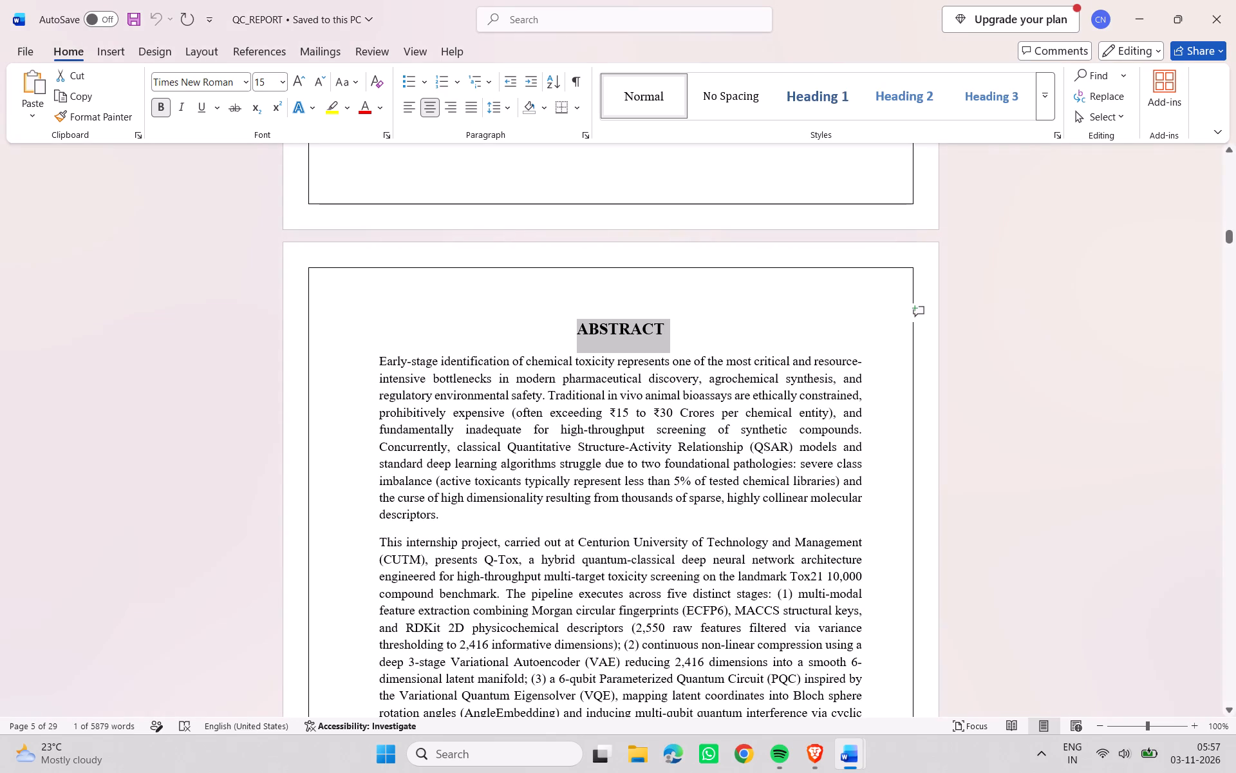
left_click_drag(375, 359, 520, 575)
scroll(524, 593, "down", 6)
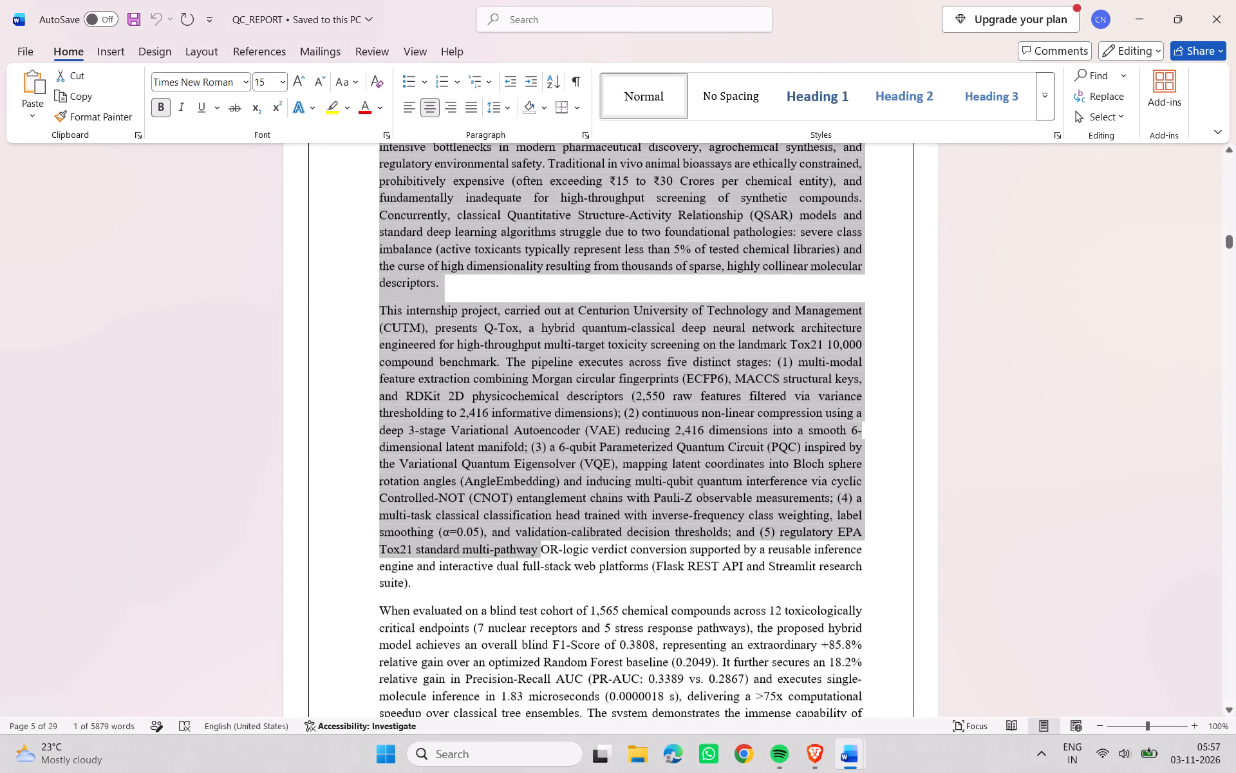
left_click_drag(520, 575, 771, 592)
scroll(520, 573, "down", 4)
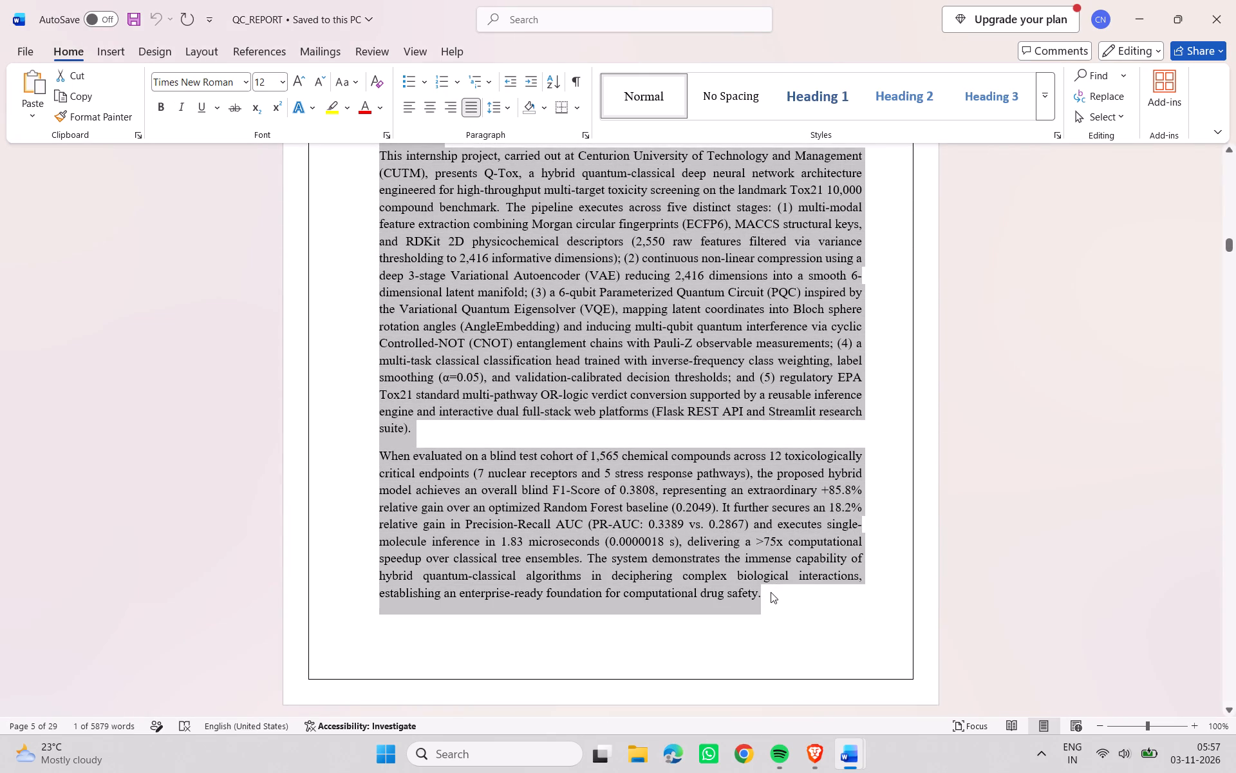
key("ctrl+c")
key("ctrl+c")
key("ctrl+c")
key("alt+Tab")
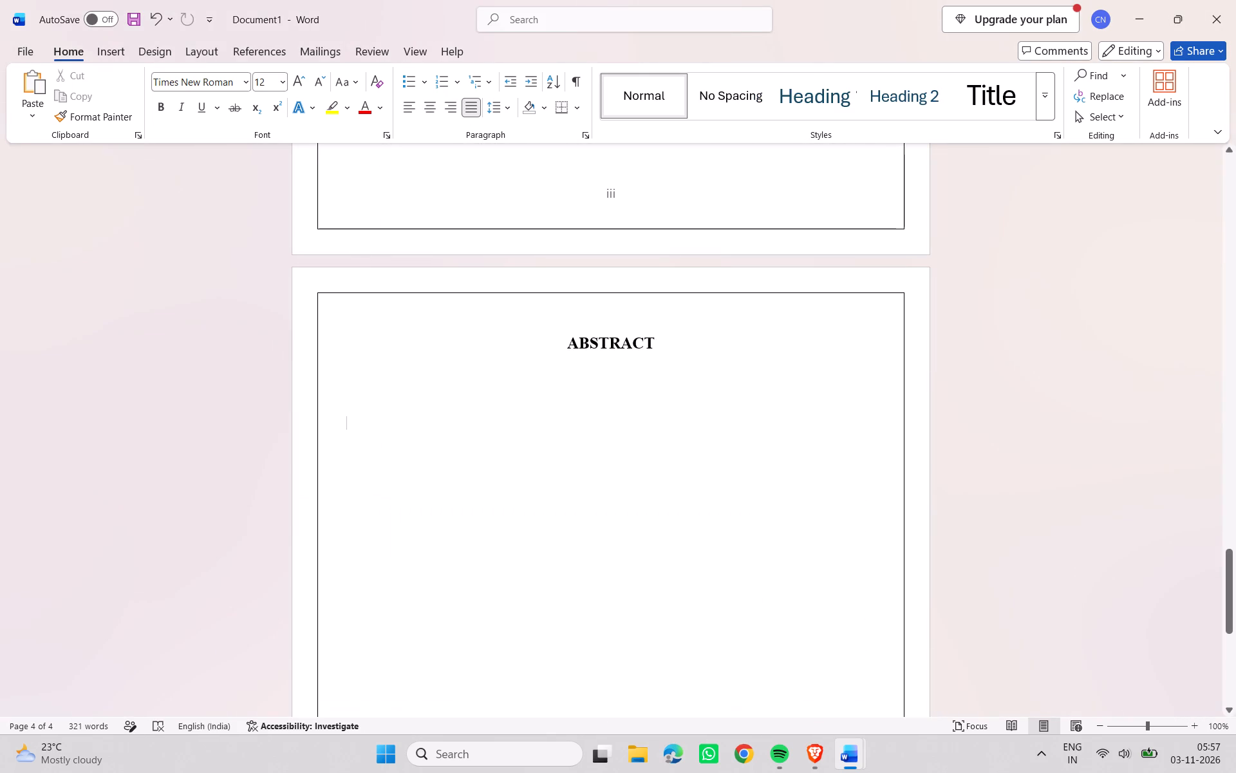
key("ctrl+v")
Delete the blank space between the ABSTRACT heading and the first abstract paragraph.
scroll(652, 494, "up", 8)
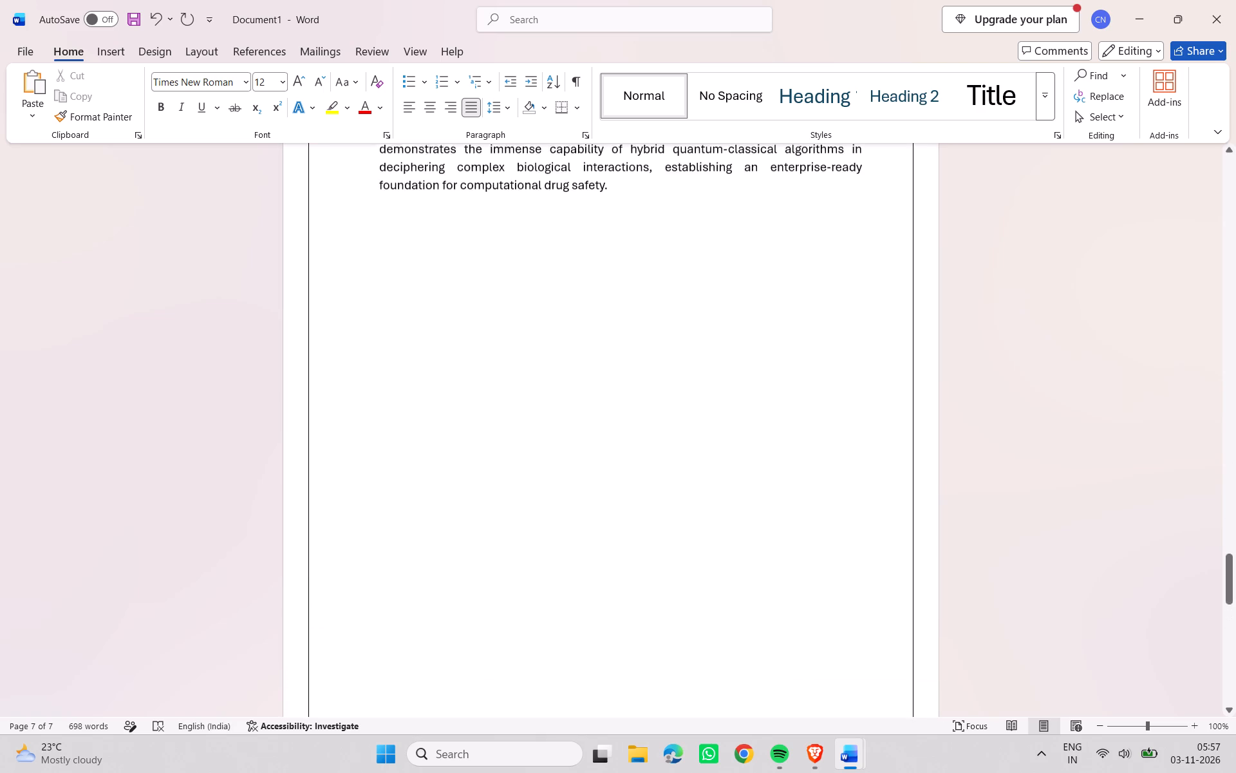
scroll(653, 494, "up", 18)
scroll(651, 495, "down", 1)
scroll(651, 495, "up", 8)
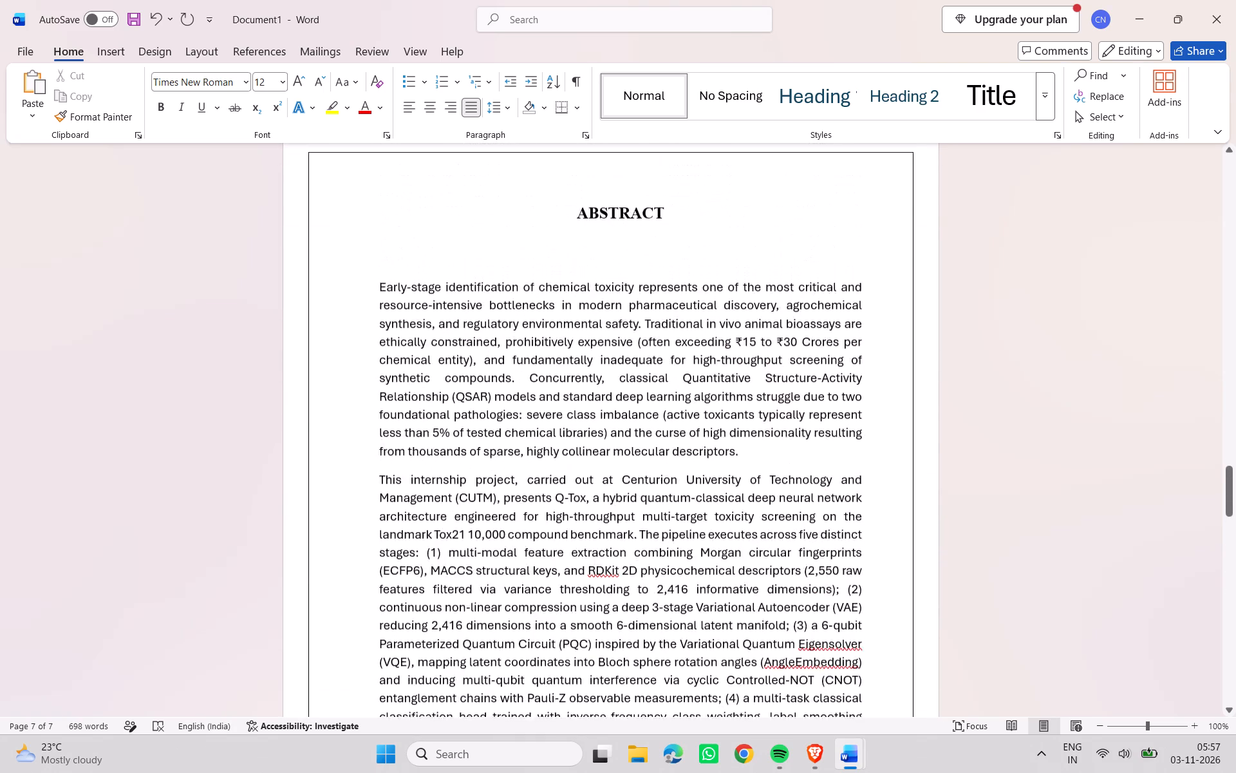
scroll(651, 495, "up", 1)
left_click(469, 378)
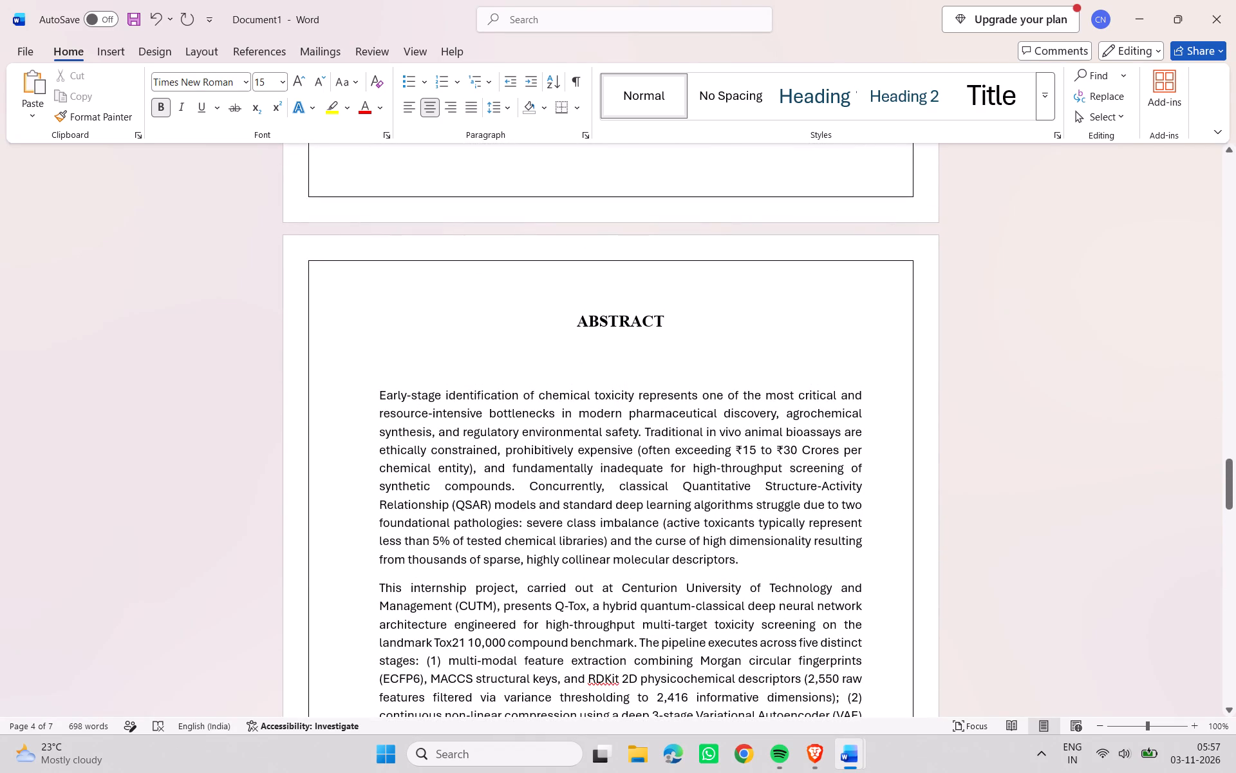
key("BackSpace")
key("BackSpace")
Set all three abstract paragraphs, from "Early-stage identification" to "computational drug safety", to Times New Roman.
left_click(425, 365)
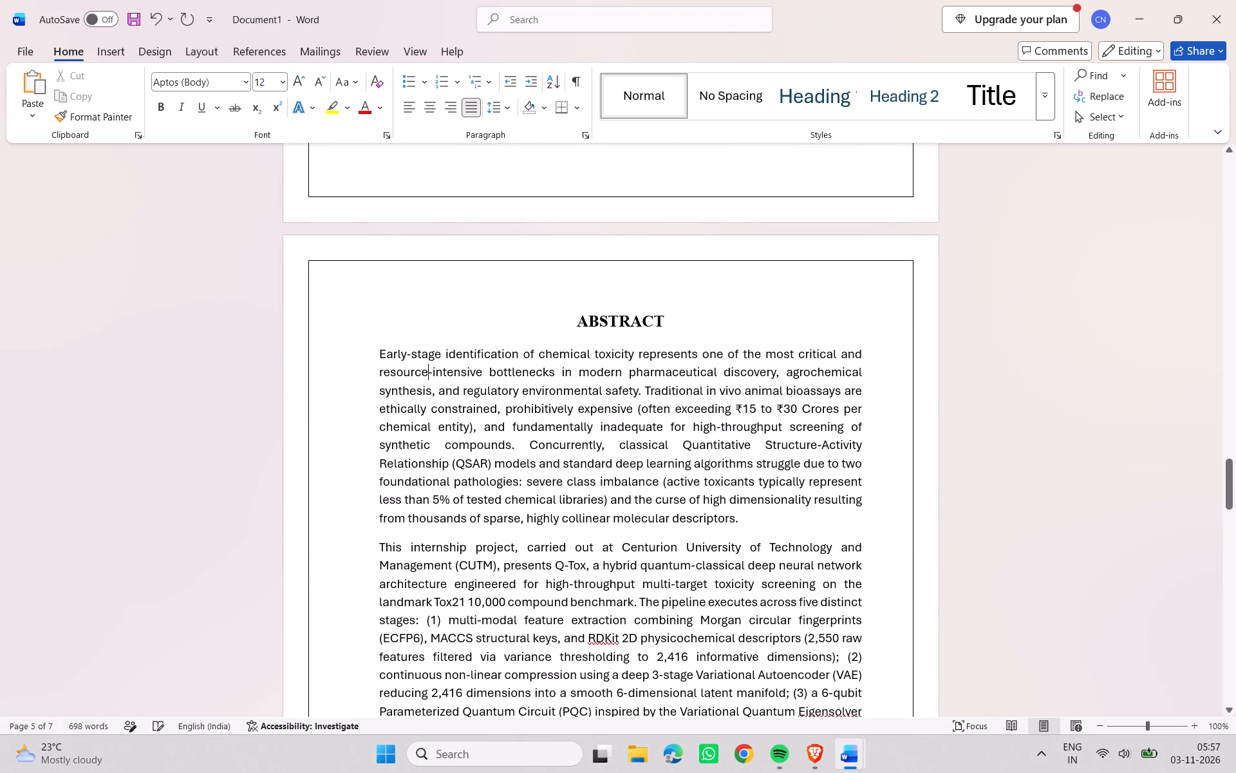
scroll(404, 397, "down", 6)
scroll(406, 399, "up", 1)
scroll(408, 400, "down", 10)
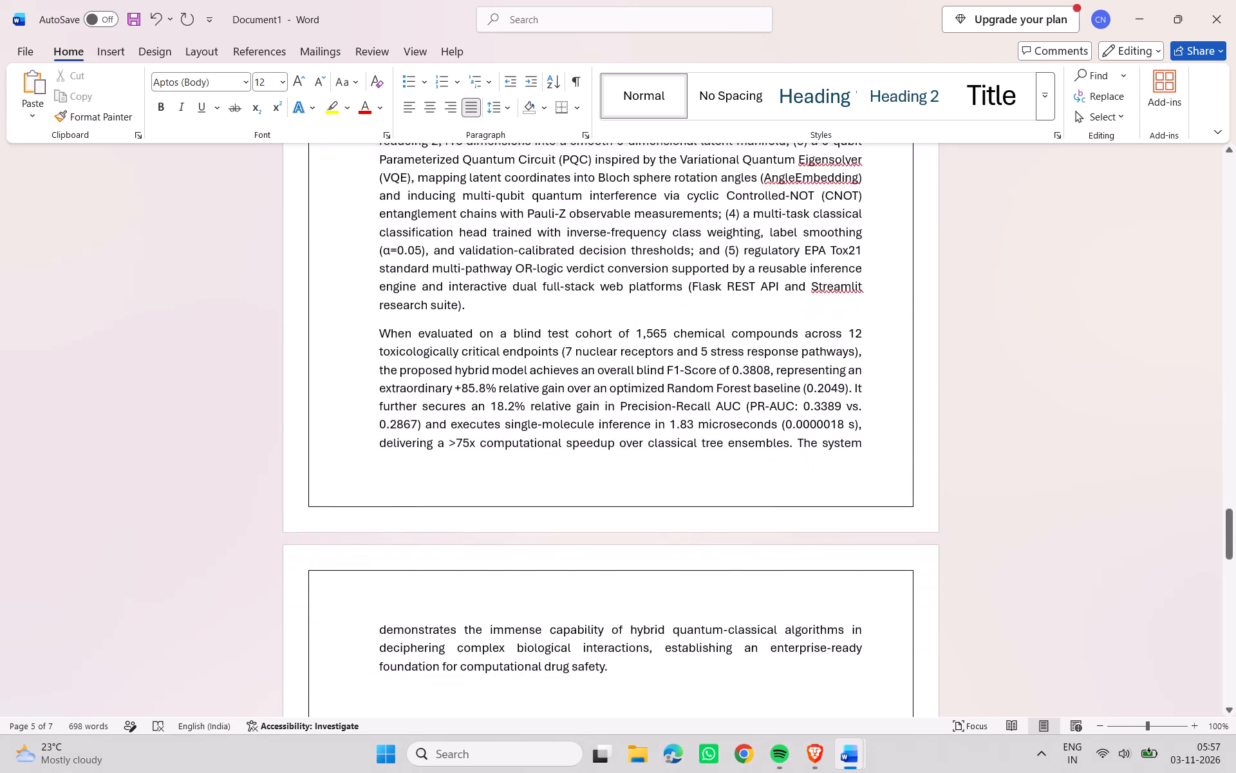
scroll(411, 401, "down", 6)
scroll(671, 511, "up", 17)
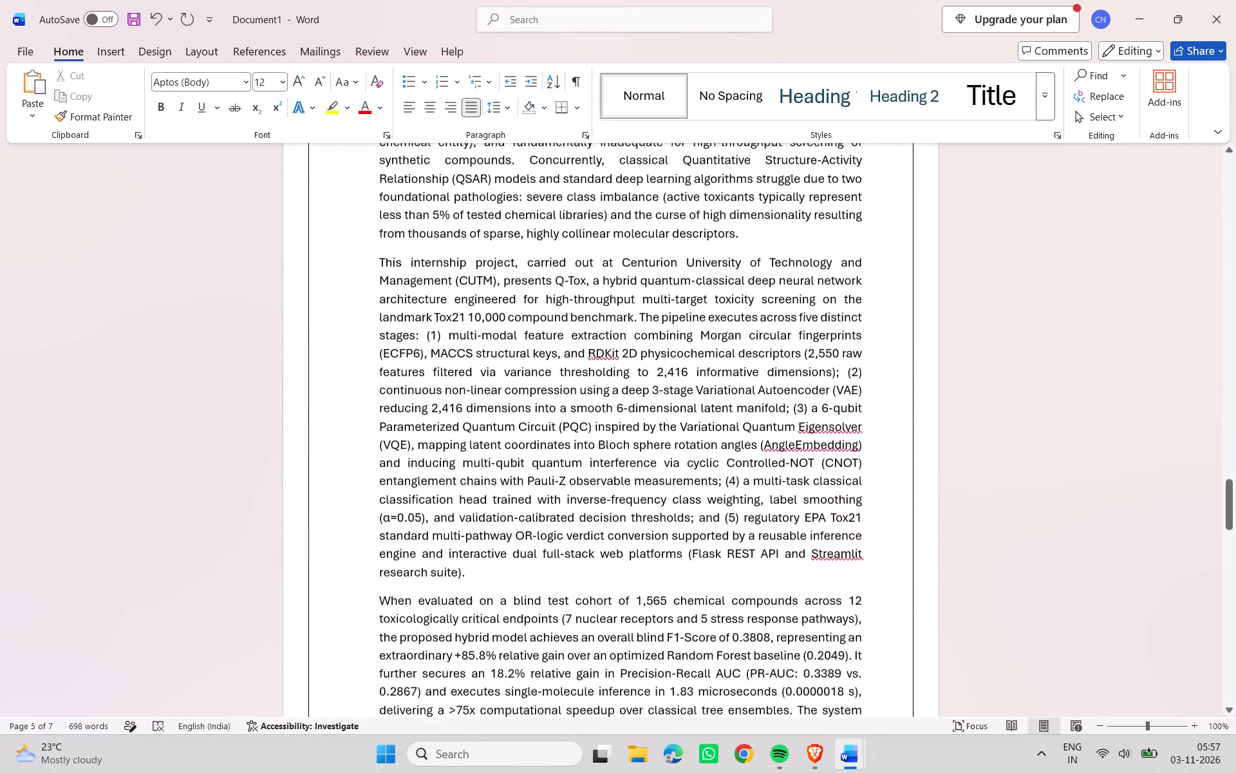
scroll(635, 514, "up", 2)
left_click_drag(381, 280, 453, 472)
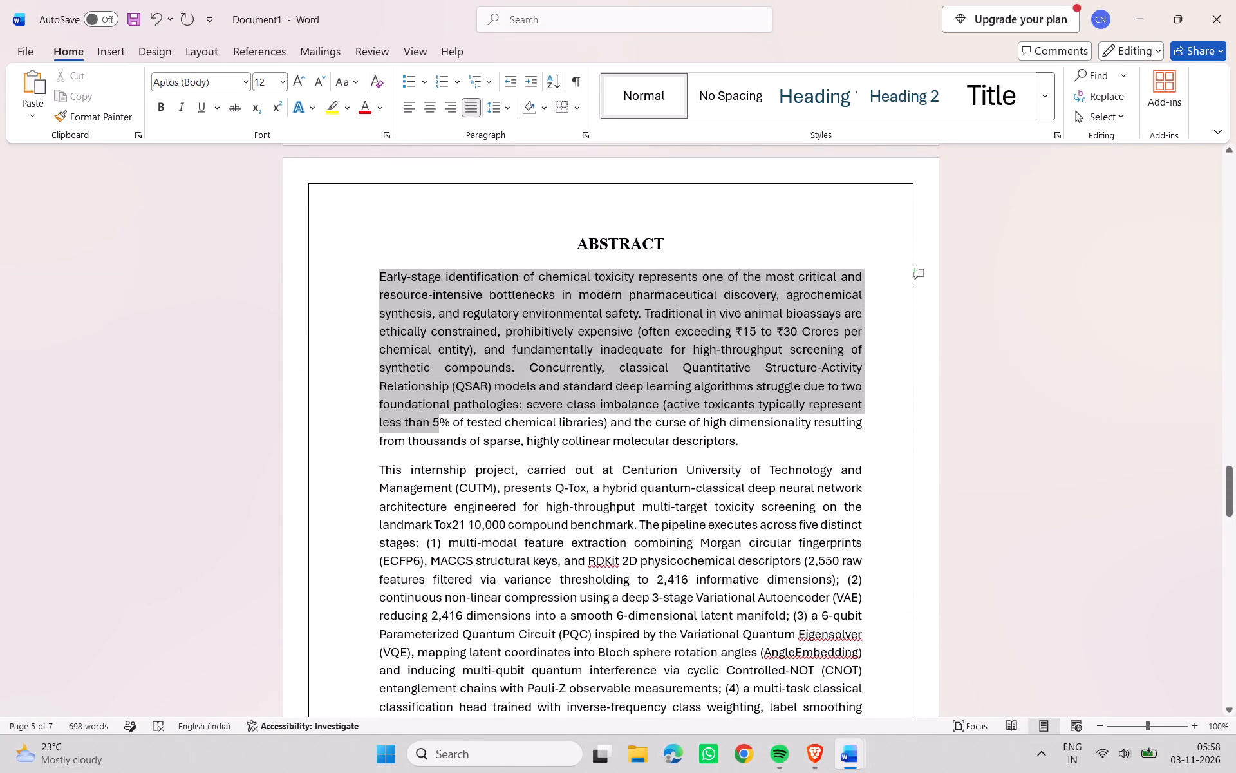
left_click_drag(453, 472, 558, 574)
scroll(486, 596, "down", 15)
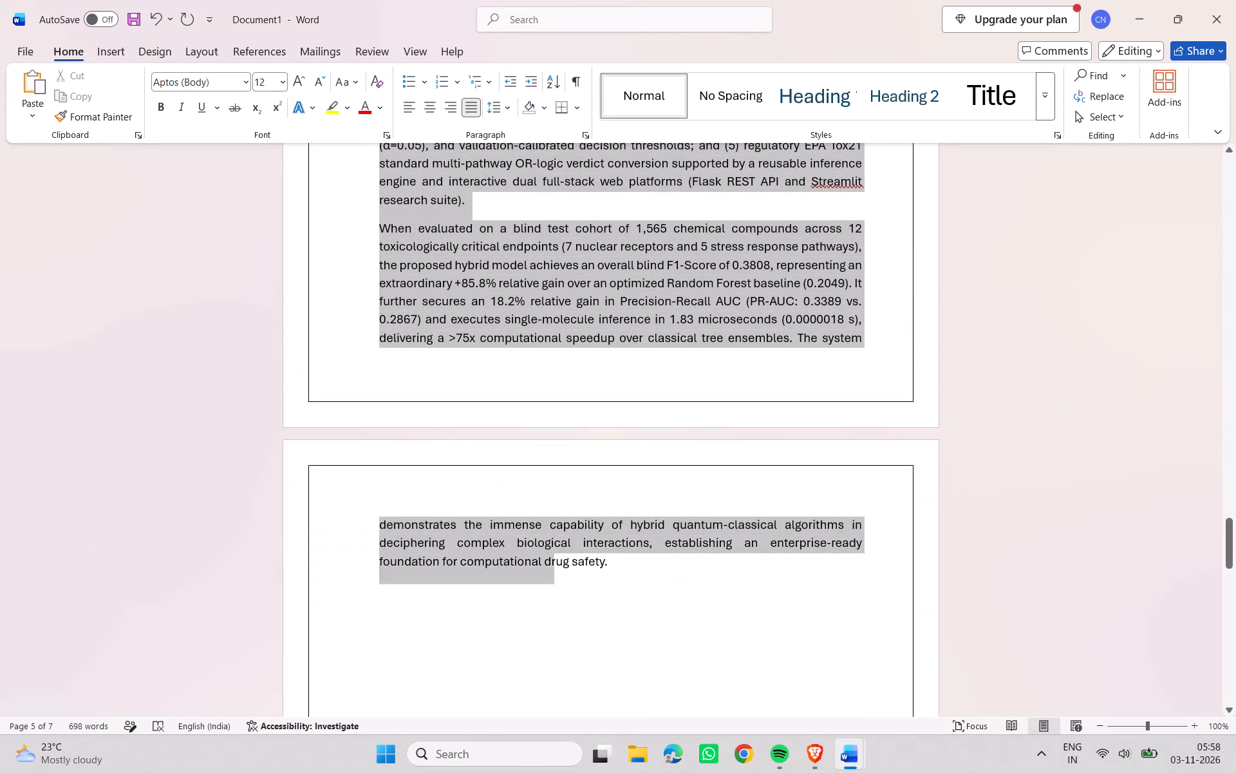
left_click_drag(558, 574, 617, 579)
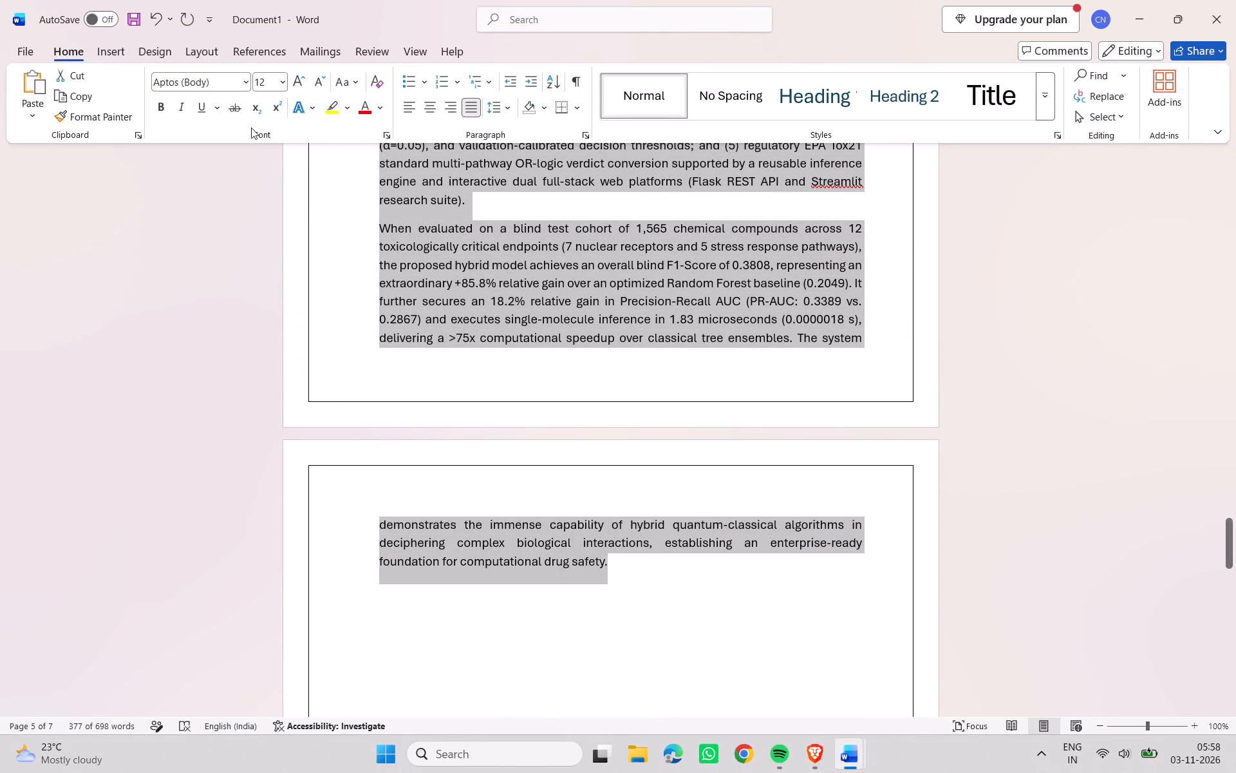
left_click(227, 81)
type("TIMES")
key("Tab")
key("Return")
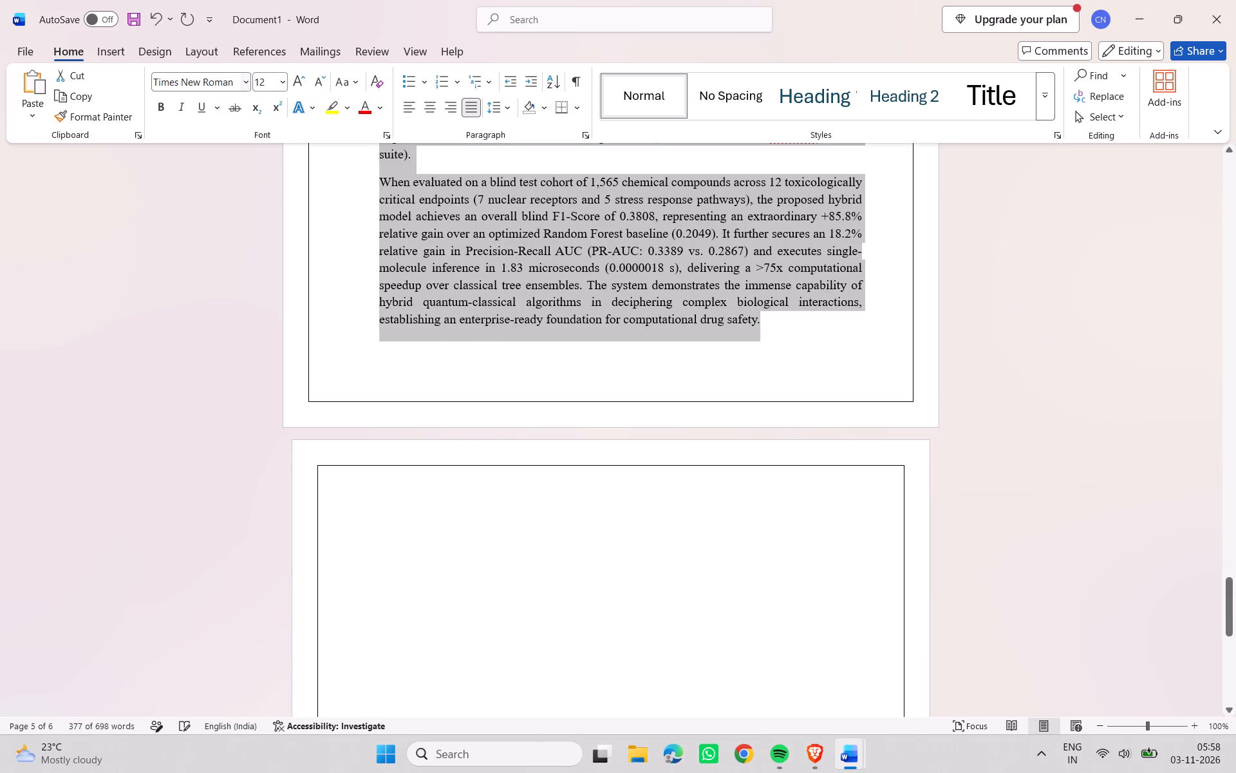
Review the layout of the document from the abstract page back through the contents table to the acknowledgements page.
scroll(676, 455, "up", 6)
scroll(706, 512, "up", 5)
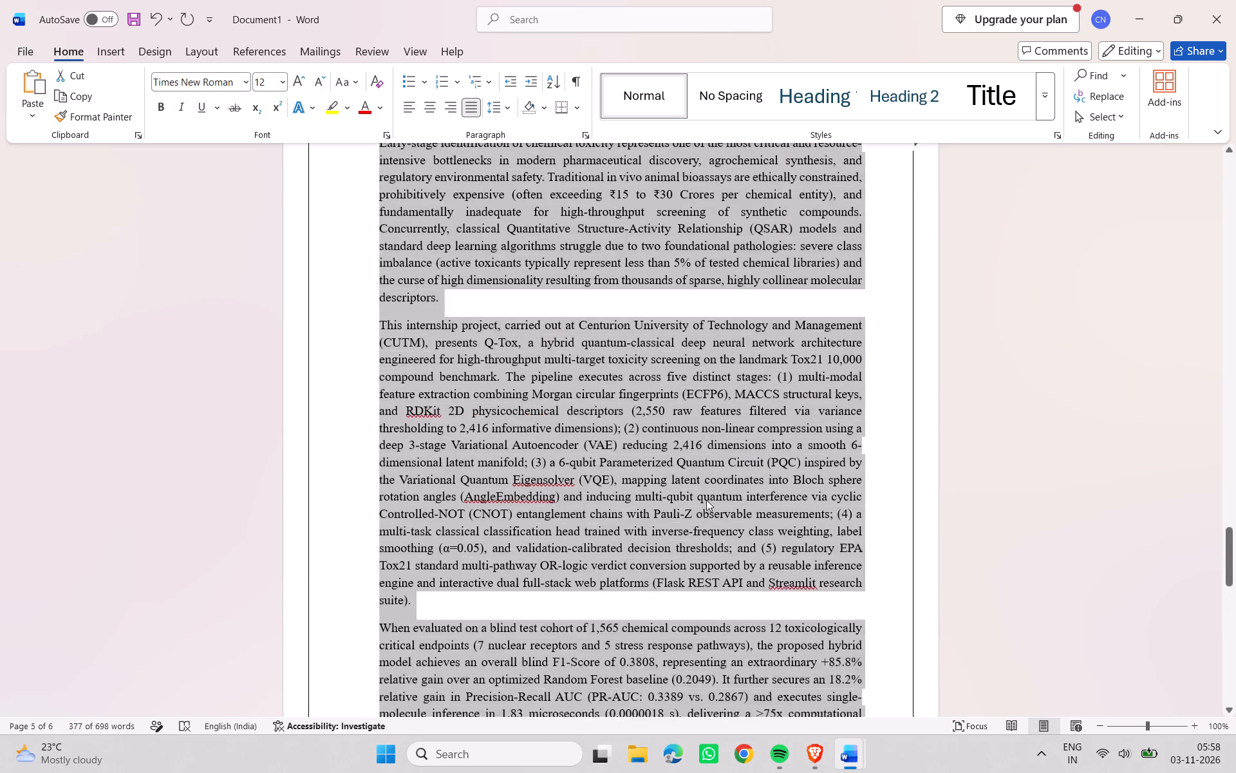
scroll(706, 500, "up", 6)
scroll(691, 456, "down", 7)
scroll(691, 456, "up", 1)
scroll(691, 456, "down", 7)
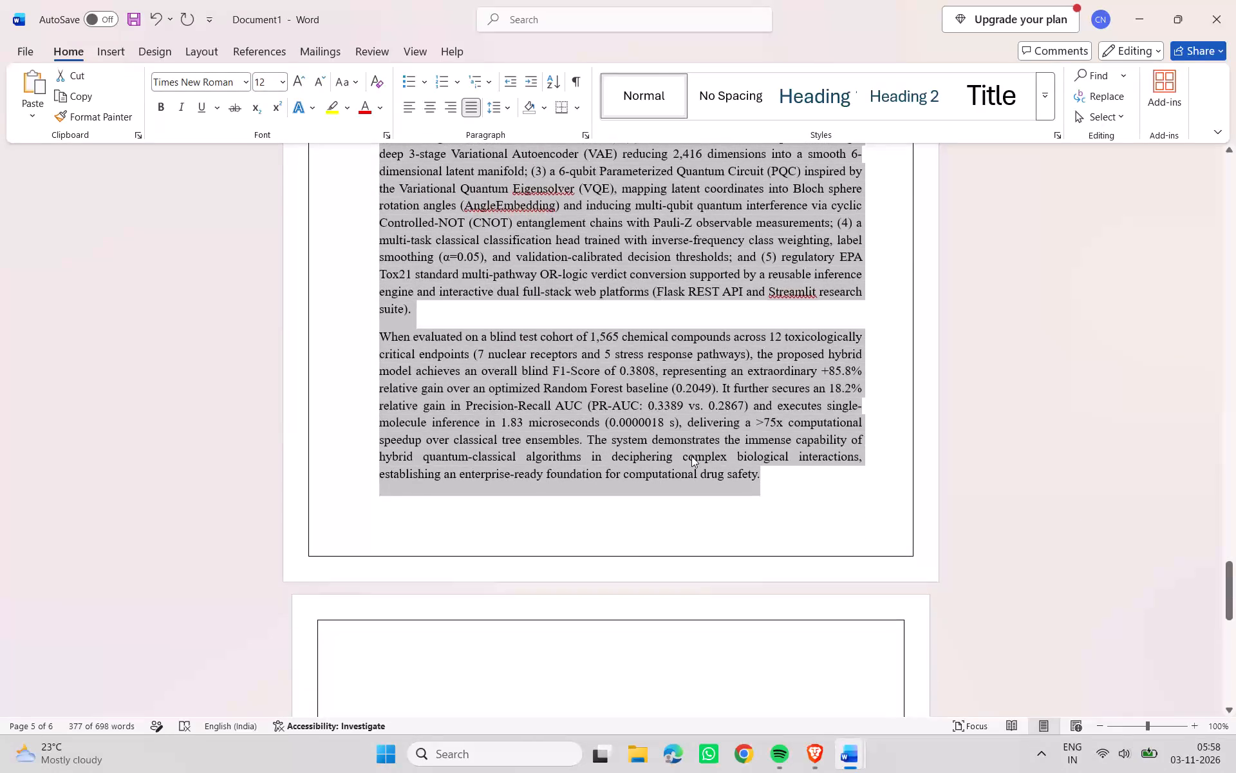
scroll(691, 456, "up", 8)
scroll(693, 455, "down", 1)
scroll(693, 455, "up", 11)
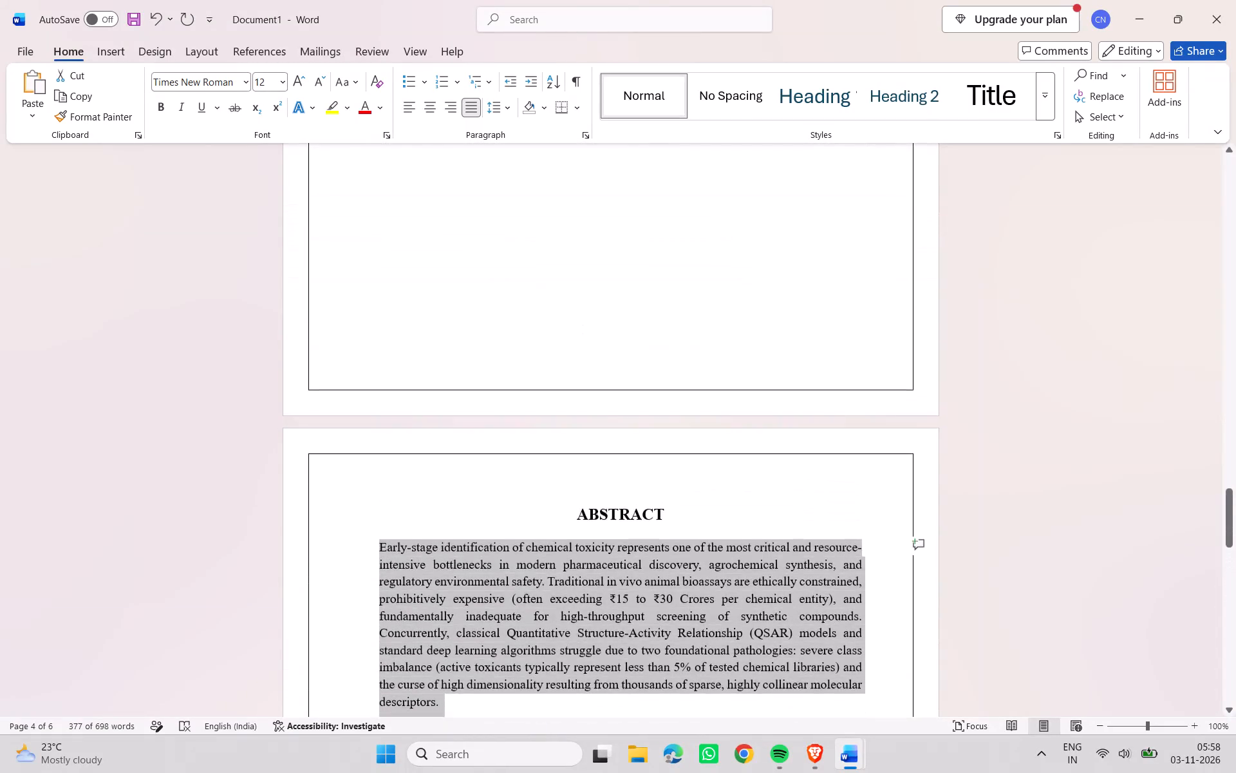
scroll(693, 442, "up", 20)
scroll(693, 442, "up", 1)
scroll(693, 442, "down", 6)
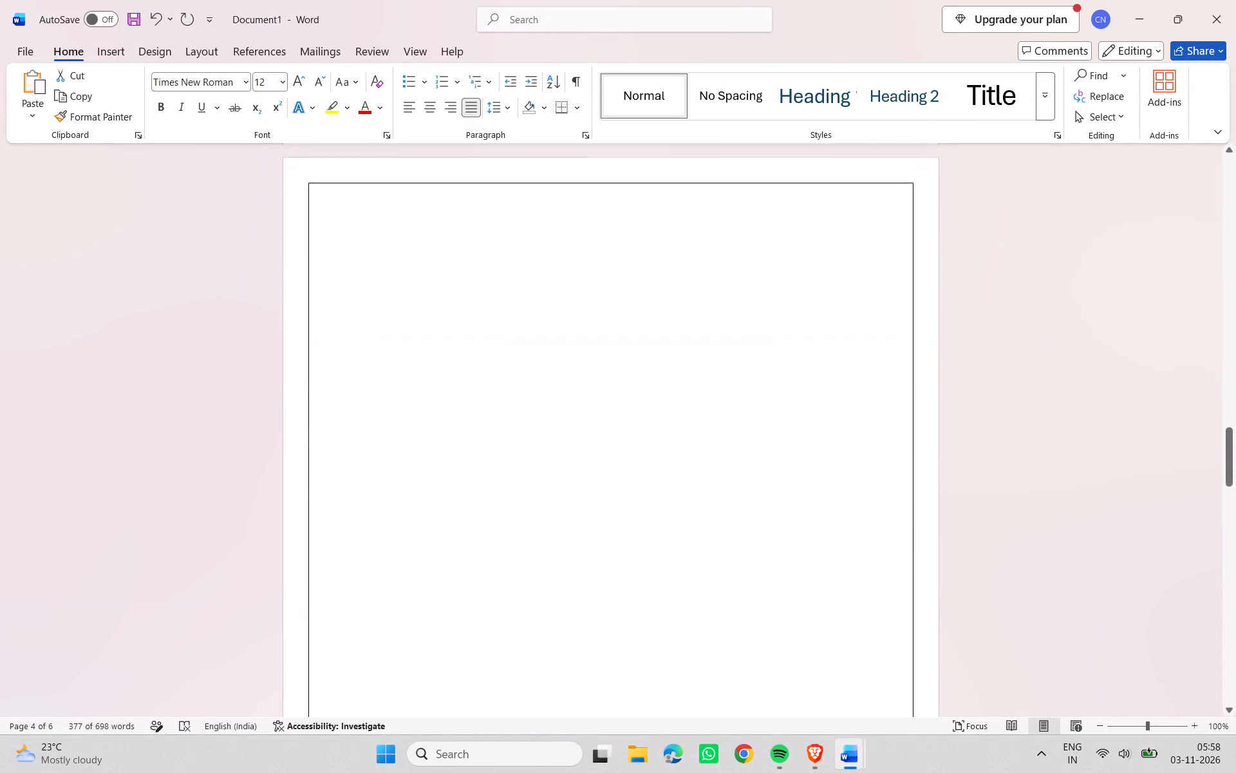
scroll(625, 452, "down", 16)
scroll(592, 459, "up", 4)
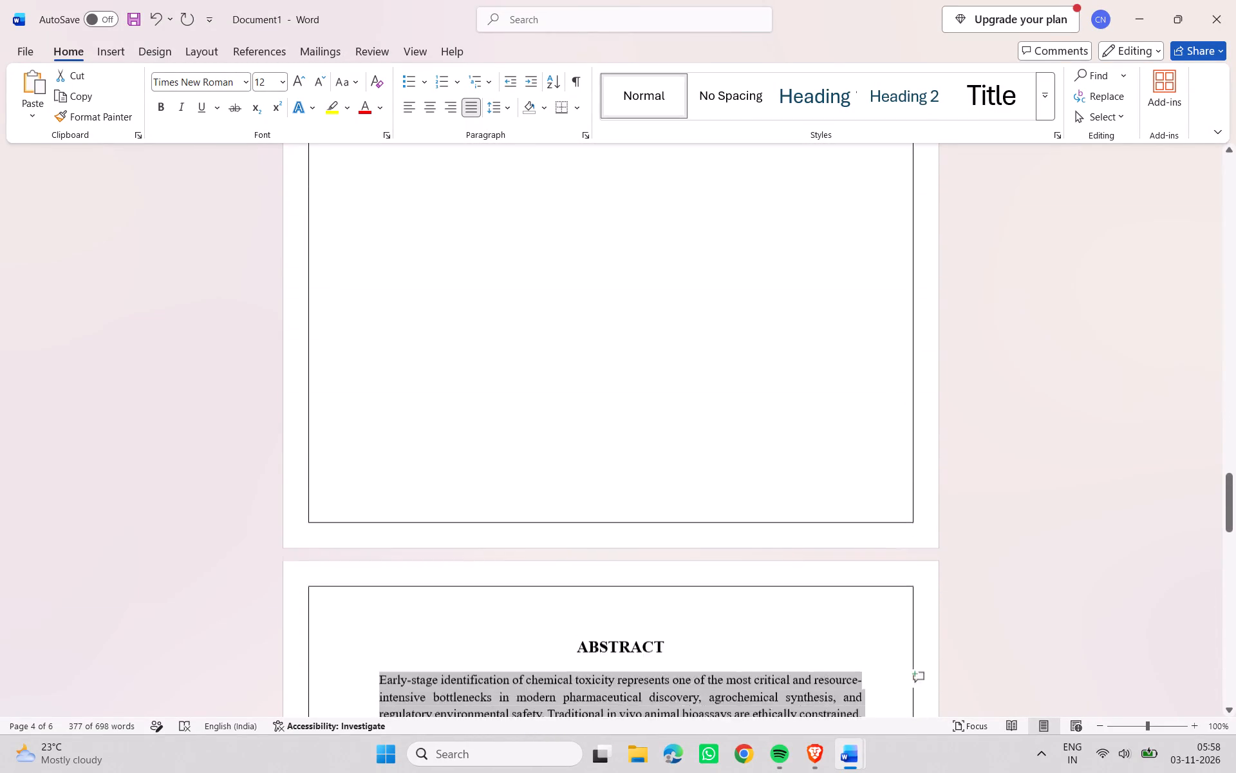
scroll(592, 459, "up", 13)
scroll(578, 456, "down", 1)
scroll(578, 456, "up", 16)
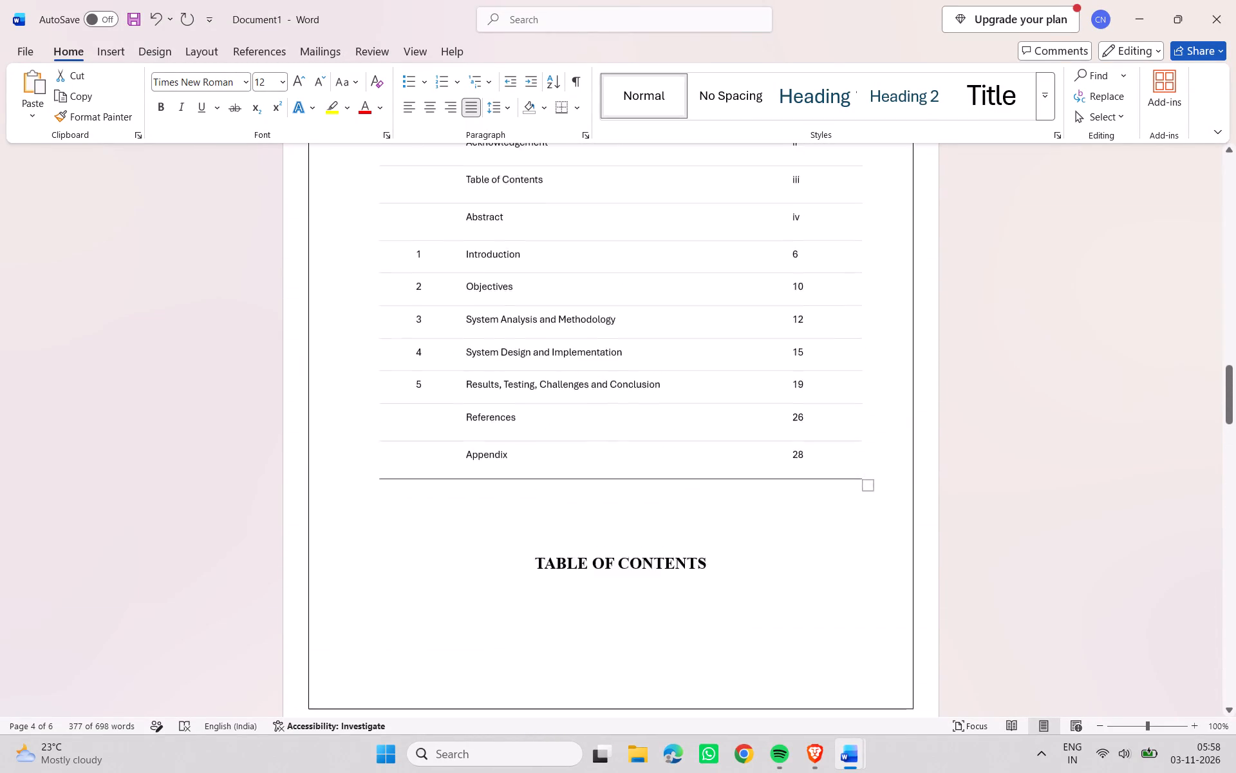
scroll(578, 456, "up", 13)
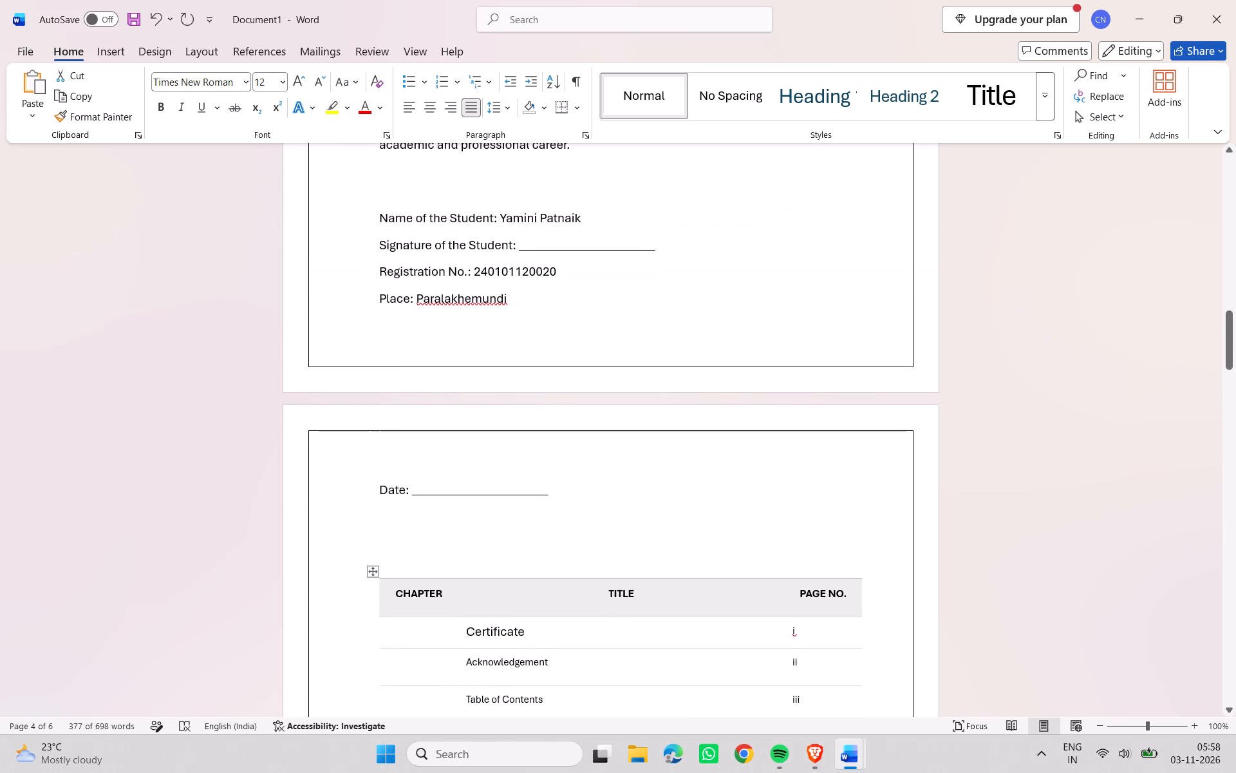
scroll(558, 449, "up", 5)
scroll(478, 363, "up", 11)
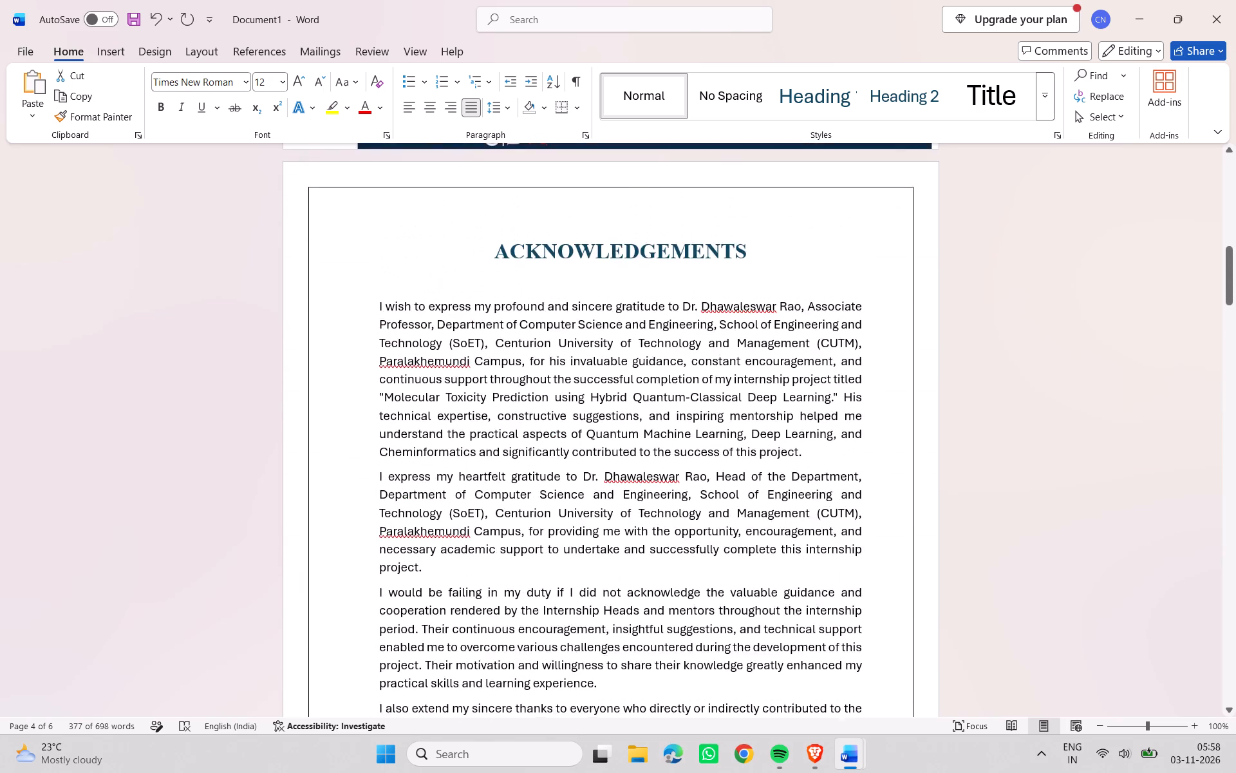
Delete one blank line above the "Name of the Student" line on the acknowledgements page.
scroll(515, 383, "down", 9)
left_click(420, 461)
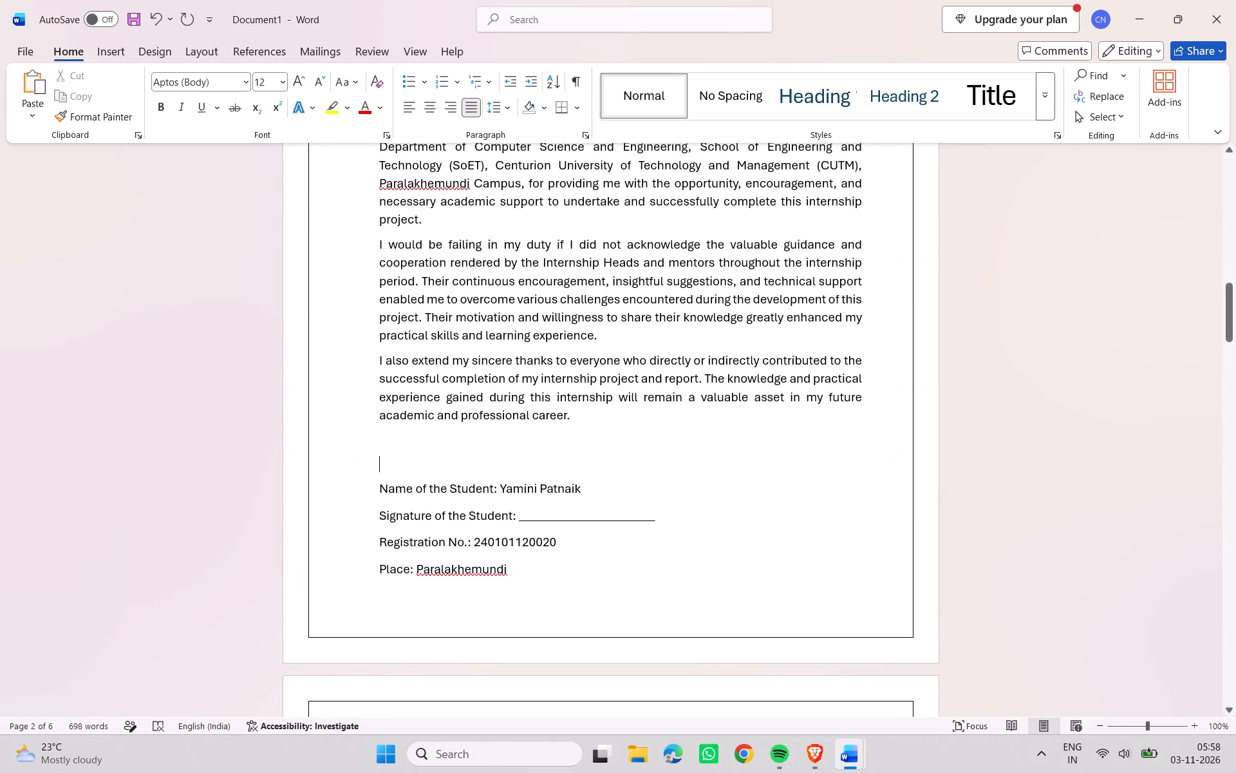
key("BackSpace")
Move the TABLE OF CONTENTS heading from below the contents table to the line directly above it, centred.
scroll(465, 488, "down", 8)
scroll(576, 524, "down", 6)
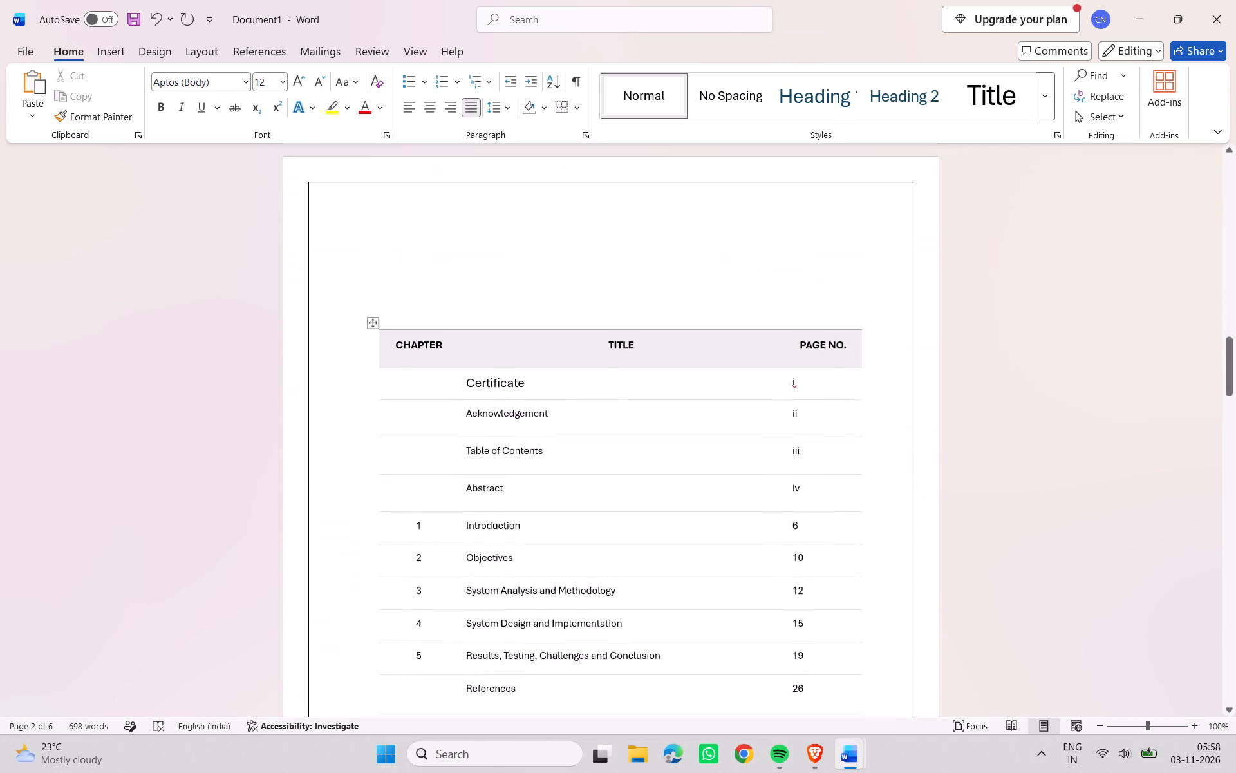
scroll(576, 528, "down", 7)
left_click_drag(729, 526, 531, 528)
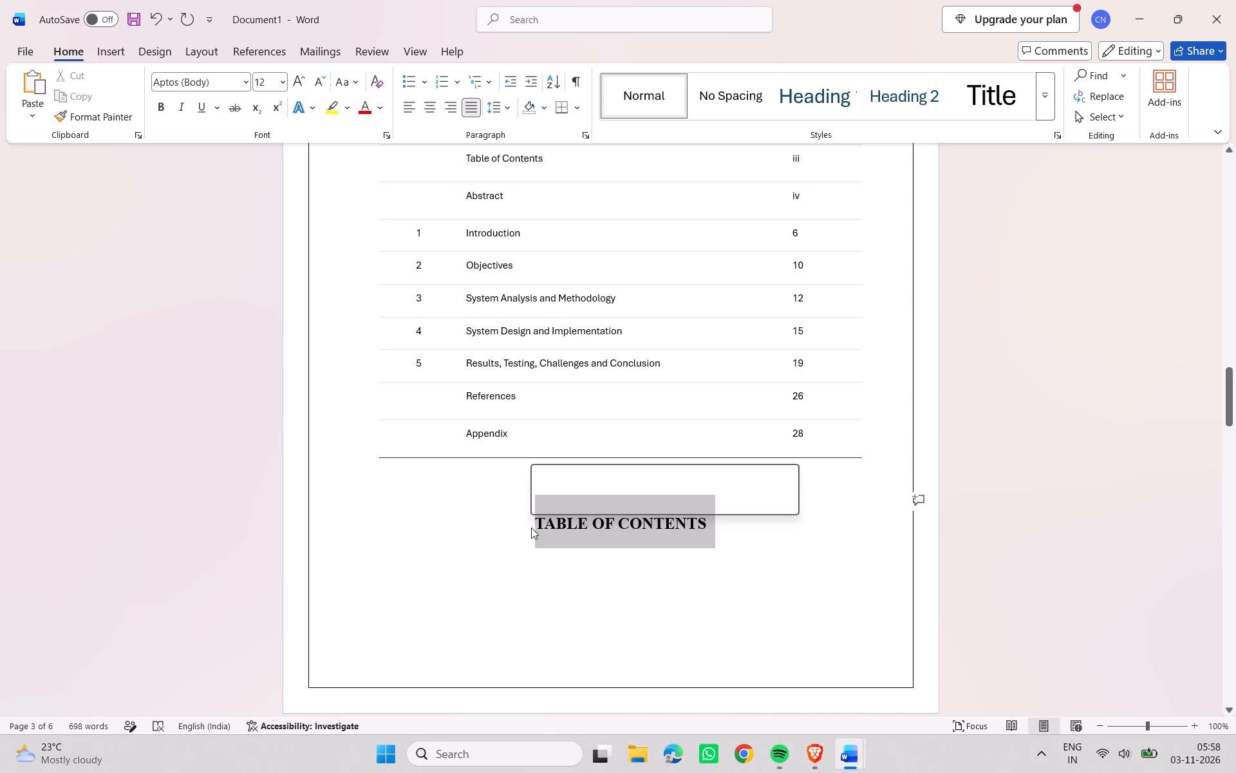
key("ctrl+x")
scroll(682, 527, "up", 10)
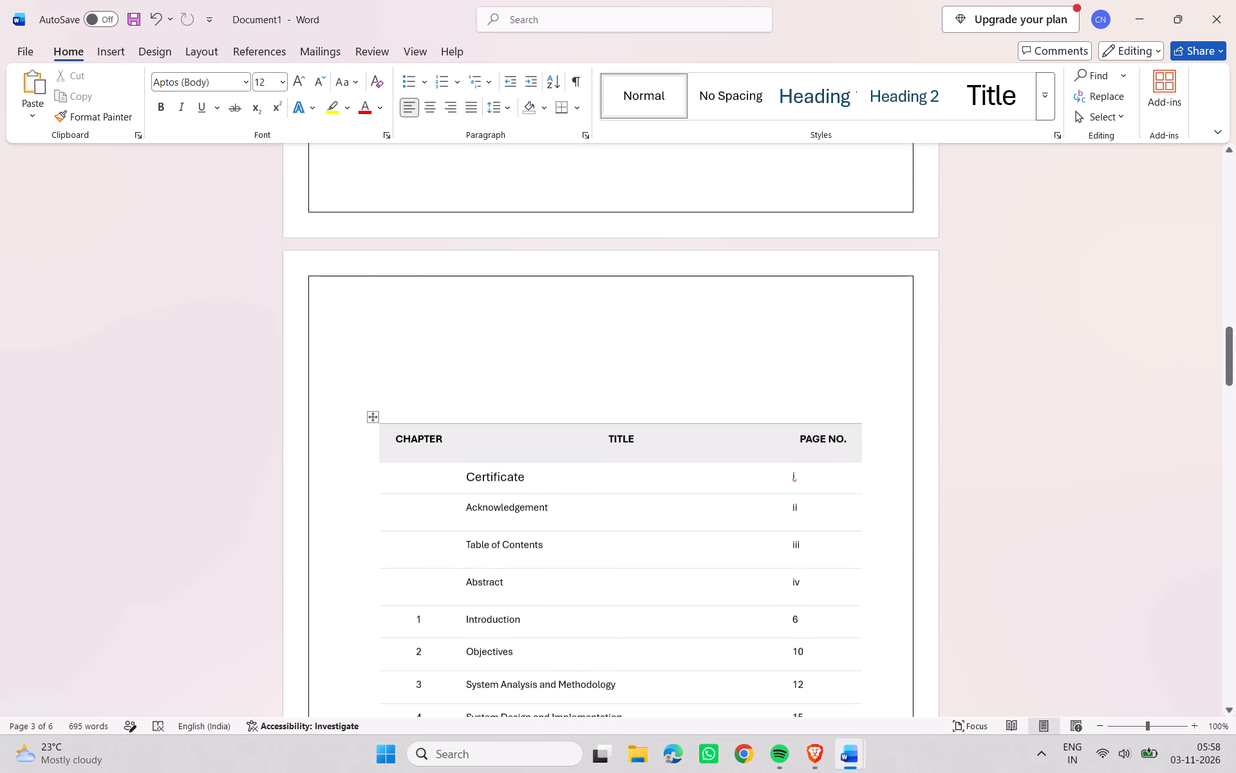
left_click(561, 364)
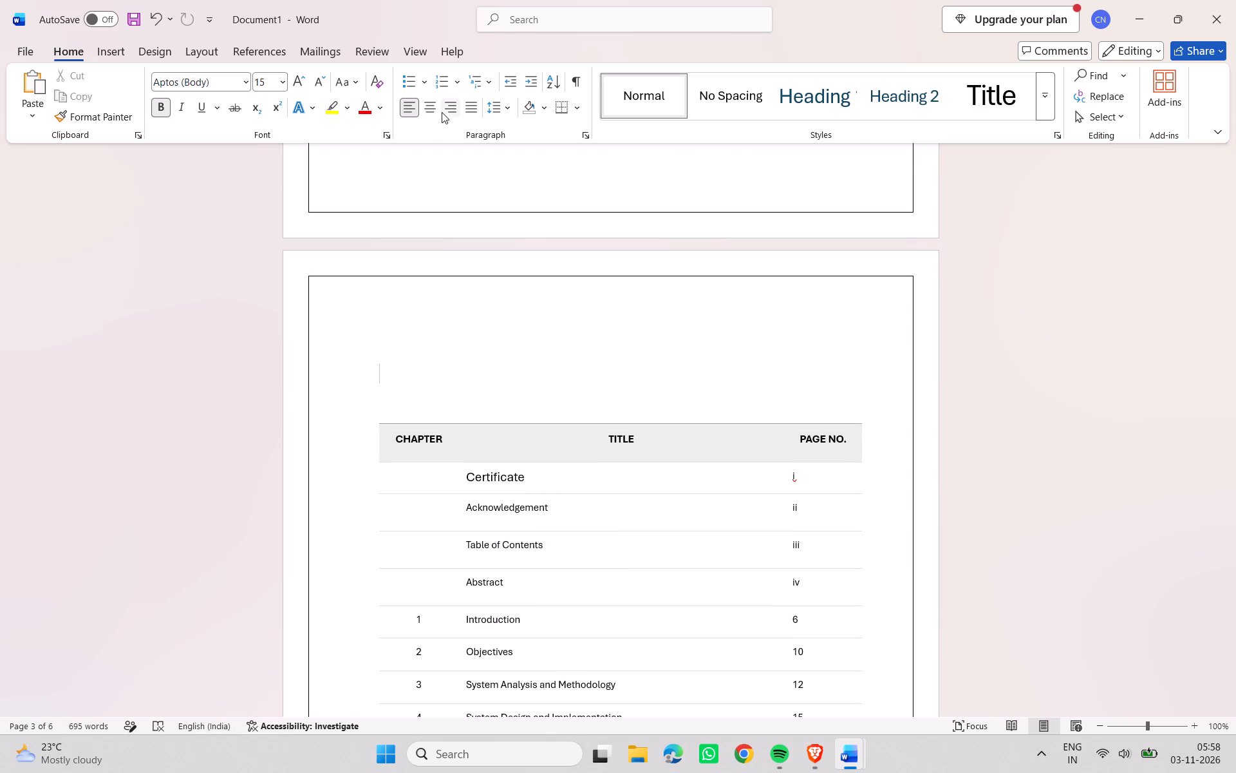
left_click(427, 102)
key("ctrl+v")
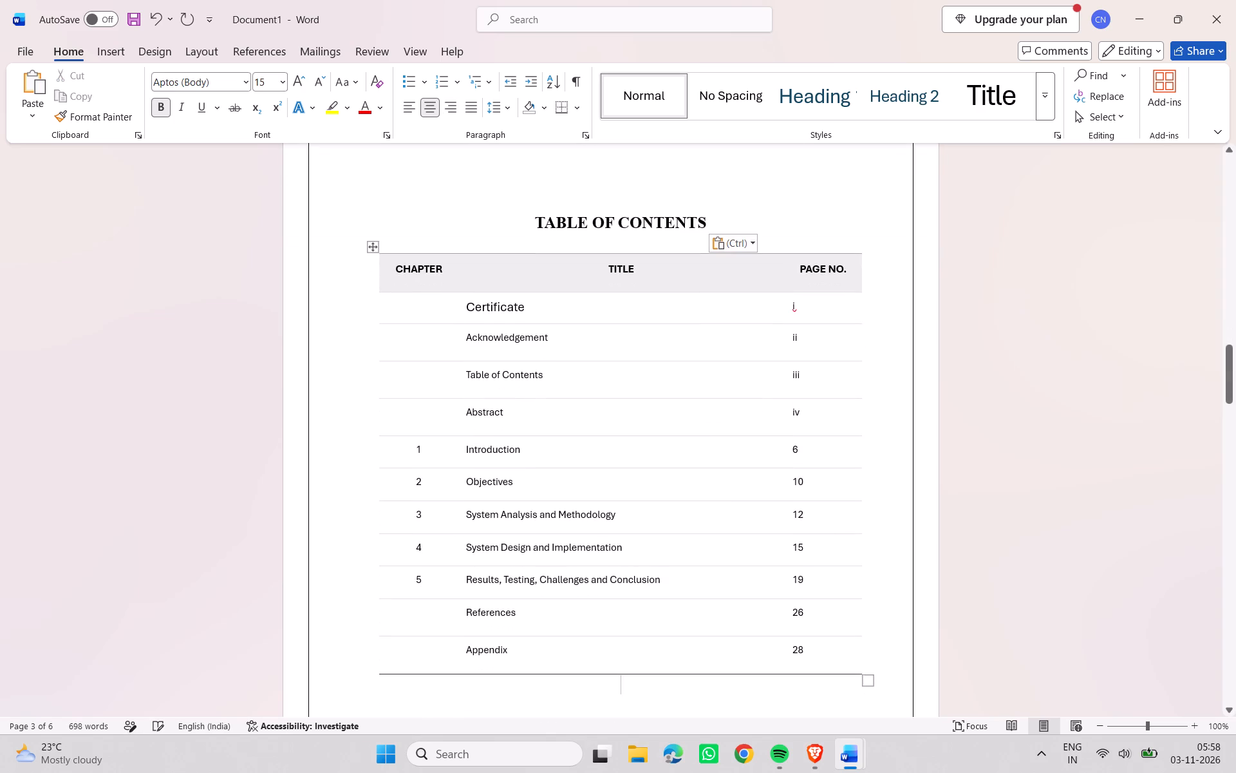
Delete the blank lines and empty page between the contents table and the ABSTRACT heading.
scroll(702, 576, "down", 4)
scroll(700, 577, "up", 1)
scroll(700, 577, "down", 20)
scroll(700, 577, "down", 5)
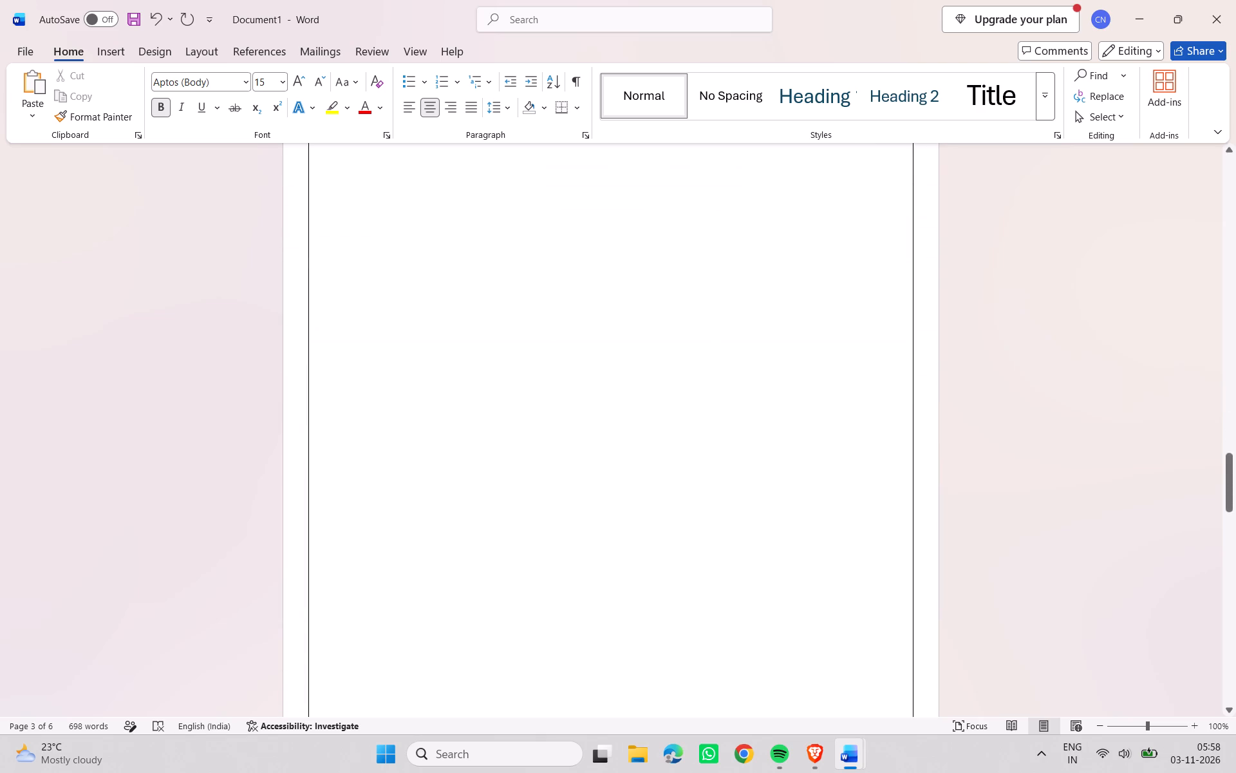
scroll(638, 567, "down", 8)
scroll(539, 448, "up", 3)
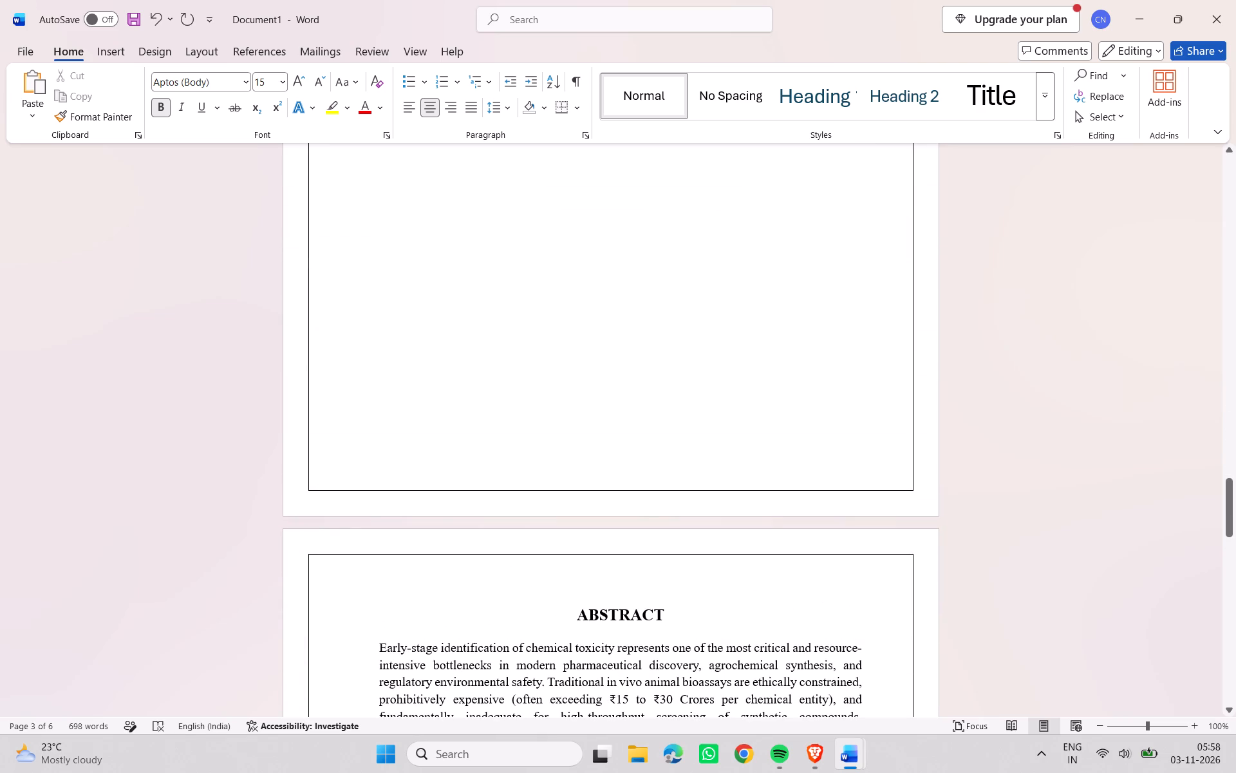
left_click(571, 614)
key("BackSpace")
key("BackSpace")
key("BackSpace")
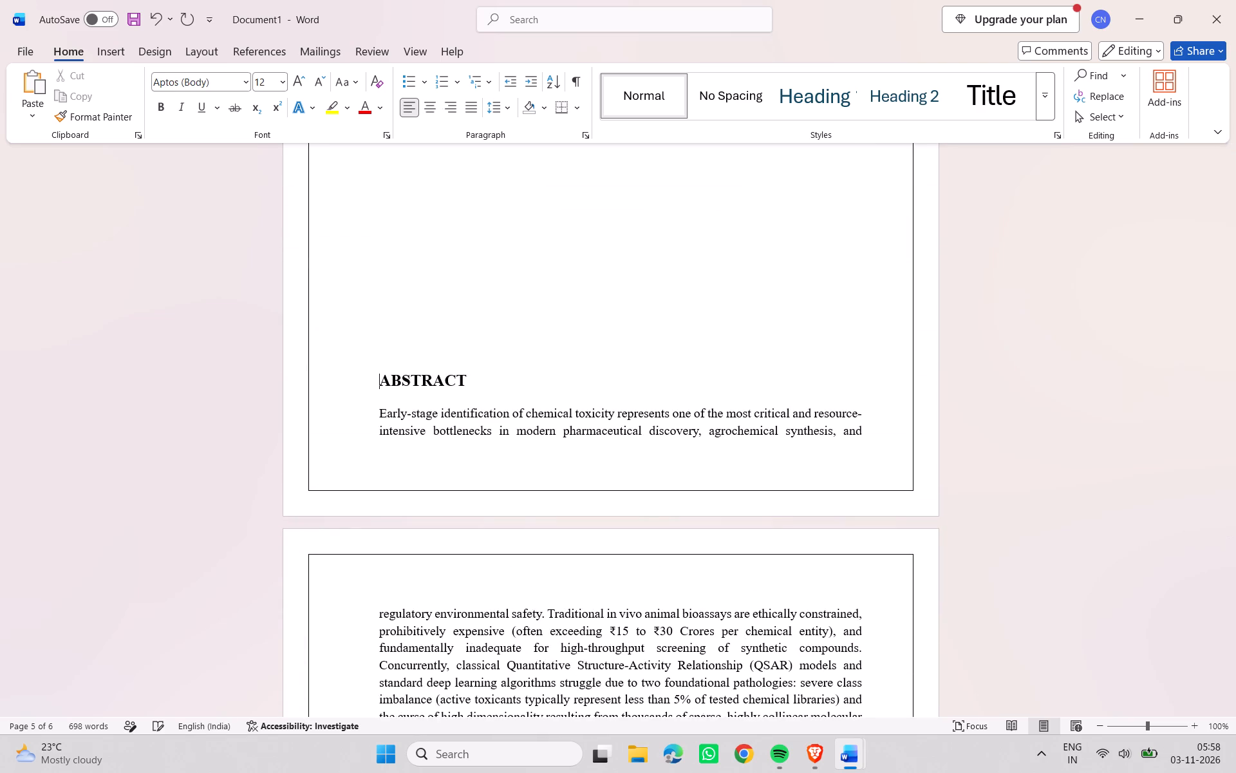
key("BackSpace")
key("BackSpace")
key("BackSpace")
key("BackSpace")
key("BackSpace")
key("BackSpace")
key("BackSpace")
key("BackSpace")
key("BackSpace")
key("BackSpace")
key("BackSpace")
key("BackSpace")
key("BackSpace")
key("BackSpace")
key("BackSpace")
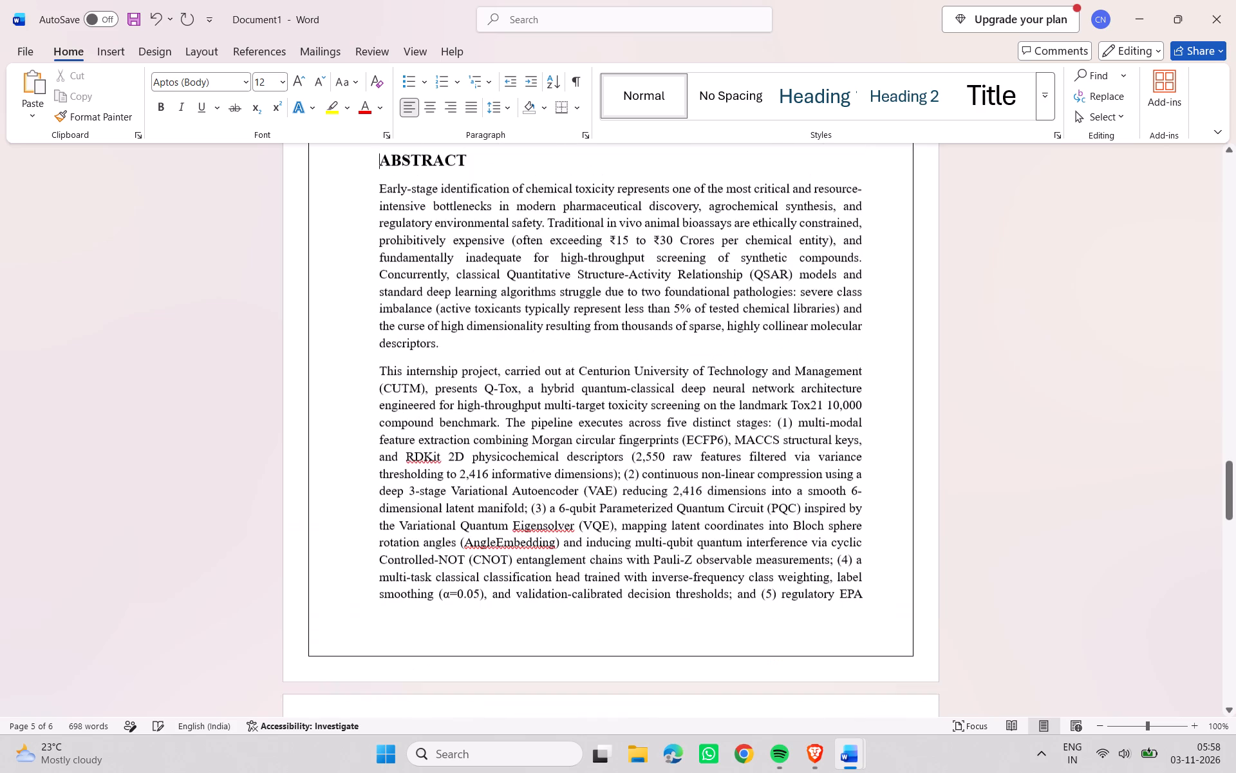
scroll(641, 633, "up", 7)
key("BackSpace")
key("BackSpace")
key("BackSpace")
key("BackSpace")
key("BackSpace")
key("BackSpace")
key("BackSpace")
key("BackSpace")
key("BackSpace")
key("BackSpace")
key("BackSpace")
key("BackSpace")
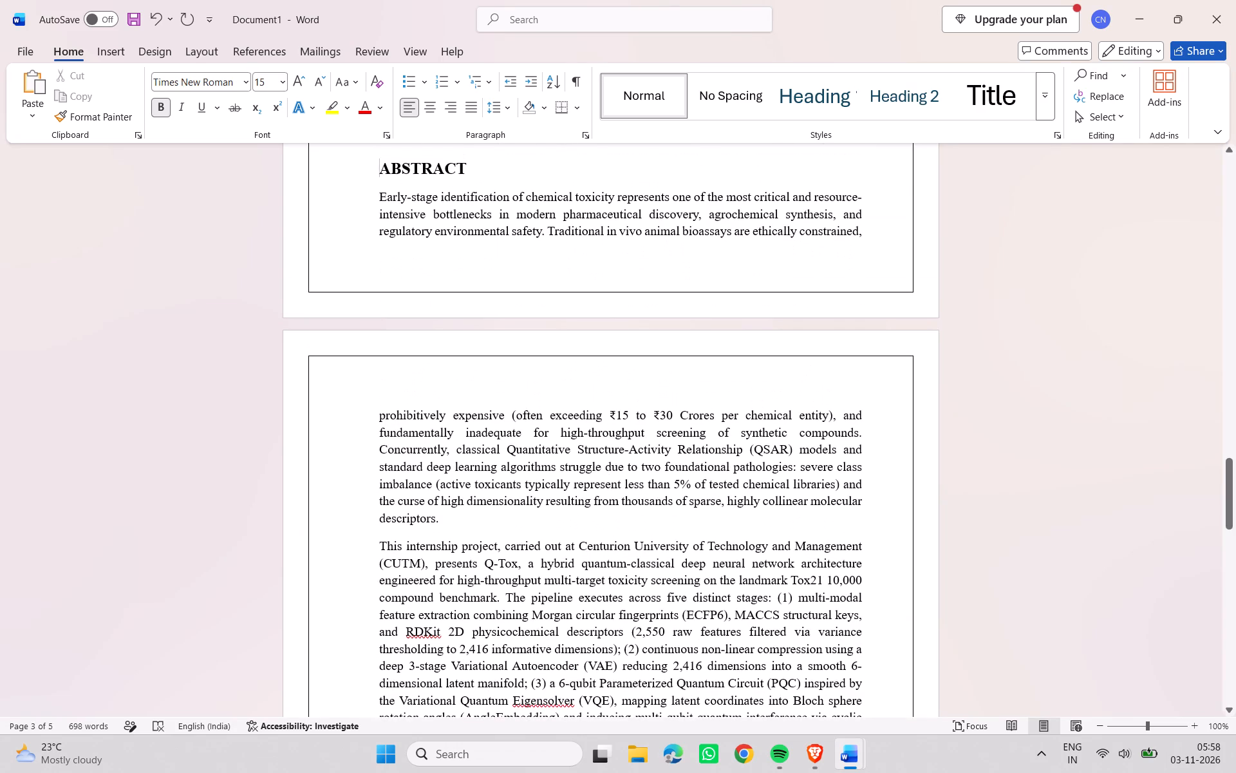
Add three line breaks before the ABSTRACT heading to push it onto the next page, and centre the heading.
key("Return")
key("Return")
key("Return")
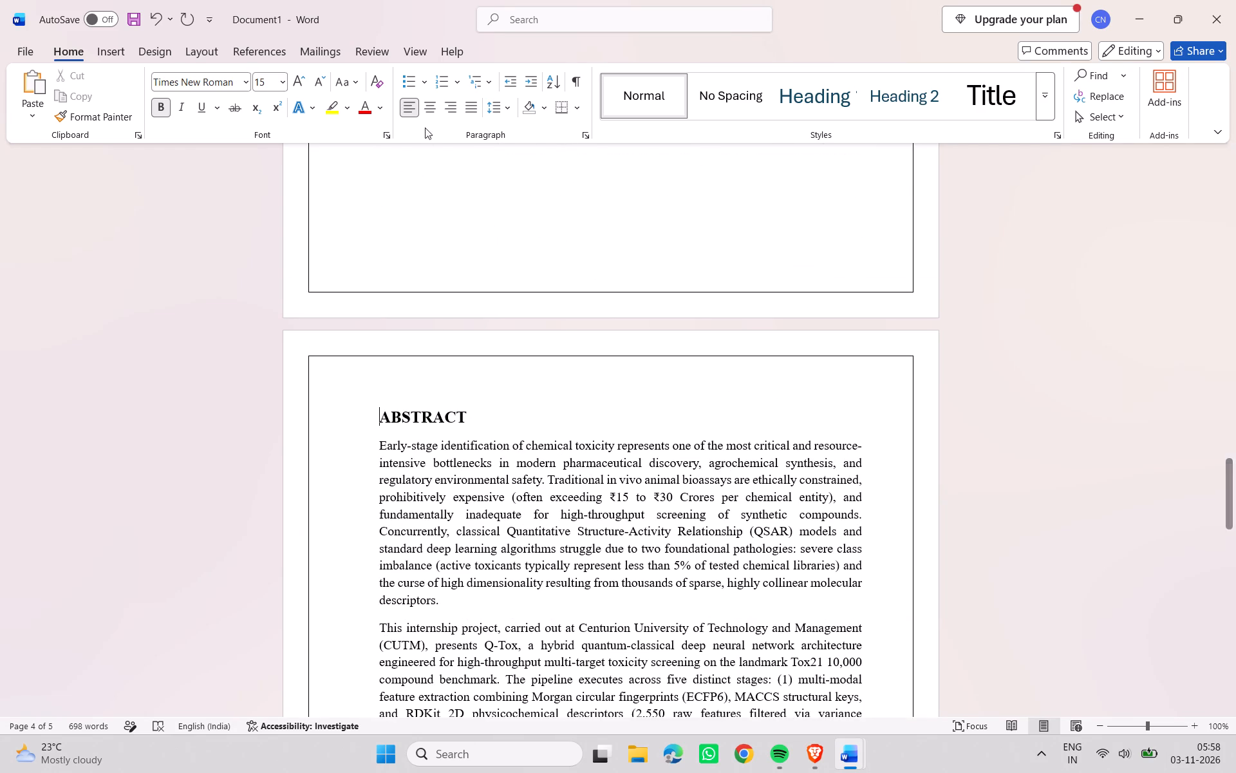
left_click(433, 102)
Check the abstract page, the blank page after it, and the contents and acknowledgements pages for layout.
scroll(657, 524, "down", 8)
scroll(657, 536, "up", 1)
scroll(657, 536, "down", 8)
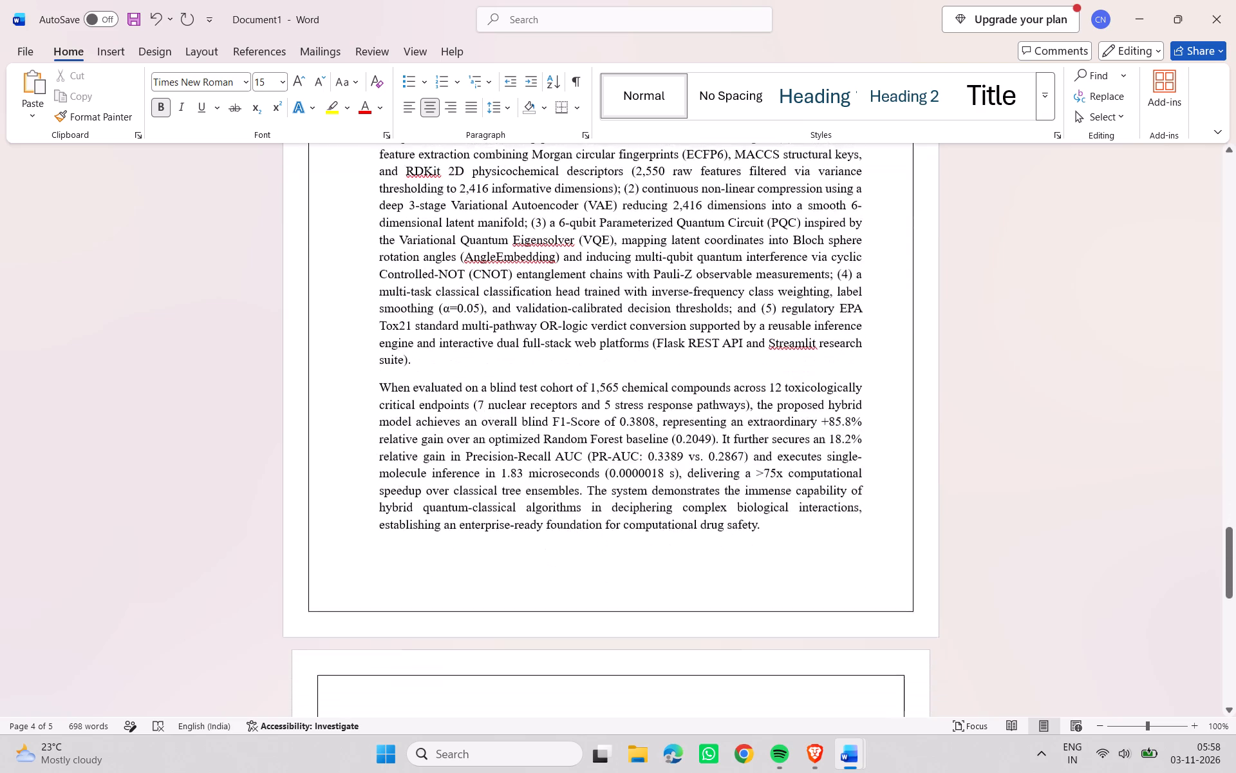
scroll(657, 537, "down", 20)
scroll(657, 537, "down", 4)
scroll(657, 537, "up", 1)
scroll(657, 537, "down", 1)
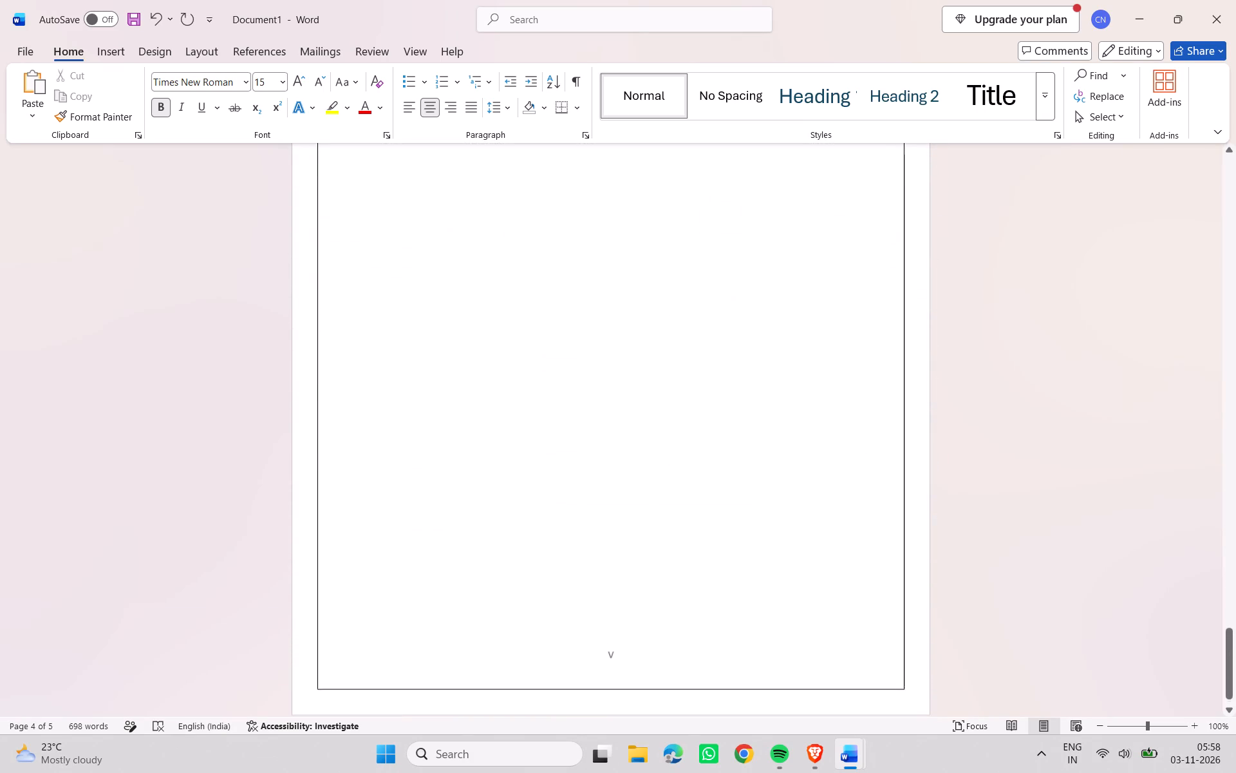
scroll(657, 537, "down", 6)
scroll(709, 612, "up", 15)
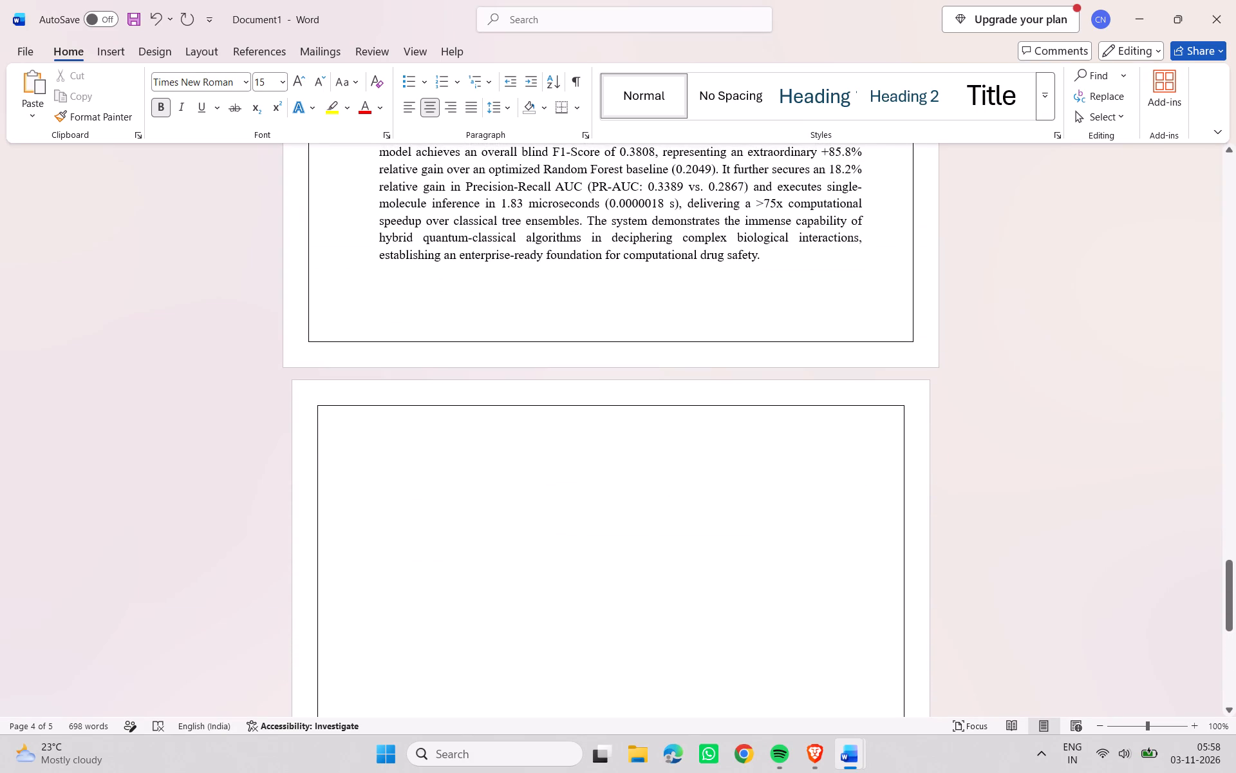
left_click(437, 460)
scroll(583, 540, "up", 19)
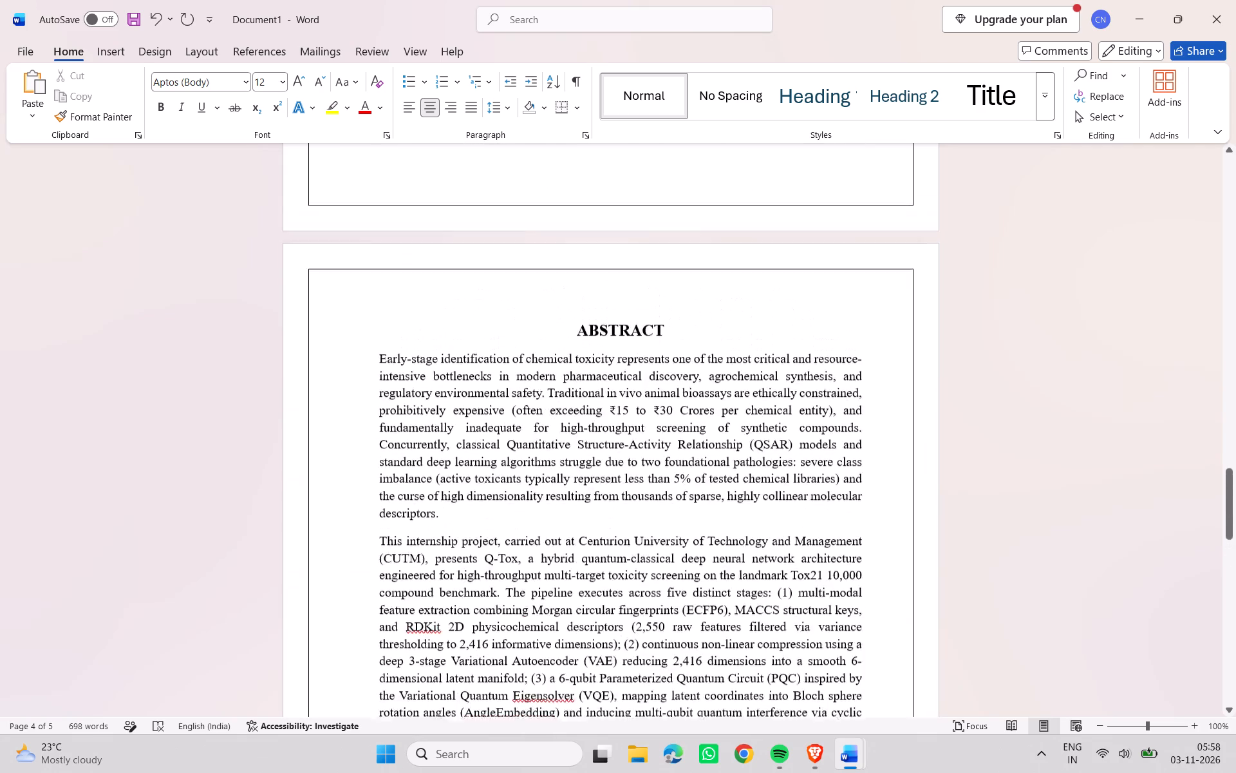
scroll(576, 542, "up", 7)
scroll(576, 542, "down", 19)
scroll(576, 558, "up", 1)
scroll(576, 561, "down", 4)
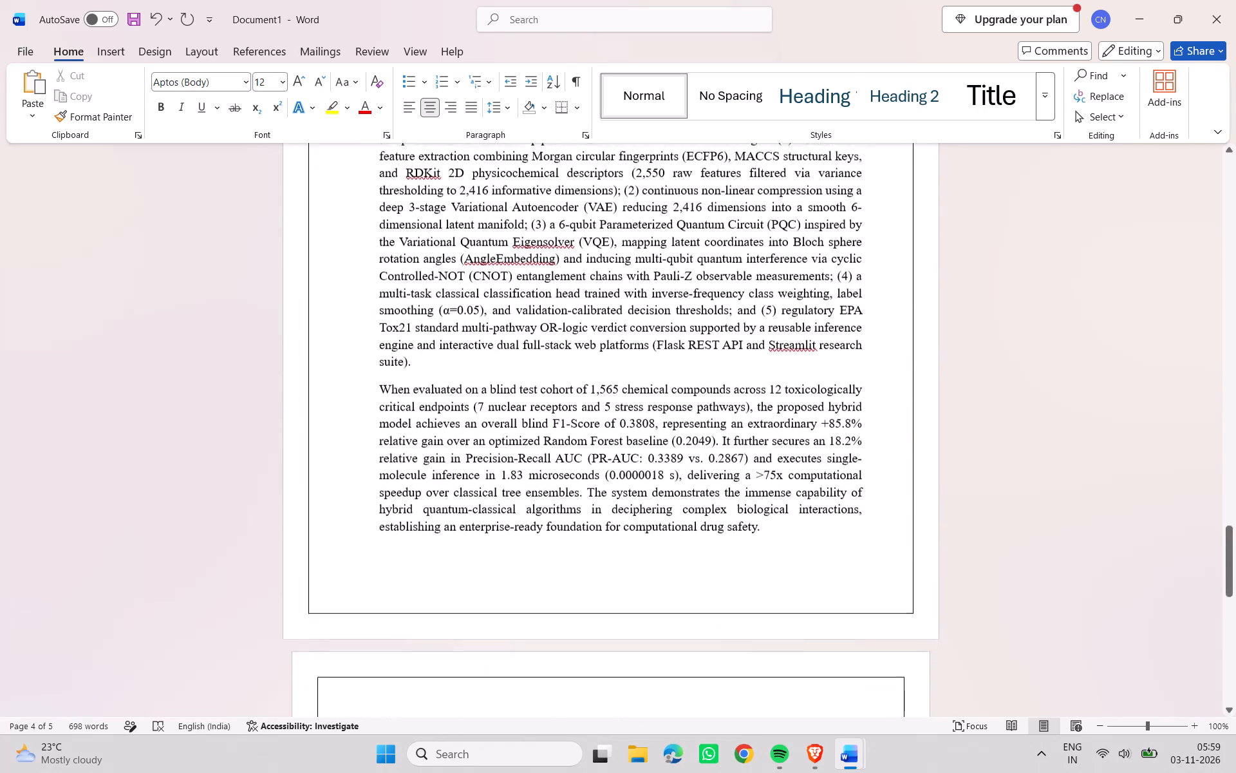
scroll(580, 596, "down", 7)
left_click(615, 555)
scroll(590, 513, "up", 5)
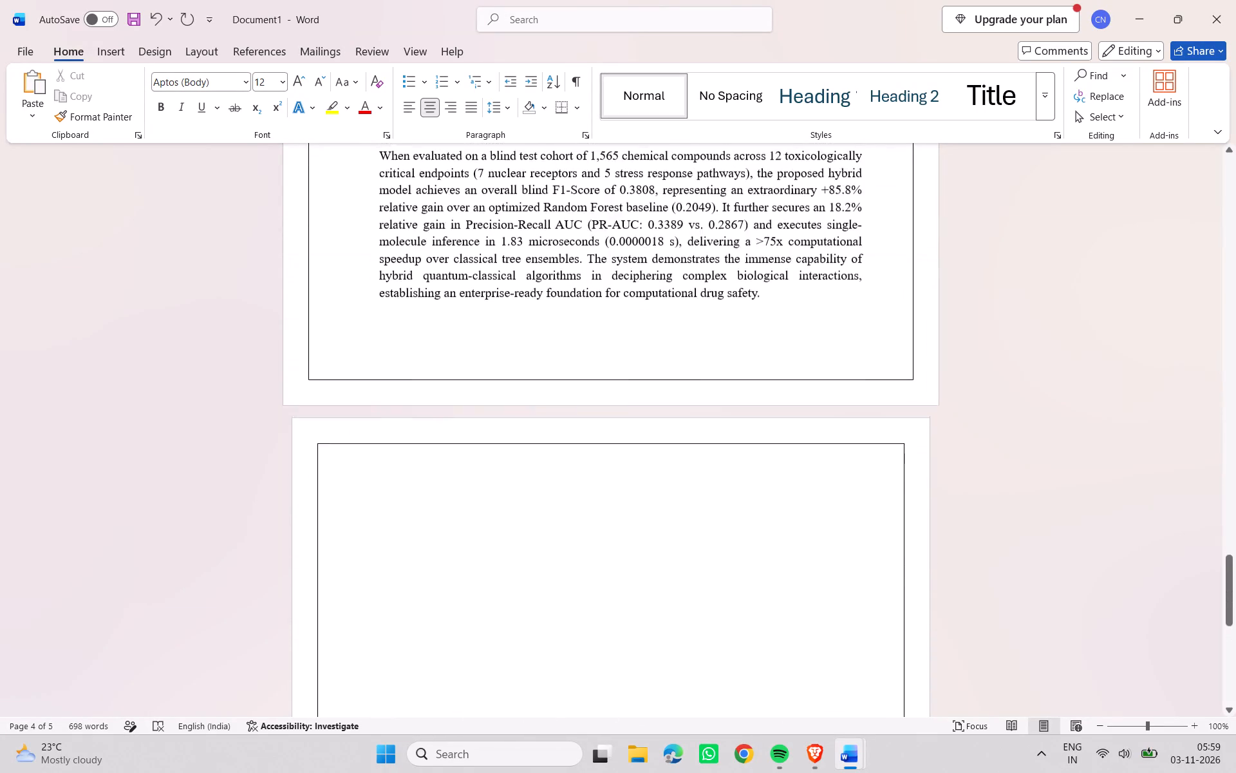
scroll(590, 513, "up", 4)
scroll(586, 513, "up", 20)
scroll(586, 513, "up", 2)
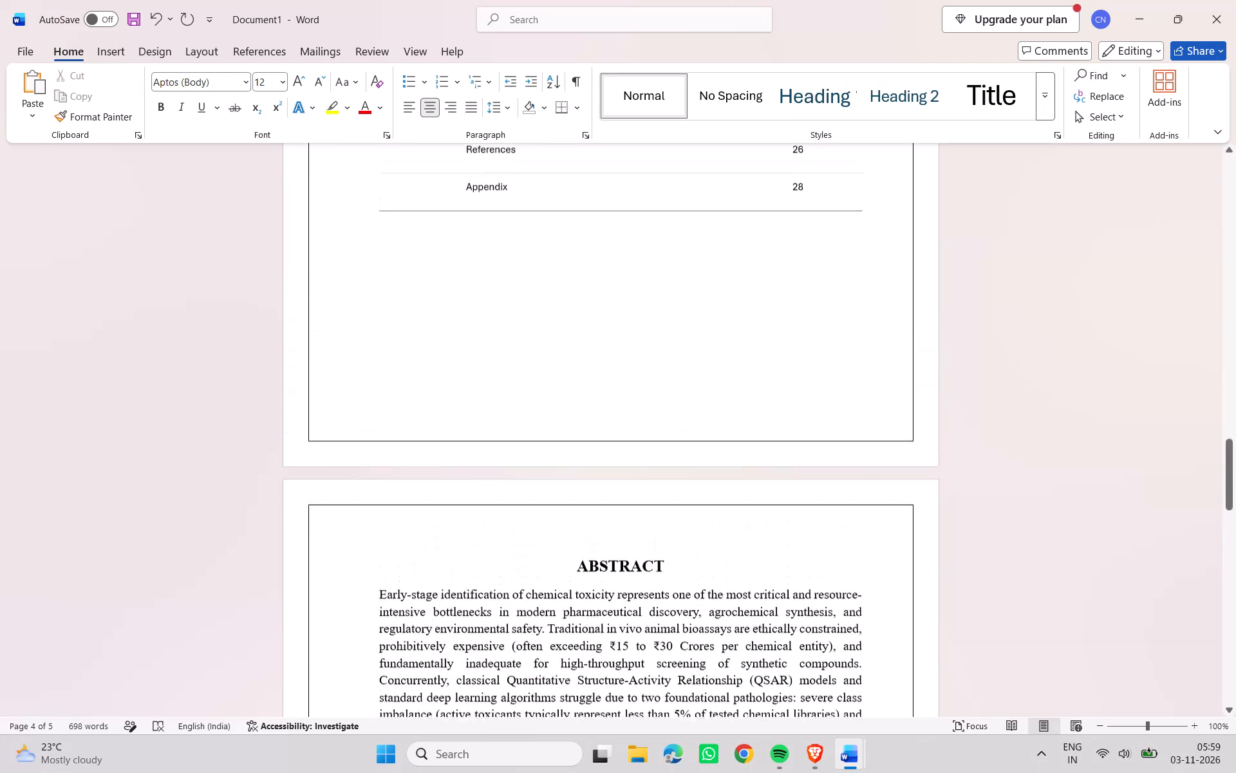
scroll(590, 517, "up", 20)
scroll(590, 517, "up", 8)
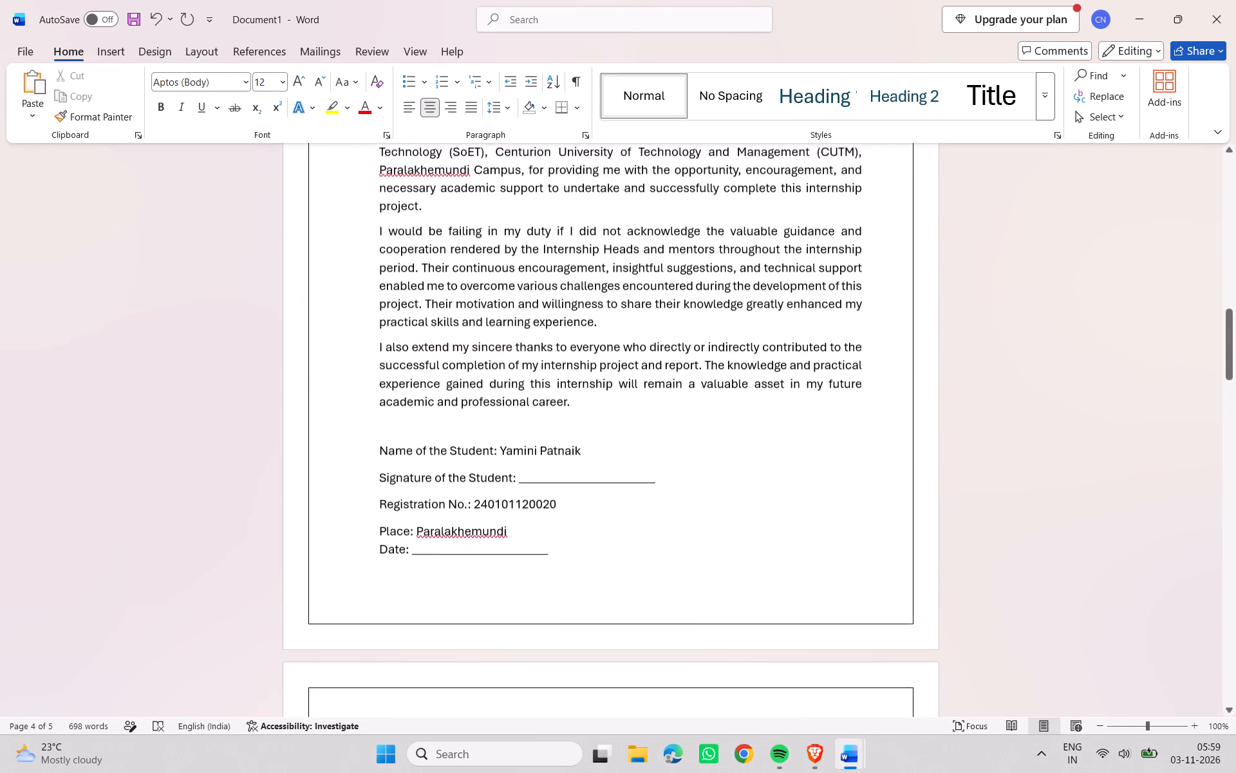
scroll(689, 495, "up", 15)
scroll(689, 495, "down", 6)
scroll(689, 495, "up", 3)
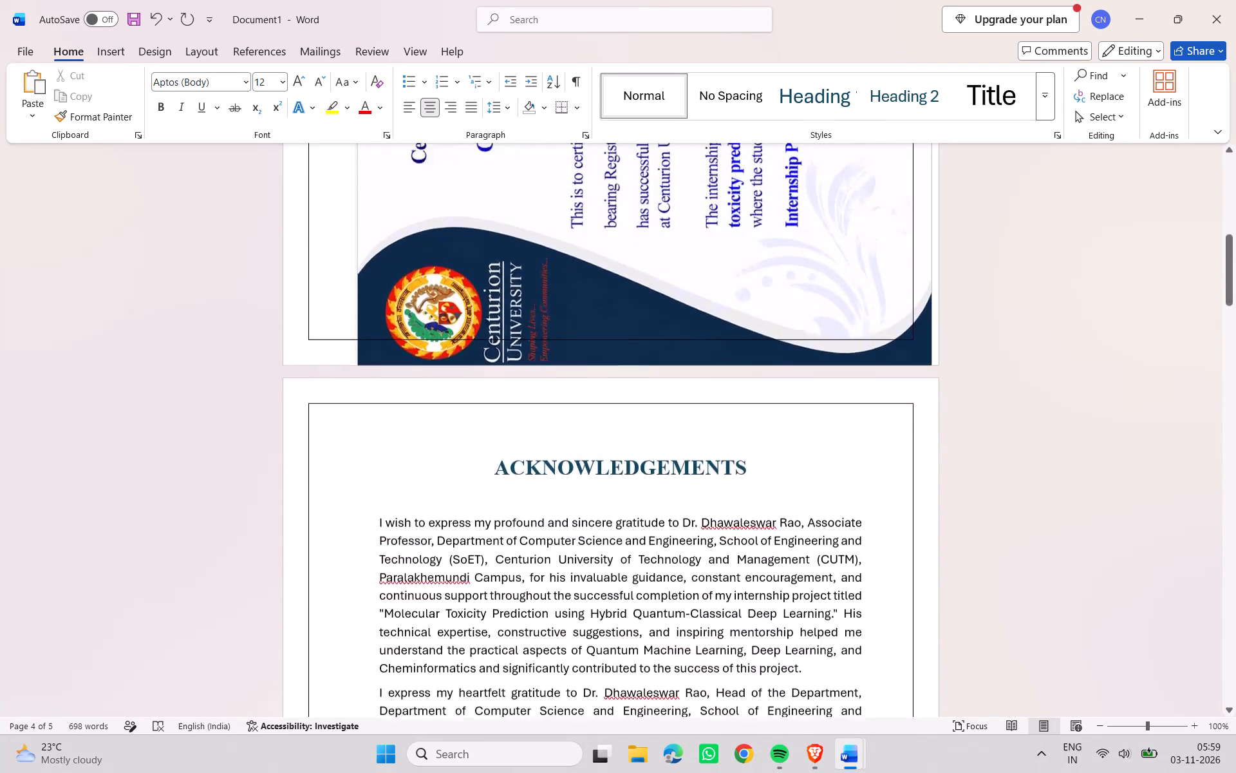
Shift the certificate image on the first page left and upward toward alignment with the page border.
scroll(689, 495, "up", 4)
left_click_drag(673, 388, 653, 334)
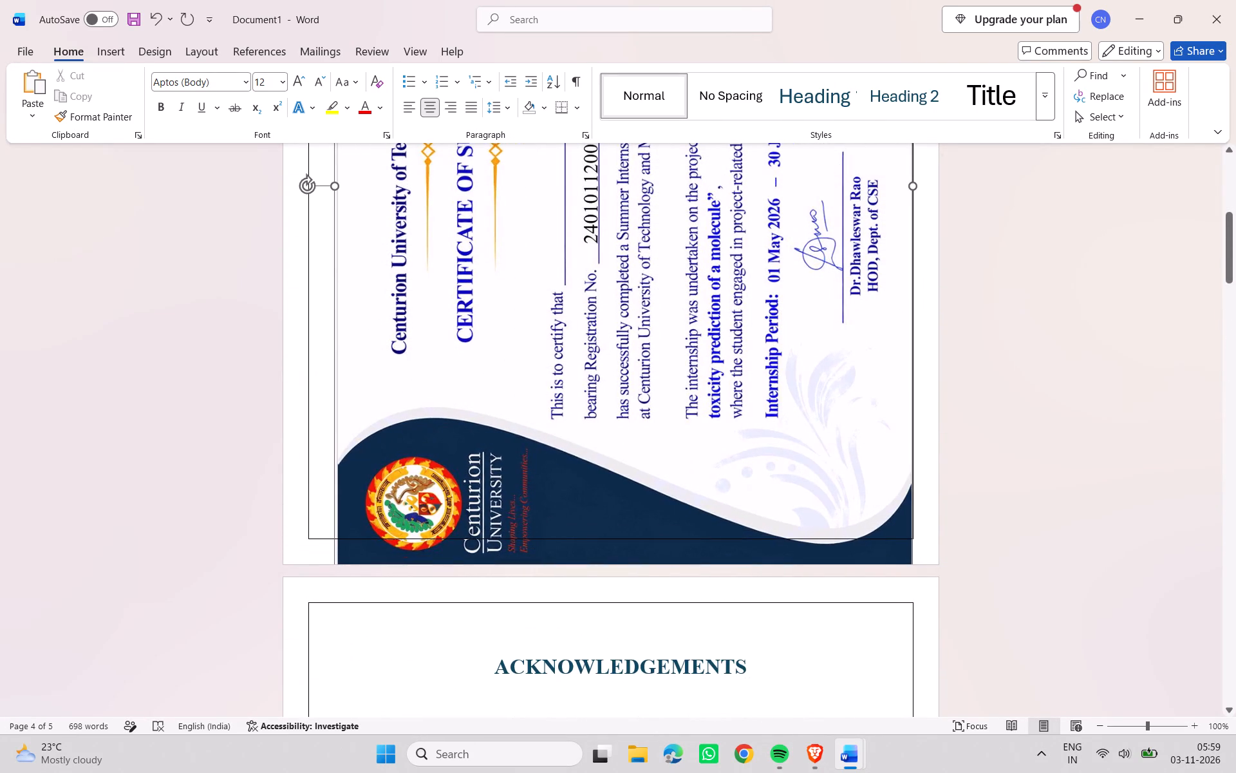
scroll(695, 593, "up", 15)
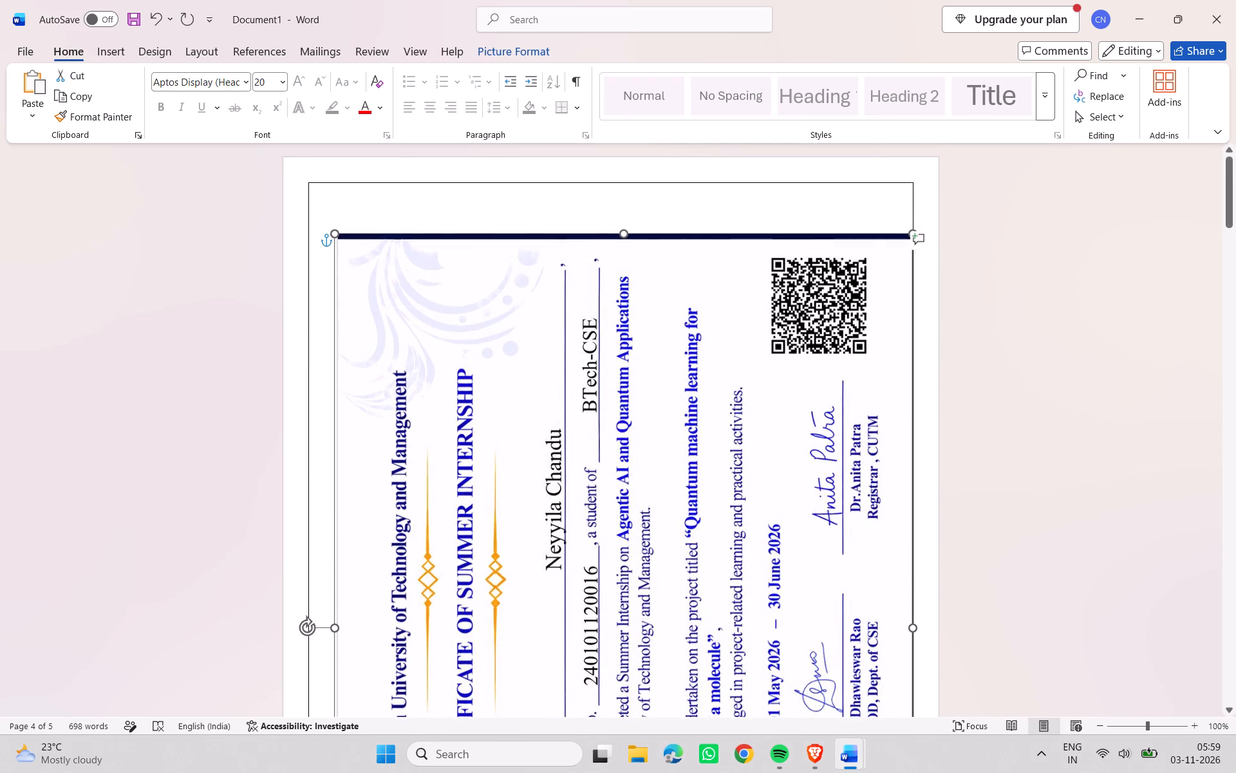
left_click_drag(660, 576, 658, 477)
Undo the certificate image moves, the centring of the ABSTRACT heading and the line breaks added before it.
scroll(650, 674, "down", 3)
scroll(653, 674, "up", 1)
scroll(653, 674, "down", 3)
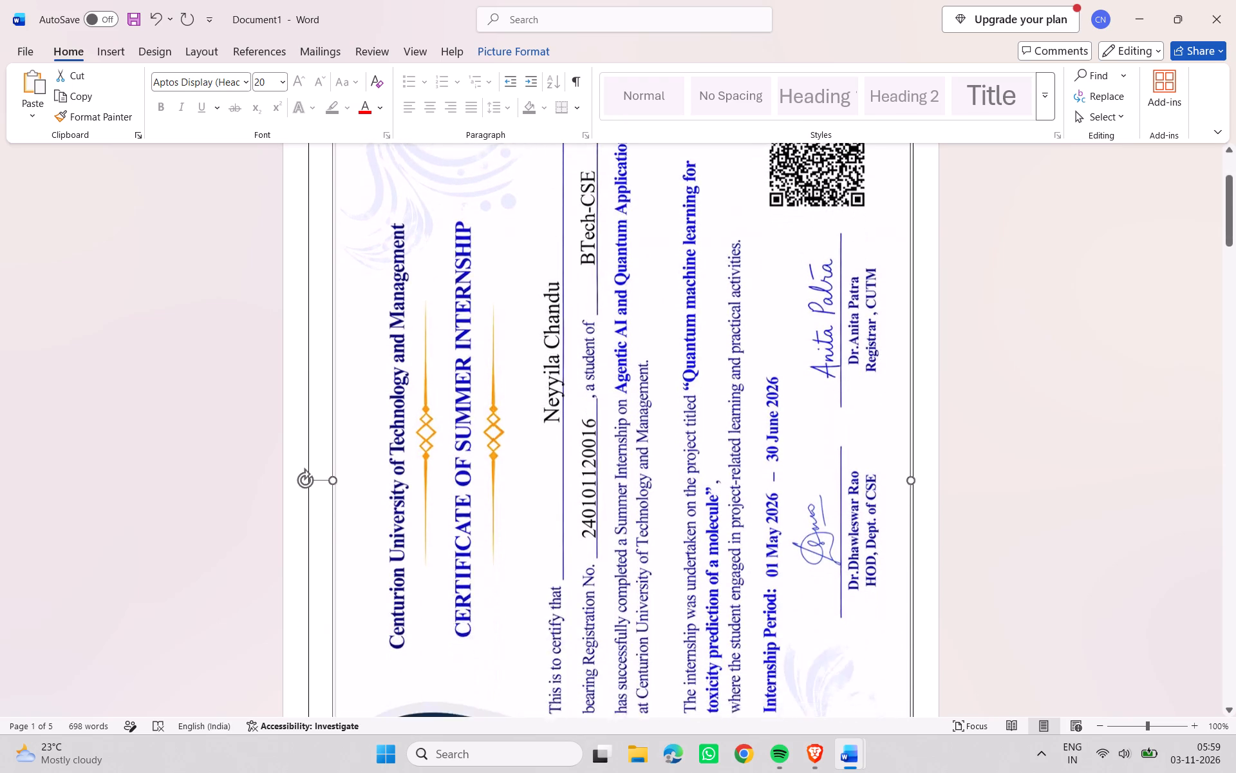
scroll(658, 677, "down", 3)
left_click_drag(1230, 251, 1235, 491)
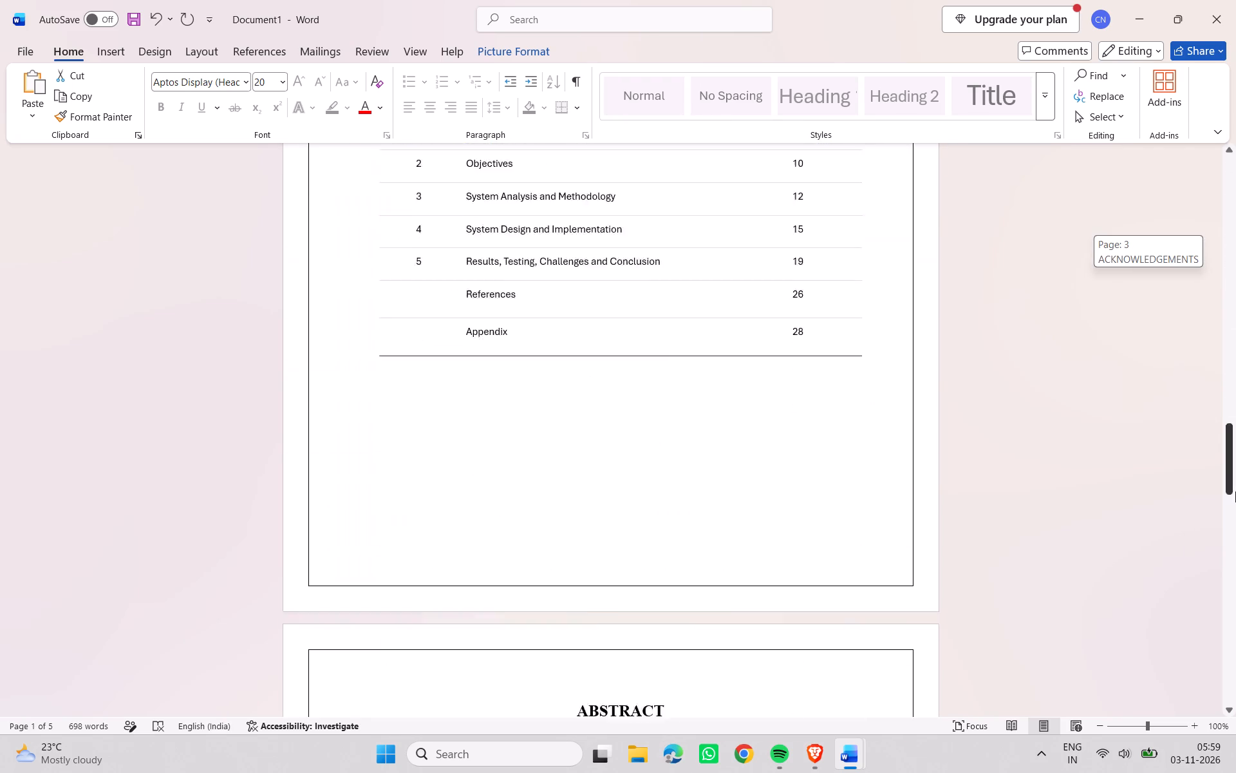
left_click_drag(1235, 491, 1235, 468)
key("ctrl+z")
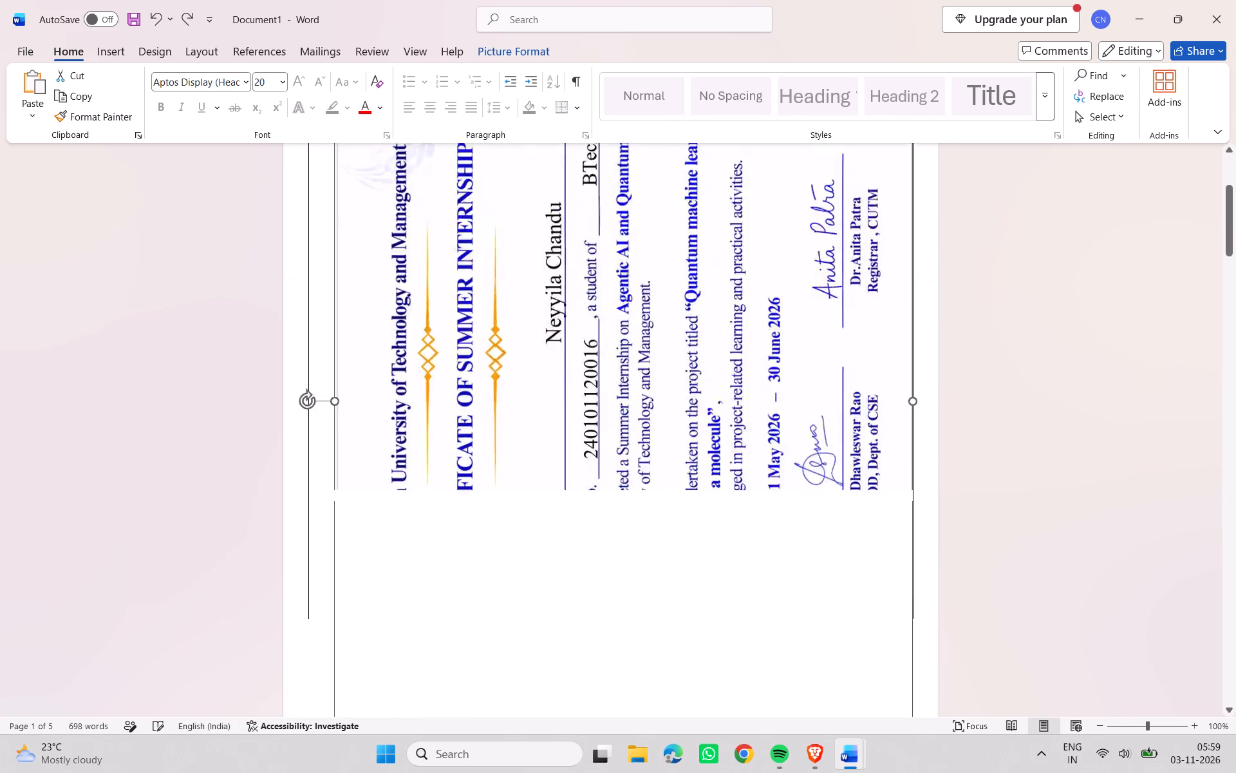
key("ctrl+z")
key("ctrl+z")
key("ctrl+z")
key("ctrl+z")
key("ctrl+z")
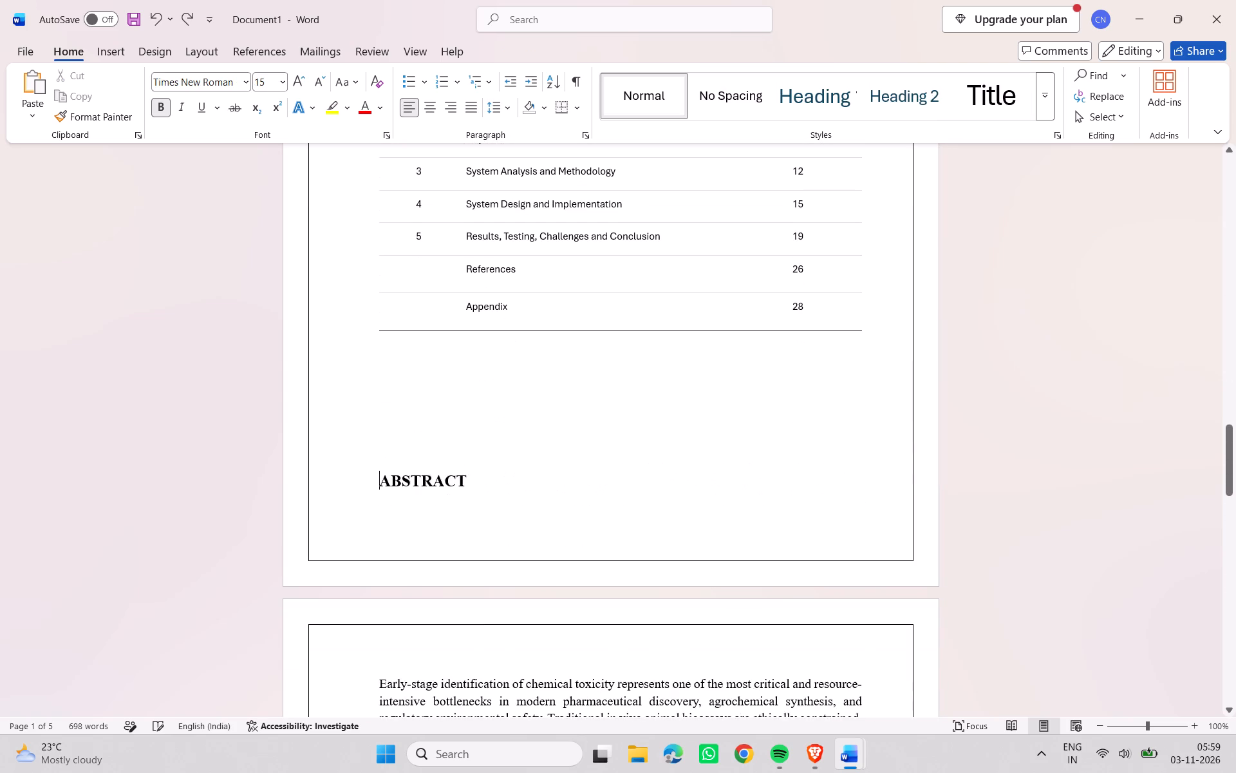
Undo the earlier run of edits to the contents and abstract pages, back to the centred ABSTRACT heading directly above its text.
key("ctrl+z")
key("ctrl+z")
key("ctrl+z")
key("ctrl+z")
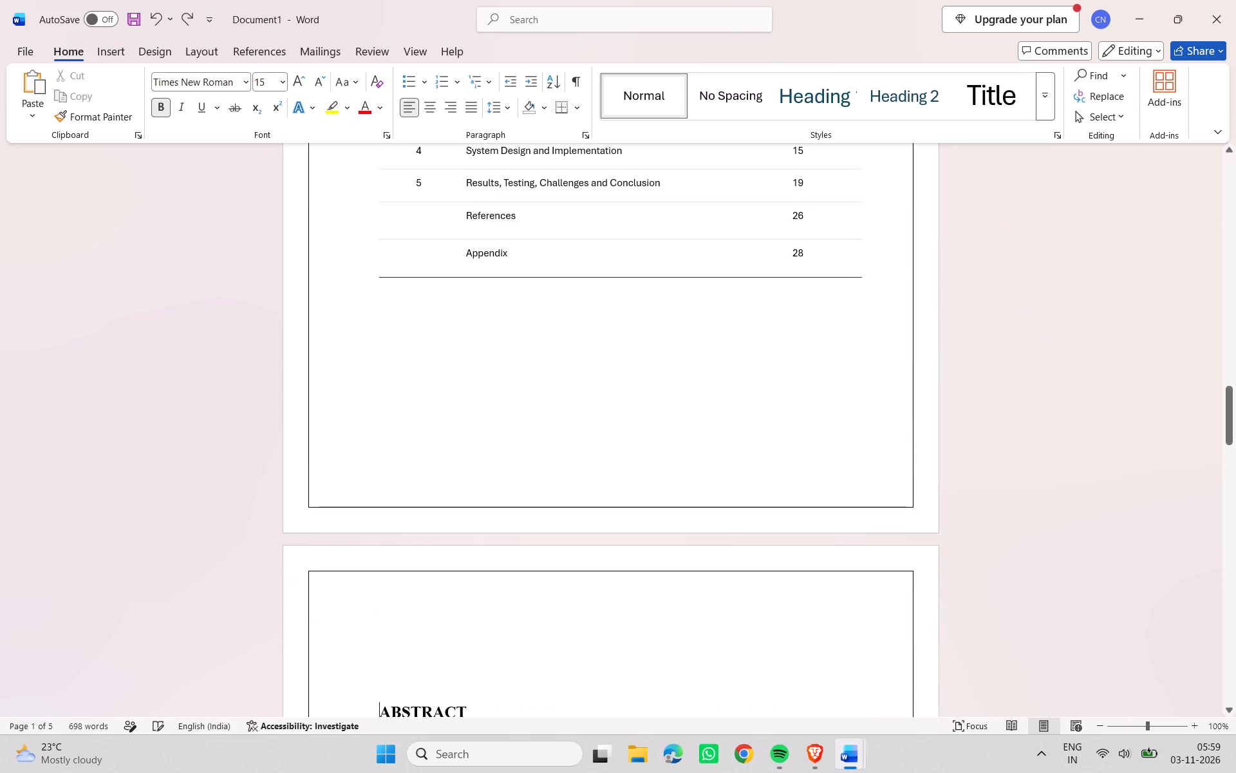
key("ctrl+z")
key("ctrl+z")
key("ctrl+z")
key("ctrl+z")
key("ctrl+z")
key("ctrl+z")
key("ctrl+z")
key("ctrl+z")
key("ctrl+z")
key("ctrl+z")
key("ctrl+z")
key("ctrl+z")
key("ctrl+z")
key("ctrl+z")
key("ctrl+z")
key("ctrl+z")
key("ctrl+z")
key("ctrl+z")
key("ctrl+z")
key("ctrl+z")
key("ctrl+z")
key("ctrl+z")
key("ctrl+z")
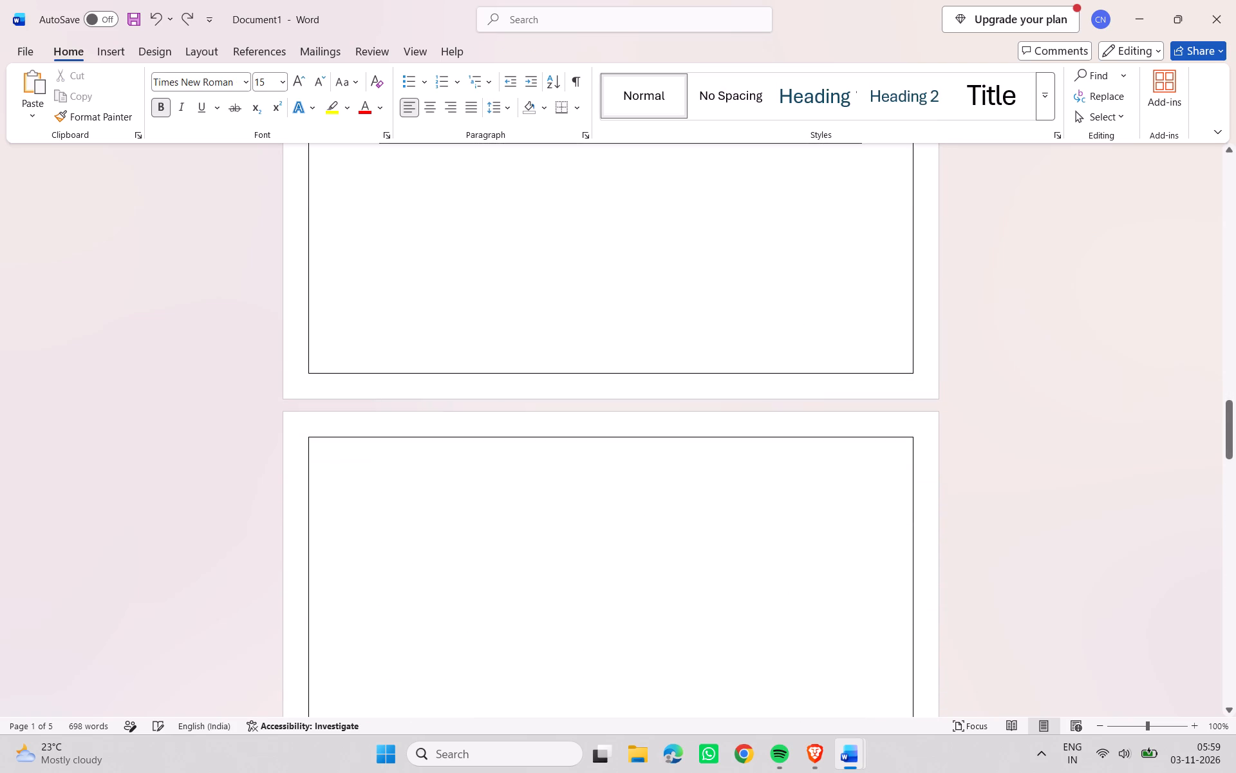
scroll(826, 641, "up", 6)
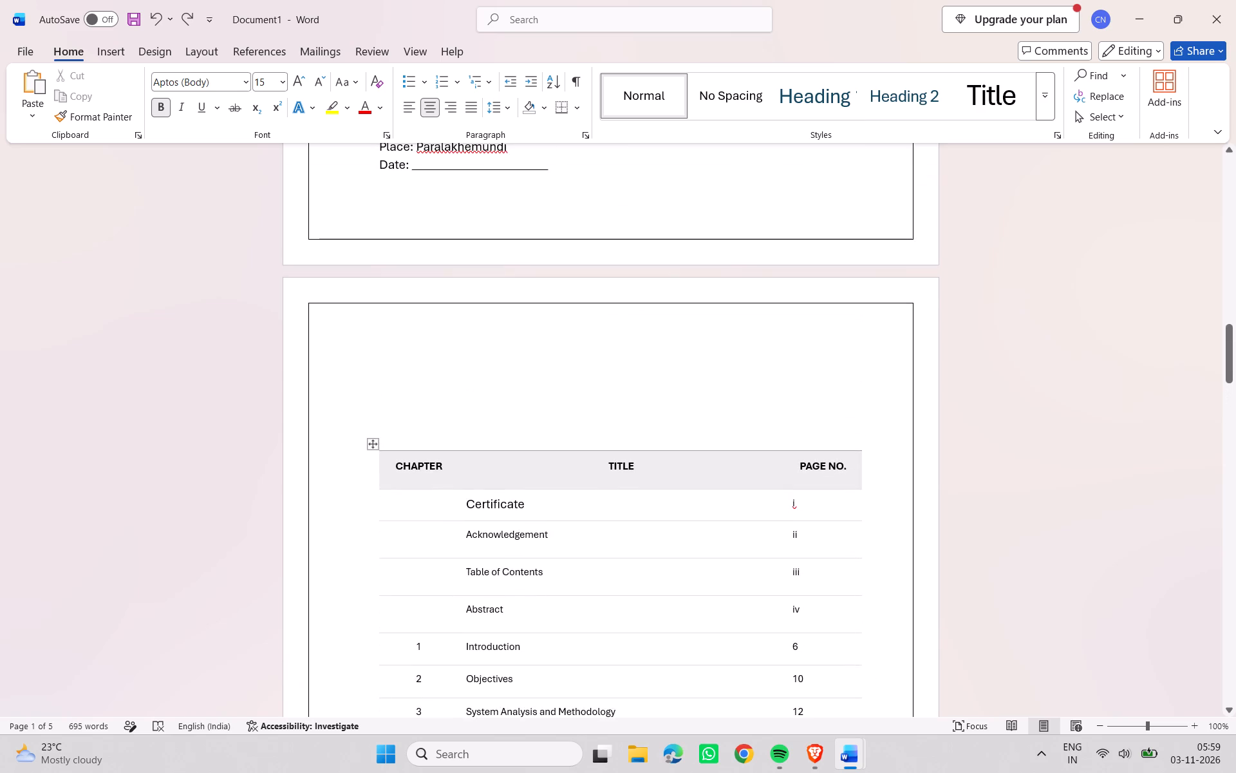
scroll(641, 553, "down", 10)
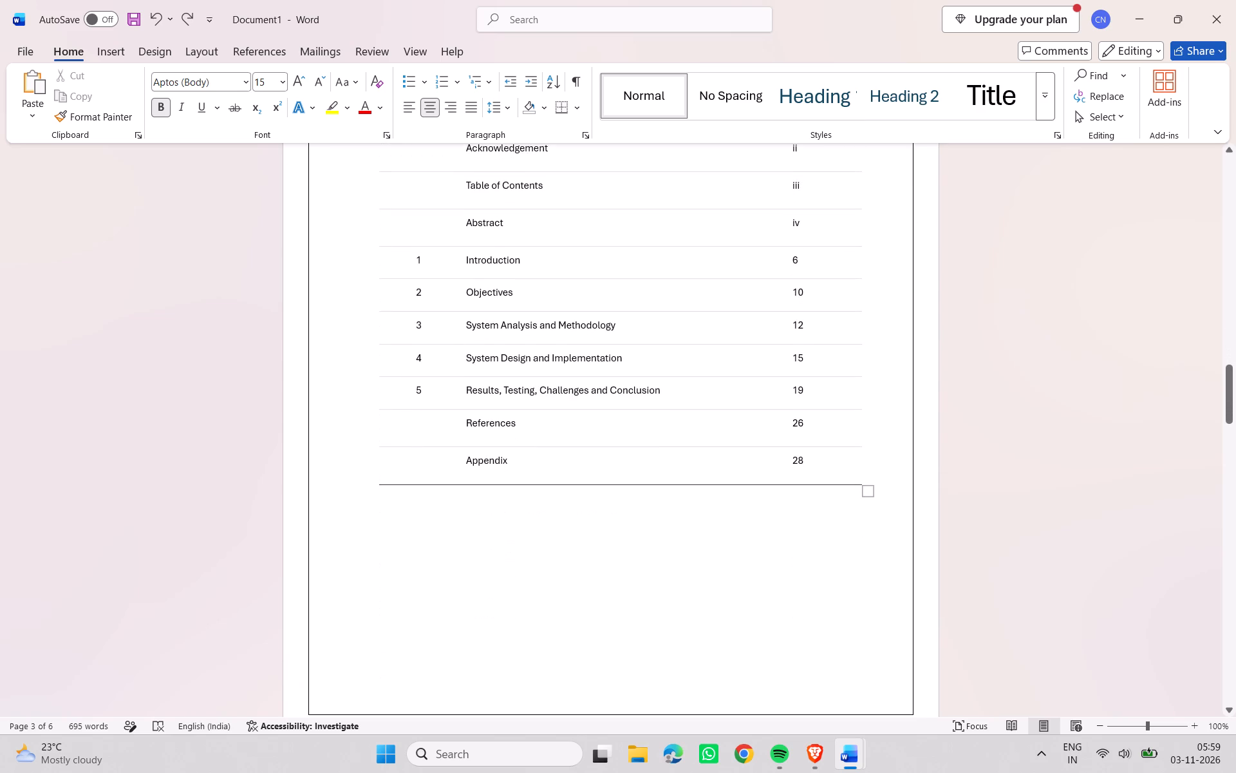
Switch to the QC_1ST PAGE document and examine its cover, certificate, acknowledgements and blank last page as a layout reference.
key("alt+Tab")
key("alt+Tab")
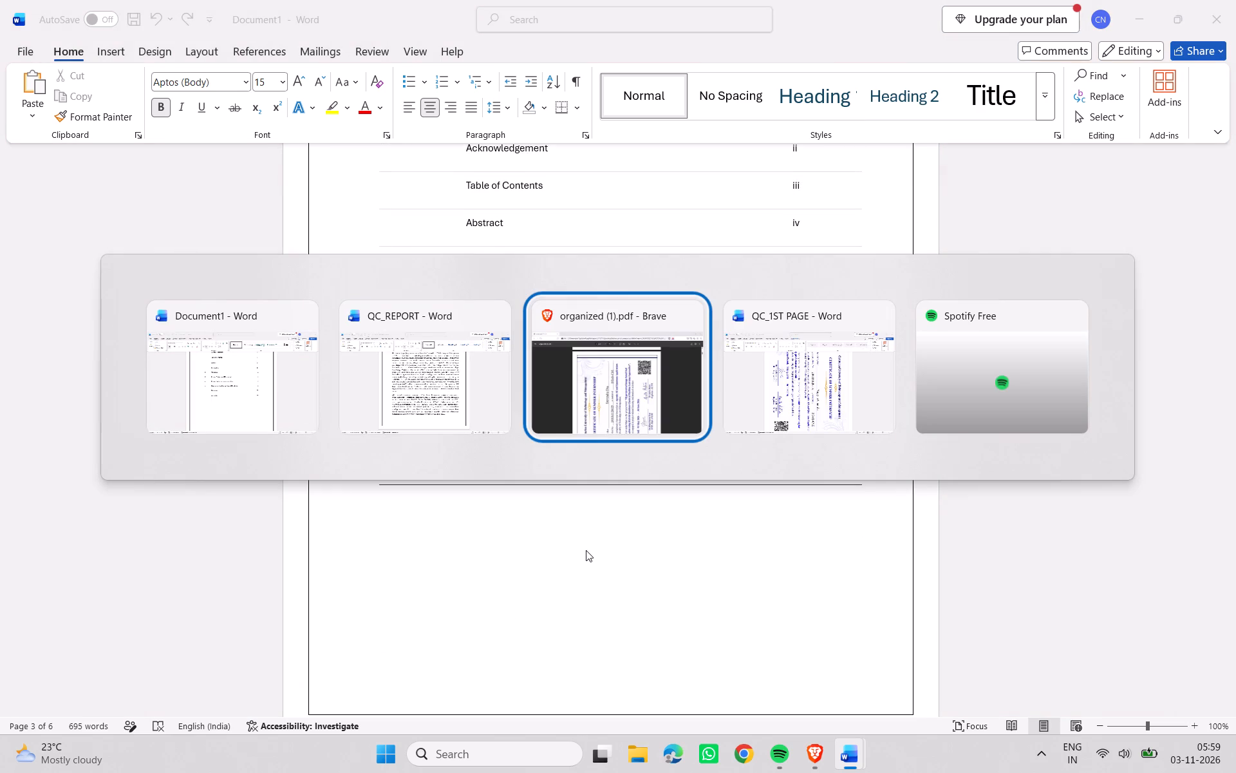
key("alt+Tab")
scroll(689, 529, "down", 4)
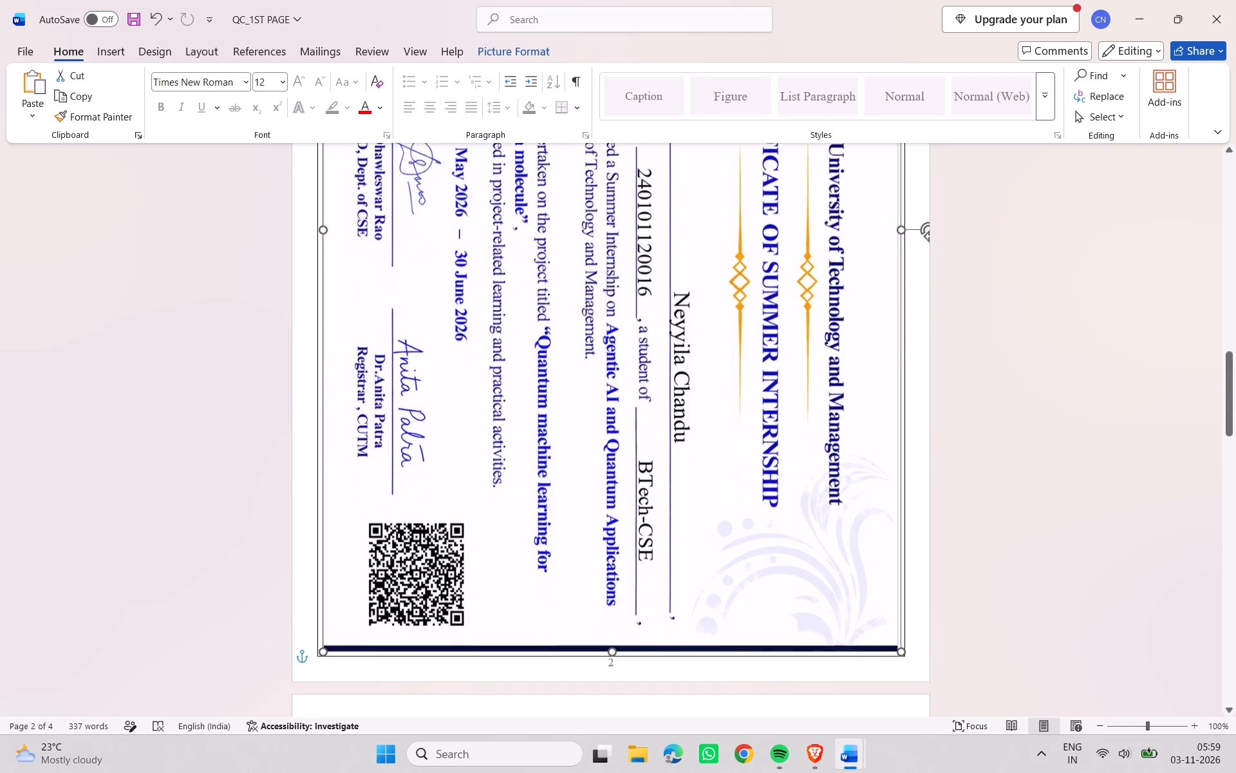
scroll(689, 529, "down", 13)
scroll(687, 530, "up", 1)
scroll(687, 530, "down", 6)
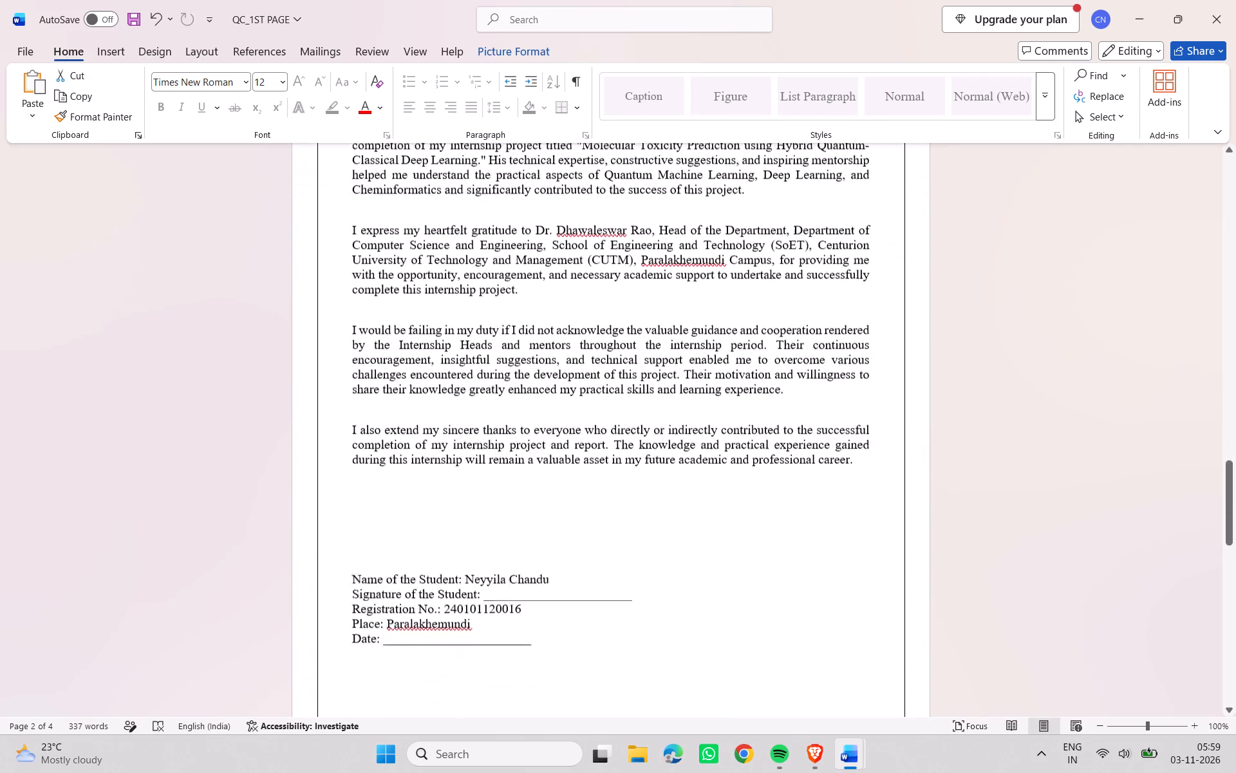
scroll(686, 530, "down", 17)
scroll(682, 531, "up", 2)
scroll(682, 531, "down", 6)
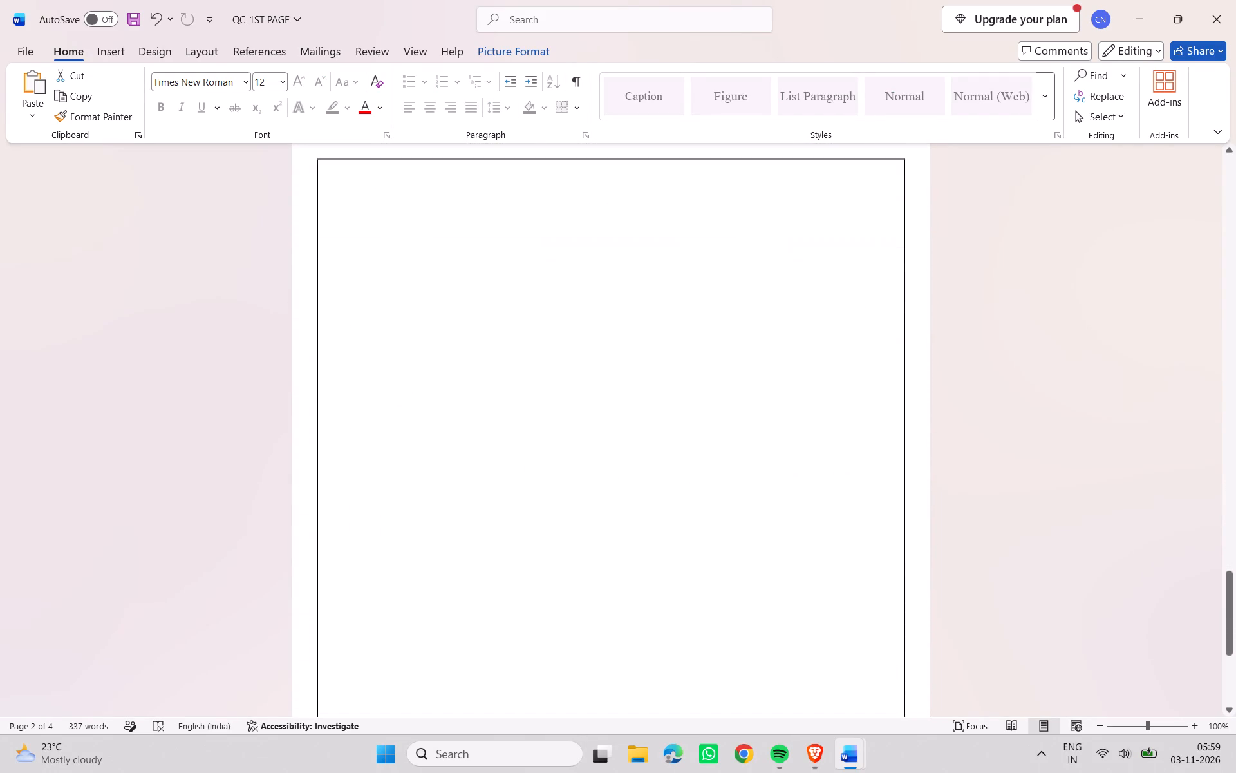
scroll(682, 531, "down", 12)
scroll(712, 587, "up", 10)
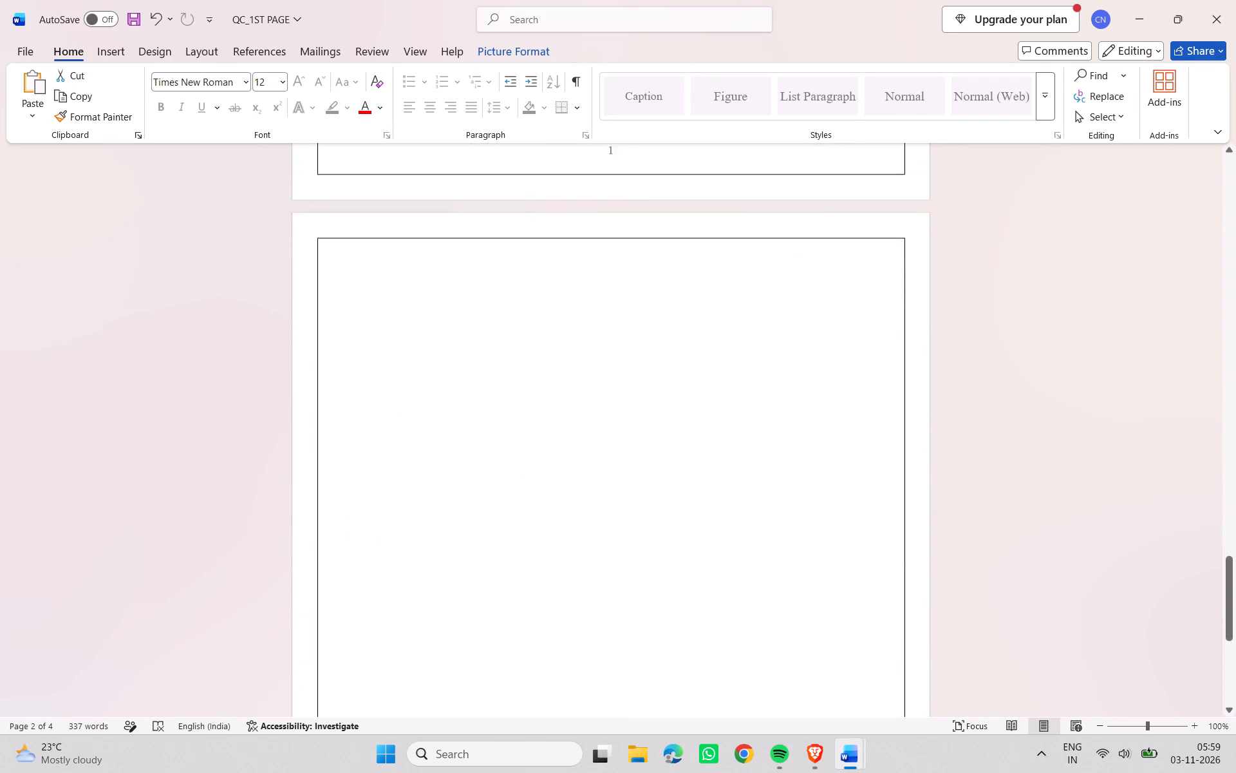
scroll(709, 587, "up", 3)
scroll(709, 587, "down", 1)
scroll(709, 587, "up", 5)
scroll(705, 589, "down", 1)
scroll(705, 589, "up", 11)
scroll(699, 586, "down", 1)
scroll(699, 586, "up", 1)
scroll(699, 586, "down", 2)
scroll(699, 586, "up", 11)
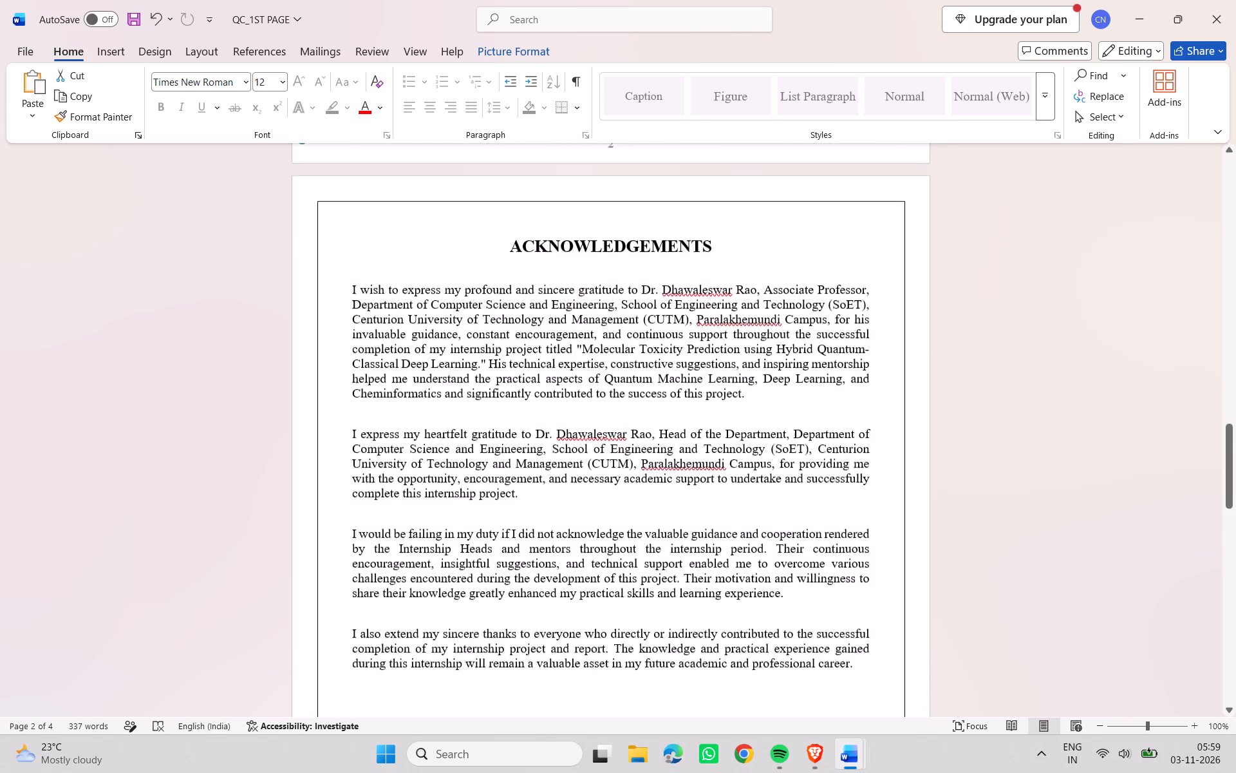
scroll(699, 586, "up", 12)
scroll(699, 586, "down", 1)
scroll(699, 586, "up", 17)
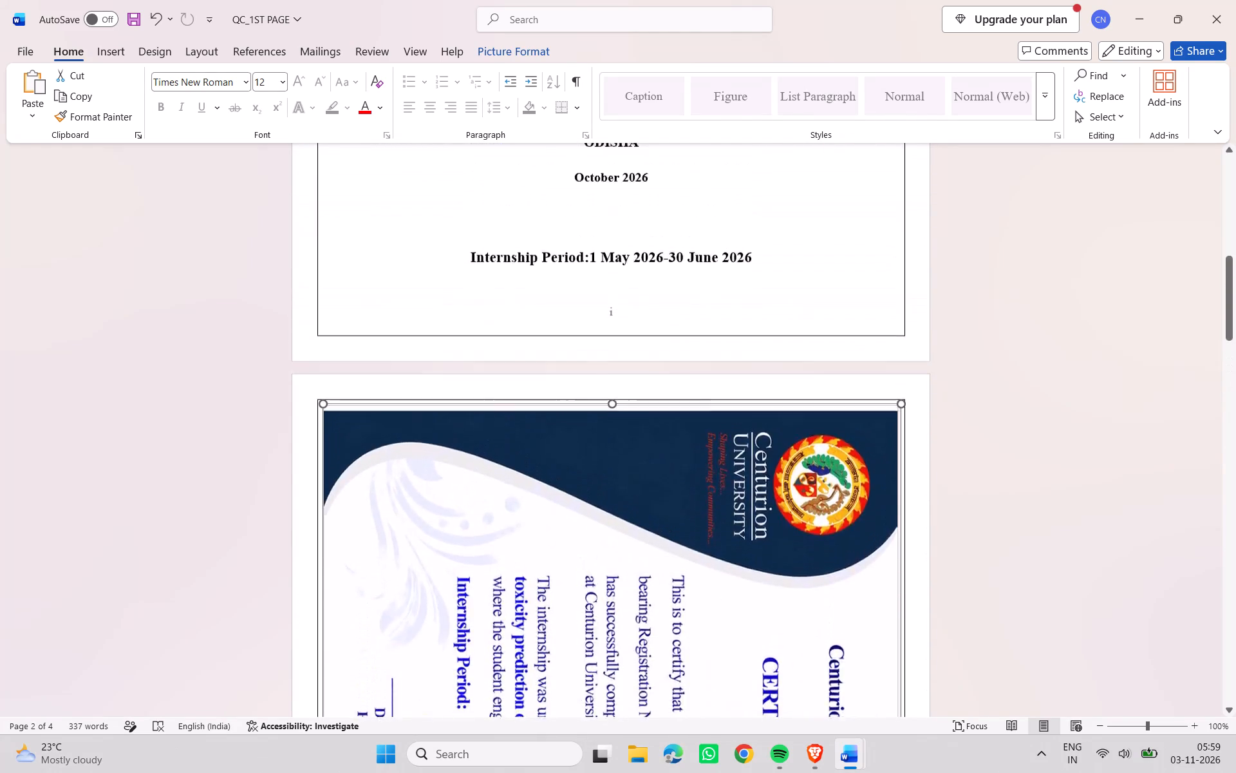
scroll(698, 586, "up", 5)
key("alt+Tab")
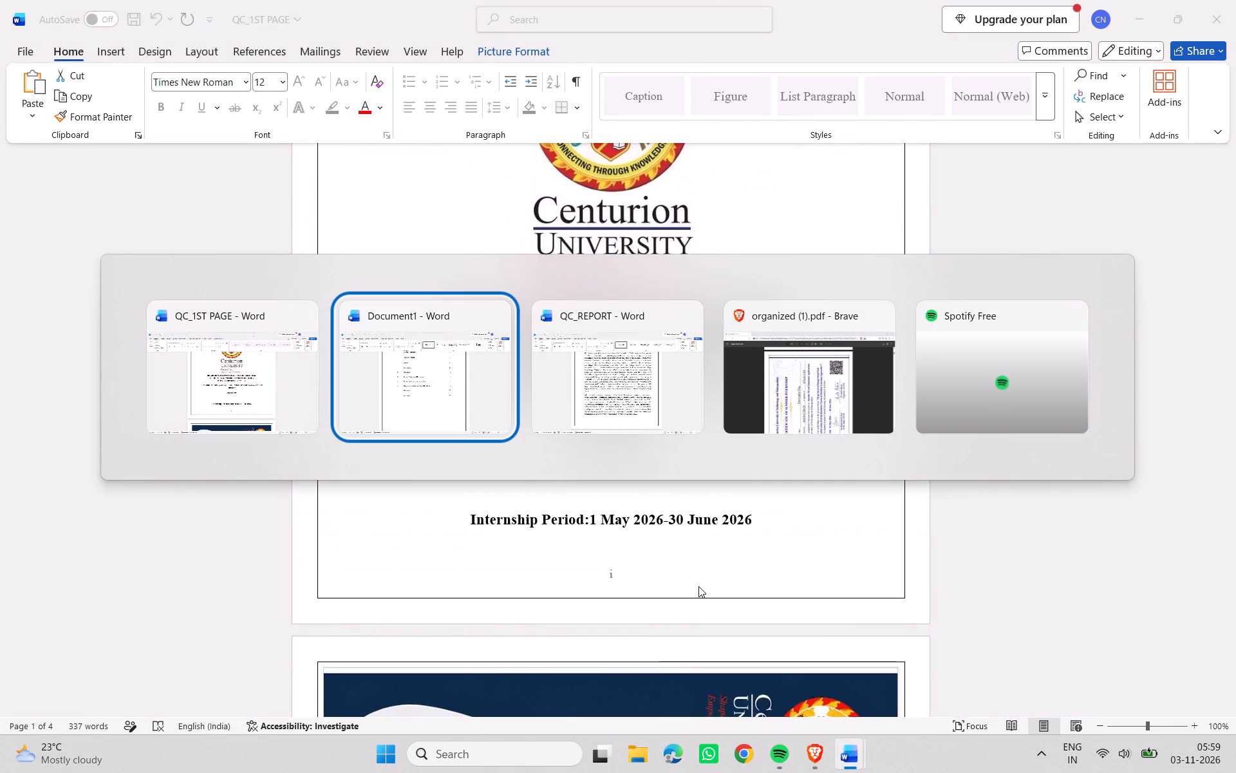
Return to Document1 and review its pages from the blank last page back to the certificate for borders and page numbering.
scroll(698, 586, "up", 11)
scroll(698, 586, "down", 5)
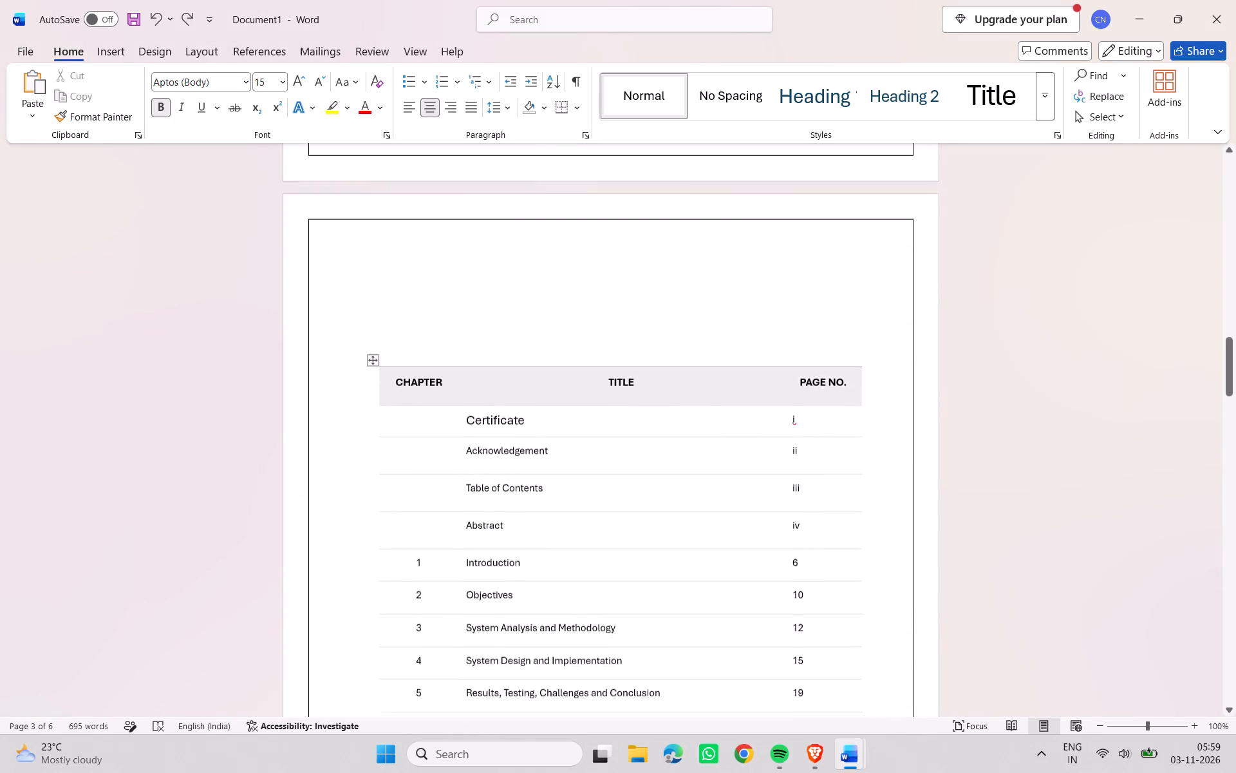
left_click_drag(1228, 352, 1235, 772)
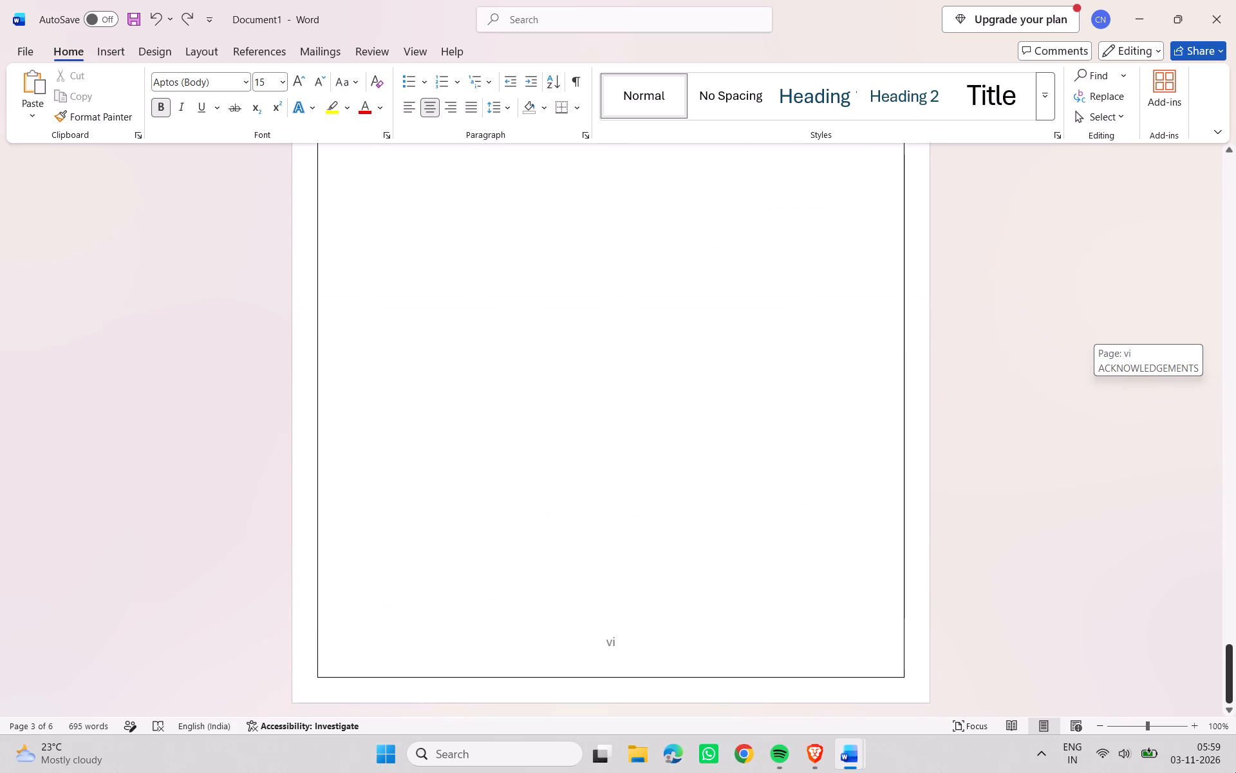
left_click_drag(1235, 772, 1235, 765)
scroll(673, 509, "up", 10)
scroll(672, 501, "down", 1)
scroll(672, 501, "up", 1)
scroll(672, 501, "down", 1)
scroll(664, 501, "up", 2)
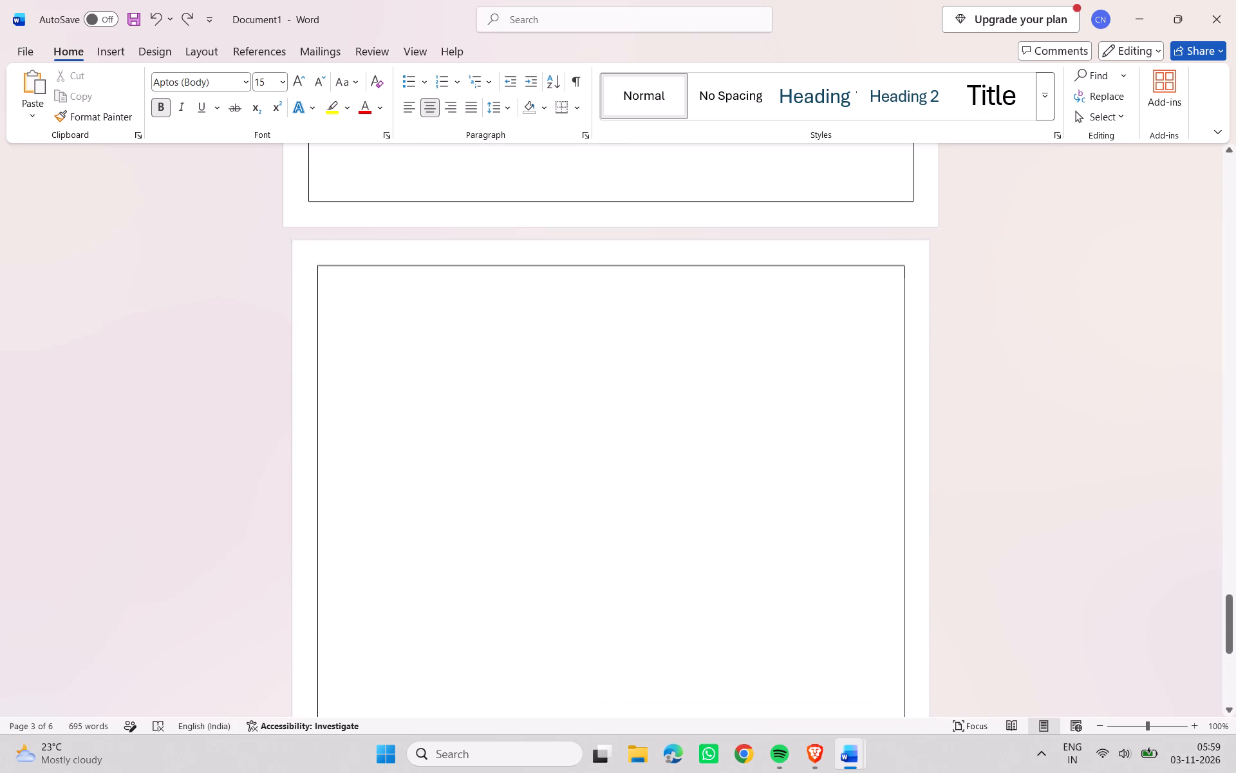
scroll(664, 501, "up", 8)
scroll(653, 499, "down", 1)
scroll(653, 499, "up", 20)
scroll(653, 499, "up", 5)
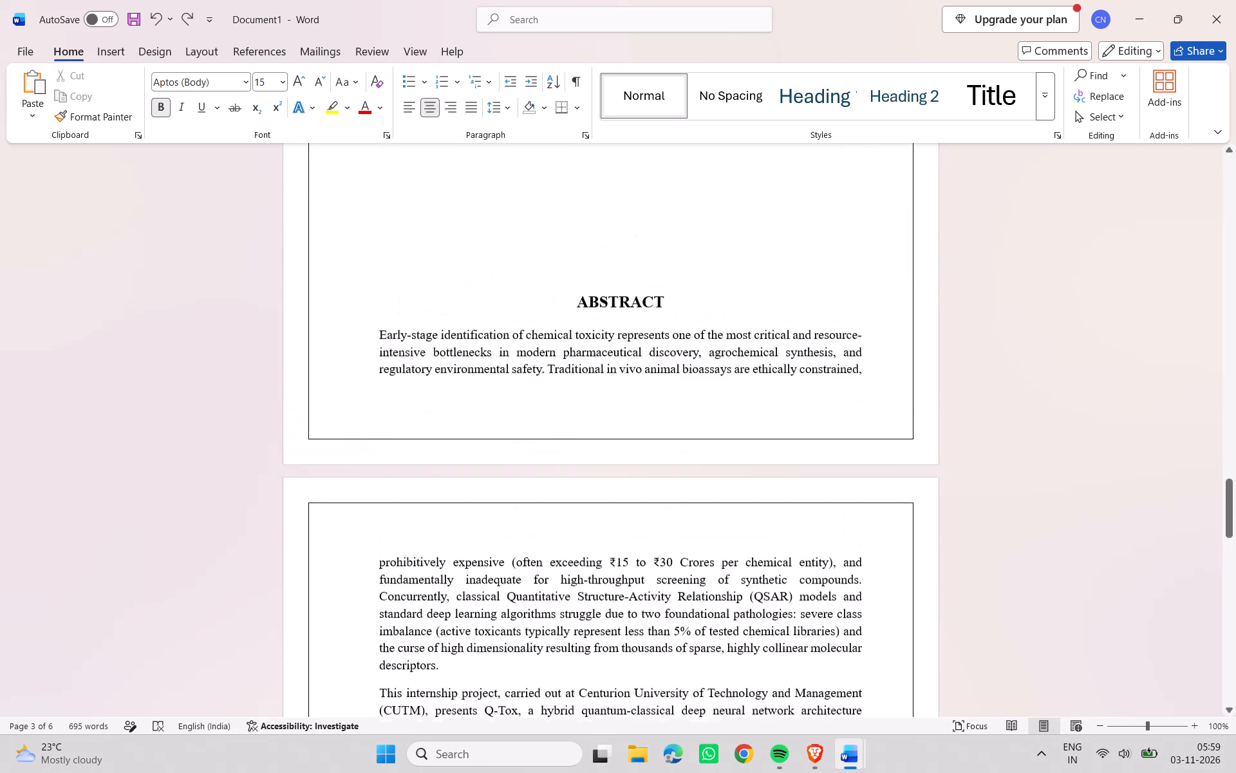
scroll(634, 497, "up", 11)
scroll(627, 496, "up", 13)
scroll(704, 450, "down", 1)
scroll(704, 450, "up", 8)
scroll(704, 450, "down", 1)
scroll(704, 450, "up", 18)
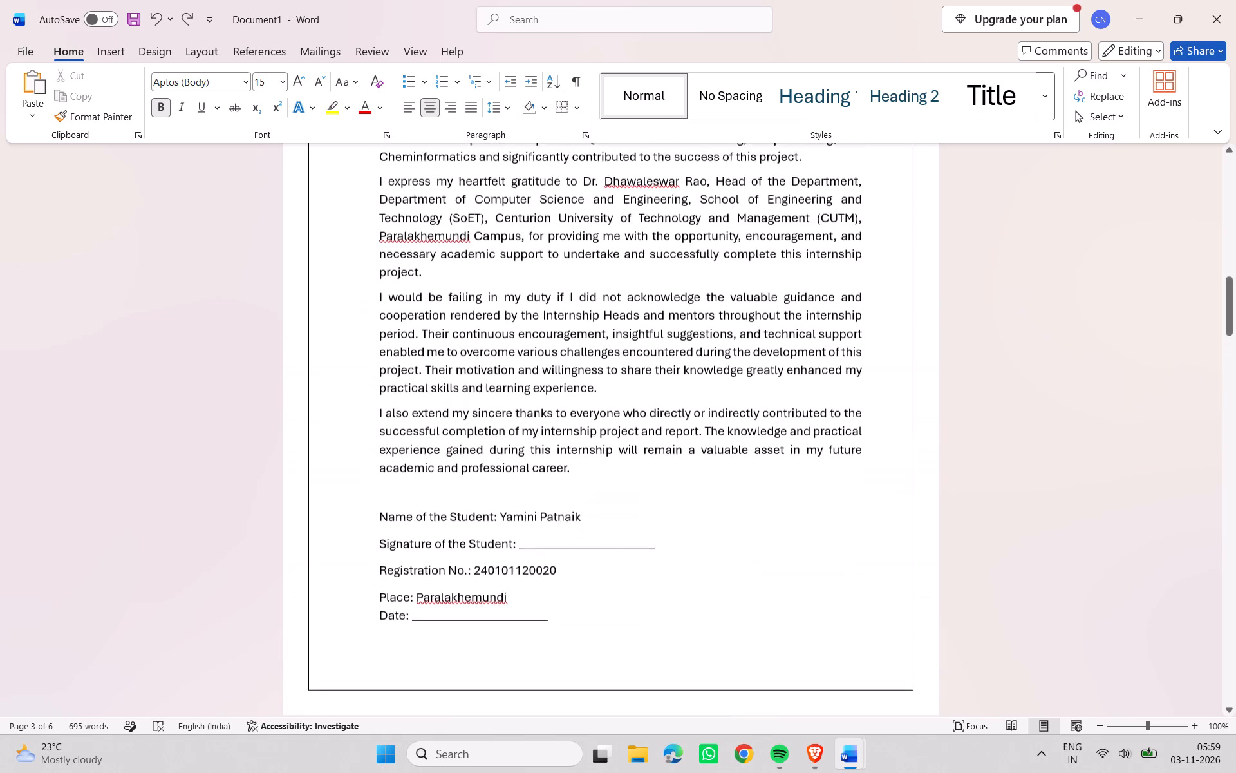
scroll(704, 450, "up", 9)
scroll(704, 450, "down", 1)
scroll(704, 450, "up", 8)
scroll(706, 446, "down", 1)
scroll(706, 446, "up", 9)
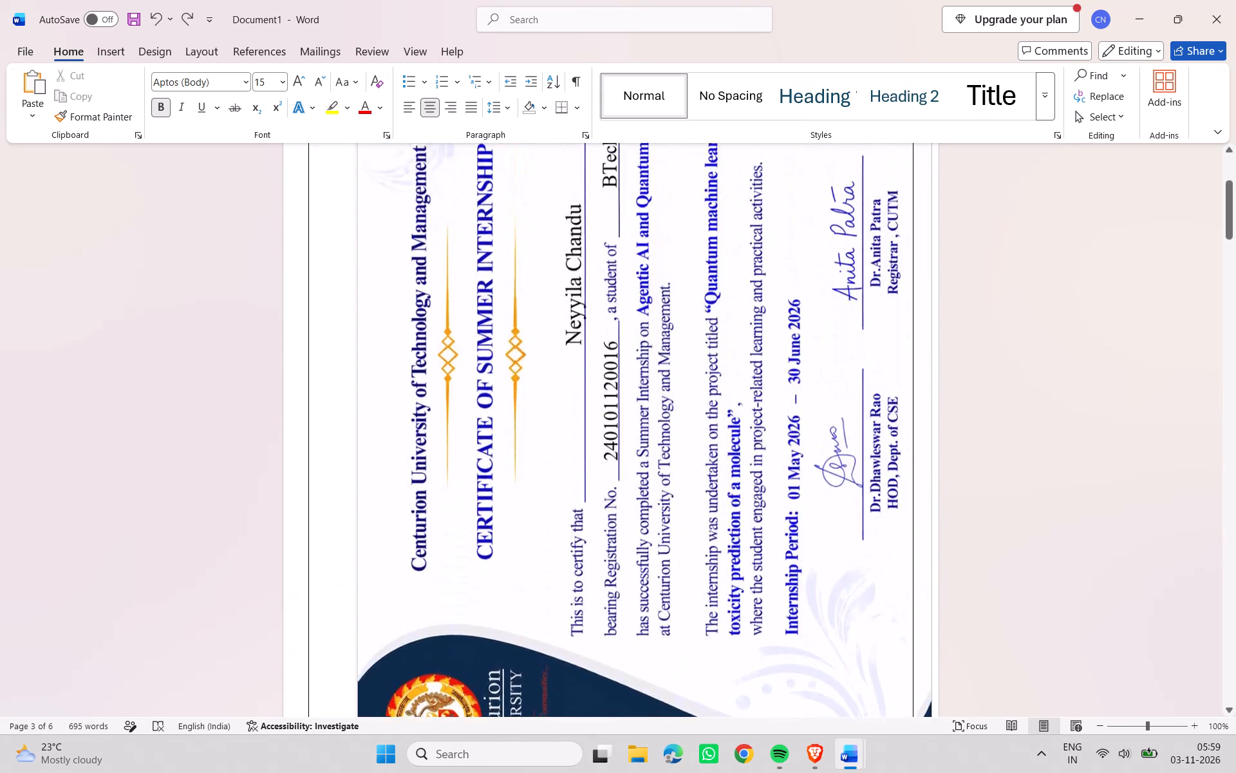
scroll(678, 409, "up", 14)
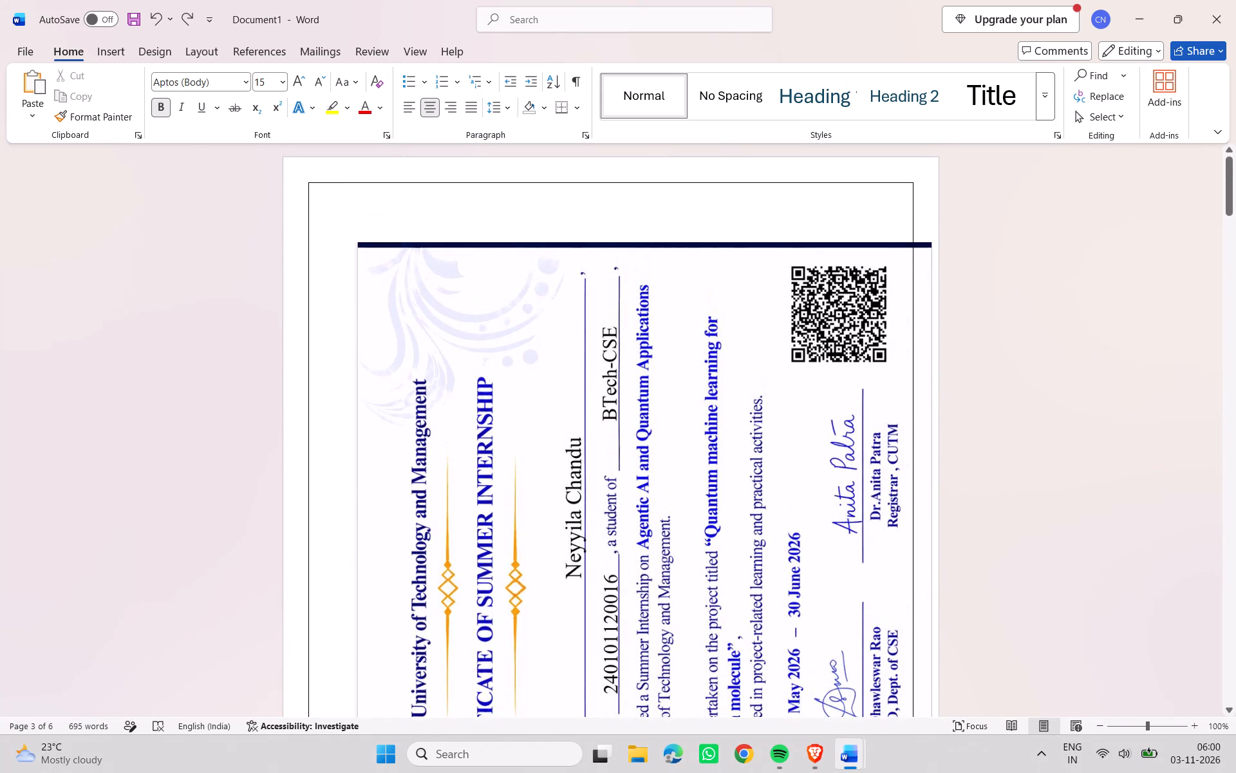
Move the certificate image on the first page left and up so its sides sit inside the page border.
left_click(644, 510)
left_click_drag(644, 510, 597, 437)
left_click_drag(659, 497, 570, 414)
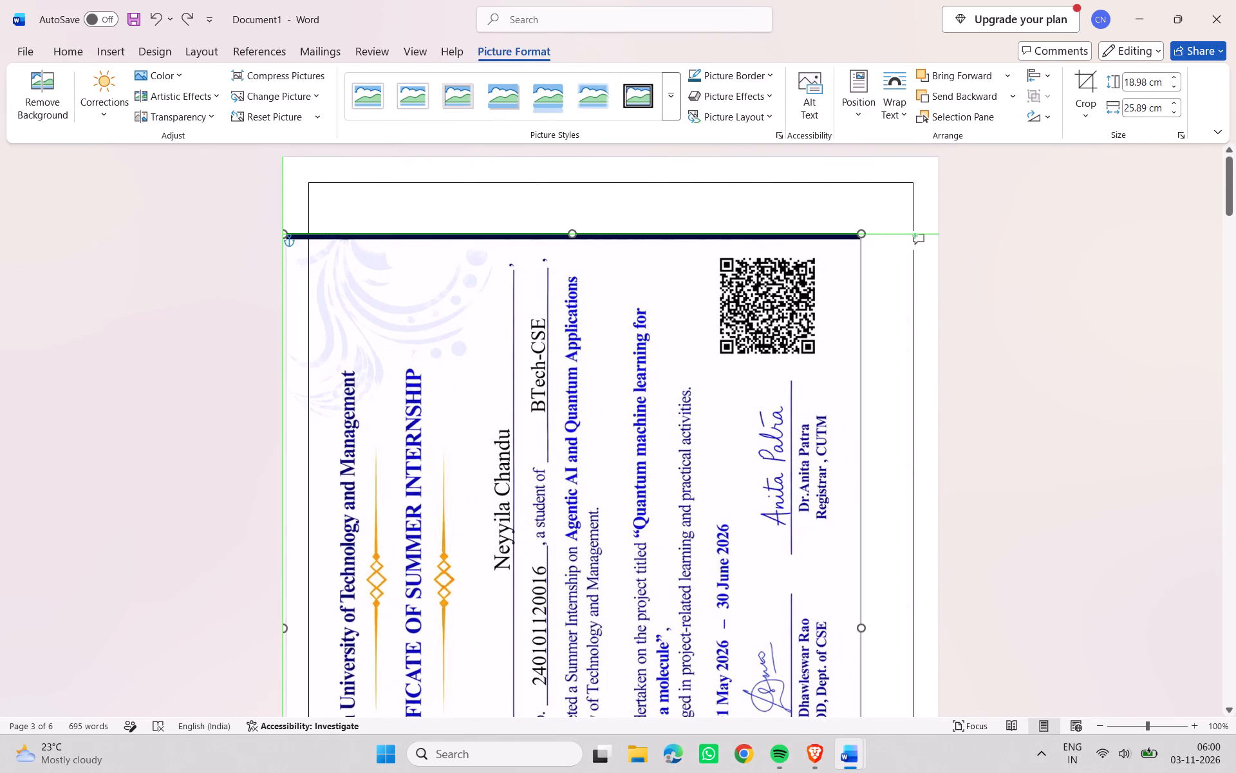
left_click_drag(570, 414, 625, 367)
Shorten the certificate image from its upper edge to about 22.32 cm along the page, and reposition it above the bottom border.
scroll(690, 439, "down", 5)
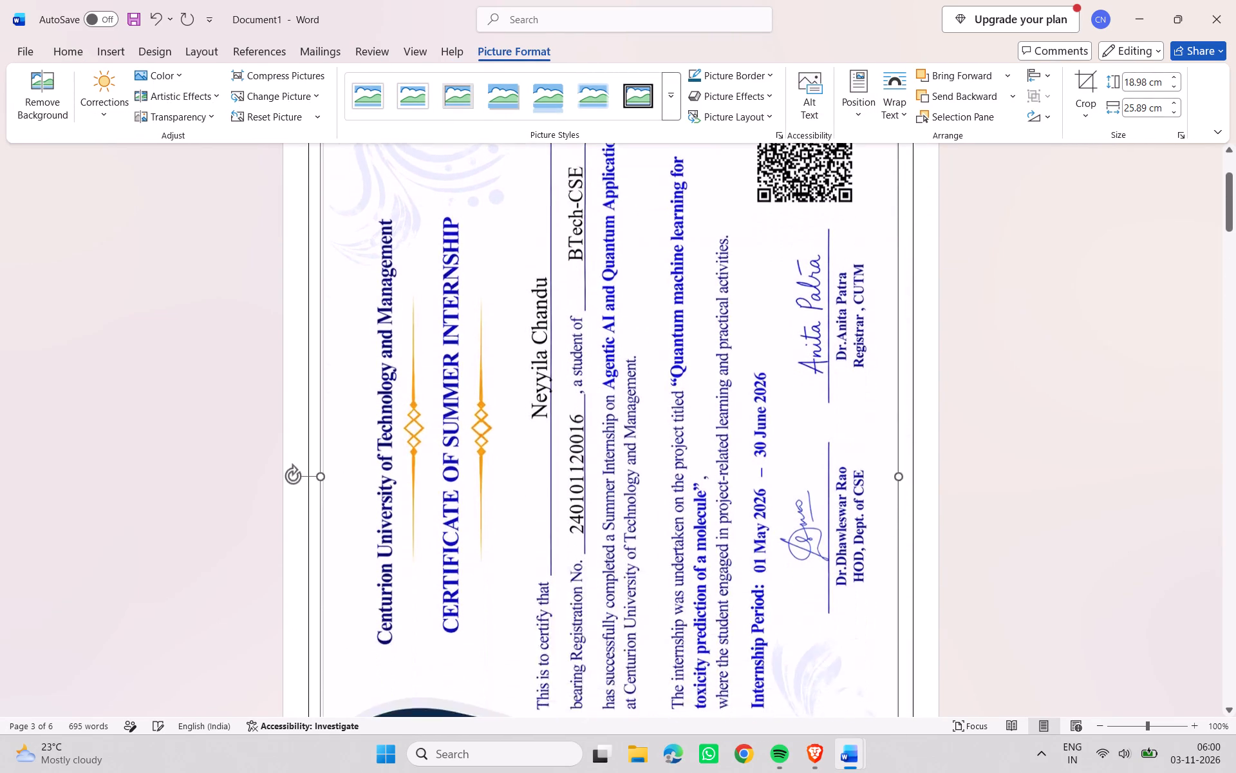
scroll(704, 474, "down", 7)
left_click(632, 501)
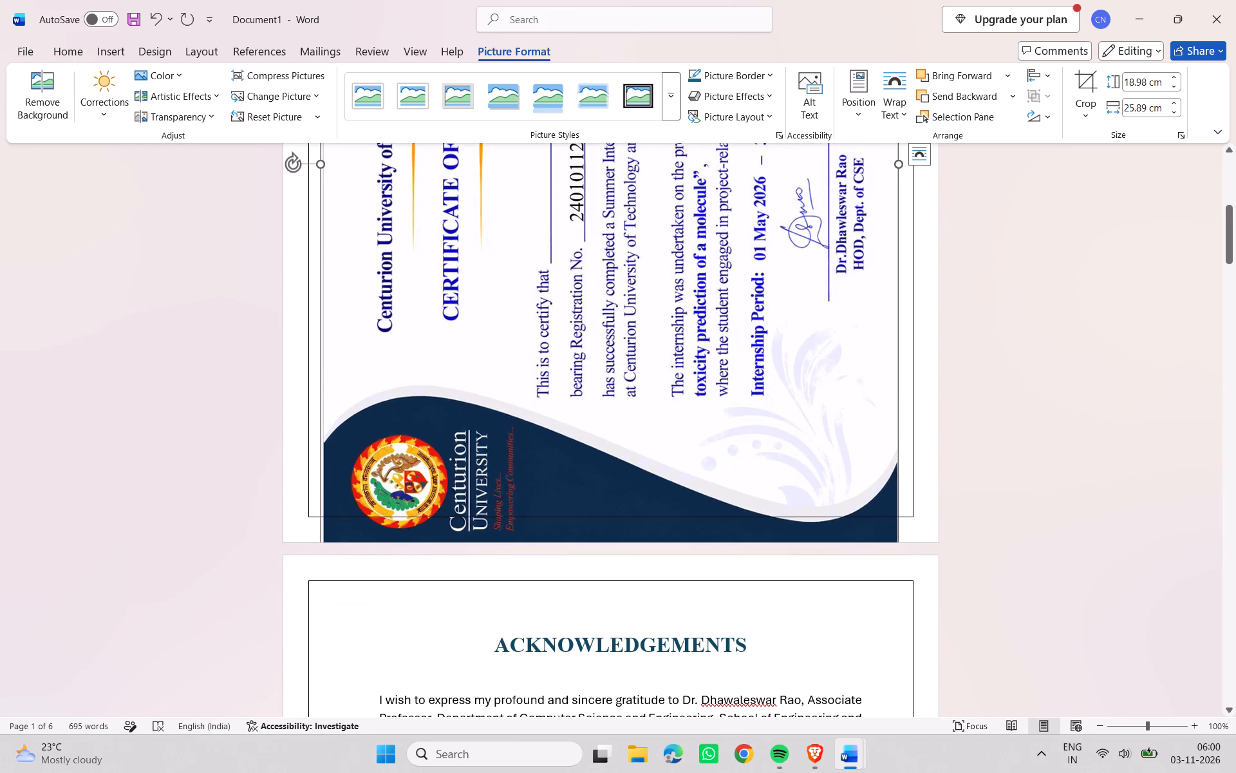
scroll(681, 441, "up", 5)
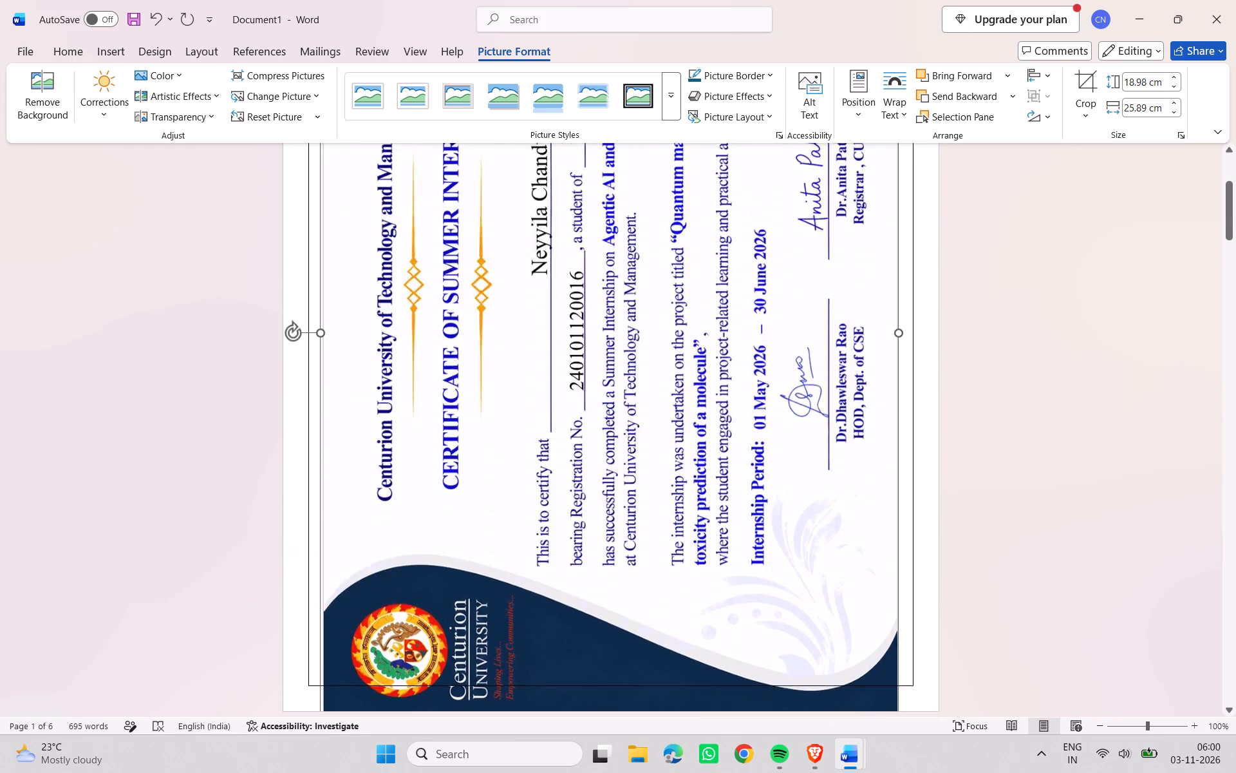
scroll(681, 441, "up", 6)
left_click_drag(610, 197, 614, 306)
scroll(635, 352, "down", 10)
left_click_drag(658, 345, 657, 383)
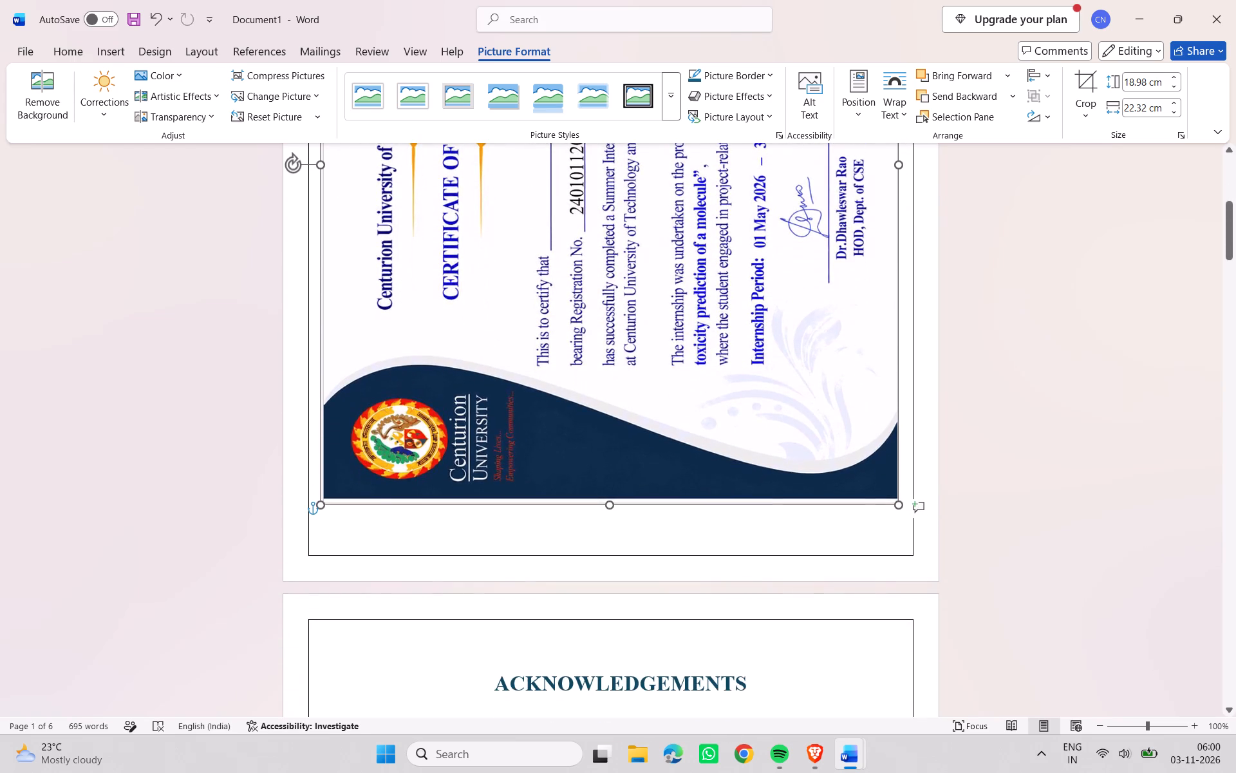
left_click_drag(657, 383, 657, 384)
Stretch the certificate image's upper edge toward the top border, making it about 22.83 cm long.
scroll(658, 386, "up", 5)
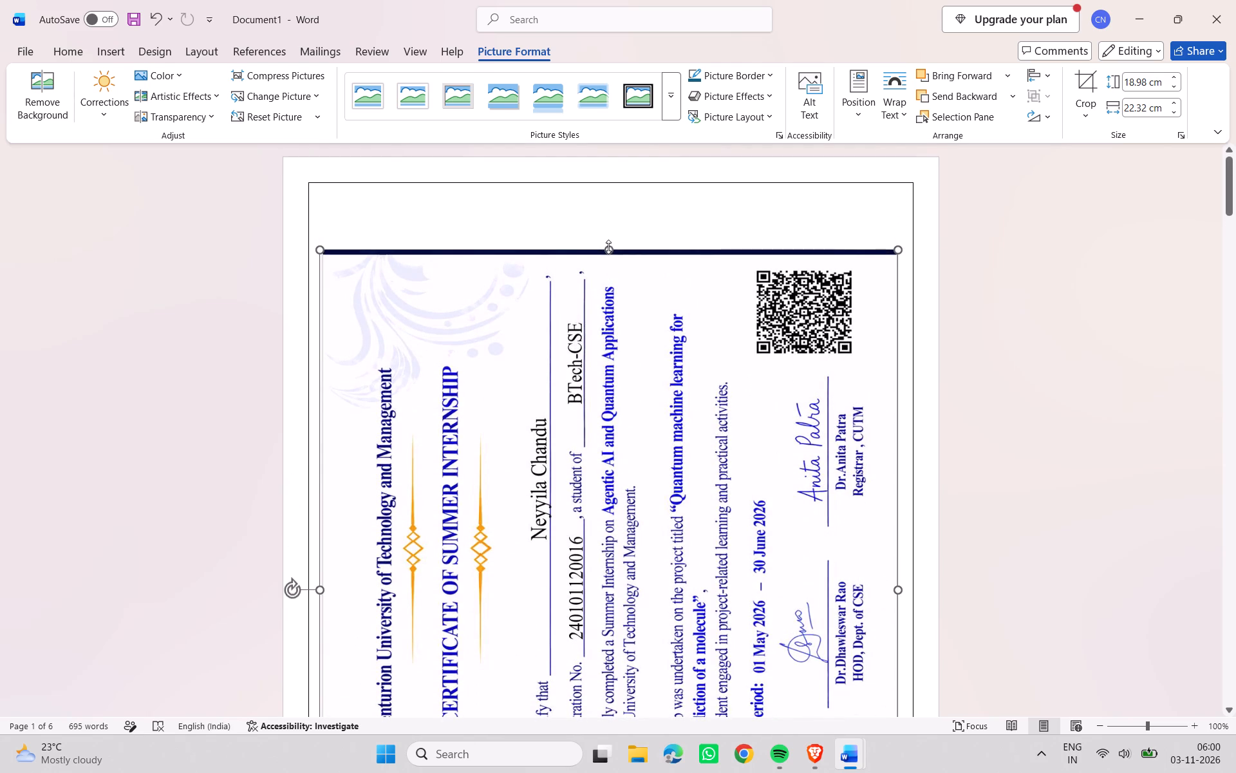
left_click_drag(608, 248, 610, 223)
scroll(624, 374, "down", 6)
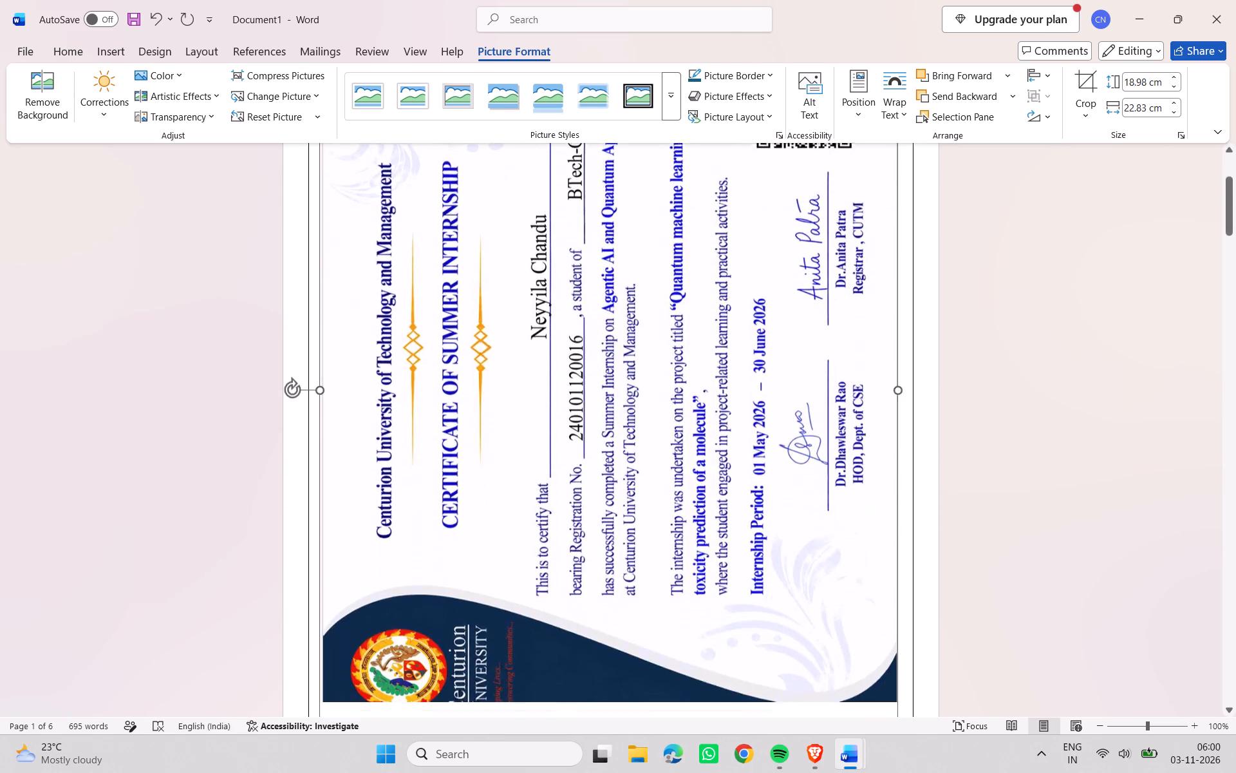
scroll(626, 409, "down", 8)
left_click(1000, 438)
Stretch the certificate image's lower edge down toward the bottom page border.
scroll(776, 504, "down", 2)
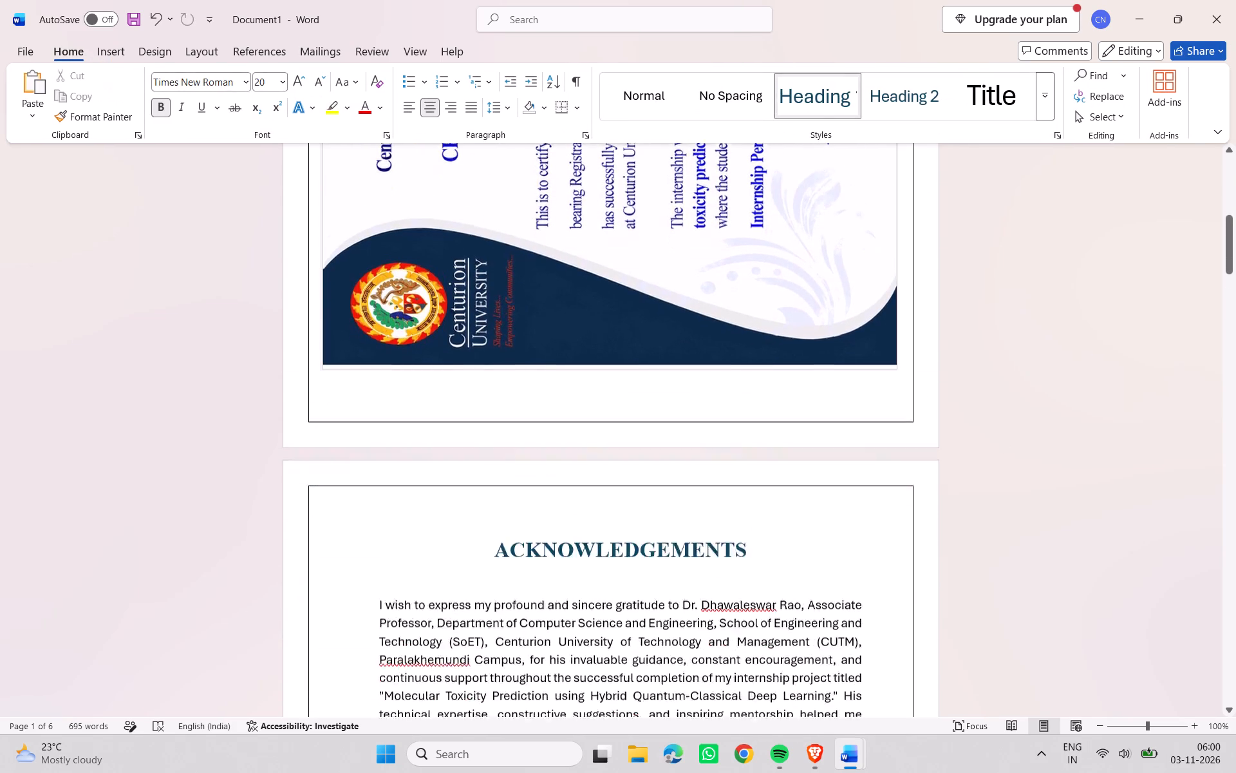
scroll(768, 506, "down", 13)
scroll(765, 510, "up", 9)
scroll(706, 508, "down", 1)
scroll(706, 508, "up", 2)
scroll(621, 445, "up", 4)
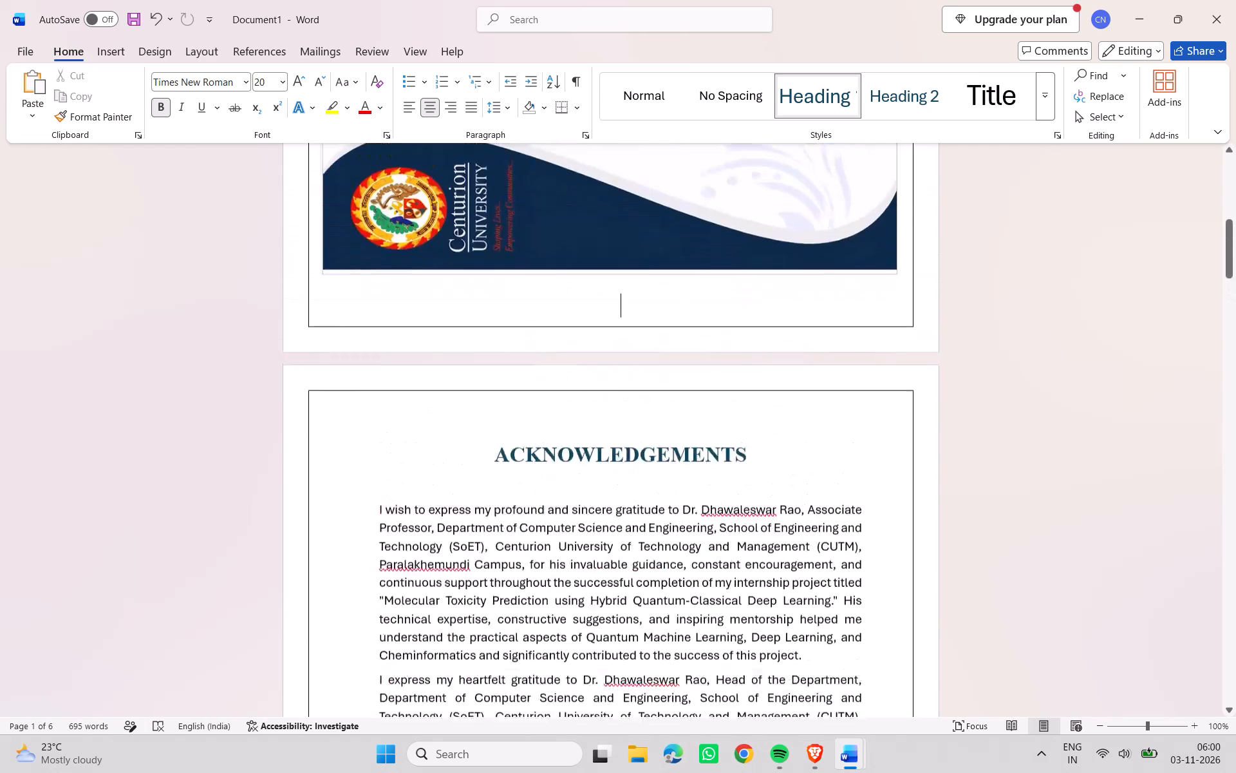
scroll(615, 436, "up", 1)
left_click(587, 358)
left_click_drag(608, 391, 611, 421)
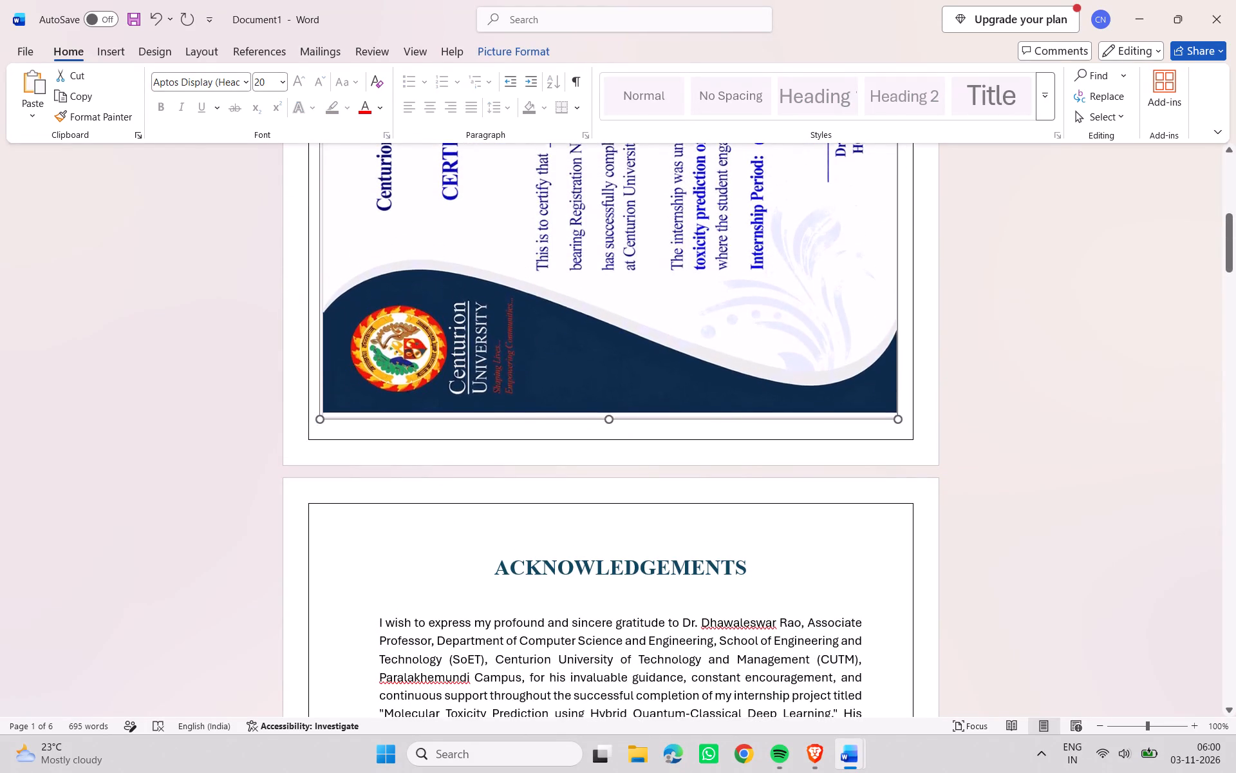
left_click_drag(611, 421, 613, 442)
scroll(1130, 615, "up", 6)
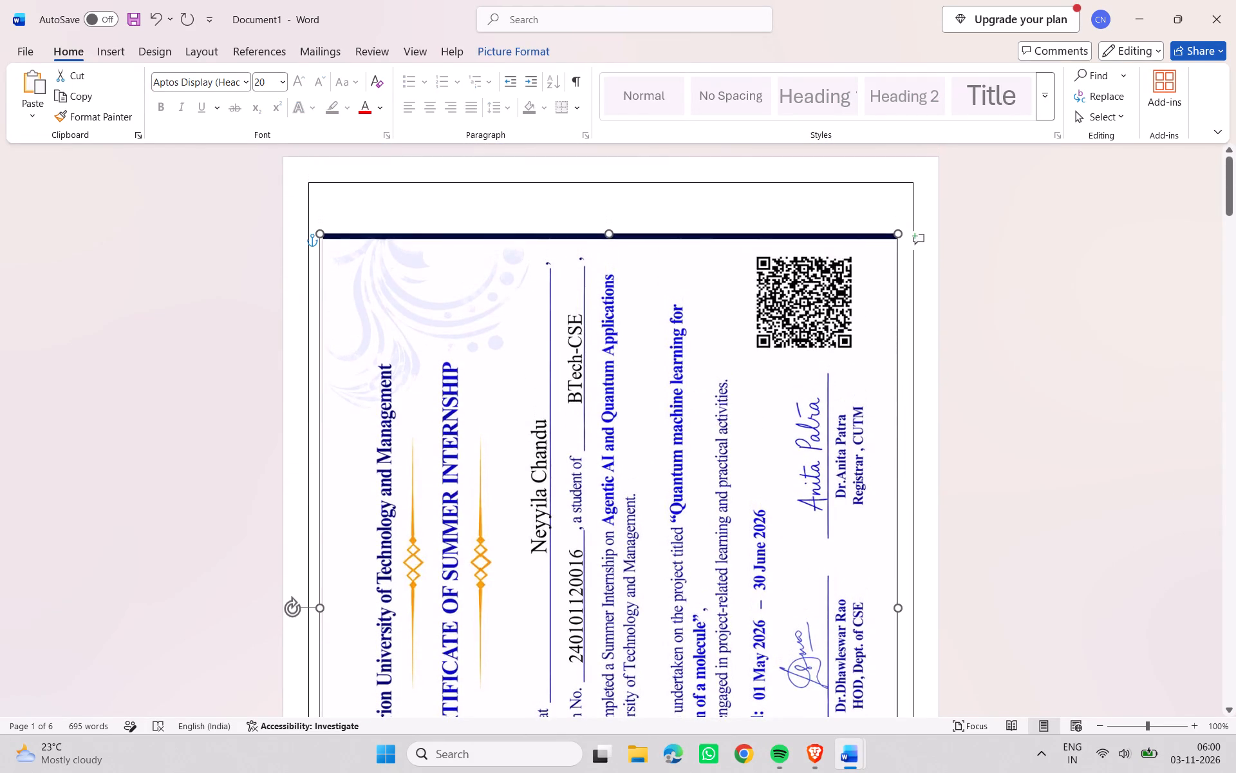
Stretch the certificate image's upper edge slightly further, and check how its ends fit the page border.
left_click(1027, 357)
left_click(604, 256)
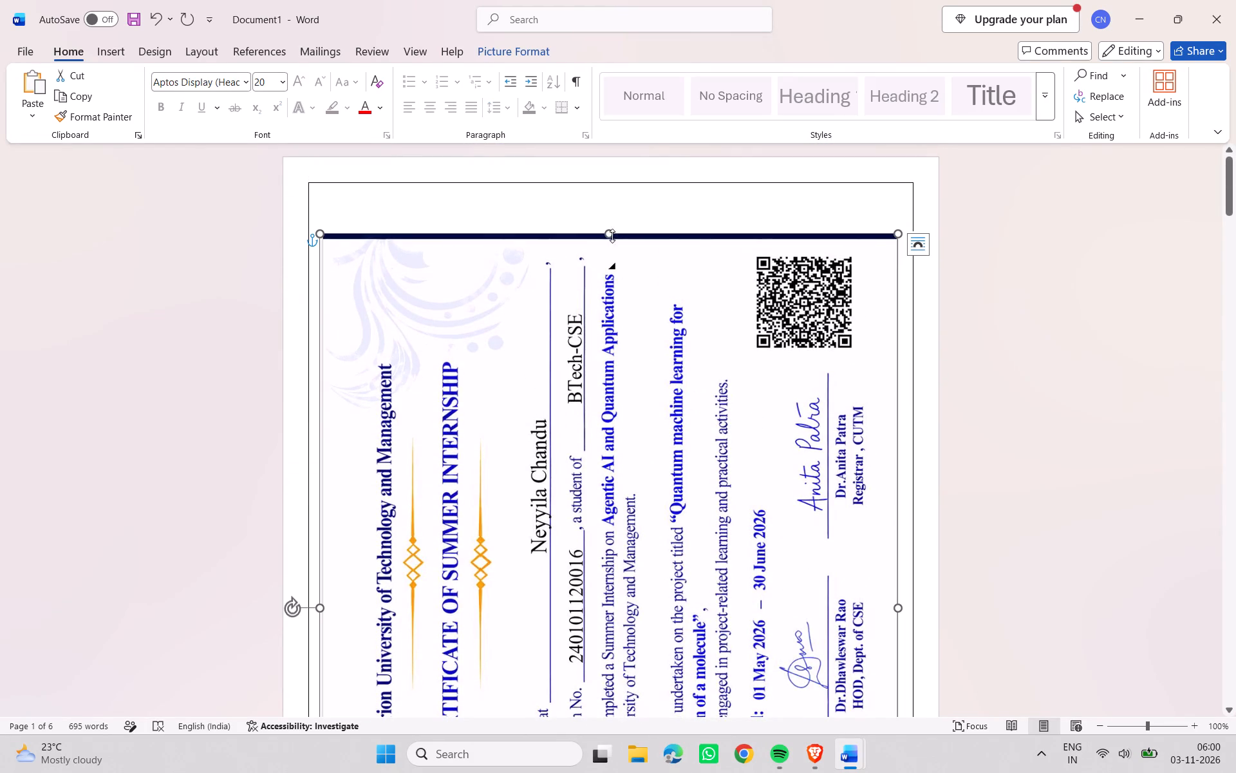
left_click(610, 229)
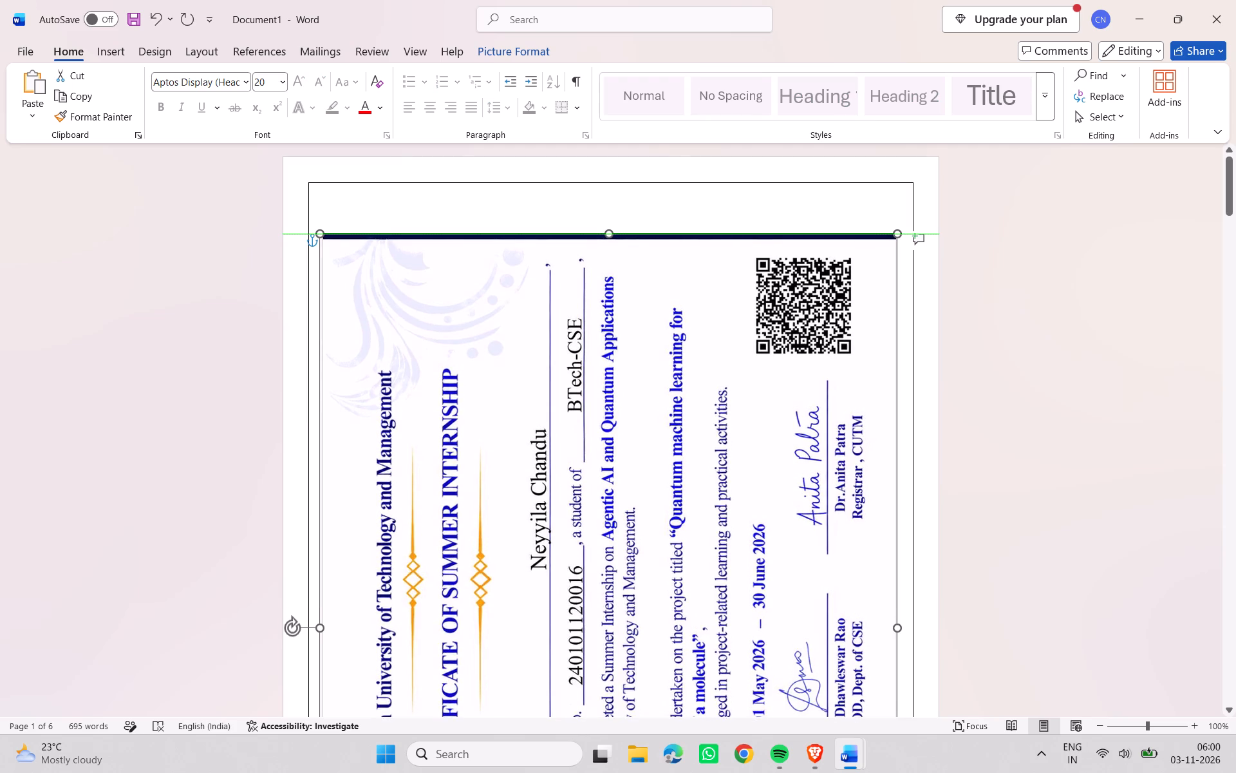
scroll(694, 526, "up", 1)
scroll(695, 527, "down", 10)
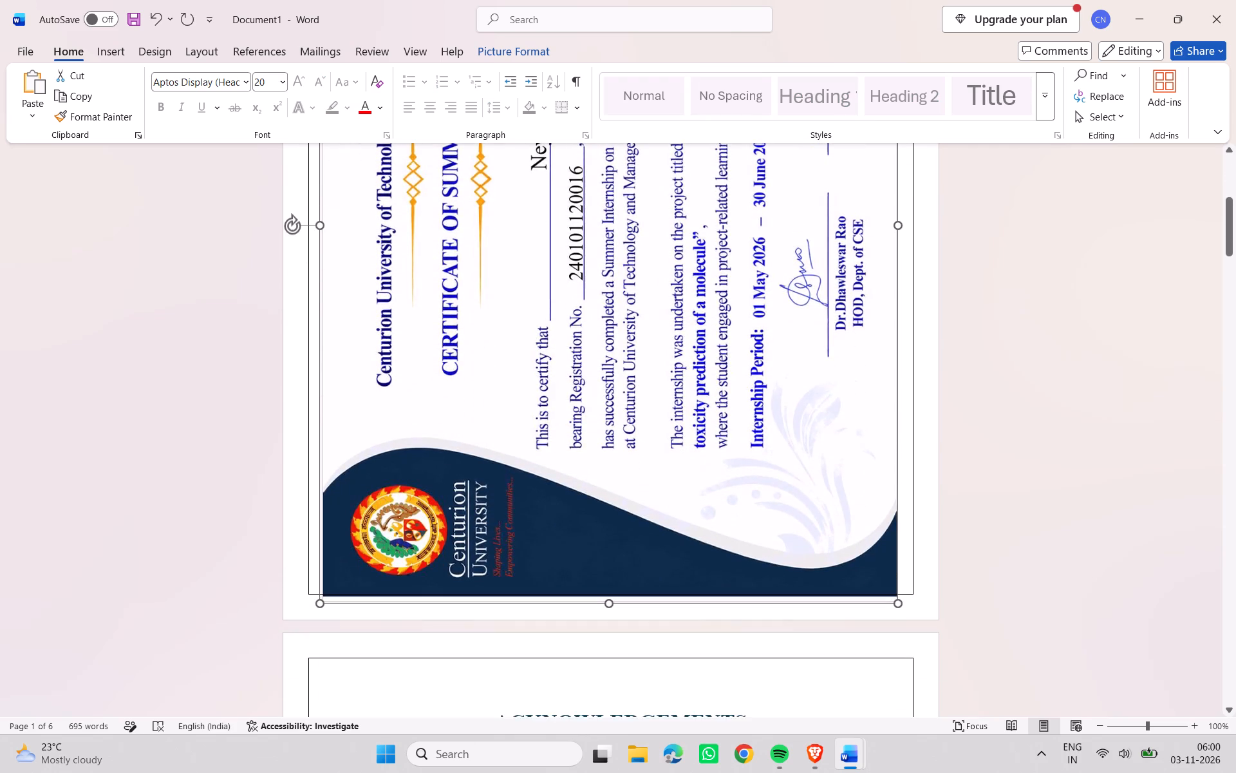
scroll(713, 548, "down", 2)
left_click(610, 526)
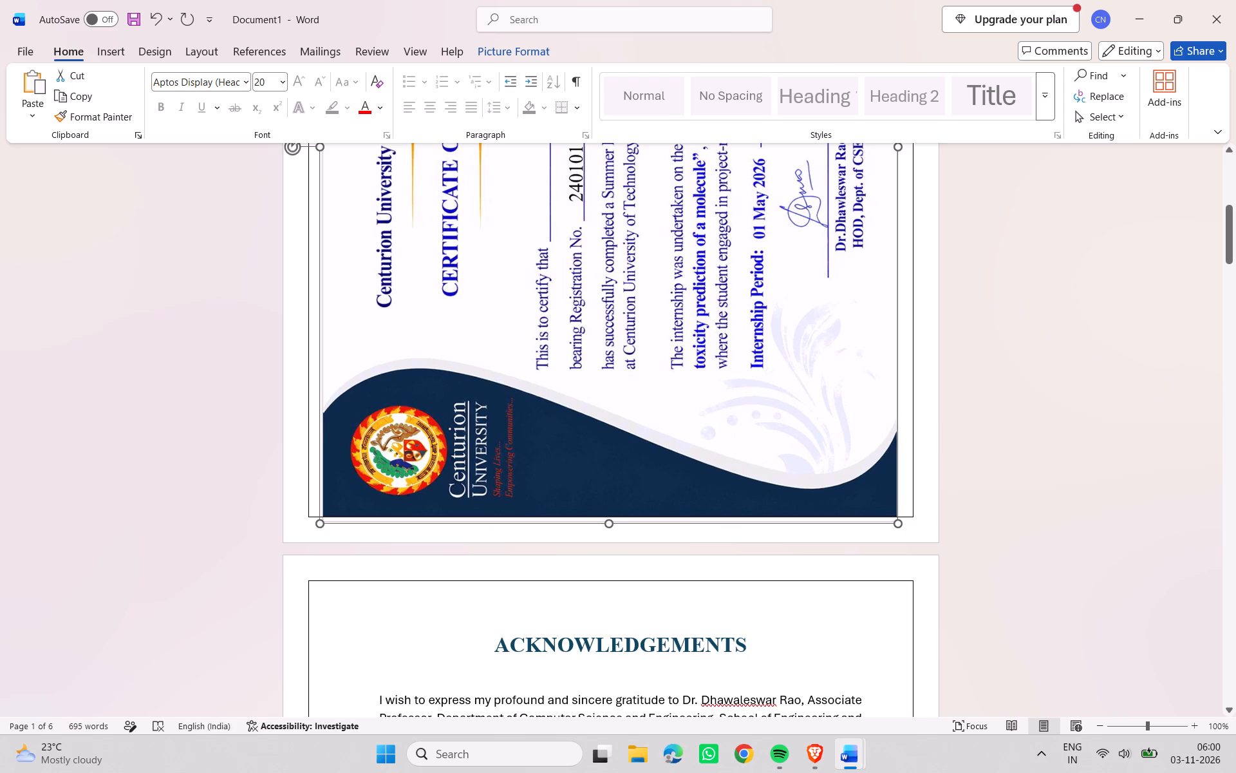
left_click(1098, 463)
scroll(1010, 470, "down", 3)
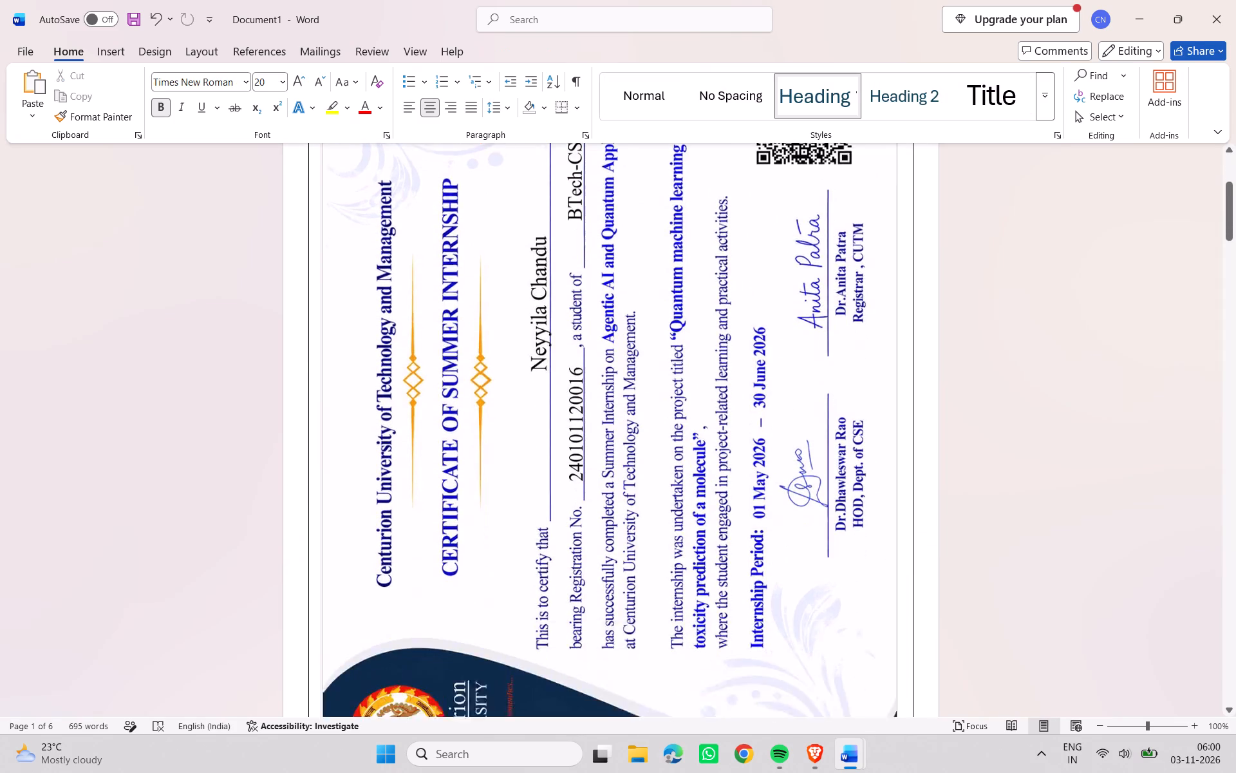
Pull the certificate image's lower edge up slightly so it ends inside the bottom page border.
scroll(950, 479, "down", 7)
scroll(753, 484, "down", 2)
left_click(720, 394)
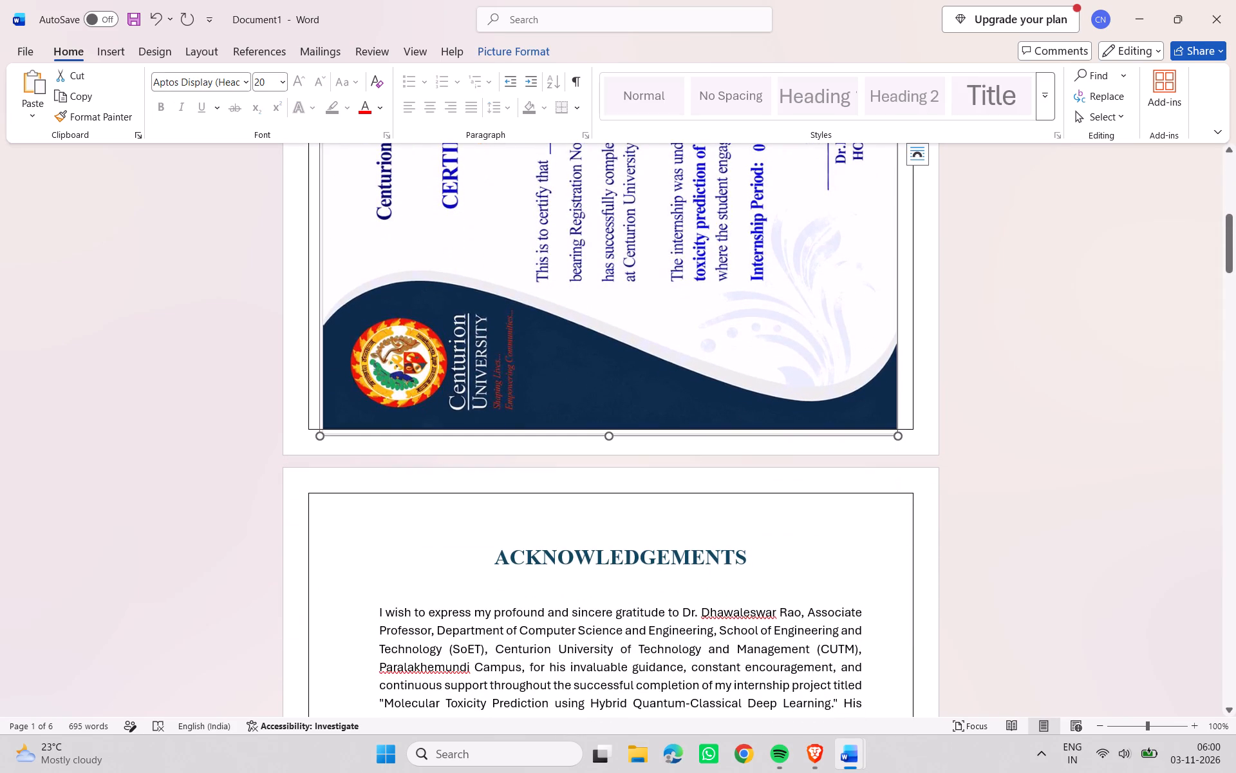
left_click_drag(610, 434, 610, 427)
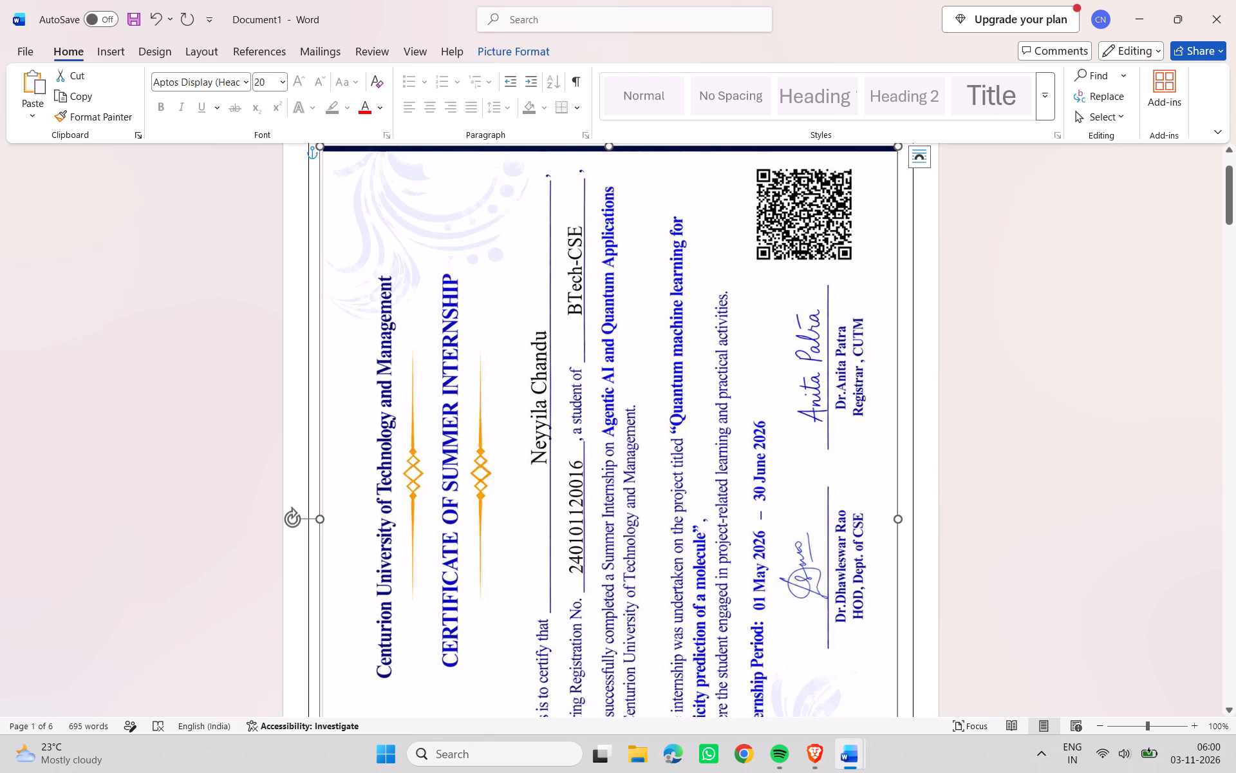
Move the certificate image sideways until its left edge lines up with the left page border.
left_click(332, 541)
left_click_drag(321, 544, 310, 544)
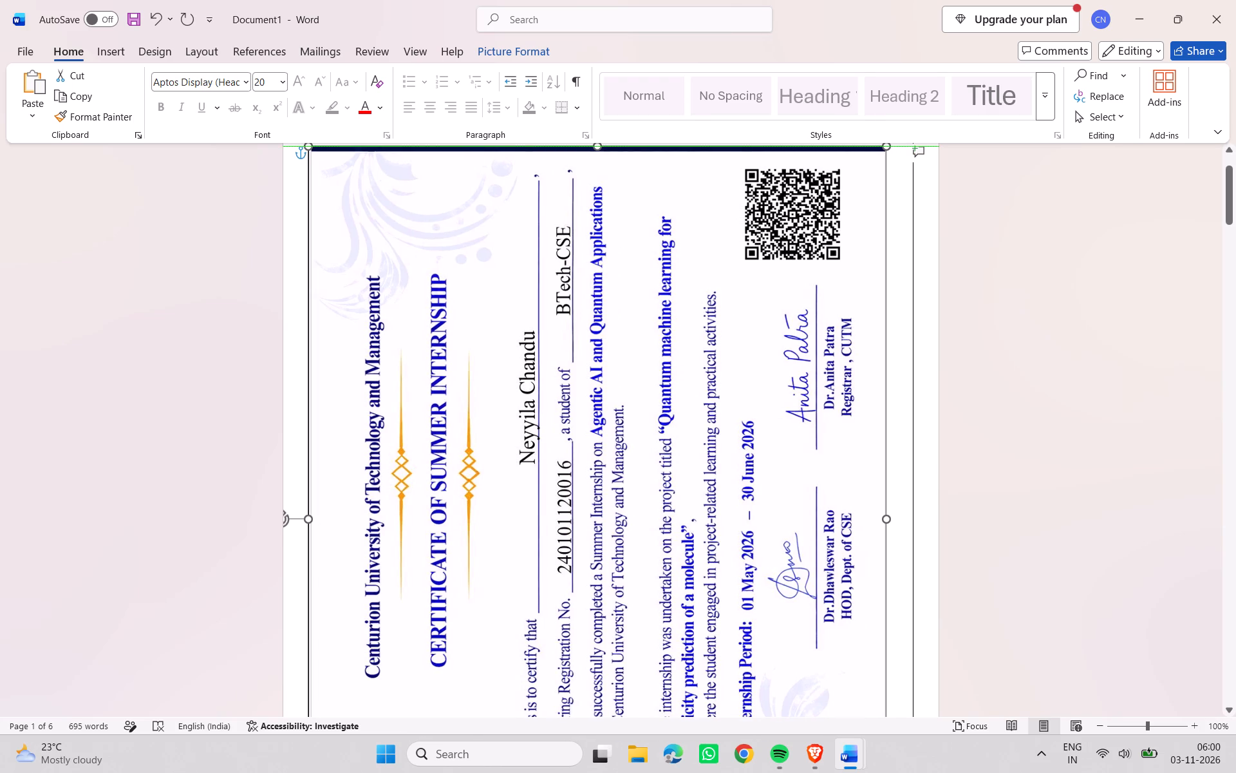
left_click_drag(310, 544, 312, 544)
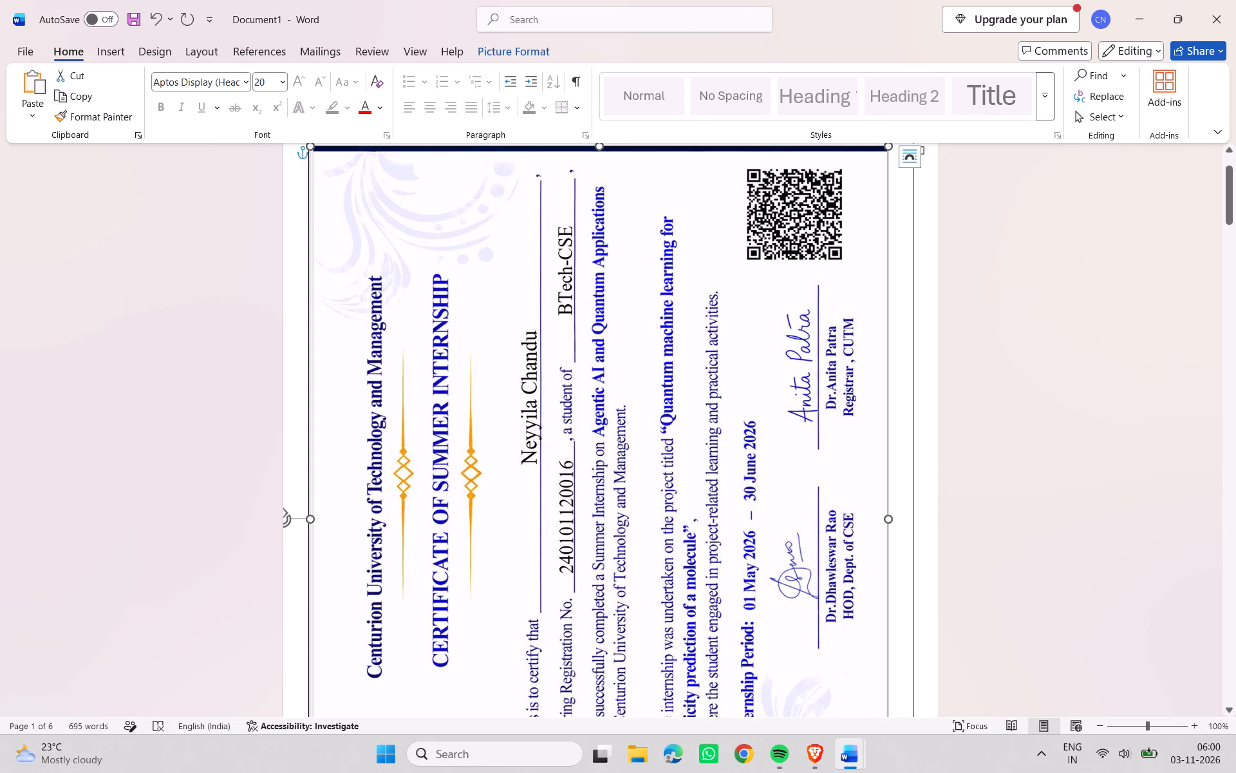
Widen the certificate image by stretching its right edge out to the right page border, fine-tuning the fit.
left_click_drag(889, 522, 910, 520)
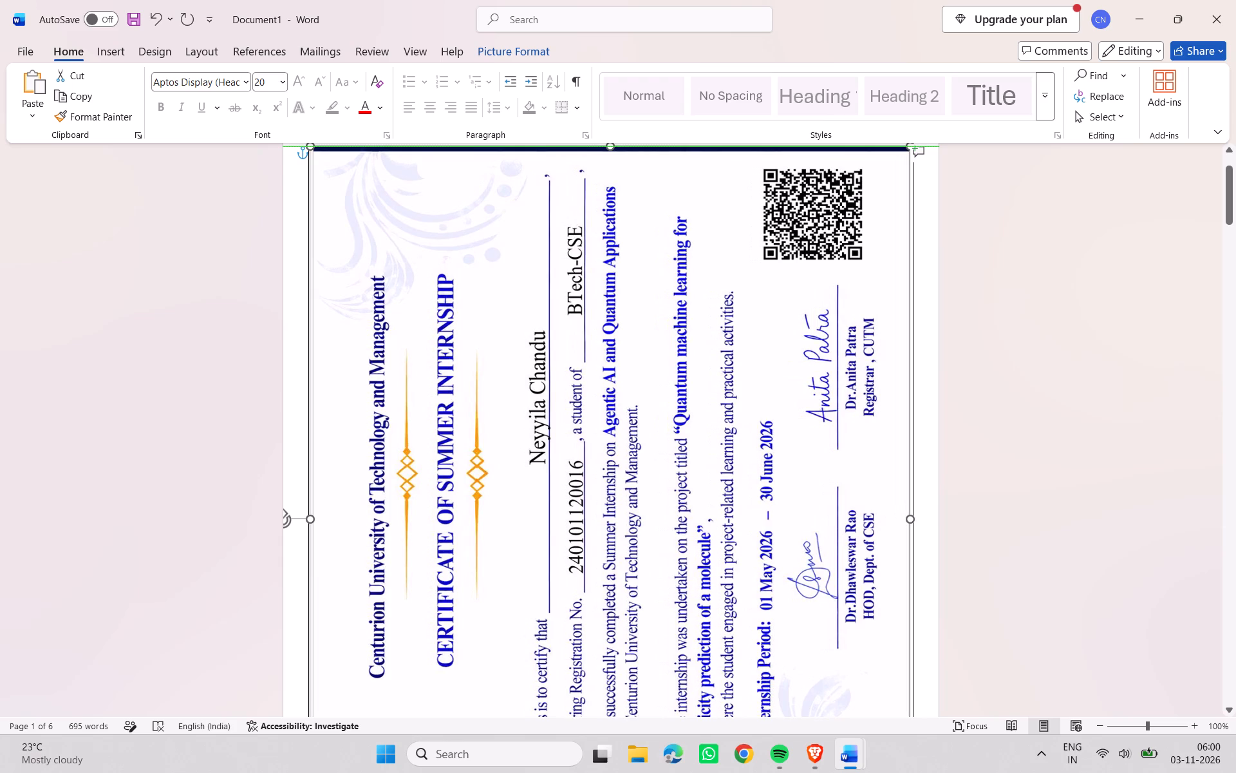
left_click_drag(910, 520, 908, 522)
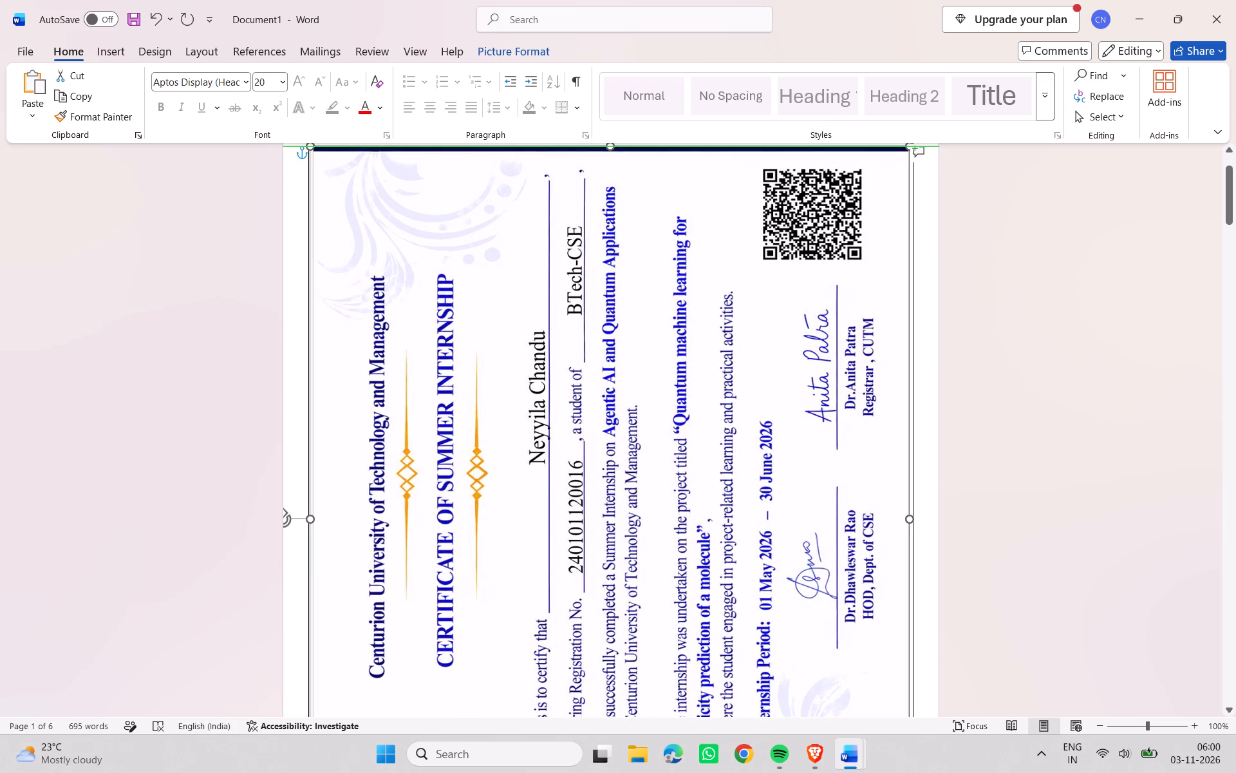
left_click_drag(908, 522, 910, 522)
scroll(967, 581, "up", 5)
left_click(1046, 448)
left_click(887, 593)
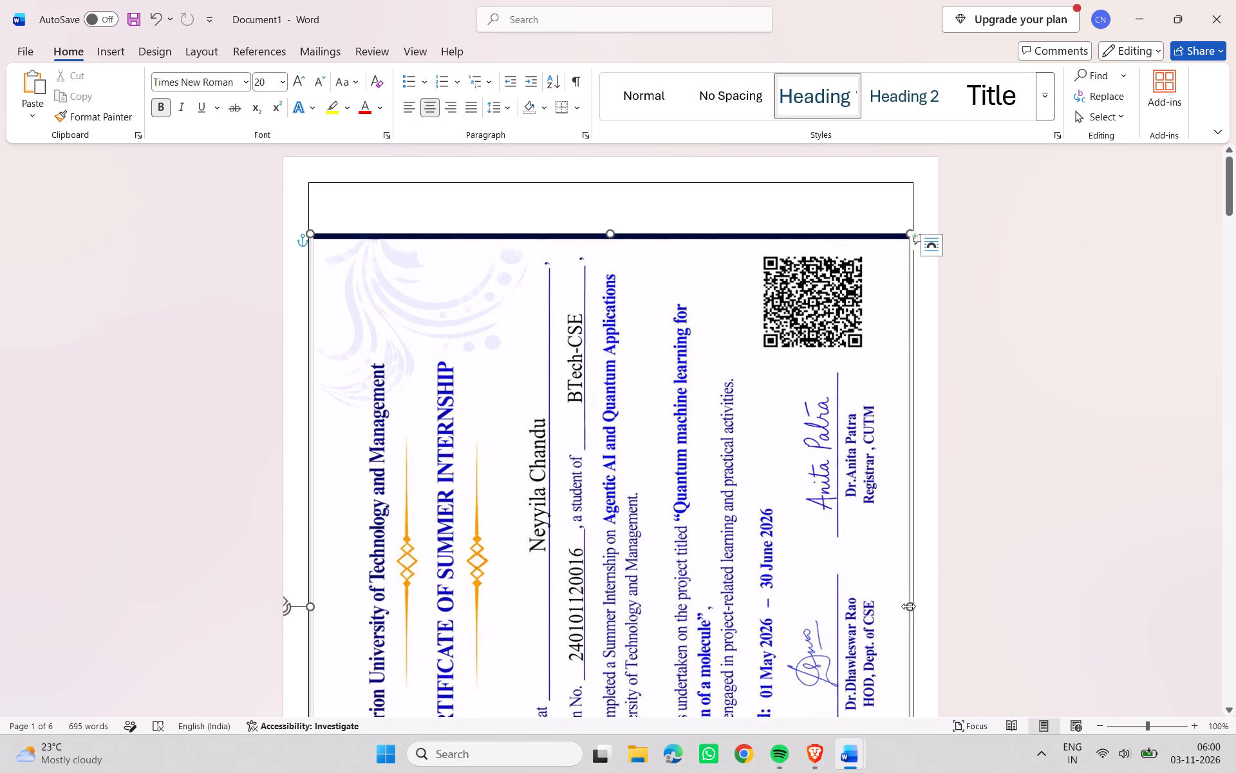
left_click(910, 609)
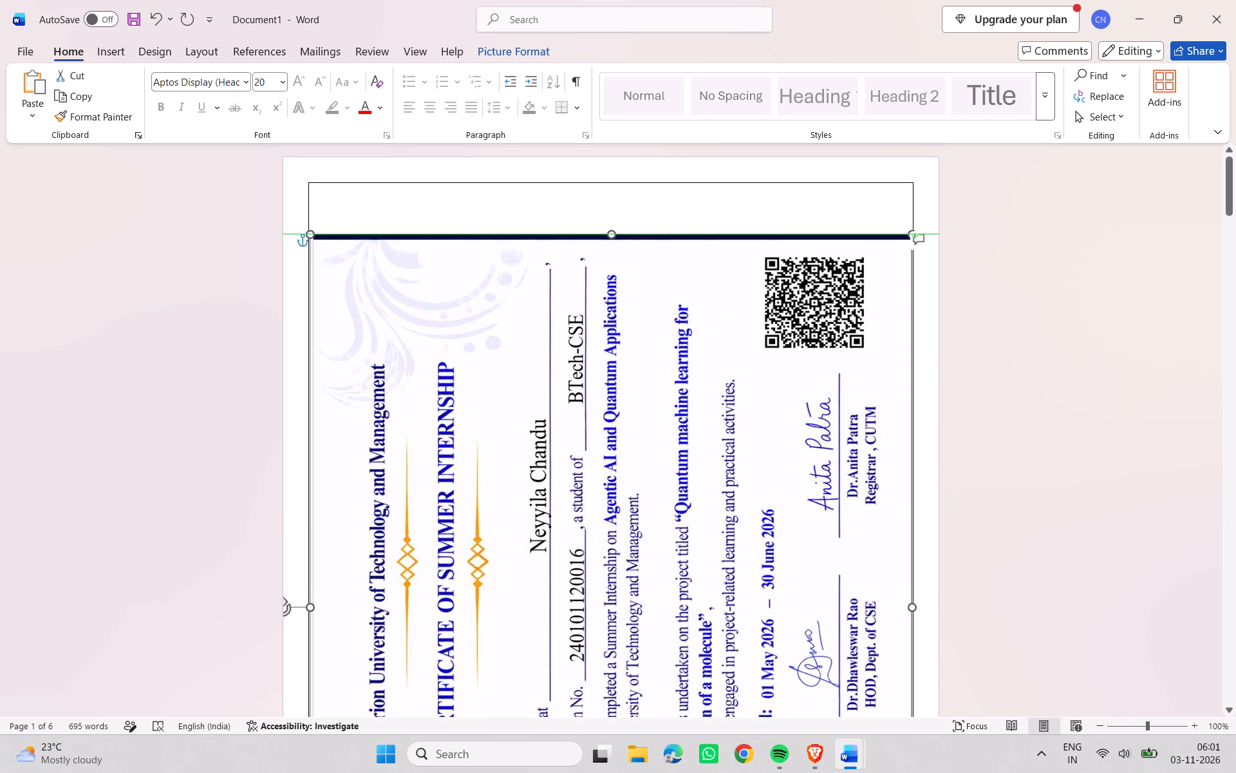
left_click(1054, 520)
Review the layout of the certificate, acknowledgements, table of contents and blank pages in the report.
scroll(746, 549, "up", 5)
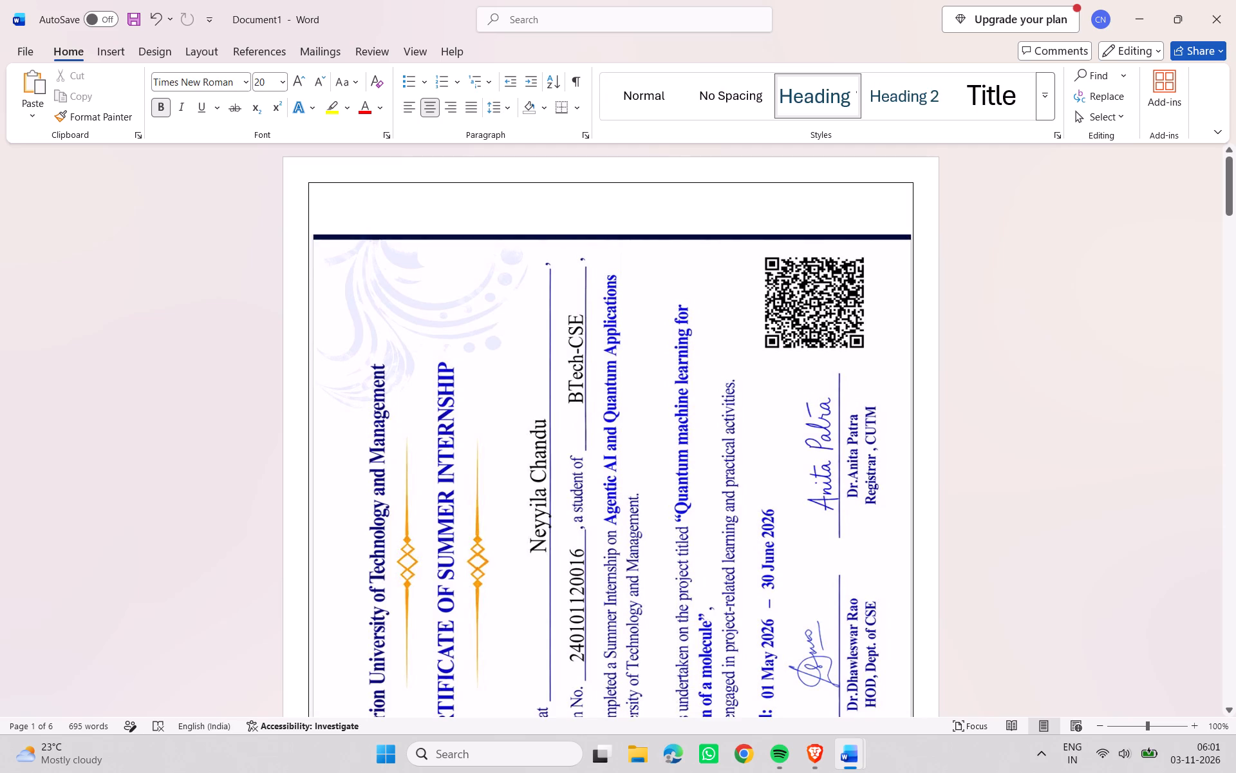
scroll(468, 517, "down", 15)
scroll(565, 503, "down", 2)
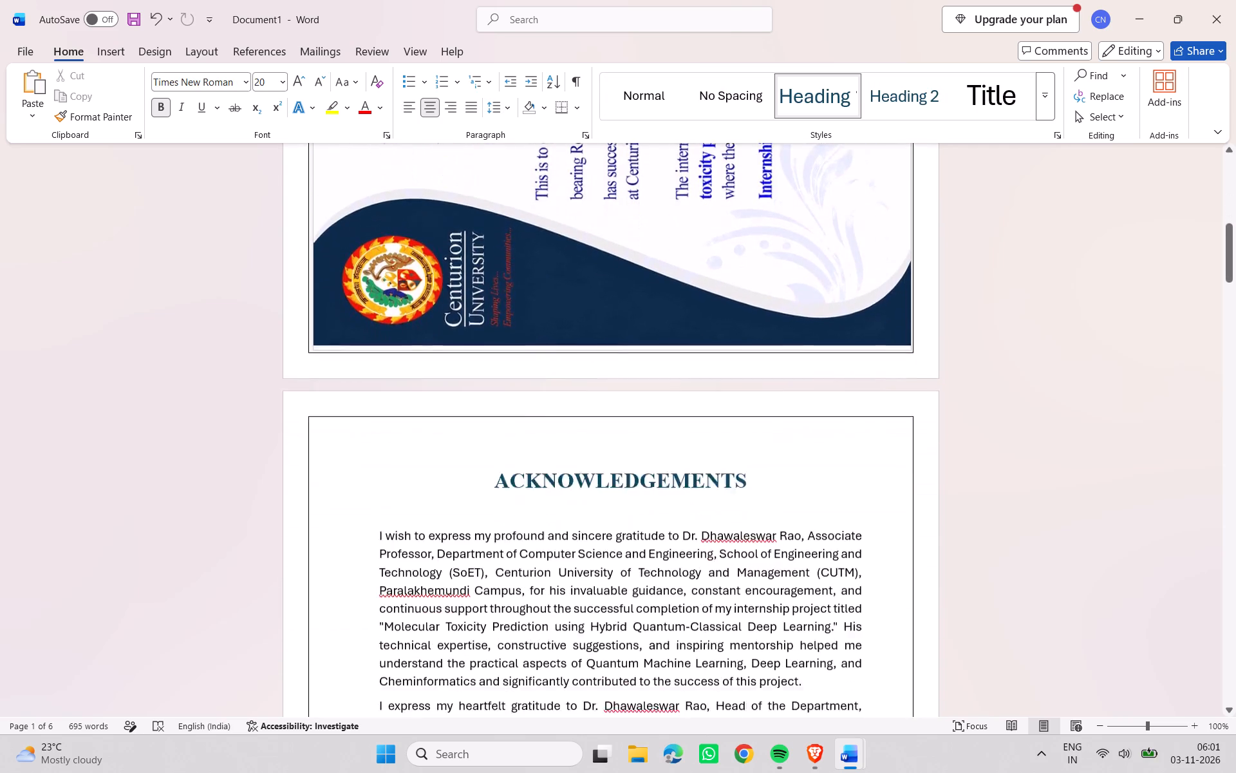
scroll(565, 504, "down", 20)
scroll(565, 504, "down", 3)
scroll(554, 495, "up", 1)
scroll(554, 495, "down", 2)
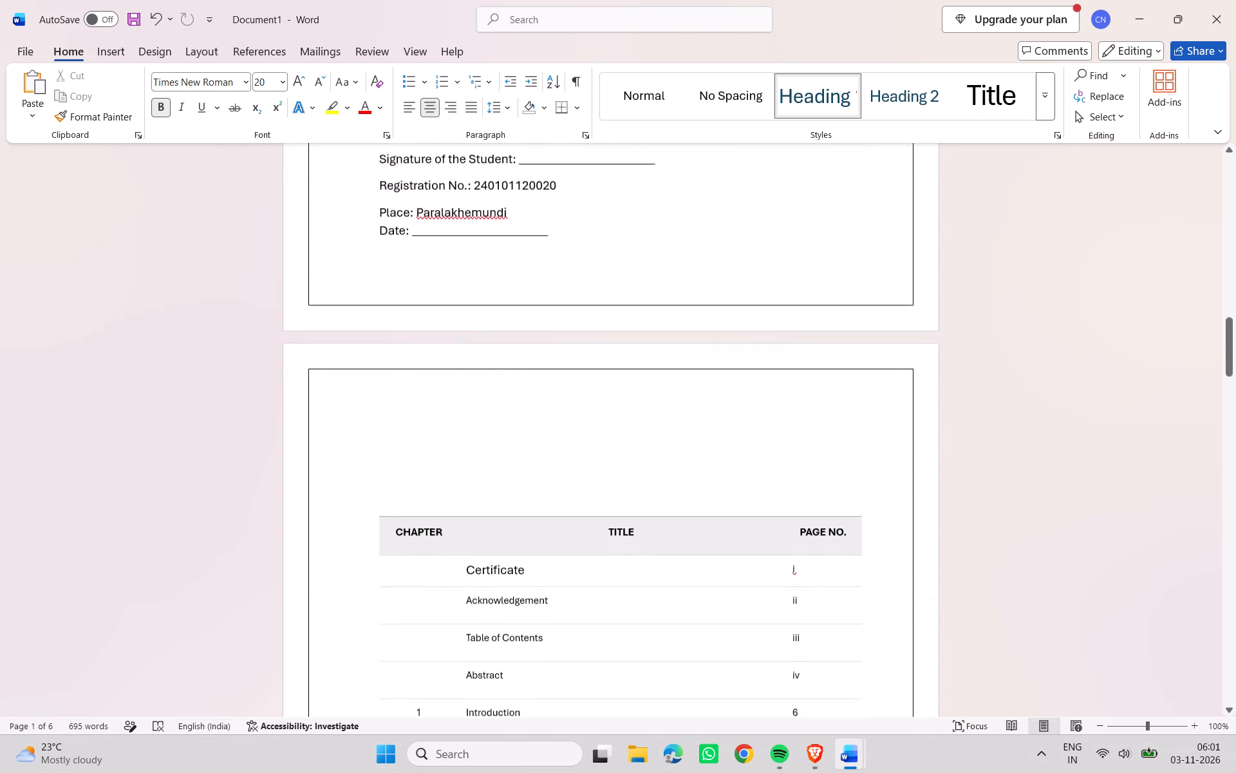
scroll(554, 495, "down", 2)
scroll(554, 495, "up", 1)
scroll(554, 495, "down", 10)
scroll(569, 474, "up", 1)
scroll(569, 474, "down", 4)
scroll(569, 474, "up", 1)
scroll(569, 474, "down", 8)
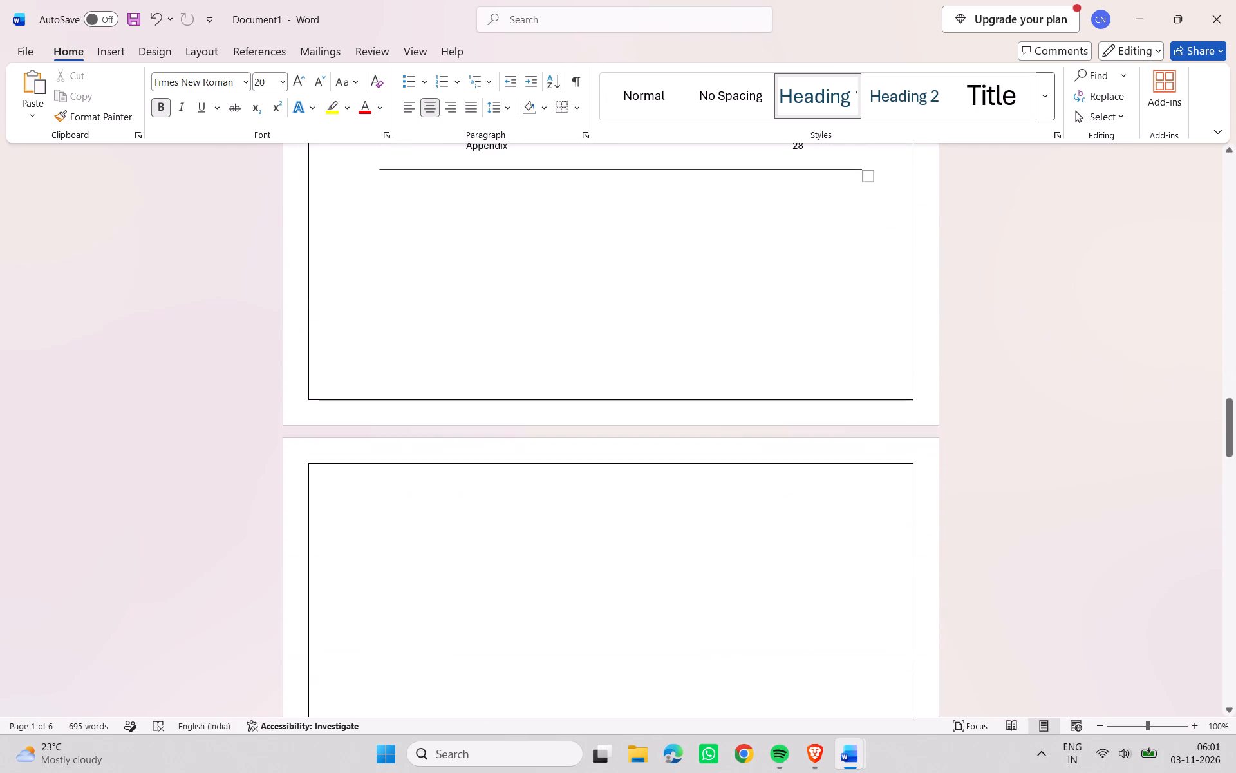
scroll(571, 528, "down", 3)
scroll(483, 508, "down", 4)
scroll(509, 567, "up", 3)
scroll(509, 567, "down", 1)
scroll(509, 567, "up", 7)
scroll(509, 567, "down", 1)
scroll(509, 567, "up", 7)
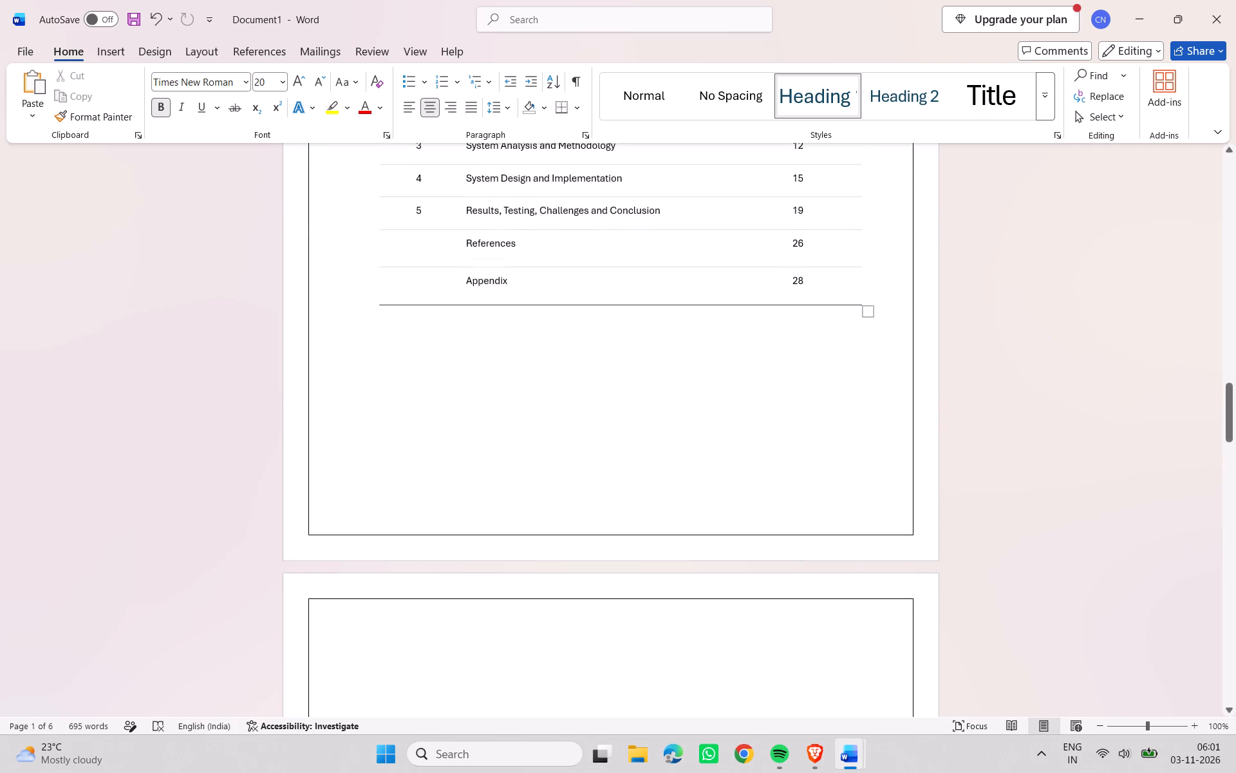
scroll(503, 559, "up", 17)
scroll(443, 530, "up", 3)
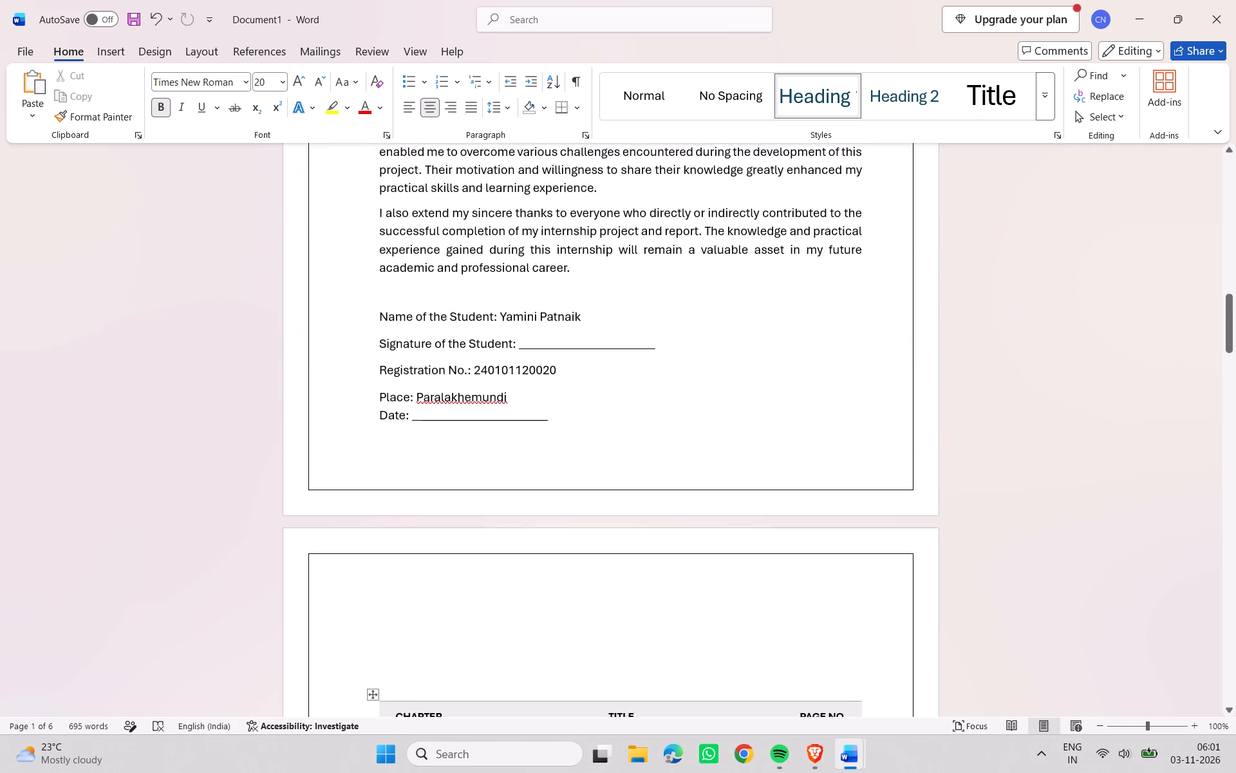
scroll(357, 365, "up", 16)
scroll(629, 338, "down", 1)
scroll(629, 338, "up", 3)
scroll(567, 338, "up", 5)
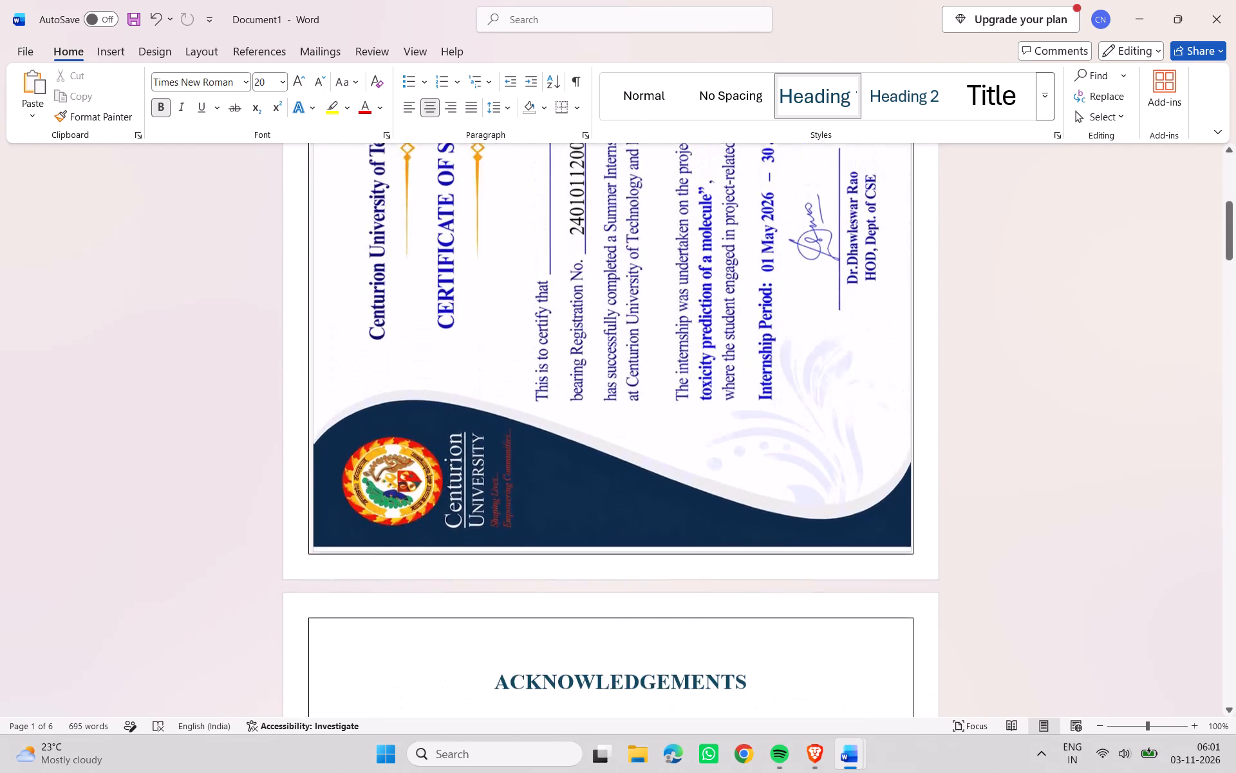
scroll(557, 339, "up", 4)
scroll(427, 332, "up", 5)
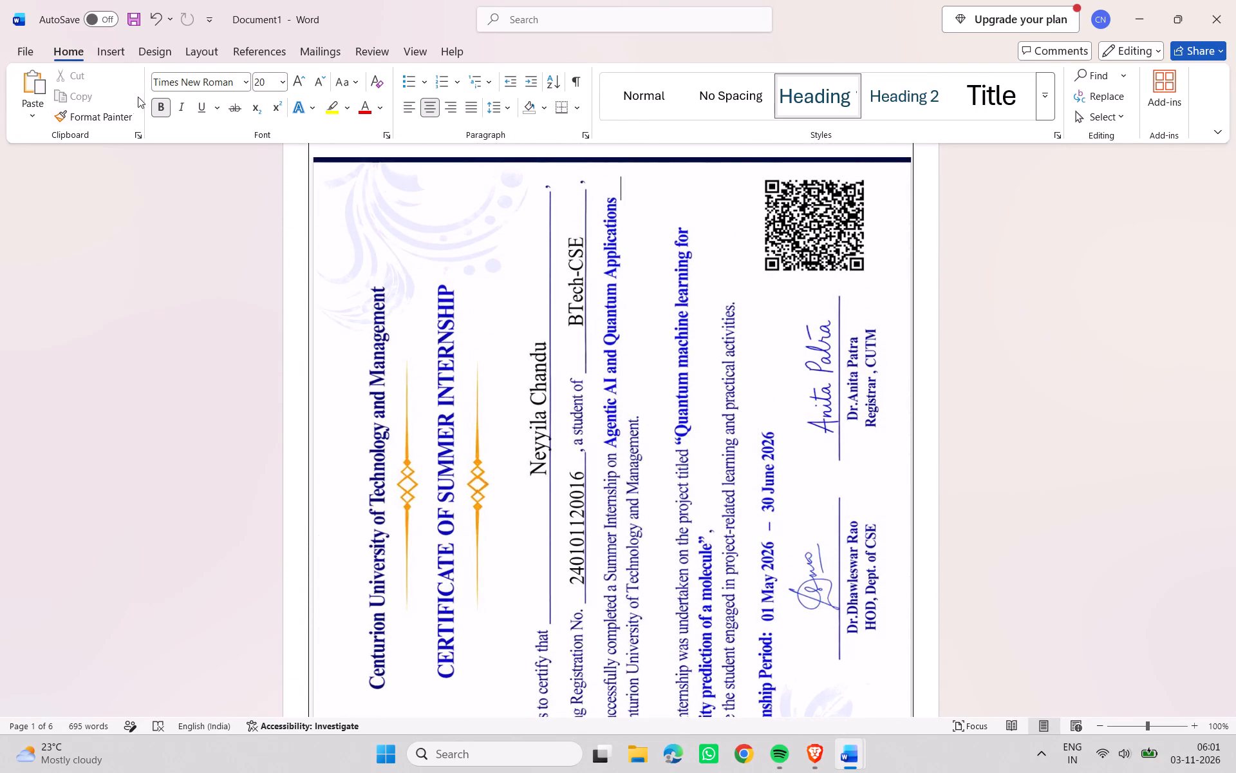
Set the page number format to lowercase Roman numerals (i, ii, iii, ...), continuing from the previous section.
left_click(100, 53)
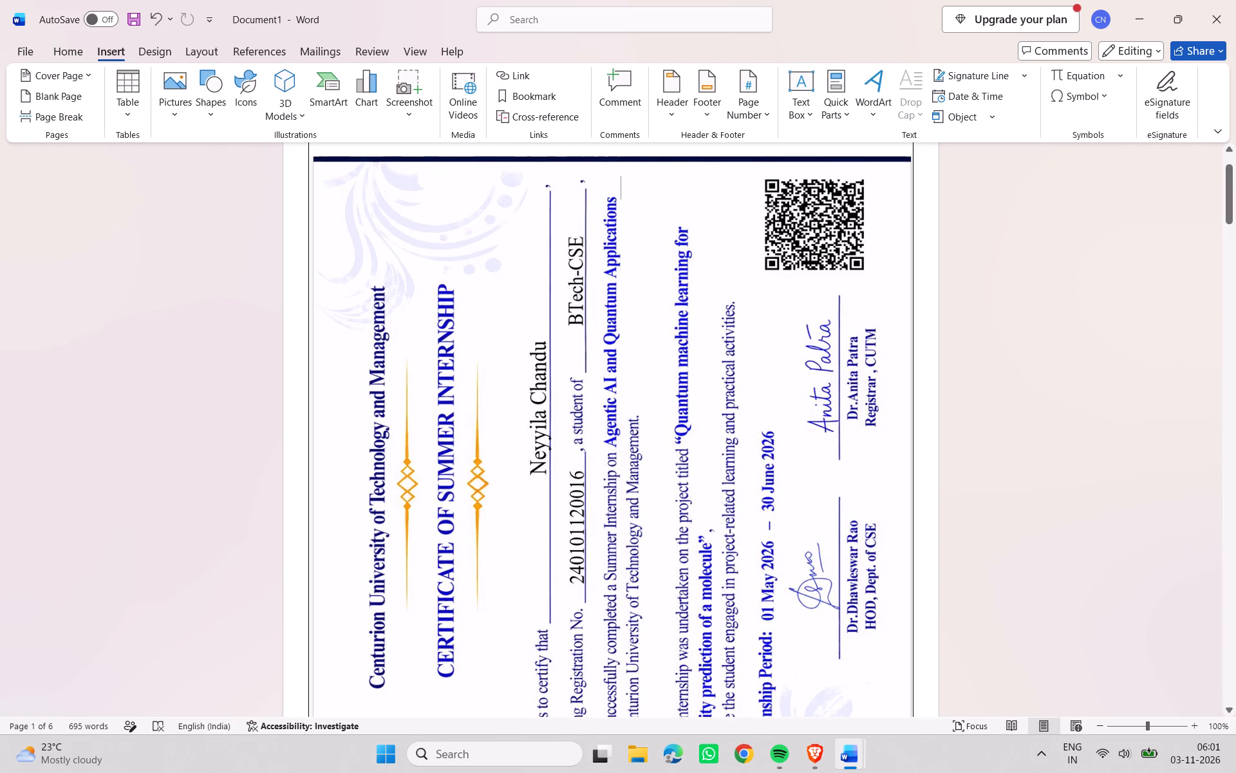
left_click(754, 117)
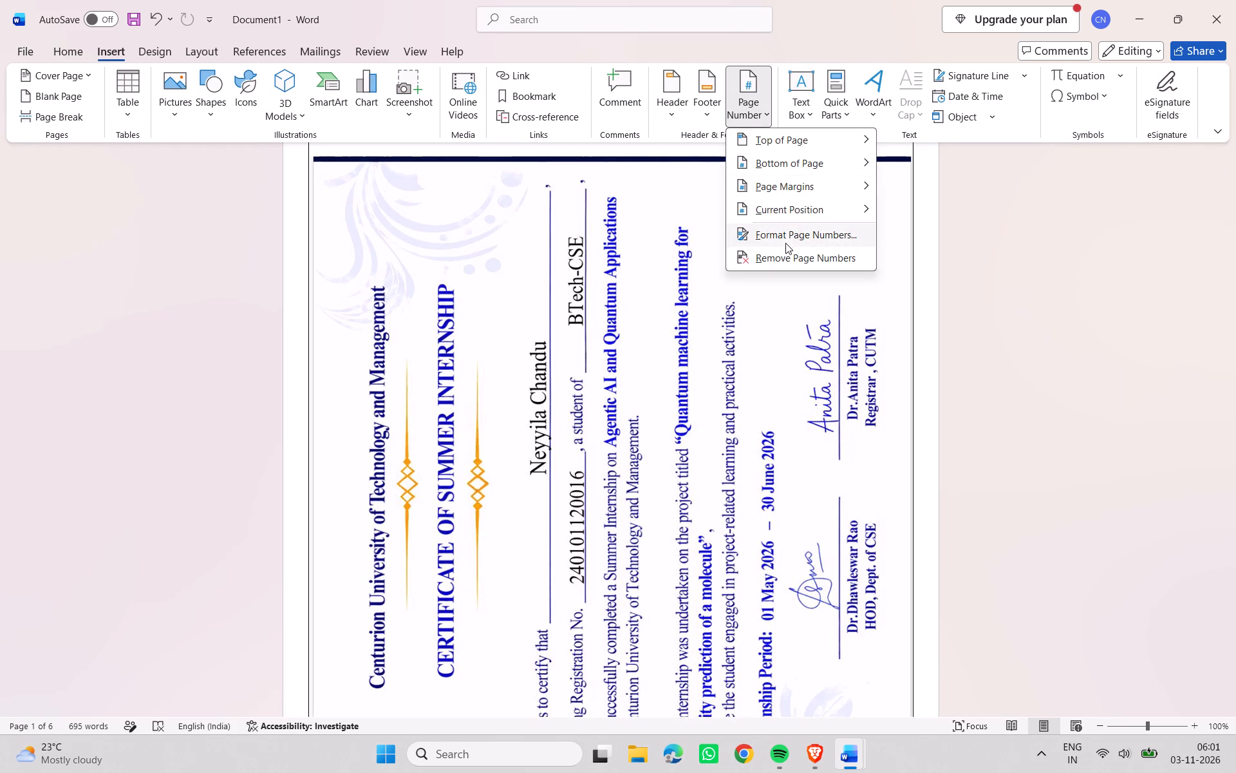
left_click(783, 160)
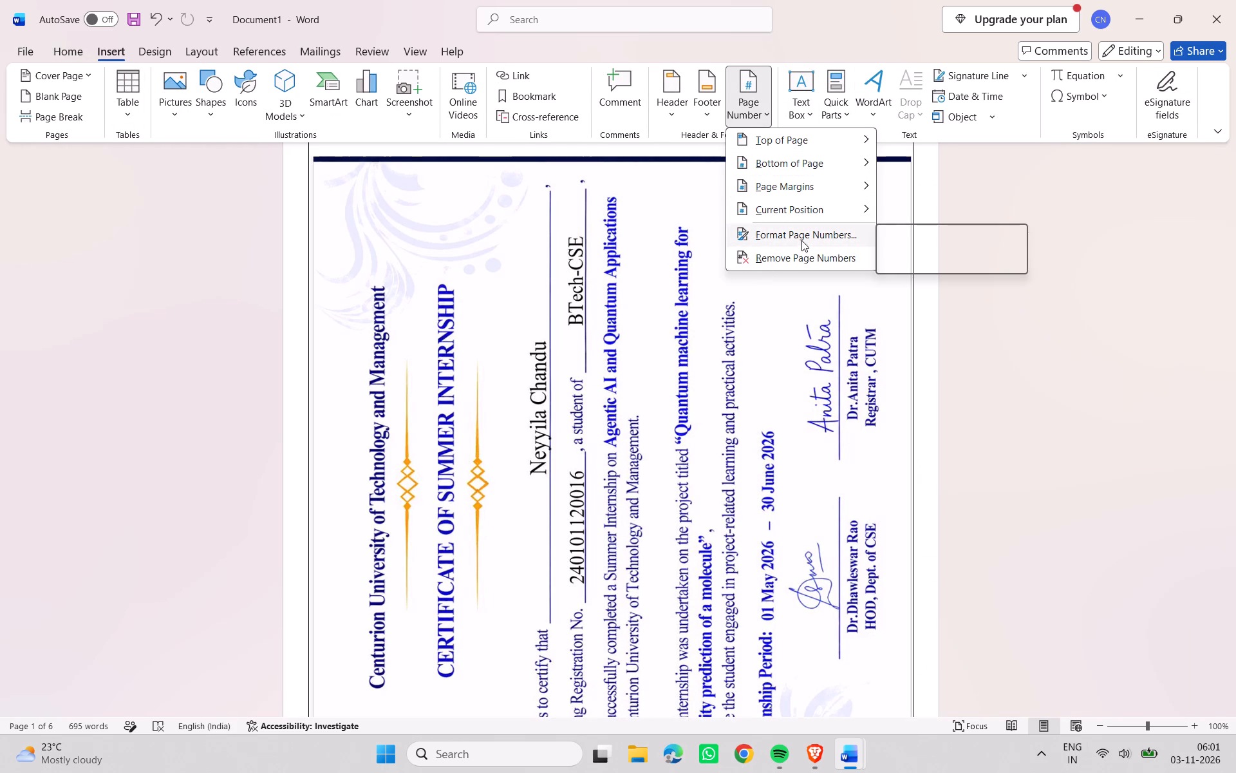
left_click(801, 233)
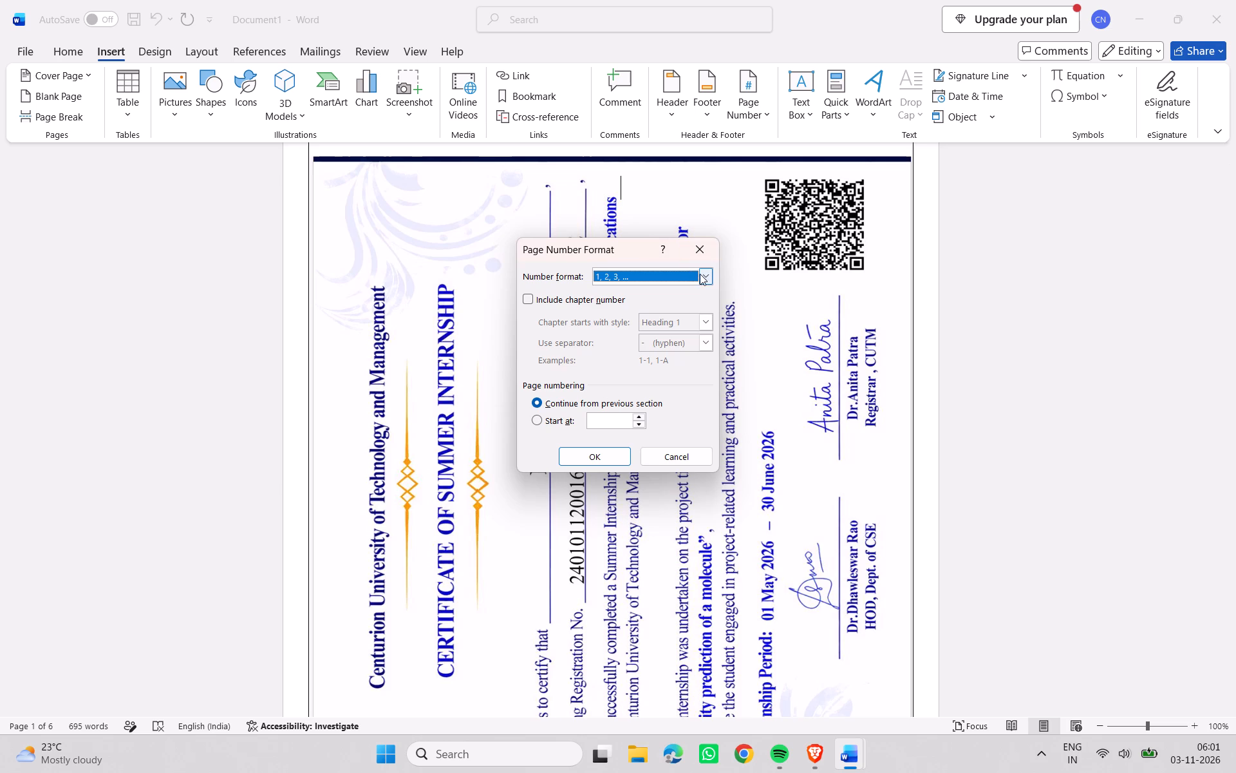
left_click(700, 274)
left_click(633, 334)
left_click(599, 457)
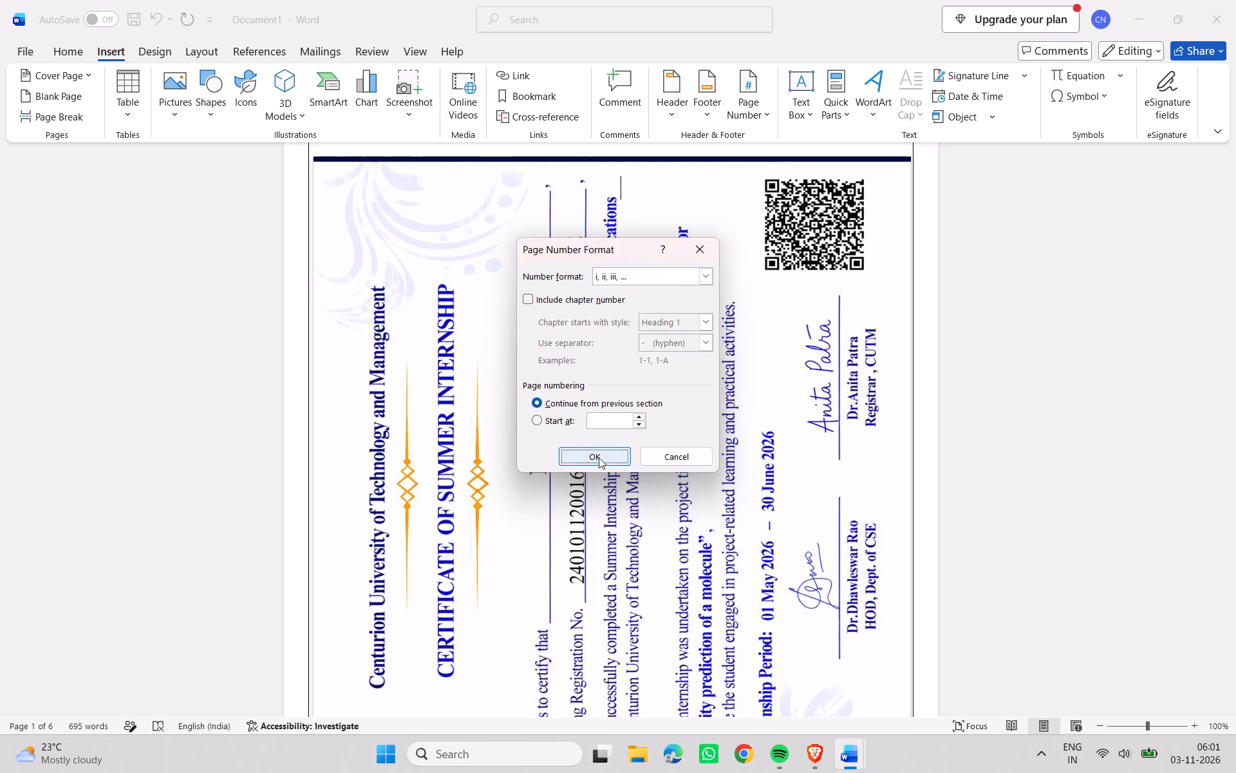
Insert centred Plain Number 2 page numbers at the bottom of the pages and leave footer editing.
scroll(879, 446, "down", 14)
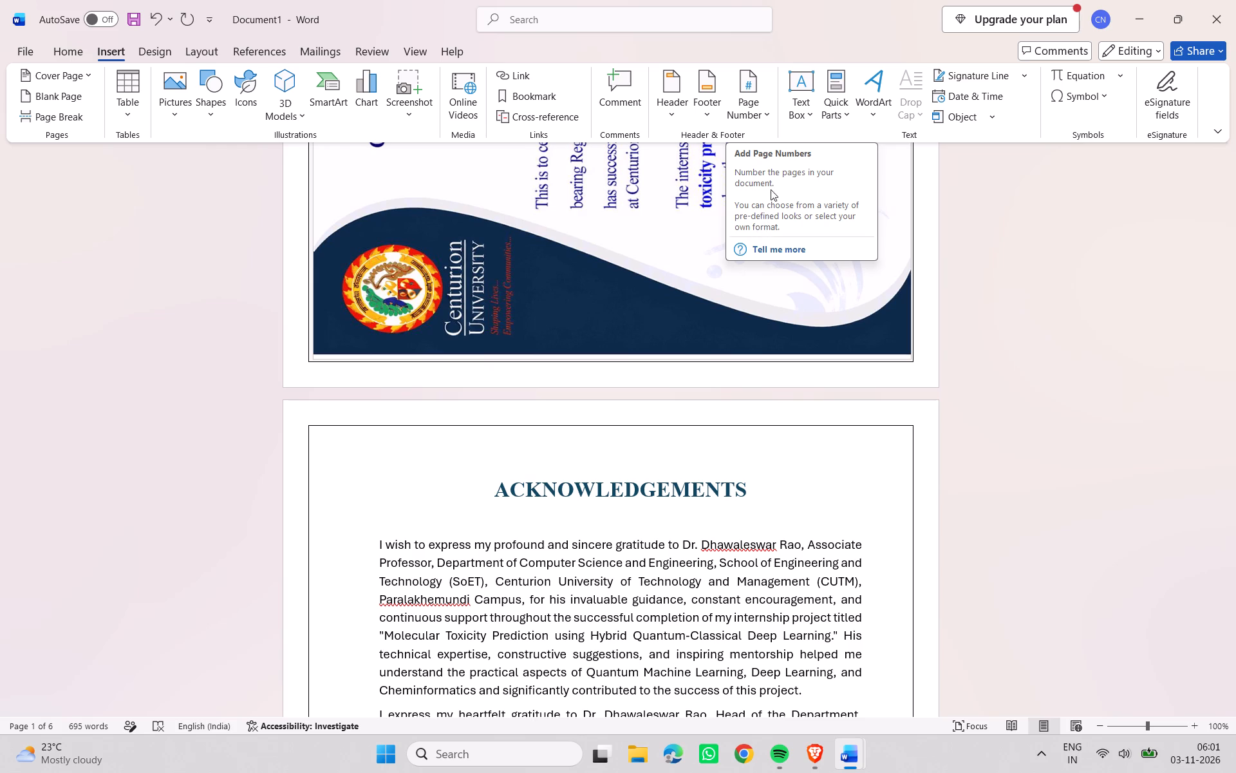
left_click(746, 110)
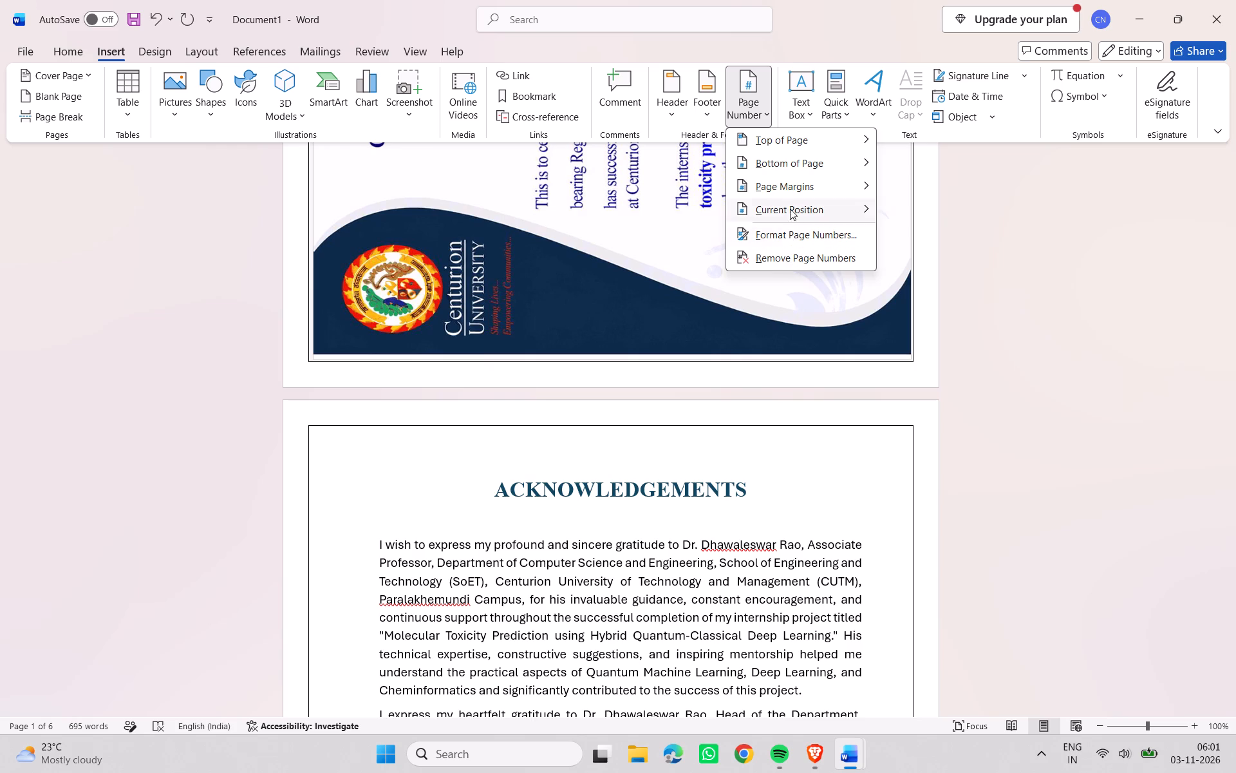
left_click(785, 160)
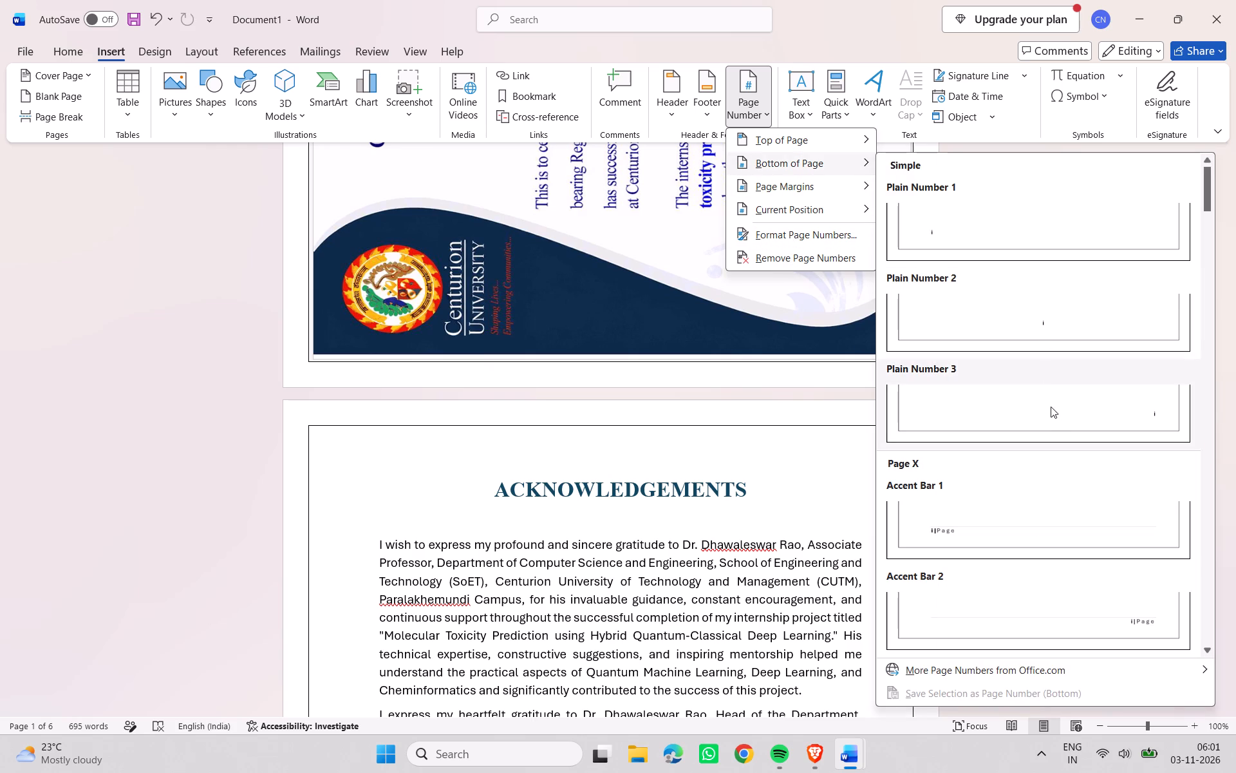
left_click(1028, 301)
scroll(809, 547, "down", 6)
scroll(739, 493, "down", 8)
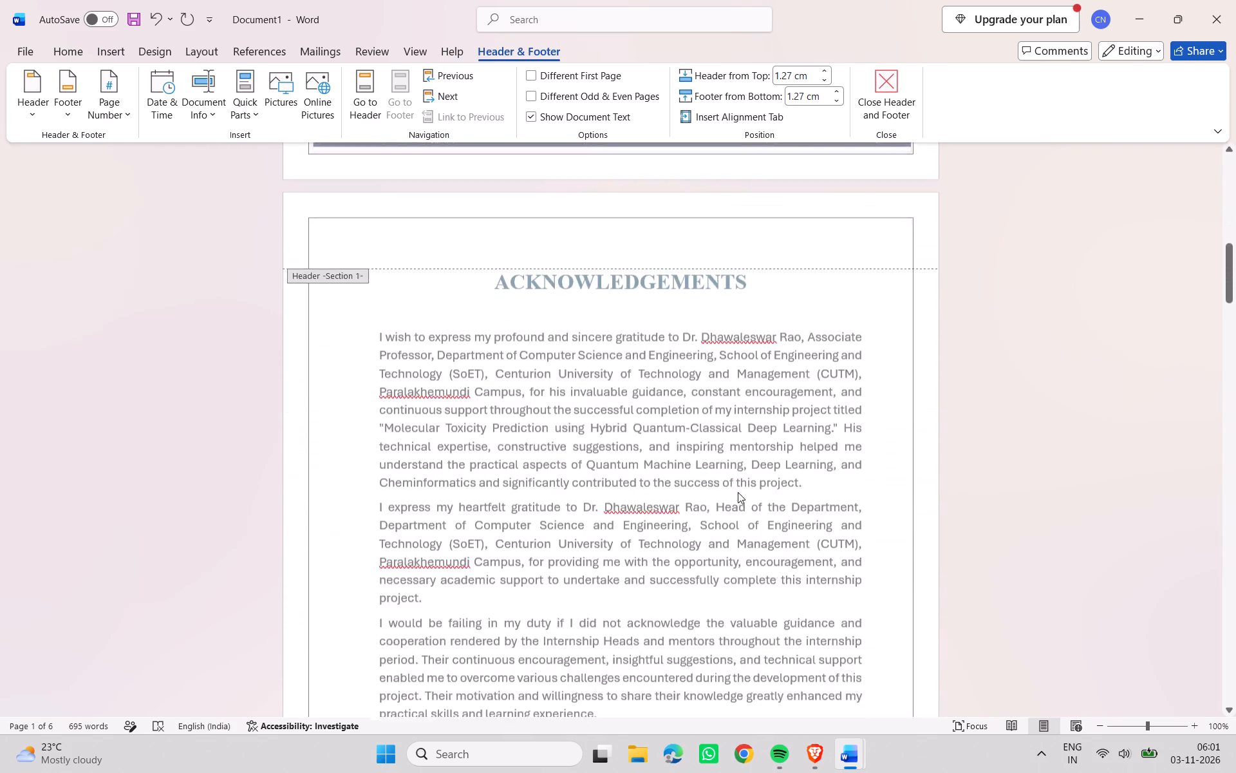
scroll(738, 492, "down", 14)
double_click(971, 257)
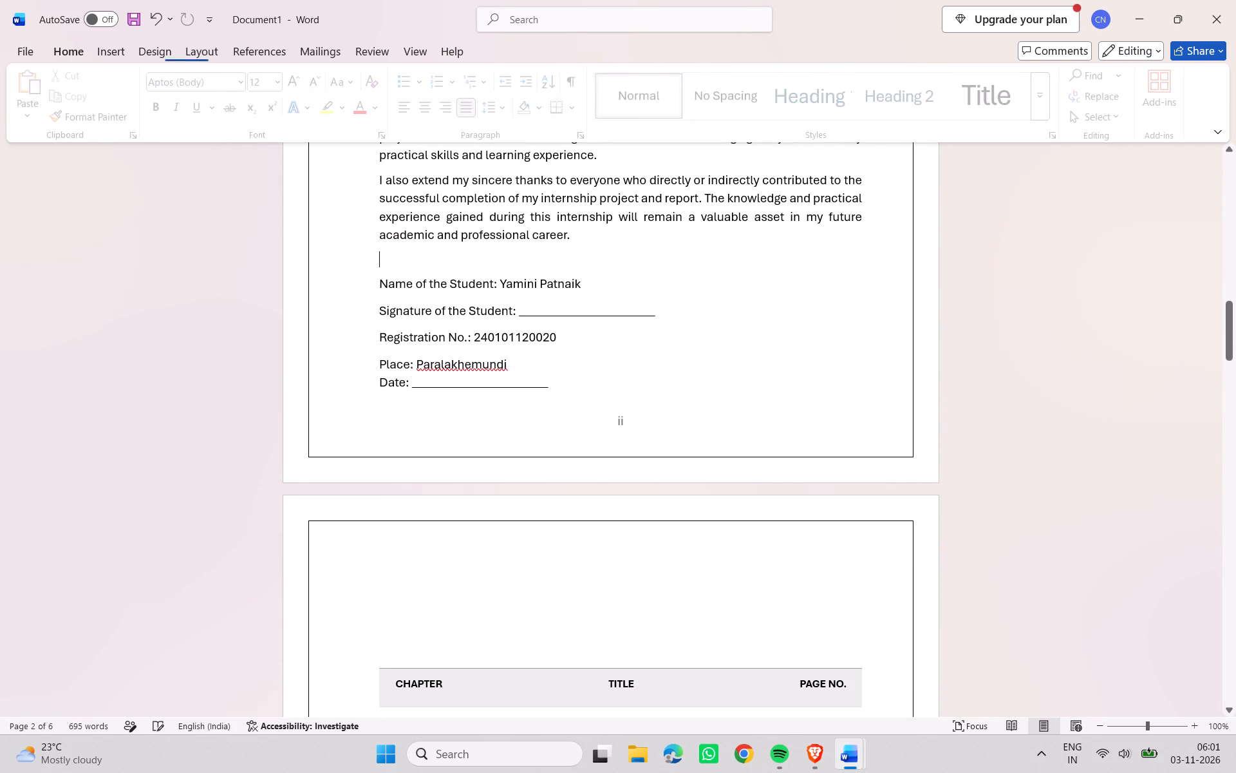
Check the footer page numbers on the acknowledgements, contents and abstract pages against the table of contents.
scroll(779, 322, "down", 11)
scroll(780, 337, "up", 1)
scroll(780, 337, "down", 4)
scroll(780, 337, "up", 1)
scroll(780, 337, "down", 6)
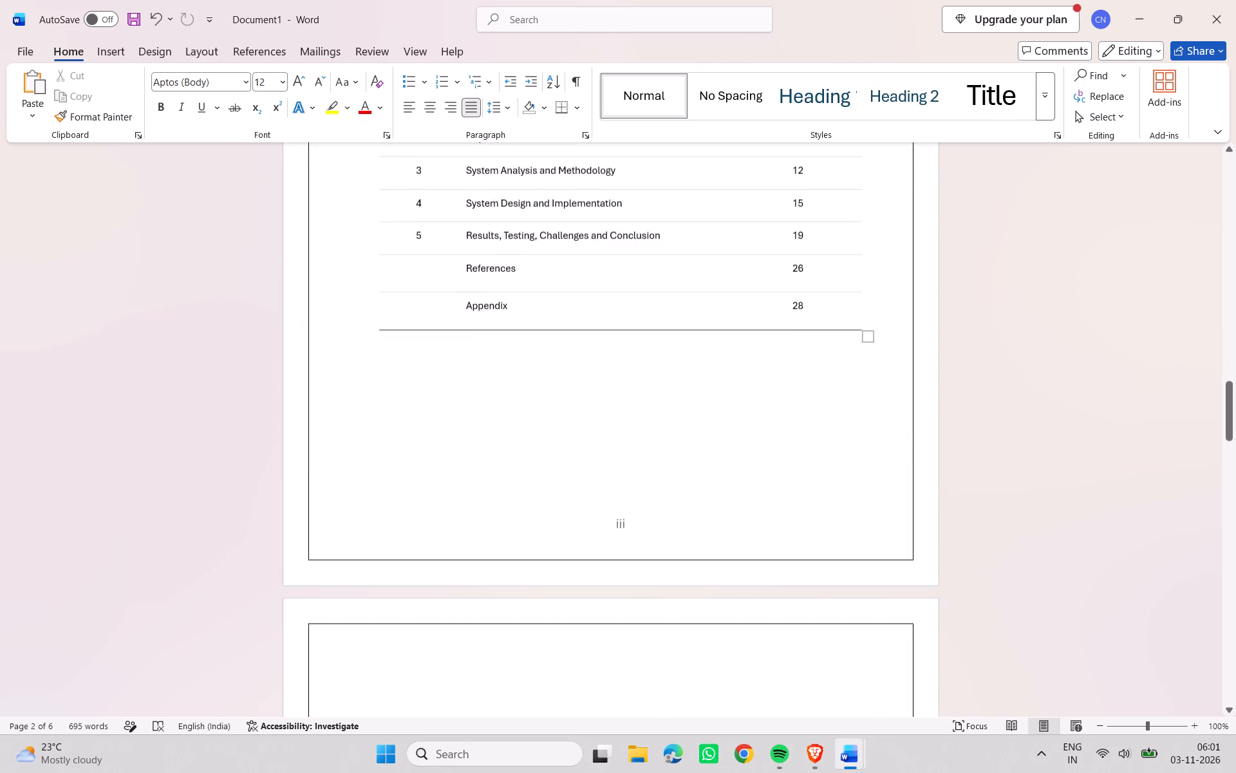
scroll(775, 333, "down", 9)
scroll(774, 333, "up", 1)
scroll(774, 333, "down", 17)
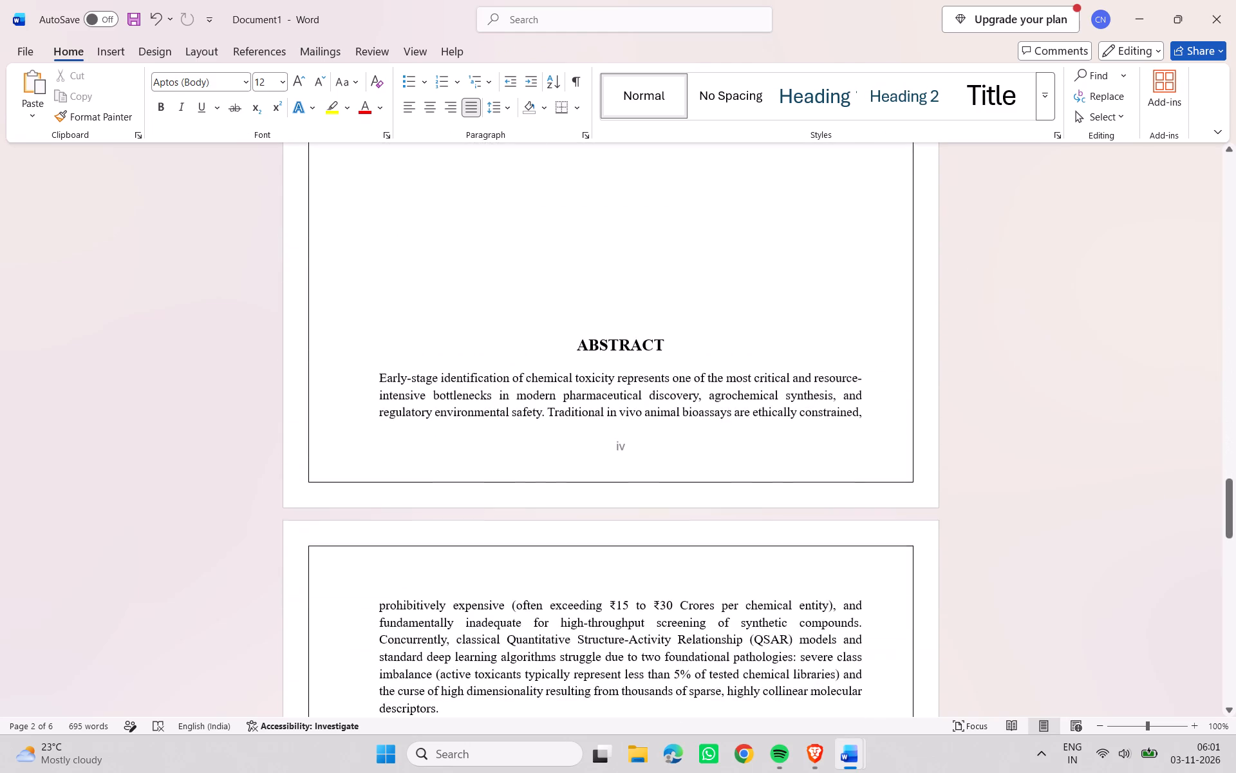
scroll(774, 333, "up", 6)
scroll(774, 333, "up", 16)
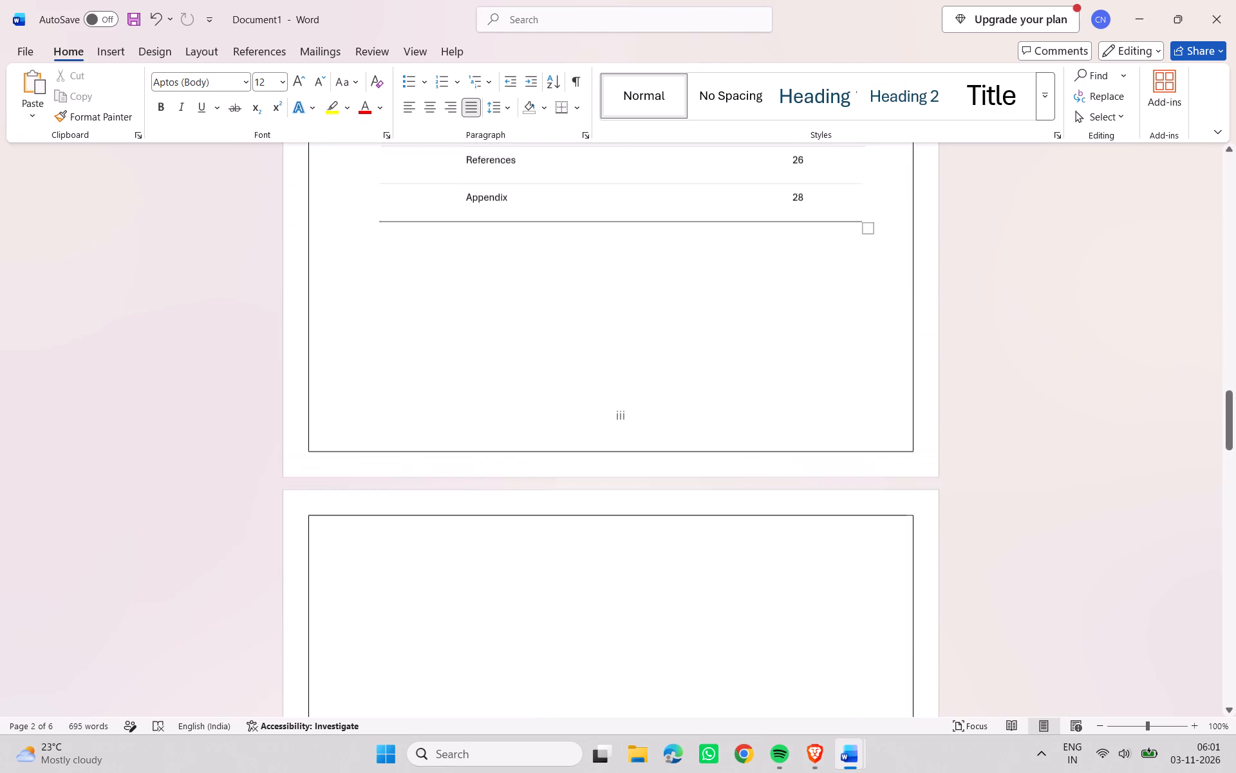
scroll(774, 333, "up", 2)
scroll(774, 333, "down", 1)
scroll(774, 333, "up", 20)
scroll(736, 346, "down", 4)
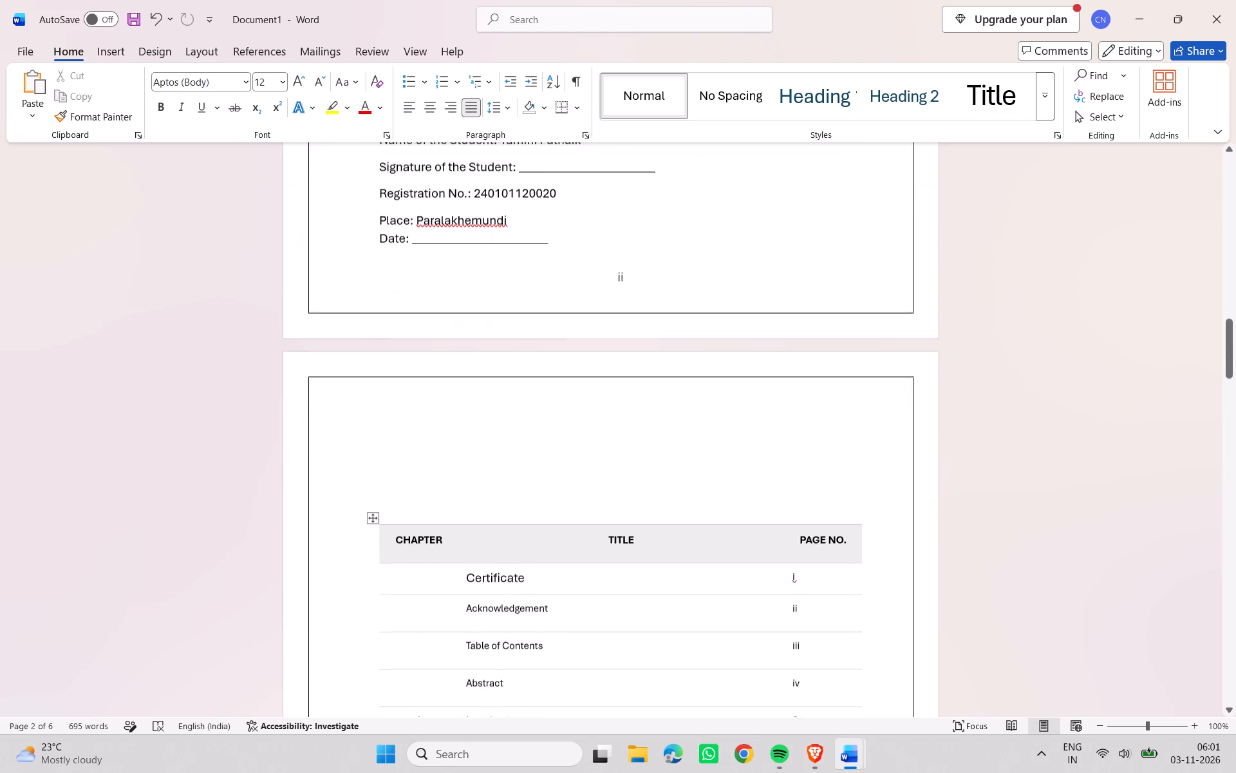
Switch to the QC_1ST PAGE document, examine its page numbering and acknowledgement student details, and return to Document1.
key("alt+Tab")
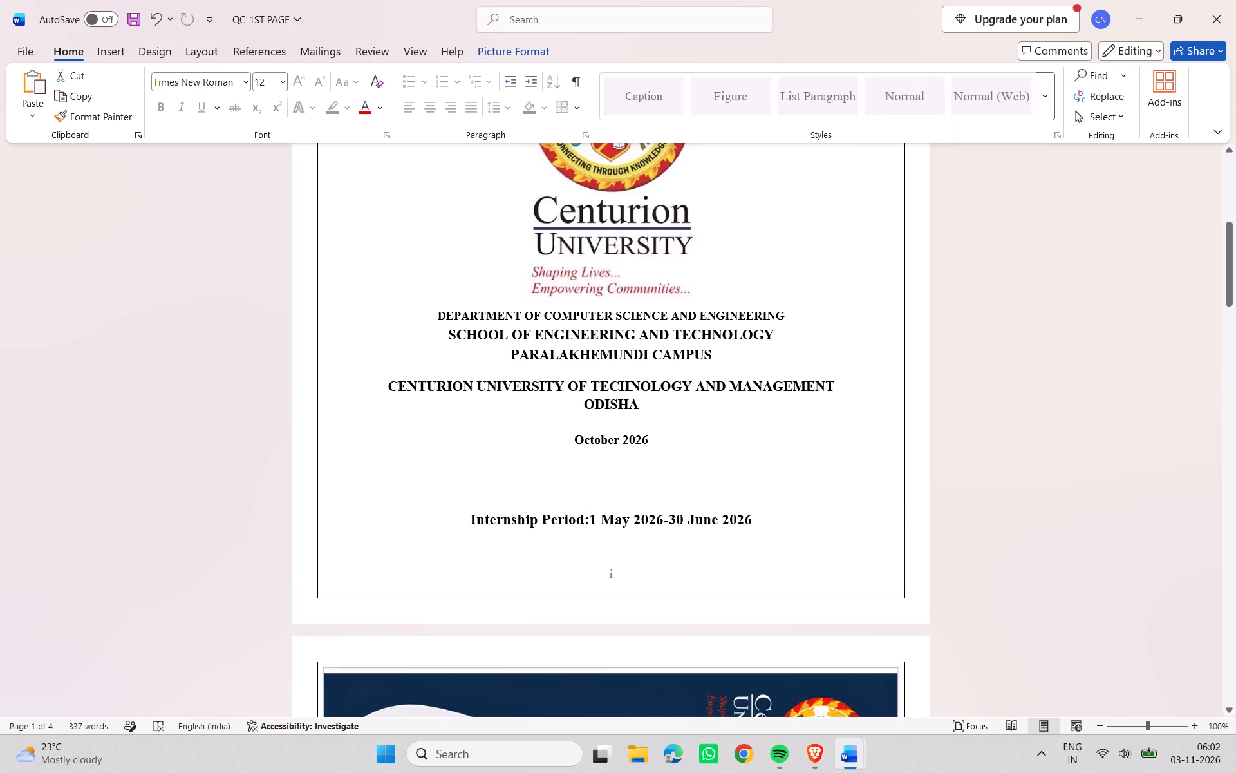
scroll(698, 437, "down", 11)
scroll(695, 437, "up", 1)
scroll(695, 437, "down", 9)
scroll(695, 437, "up", 1)
scroll(695, 437, "down", 4)
scroll(685, 440, "up", 1)
scroll(685, 440, "down", 1)
scroll(685, 440, "down", 20)
scroll(685, 440, "down", 5)
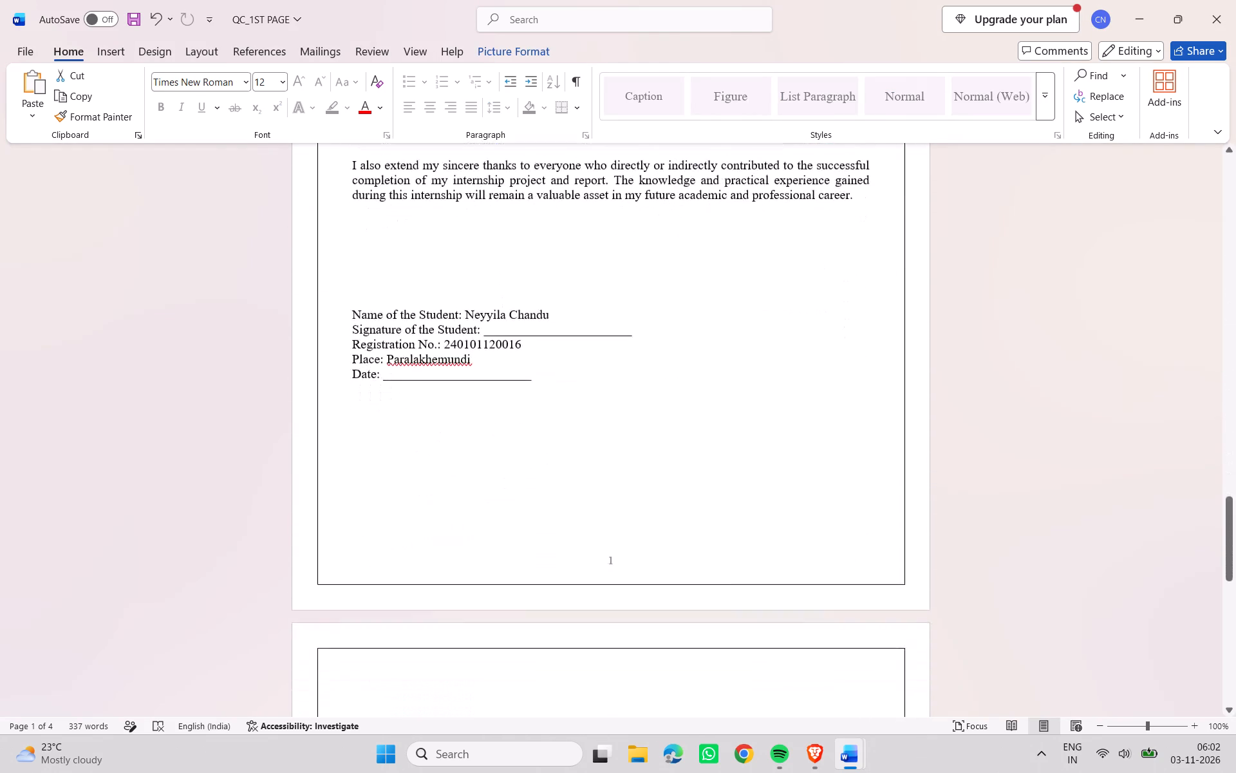
scroll(604, 426, "down", 16)
scroll(609, 430, "up", 1)
scroll(609, 430, "down", 9)
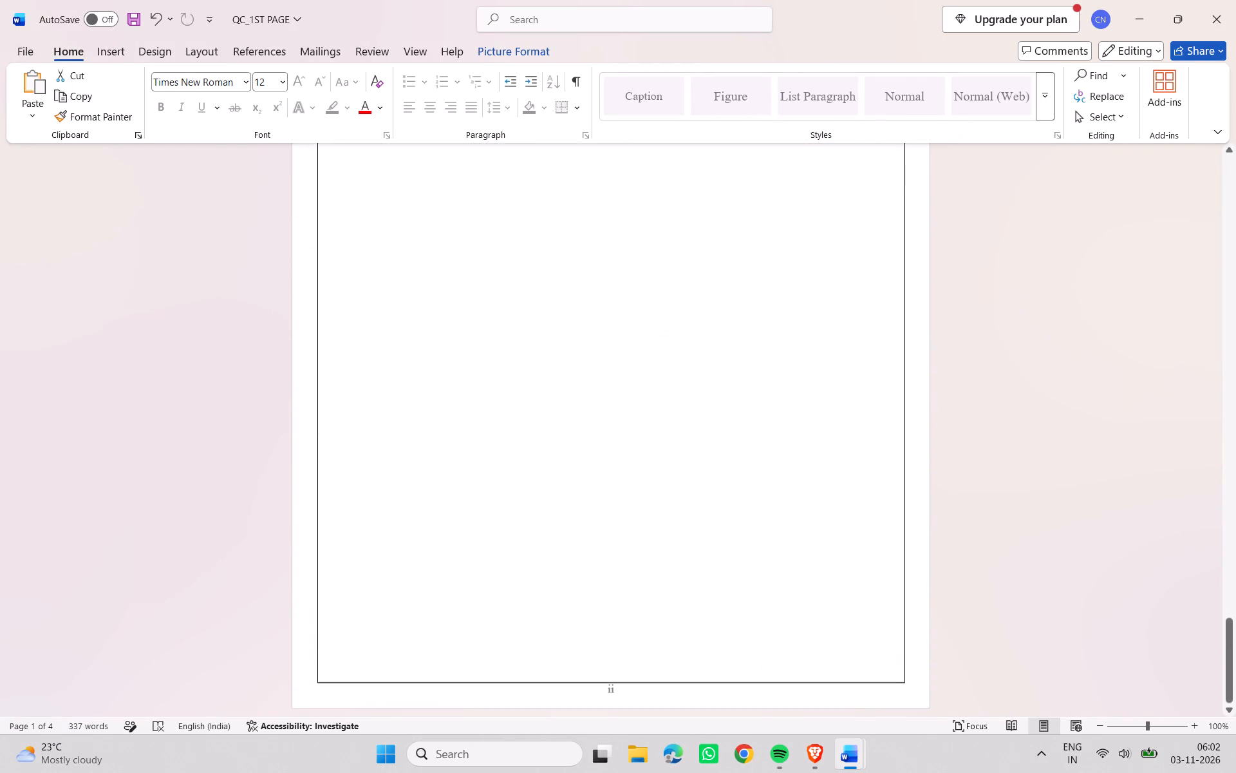
scroll(609, 428, "down", 3)
scroll(609, 427, "up", 1)
scroll(609, 427, "down", 12)
scroll(552, 499, "up", 1)
scroll(550, 505, "down", 2)
scroll(613, 562, "down", 6)
scroll(769, 555, "up", 4)
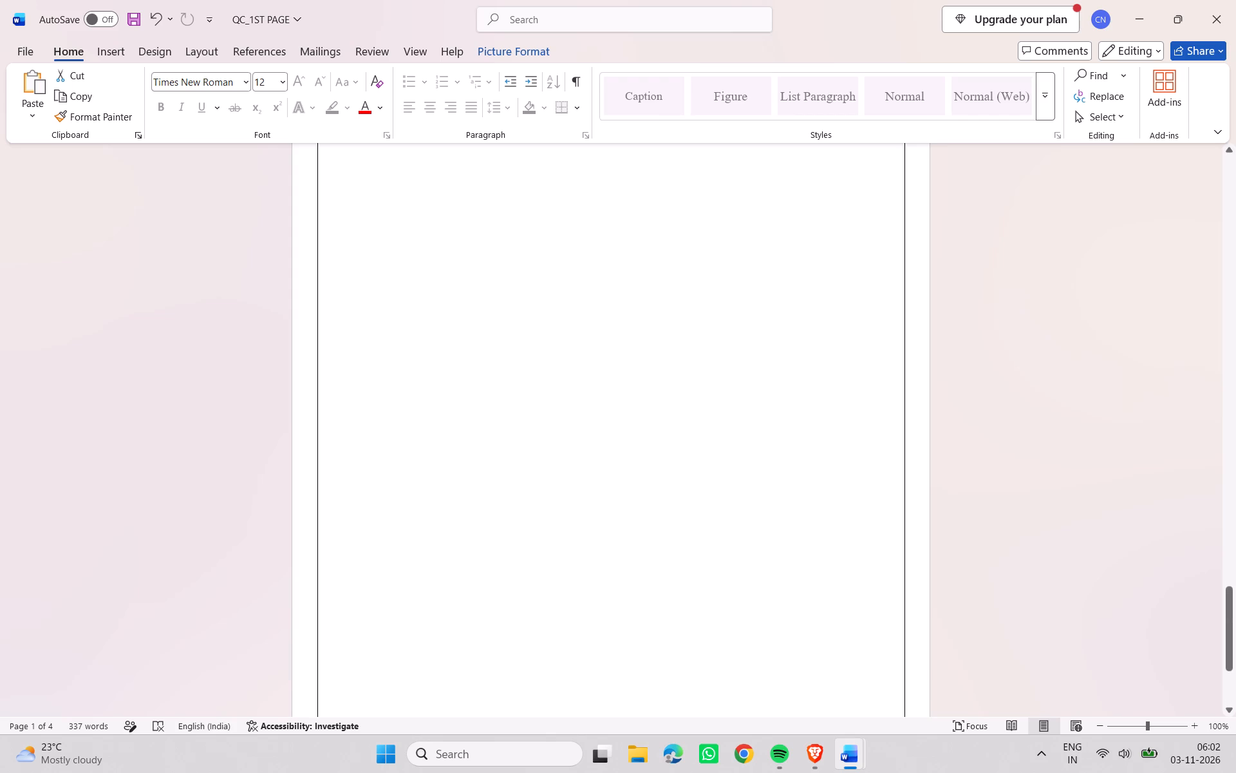
scroll(682, 496, "up", 13)
key("alt+Tab")
scroll(645, 461, "up", 6)
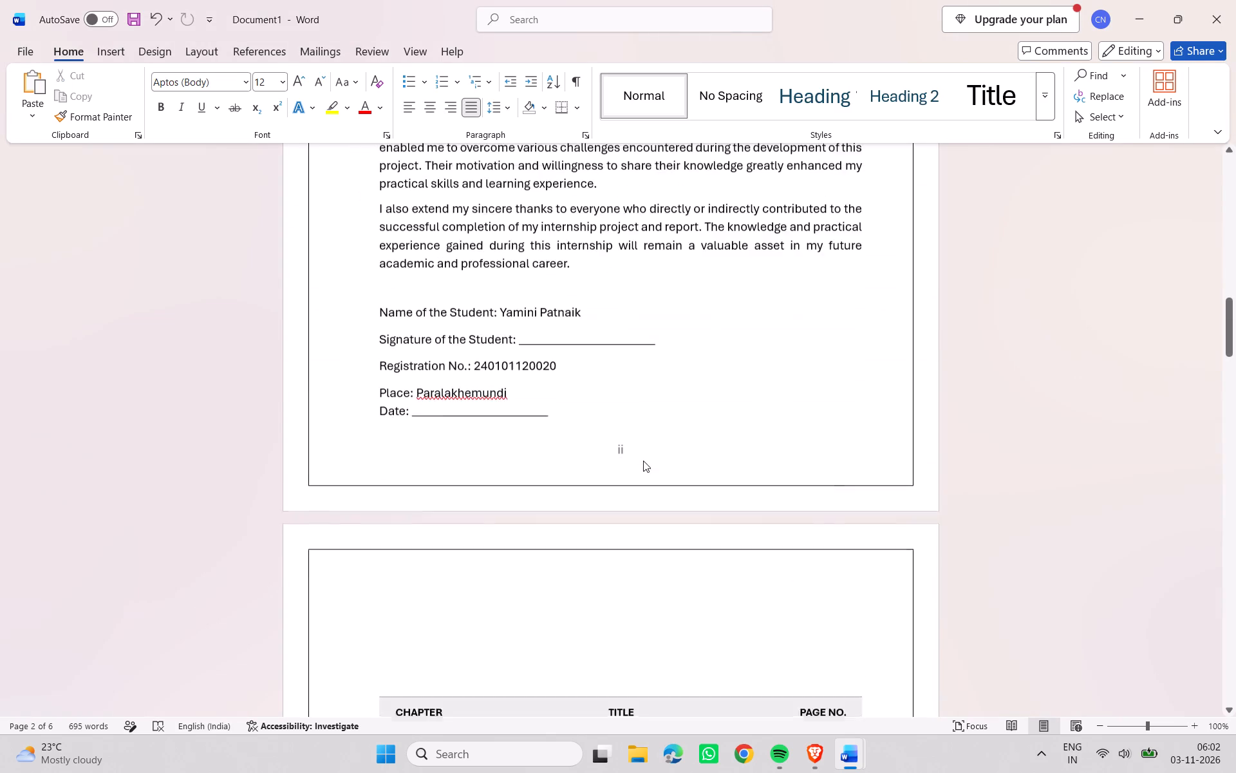
Switch to the QC_1ST PAGE document and close it, returning to Document1.
scroll(643, 461, "up", 6)
scroll(641, 456, "down", 20)
scroll(641, 456, "down", 1)
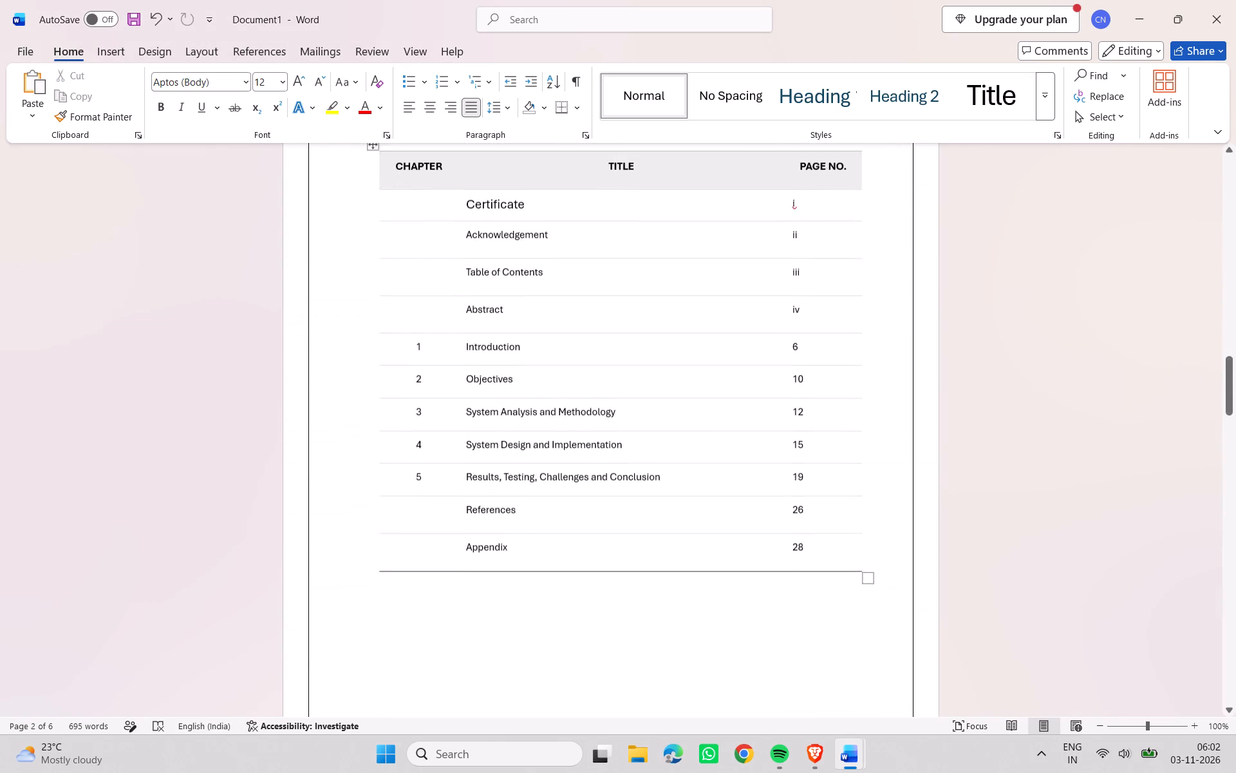
scroll(719, 527, "down", 11)
scroll(673, 512, "down", 10)
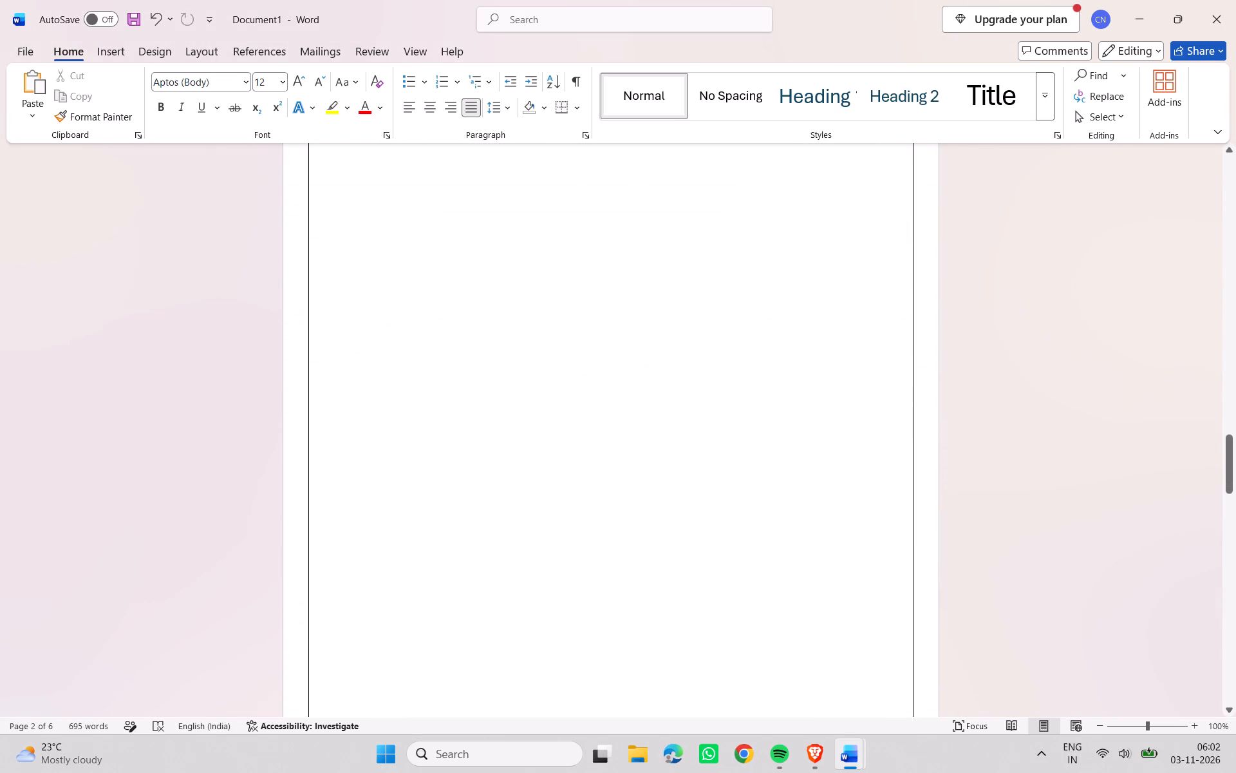
scroll(655, 486, "down", 4)
key("alt+Tab")
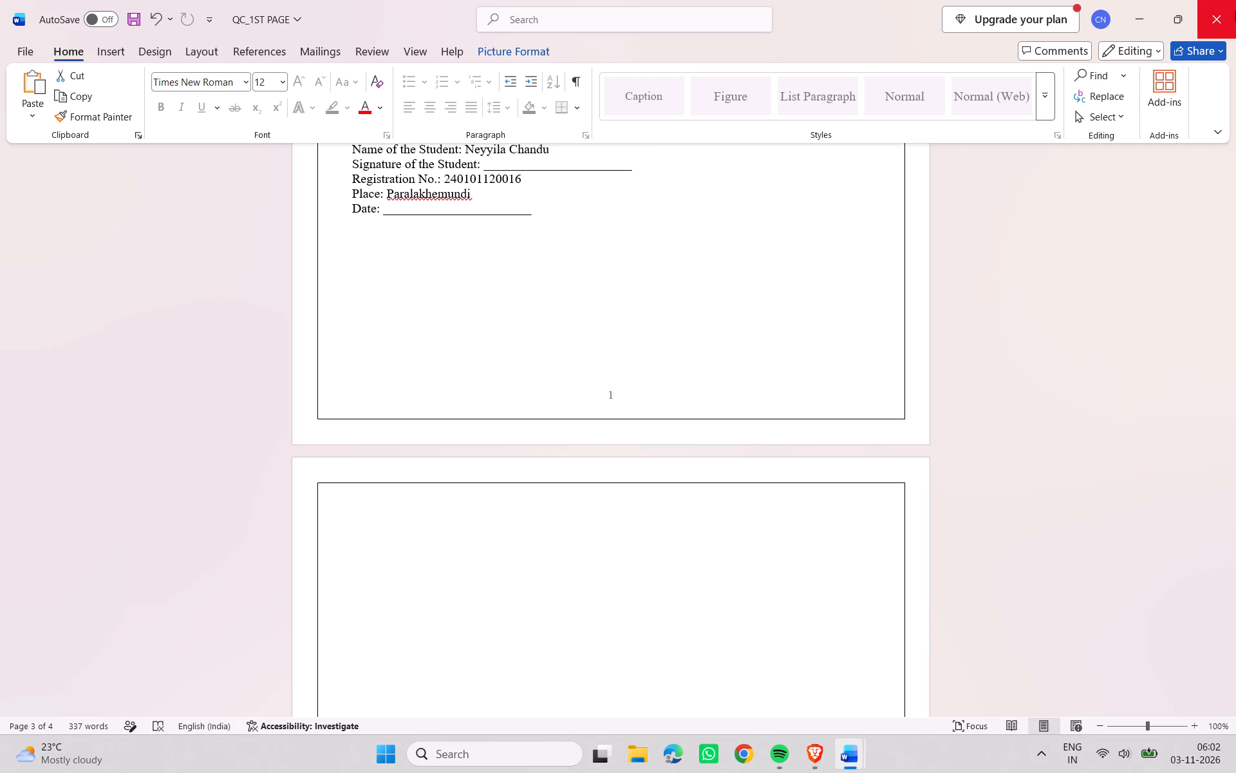
left_click(1227, 11)
left_click(688, 496)
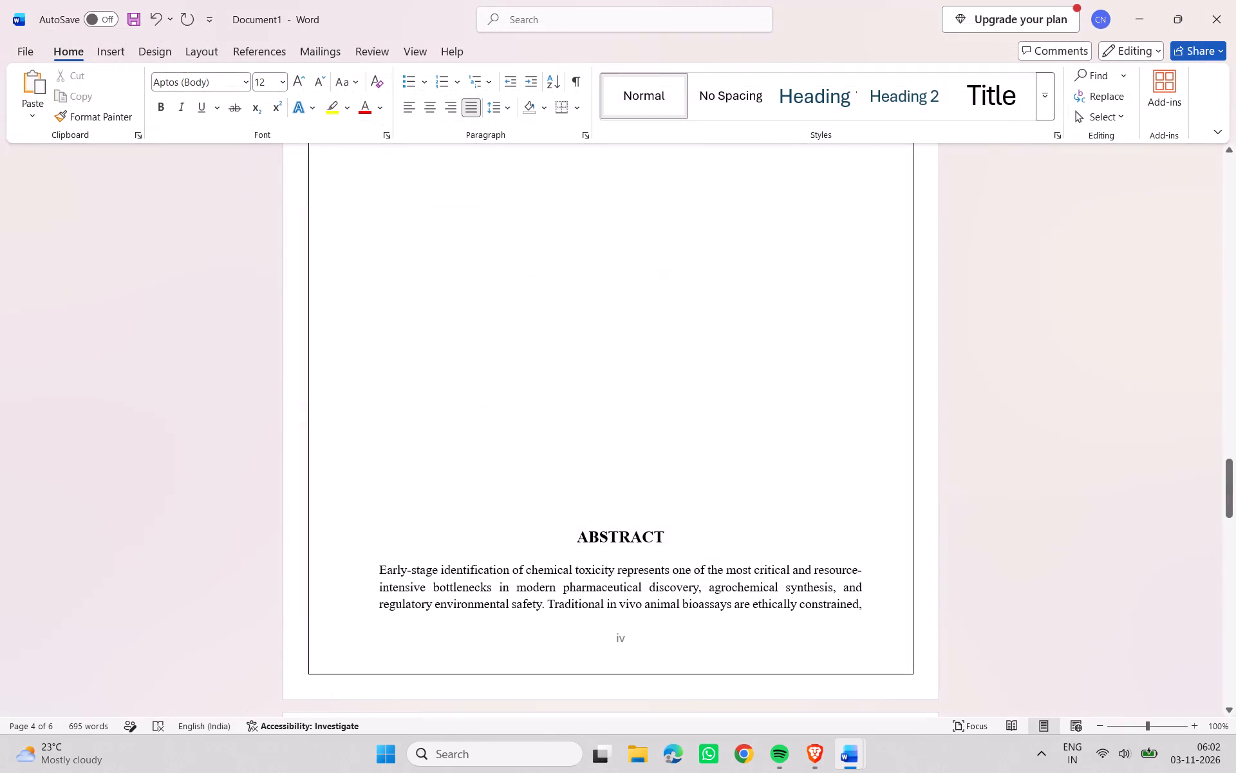
Copy the TABLE OF CONTENTS heading from the QC_REPORT document and paste it above the contents table in Document1.
scroll(730, 535, "down", 5)
scroll(606, 506, "up", 17)
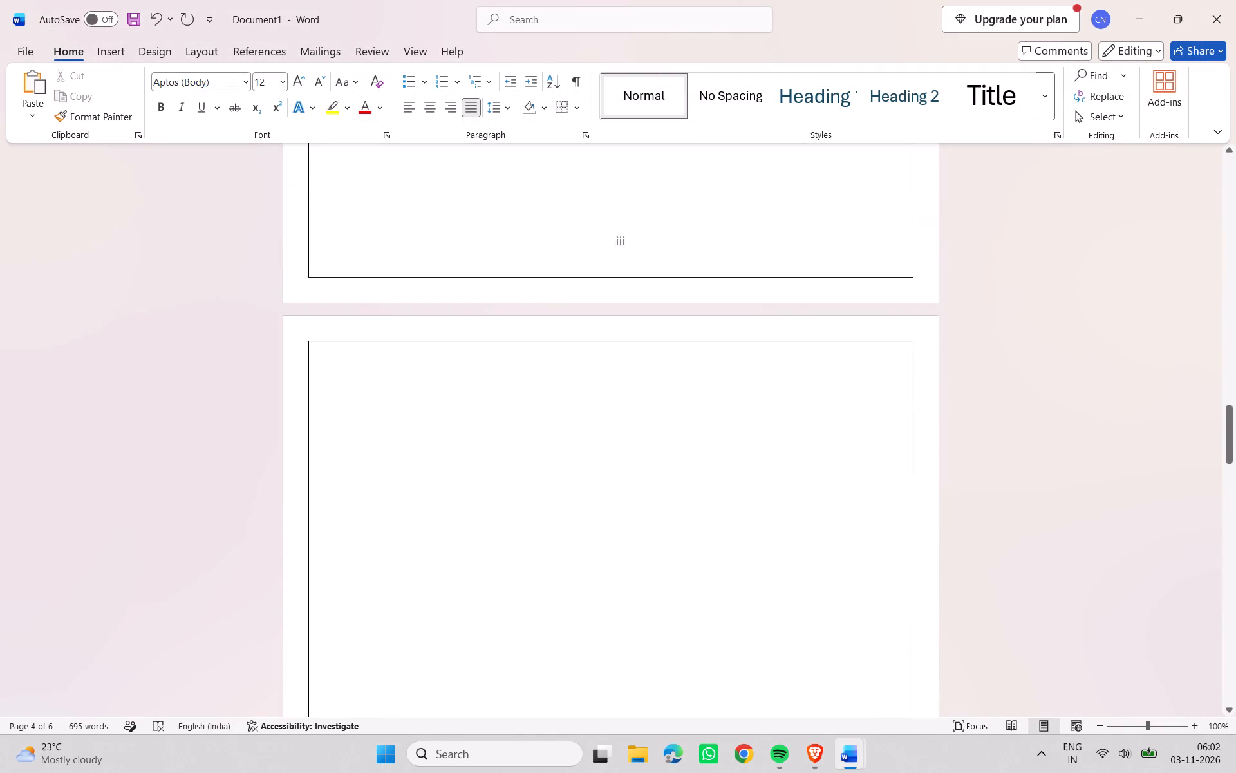
scroll(603, 505, "up", 11)
key("alt+Tab")
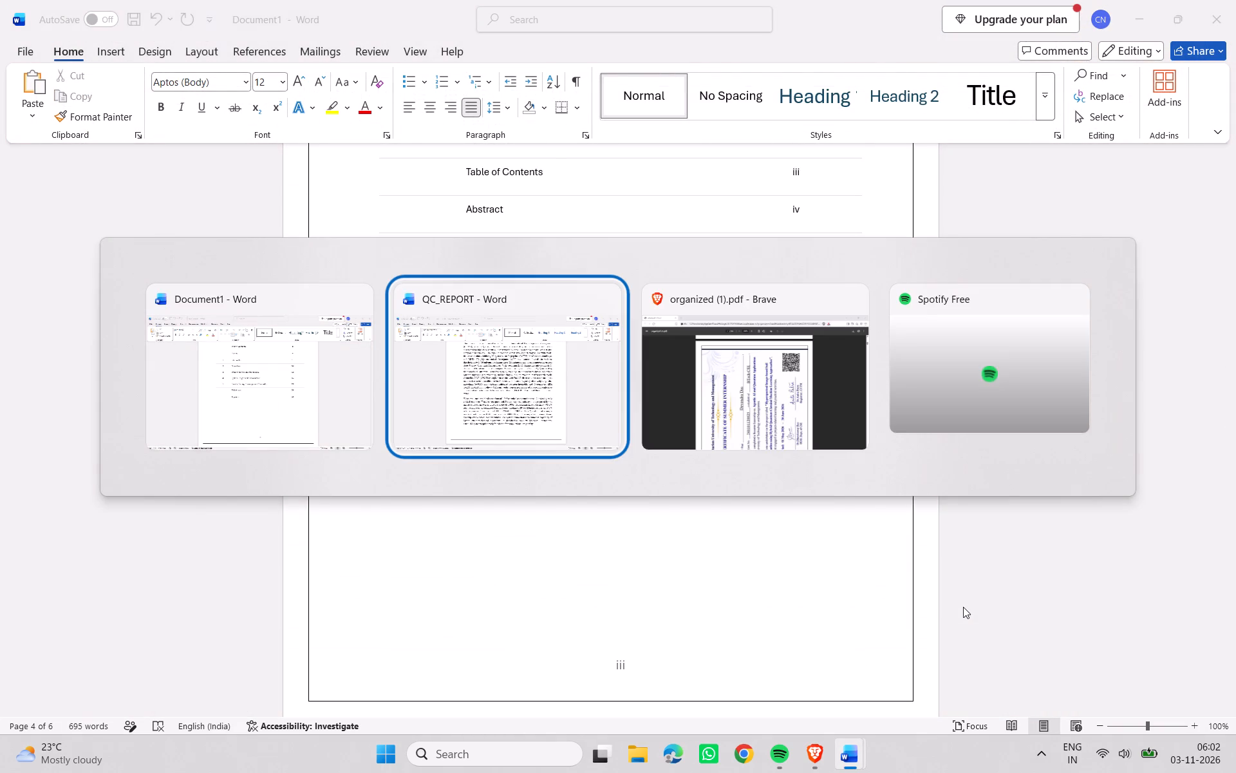
scroll(969, 653, "up", 4)
scroll(968, 627, "down", 7)
scroll(966, 620, "up", 1)
scroll(966, 620, "down", 5)
scroll(889, 584, "up", 1)
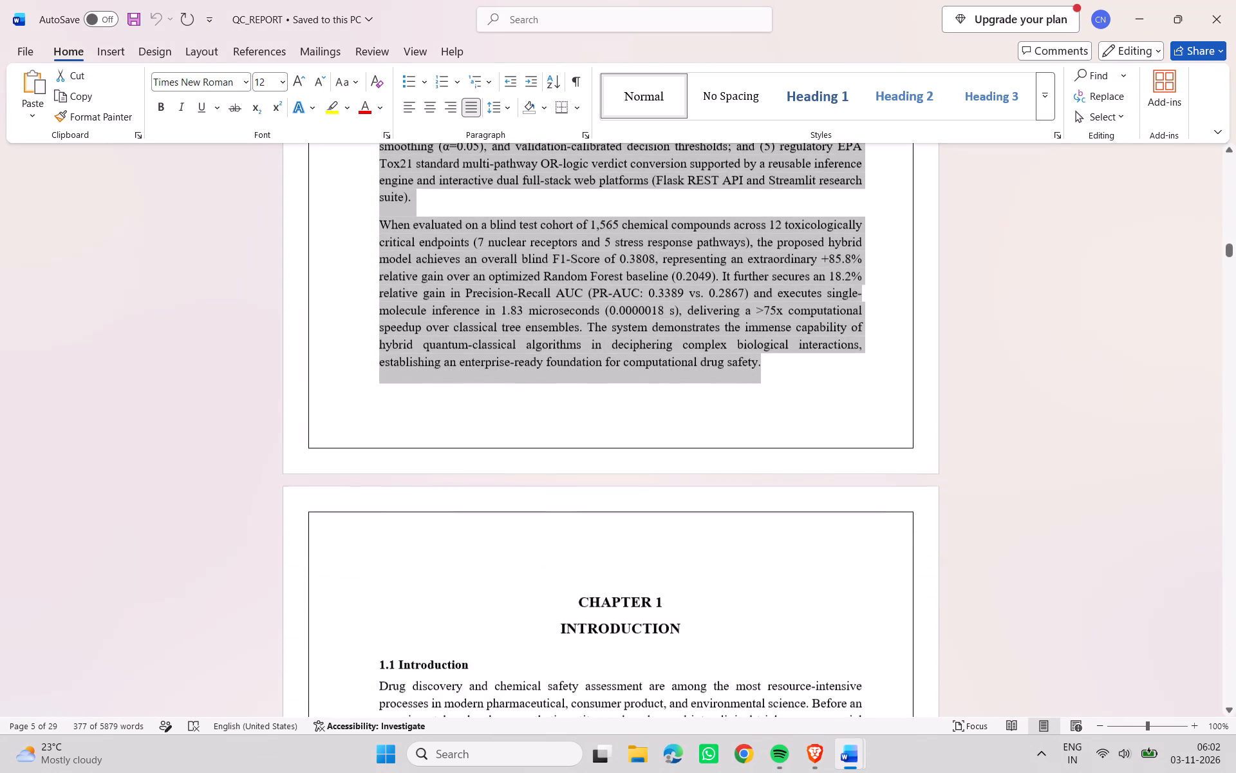
scroll(835, 562, "down", 5)
scroll(936, 472, "up", 15)
scroll(936, 472, "down", 1)
scroll(936, 472, "up", 12)
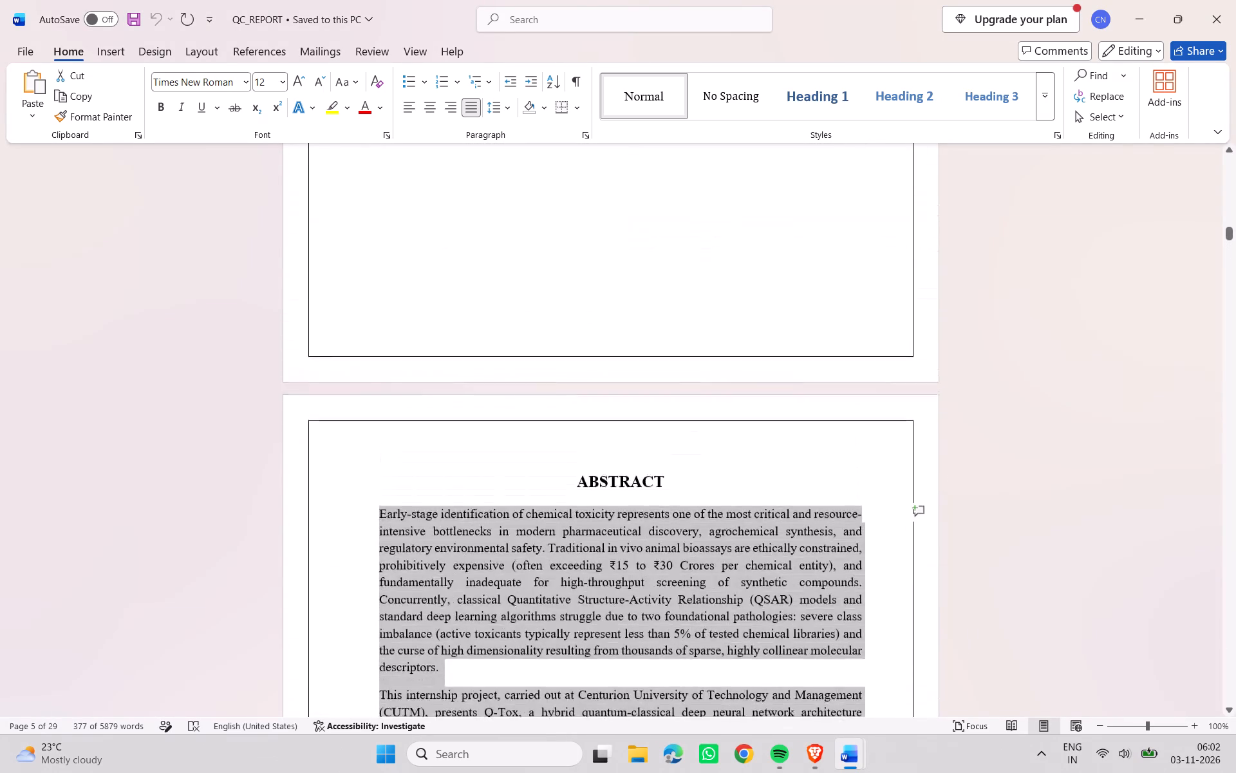
scroll(785, 430, "up", 2)
scroll(787, 432, "down", 1)
scroll(787, 432, "up", 15)
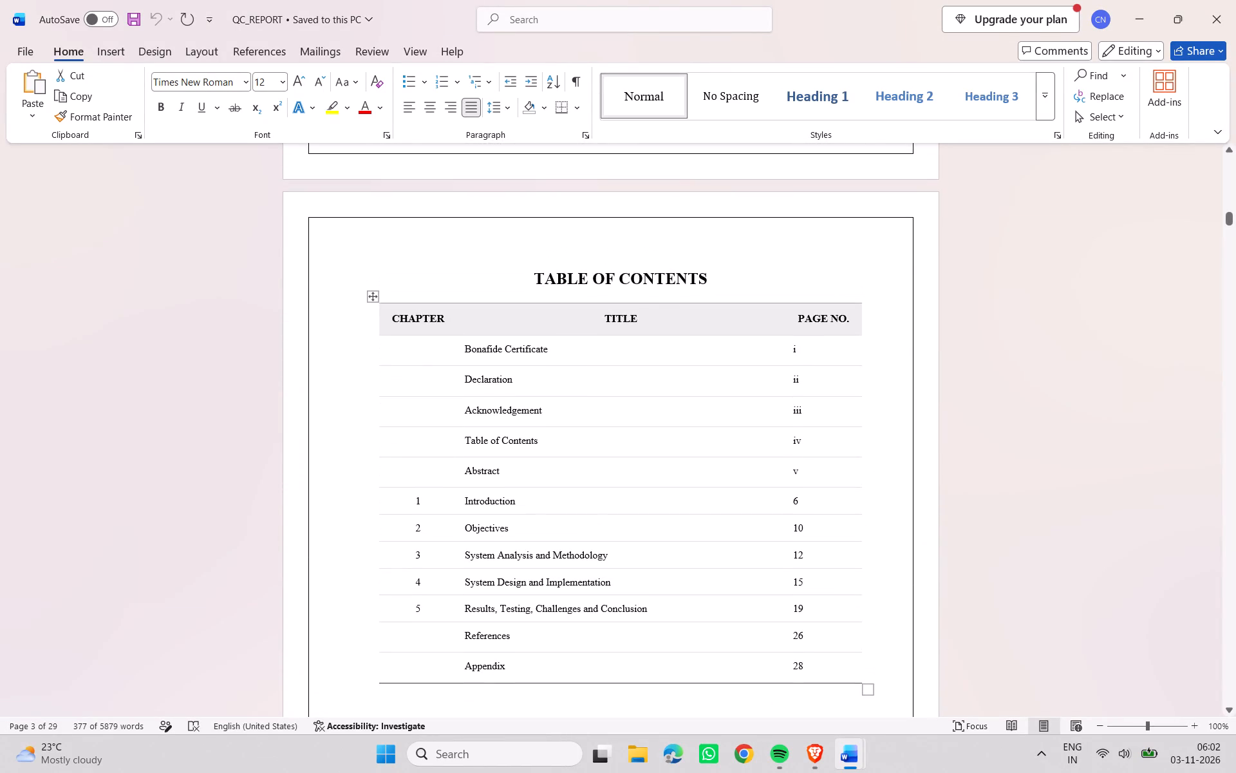
left_click(524, 276)
left_click_drag(534, 279, 673, 285)
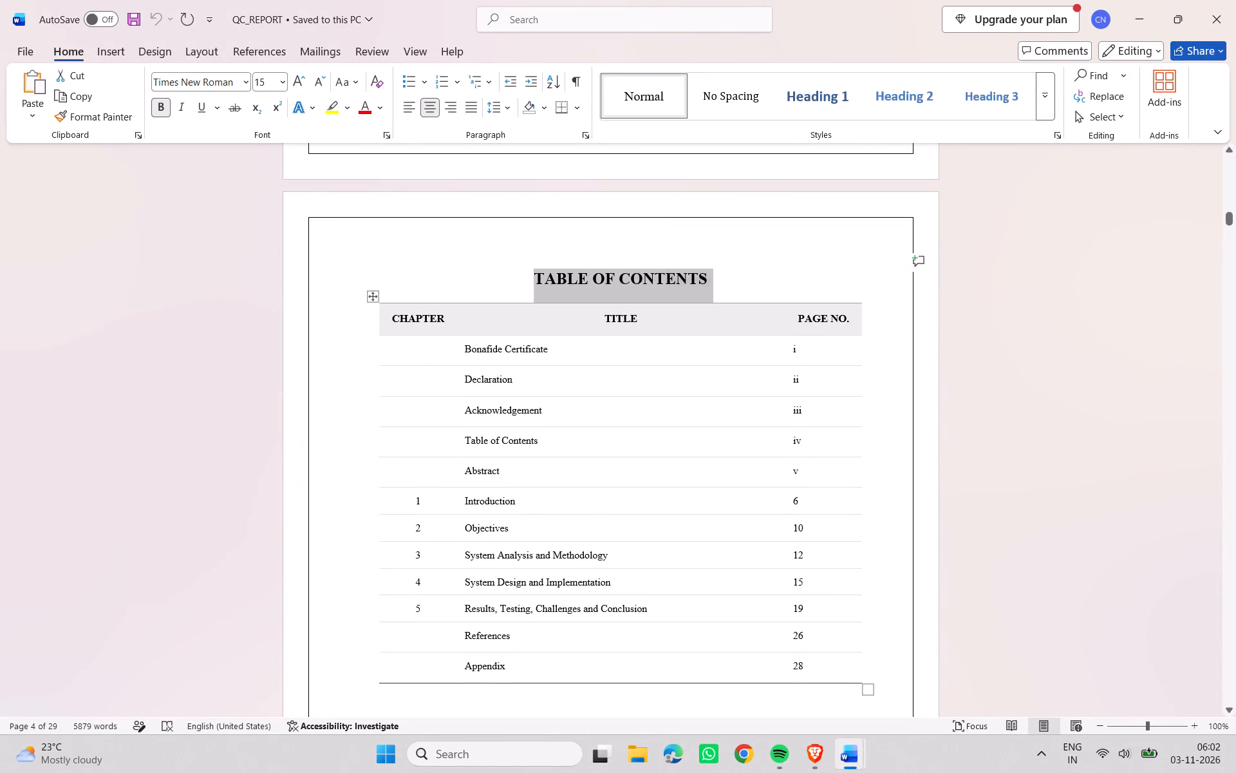
key("ctrl+c")
key("ctrl+c")
key("ctrl+c")
key("alt+Tab")
scroll(777, 591, "up", 7)
left_click(537, 230)
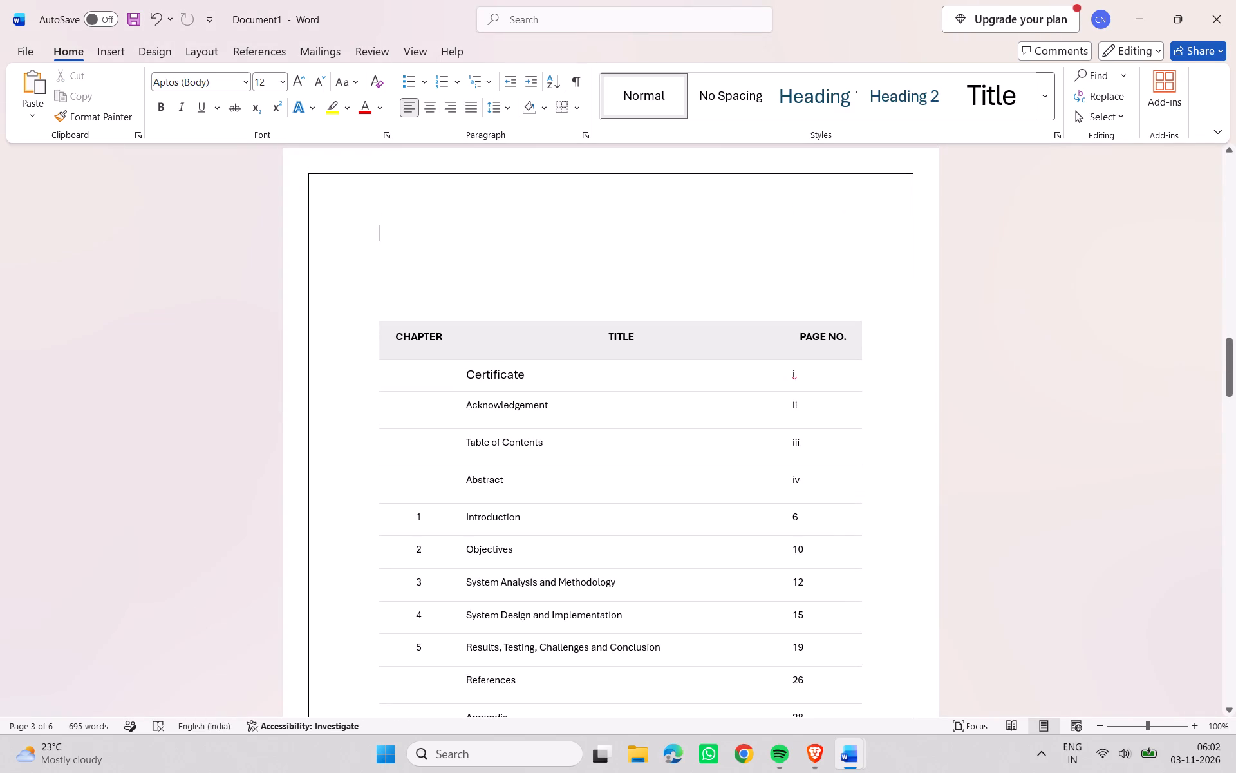
key("ctrl+v")
Set the pasted TABLE OF CONTENTS heading's font to Times New Roman, keeping size 15.
left_click_drag(543, 235, 678, 239)
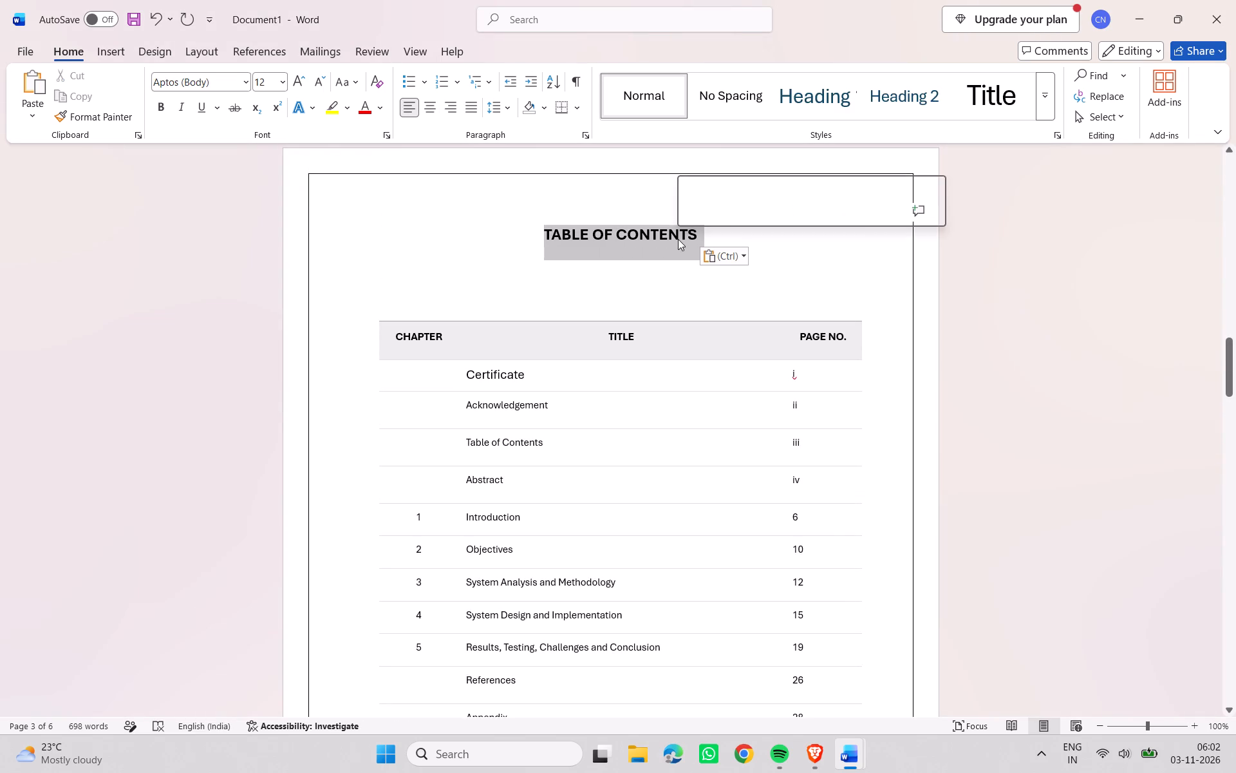
left_click(216, 81)
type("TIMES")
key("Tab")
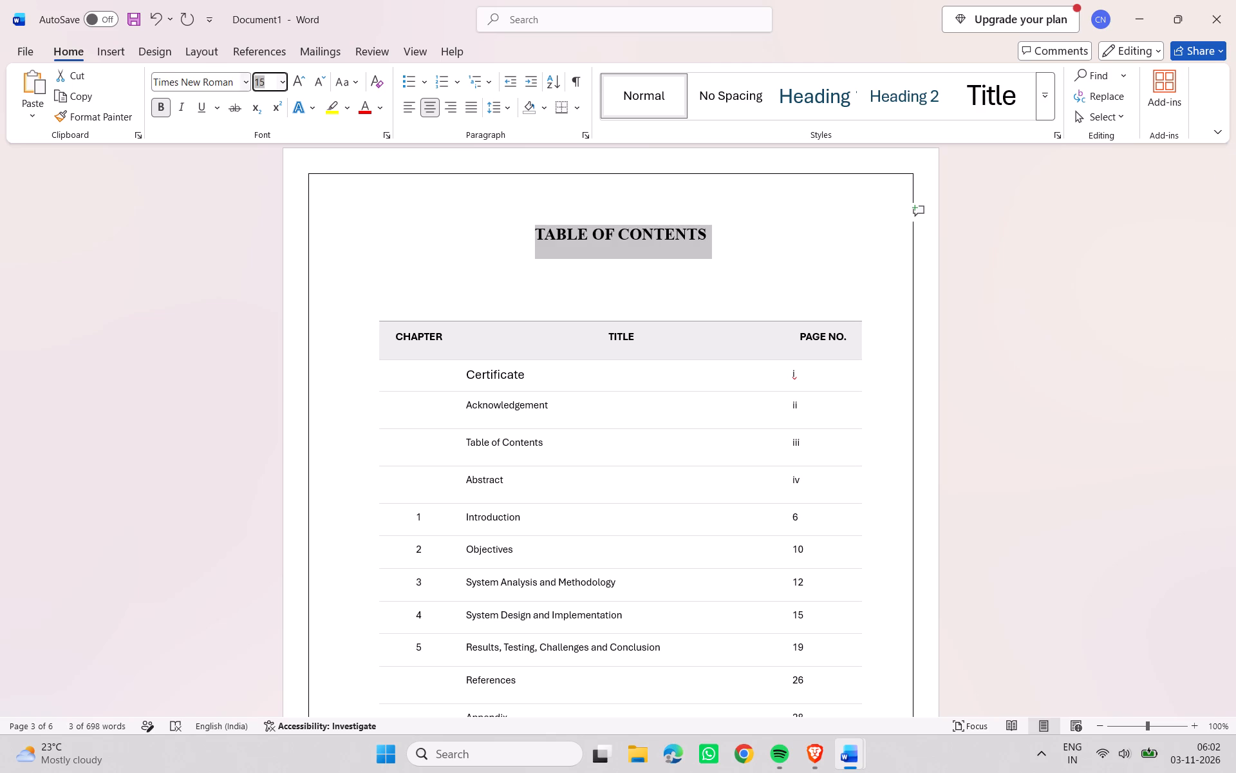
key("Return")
Delete the empty lines above the ABSTRACT heading so that it starts at the top of the page after the contents table.
scroll(589, 259, "down", 10)
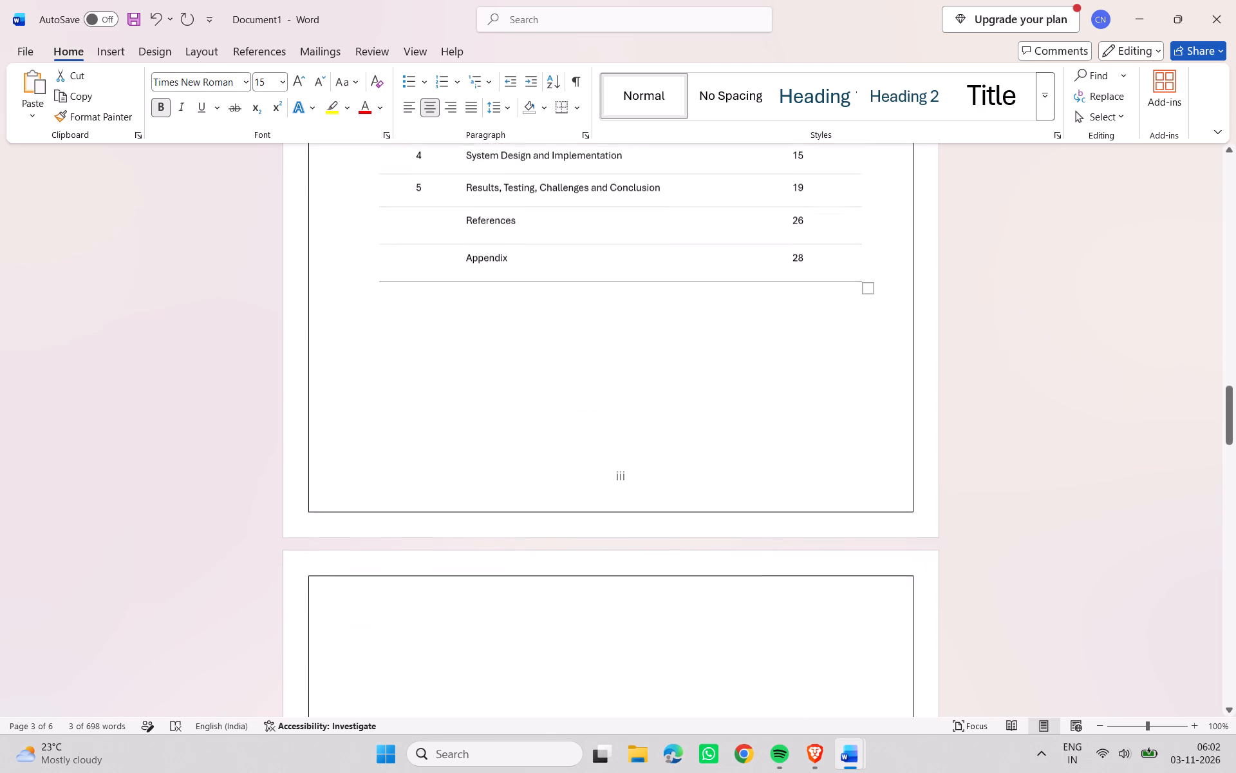
scroll(628, 347, "down", 20)
scroll(628, 347, "down", 1)
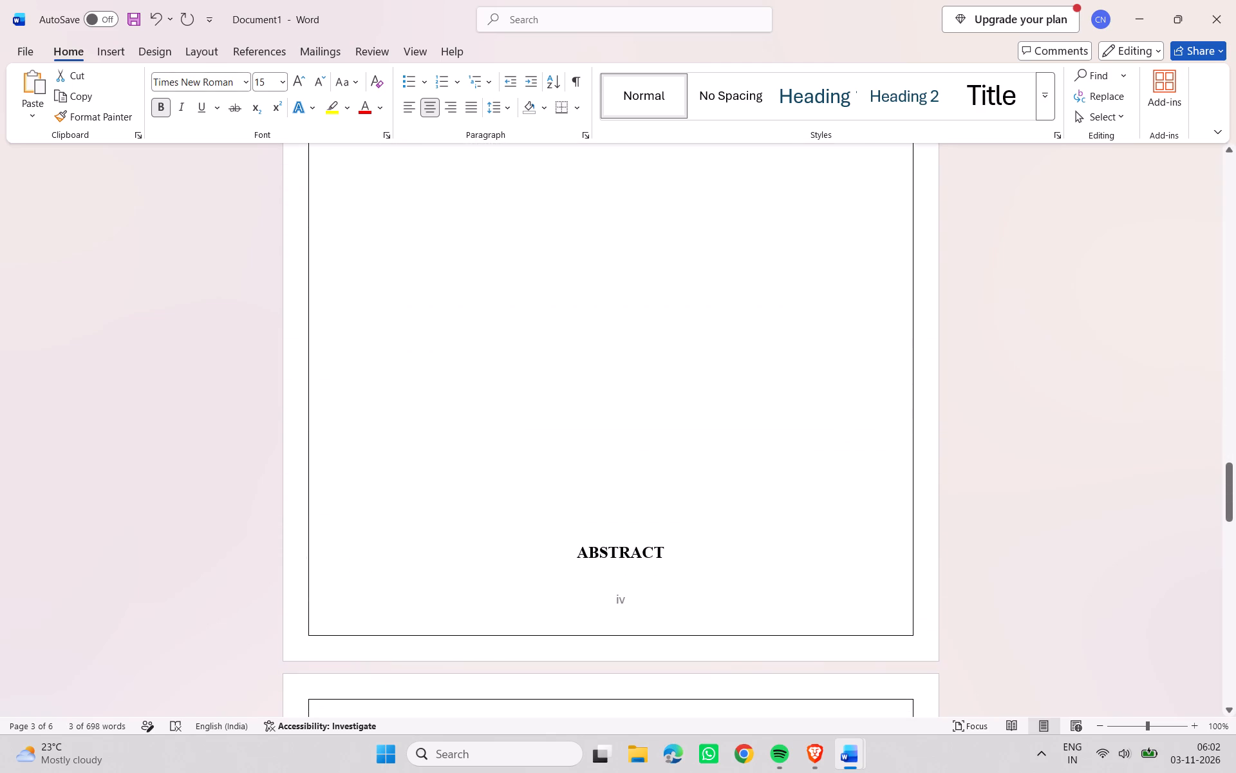
left_click(579, 549)
key("BackSpace")
key("BackSpace")
key("BackSpace")
key("BackSpace")
key("BackSpace")
key("BackSpace")
key("BackSpace")
key("BackSpace")
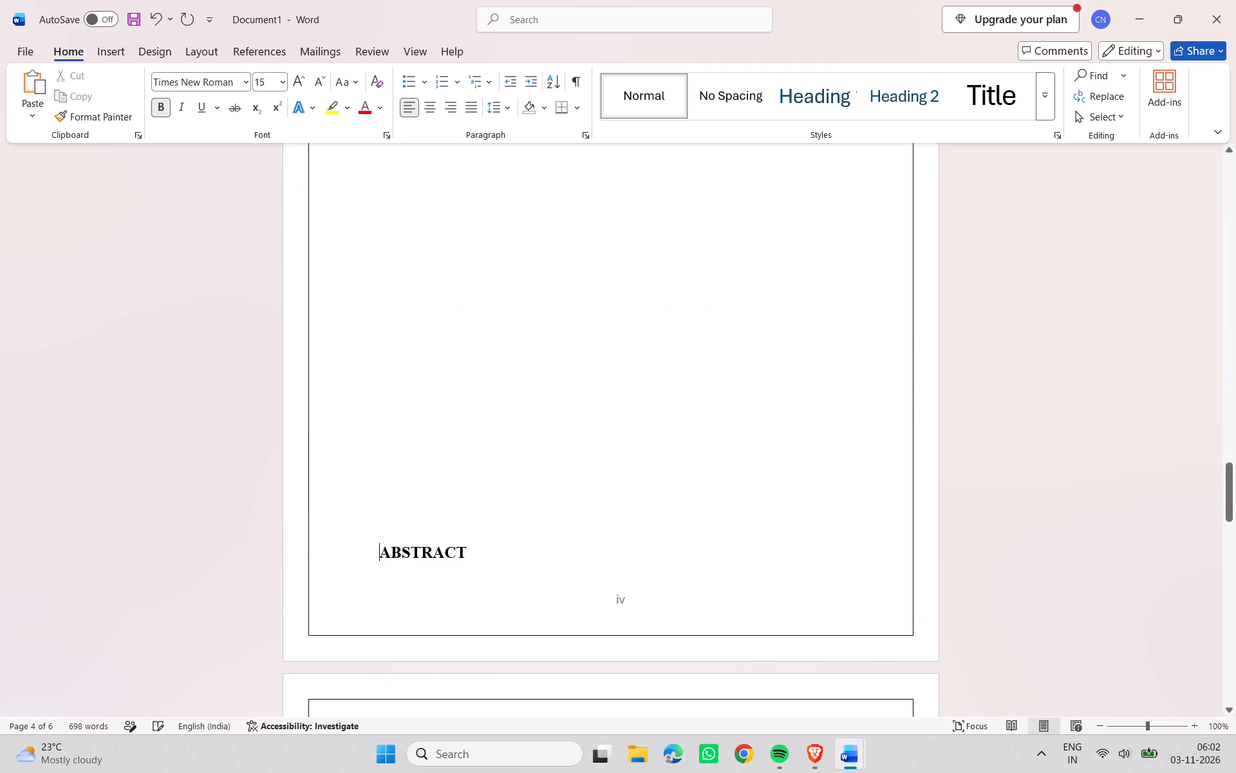
key("BackSpace")
key("BackSpace")
key("BackSpace")
key("BackSpace")
key("BackSpace")
key("BackSpace")
key("BackSpace")
key("BackSpace")
key("BackSpace")
key("BackSpace")
key("BackSpace")
key("BackSpace")
key("BackSpace")
key("BackSpace")
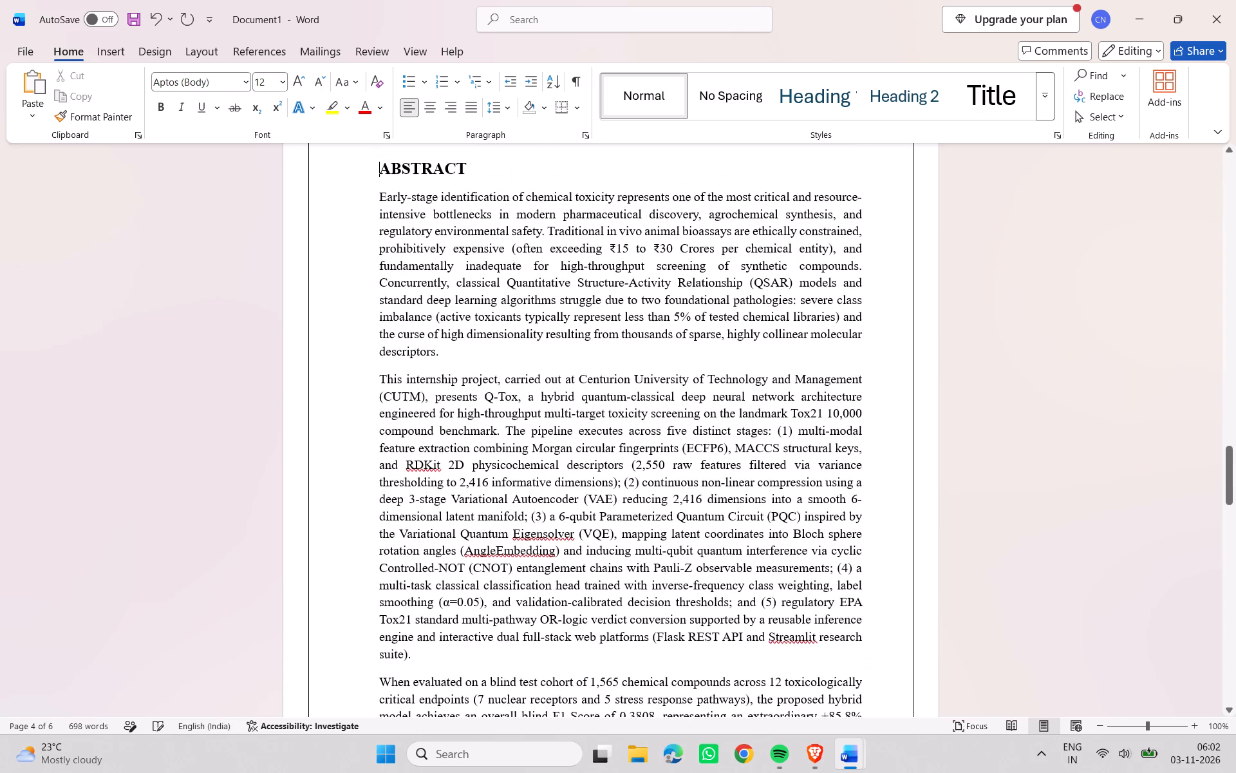
scroll(720, 354, "up", 6)
key("BackSpace")
key("BackSpace")
key("BackSpace")
key("BackSpace")
key("BackSpace")
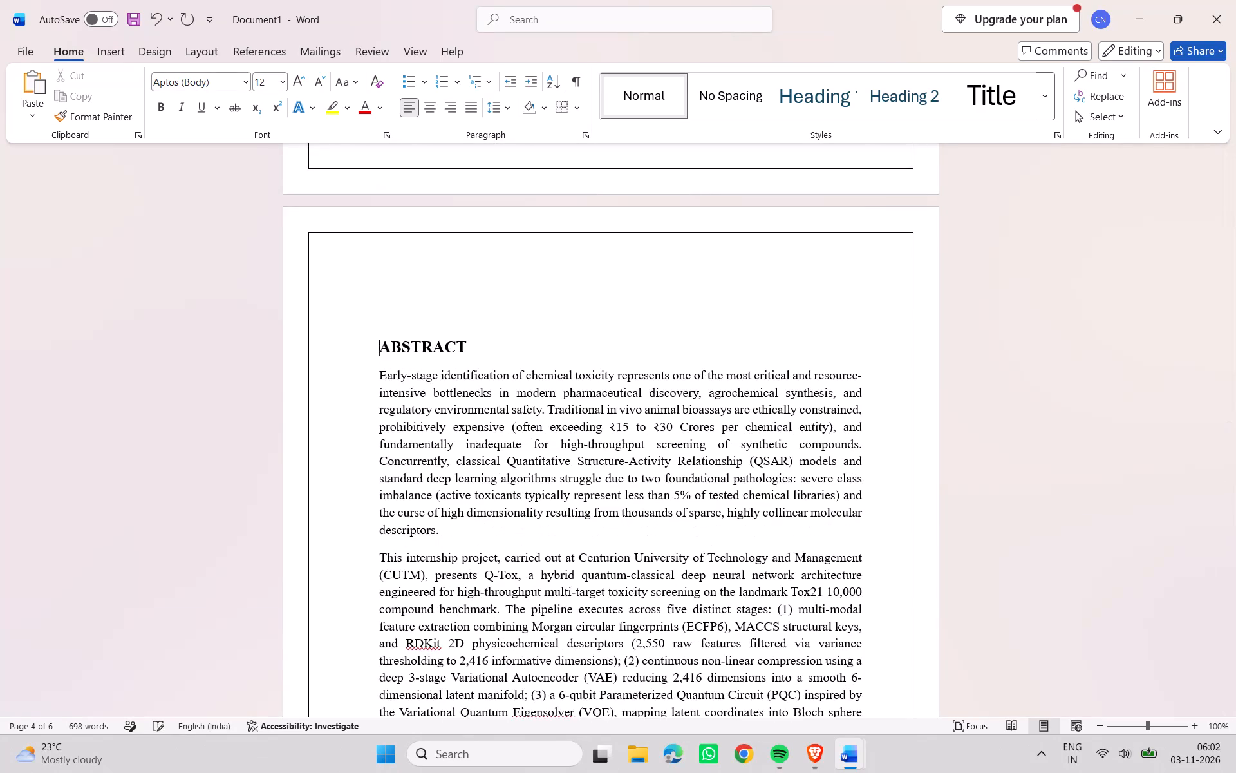
key("Return")
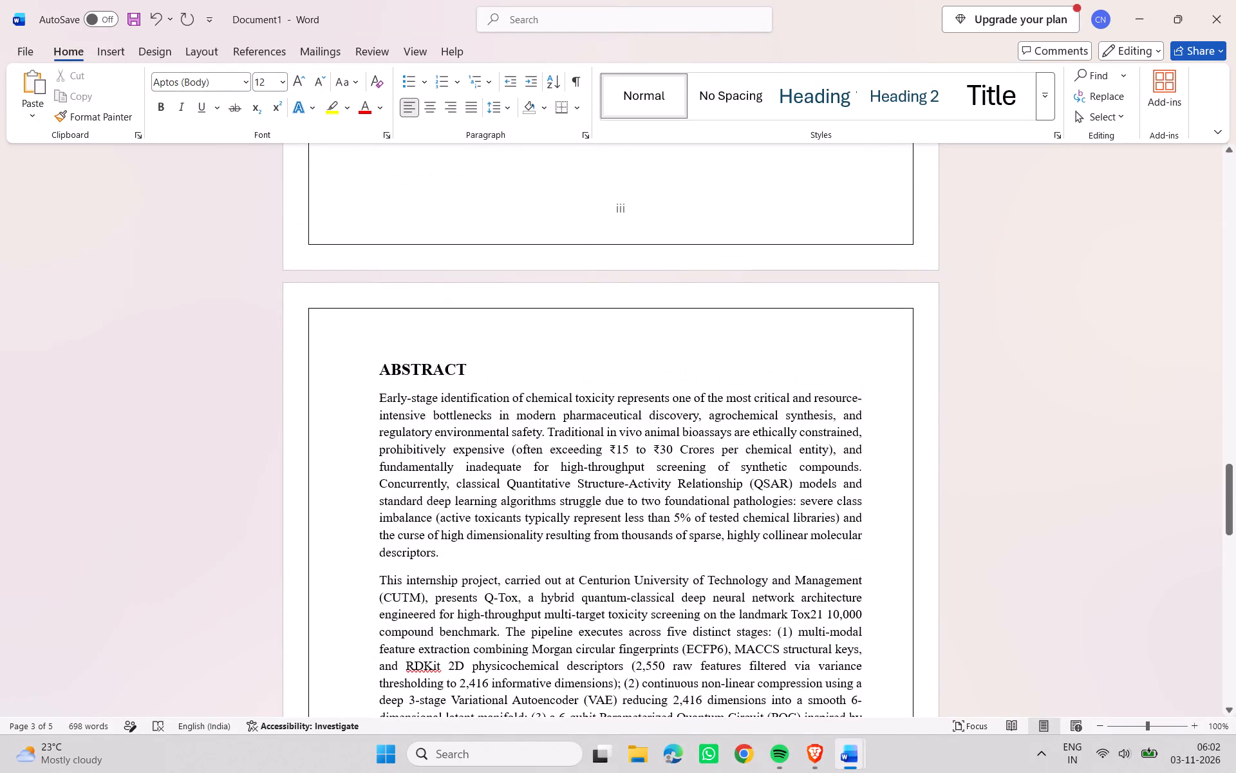
Centre the ABSTRACT heading.
left_click(431, 110)
Check how the abstract fits on its page and examine the font formatting of its heading and body text.
scroll(641, 430, "down", 11)
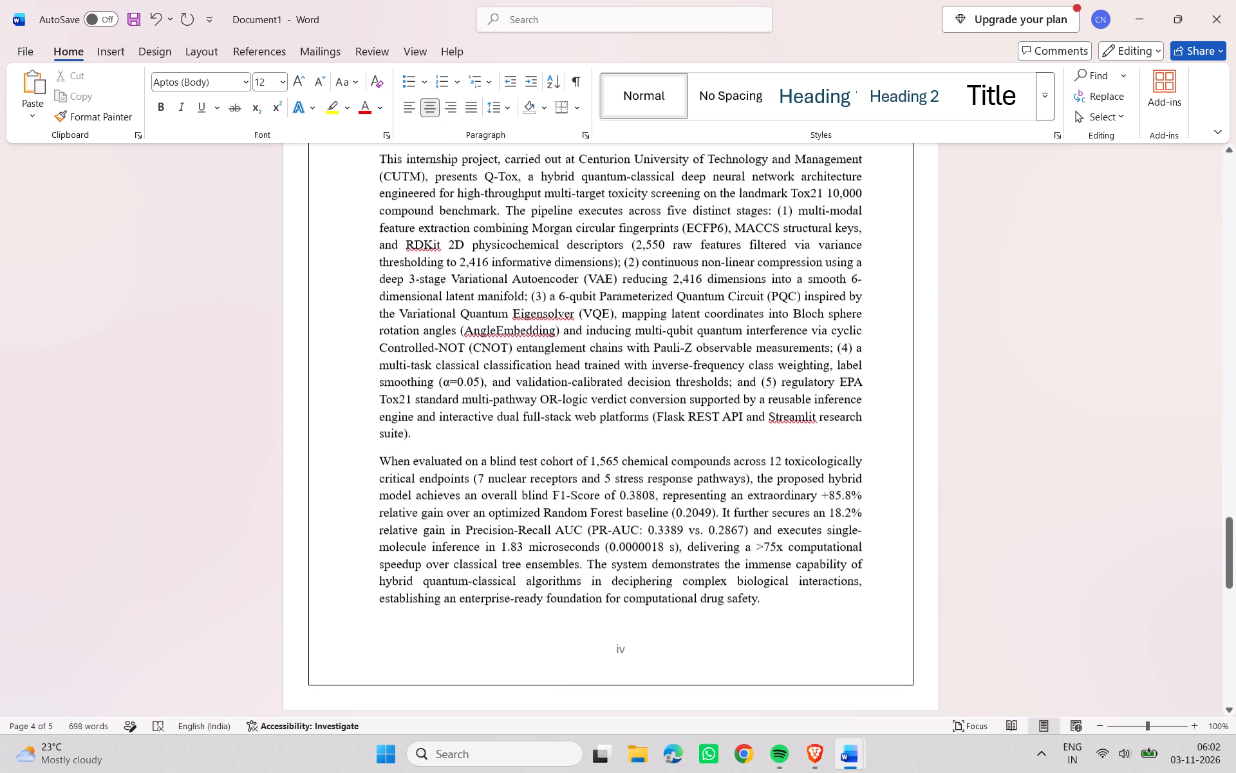
scroll(659, 458, "down", 16)
scroll(670, 502, "up", 1)
scroll(670, 502, "down", 1)
scroll(684, 499, "up", 8)
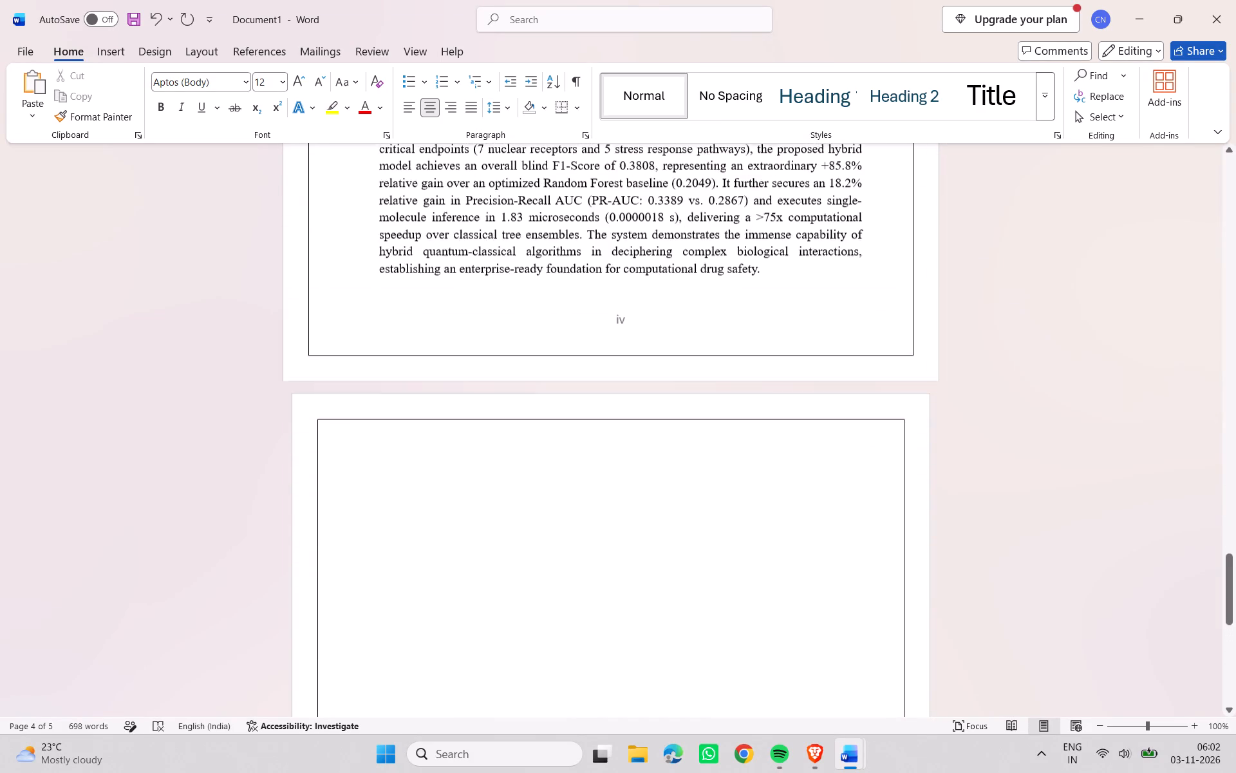
scroll(689, 490, "up", 20)
scroll(689, 490, "up", 1)
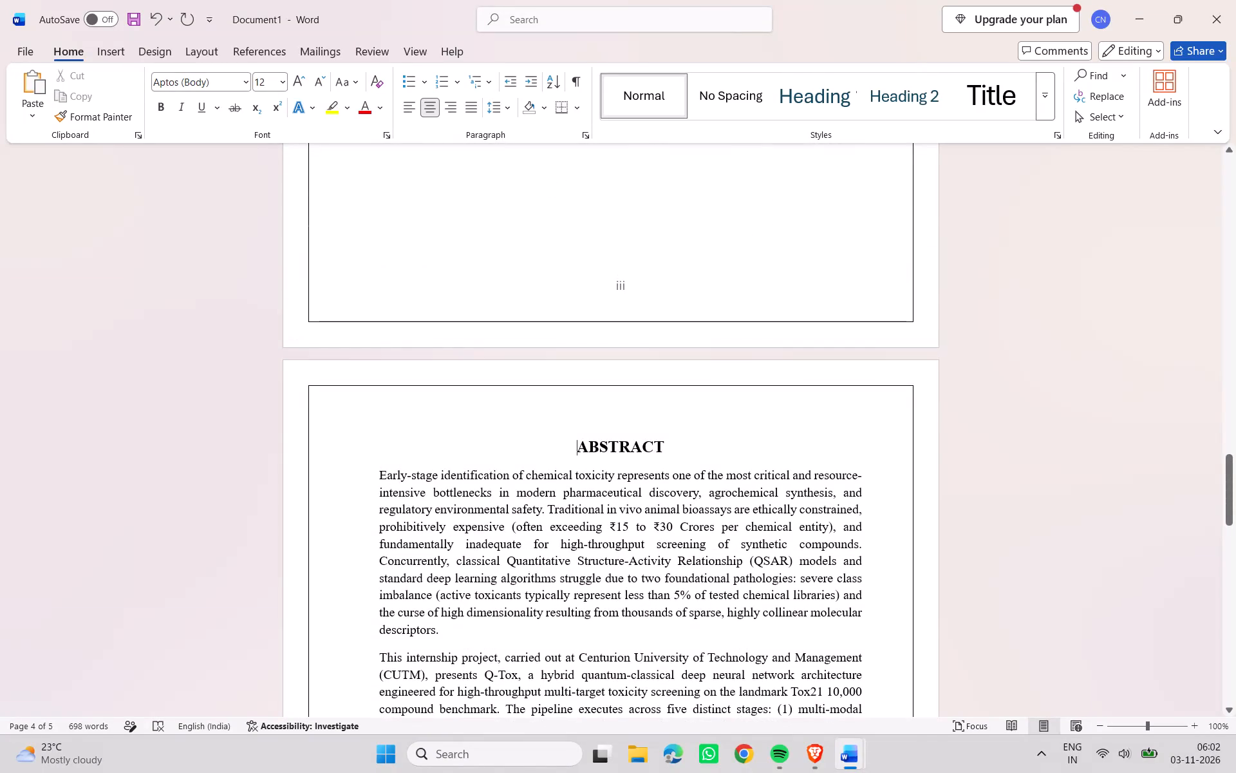
left_click_drag(668, 447, 578, 455)
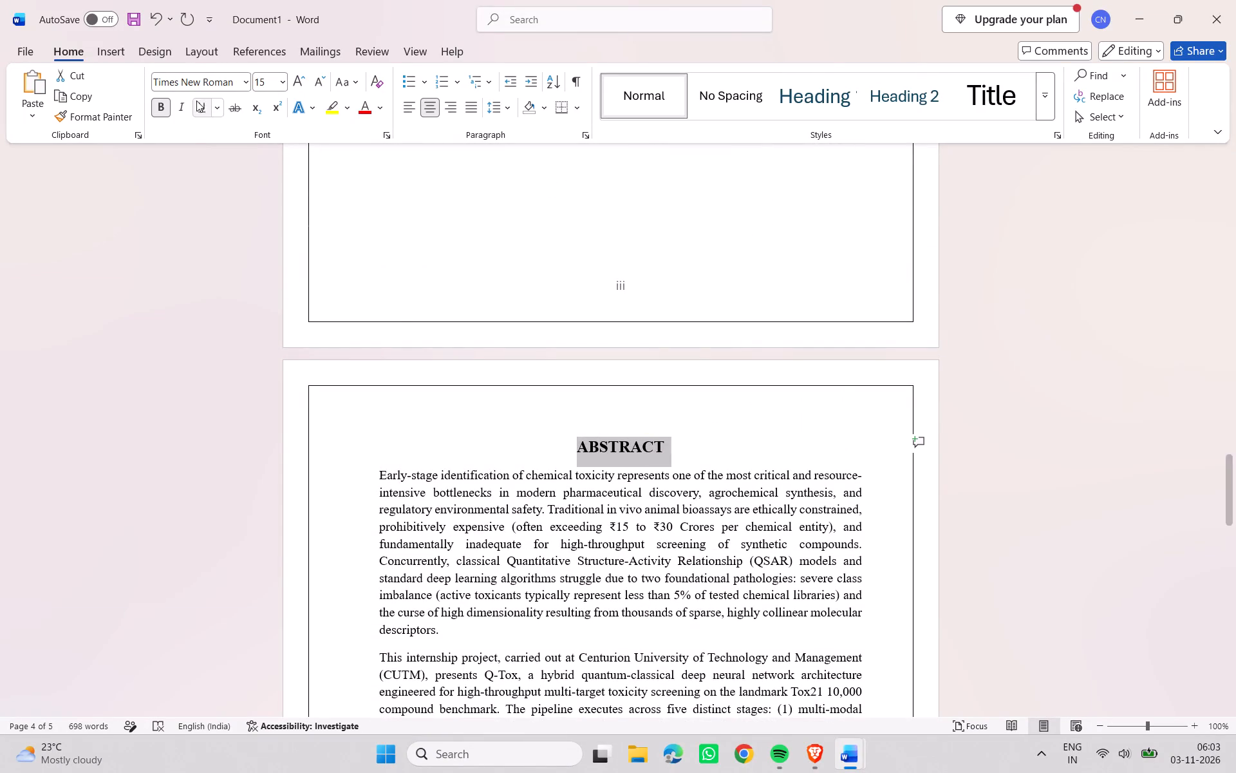
left_click(698, 437)
scroll(698, 436, "down", 5)
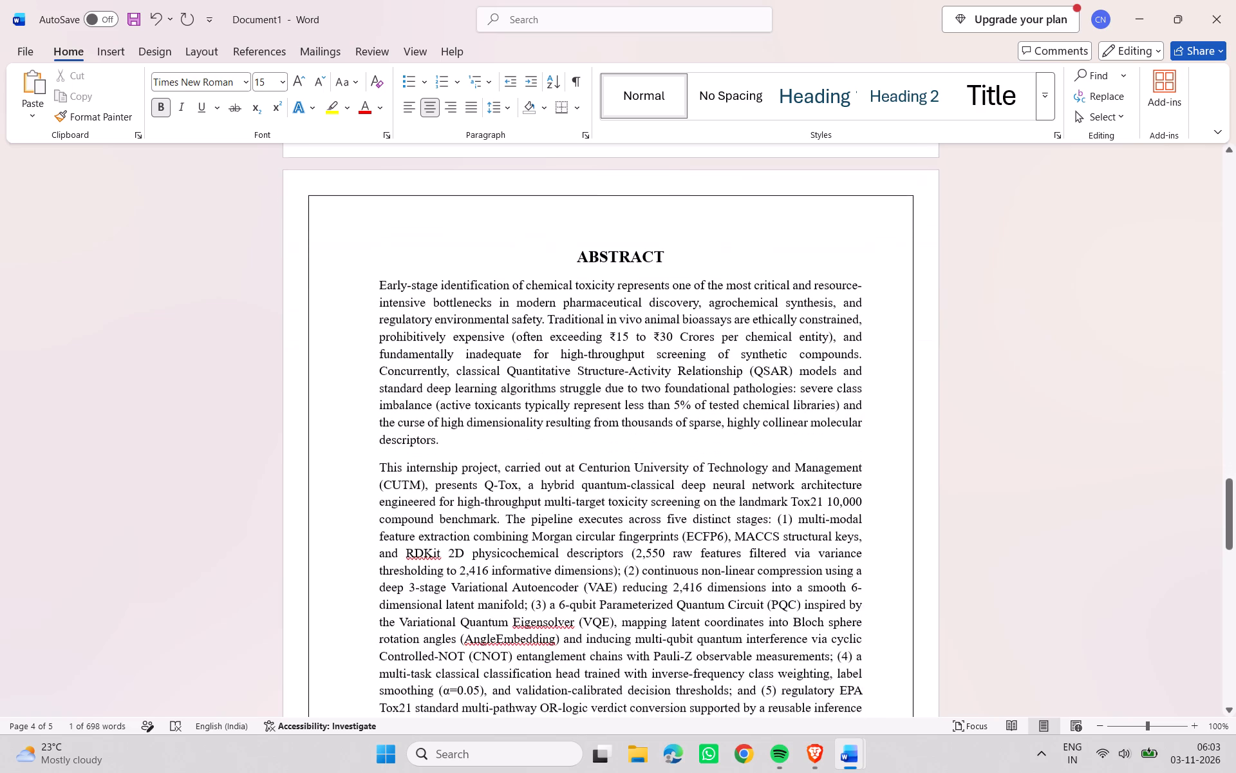
left_click(420, 354)
scroll(551, 436, "down", 12)
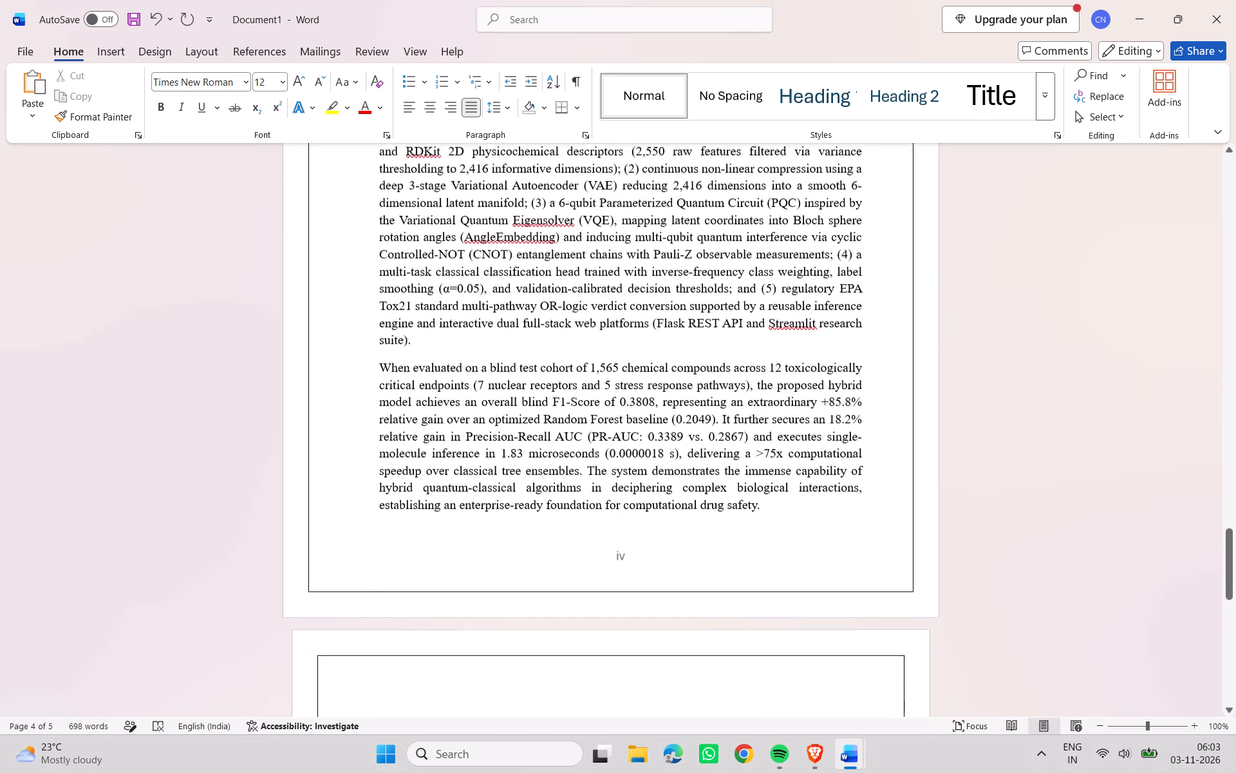
Add two line breaks after the abstract's last sentence, ending in "computational drug safety.".
scroll(553, 437, "down", 2)
left_click(771, 367)
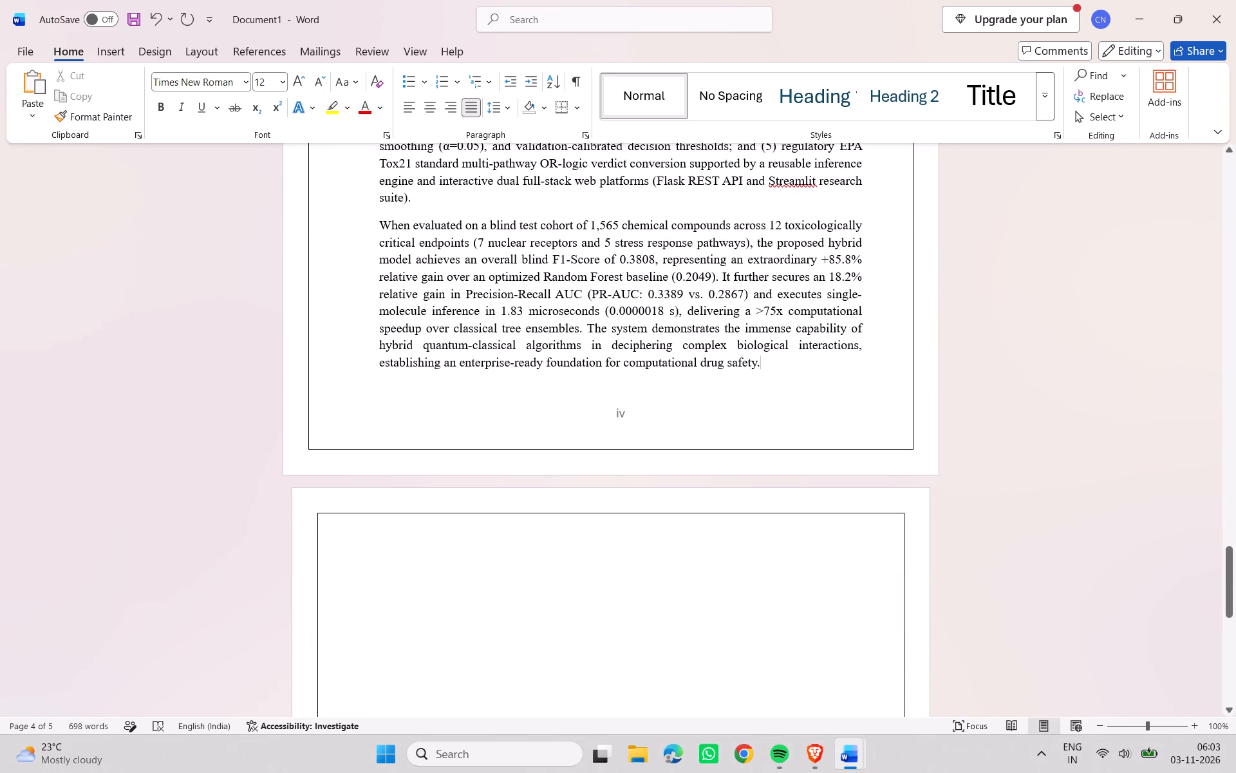
key("Return")
key("Return")
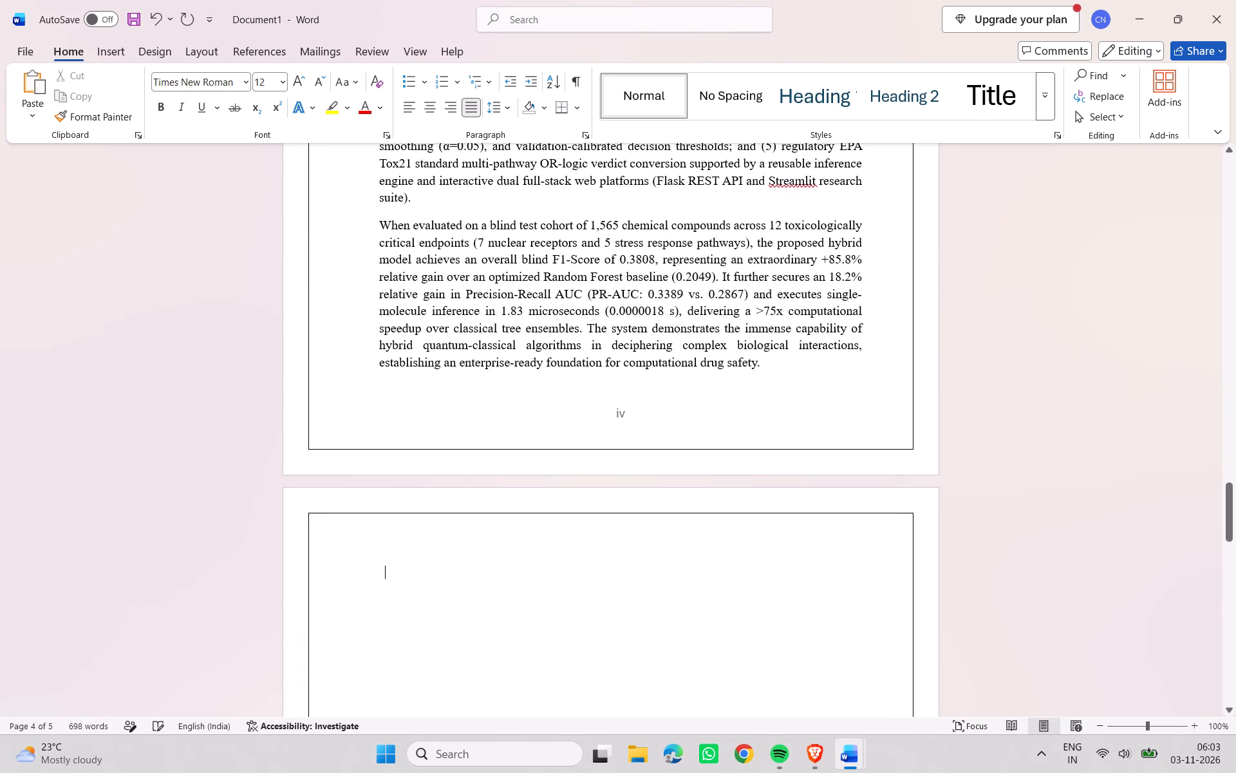
Review the abstract, certificate, acknowledgements and contents pages for layout, and check the contents table entries against the footer page numbers.
scroll(769, 358, "up", 15)
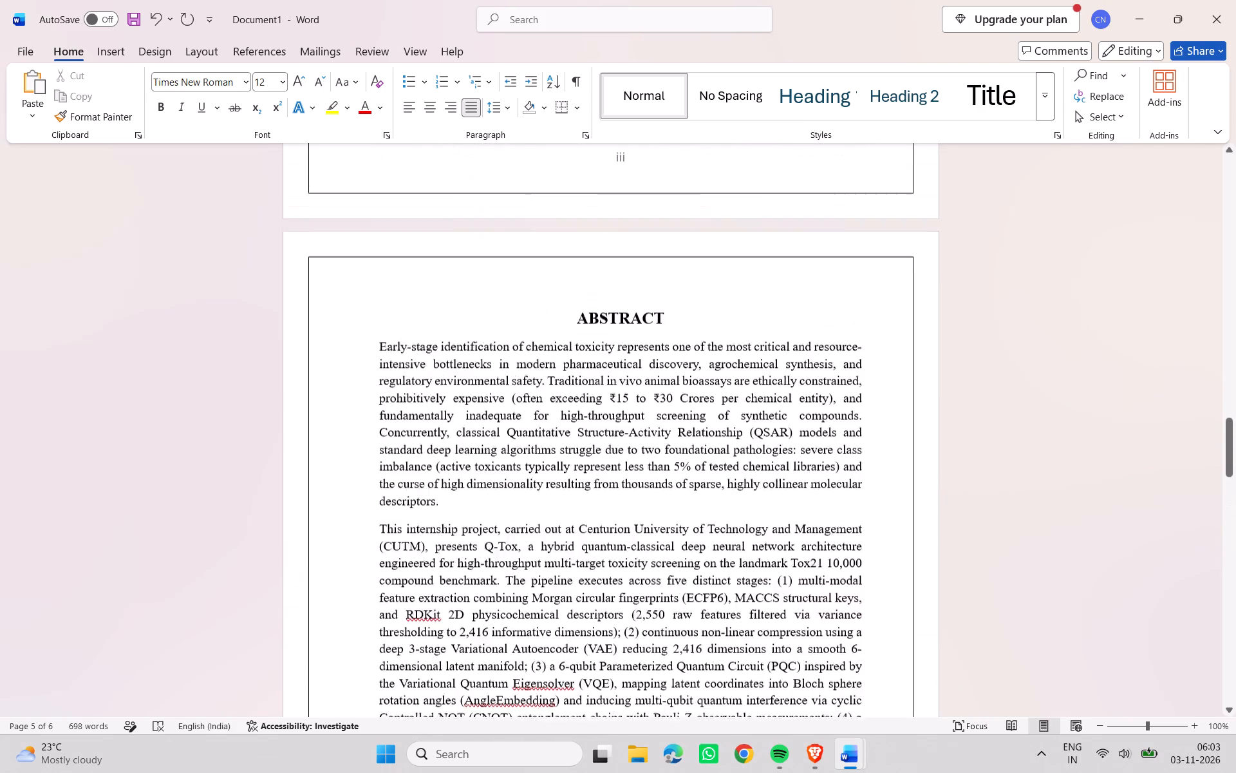
scroll(685, 338, "up", 3)
scroll(685, 338, "down", 1)
scroll(685, 338, "up", 19)
scroll(683, 334, "up", 3)
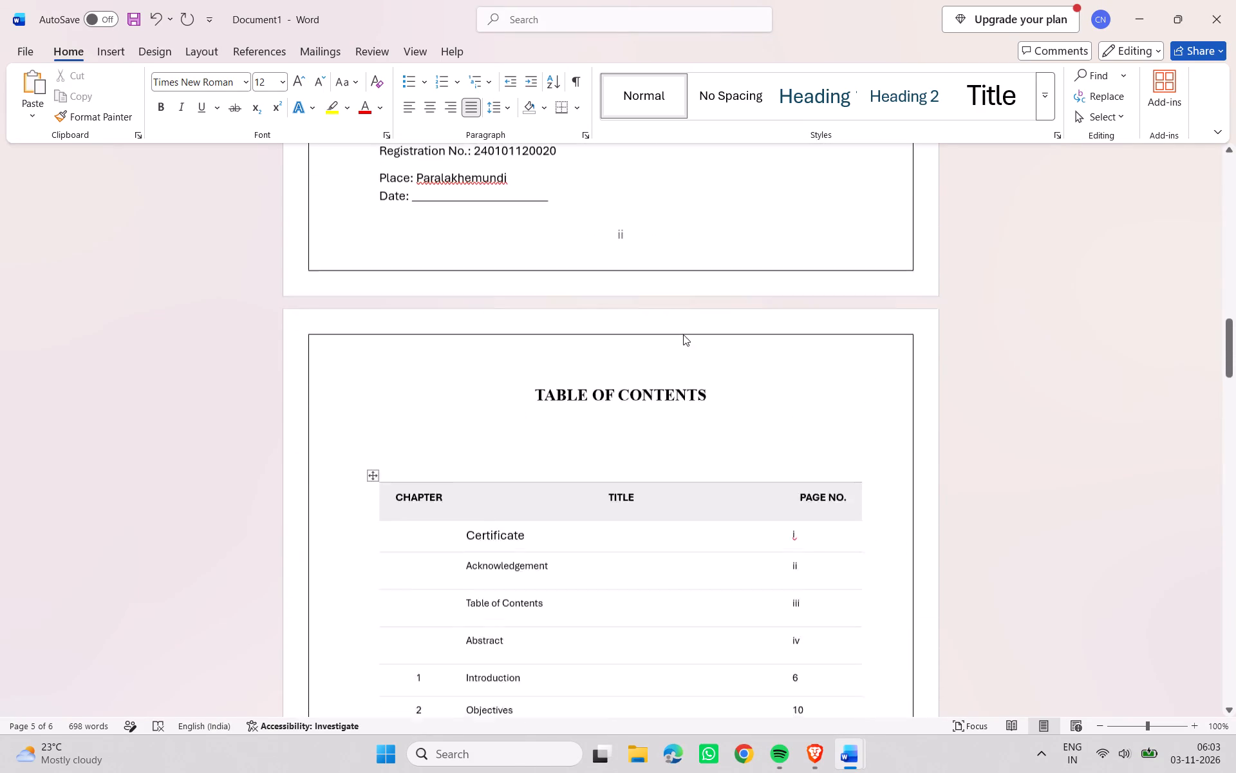
scroll(683, 334, "up", 20)
scroll(683, 334, "up", 10)
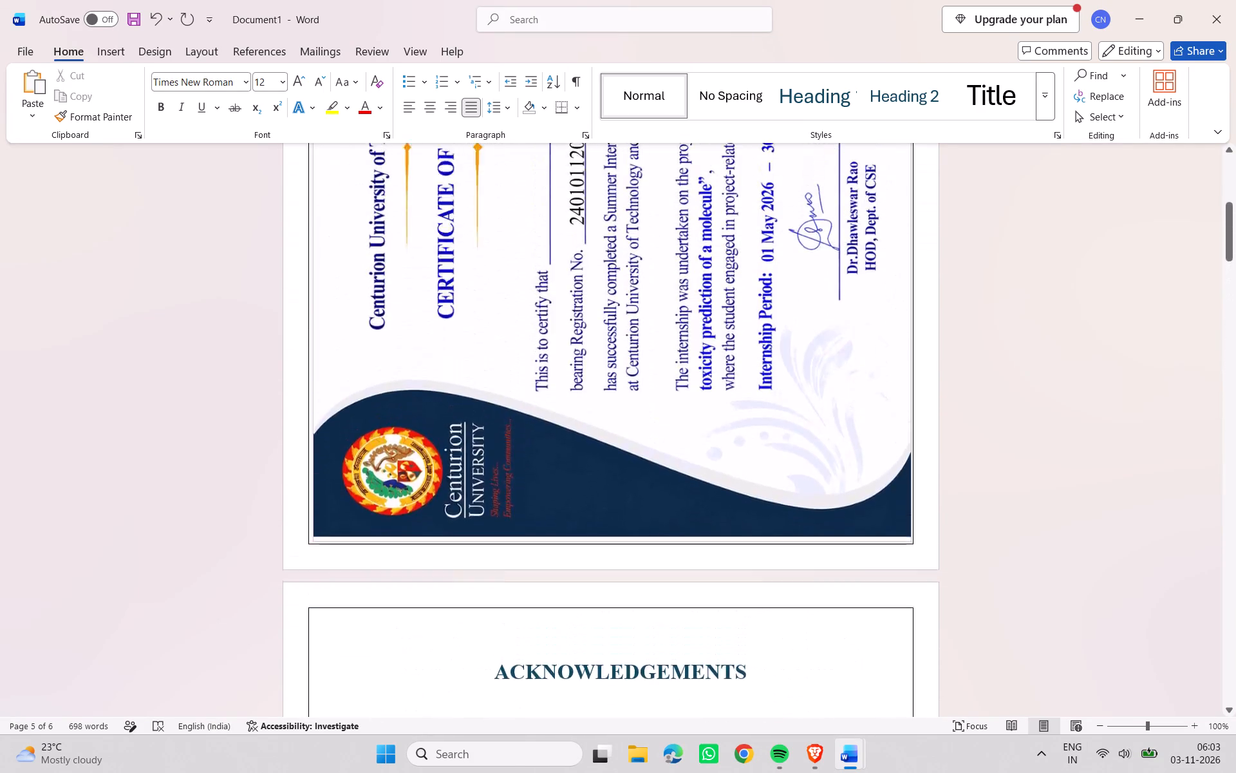
scroll(682, 334, "up", 20)
scroll(682, 334, "up", 2)
scroll(682, 334, "down", 3)
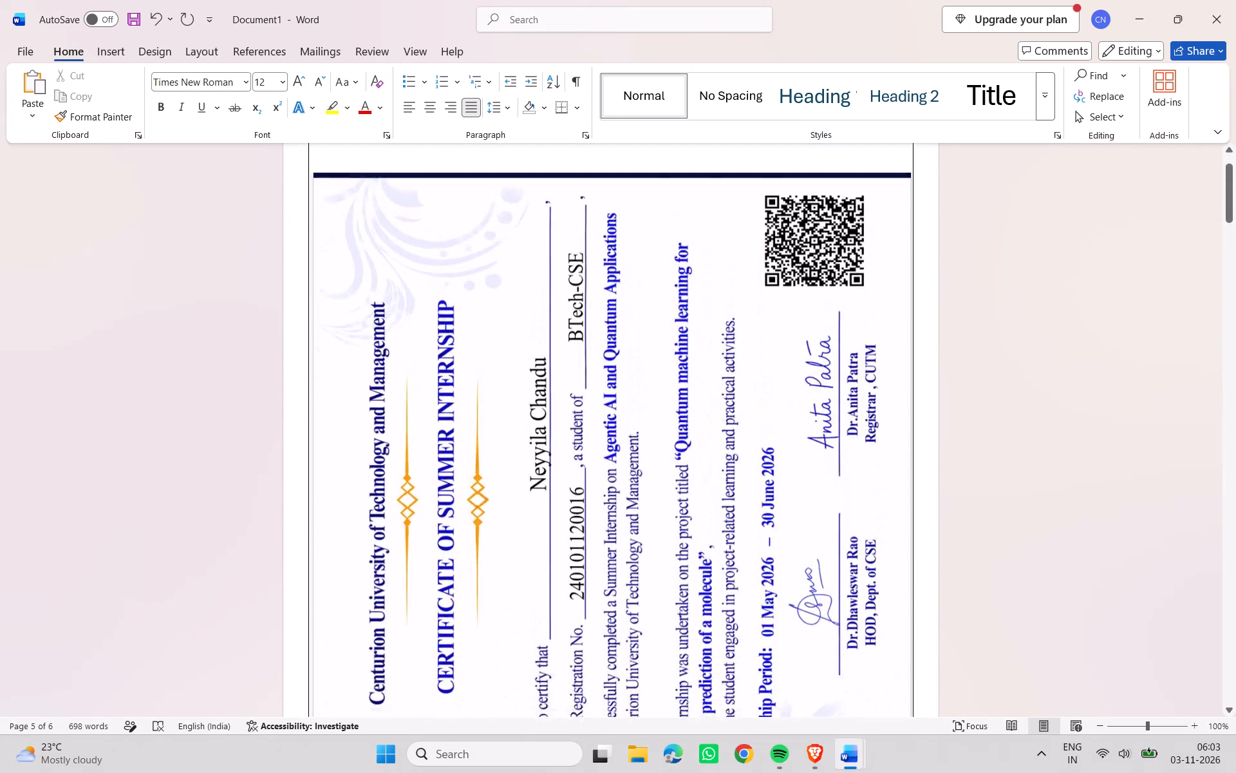
scroll(682, 334, "down", 15)
scroll(620, 393, "down", 8)
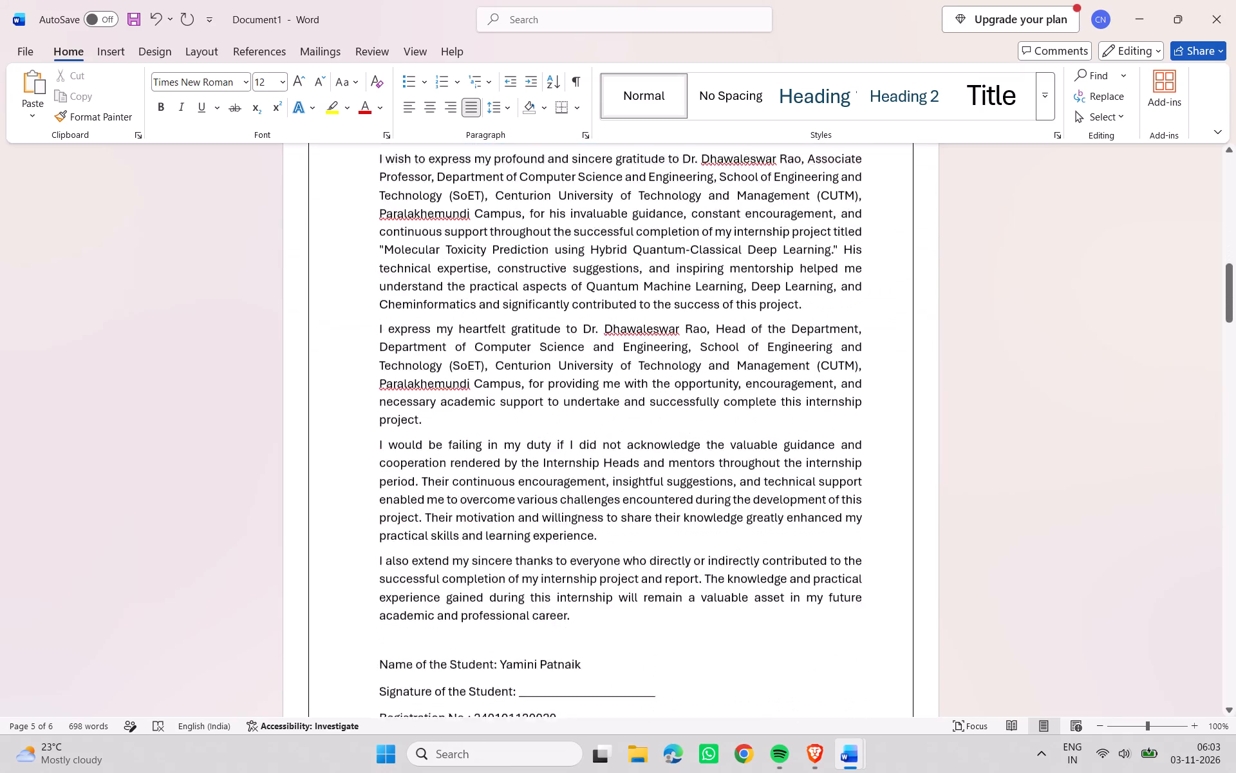
scroll(620, 393, "down", 16)
scroll(621, 393, "down", 5)
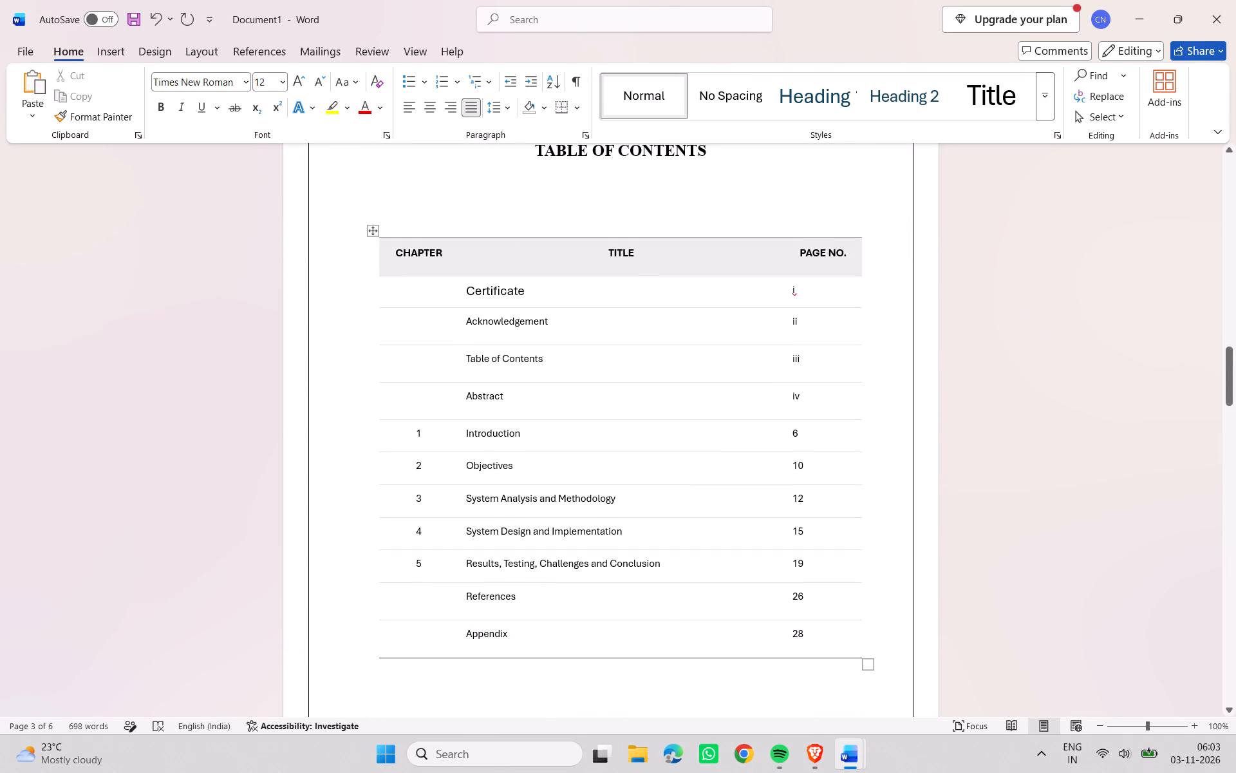
scroll(611, 381, "down", 4)
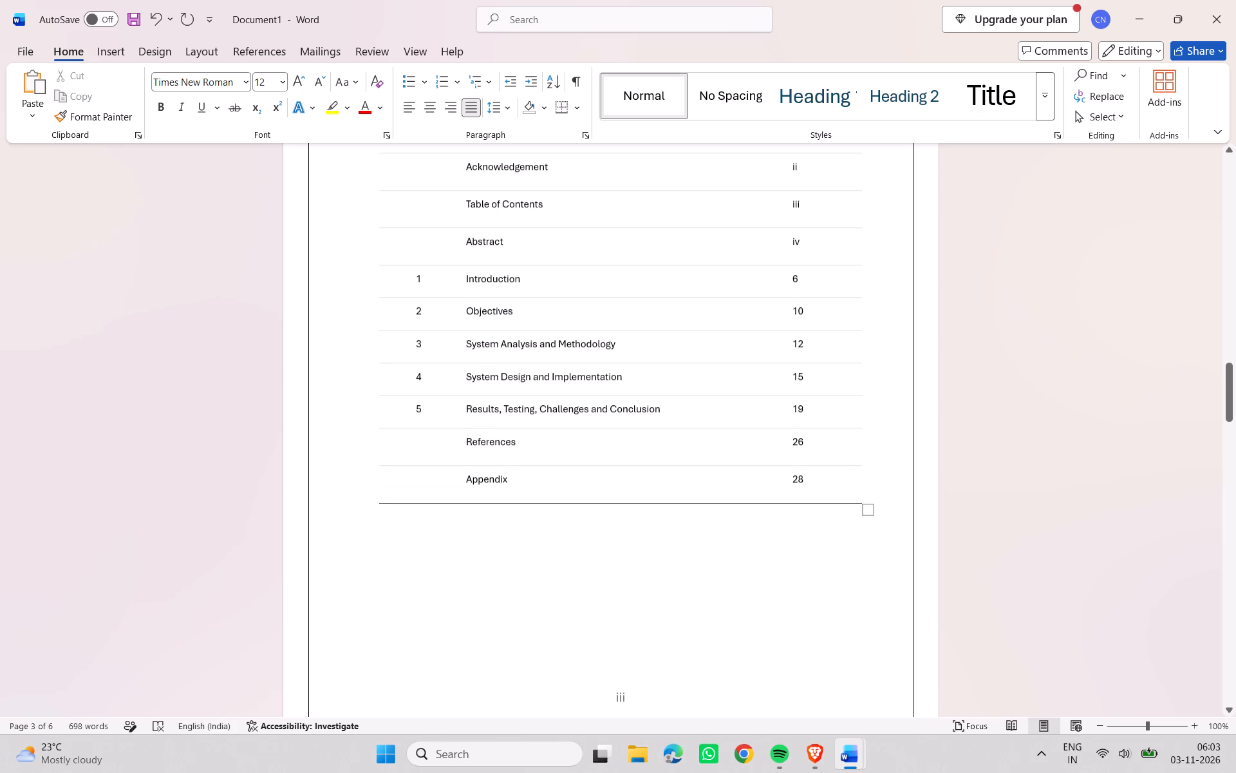
scroll(597, 467, "up", 4)
scroll(729, 438, "down", 2)
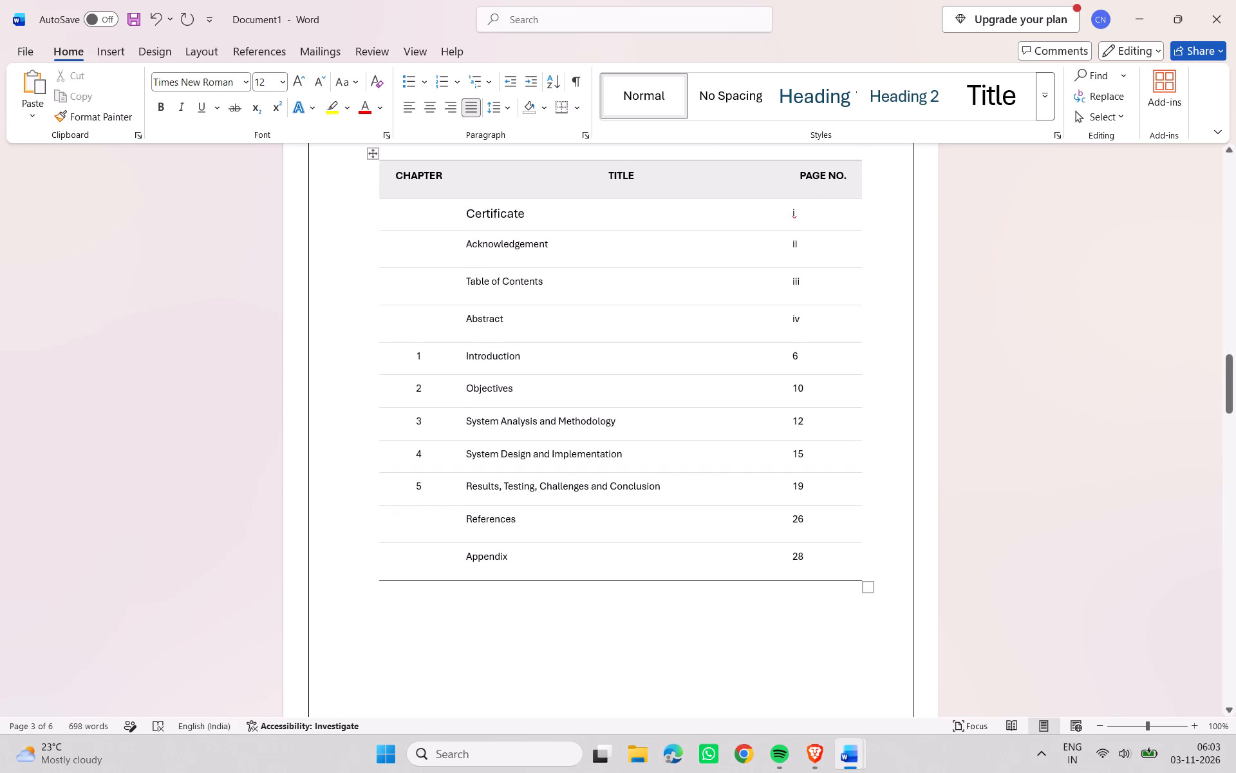
Review the contents and abstract pages against their footer numbers, and examine the blank pages following the abstract.
scroll(718, 436, "down", 3)
scroll(718, 436, "up", 4)
scroll(718, 436, "down", 3)
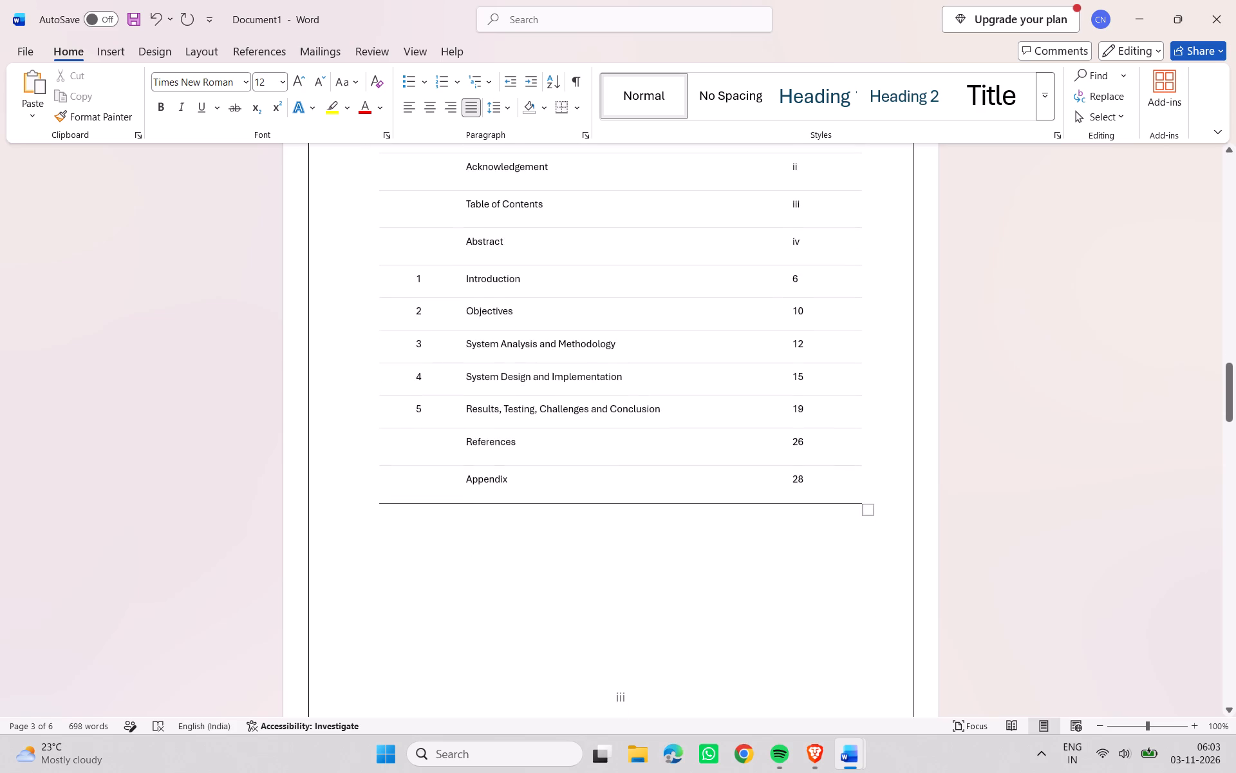
scroll(718, 436, "down", 19)
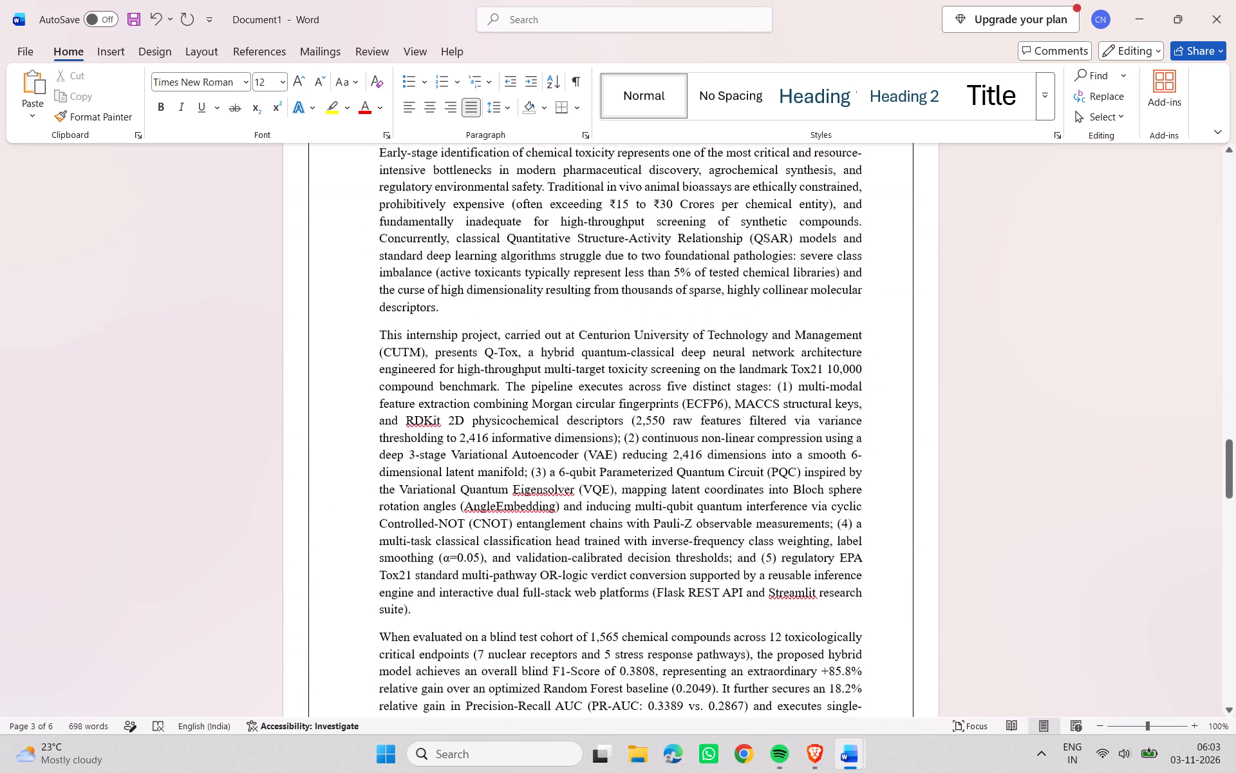
scroll(765, 452, "up", 17)
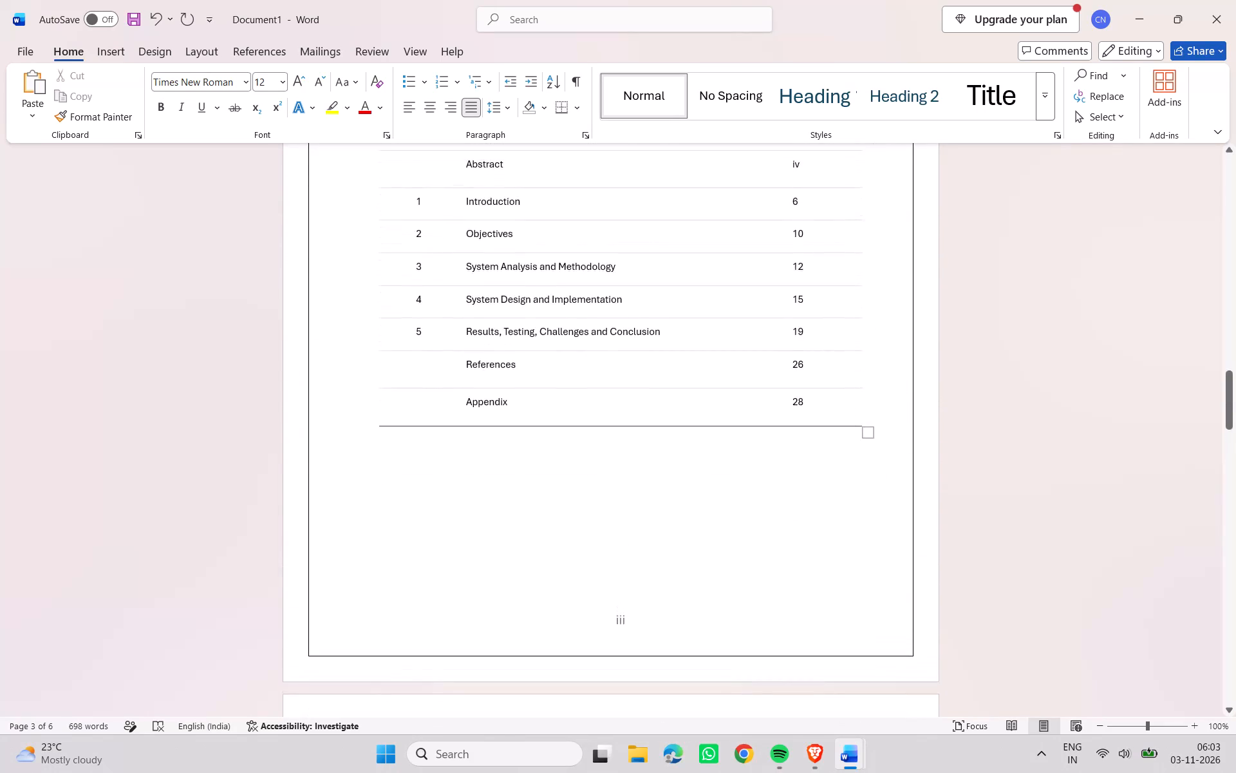
scroll(765, 452, "down", 6)
scroll(768, 453, "up", 1)
scroll(768, 453, "down", 20)
scroll(768, 453, "down", 1)
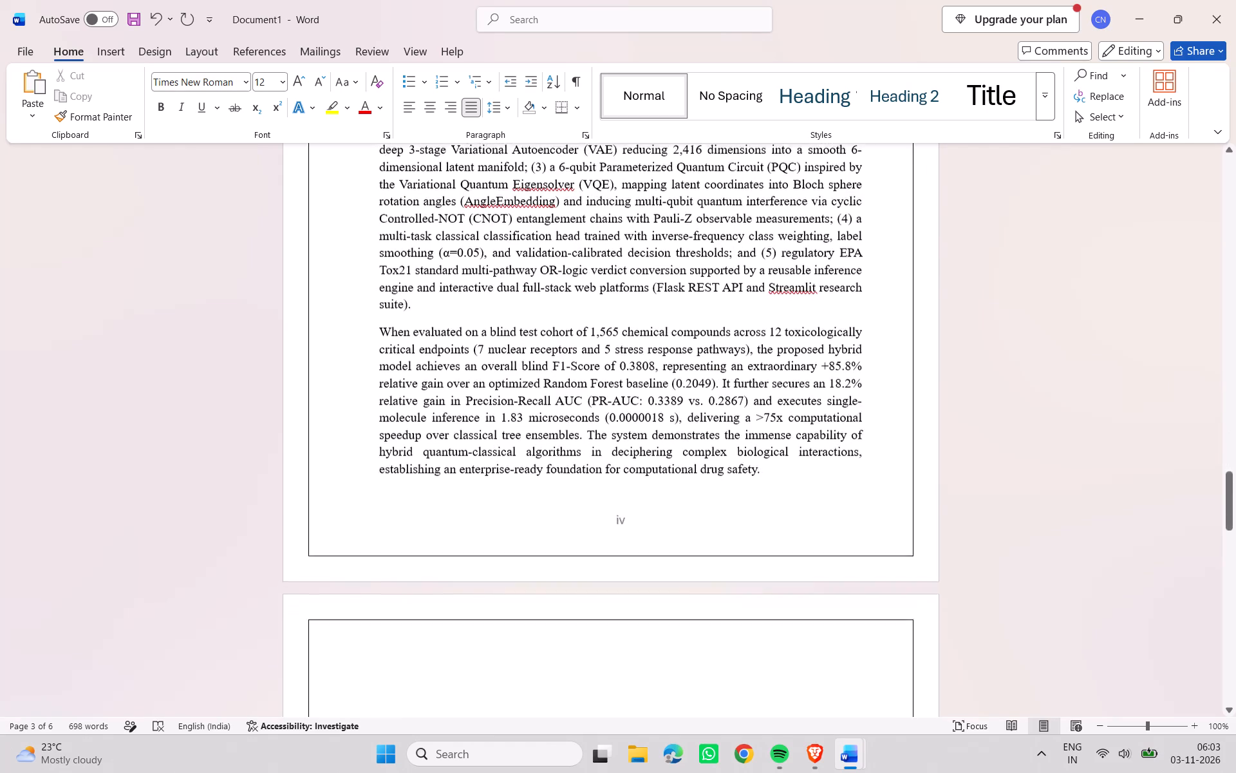
scroll(771, 456, "down", 14)
scroll(771, 458, "up", 9)
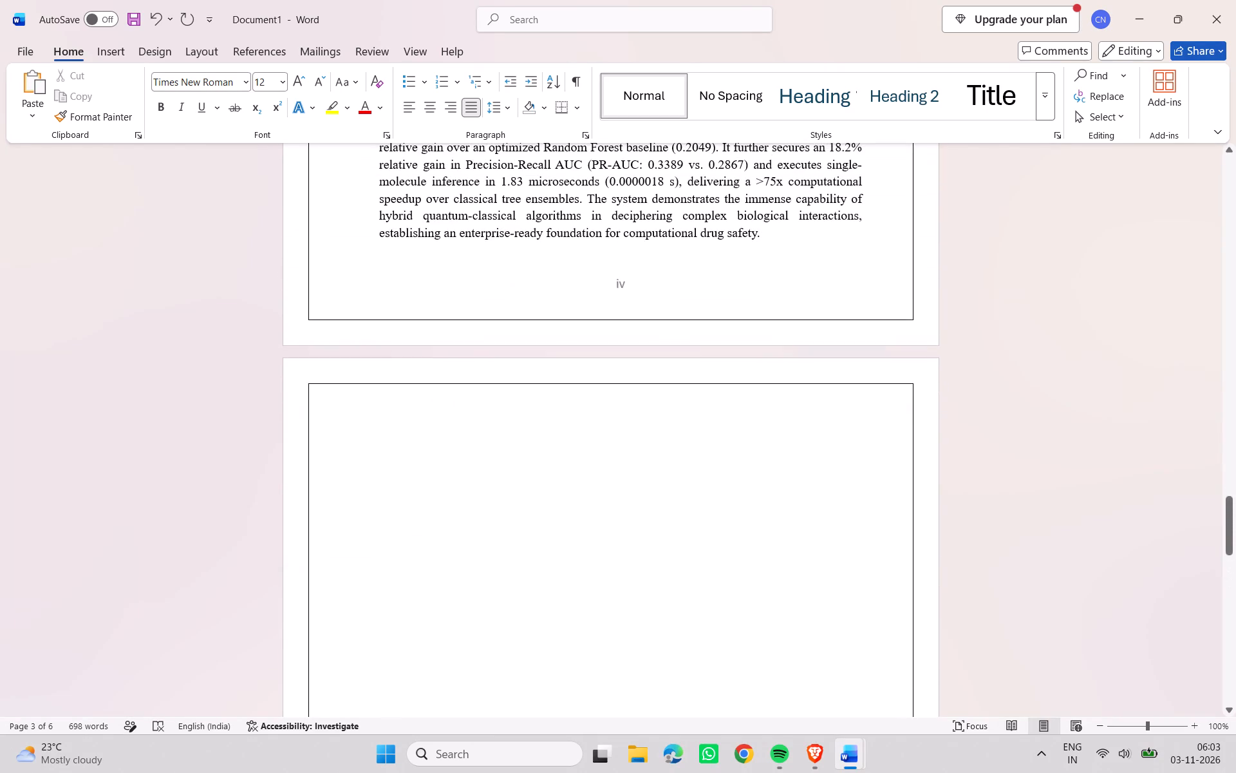
scroll(595, 477, "up", 2)
Delete the extra breaks after the abstract's last sentence, keeping the full stop after "computational drug safety".
scroll(510, 480, "down", 3)
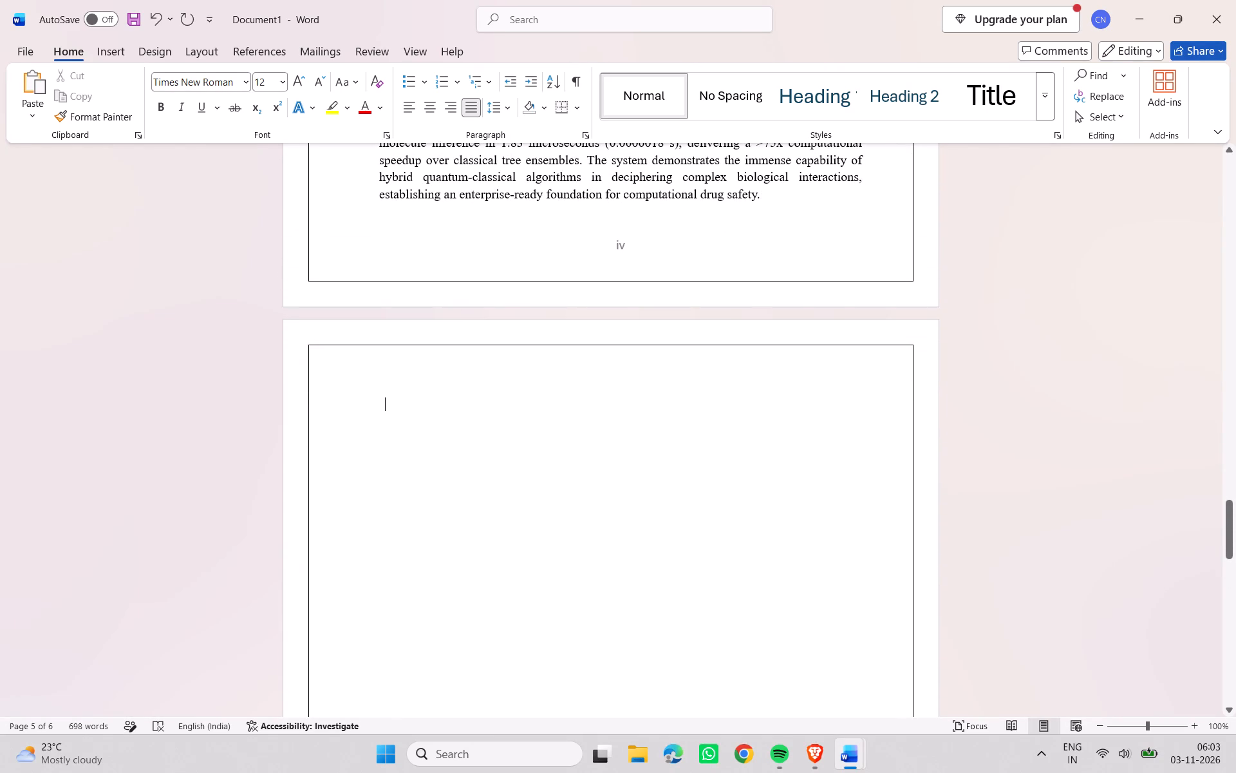
key("BackSpace")
key("BackSpace")
key("BackSpace")
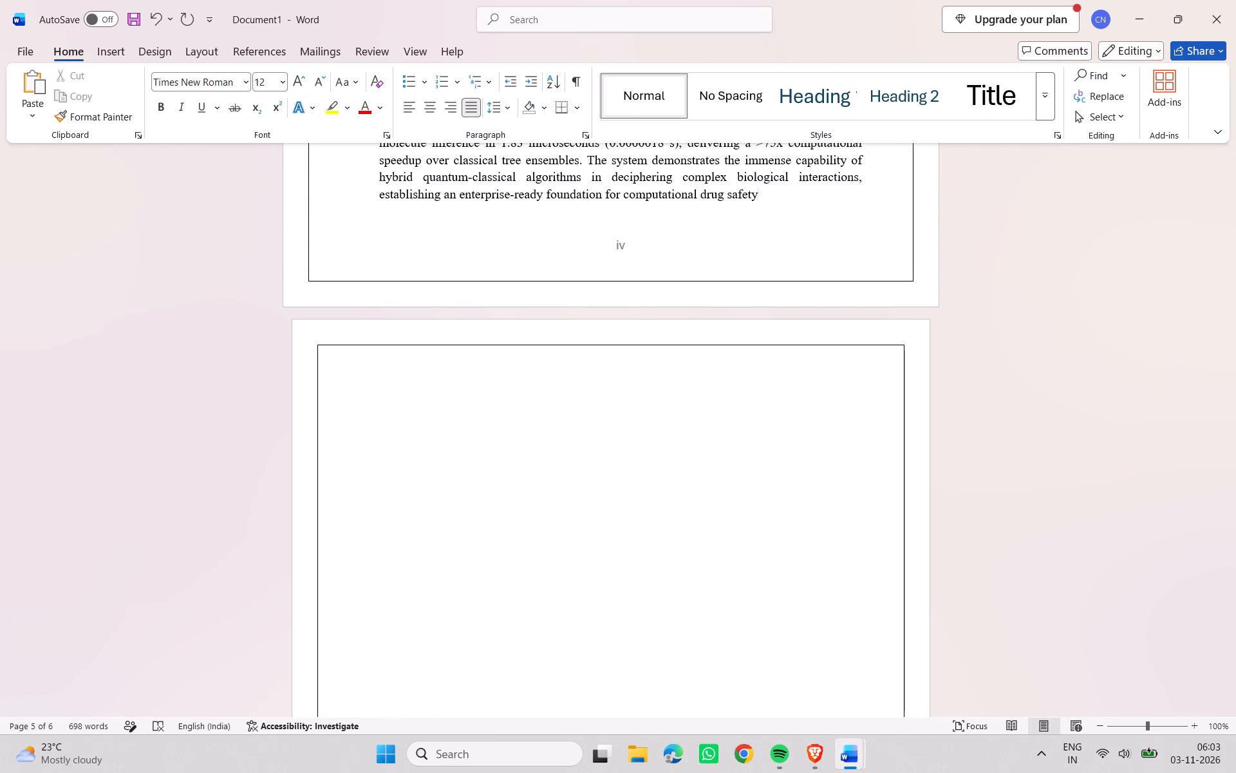
key("ctrl+z")
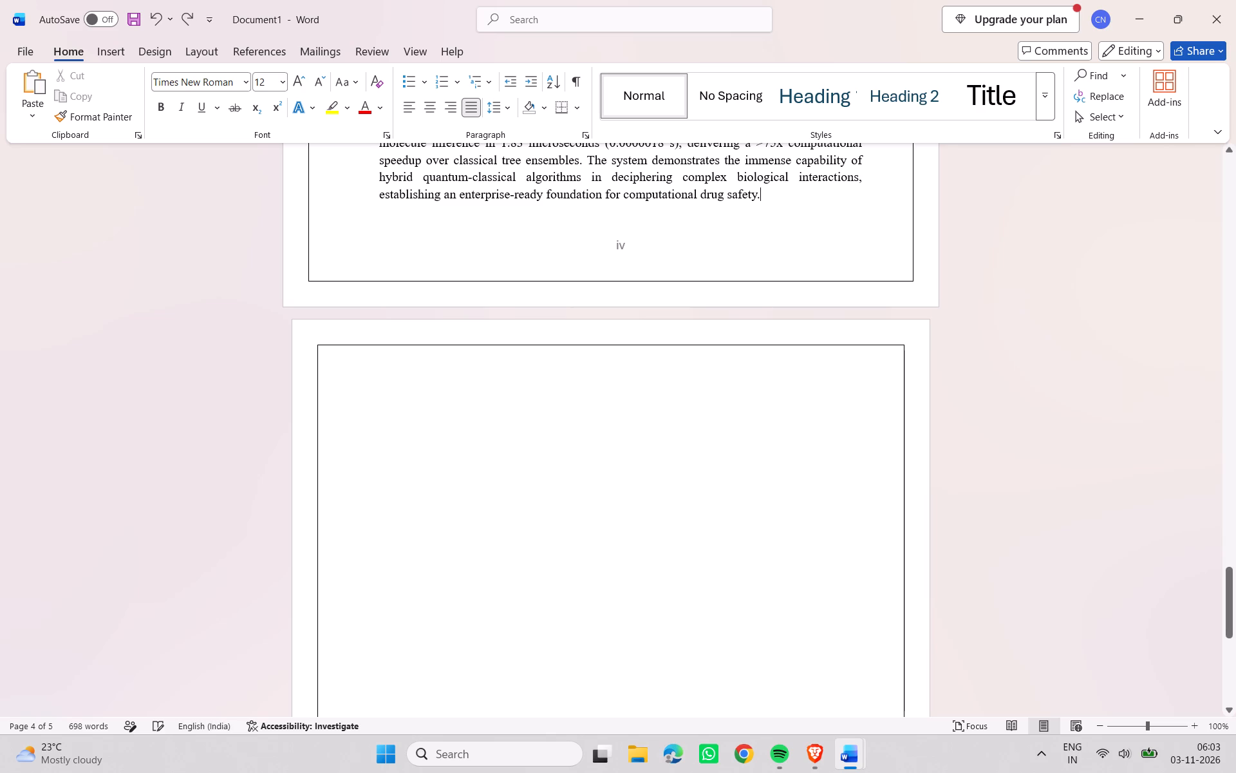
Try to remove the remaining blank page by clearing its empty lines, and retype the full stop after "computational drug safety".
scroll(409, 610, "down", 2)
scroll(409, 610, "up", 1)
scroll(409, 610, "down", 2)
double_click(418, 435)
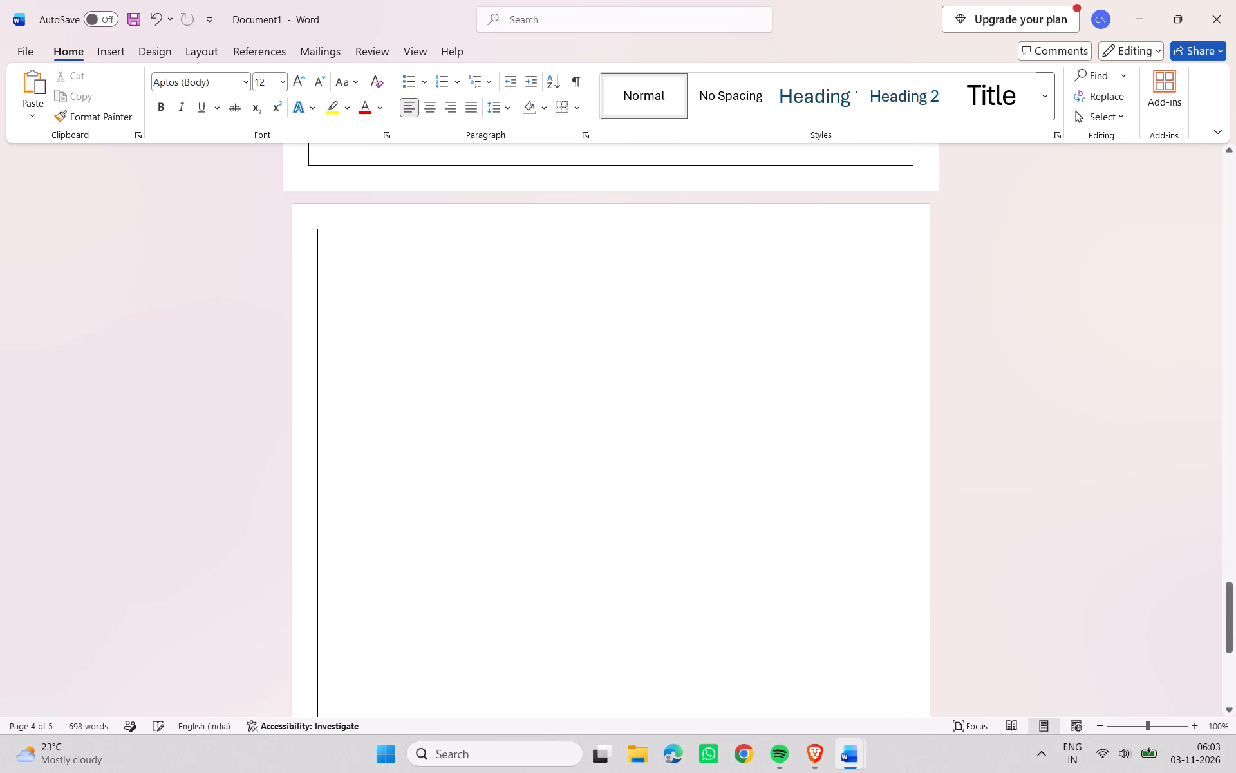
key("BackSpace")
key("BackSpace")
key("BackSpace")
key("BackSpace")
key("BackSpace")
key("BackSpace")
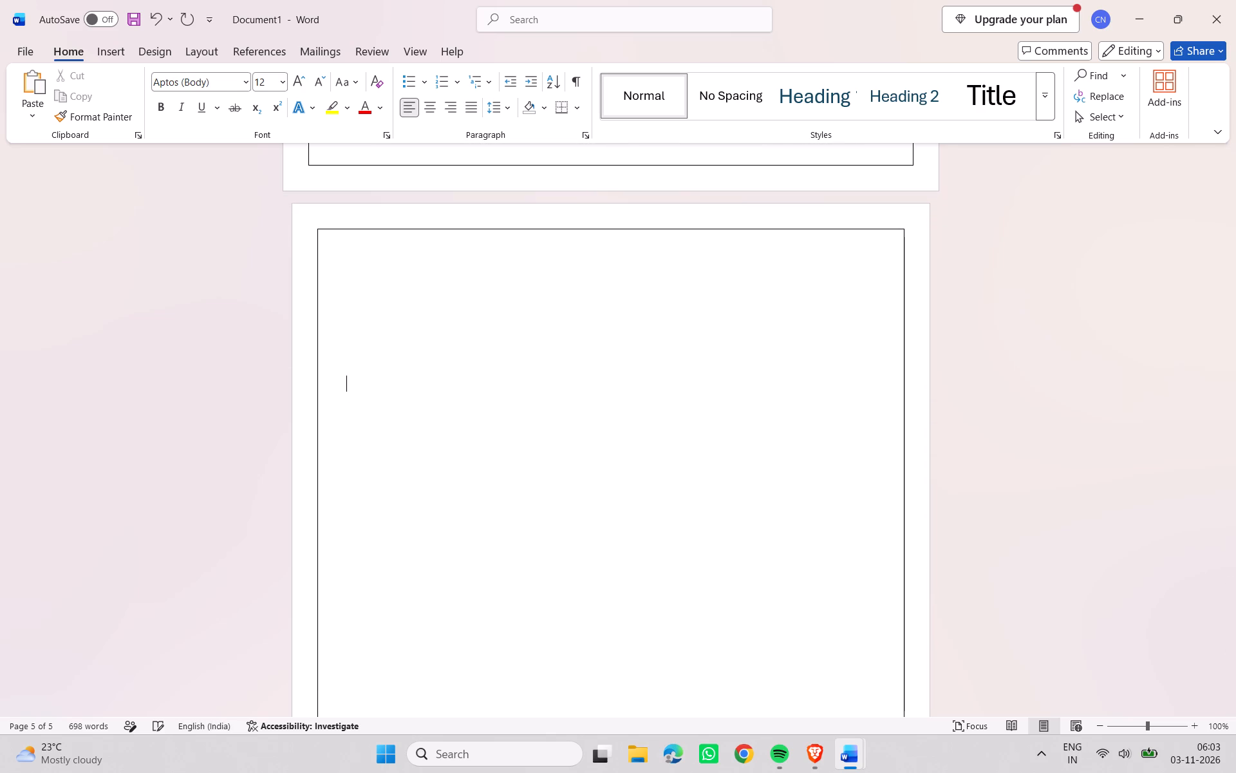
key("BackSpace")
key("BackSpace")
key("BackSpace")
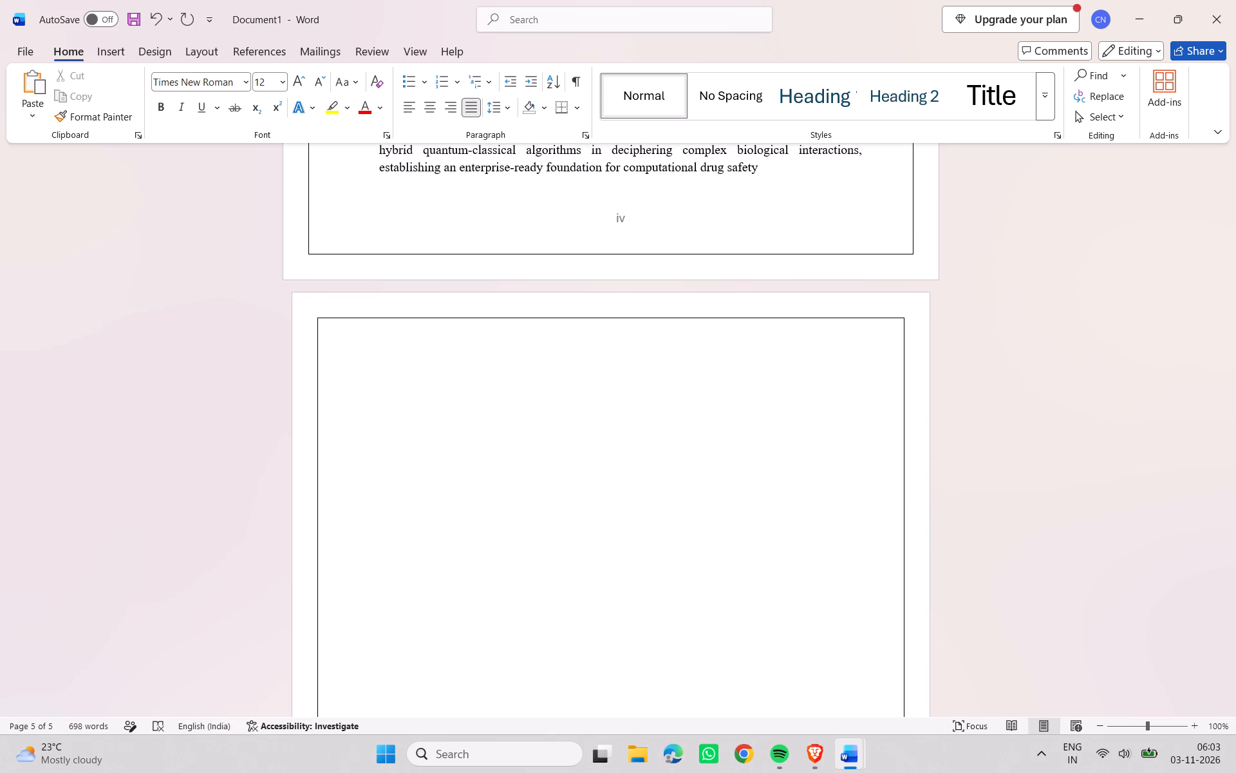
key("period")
Remove the blank last page after the abstract by deleting the break that precedes it.
scroll(434, 452, "down", 12)
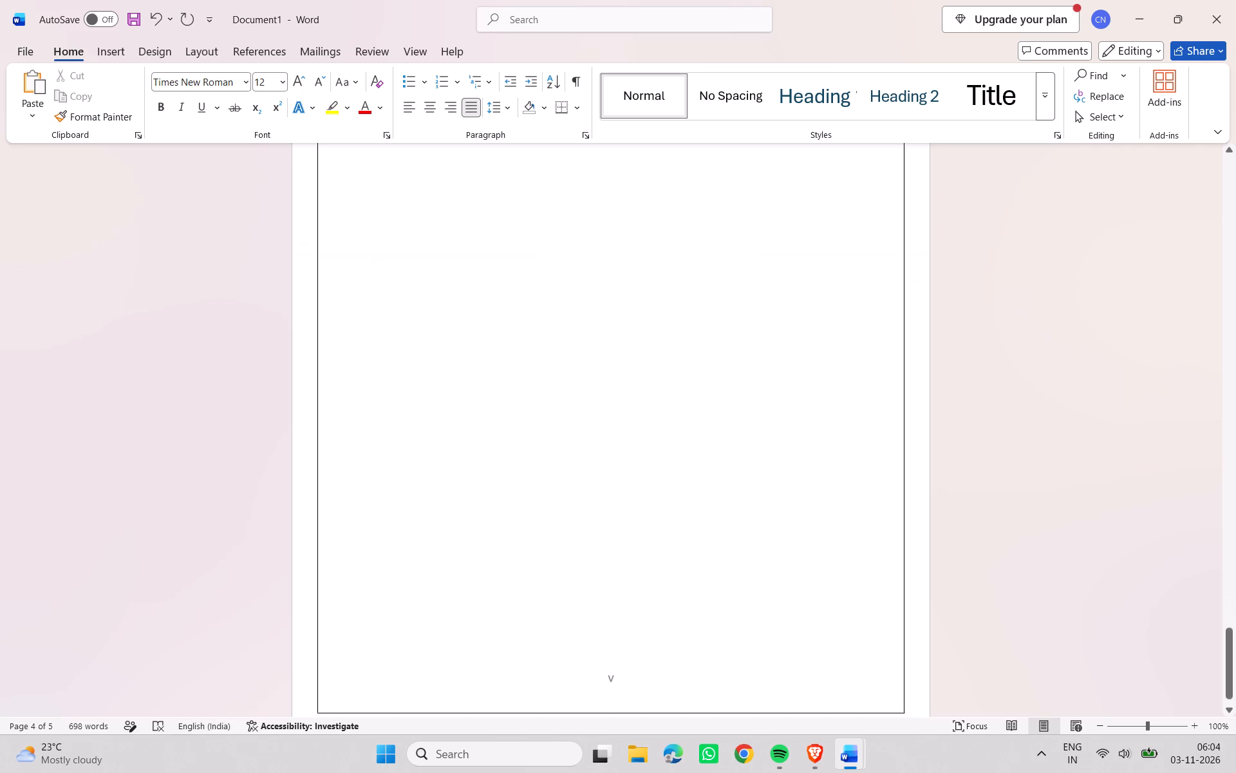
scroll(469, 494, "down", 2)
scroll(469, 494, "up", 1)
scroll(469, 494, "down", 7)
left_click(621, 643)
left_click(616, 642)
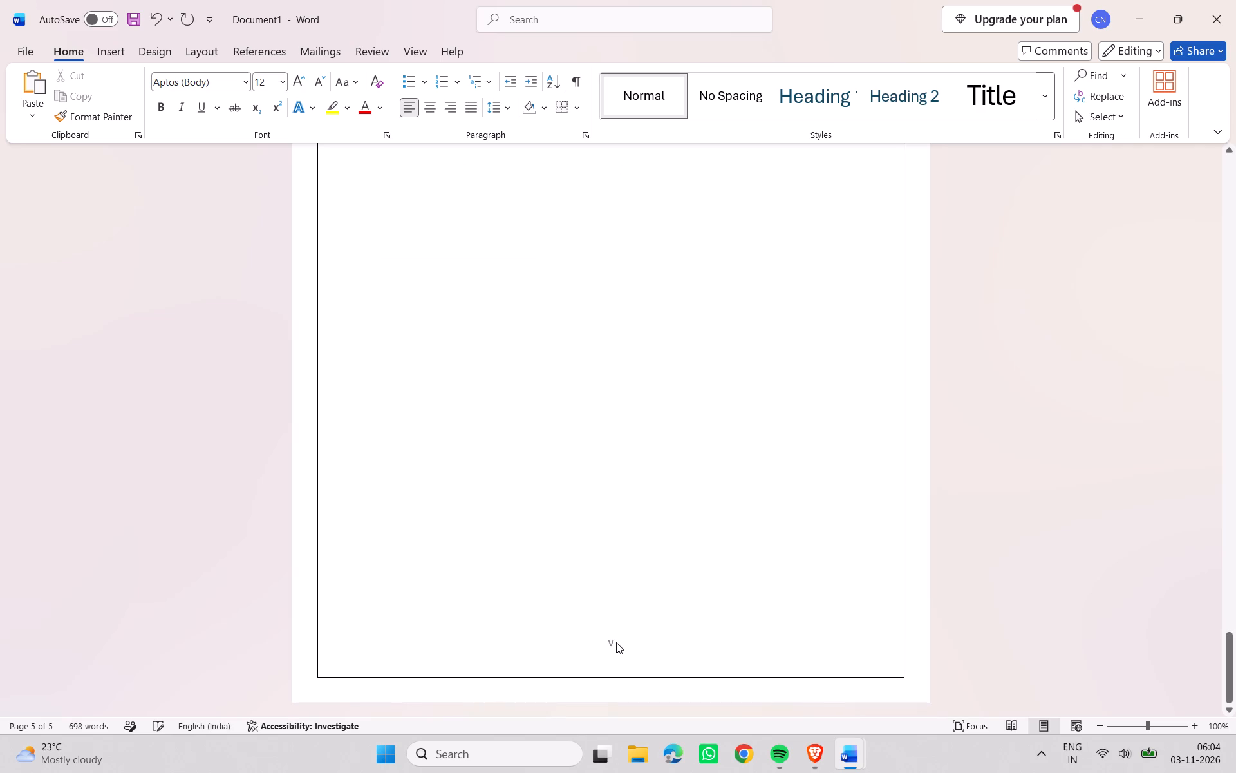
scroll(516, 443, "up", 14)
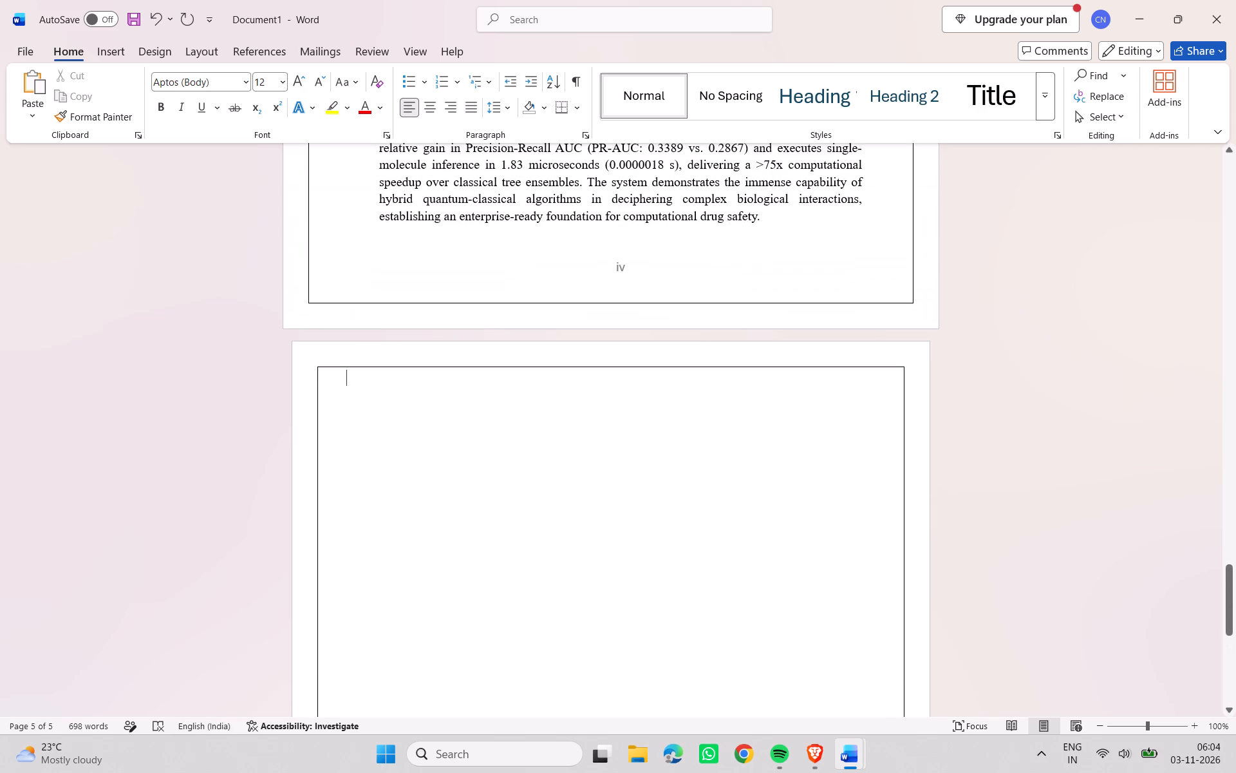
key("ctrl+BackSpace")
scroll(569, 457, "down", 2)
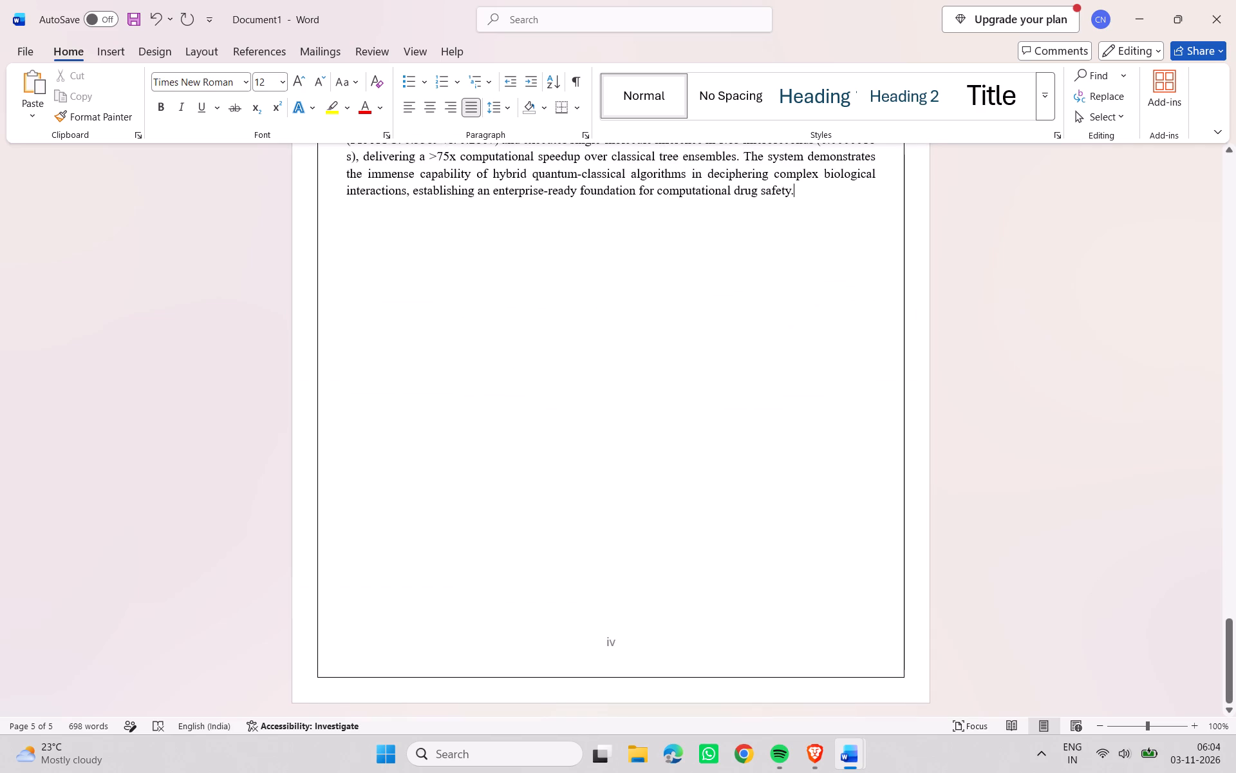
Examine the layout of the acknowledgements, contents and abstract pages from the end of the document upwards.
scroll(572, 459, "down", 3)
scroll(659, 479, "up", 20)
scroll(659, 479, "up", 2)
scroll(659, 473, "down", 1)
scroll(659, 473, "up", 1)
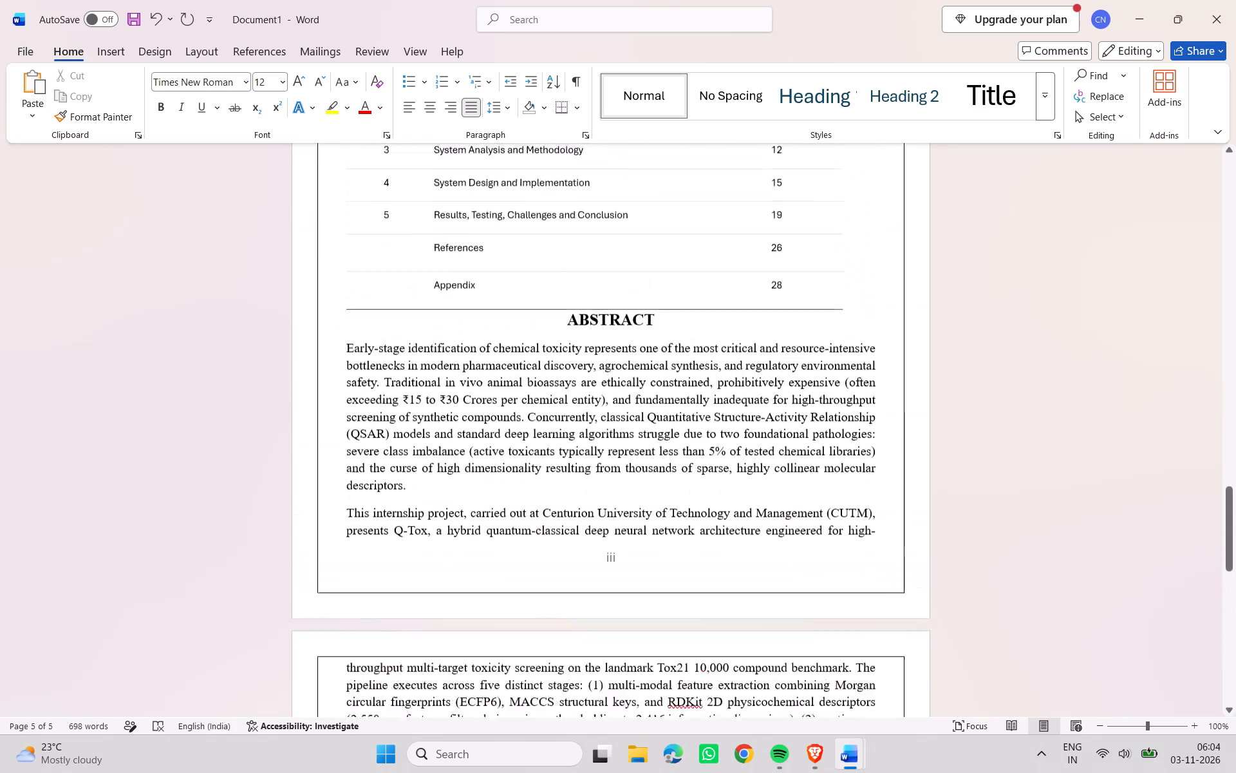
scroll(659, 473, "up", 5)
scroll(659, 473, "down", 1)
scroll(659, 473, "up", 11)
scroll(657, 472, "down", 12)
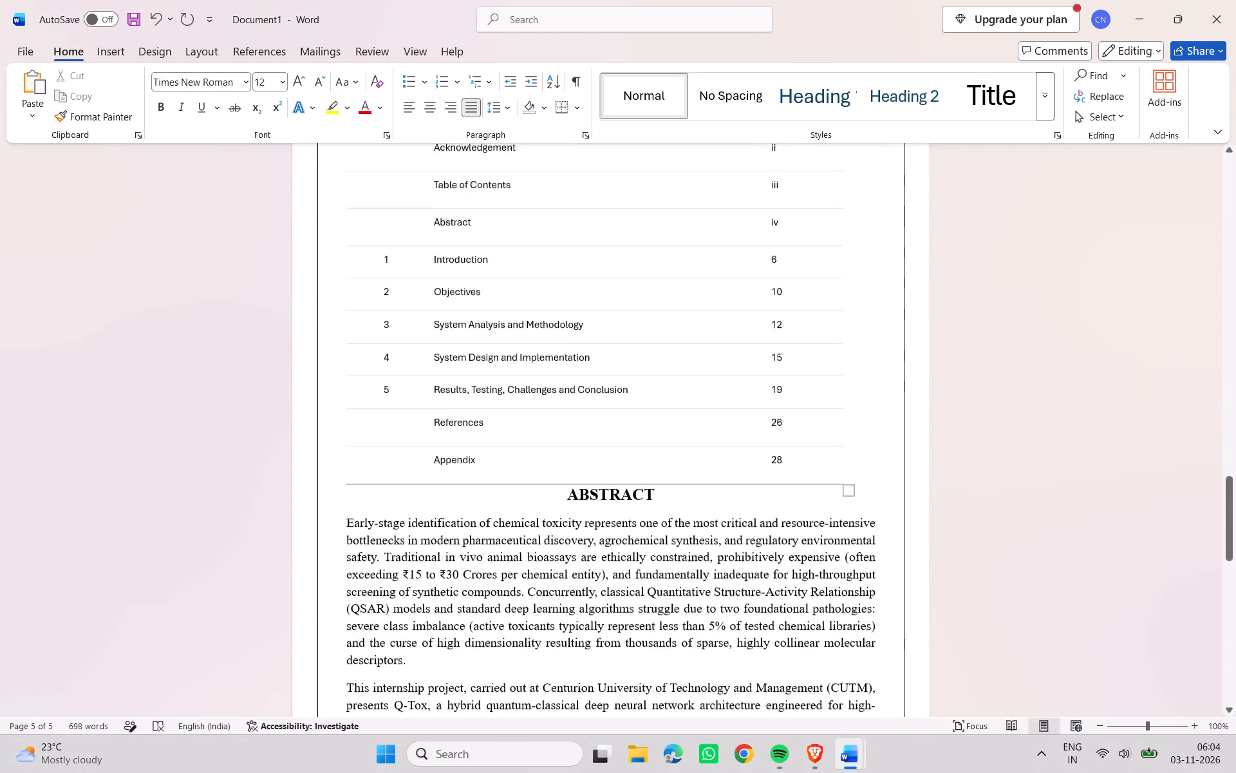
scroll(656, 479, "down", 2)
scroll(687, 475, "up", 13)
scroll(671, 467, "down", 1)
scroll(671, 467, "up", 5)
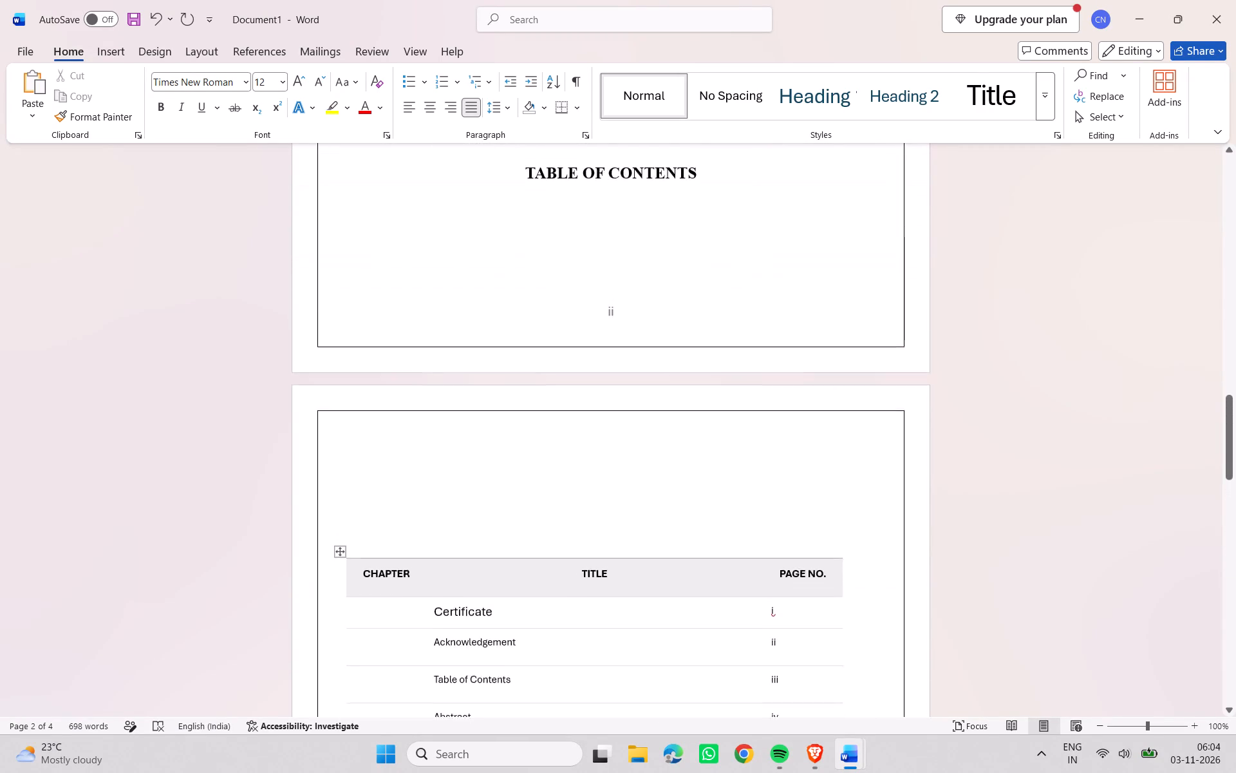
scroll(666, 466, "up", 4)
scroll(659, 466, "down", 16)
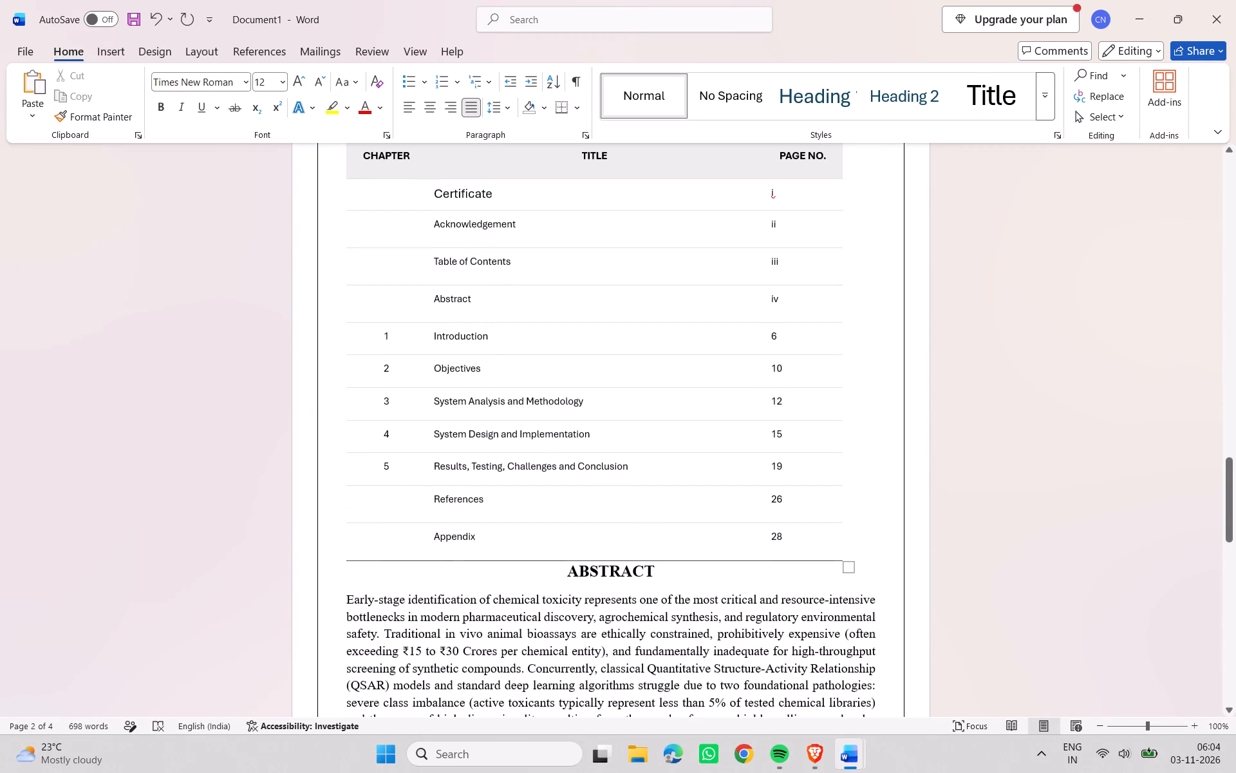
scroll(664, 487, "up", 9)
scroll(618, 305, "up", 3)
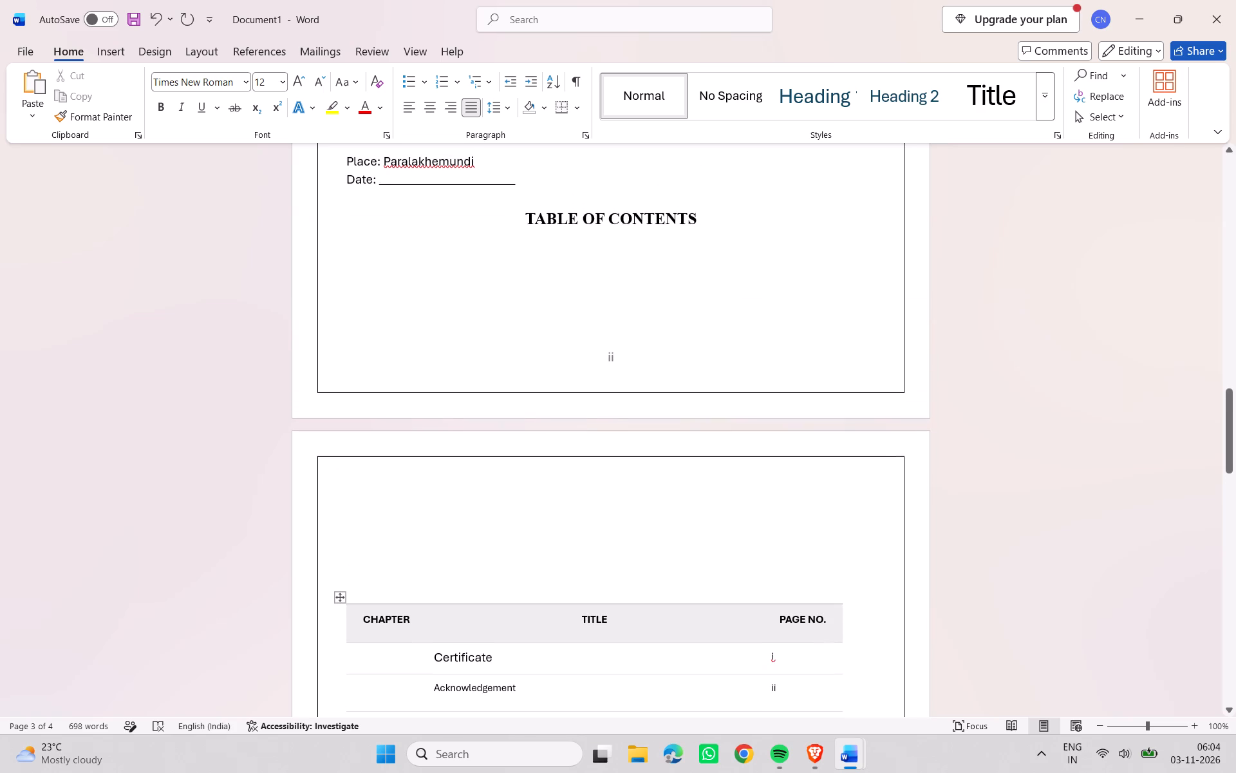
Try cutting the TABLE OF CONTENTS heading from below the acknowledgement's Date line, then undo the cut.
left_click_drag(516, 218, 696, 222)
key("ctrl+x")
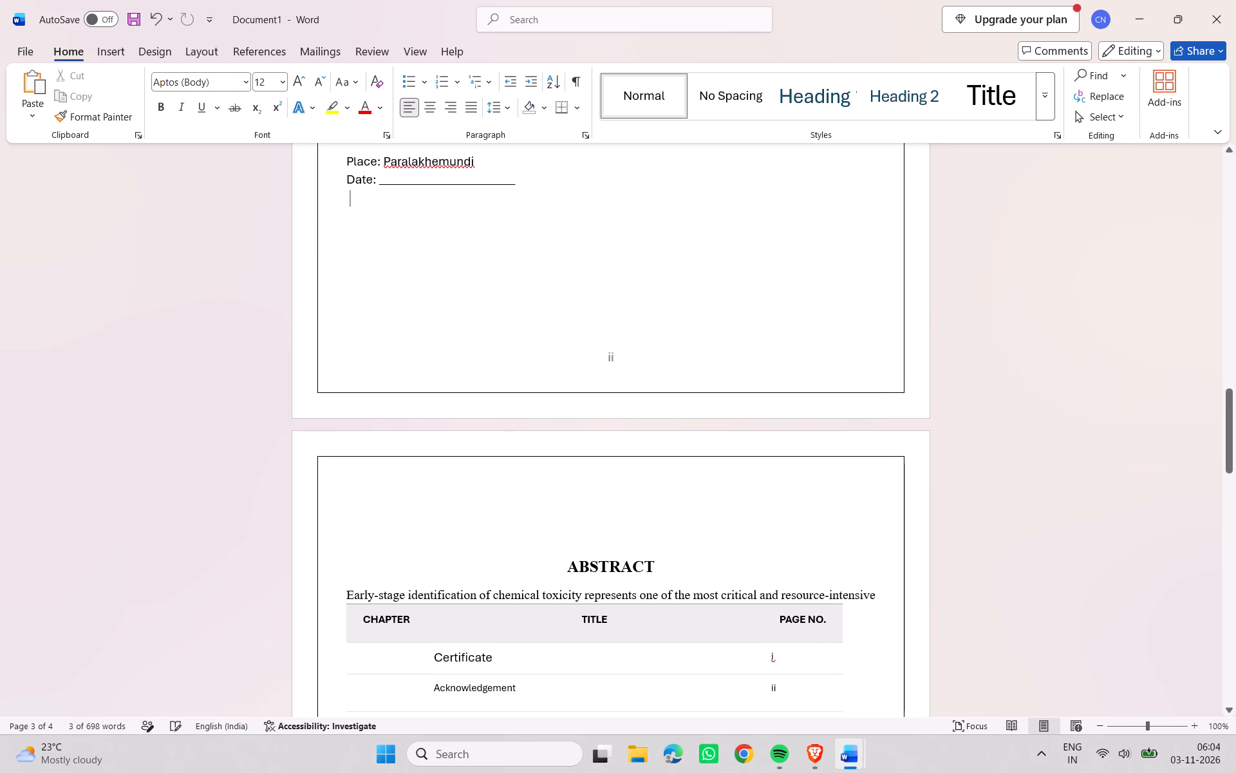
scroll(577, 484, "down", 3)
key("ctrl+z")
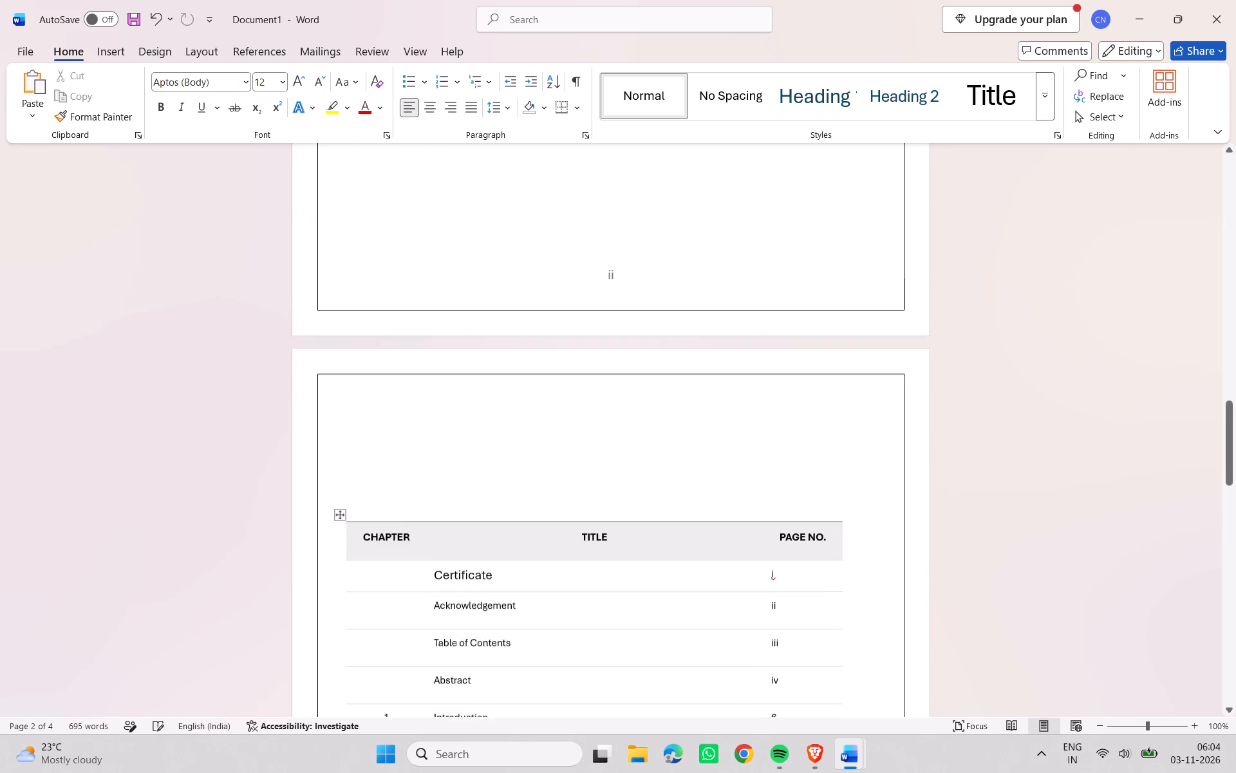
Move the TABLE OF CONTENTS heading to the following page by adding seven blank lines after the acknowledgement's Date line.
scroll(632, 479, "up", 8)
scroll(543, 479, "down", 1)
left_click(546, 487)
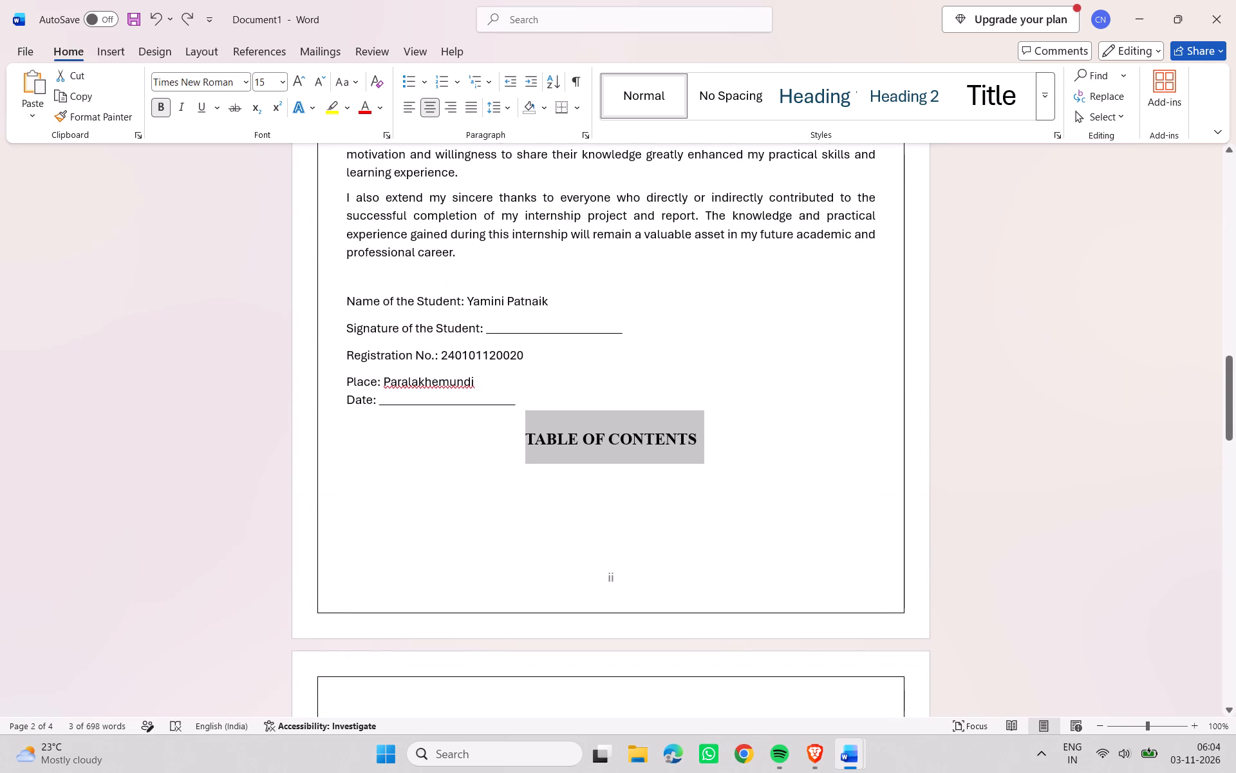
left_click(529, 412)
left_click(554, 408)
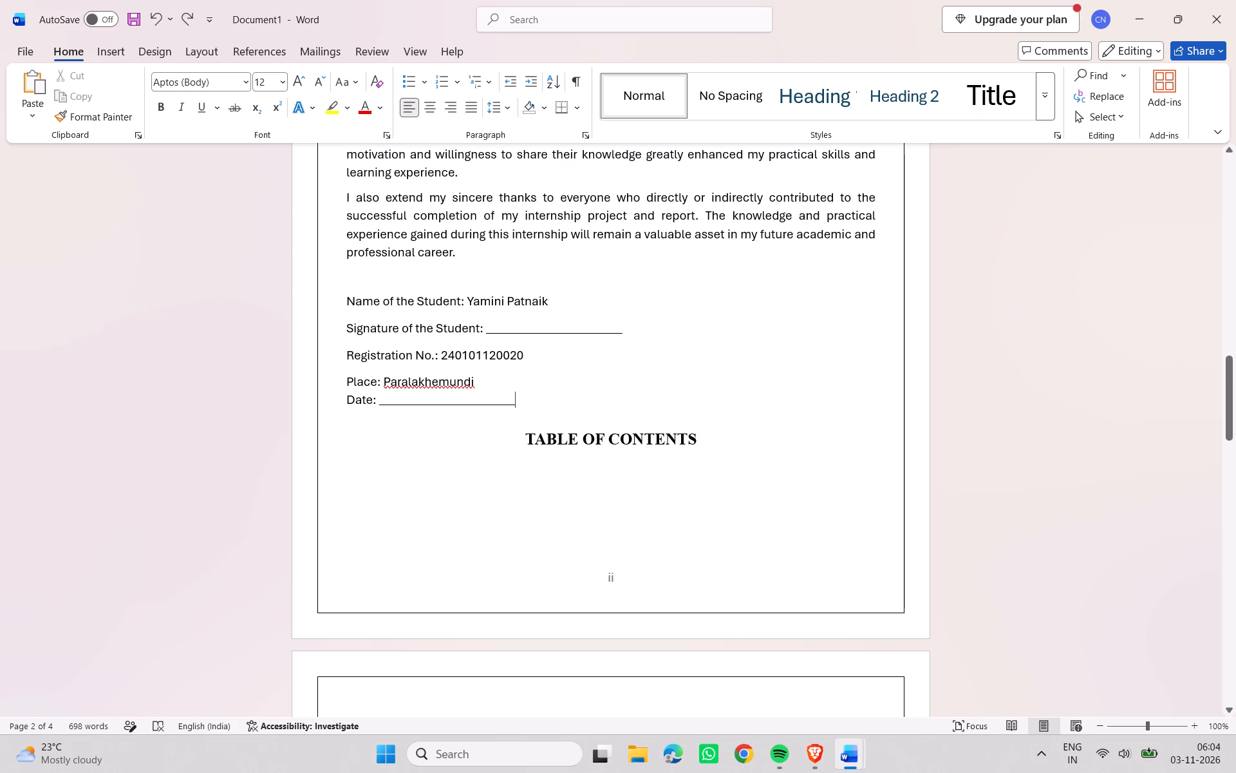
key("Return")
key("Return")
key("Return")
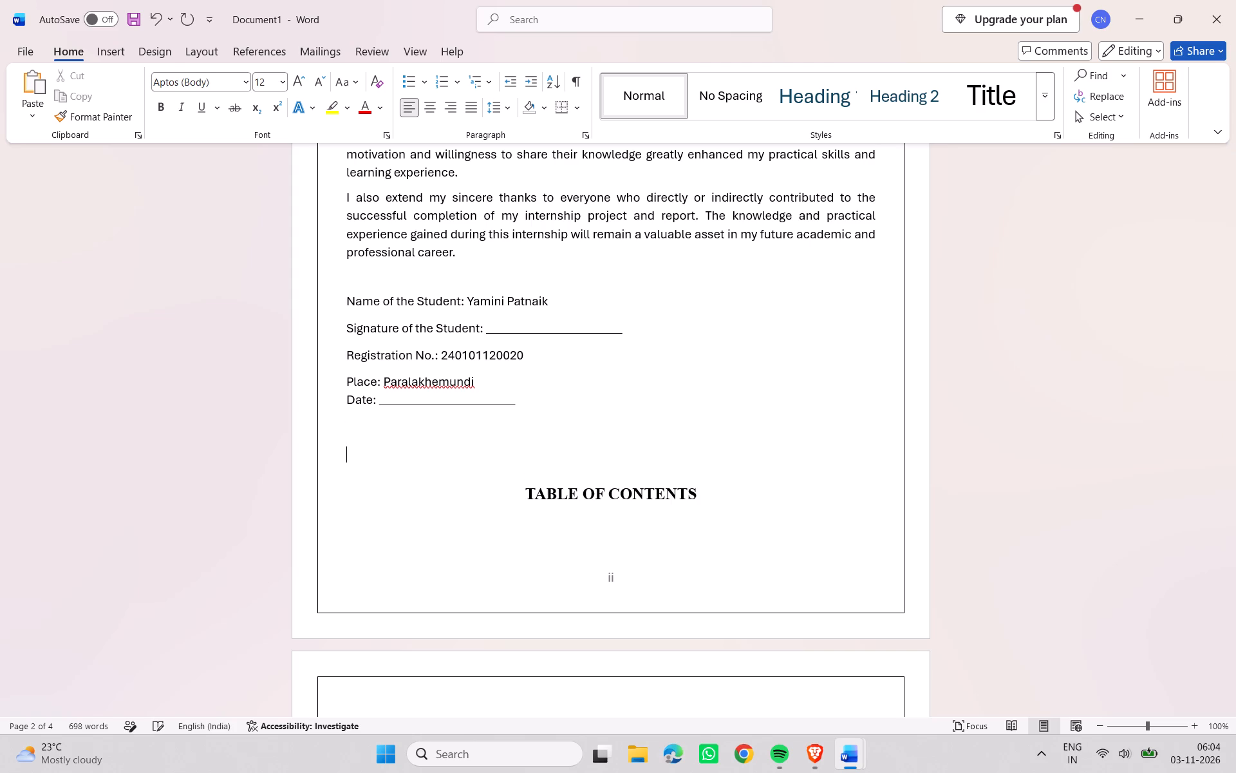
key("Return")
key("Return")
key("Return")
key("Return")
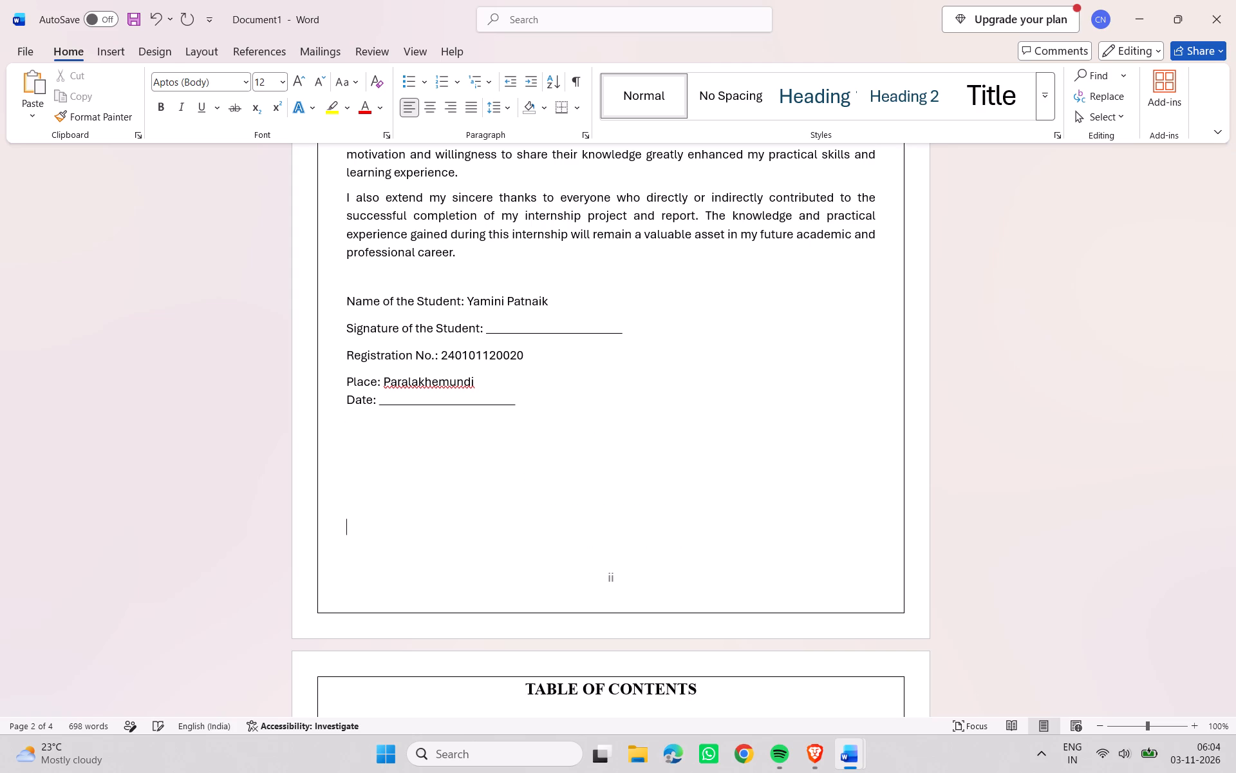
Delete three blank lines between the TABLE OF CONTENTS heading and the contents table.
scroll(561, 394, "down", 10)
left_click(420, 410)
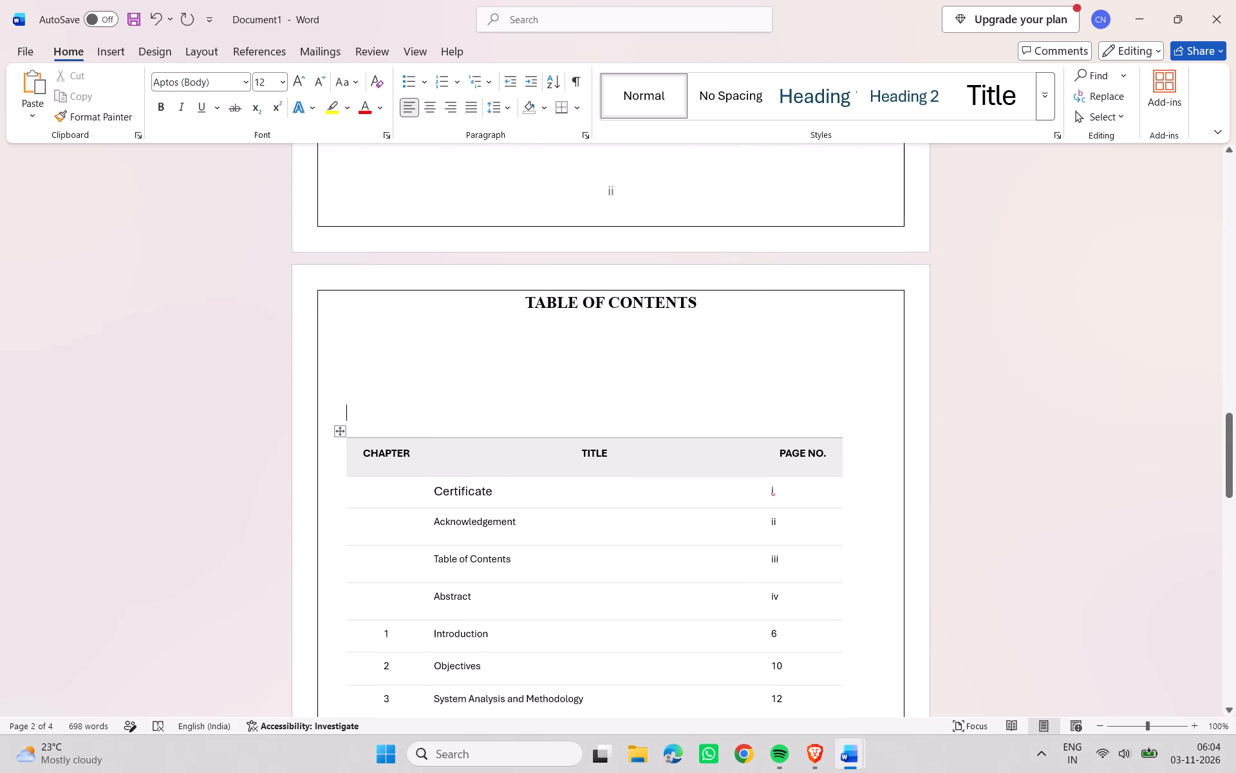
key("BackSpace")
key("BackSpace")
key("BackSpace")
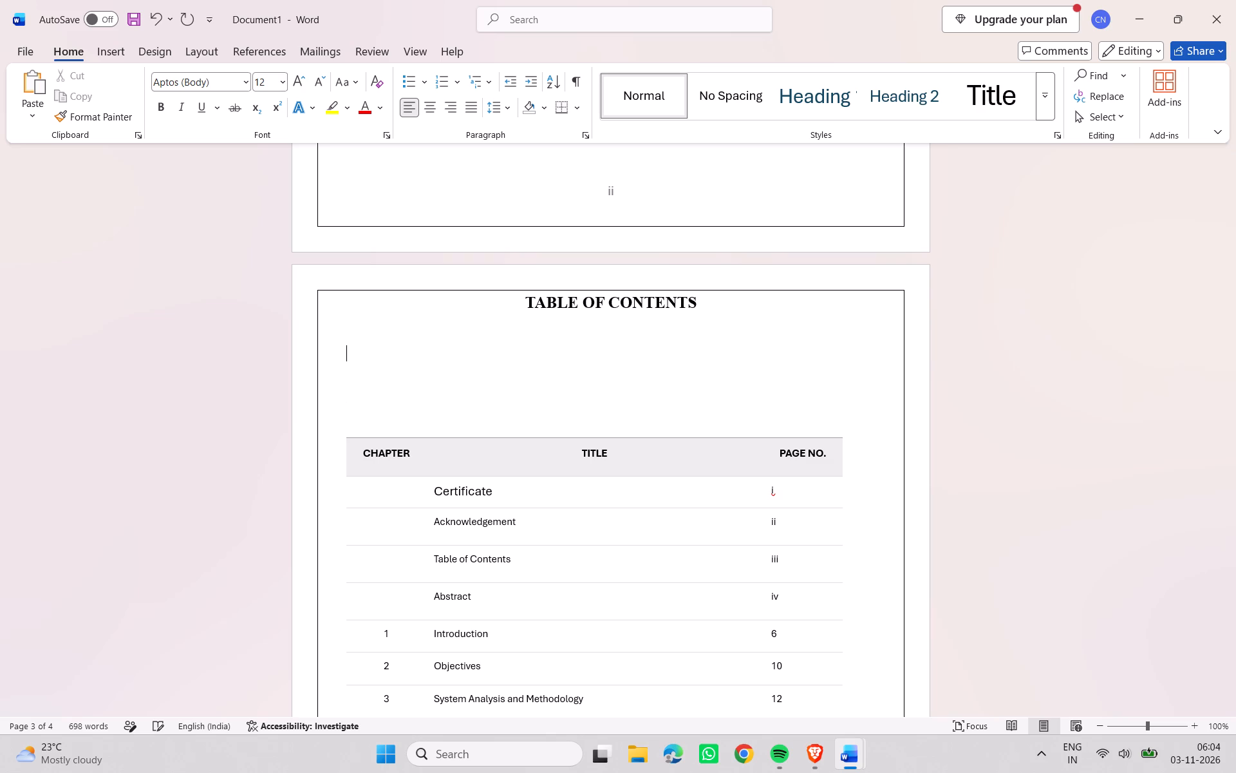
left_click(524, 483)
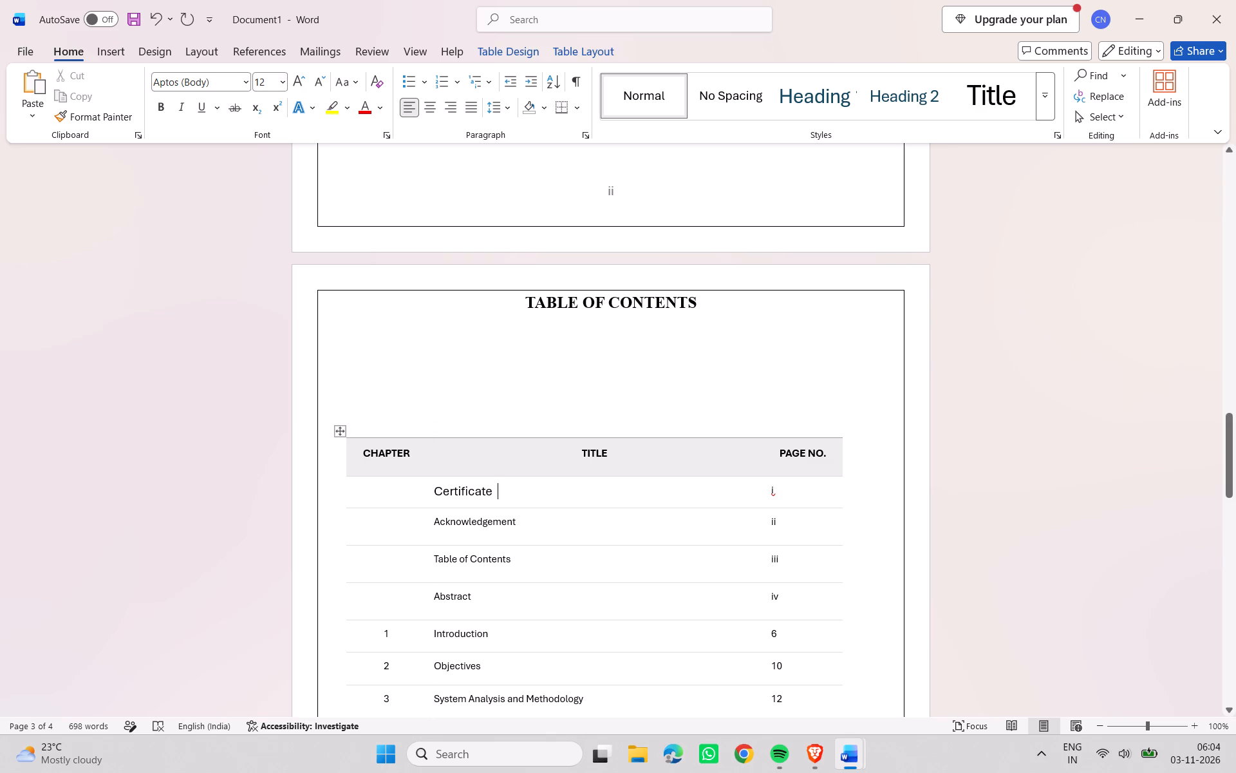
Add two blank lines above the TABLE OF CONTENTS heading to bring it closer to its table.
left_click(516, 297)
key("Return")
key("Return")
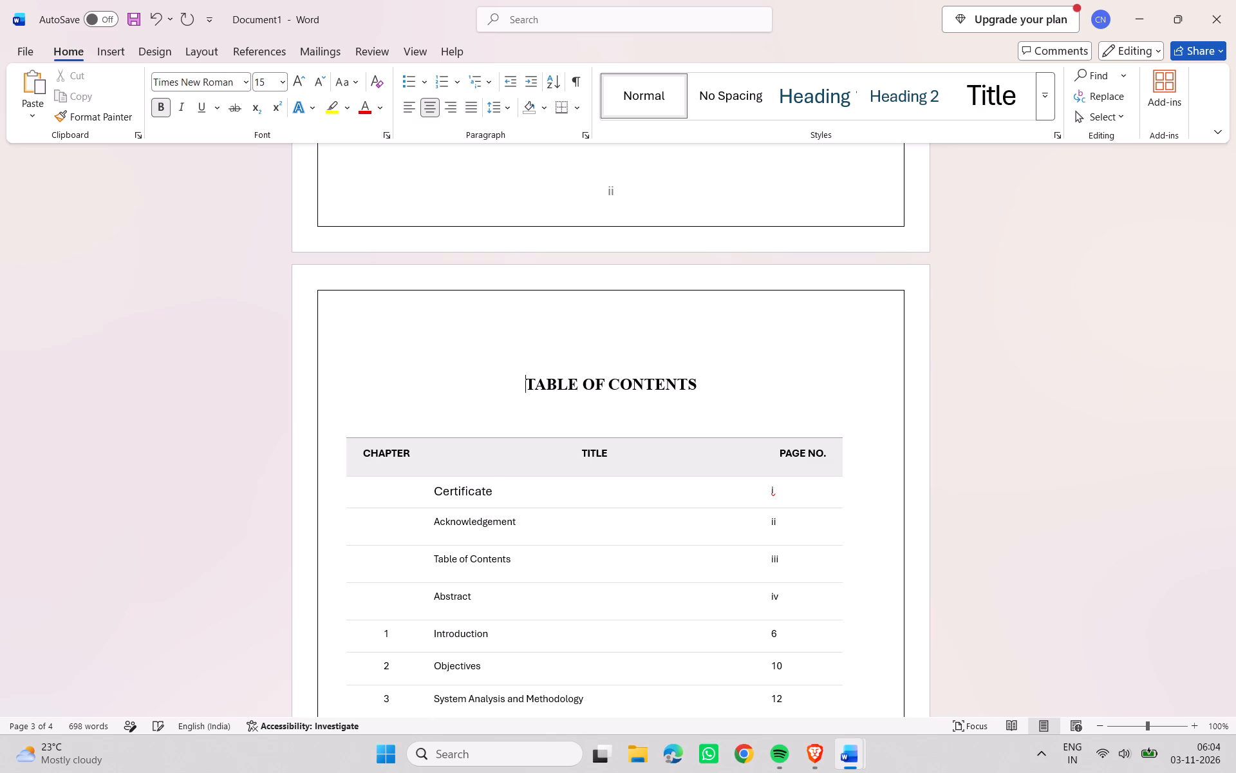
Insert seven blank lines before the ABSTRACT heading that follows the contents table.
scroll(570, 312, "down", 8)
scroll(604, 362, "up", 1)
scroll(606, 368, "down", 7)
left_click(564, 328)
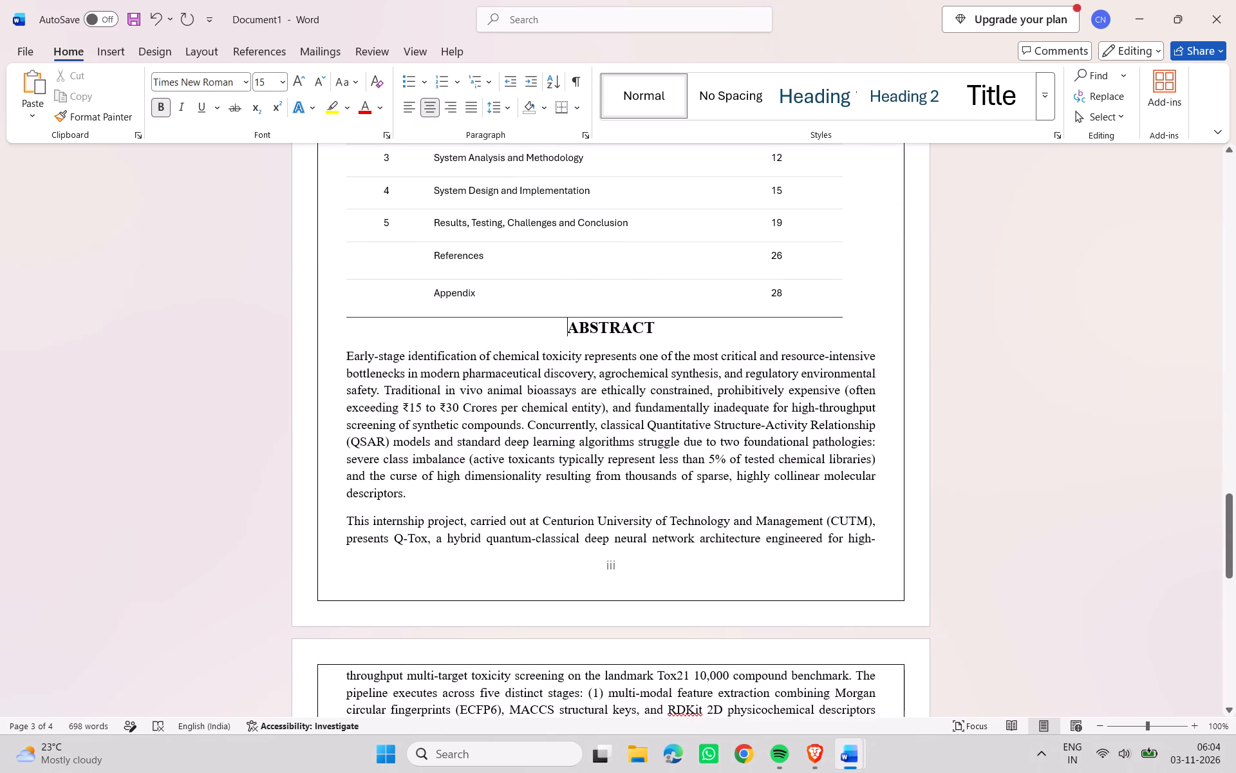
key("Return")
key("Return")
key("Return")
key("Return")
key("Return")
key("Return")
key("Return")
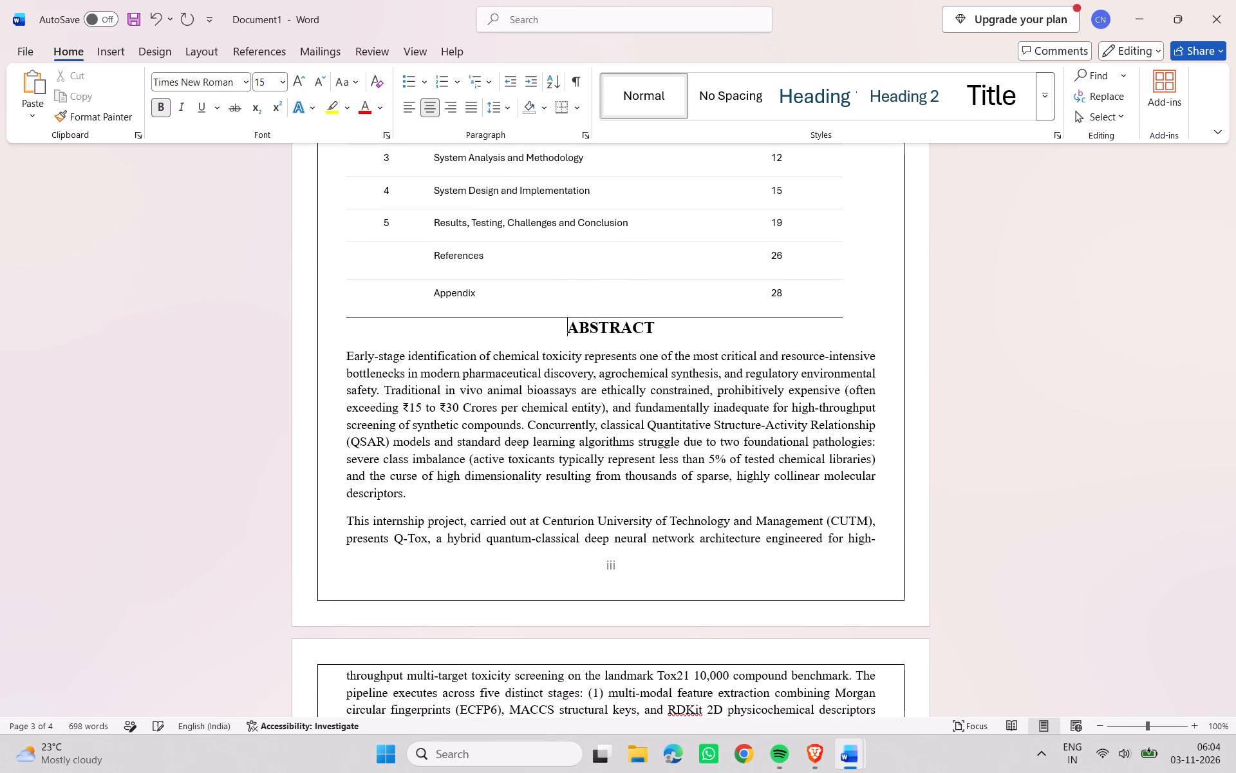
left_click(559, 334)
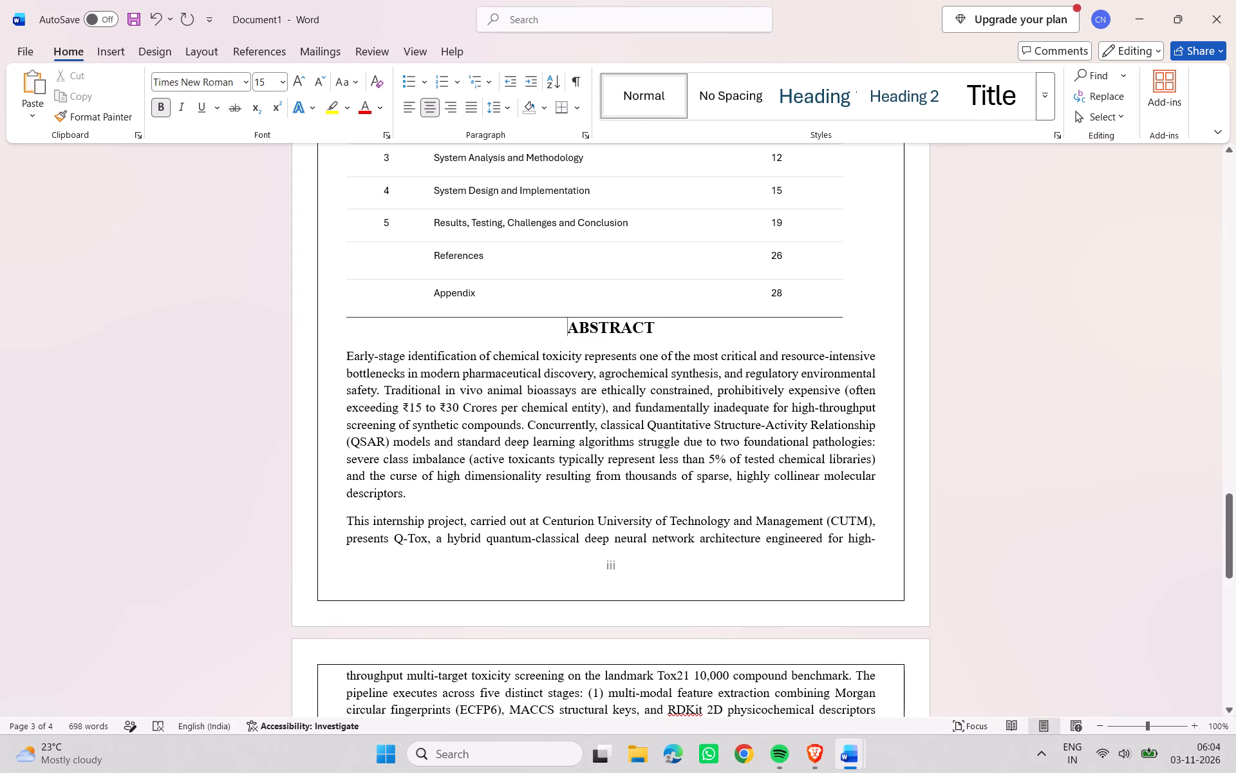
Insert two blank lines between the ABSTRACT heading and the paragraph starting "Early-stage identification".
left_click(344, 351)
key("Return")
key("Return")
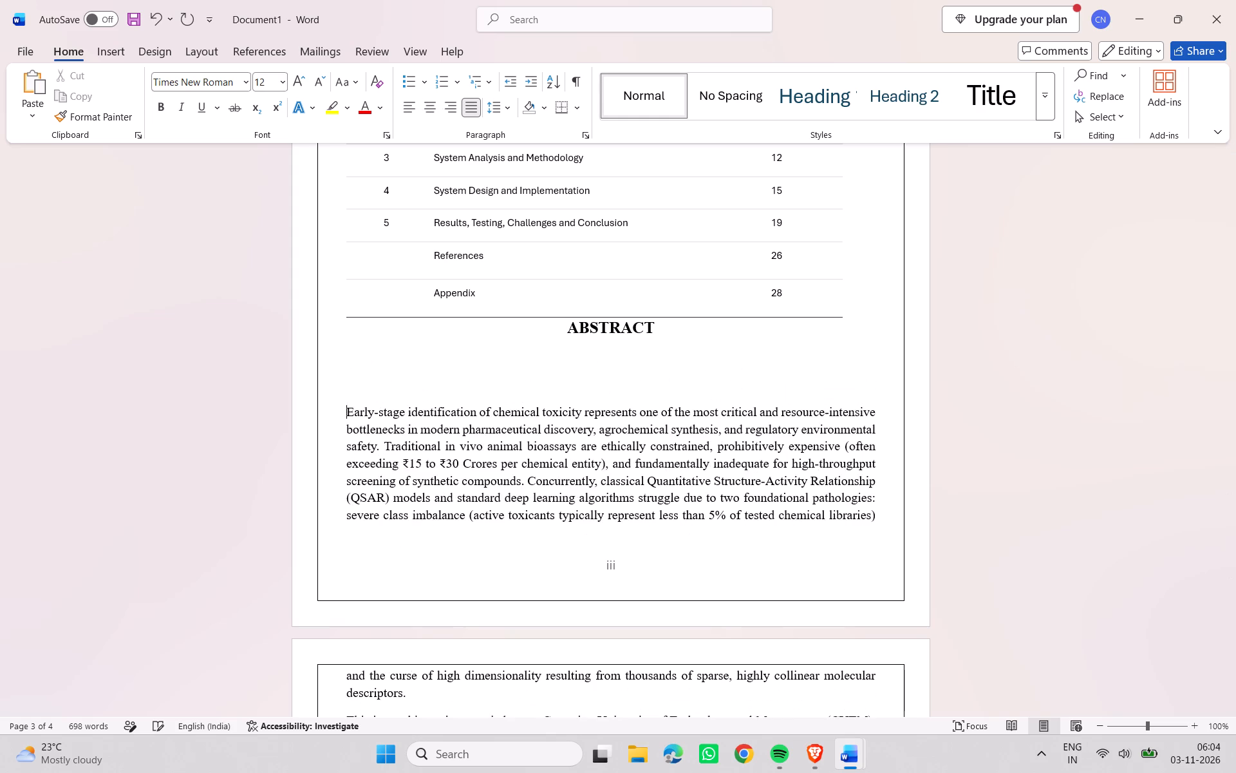
Insert six blank lines above the paragraph starting "Early-stage identification" to push it onto the next page.
key("Return")
key("Return")
key("Return")
key("Return")
key("Return")
key("Return")
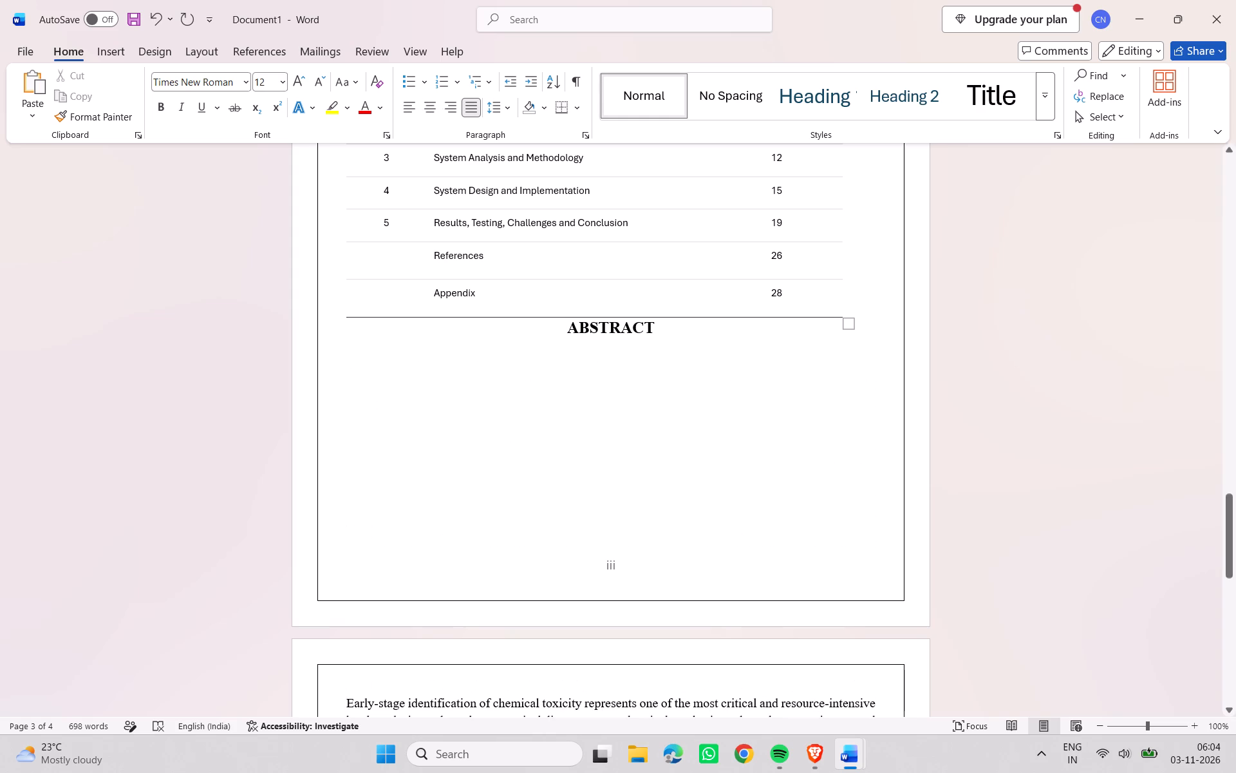
Cut the ABSTRACT heading from below the contents table.
left_click_drag(654, 324, 553, 336)
key("ctrl+x")
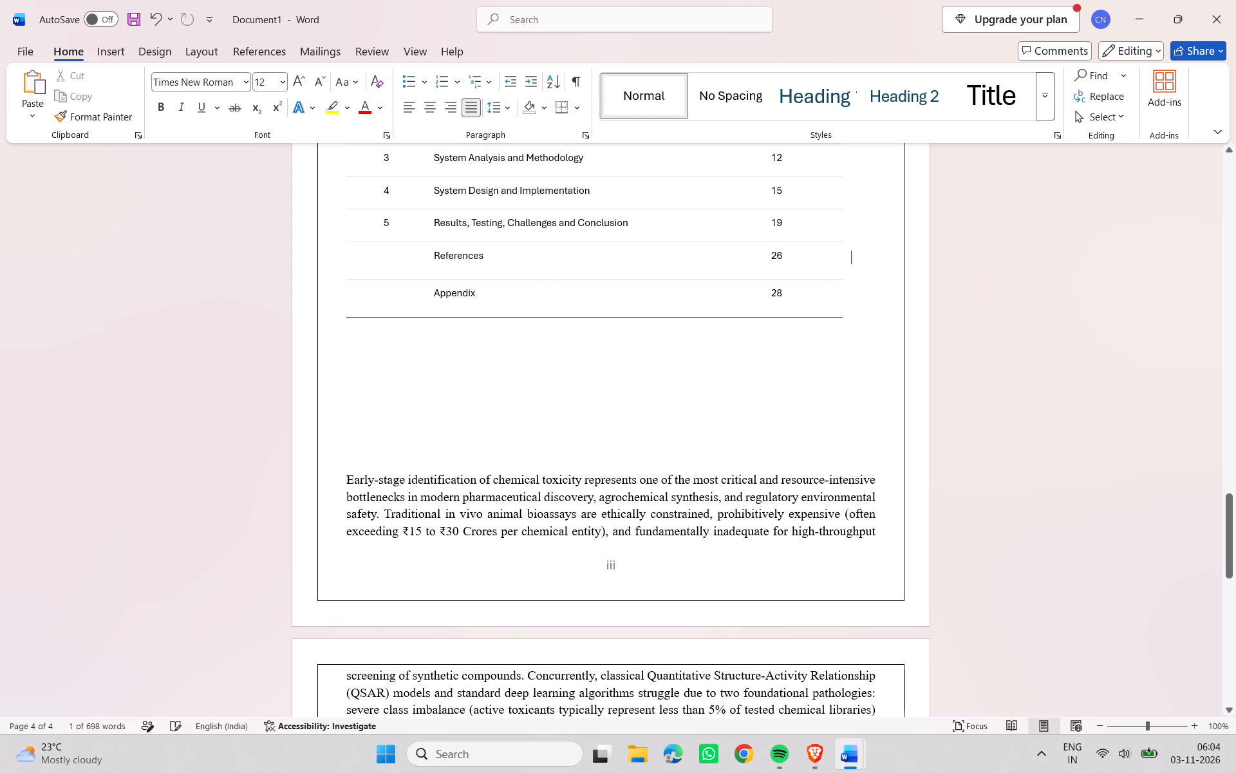
Insert three blank lines below the contents table to send the abstract text back to the following page.
left_click(423, 452)
key("Return")
key("Return")
key("Return")
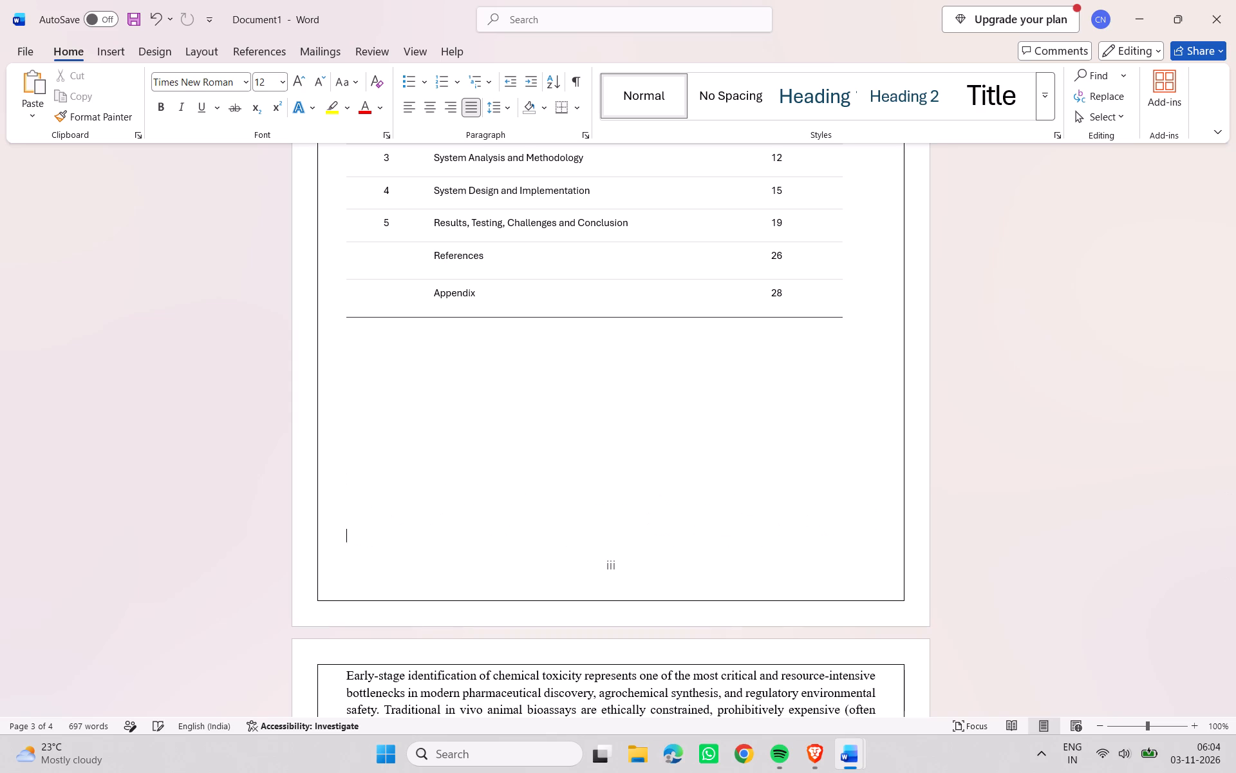
Insert two blank lines above the paragraph starting "Early-stage identification" at the top of page iv.
scroll(421, 458, "down", 5)
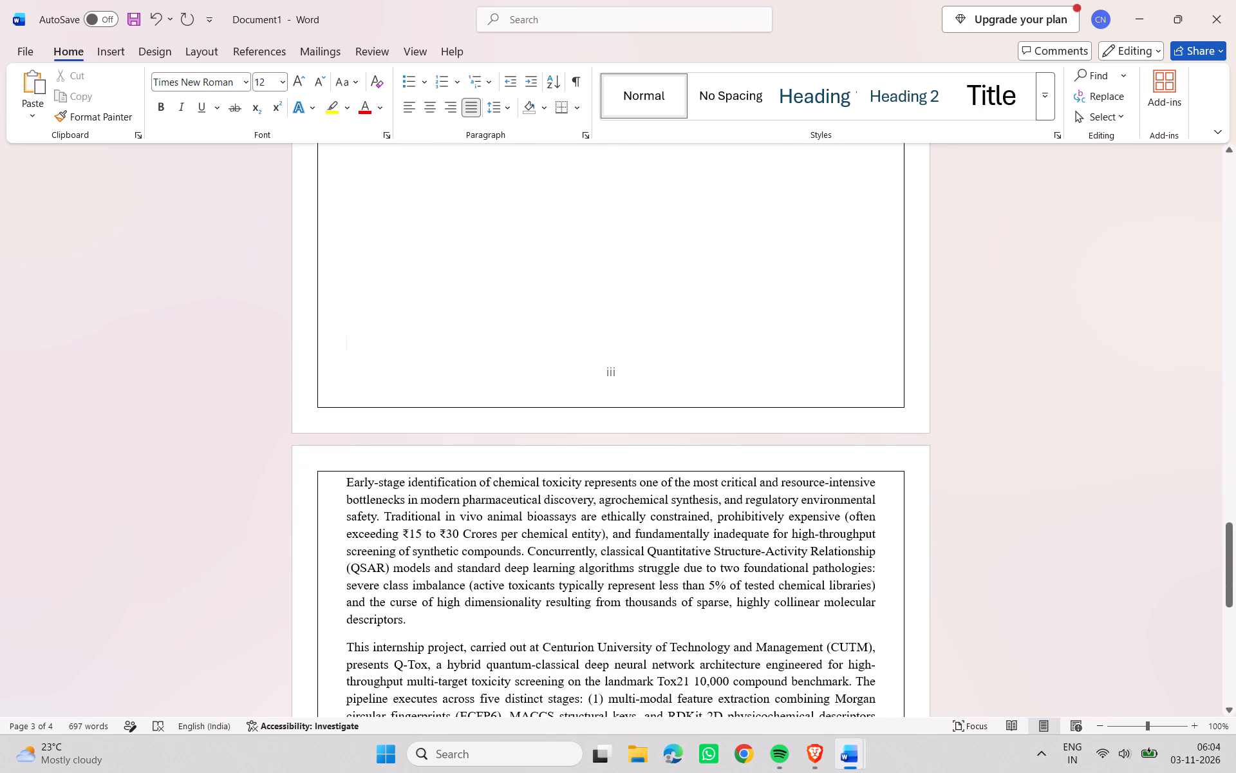
left_click(344, 485)
key("Return")
key("Return")
Paste the ABSTRACT heading above the abstract's first paragraph on page iv.
scroll(437, 506, "down", 3)
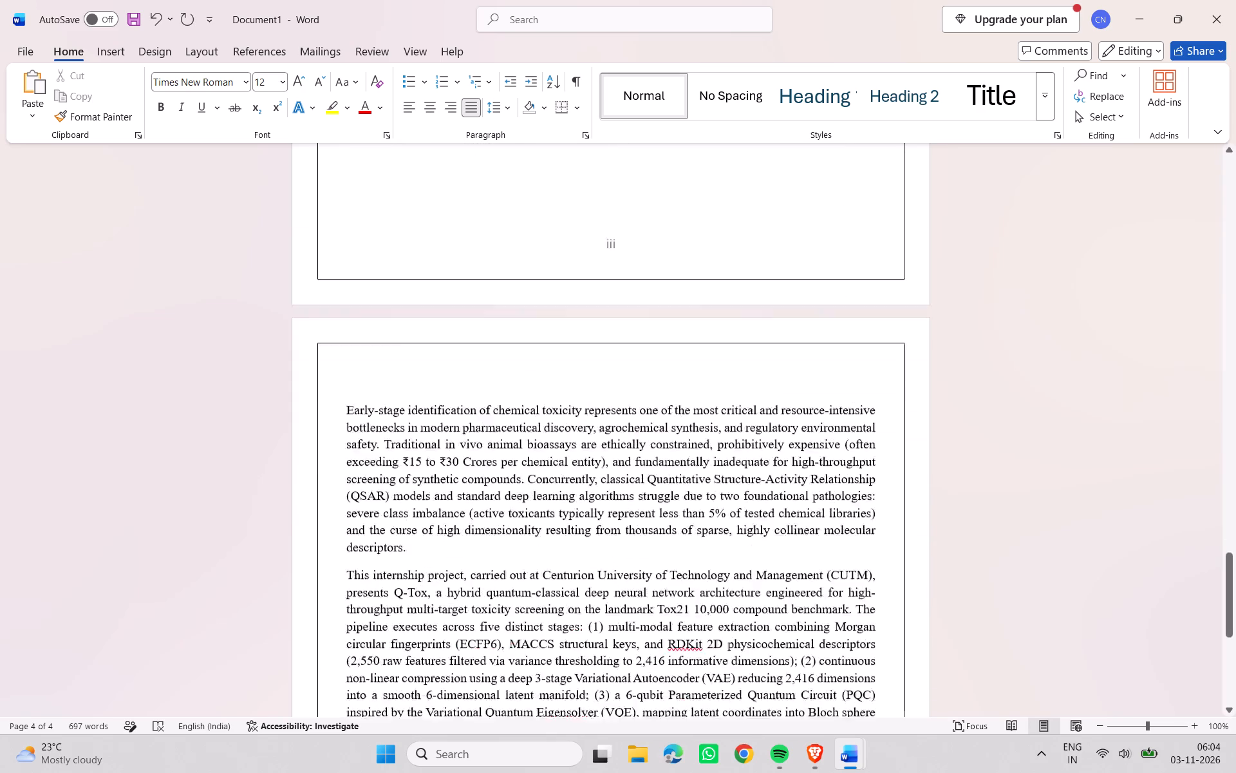
scroll(448, 511, "down", 5)
scroll(448, 511, "up", 2)
scroll(448, 511, "down", 3)
scroll(448, 511, "up", 1)
scroll(448, 511, "down", 12)
scroll(449, 511, "up", 1)
scroll(449, 511, "down", 5)
scroll(555, 508, "up", 1)
scroll(555, 507, "down", 1)
scroll(555, 507, "up", 10)
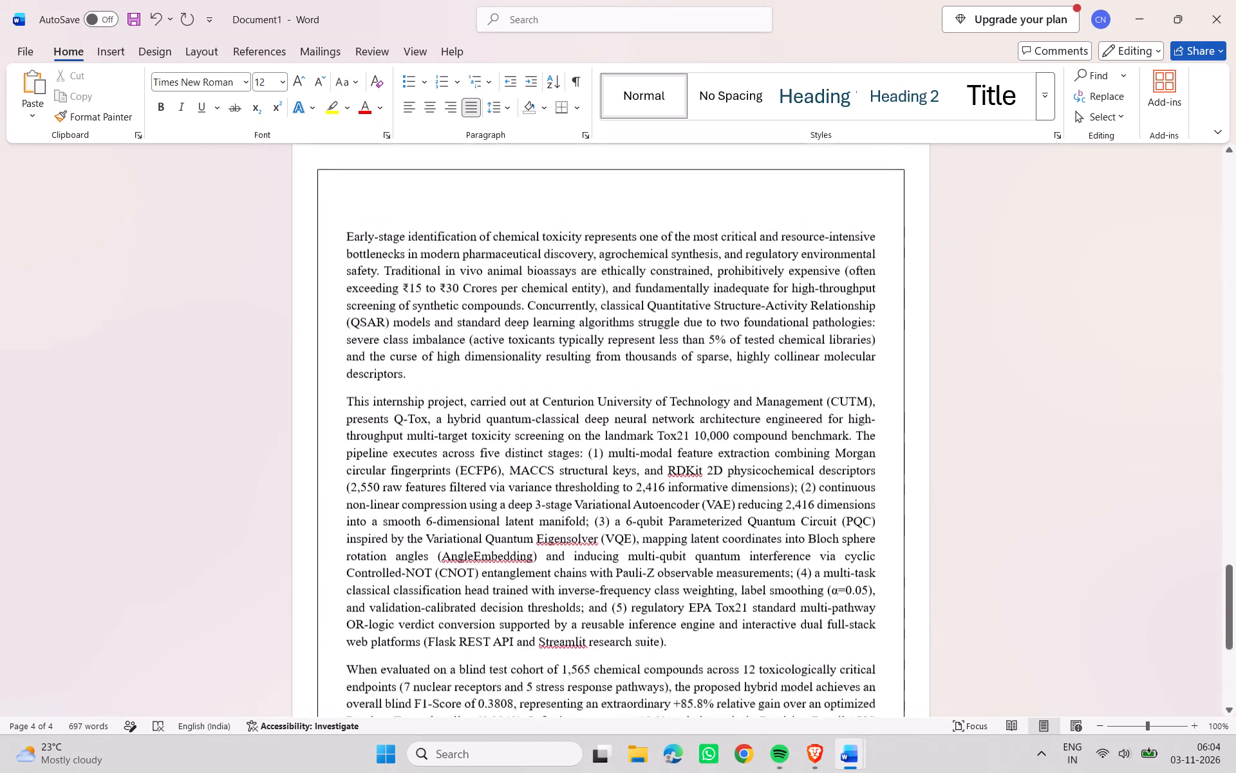
left_click(353, 245)
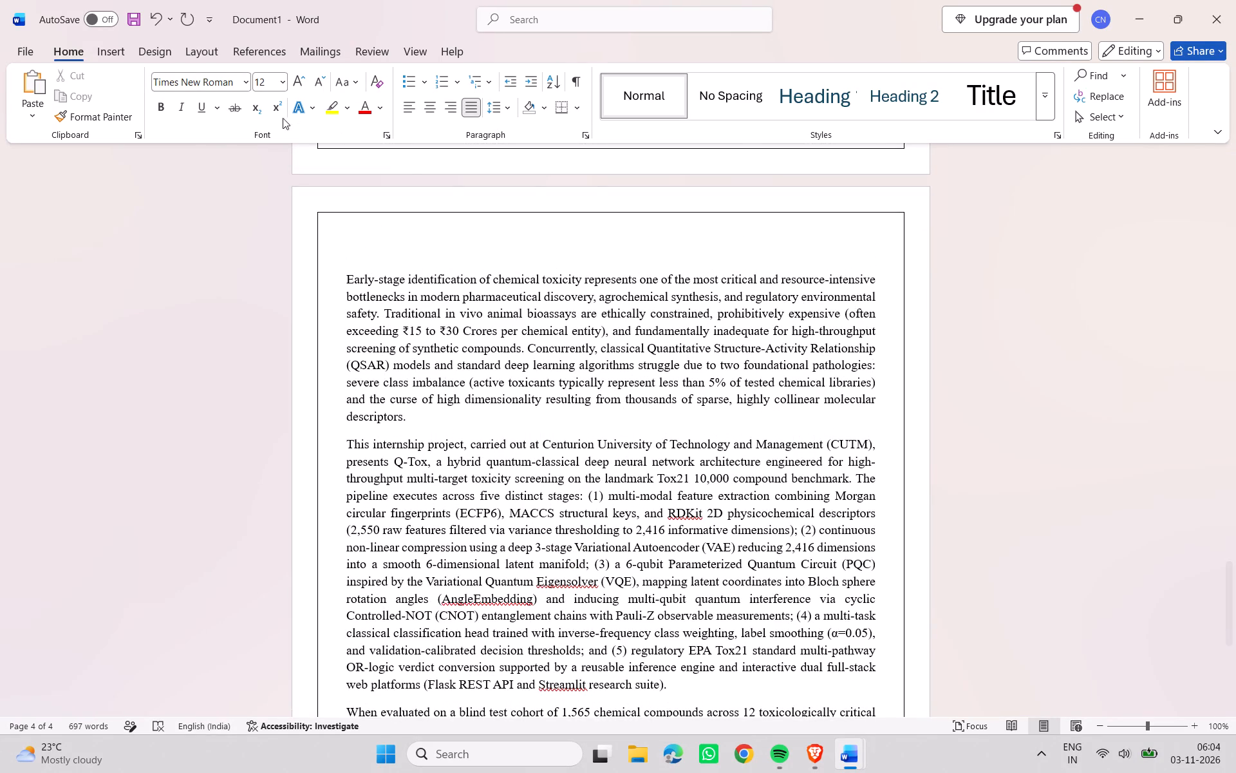
key("ctrl+v")
Move the internship certificate picture on page i slightly to the right and down.
scroll(525, 341, "down", 9)
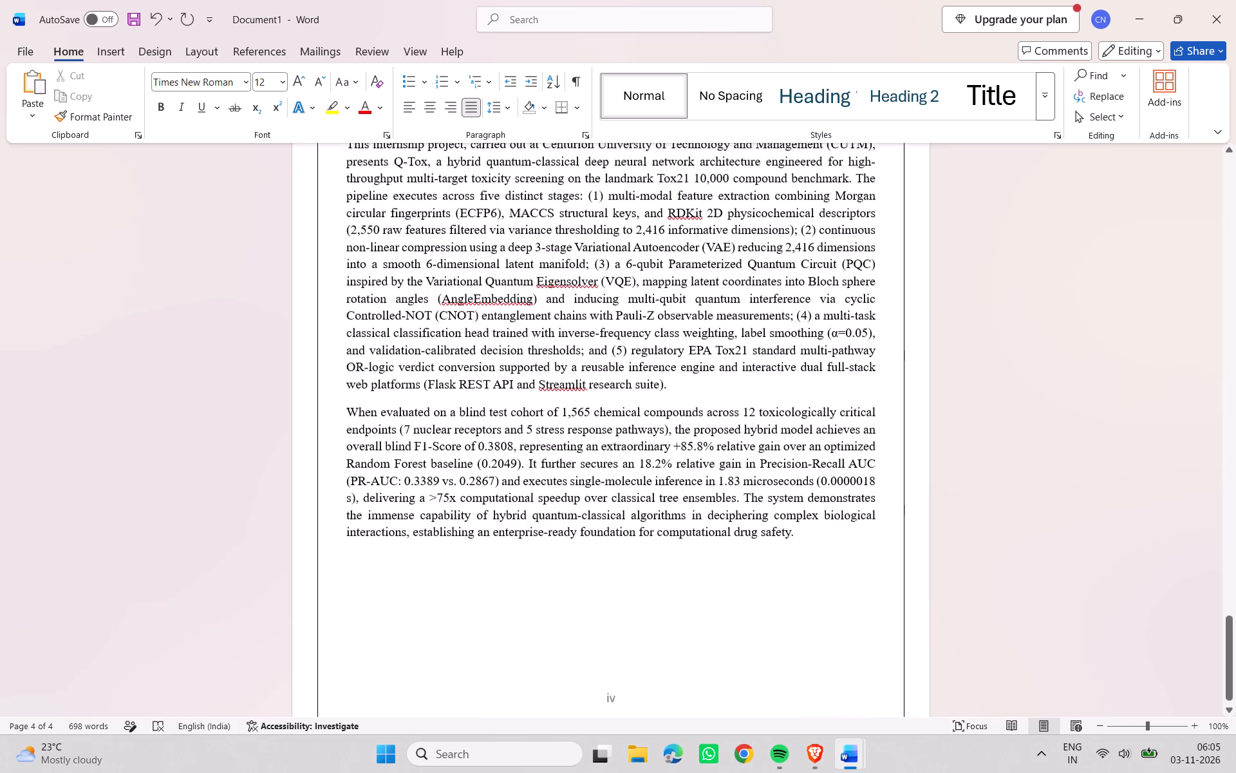
scroll(530, 408, "down", 6)
scroll(617, 508, "up", 1)
scroll(617, 508, "down", 3)
scroll(620, 510, "up", 1)
scroll(621, 511, "down", 2)
scroll(642, 566, "up", 17)
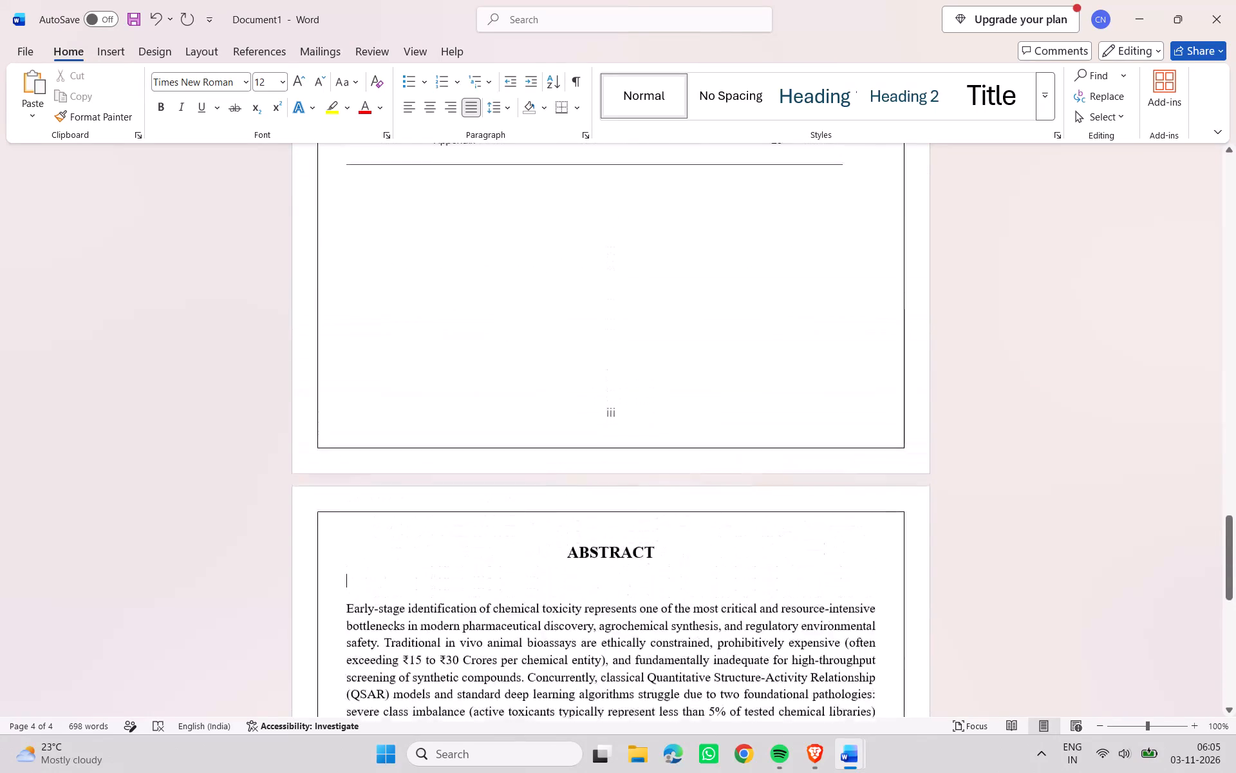
scroll(639, 562, "up", 6)
scroll(636, 559, "down", 1)
scroll(636, 559, "up", 20)
scroll(636, 559, "up", 1)
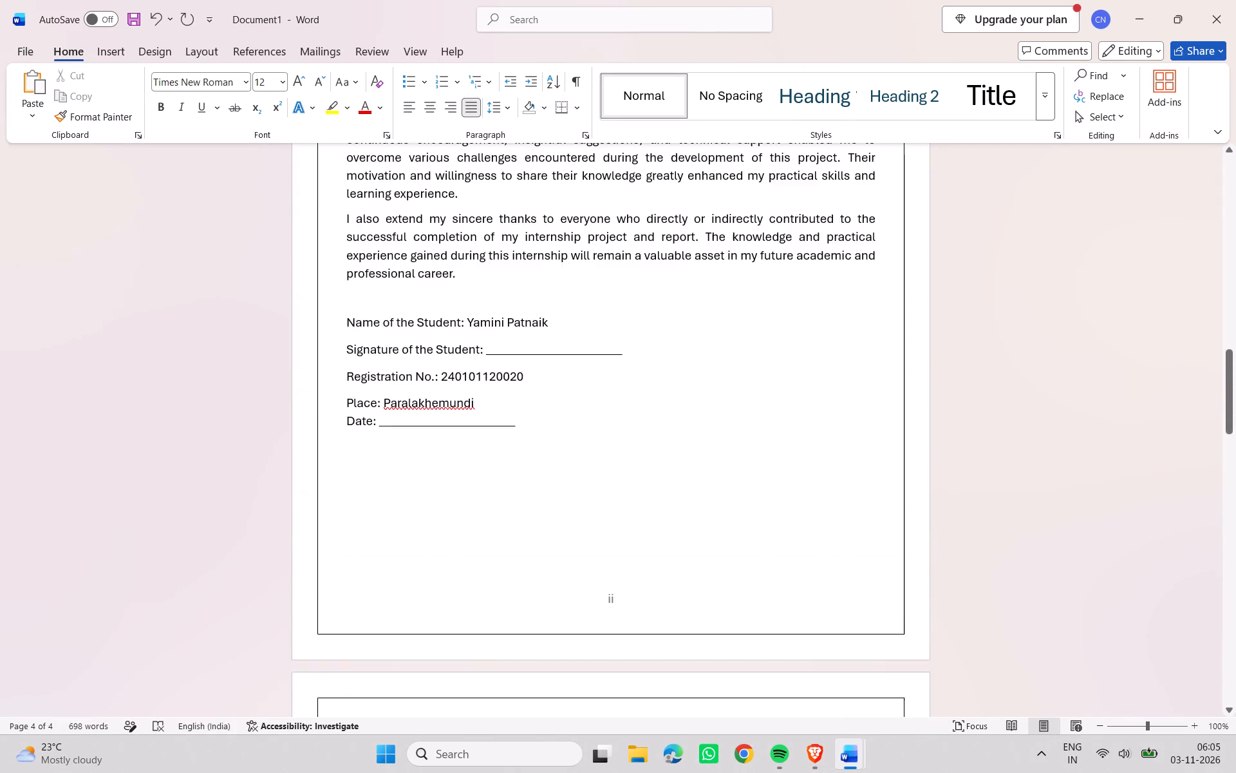
scroll(630, 553, "up", 20)
scroll(630, 553, "up", 7)
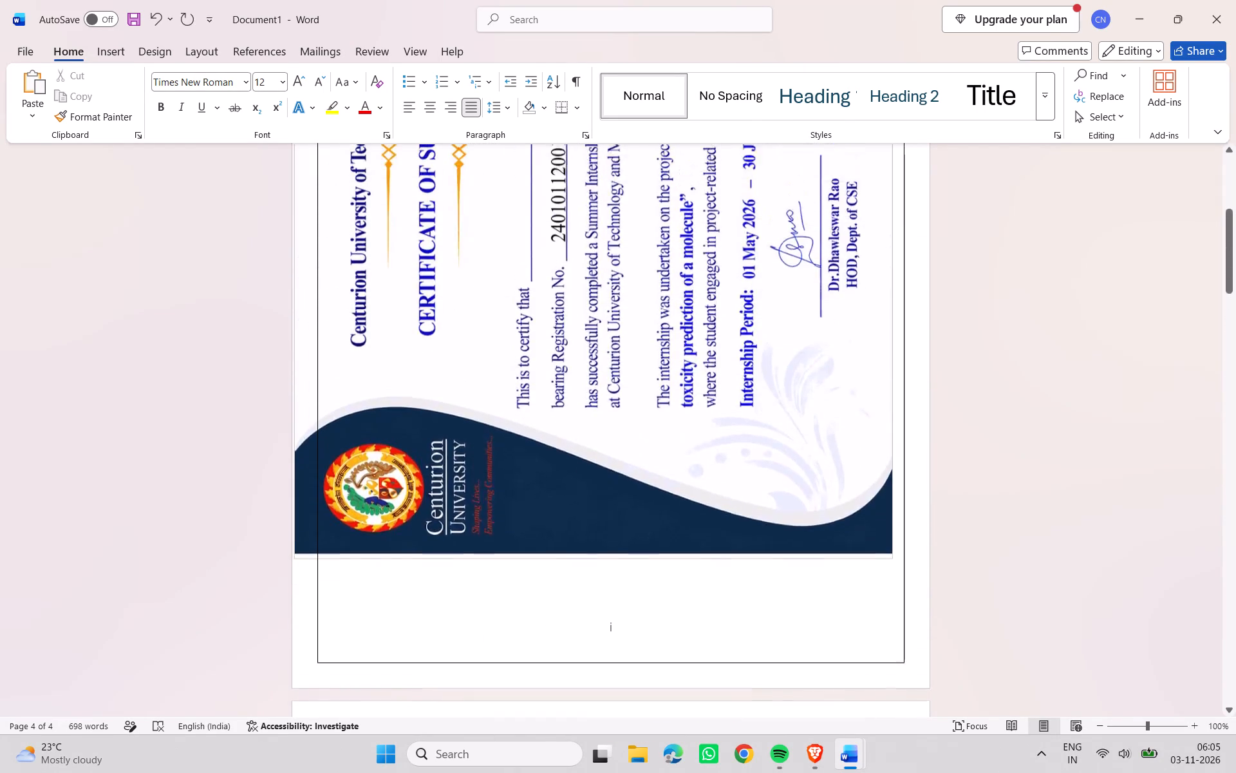
scroll(537, 499, "up", 13)
left_click(529, 493)
left_click_drag(556, 506, 557, 508)
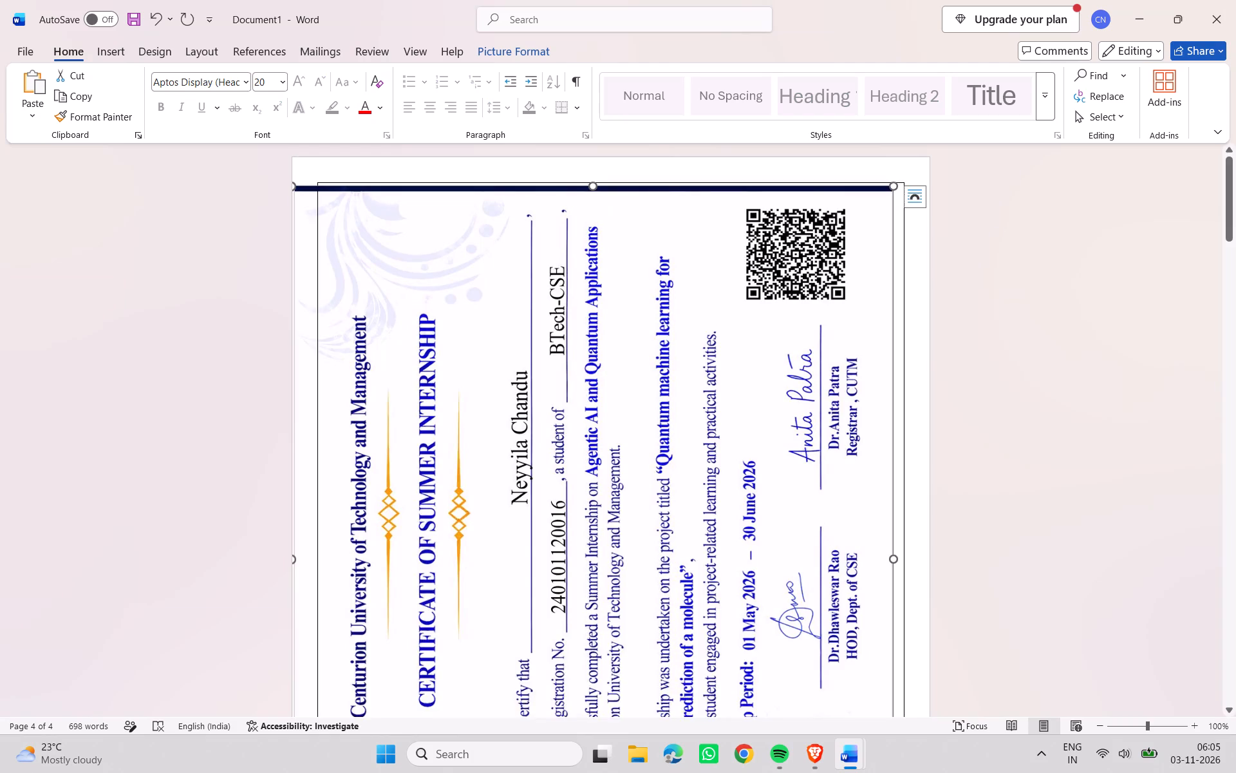
left_click_drag(557, 508, 586, 555)
Narrow the certificate picture from both sides so its side edges line up with the page border.
scroll(586, 546, "down", 7)
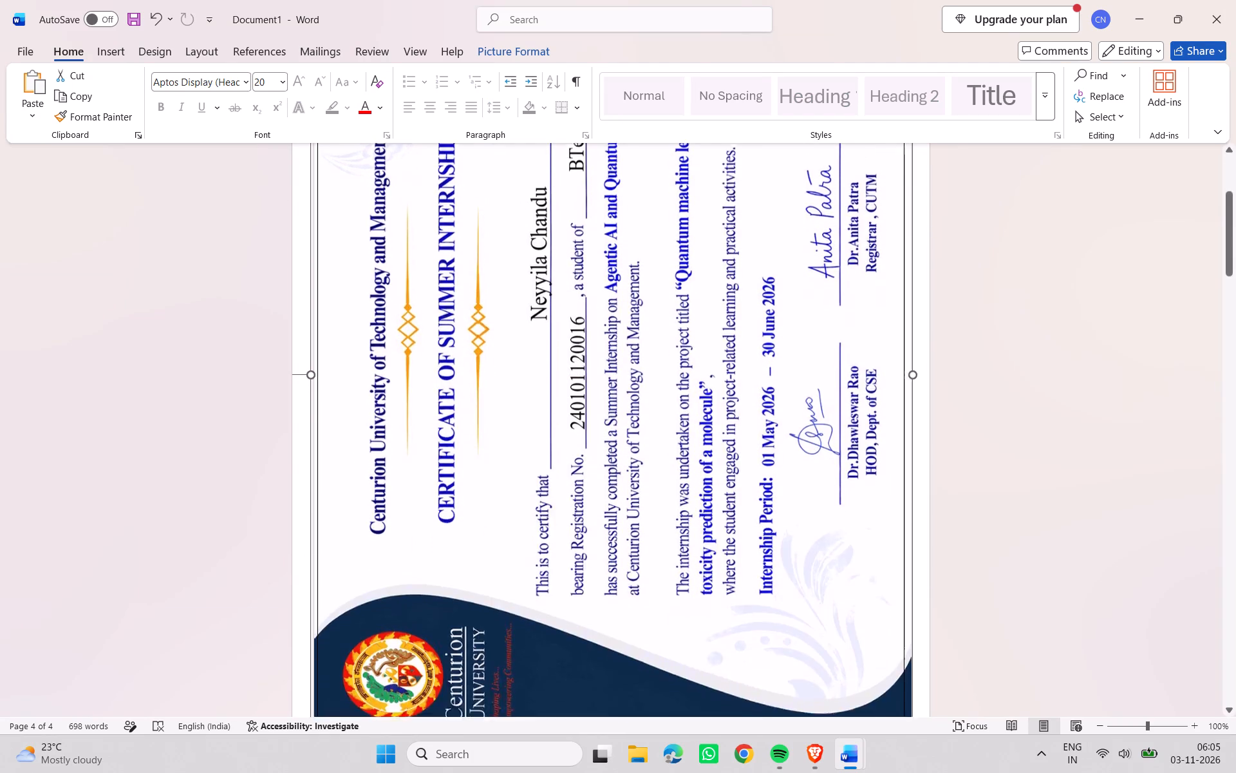
scroll(585, 532, "down", 4)
scroll(585, 531, "up", 1)
scroll(585, 531, "down", 3)
scroll(508, 503, "up", 1)
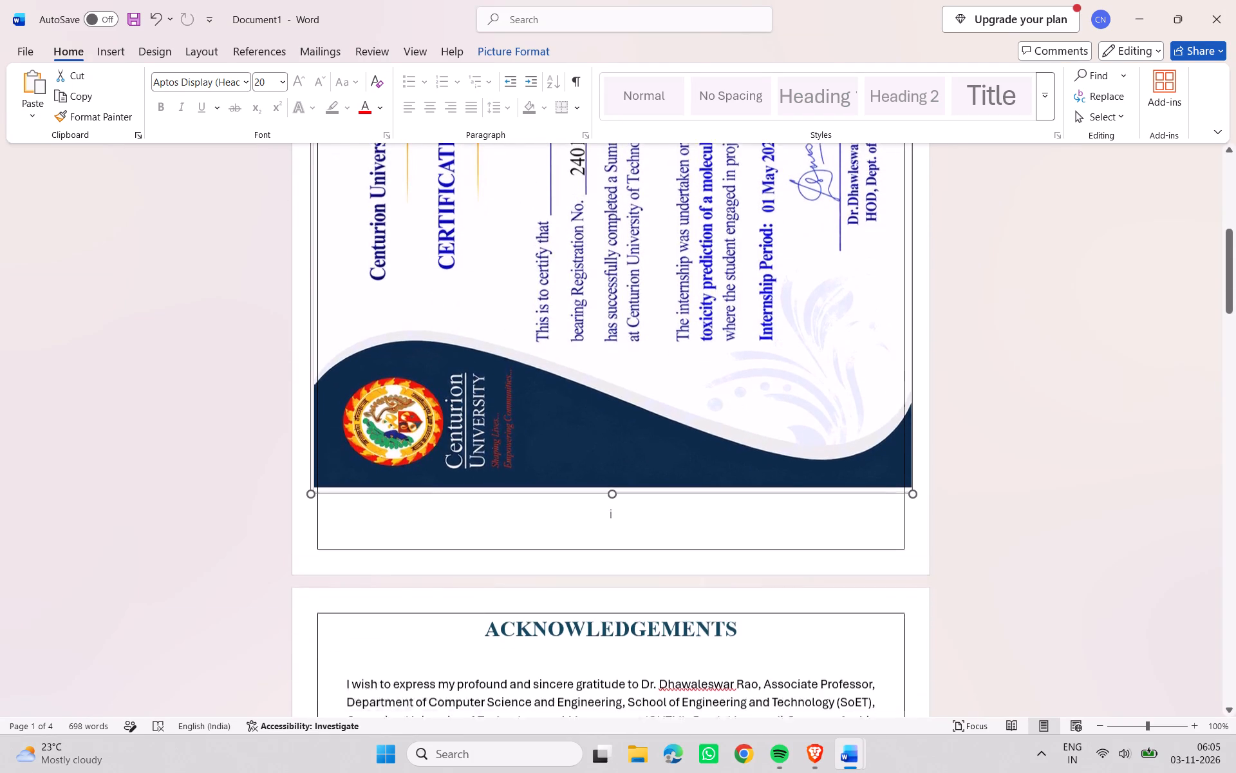
scroll(508, 503, "up", 10)
left_click(545, 437)
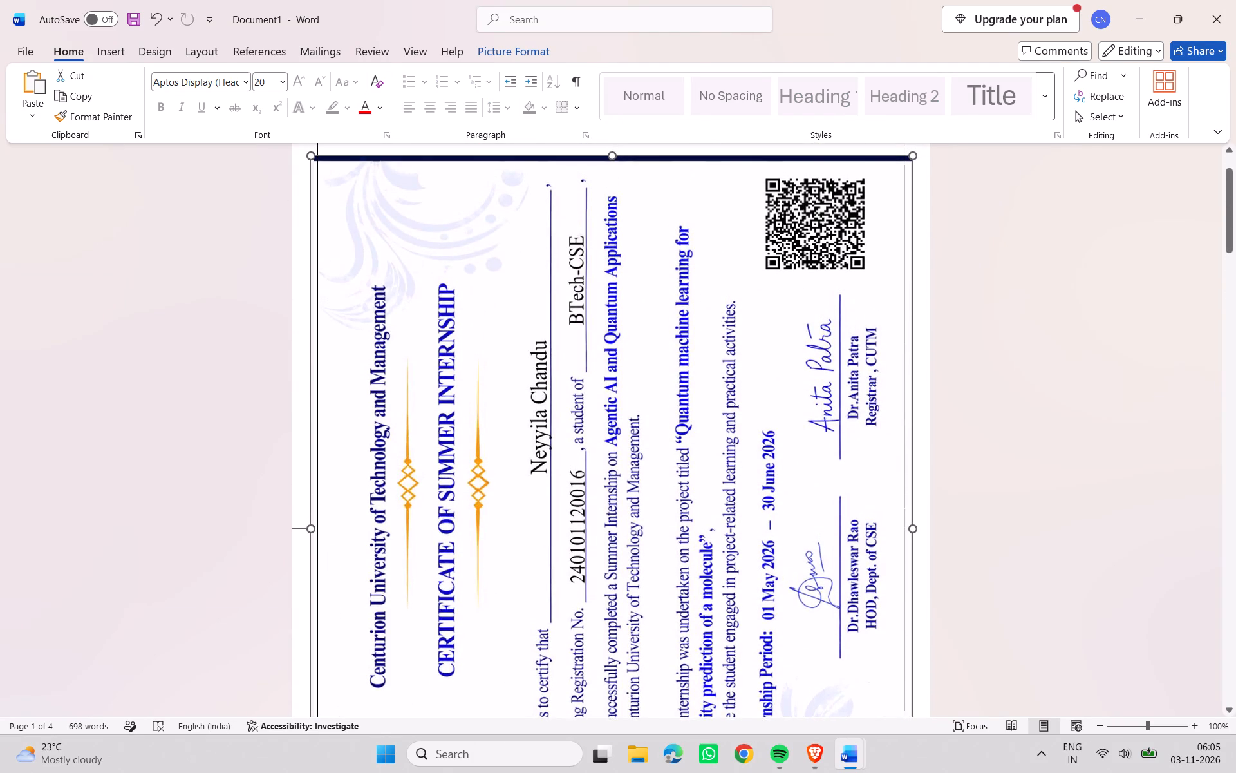
scroll(630, 517, "up", 3)
left_click(994, 402)
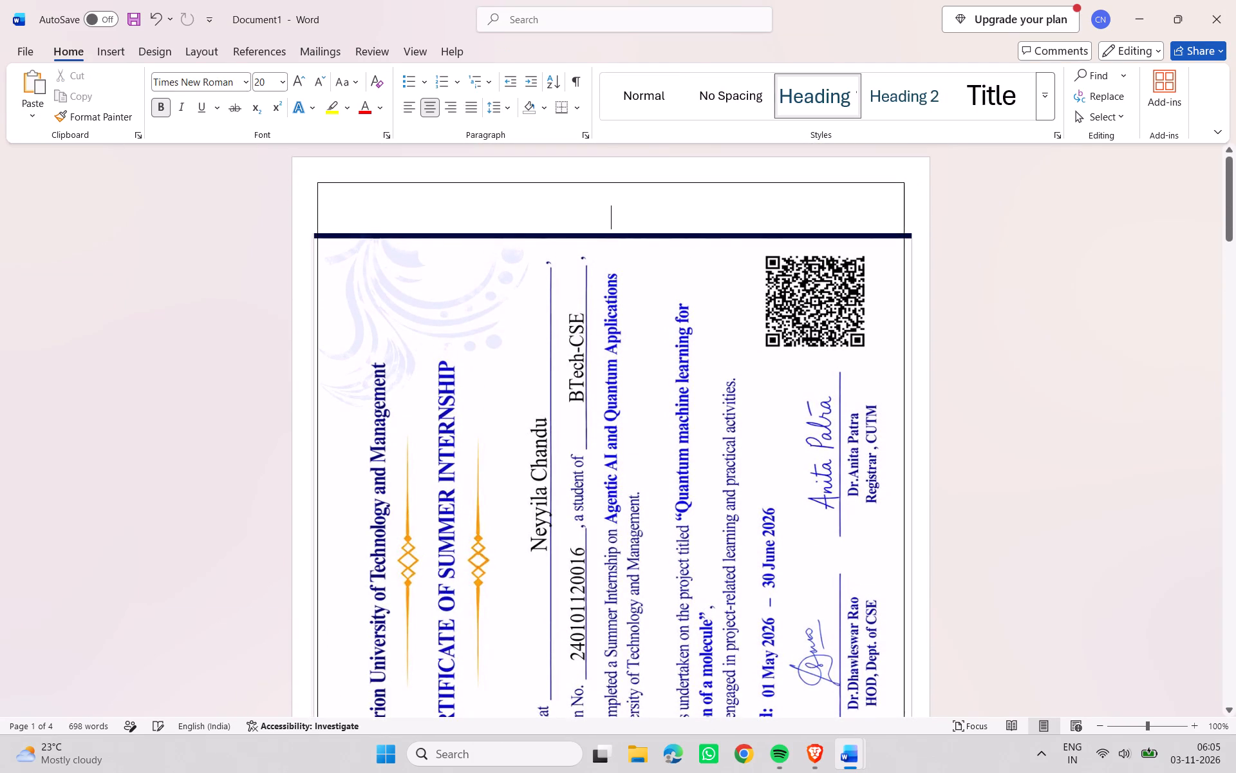
left_click(366, 564)
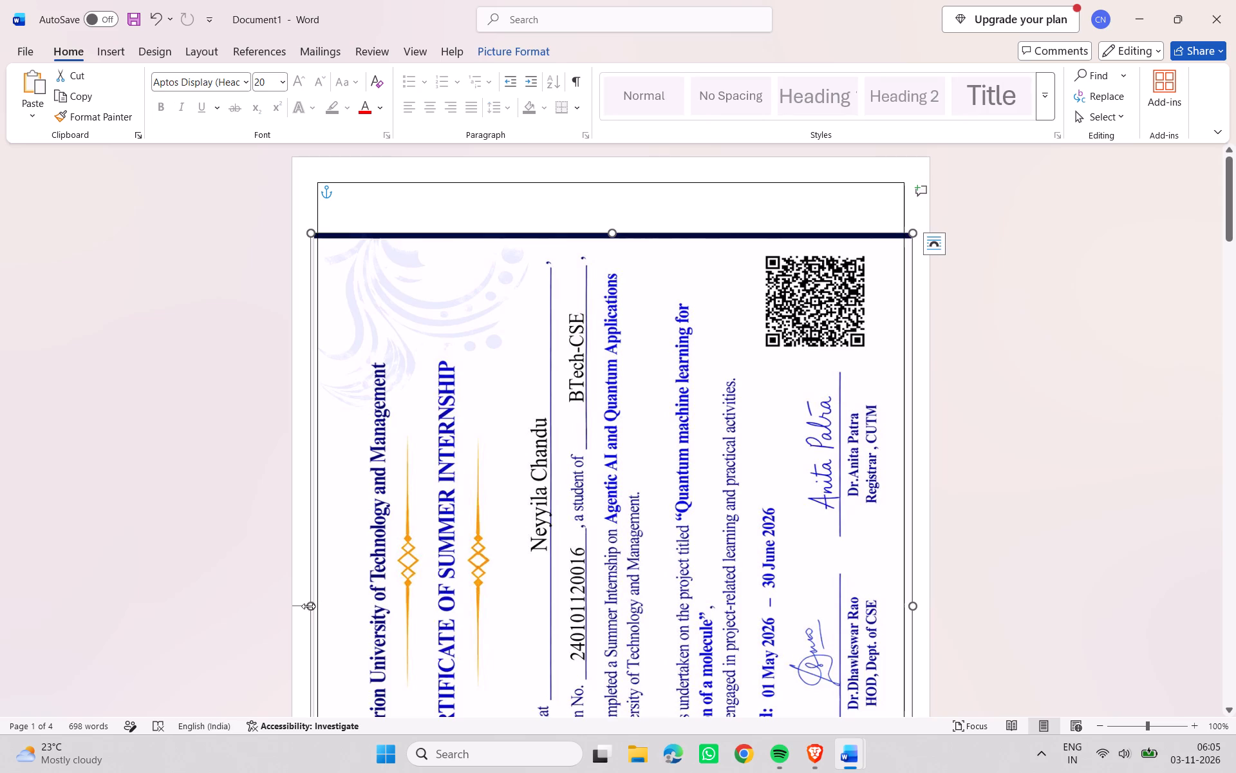
left_click_drag(309, 607, 319, 610)
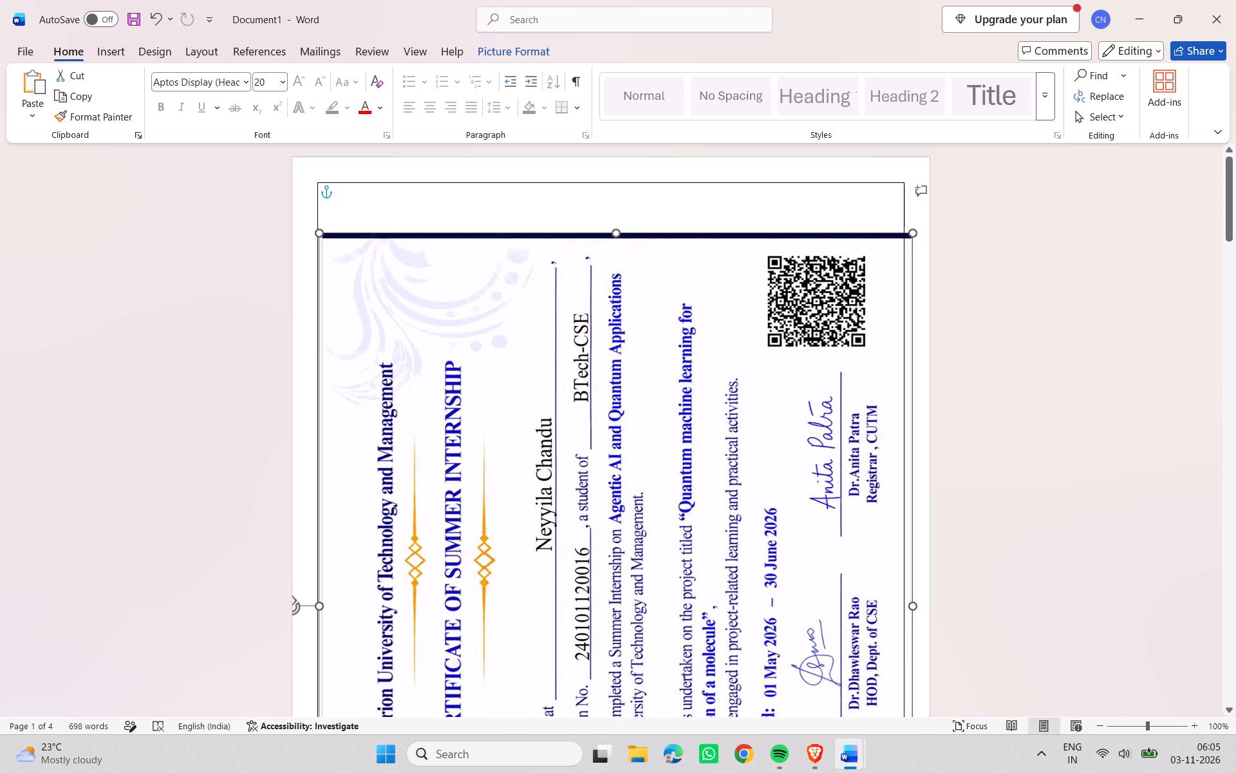
left_click_drag(319, 610, 319, 610)
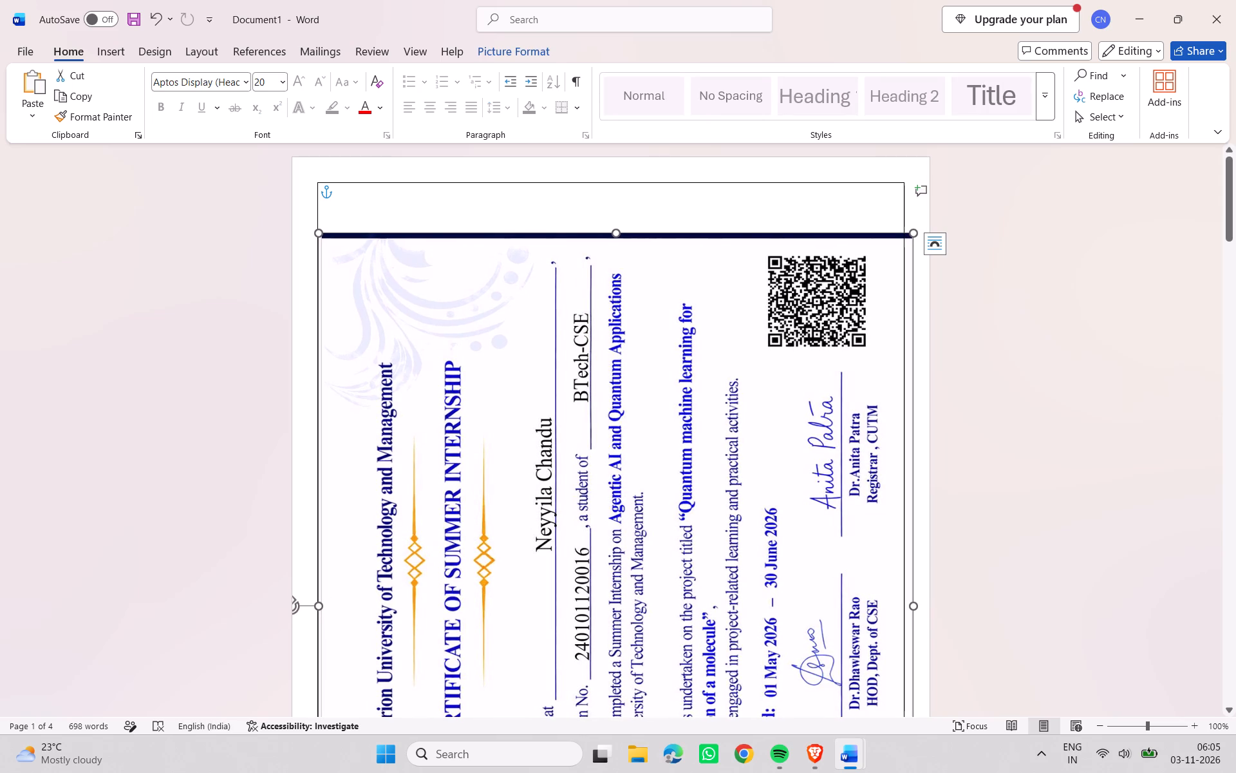
left_click_drag(910, 607, 902, 610)
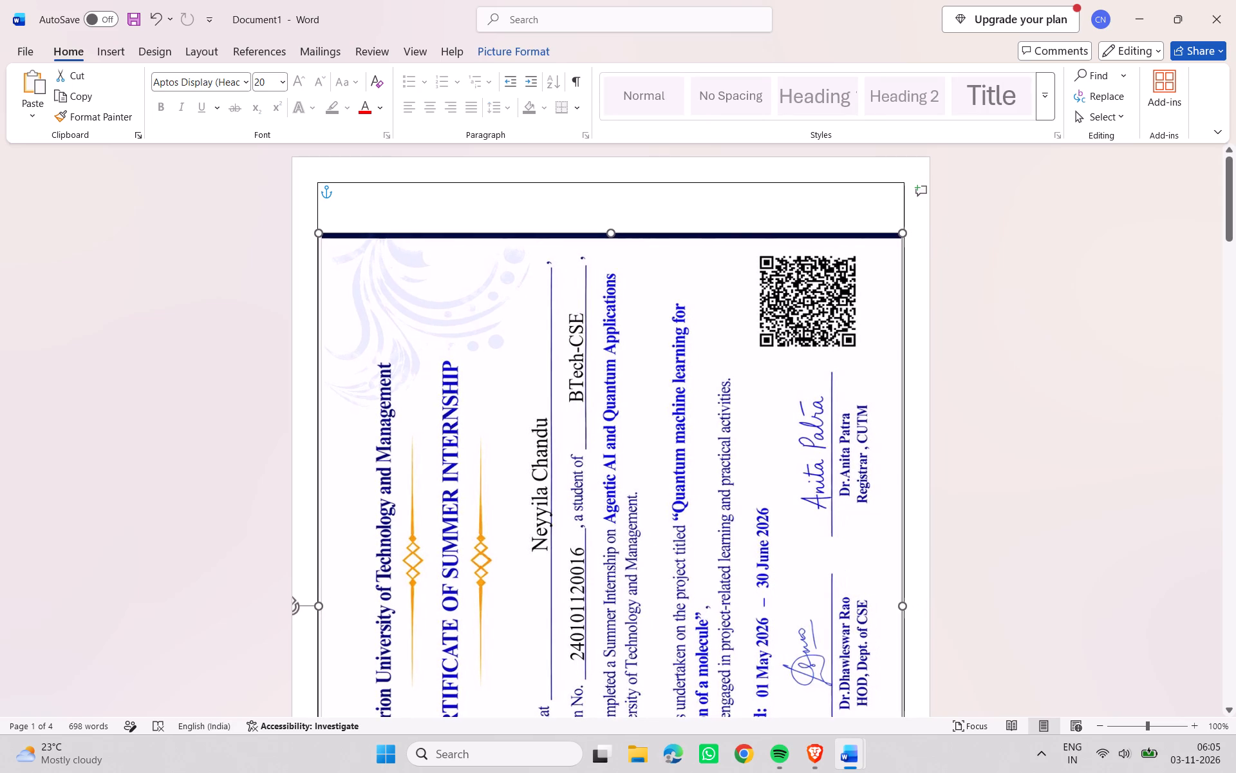
left_click_drag(902, 610, 903, 607)
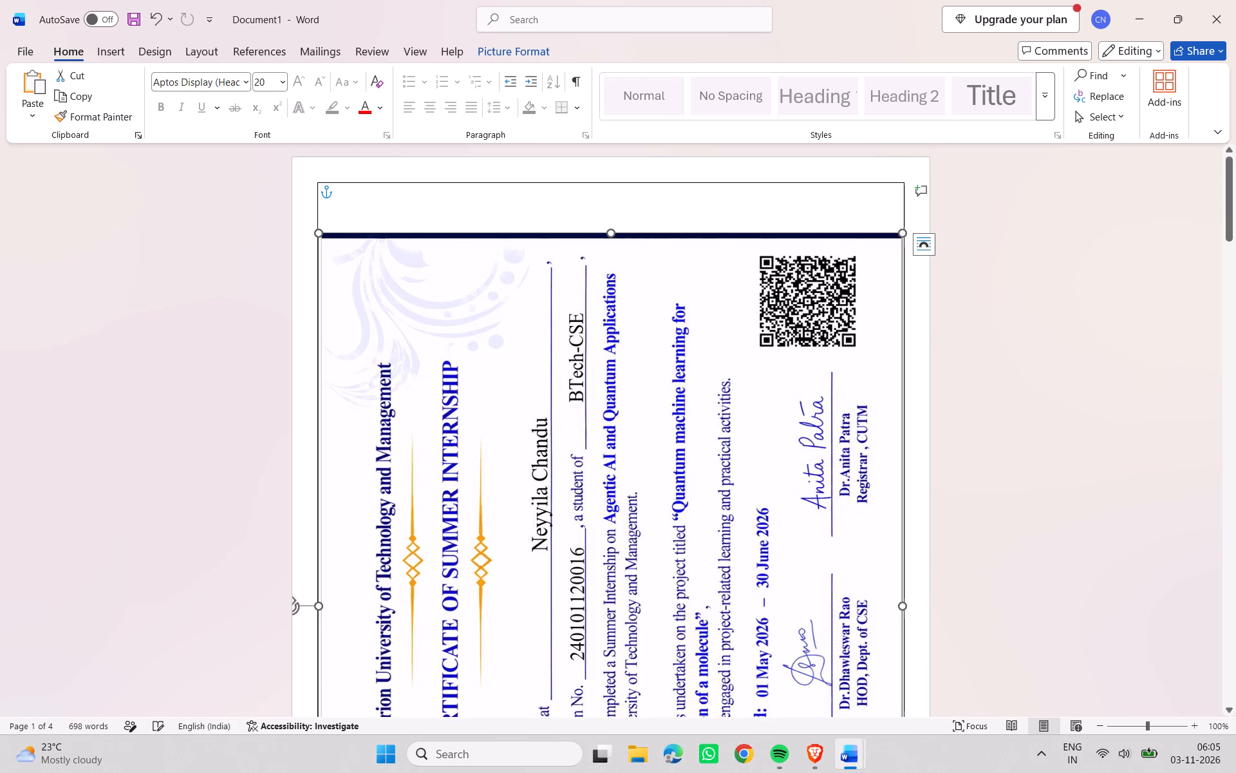
Stretch the certificate picture vertically so its upper and lower edges reach the page border.
scroll(733, 593, "up", 3)
left_click_drag(610, 234, 609, 222)
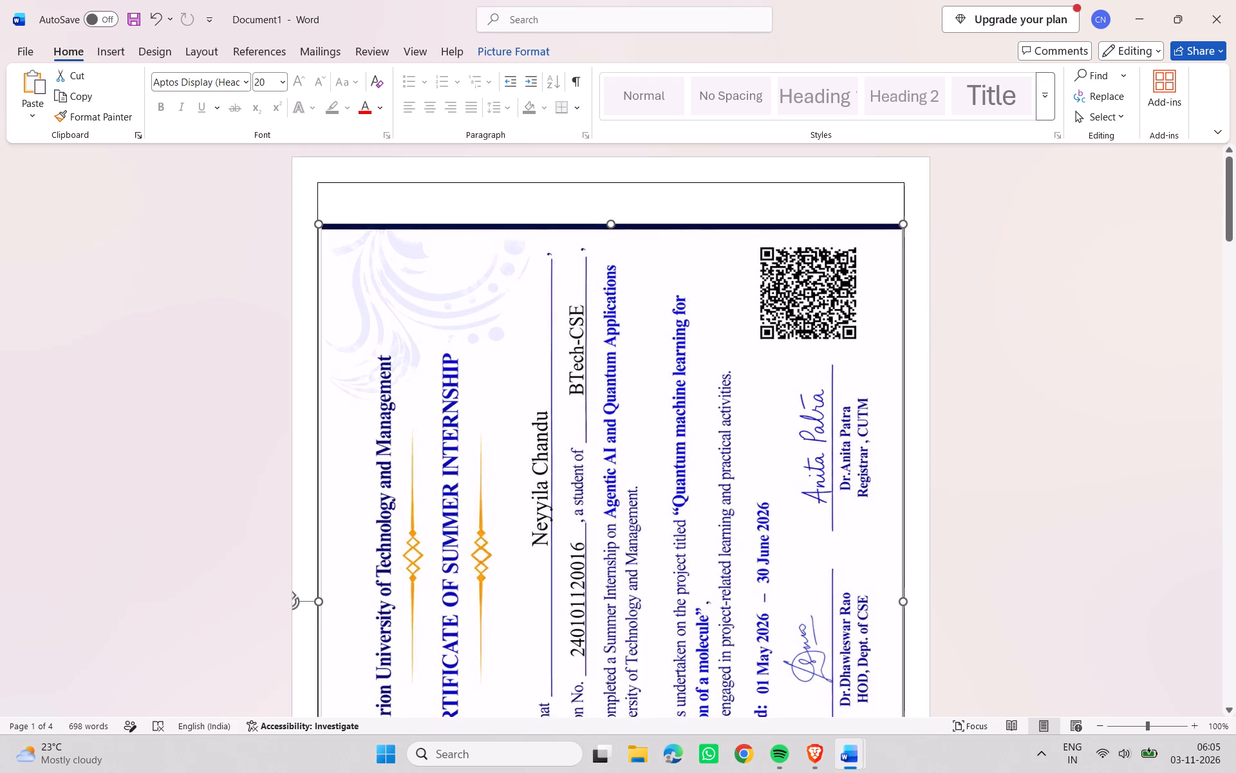
left_click_drag(609, 222, 615, 177)
scroll(715, 426, "down", 14)
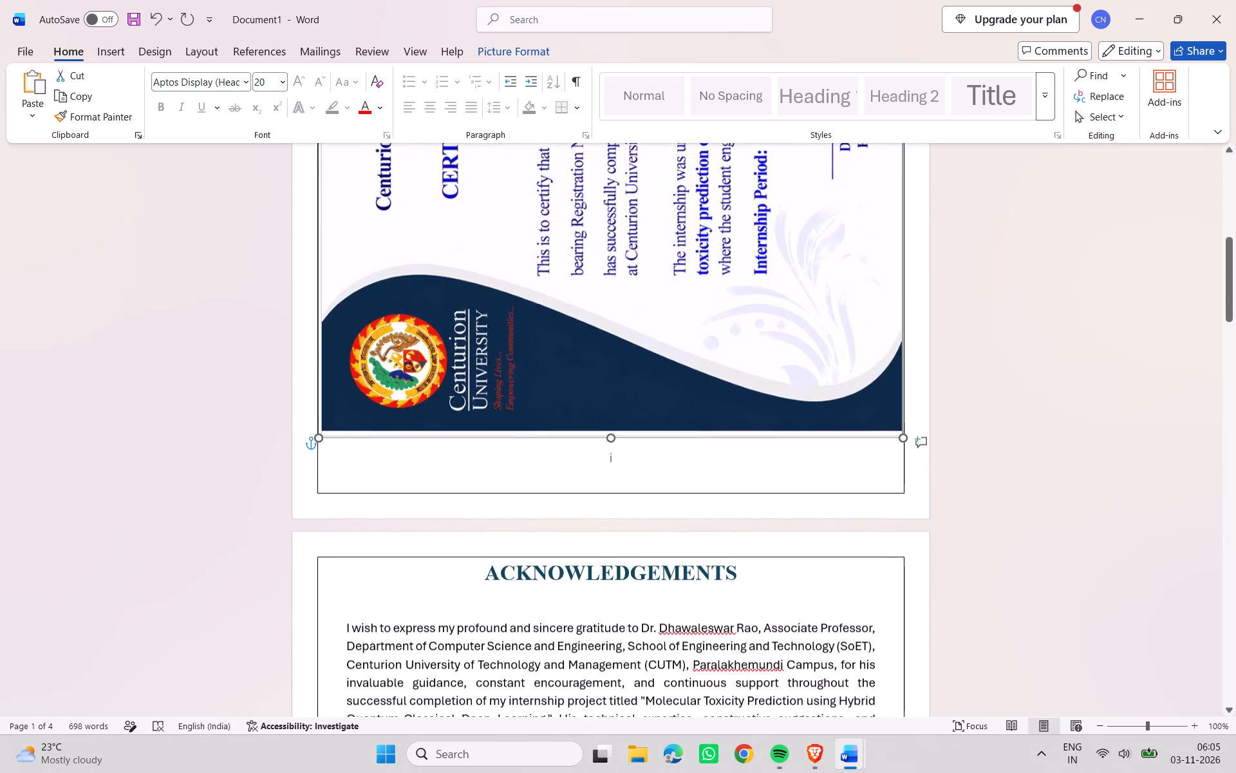
left_click_drag(612, 440, 606, 478)
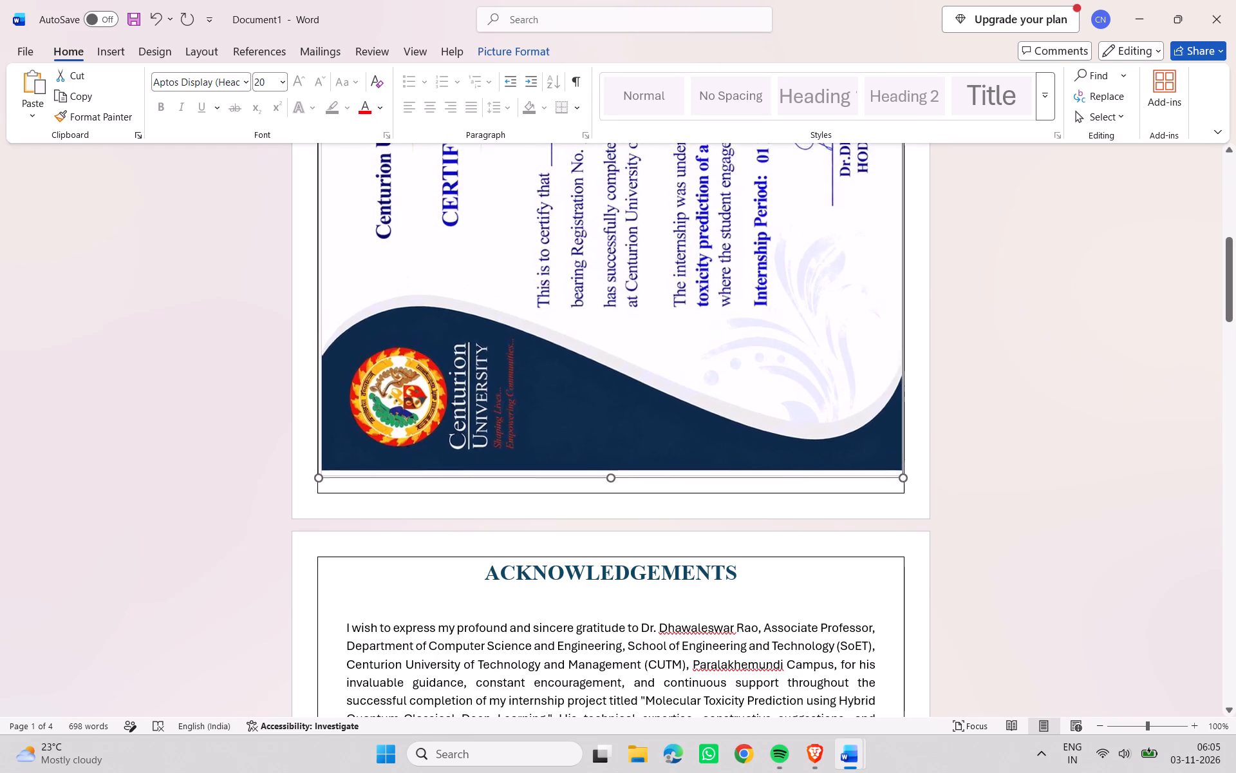
left_click_drag(606, 478, 604, 493)
Check the certificate's fit within the page border and review the layout of the acknowledgements page.
scroll(686, 630, "down", 7)
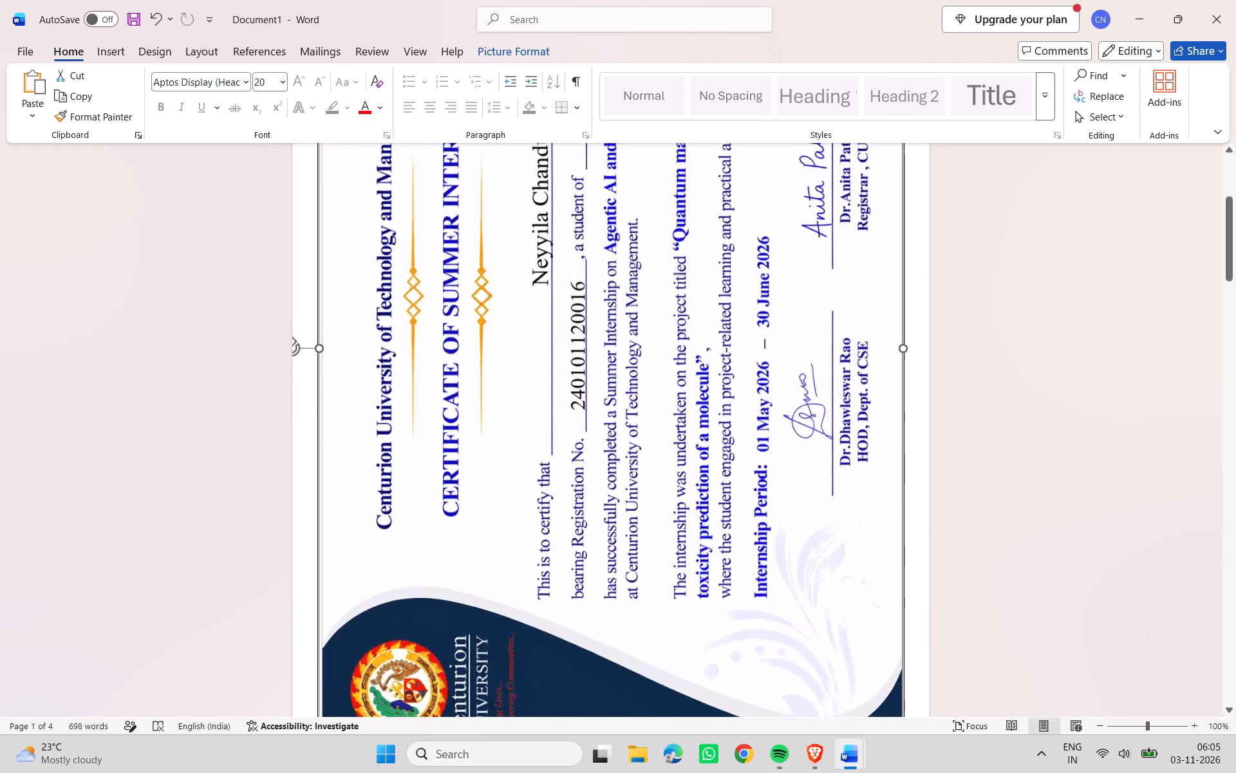
scroll(691, 611, "down", 7)
scroll(688, 591, "up", 1)
scroll(688, 591, "down", 3)
scroll(688, 591, "up", 1)
scroll(688, 591, "down", 3)
scroll(752, 604, "up", 5)
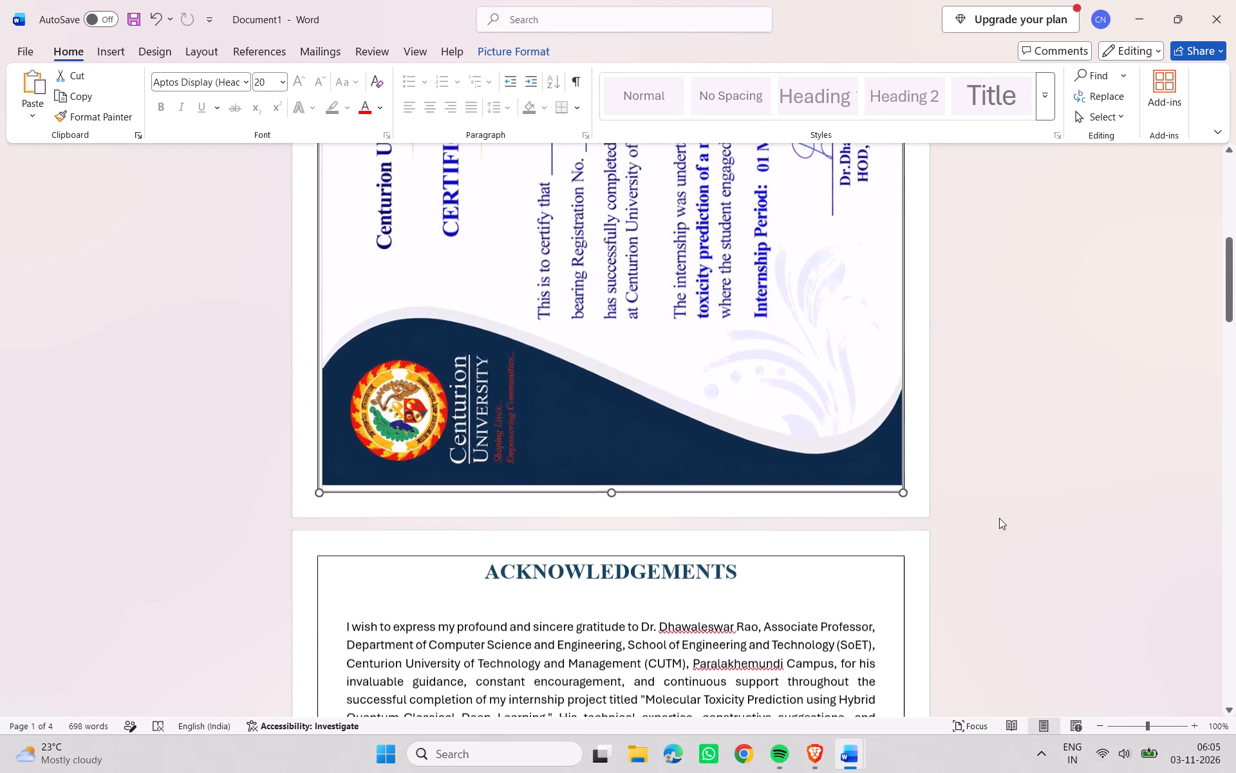
left_click(1076, 462)
scroll(495, 587, "down", 4)
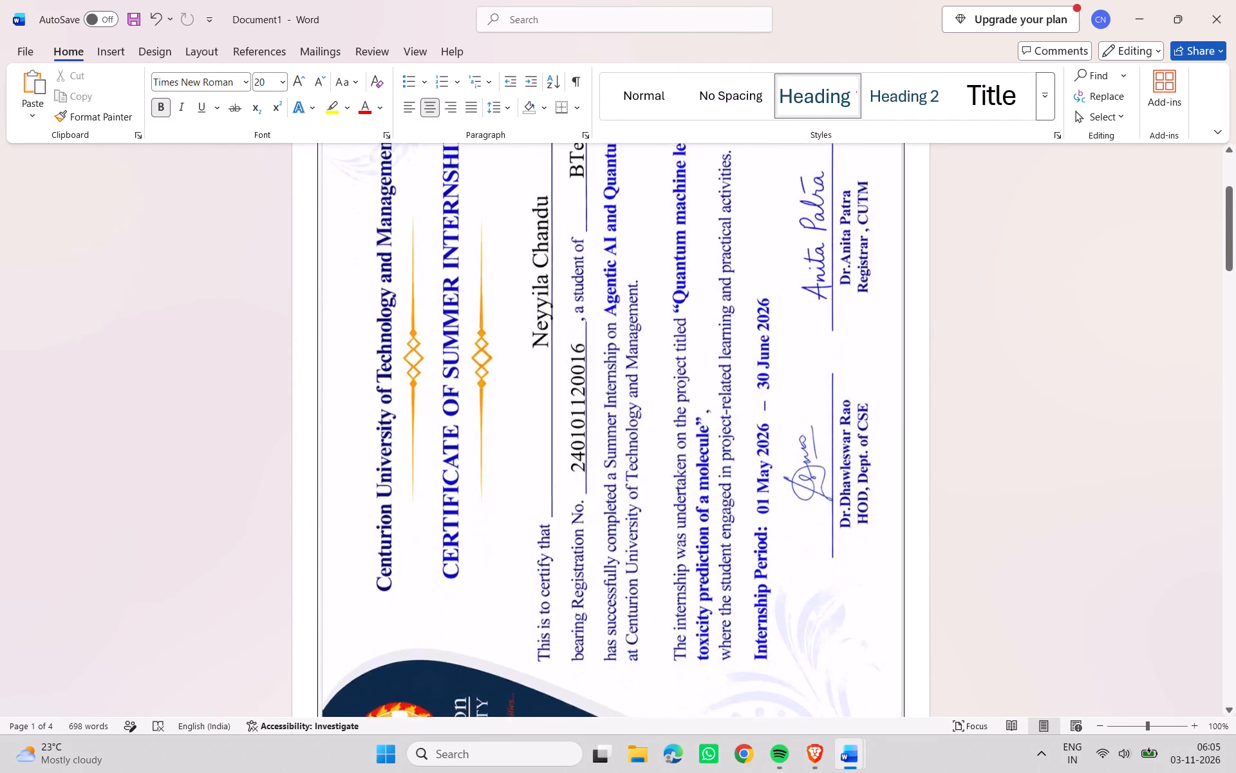
scroll(492, 586, "up", 16)
scroll(488, 564, "down", 4)
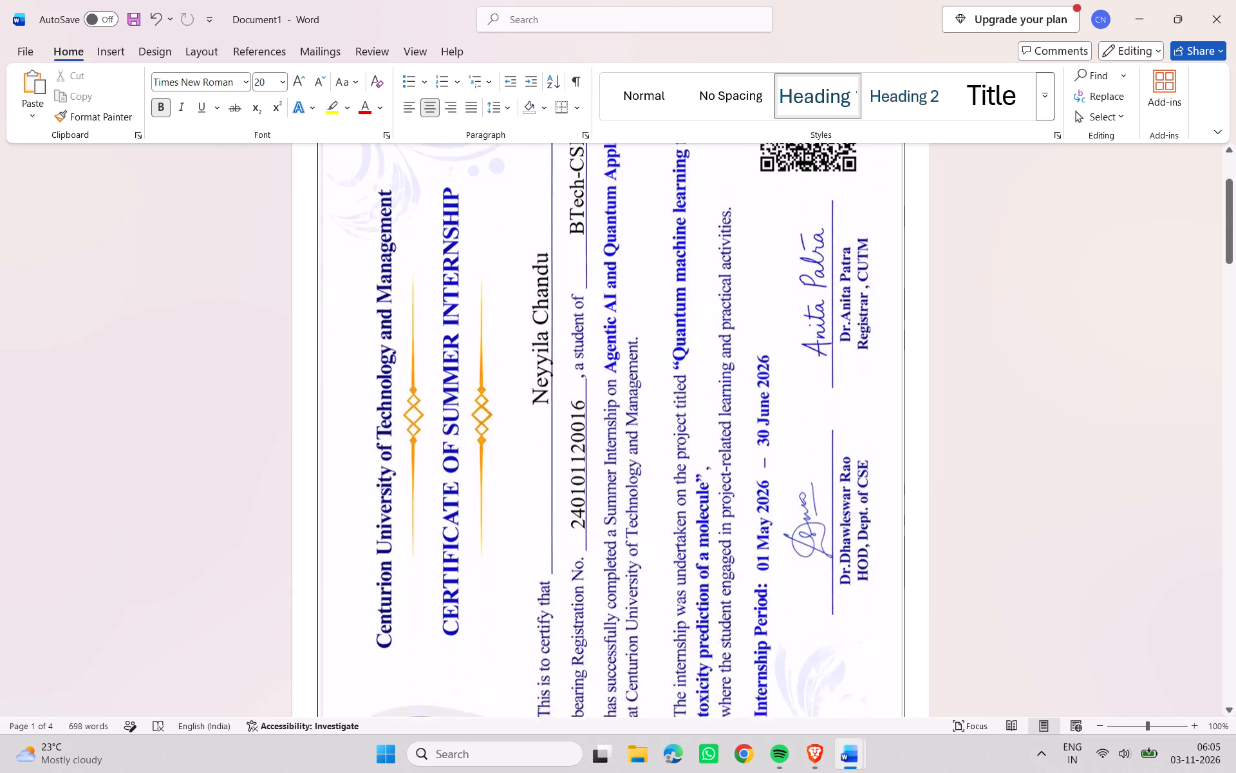
scroll(488, 564, "down", 18)
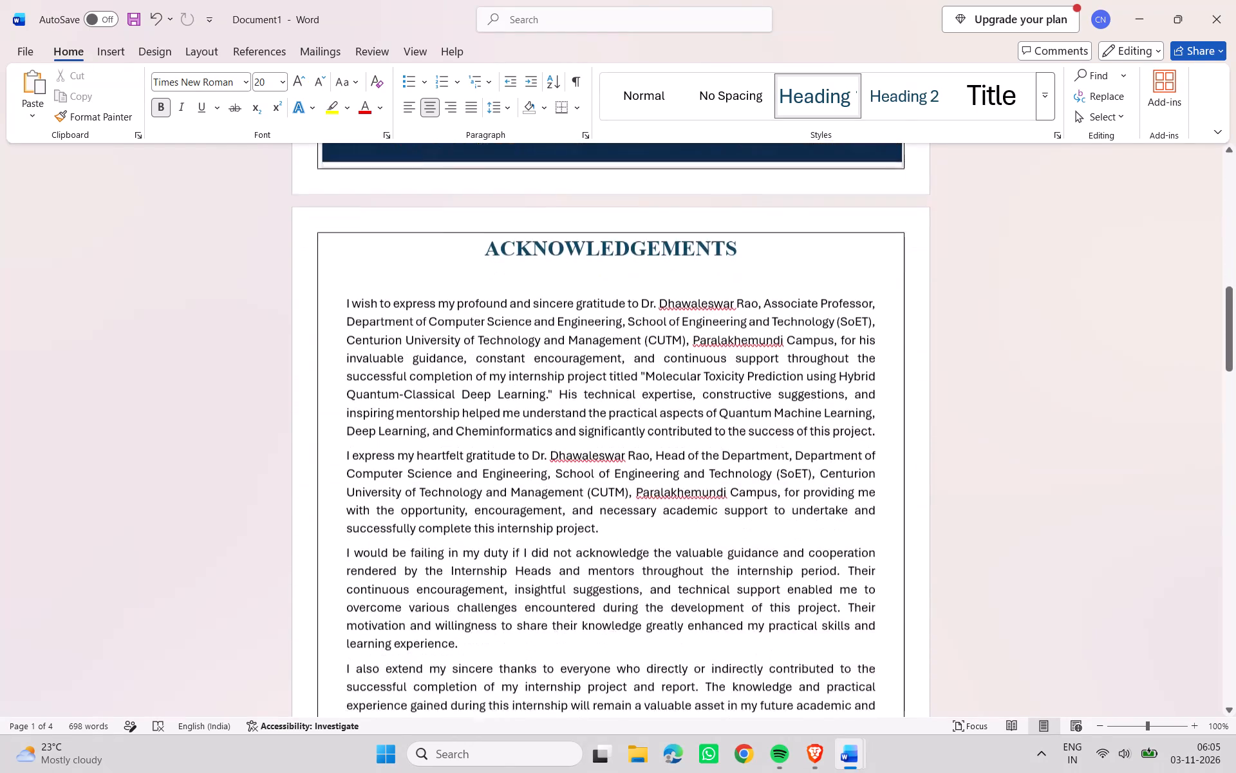
scroll(482, 560, "down", 8)
scroll(482, 560, "up", 1)
scroll(482, 560, "down", 11)
scroll(499, 550, "up", 1)
scroll(499, 550, "down", 1)
scroll(499, 550, "up", 6)
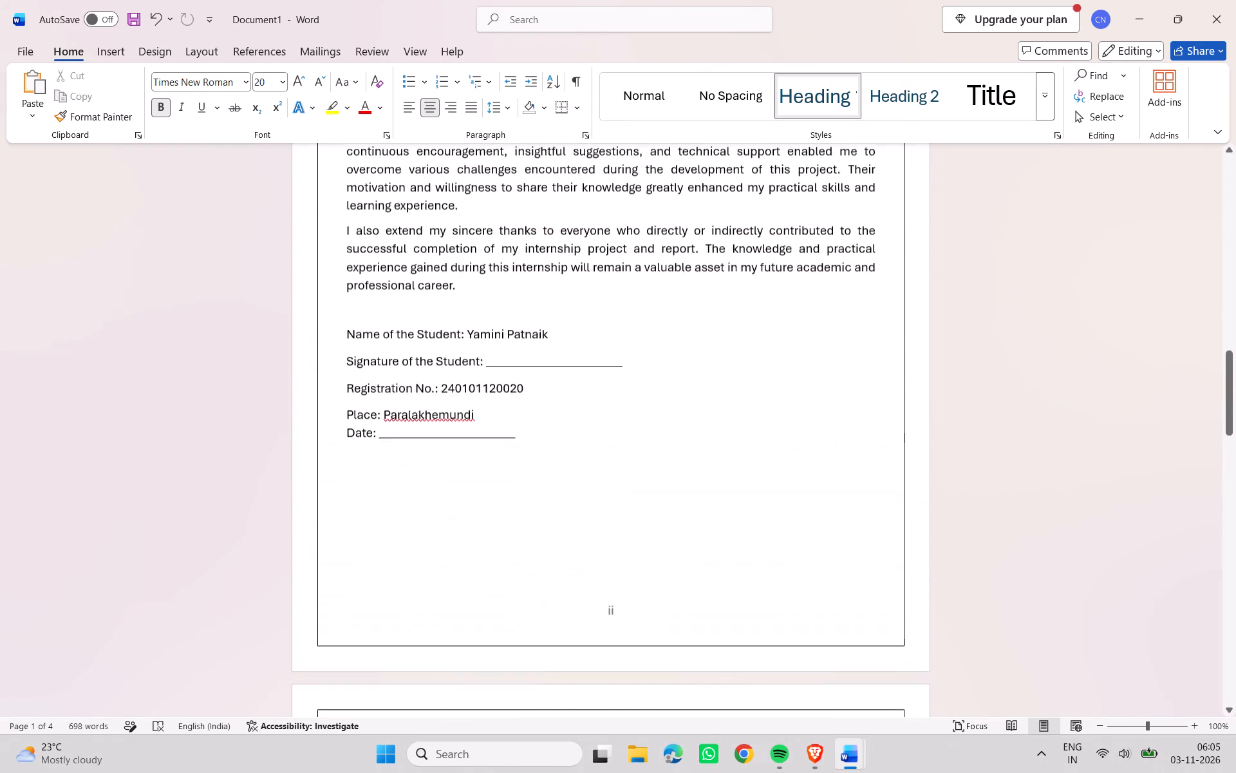
scroll(597, 548, "up", 7)
scroll(599, 546, "down", 1)
scroll(597, 546, "up", 1)
scroll(597, 546, "down", 1)
scroll(597, 546, "up", 20)
scroll(597, 546, "up", 1)
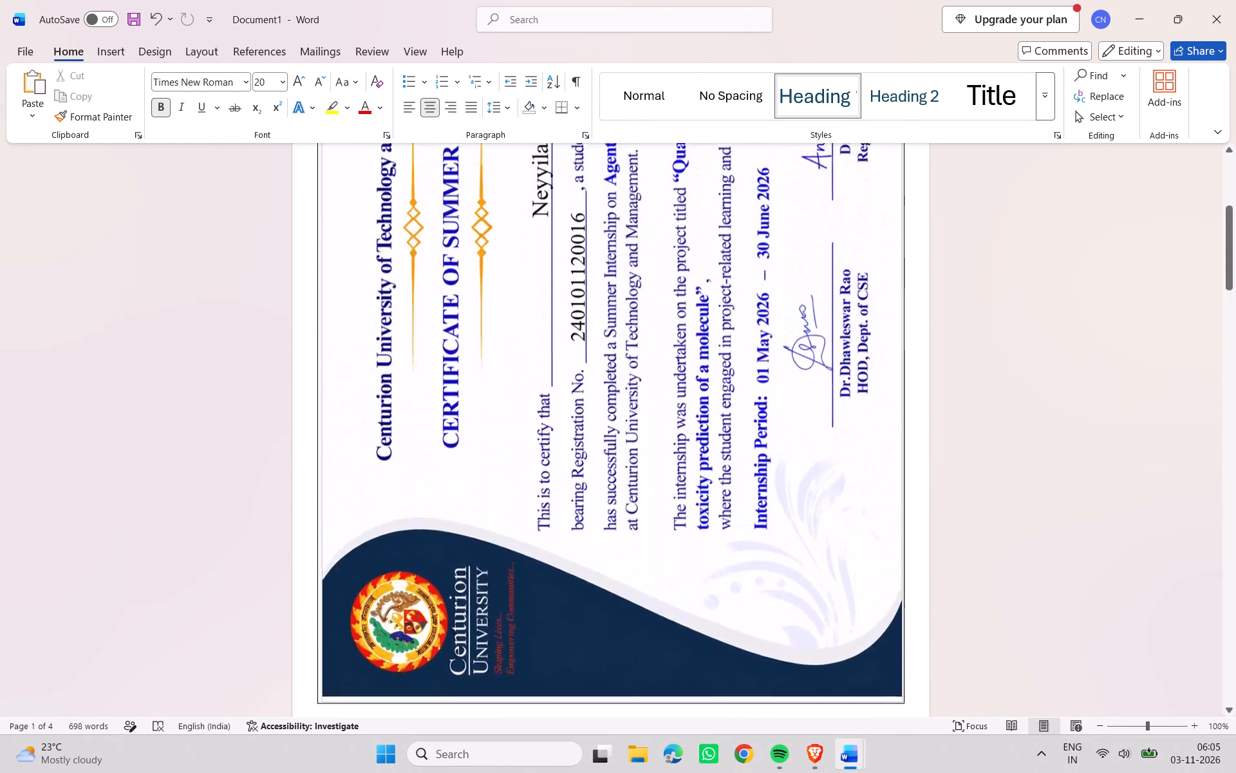
scroll(583, 519, "up", 2)
scroll(583, 517, "down", 4)
scroll(583, 517, "up", 1)
scroll(583, 517, "down", 17)
scroll(578, 537, "up", 1)
scroll(578, 537, "down", 1)
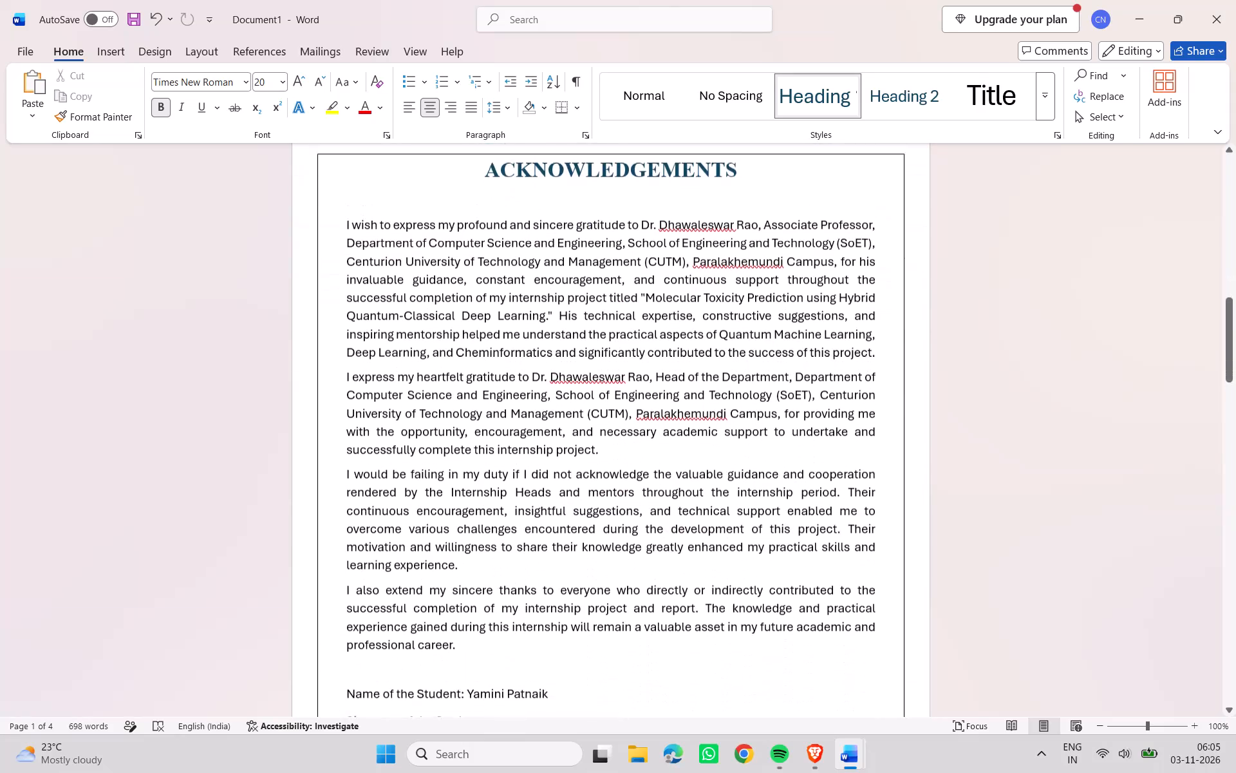
Replace the student's name beneath the acknowledgements with the correct student's name.
scroll(578, 537, "down", 4)
left_click_drag(549, 517, 503, 516)
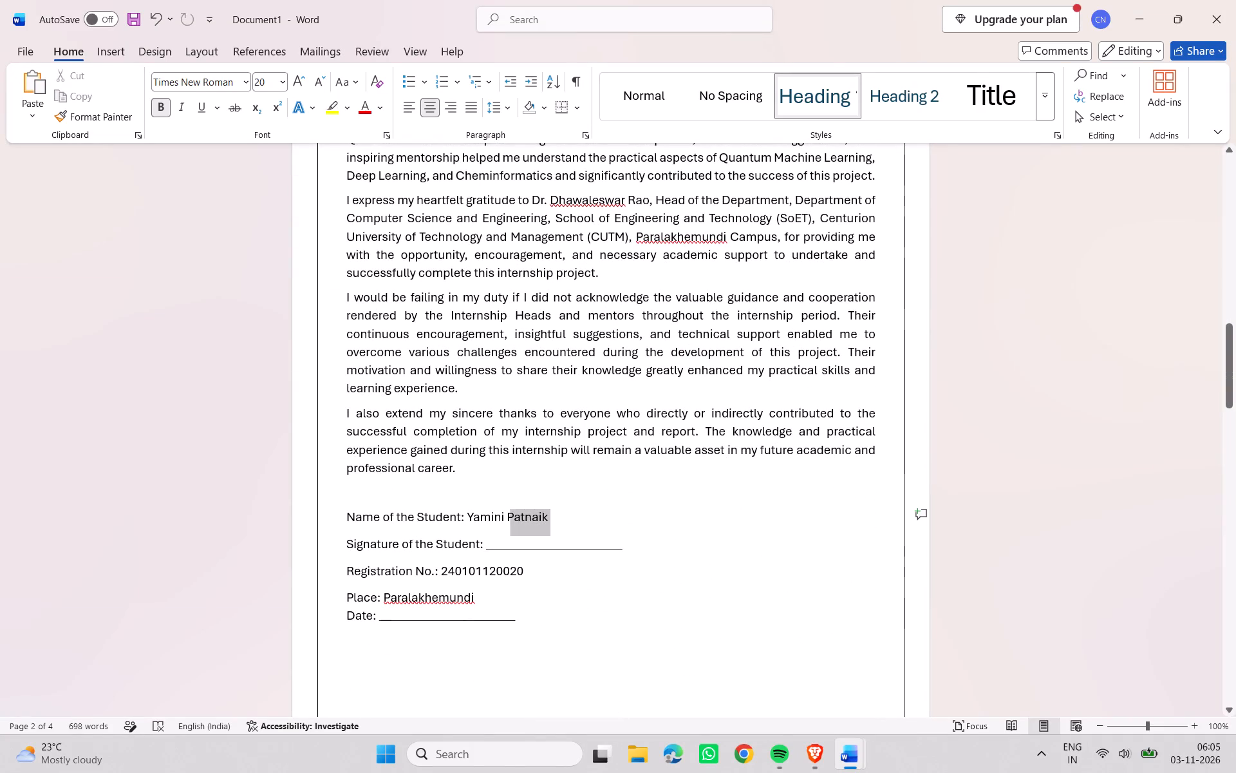
left_click_drag(503, 516, 475, 517)
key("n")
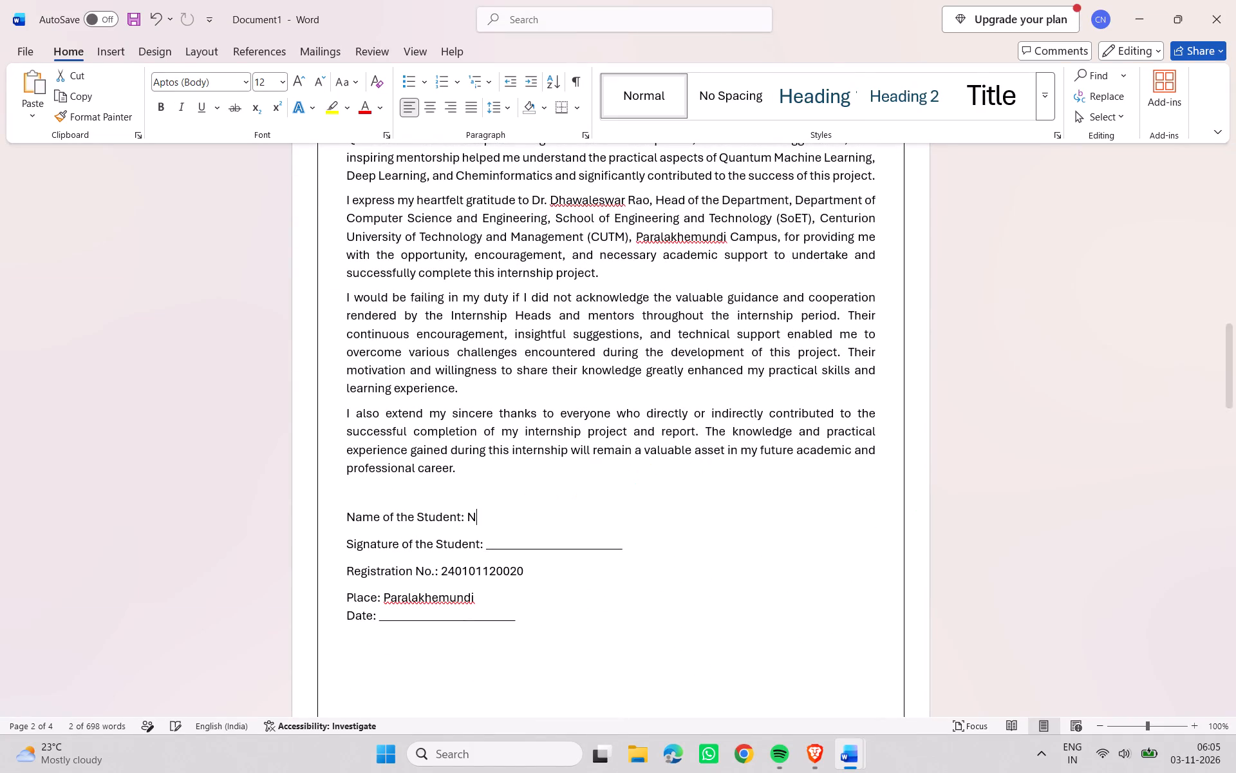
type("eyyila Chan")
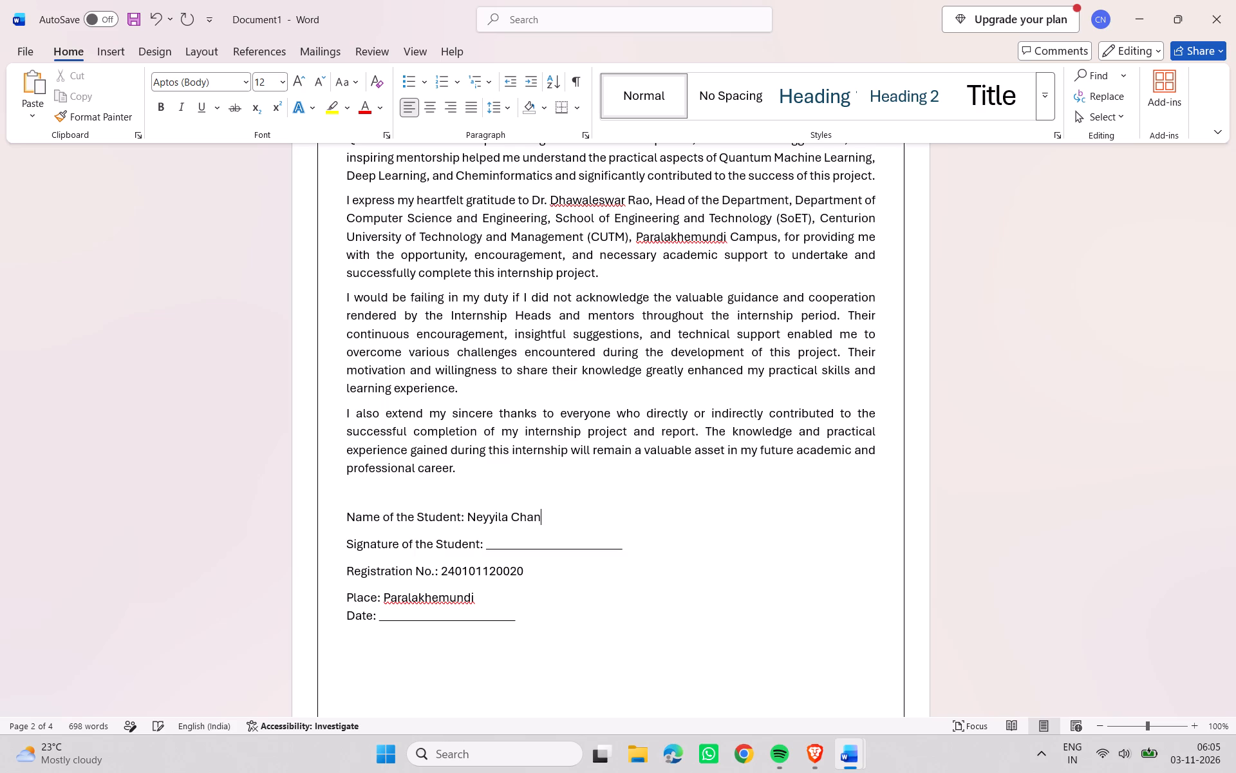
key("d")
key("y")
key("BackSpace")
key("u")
Correct the last two digits of the student's registration number beneath the acknowledgements.
left_click(531, 565)
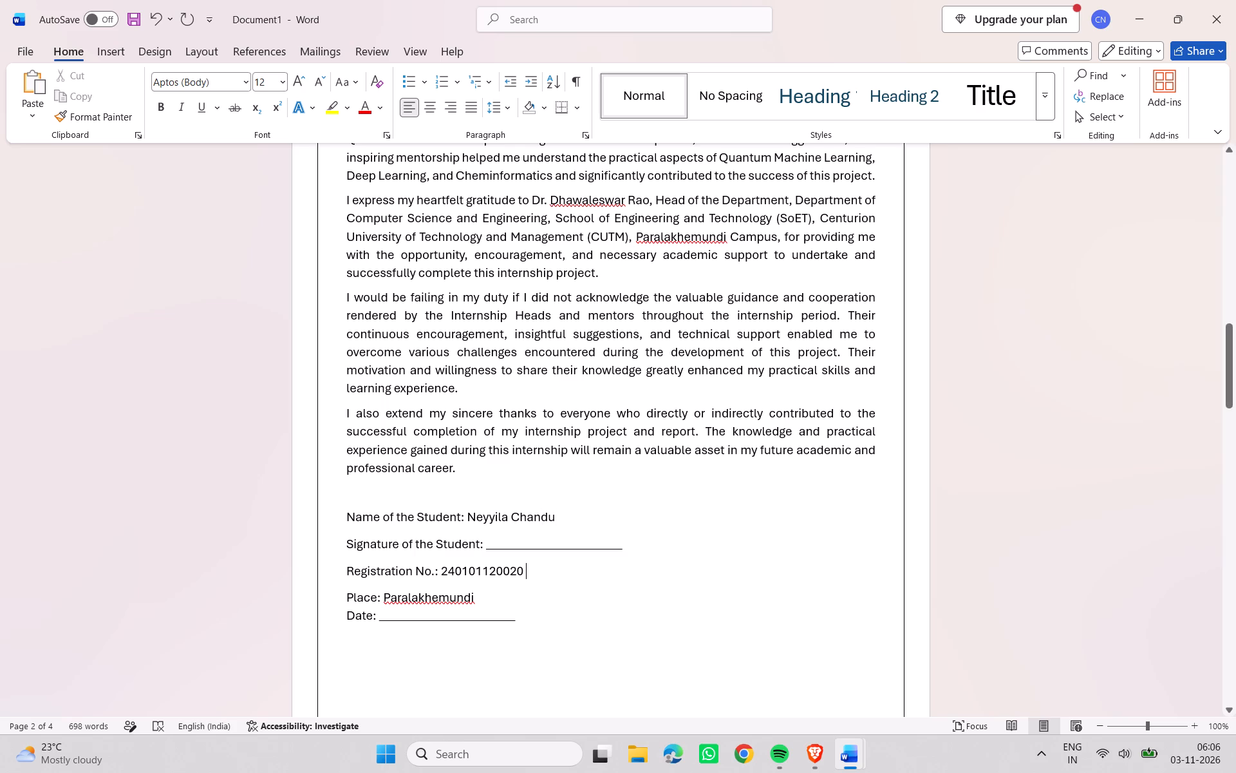
key("BackSpace")
key("BackSpace")
key("BackSpace")
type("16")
Add the place name Paralakhemundi to the spelling dictionary.
scroll(539, 570, "down", 16)
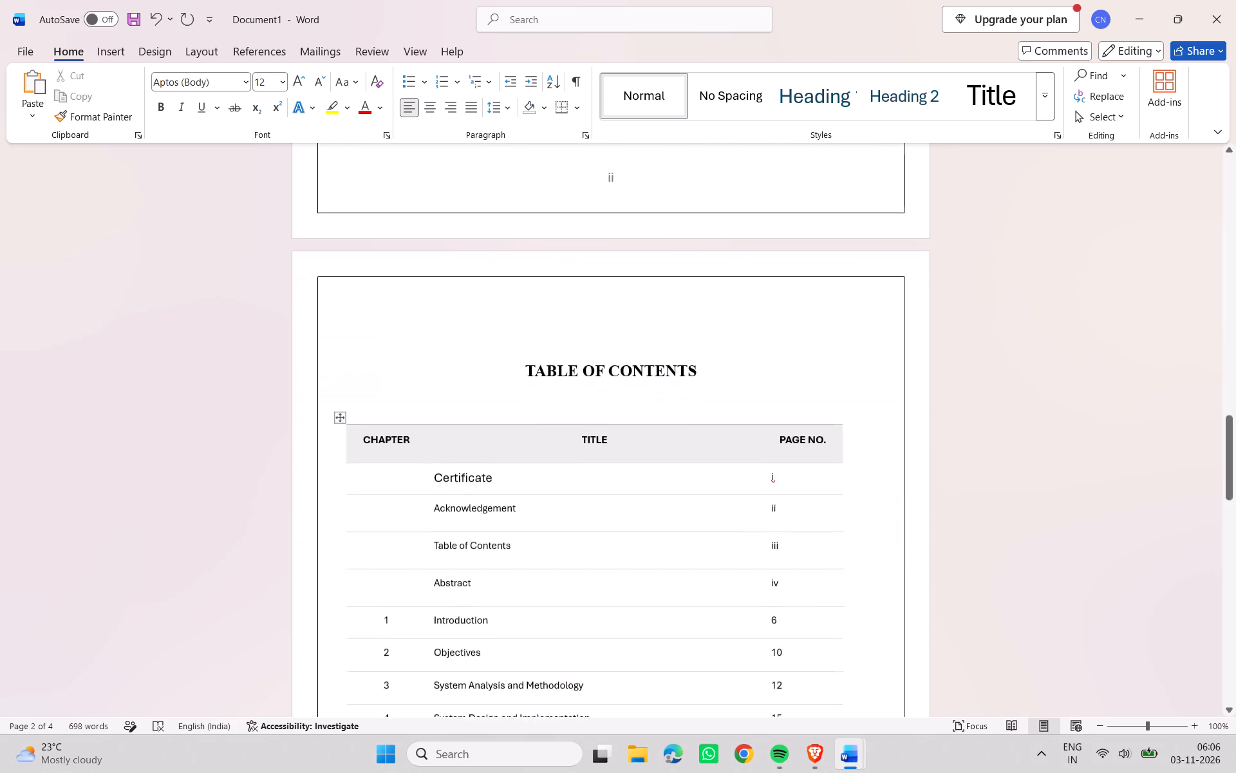
scroll(597, 573, "down", 3)
scroll(583, 574, "up", 10)
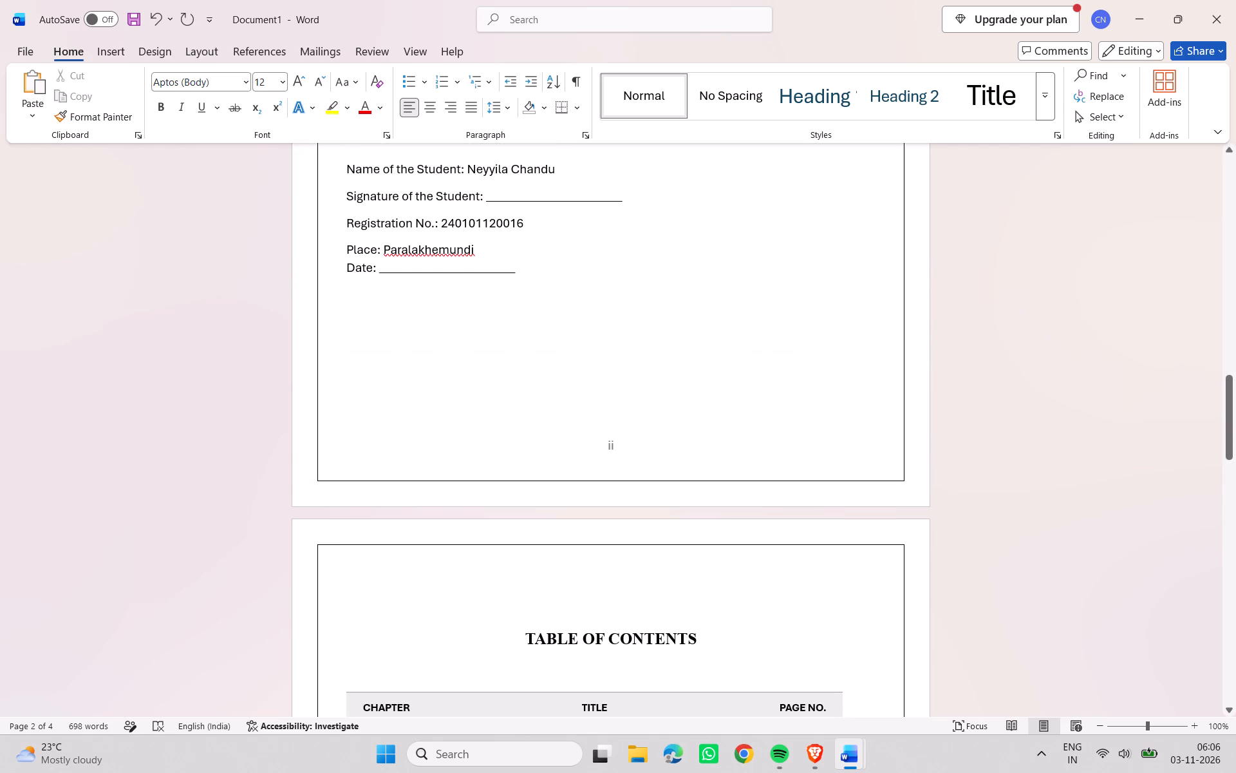
left_click(383, 251)
left_click(398, 251)
right_click(398, 251)
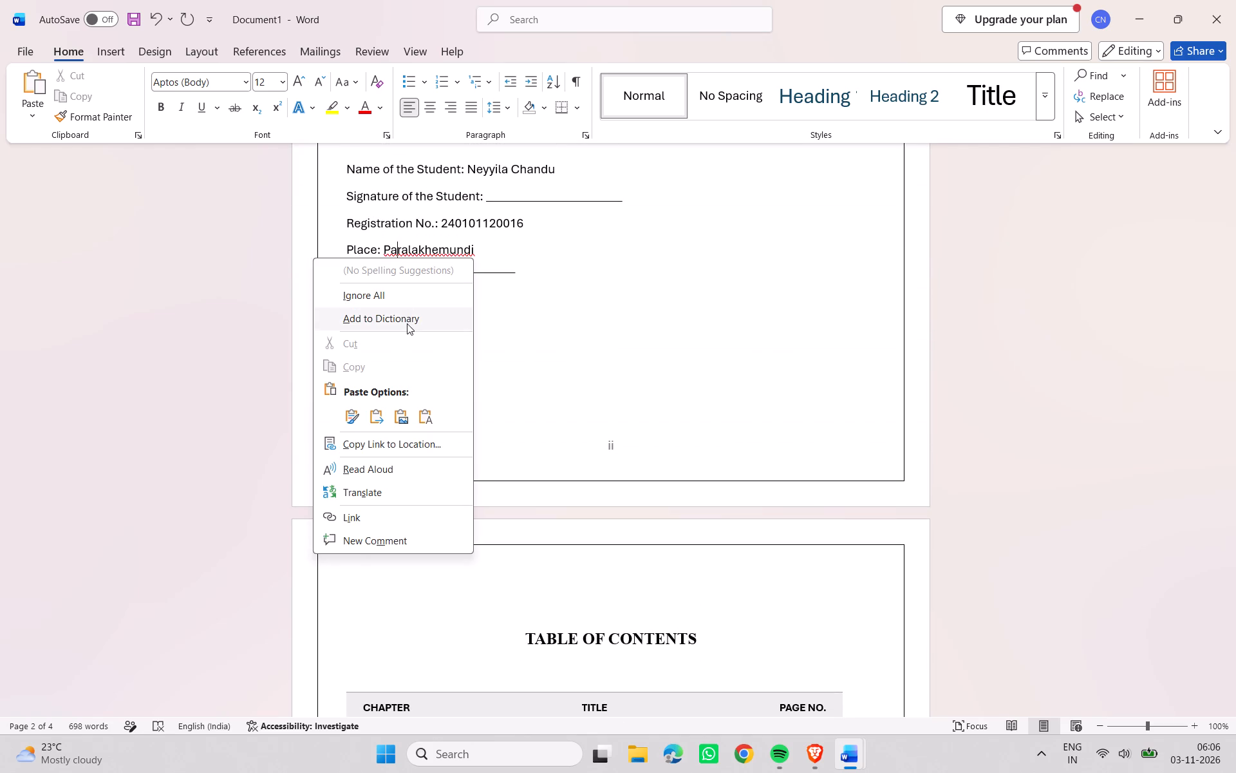
left_click(406, 318)
Review the layout and Roman page numbers of the acknowledgements, table of contents and abstract pages.
scroll(622, 383, "down", 4)
scroll(624, 382, "up", 4)
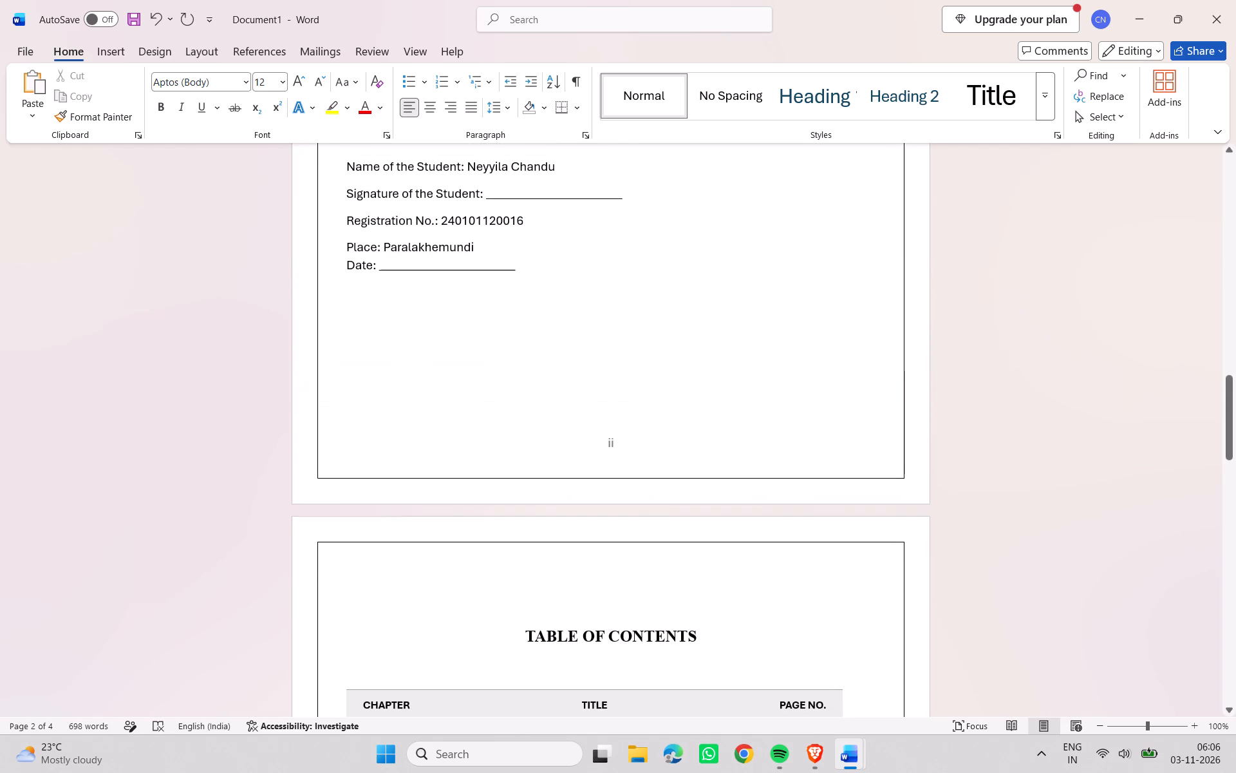
scroll(509, 414, "down", 6)
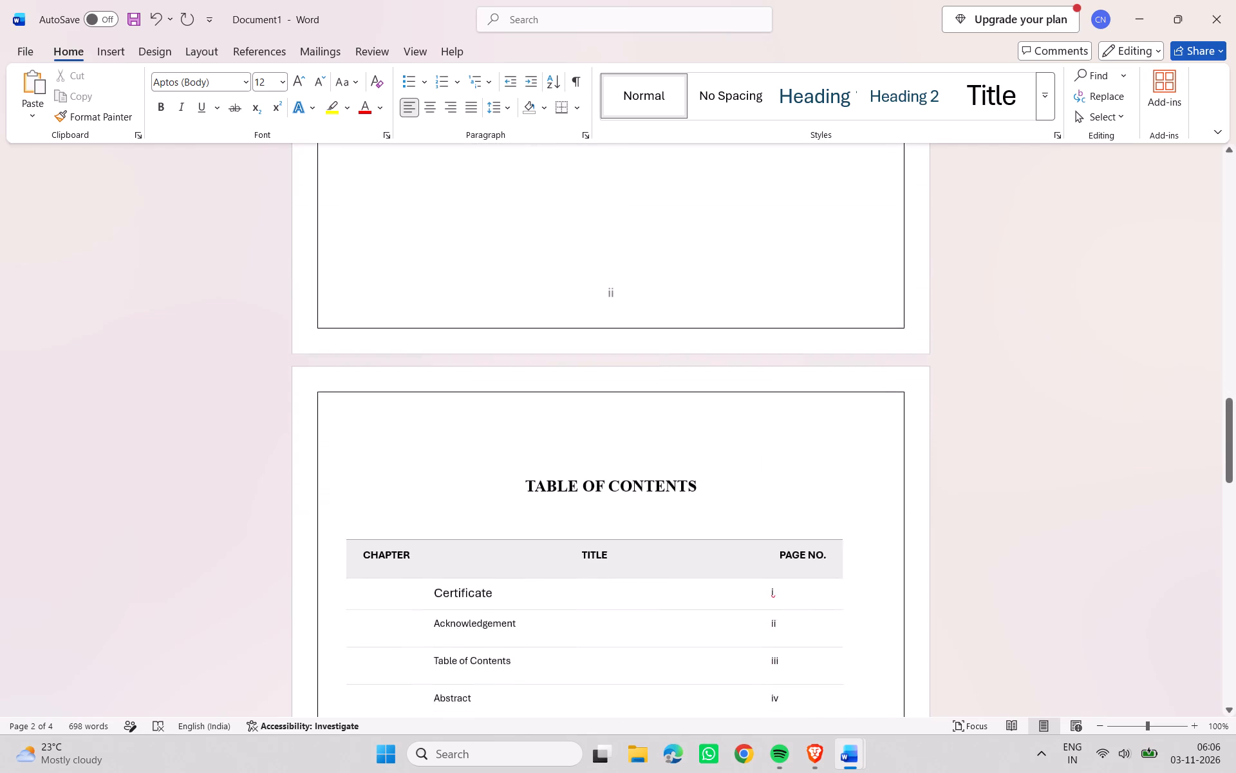
scroll(505, 416, "down", 17)
scroll(720, 483, "up", 9)
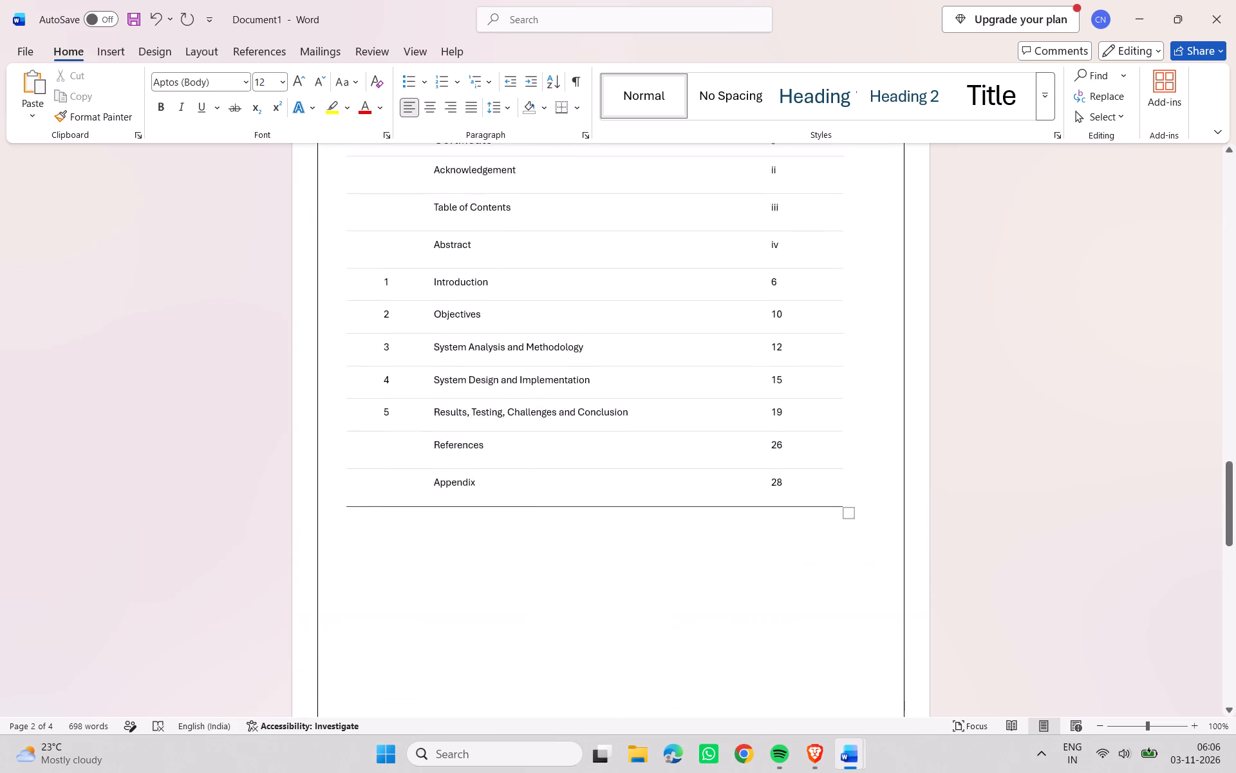
scroll(711, 471, "up", 2)
scroll(710, 470, "down", 13)
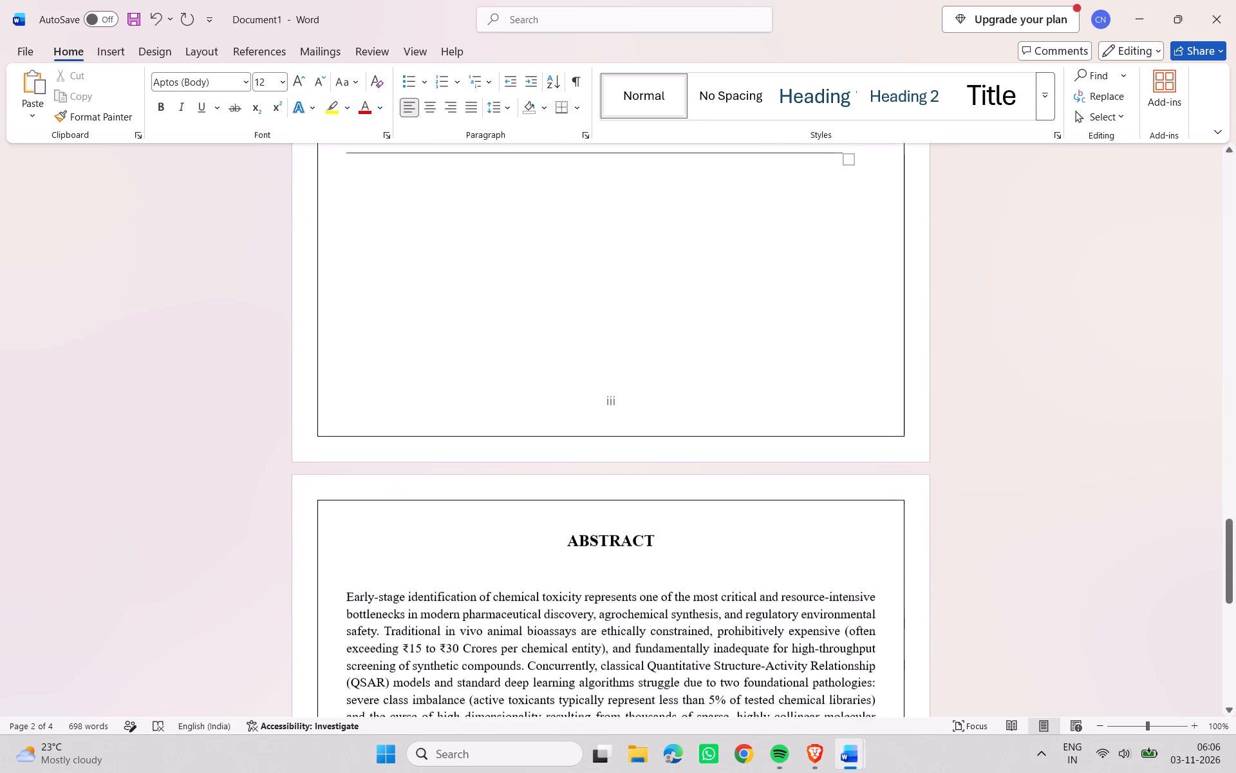
scroll(700, 464, "down", 7)
scroll(701, 464, "up", 1)
scroll(701, 464, "down", 4)
scroll(701, 464, "up", 1)
scroll(701, 464, "down", 13)
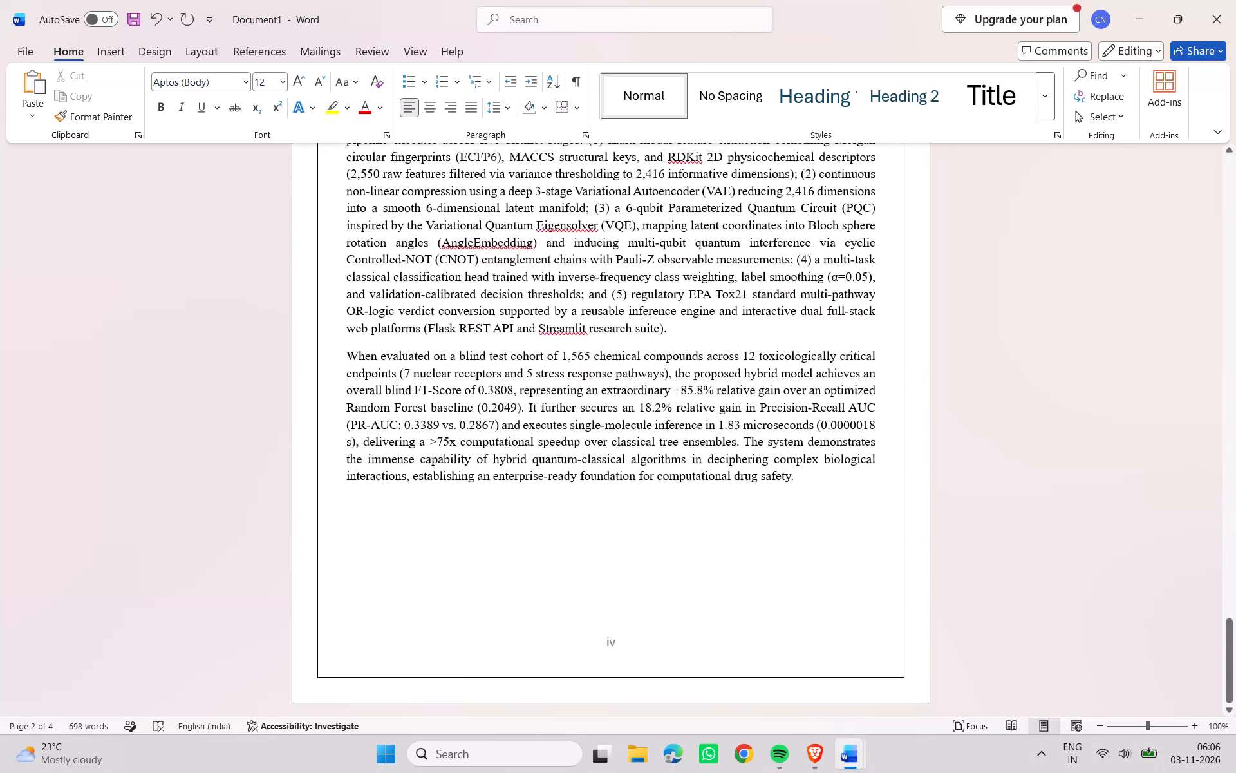
scroll(668, 499, "up", 18)
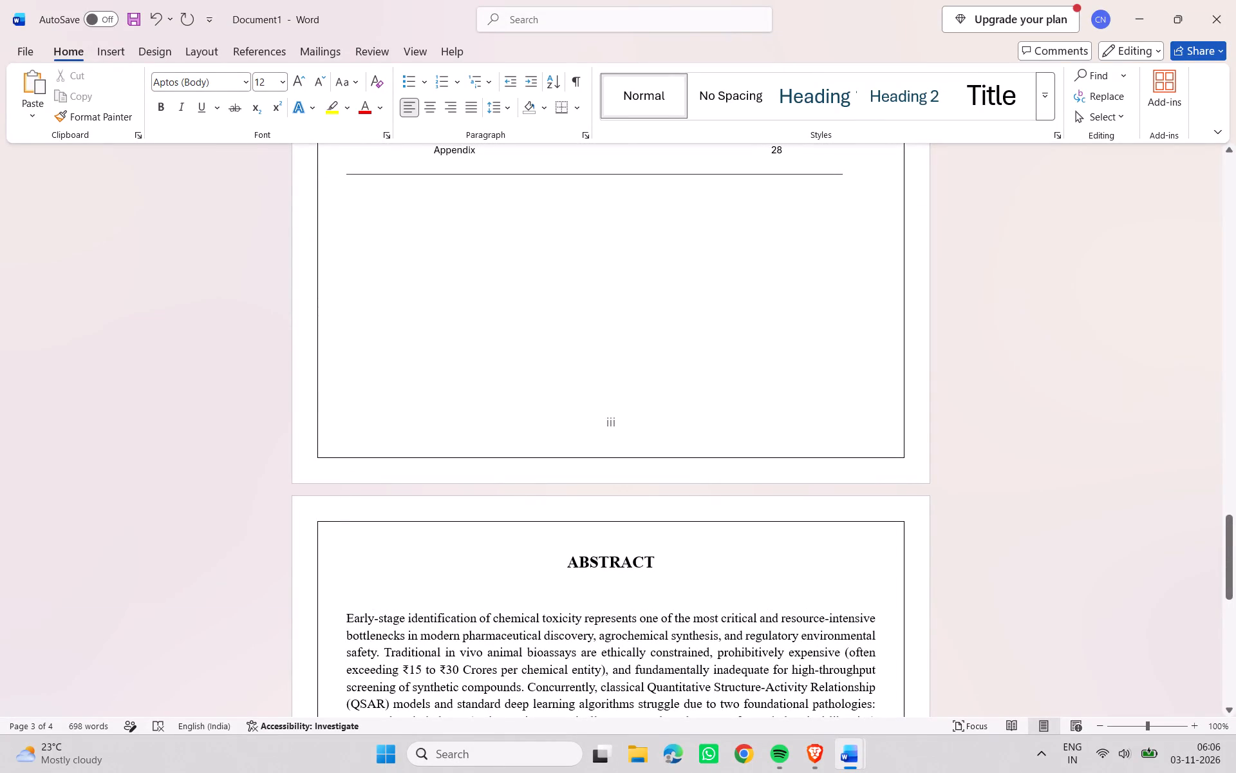
Switch to the QC_REPORT document and delete all the abstract's body text below its heading.
key("alt+Tab")
scroll(828, 694, "down", 4)
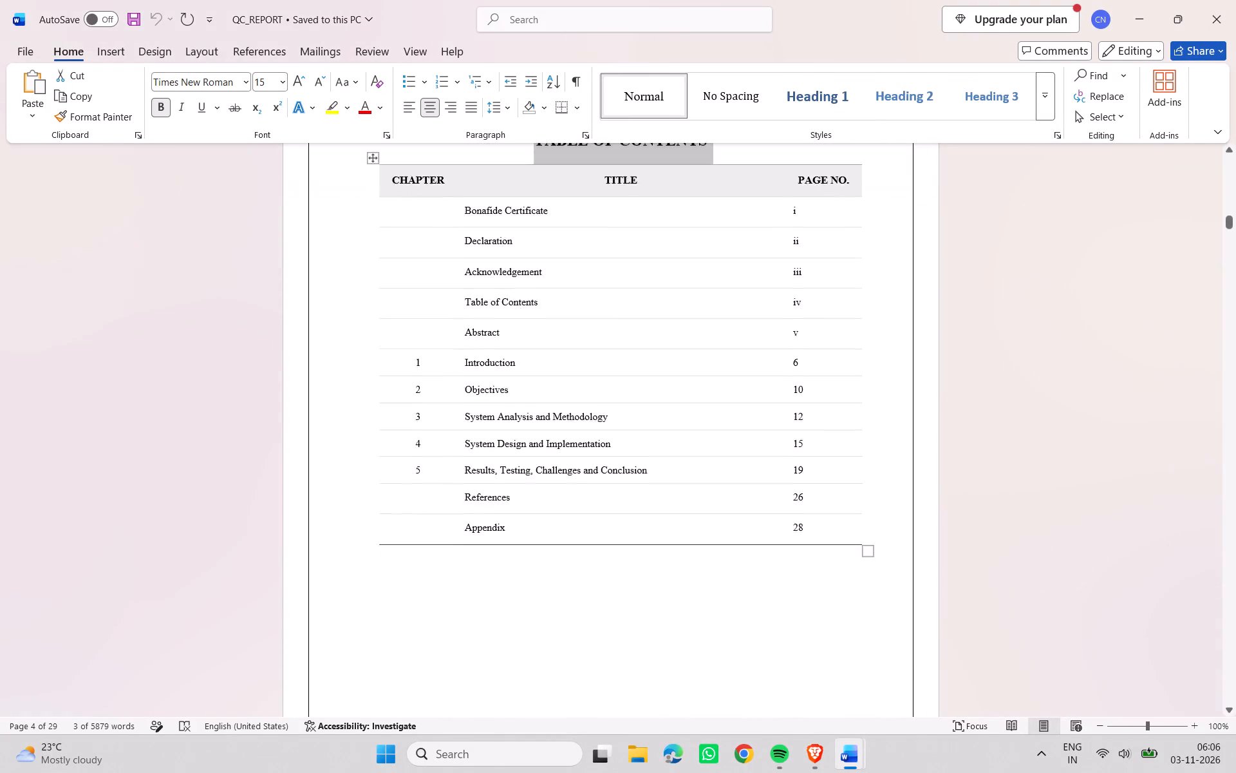
scroll(827, 693, "down", 12)
scroll(779, 649, "up", 1)
scroll(779, 649, "down", 1)
scroll(779, 649, "up", 1)
scroll(779, 649, "down", 17)
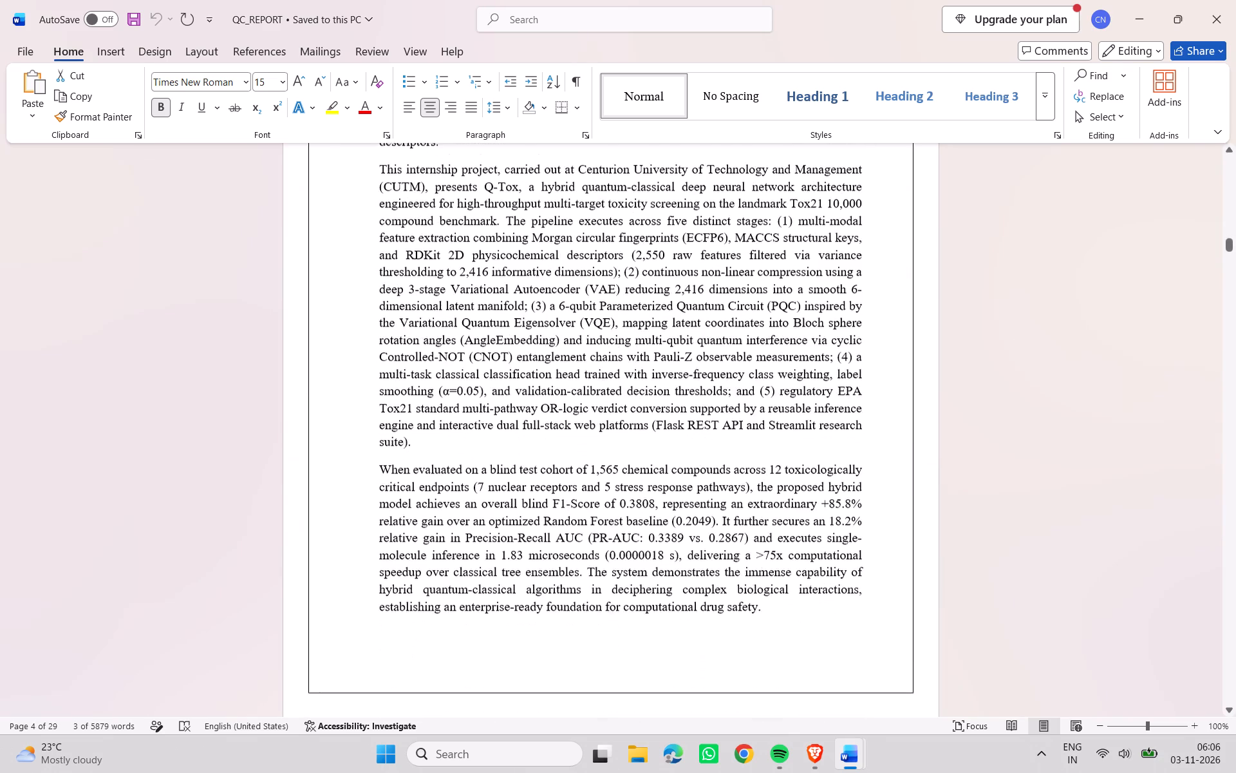
scroll(758, 633, "down", 9)
scroll(757, 632, "up", 3)
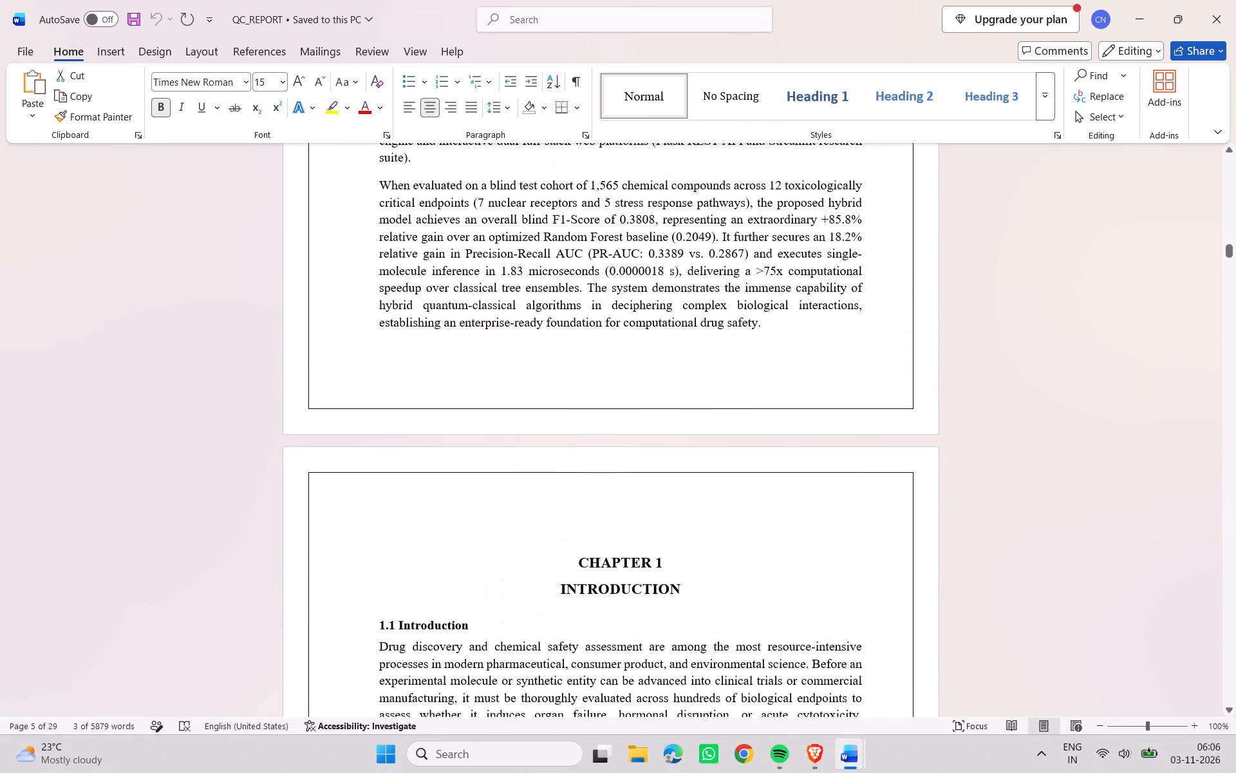
scroll(753, 631, "up", 4)
left_click_drag(792, 487, 681, 382)
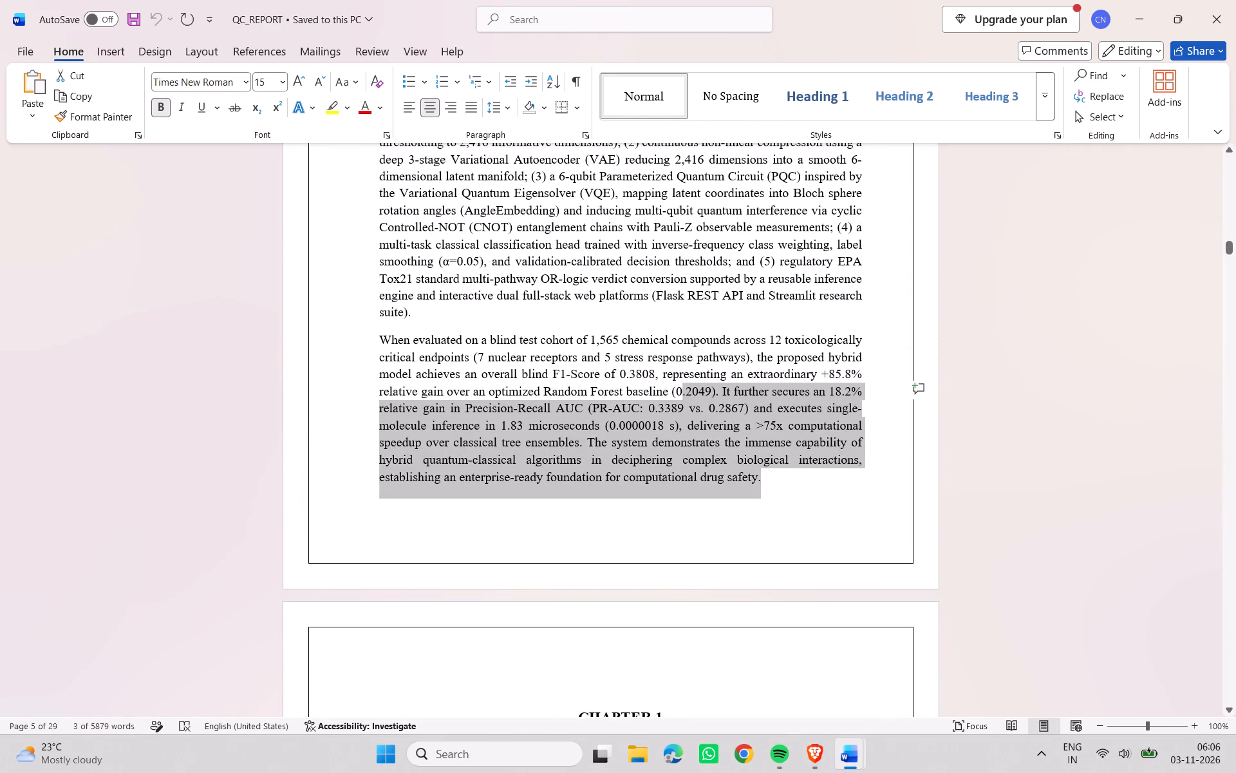
left_click_drag(681, 382, 323, 246)
scroll(681, 382, "up", 10)
key("BackSpace")
Delete the ABSTRACT heading and the empty line left before Chapter 1.
left_click_drag(690, 220, 534, 200)
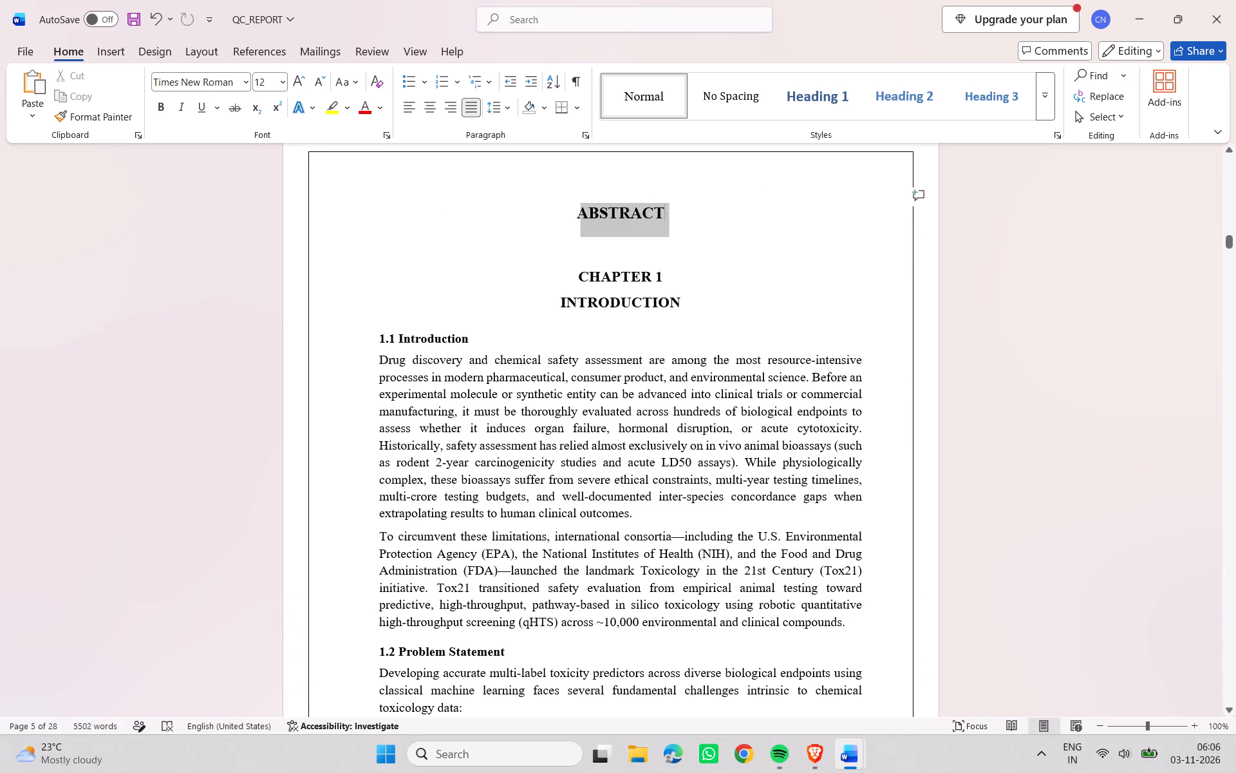
left_click_drag(534, 200, 527, 200)
key("BackSpace")
scroll(774, 275, "up", 5)
scroll(656, 334, "up", 1)
key("BackSpace")
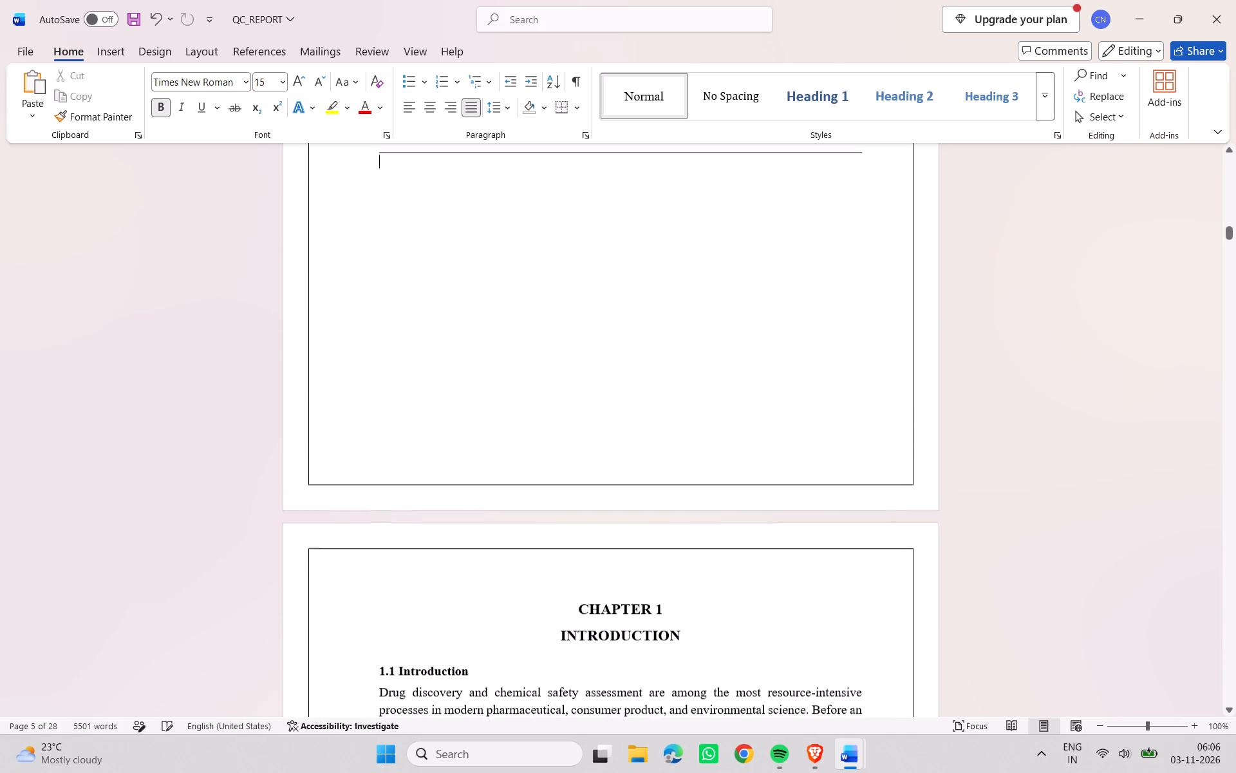
Remove the empty paragraphs and page break between the contents table and the CHAPTER 1 heading.
scroll(639, 361, "up", 5)
left_click(880, 408)
key("BackSpace")
key("BackSpace")
key("BackSpace")
key("BackSpace")
key("BackSpace")
key("BackSpace")
key("BackSpace")
key("BackSpace")
key("BackSpace")
key("BackSpace")
key("BackSpace")
key("BackSpace")
key("BackSpace")
key("BackSpace")
key("BackSpace")
key("BackSpace")
key("BackSpace")
key("BackSpace")
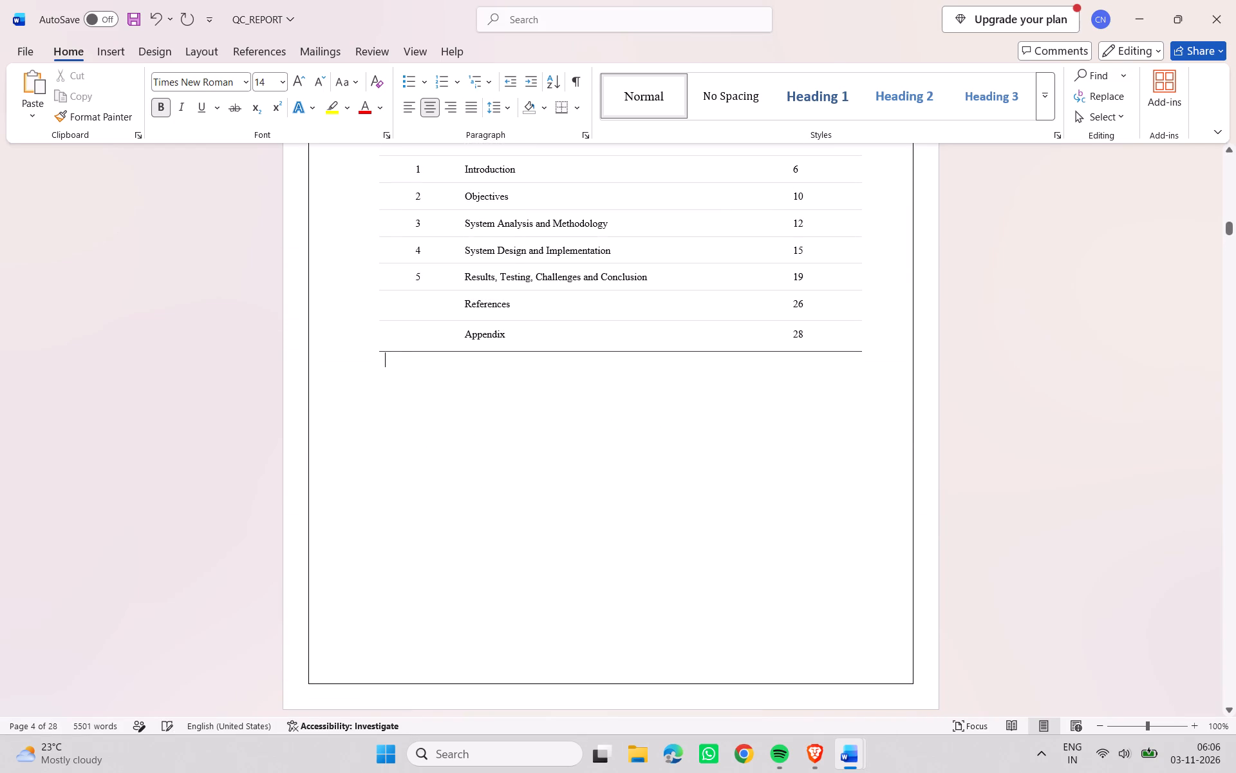
Delete the entire chapter, title and page number table under TABLE OF CONTENTS.
scroll(748, 401, "up", 5)
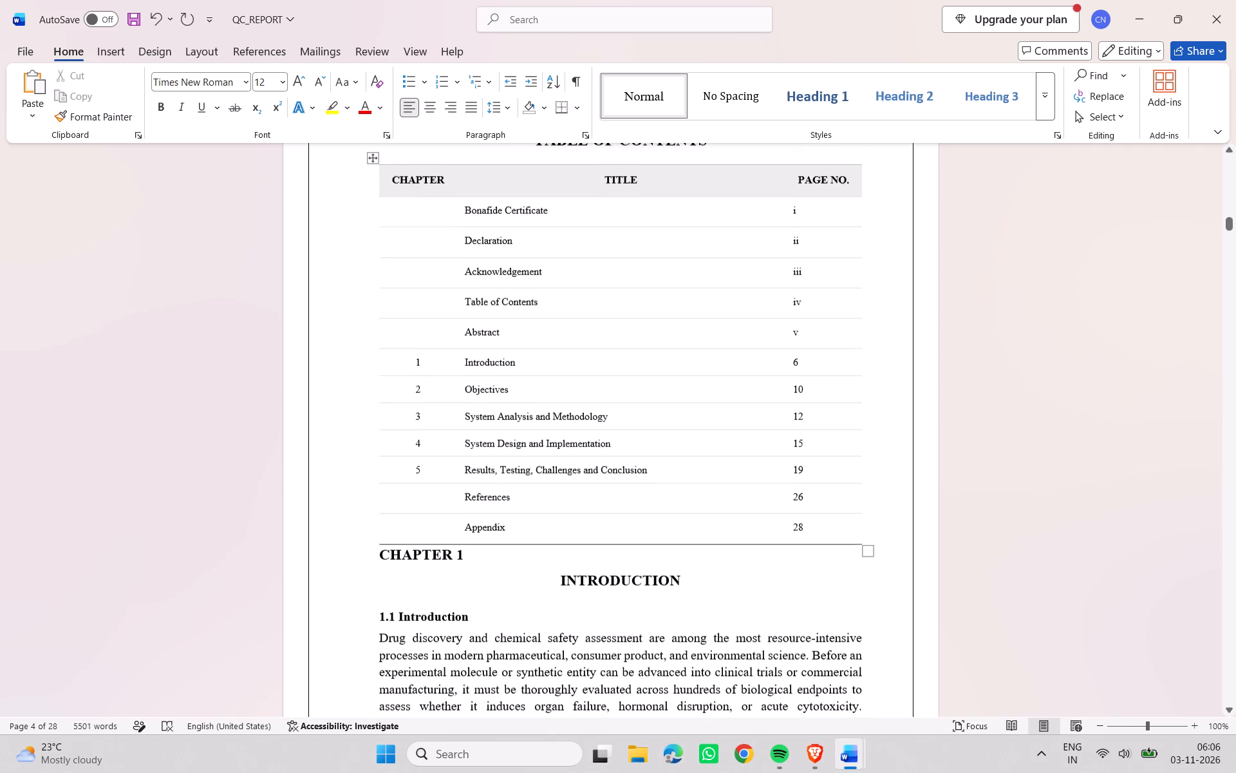
left_click(635, 285)
left_click(413, 182)
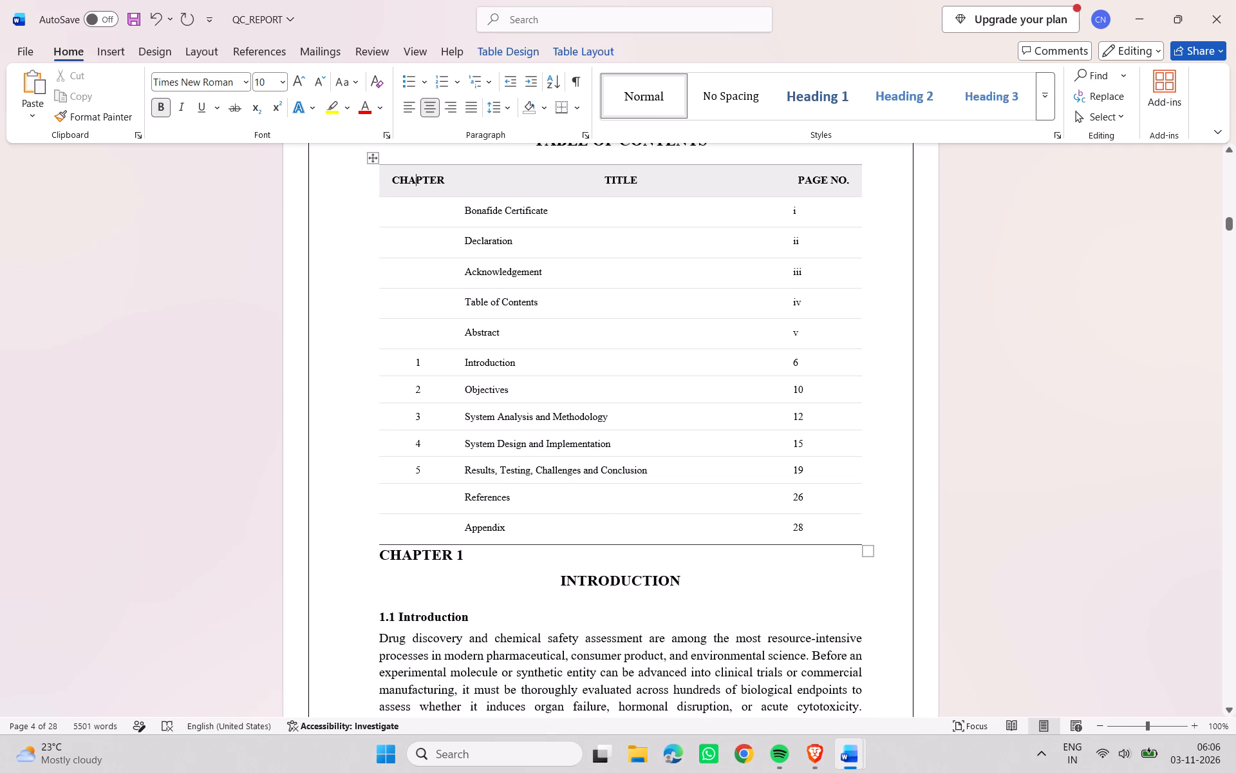
left_click(374, 161)
key("BackSpace")
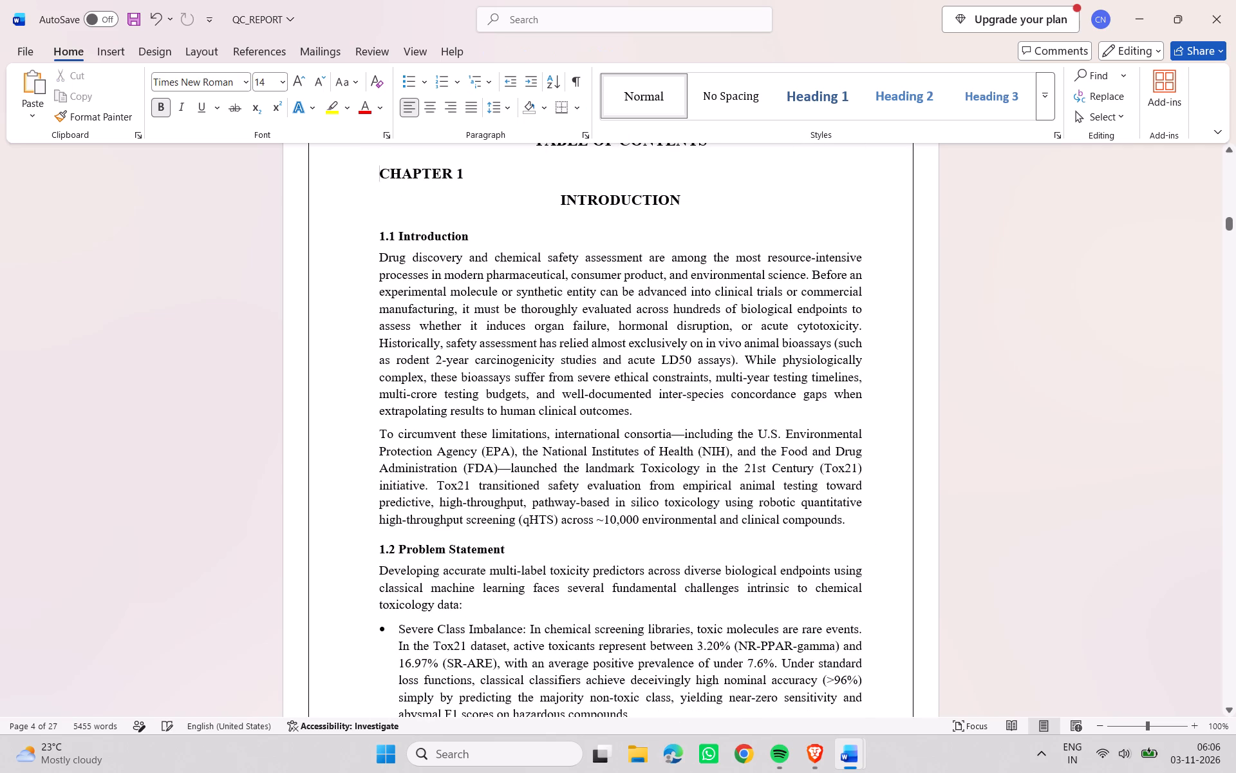
Delete the TABLE OF CONTENTS heading and the page break separating Chapter 1 from the acknowledgements' date line.
scroll(512, 275, "up", 4)
left_click_drag(715, 294, 537, 295)
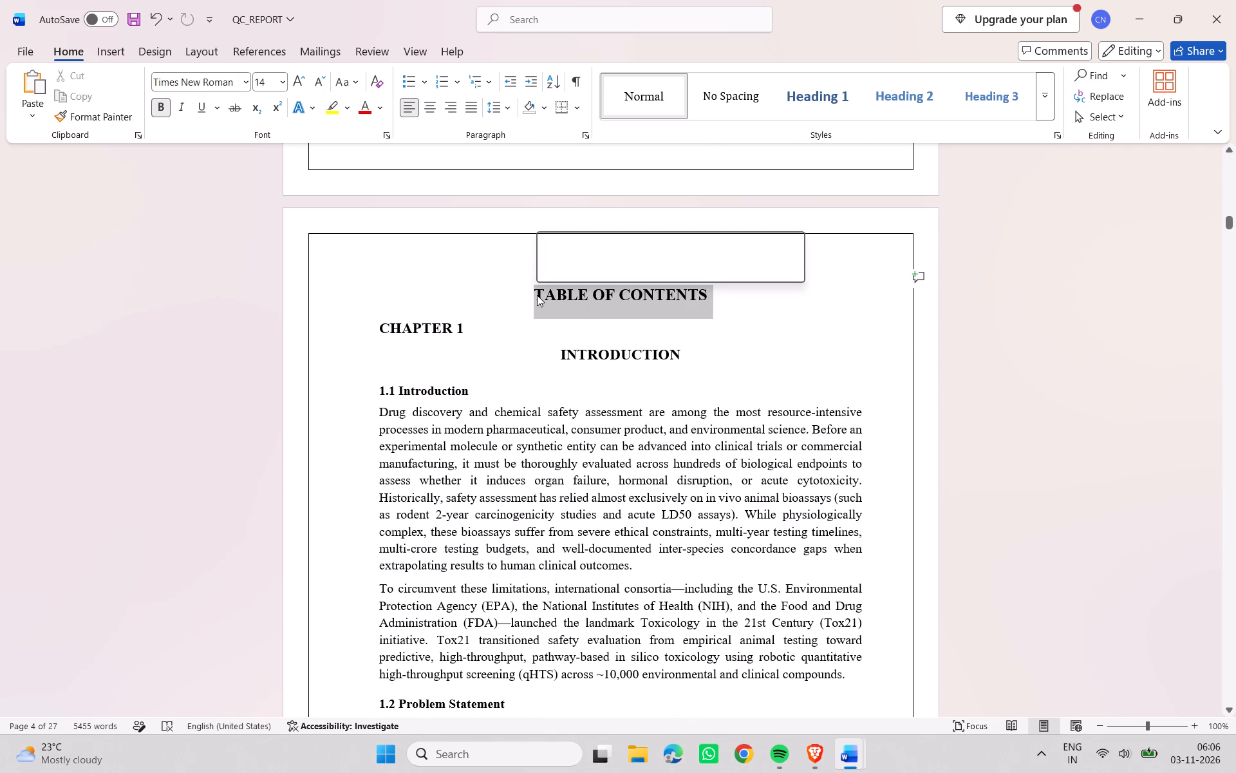
key("BackSpace")
key("BackSpace")
key("BackSpace")
key("BackSpace")
key("BackSpace")
key("BackSpace")
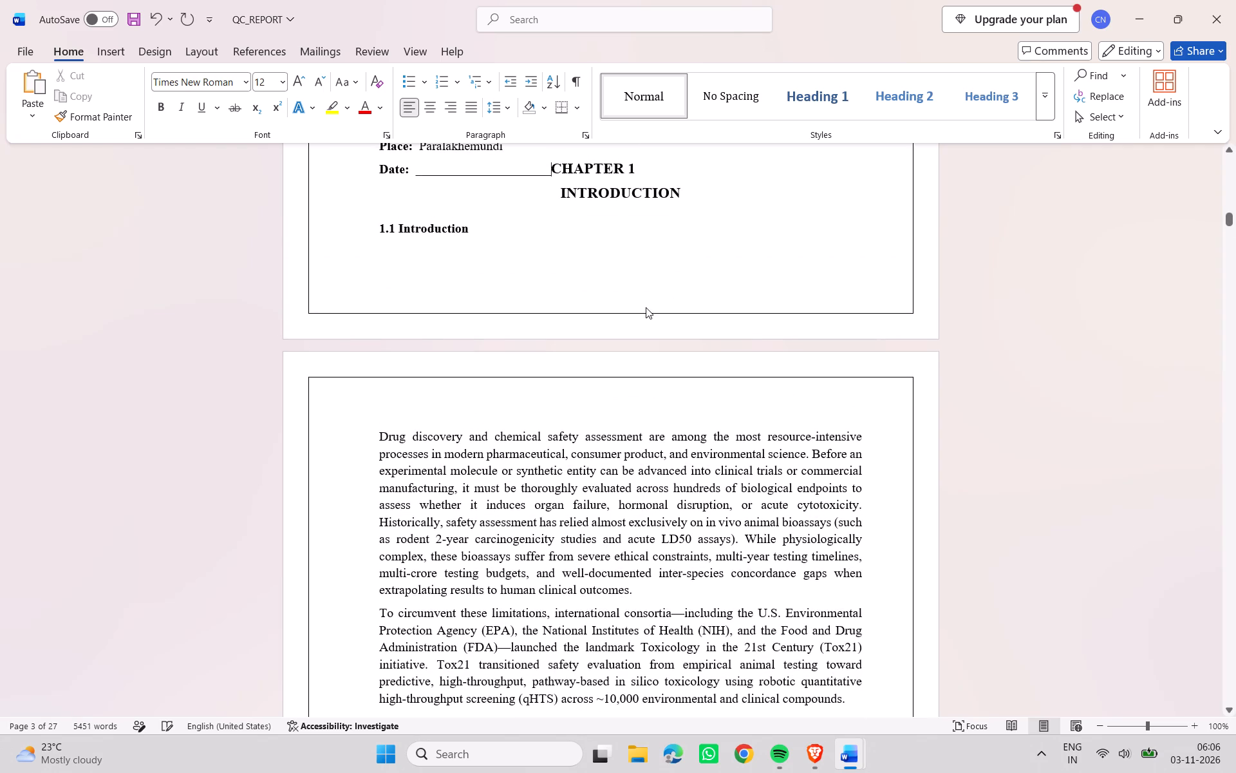
Delete all remaining front matter before CHAPTER 1, from the document's start through the acknowledgements' date line.
scroll(641, 308, "up", 2)
left_click_drag(550, 253, 482, 104)
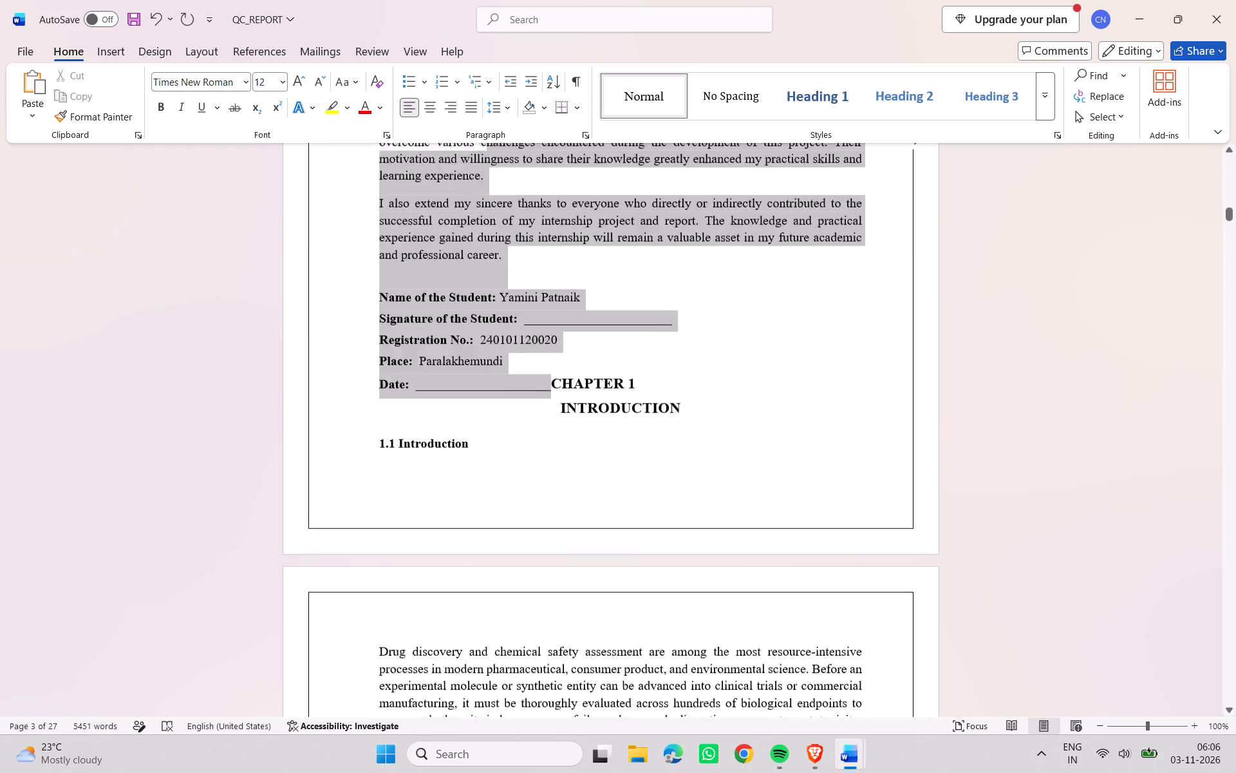
left_click_drag(482, 104, 470, 69)
key("BackSpace")
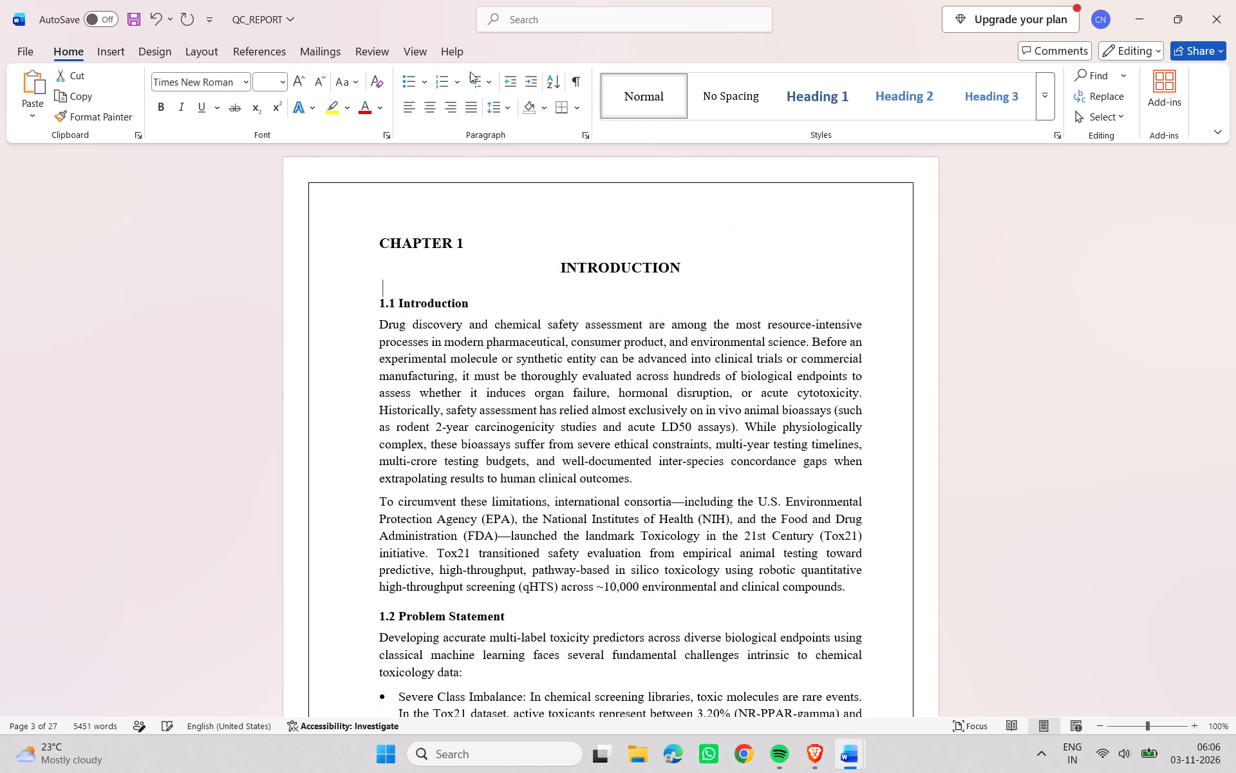
Centre the CHAPTER 1 heading.
left_click(433, 111)
Review the page layout of QC_REPORT from Chapter 1 through the start of Chapter 3.
scroll(560, 374, "down", 1)
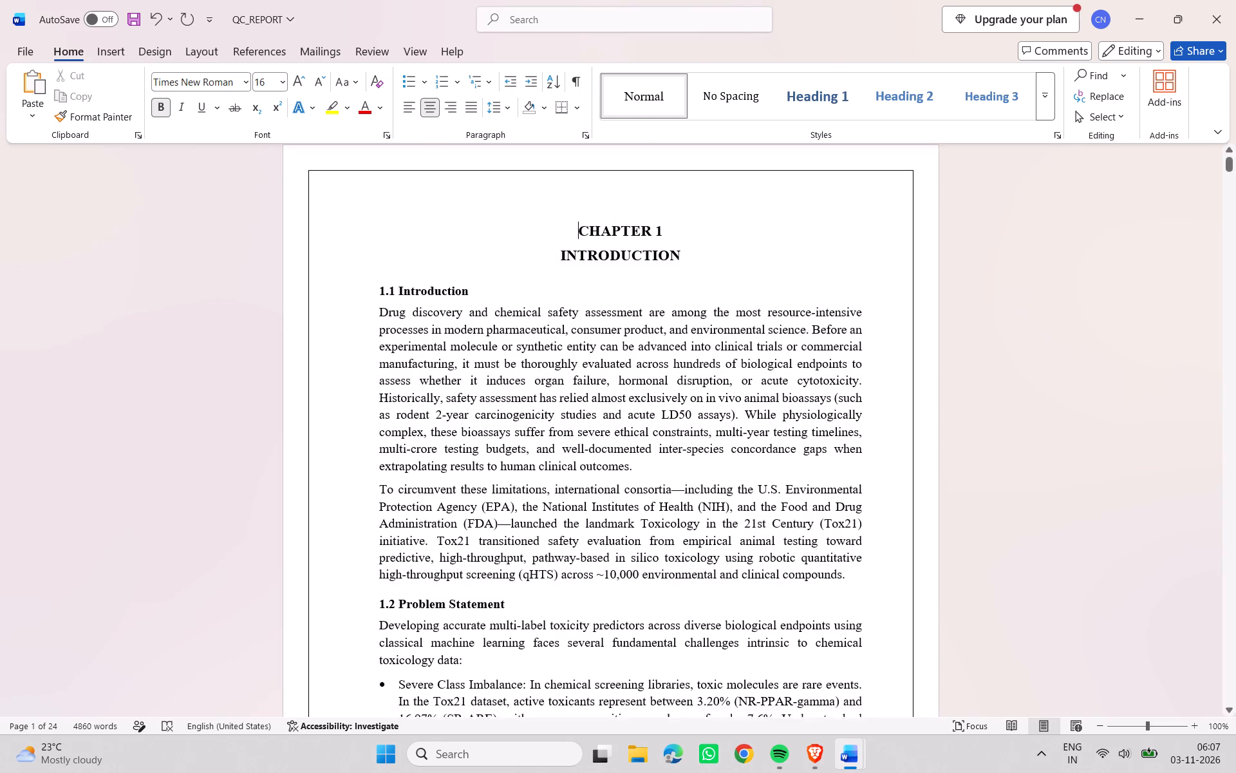
scroll(560, 374, "down", 2)
scroll(724, 445, "down", 13)
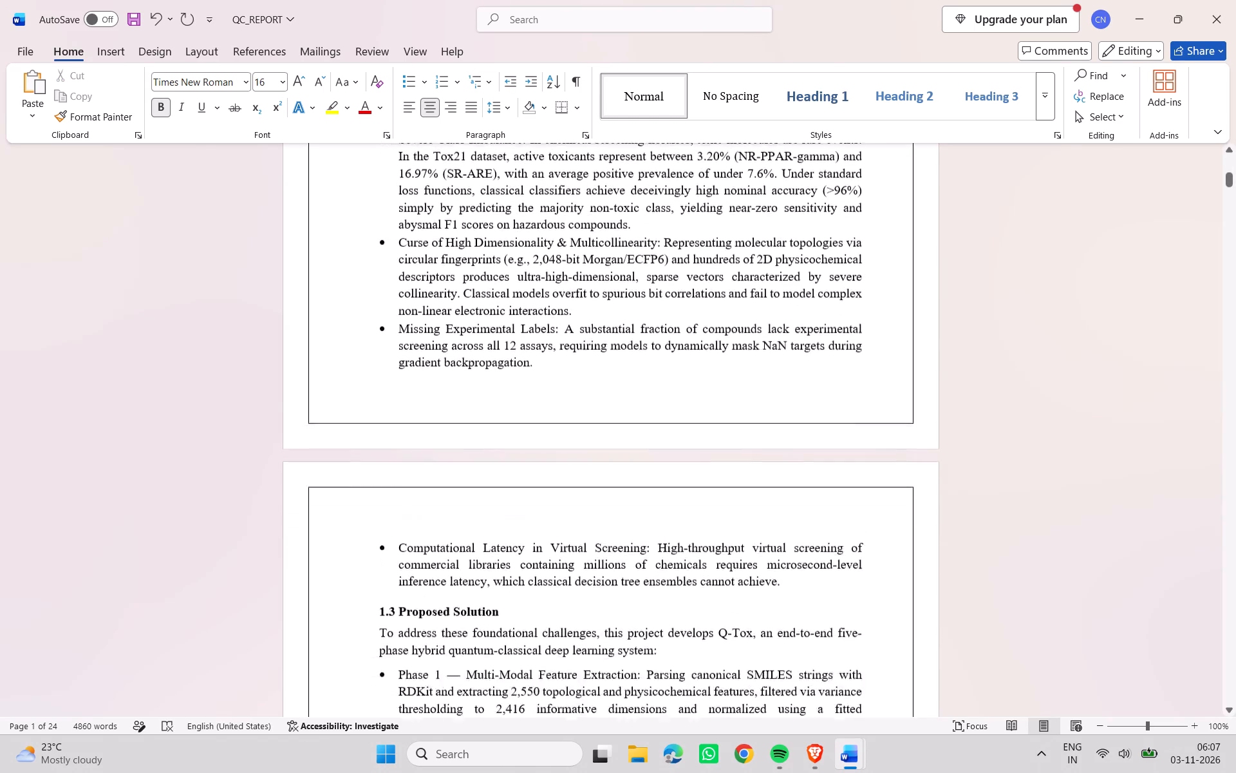
scroll(723, 445, "down", 13)
scroll(722, 444, "down", 9)
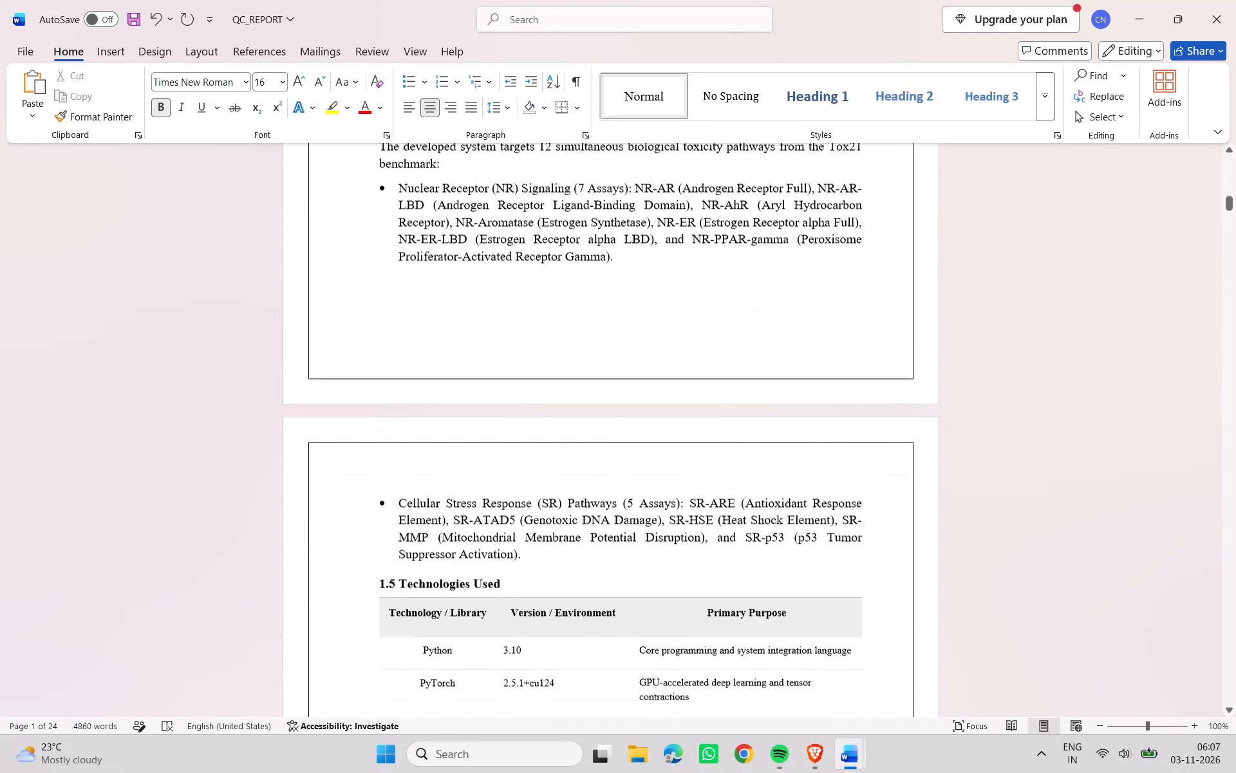
scroll(722, 444, "down", 19)
scroll(721, 444, "down", 4)
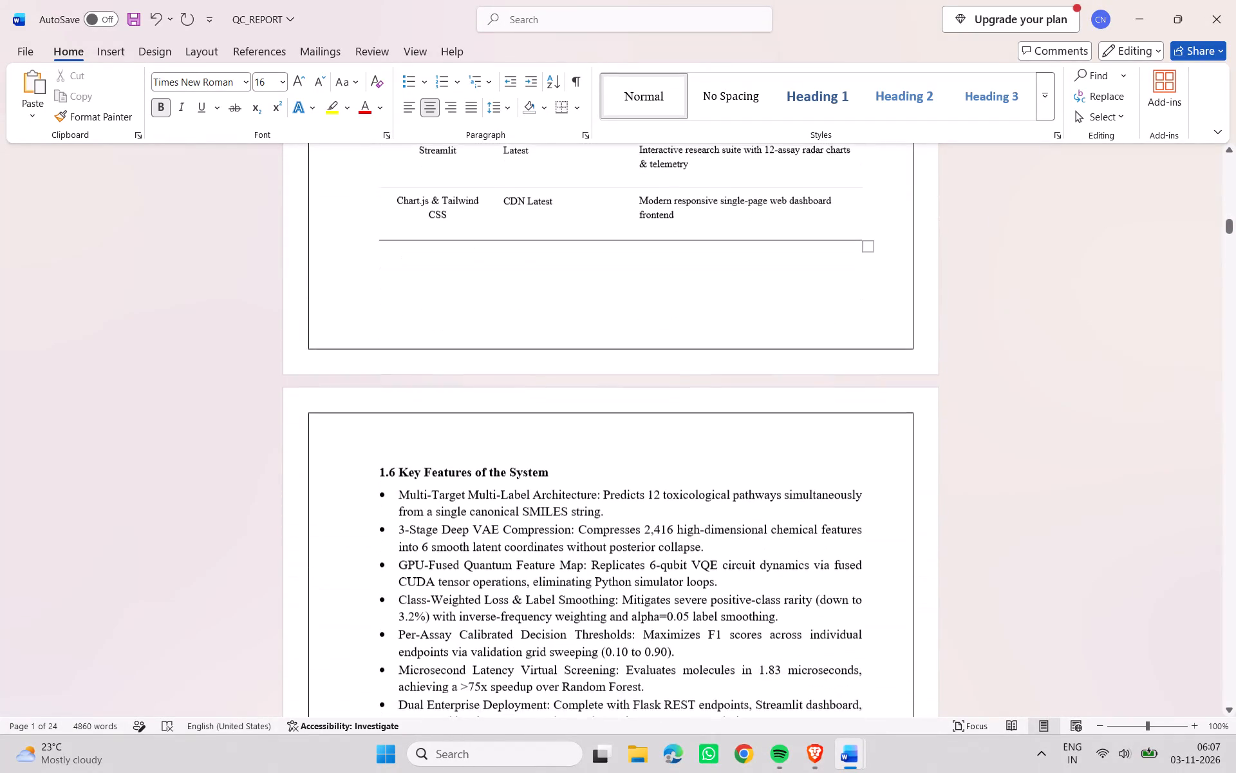
scroll(721, 444, "down", 7)
scroll(721, 444, "down", 14)
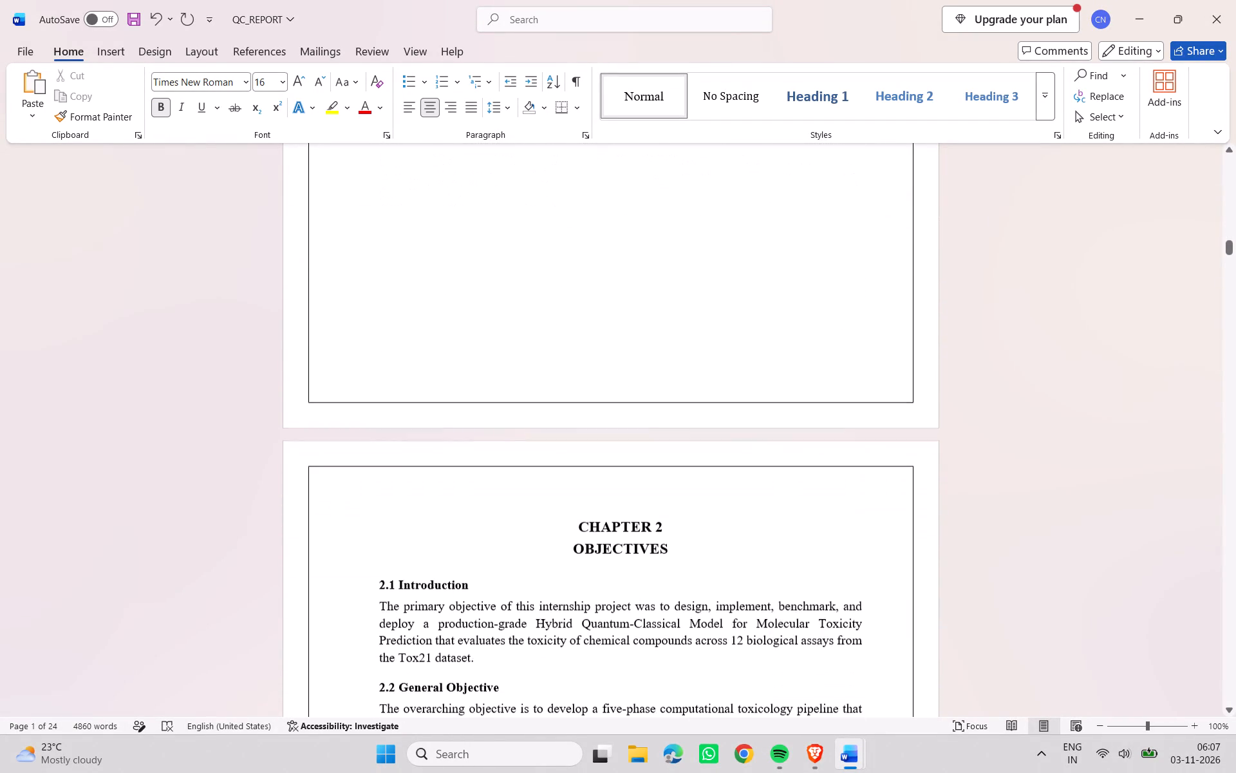
scroll(718, 442, "down", 3)
scroll(718, 442, "down", 18)
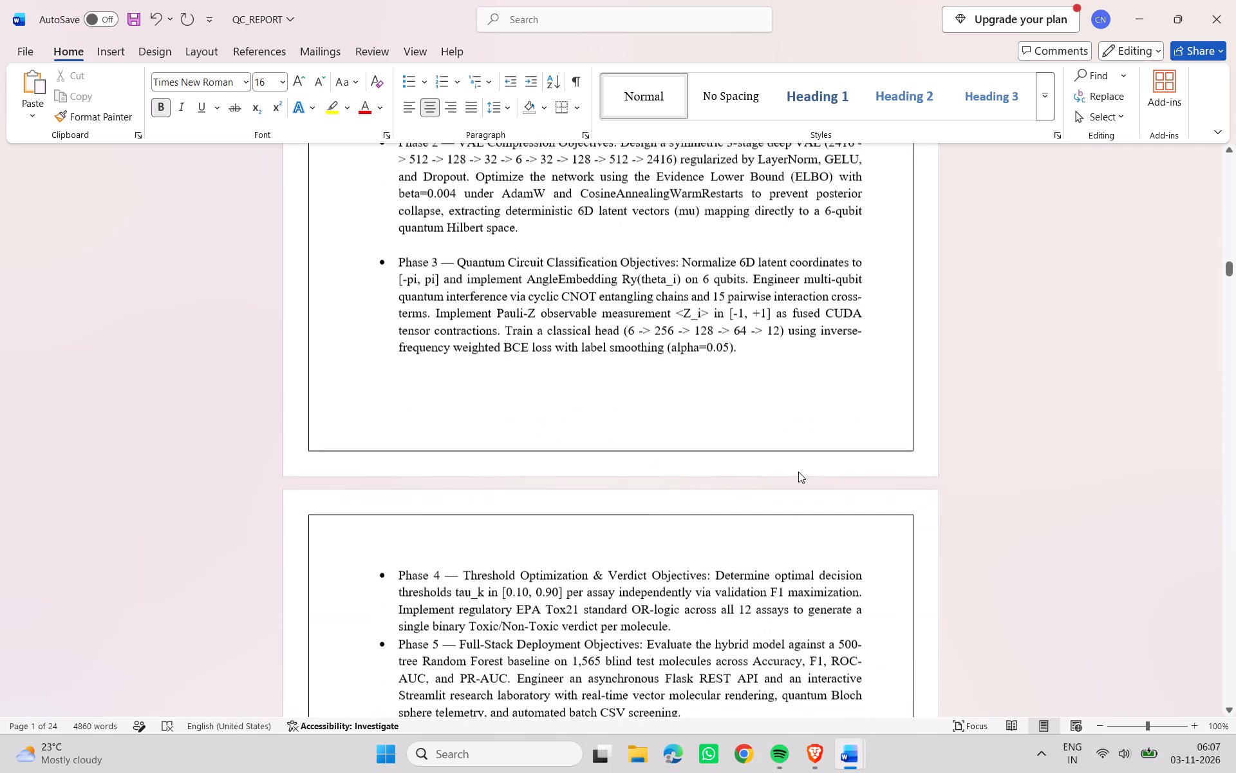
scroll(798, 472, "down", 19)
scroll(804, 468, "up", 1)
scroll(804, 468, "down", 6)
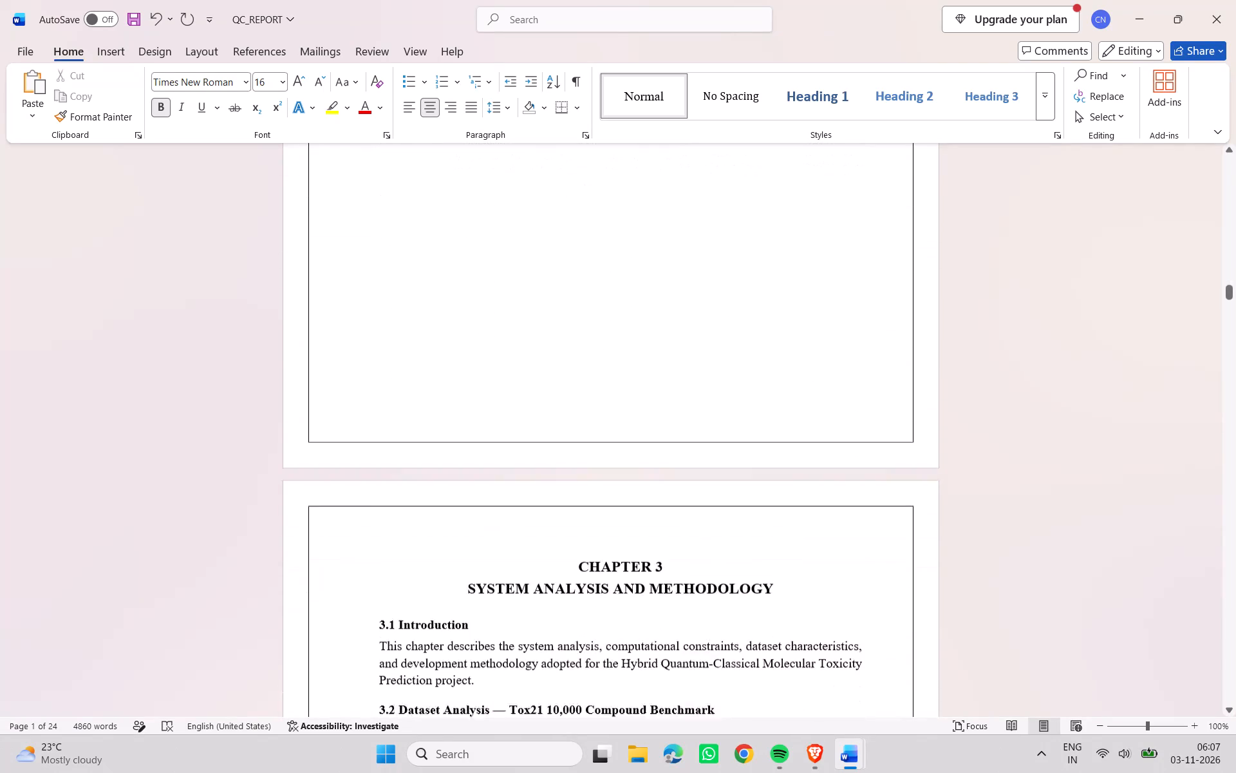
Review the page layout of QC_REPORT from Chapter 3 through the start of Chapter 4.
scroll(831, 510, "down", 20)
scroll(831, 510, "down", 3)
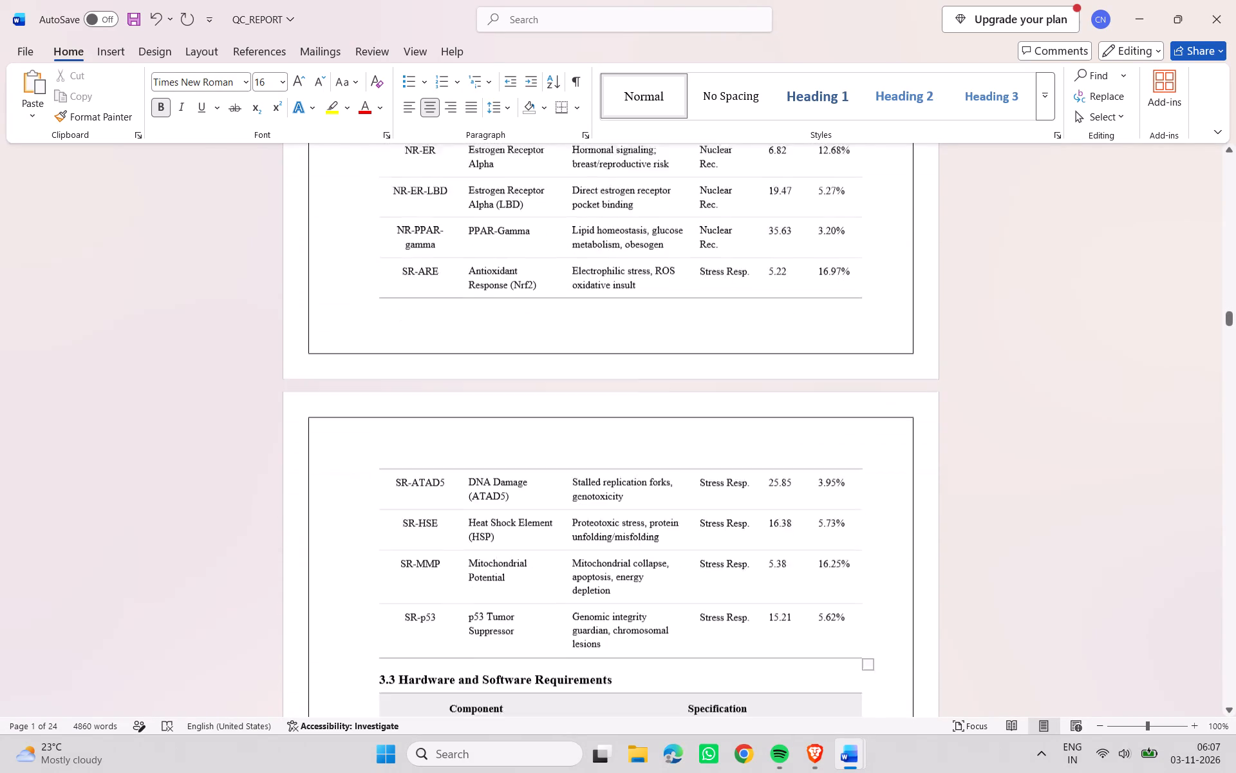
scroll(838, 402, "down", 4)
scroll(841, 406, "up", 1)
scroll(841, 406, "down", 20)
scroll(841, 406, "down", 2)
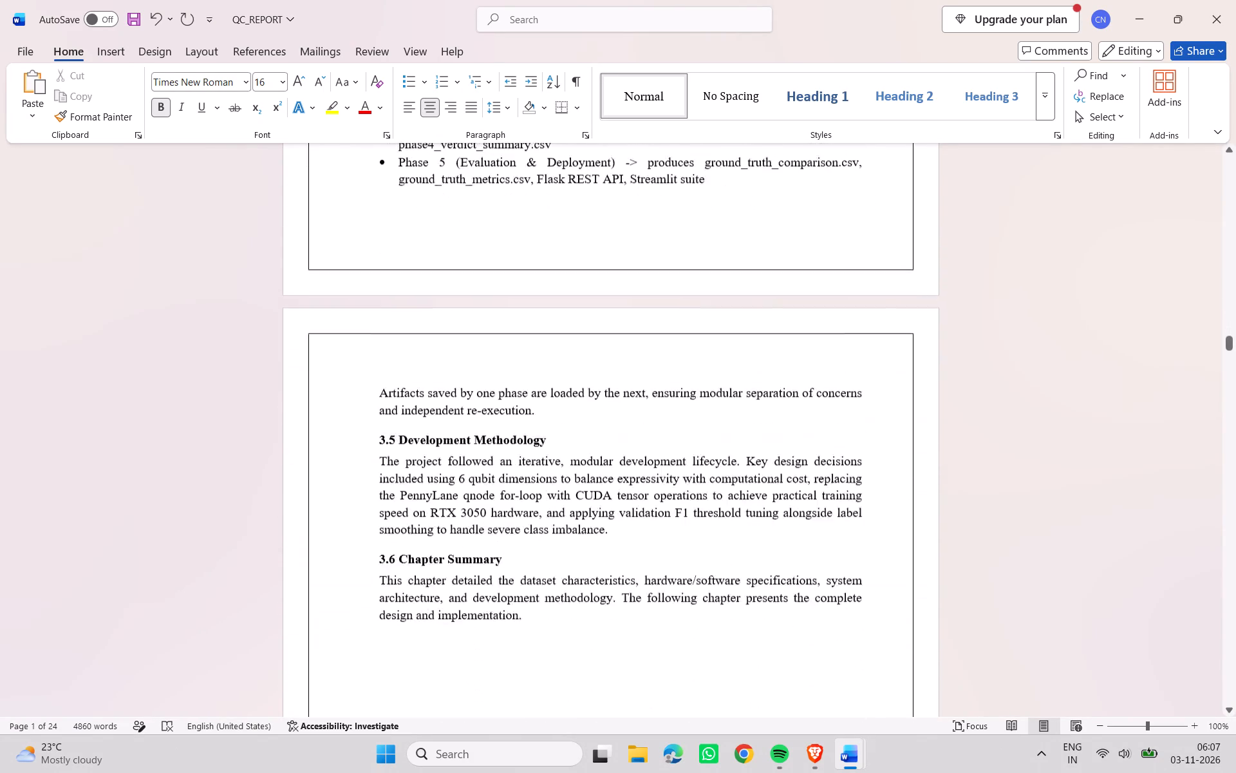
scroll(849, 396, "down", 14)
scroll(852, 396, "up", 1)
scroll(852, 396, "down", 5)
scroll(852, 396, "up", 1)
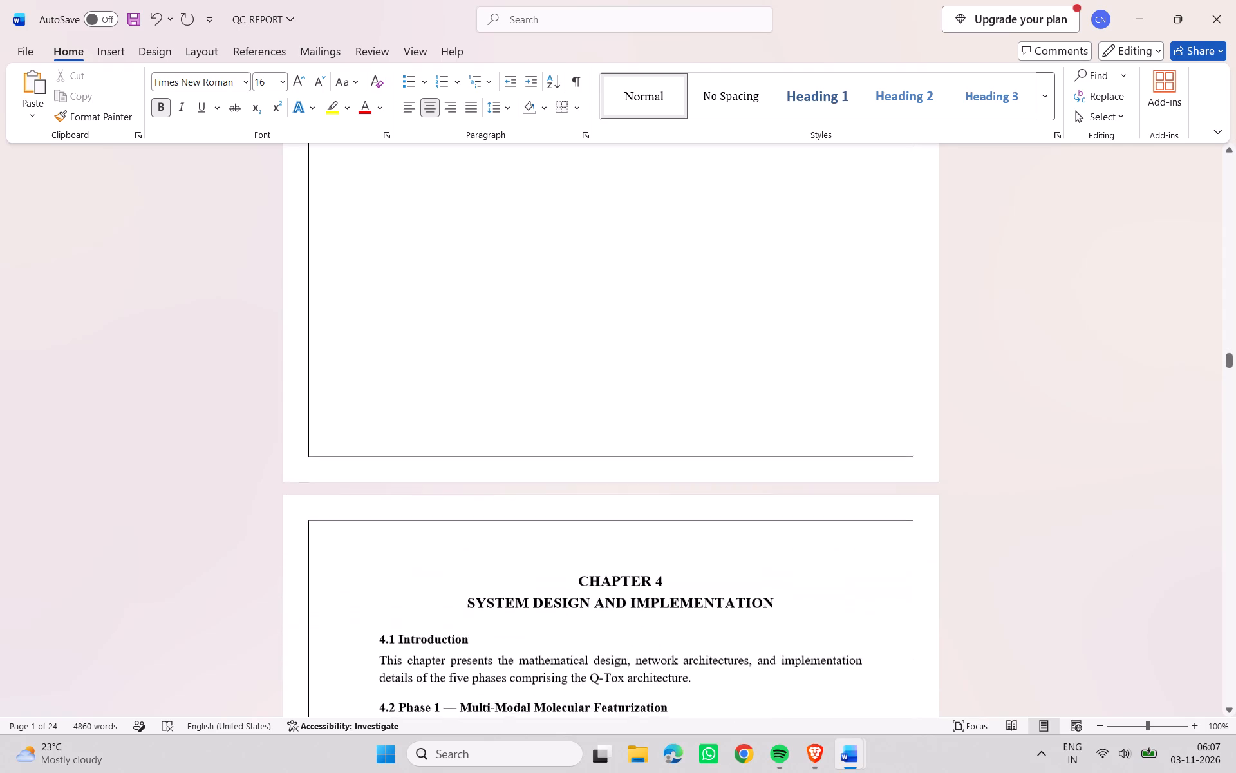
scroll(852, 396, "down", 5)
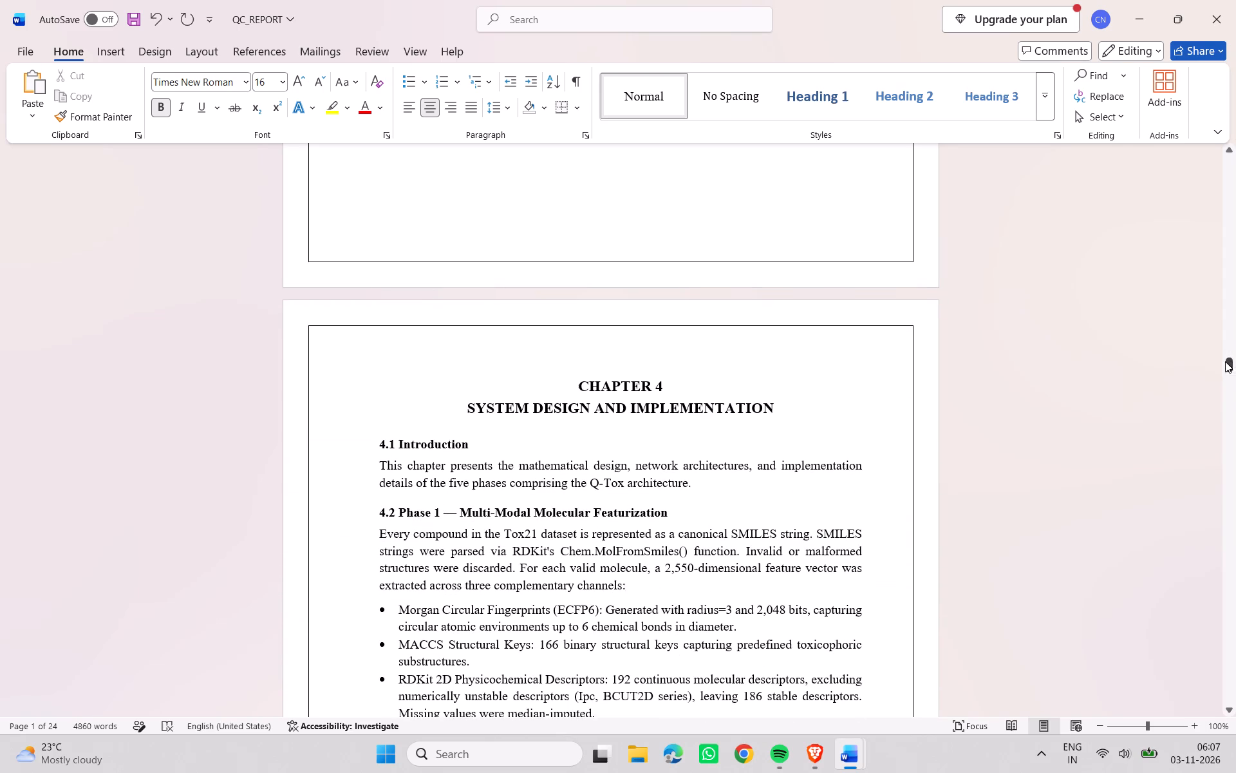
Examine the closing pages of QC_REPORT, from the end of the appendix back to the REFERENCES heading.
left_click_drag(1225, 361, 1221, 772)
scroll(675, 549, "up", 7)
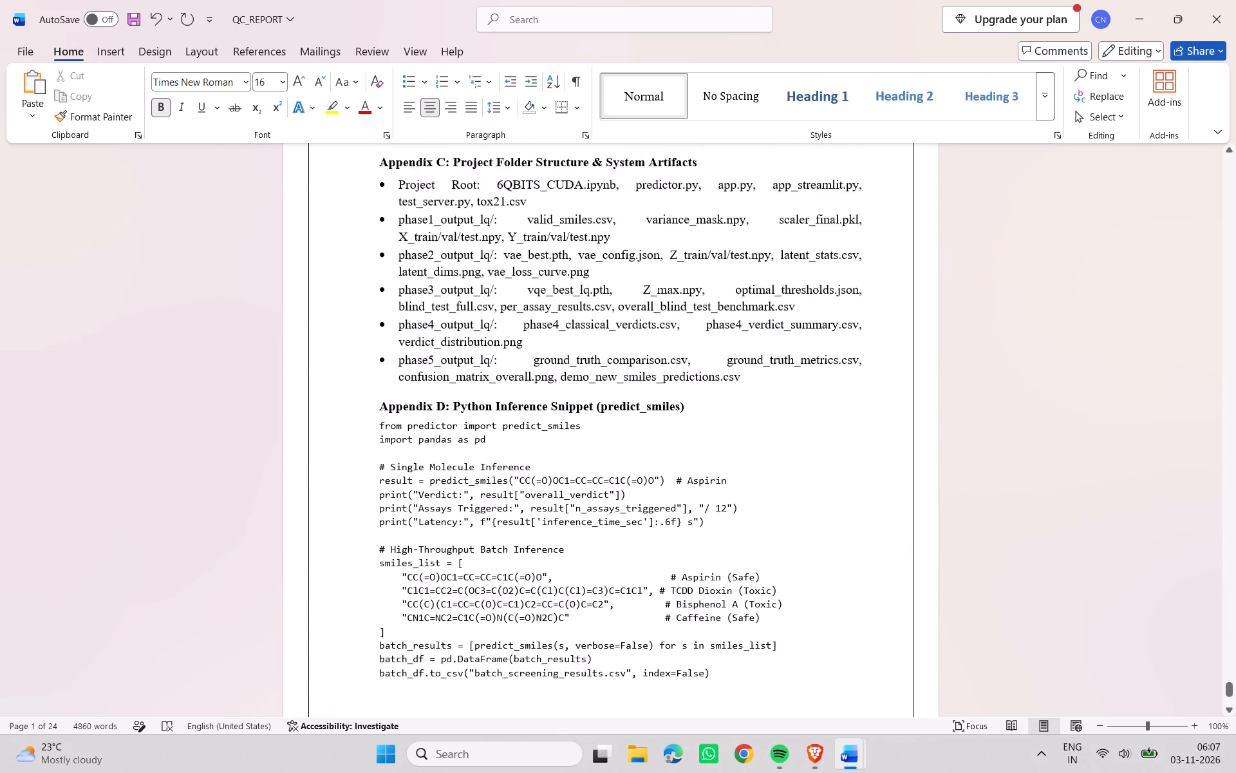
scroll(681, 546, "up", 10)
scroll(671, 543, "down", 1)
scroll(671, 543, "up", 15)
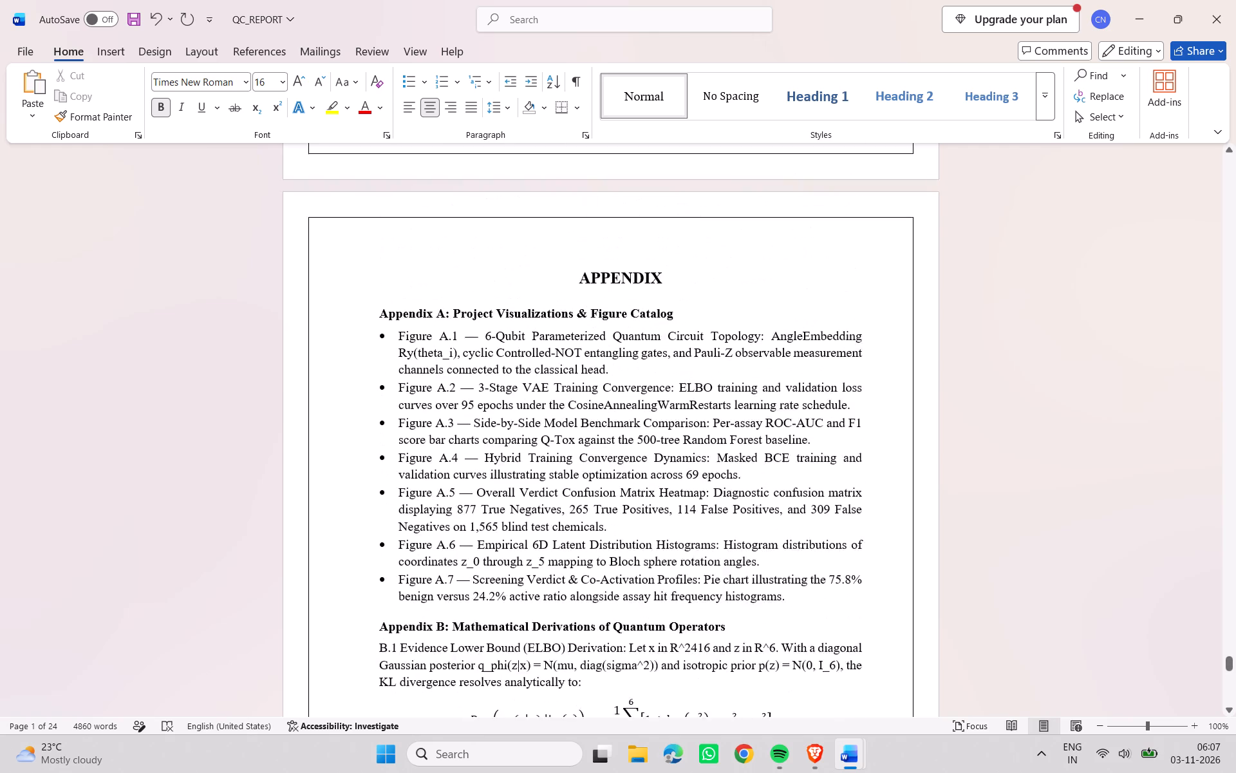
scroll(660, 539, "up", 3)
scroll(660, 539, "down", 1)
scroll(660, 539, "up", 6)
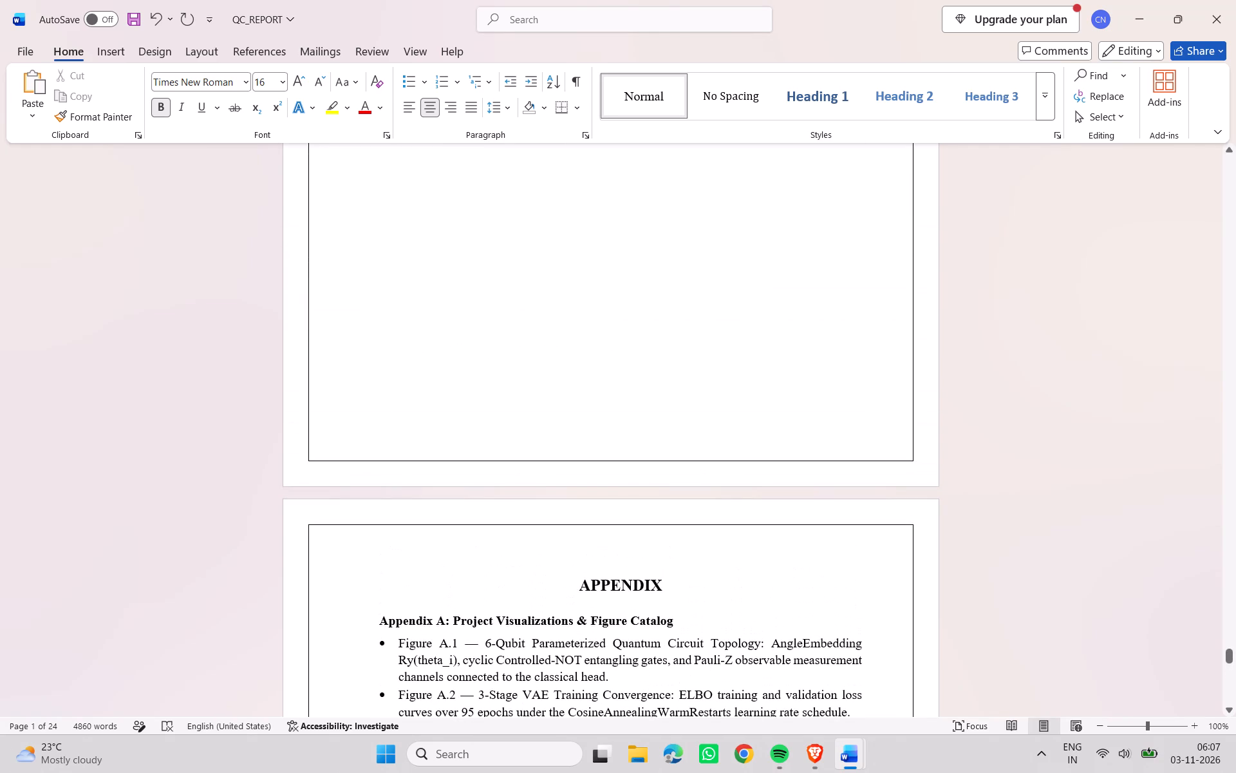
scroll(652, 533, "up", 19)
scroll(681, 544, "up", 4)
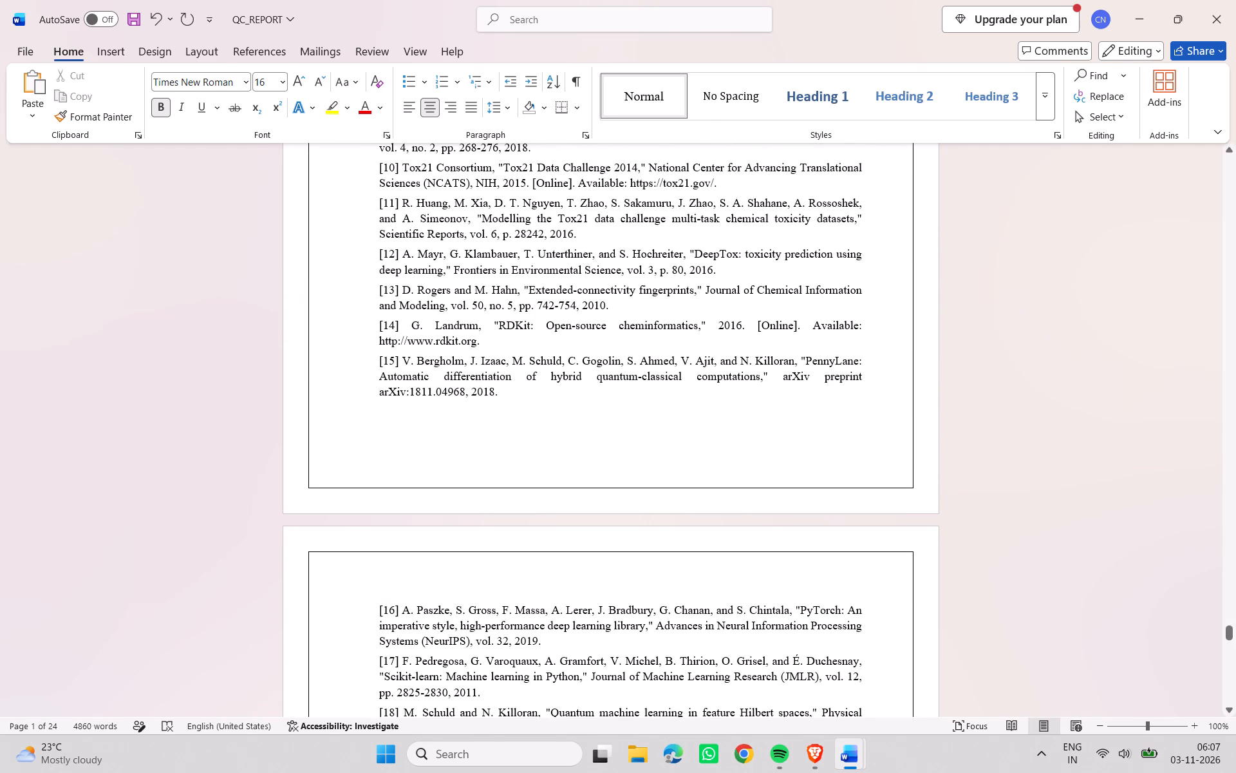
left_click_drag(1227, 636, 1098, 0)
scroll(592, 295, "up", 7)
scroll(594, 309, "down", 1)
scroll(594, 309, "up", 5)
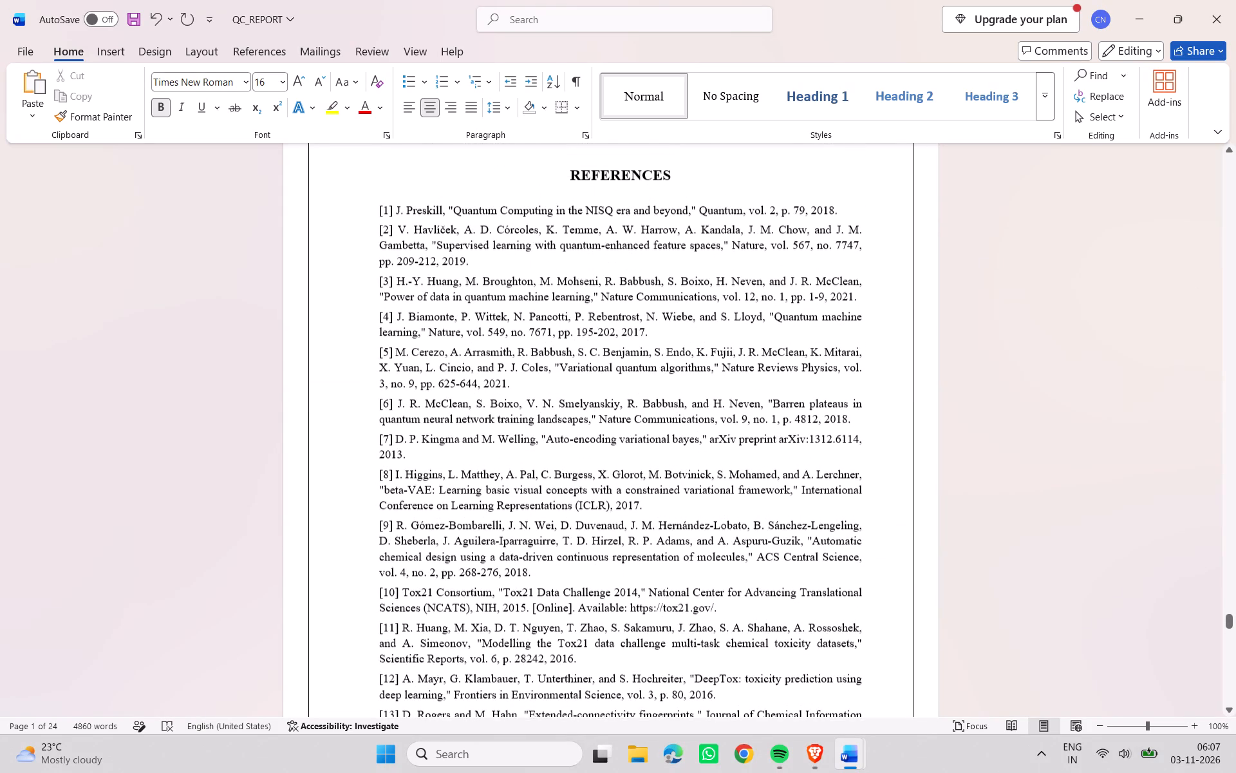
Check the Chapter 1 pages of QC_REPORT, from the Introduction through section 1.6, for layout and page numbering.
left_click_drag(1228, 620, 1167, 163)
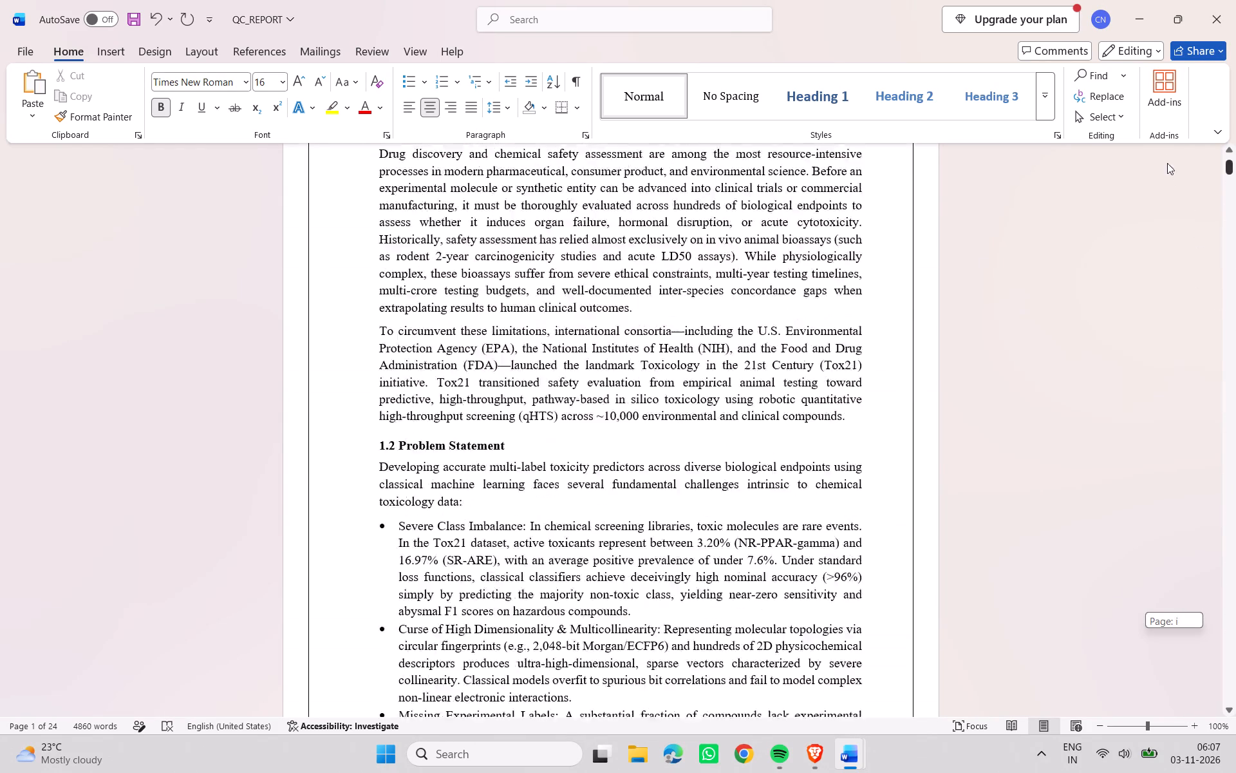
left_click_drag(1167, 163, 1153, 137)
scroll(700, 403, "down", 3)
scroll(700, 403, "up", 1)
scroll(700, 403, "down", 11)
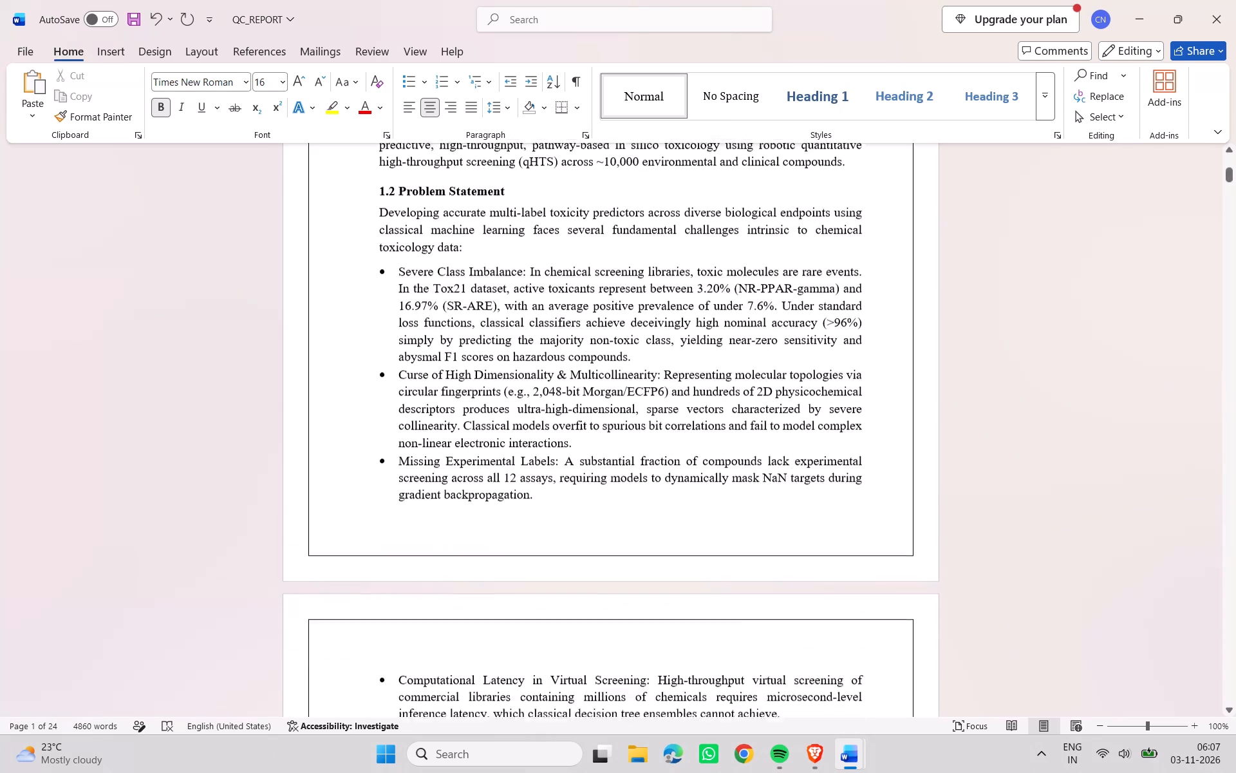
scroll(407, 381, "down", 20)
scroll(407, 381, "down", 6)
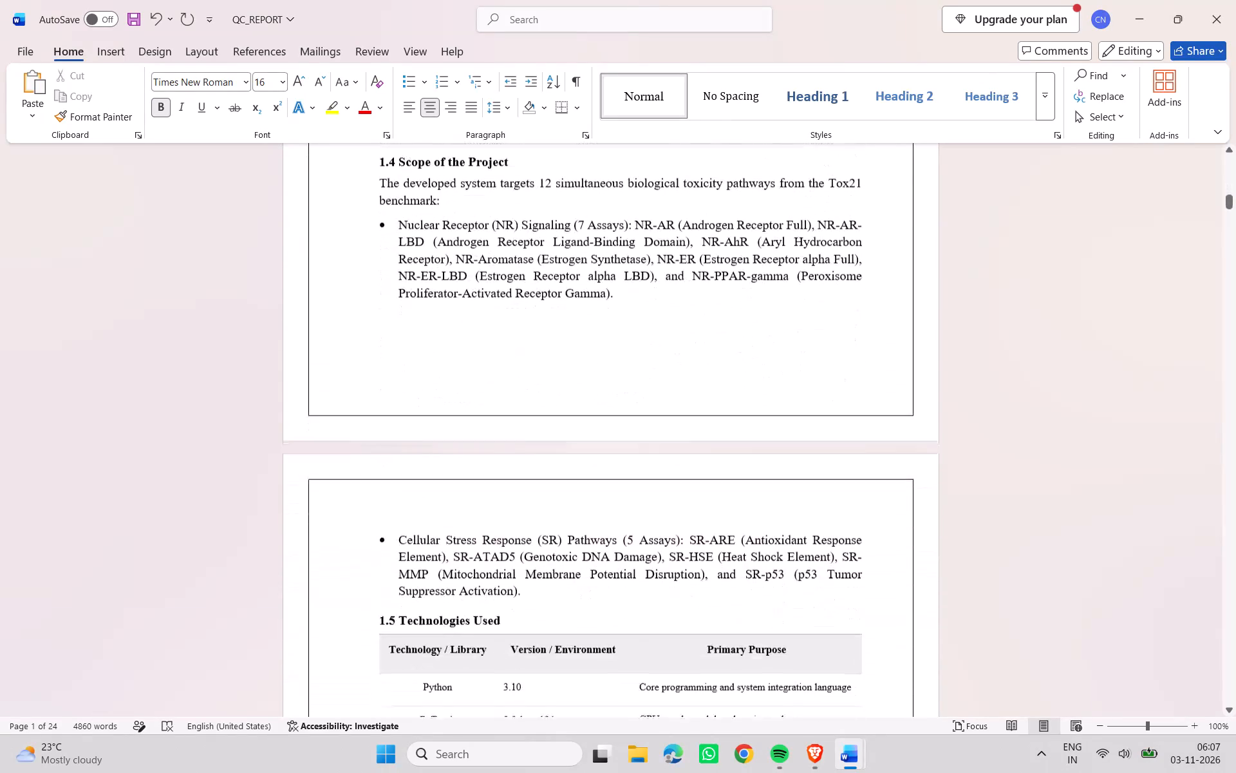
scroll(720, 475, "down", 20)
scroll(720, 475, "down", 6)
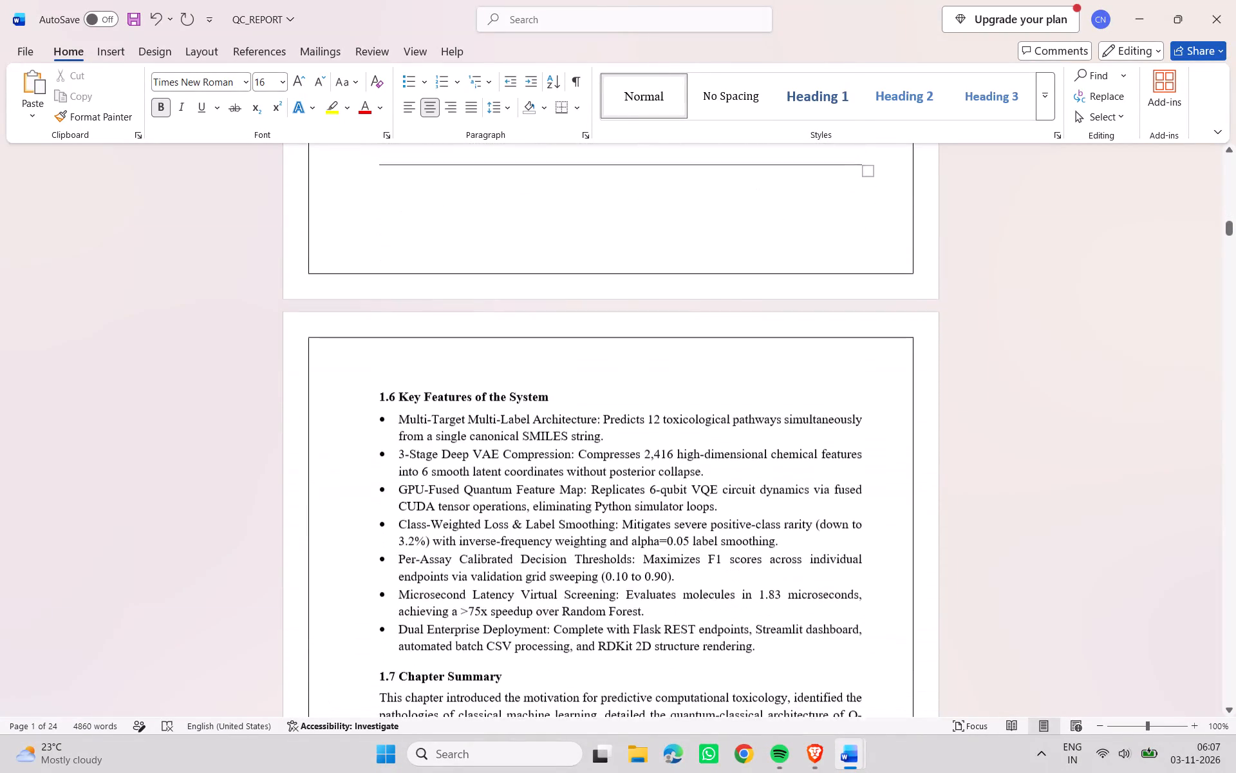
scroll(722, 459, "down", 20)
scroll(722, 459, "down", 1)
scroll(756, 445, "up", 2)
scroll(756, 445, "down", 1)
scroll(756, 445, "up", 20)
scroll(756, 445, "up", 9)
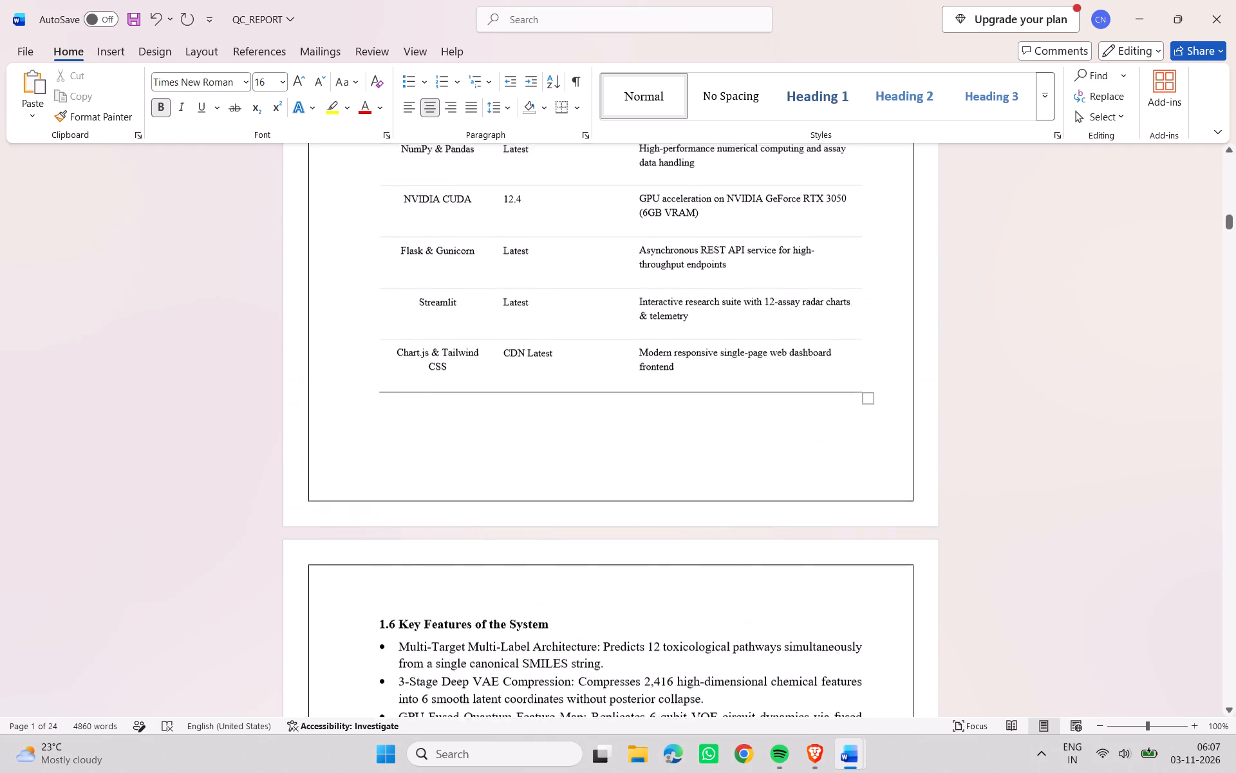
scroll(559, 388, "up", 6)
scroll(559, 388, "down", 1)
scroll(559, 388, "up", 20)
scroll(559, 388, "up", 6)
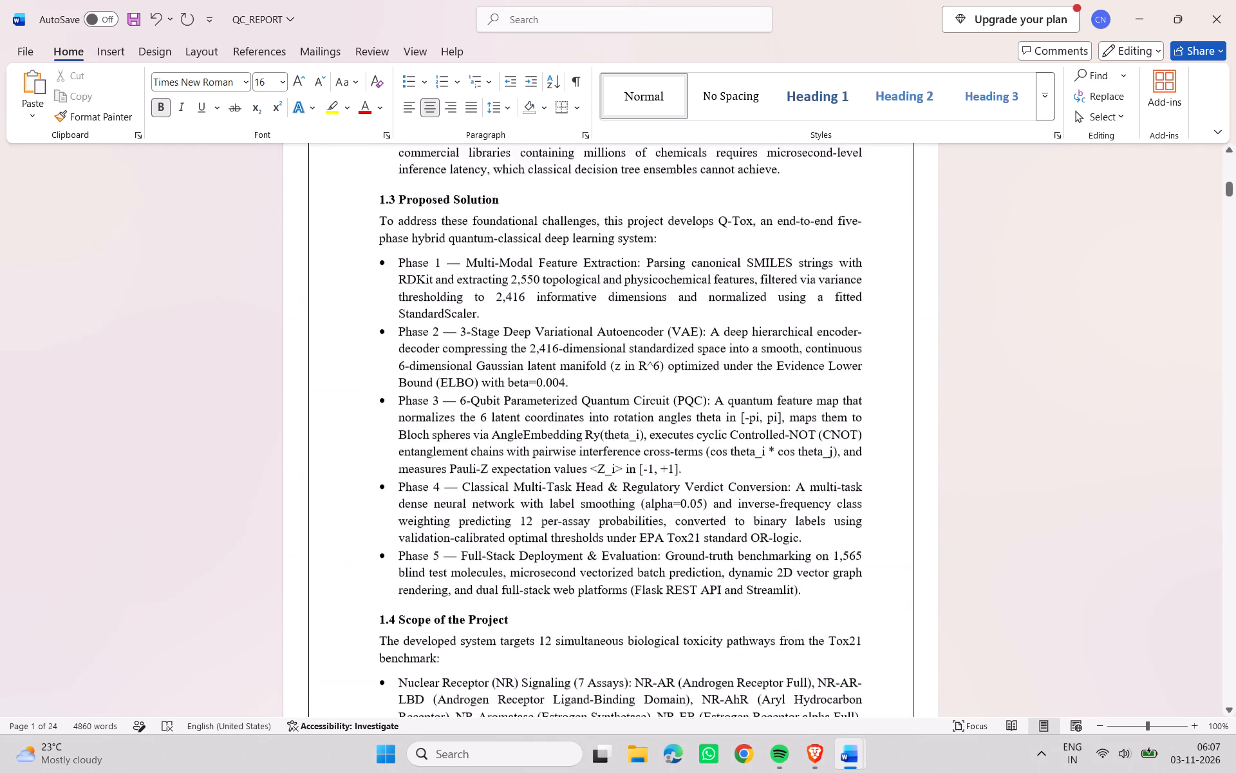
scroll(551, 385, "up", 11)
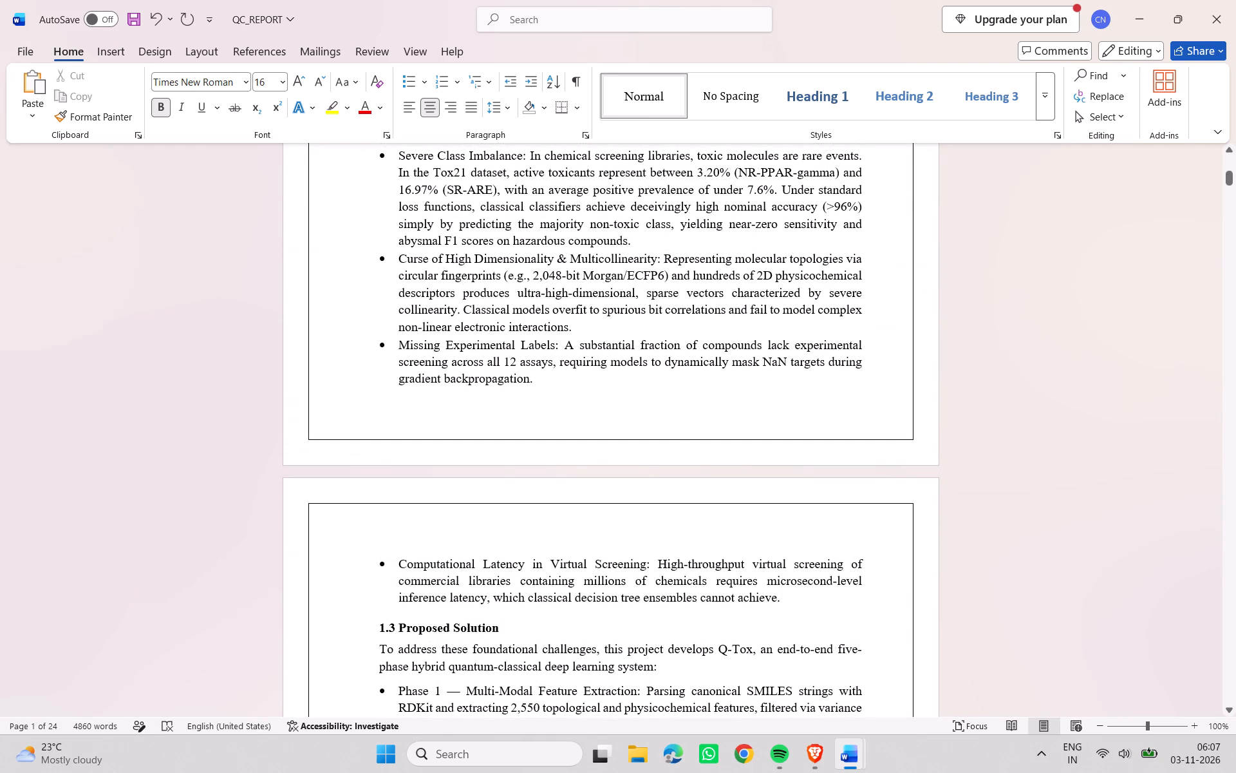
Change QC_REPORT's page number format from the Chapter 1 page to Arabic numerals (1, 2, 3, …).
left_click_drag(1231, 182, 1230, 148)
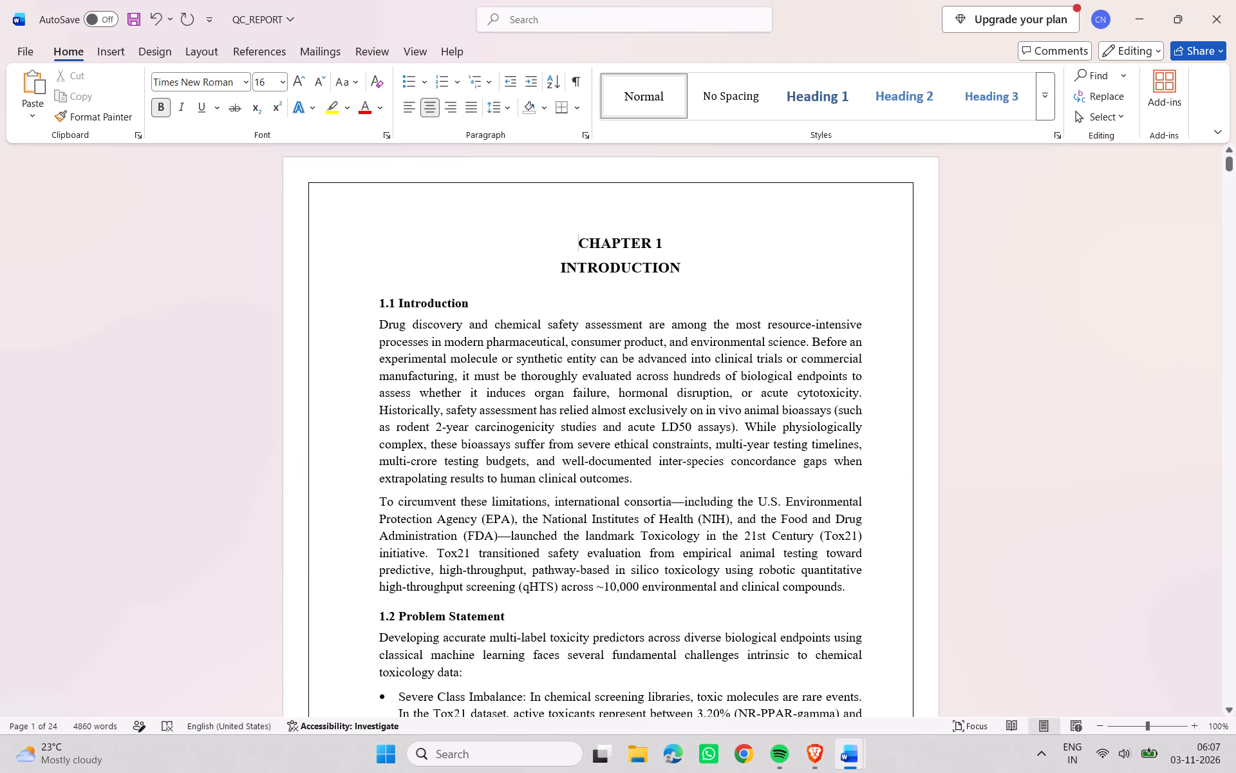
left_click(114, 46)
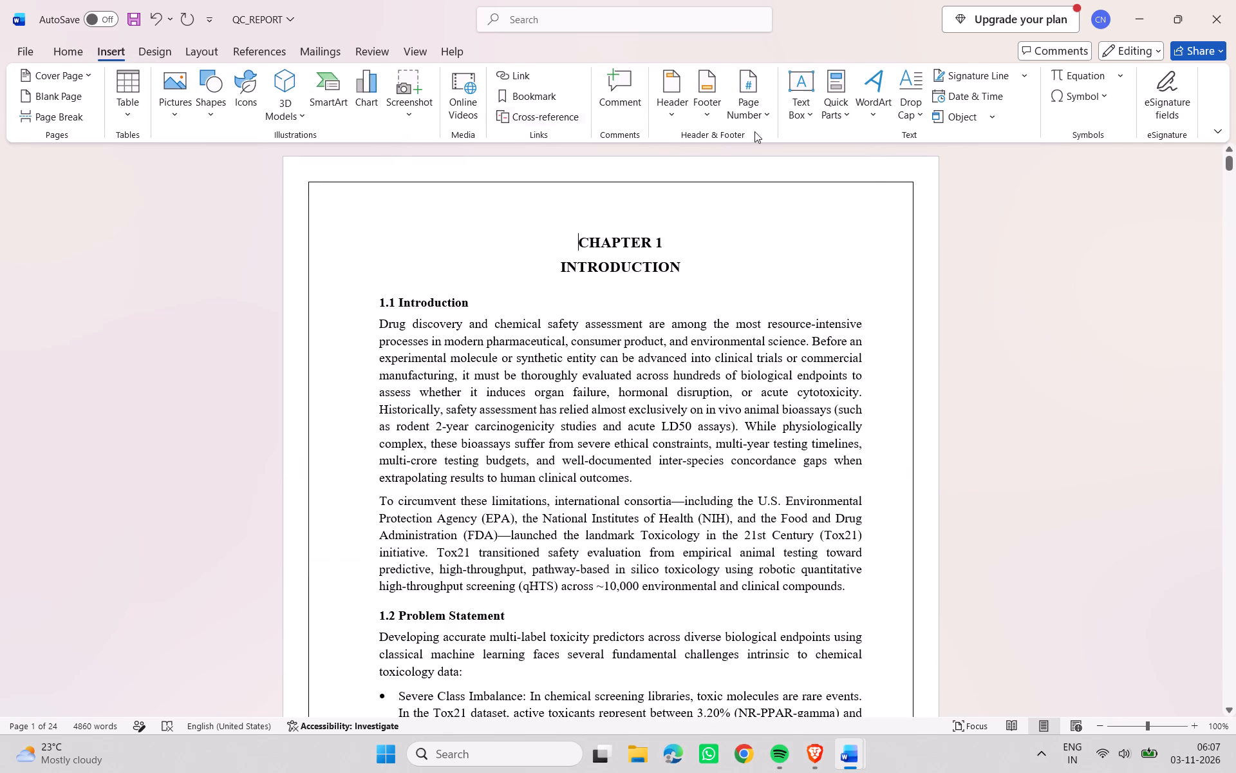
left_click(753, 112)
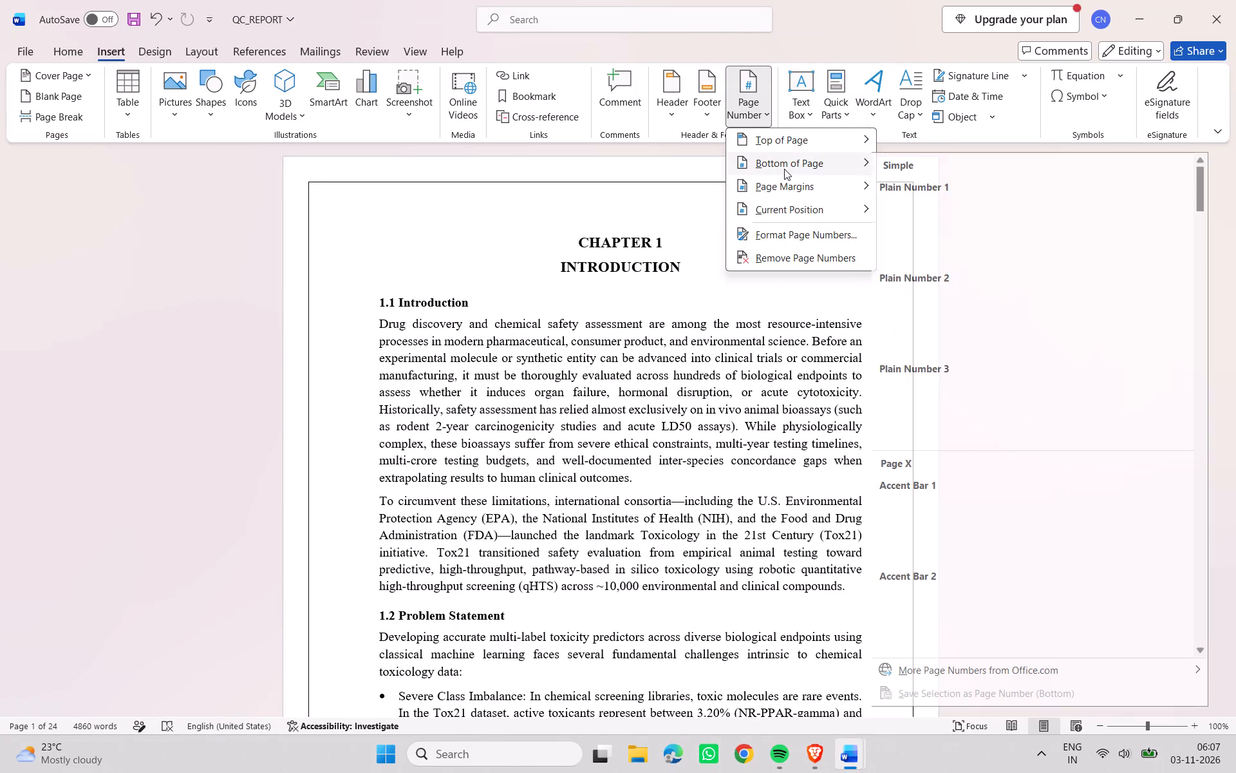
left_click_drag(796, 209, 797, 217)
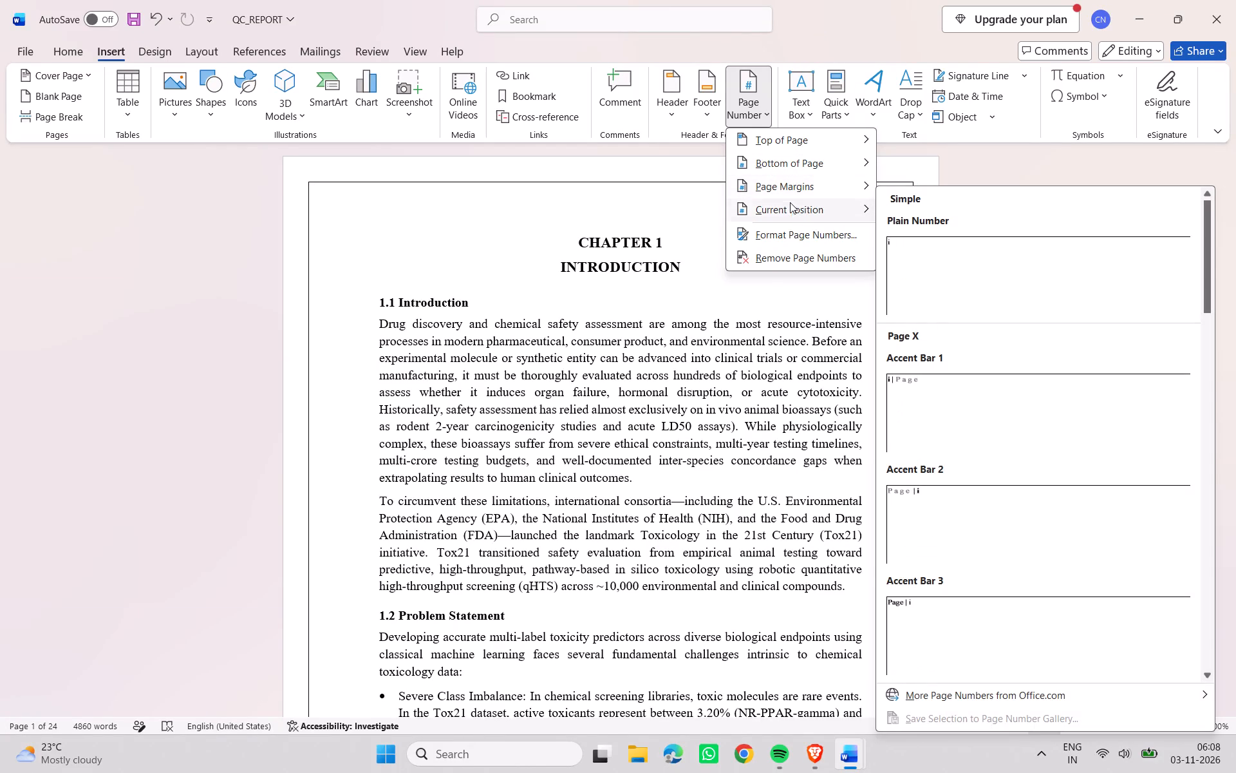
left_click(785, 229)
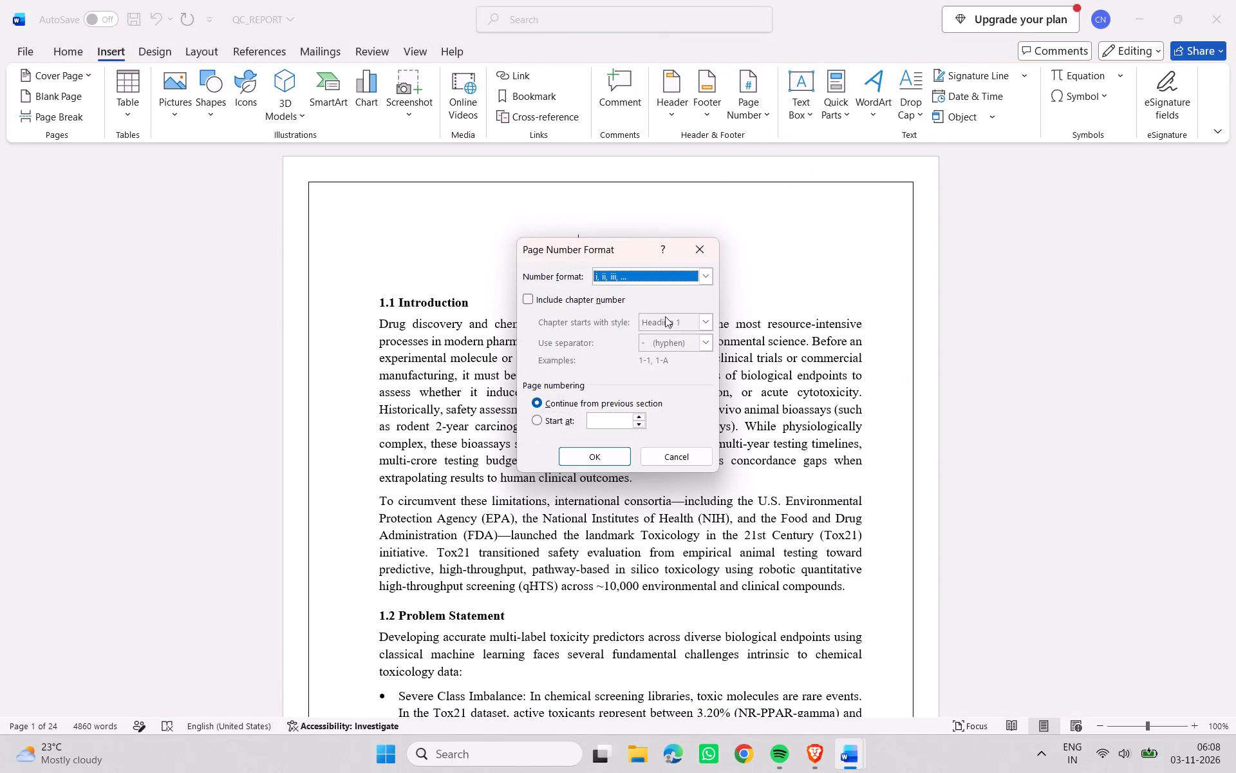
left_click(703, 276)
left_click(630, 295)
left_click(610, 455)
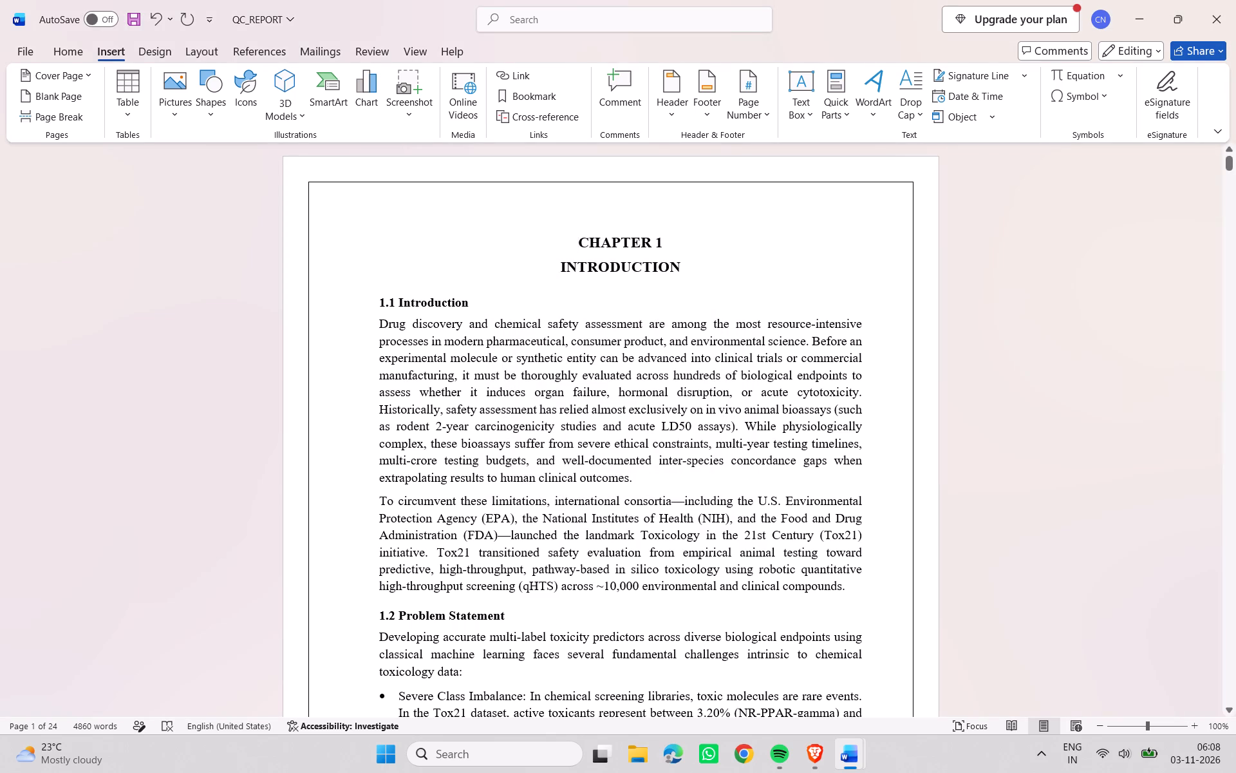
Insert centred page numbers at the bottom of QC_REPORT's pages using the Plain Number 2 style, and return to the body text.
left_click(754, 109)
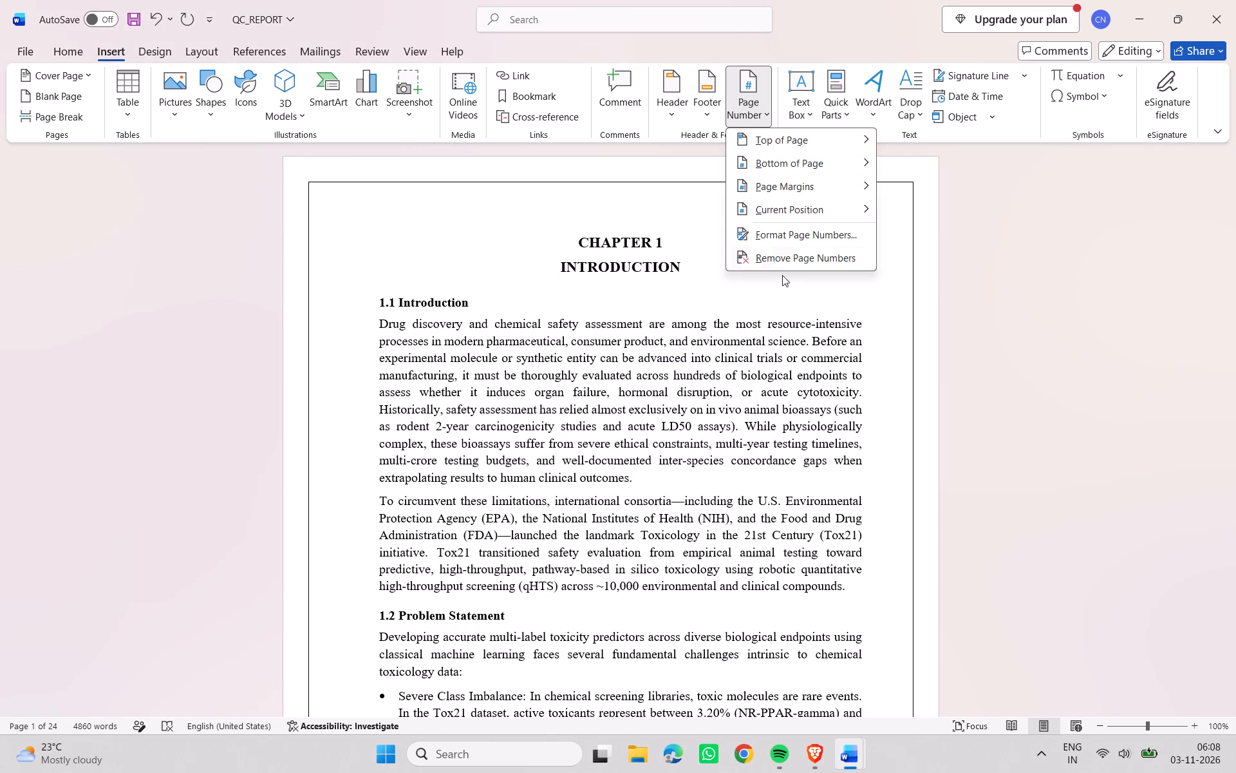
left_click(789, 164)
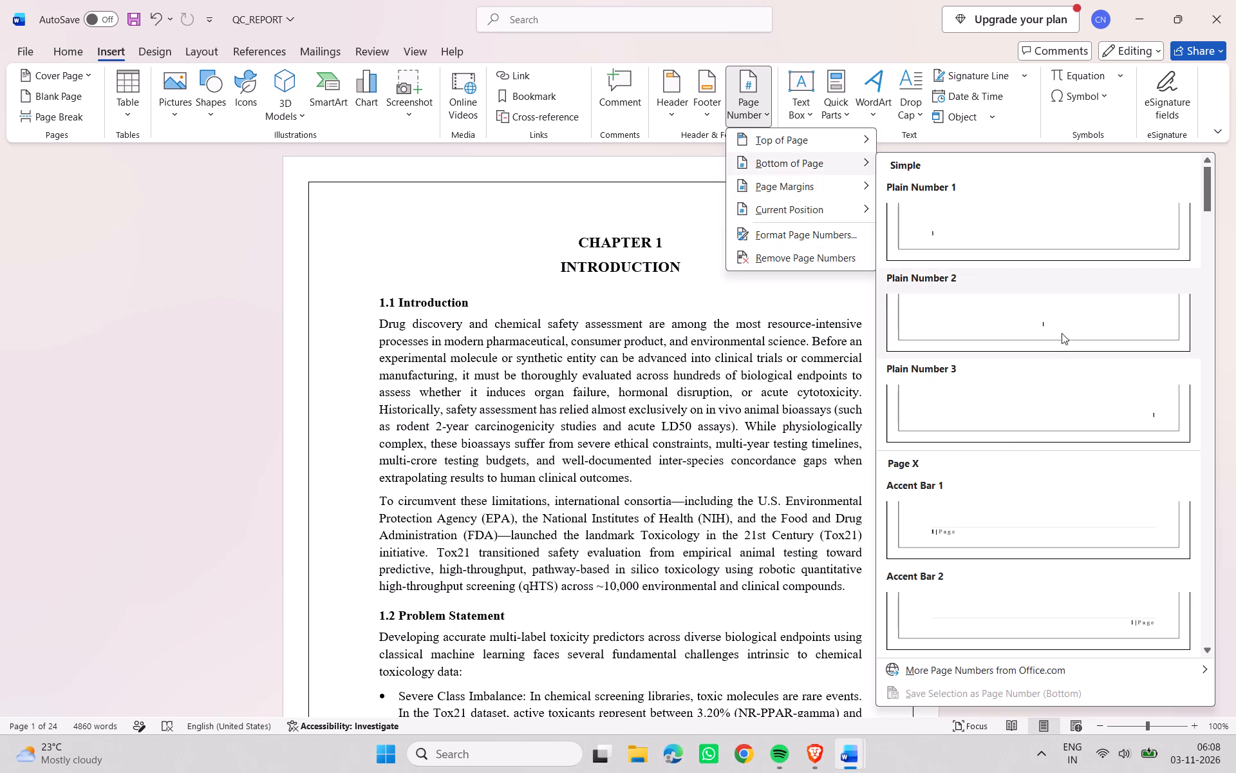
left_click(1062, 325)
scroll(769, 589, "down", 11)
scroll(756, 578, "up", 1)
scroll(756, 578, "down", 2)
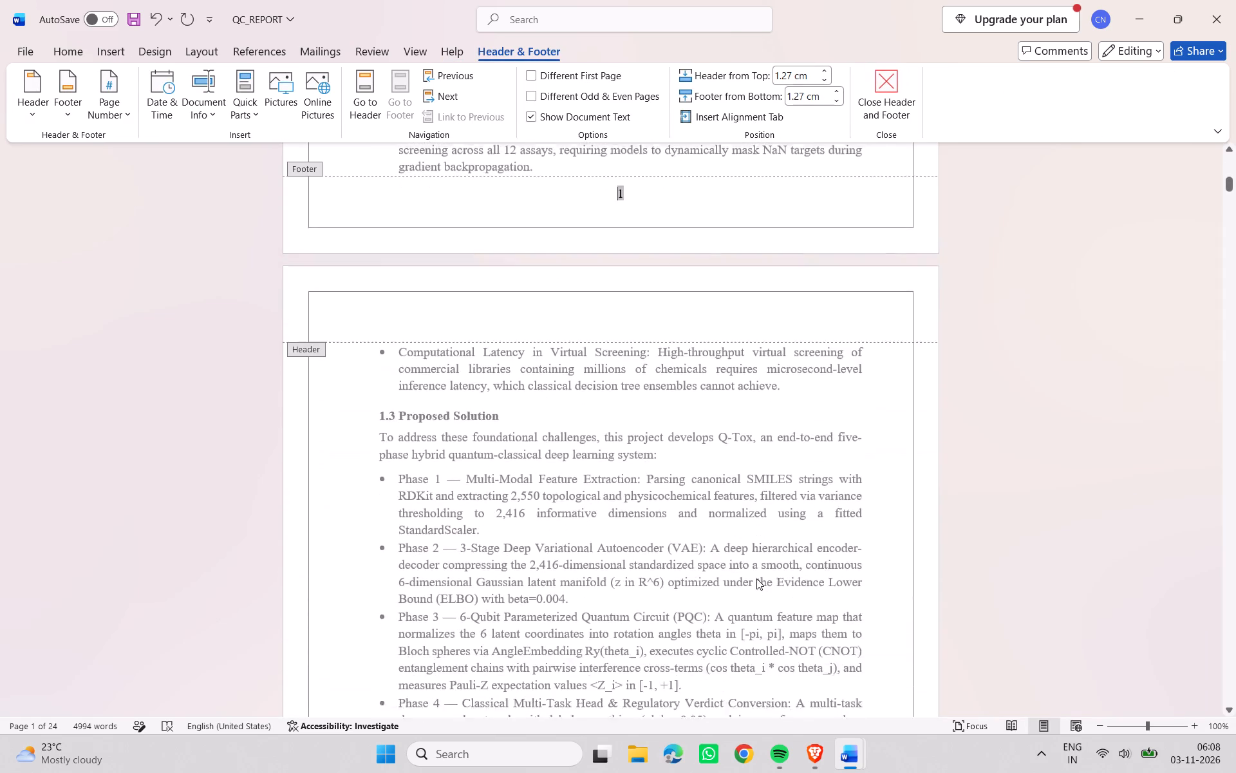
scroll(756, 578, "down", 3)
scroll(756, 577, "up", 1)
scroll(756, 577, "down", 15)
scroll(834, 530, "down", 4)
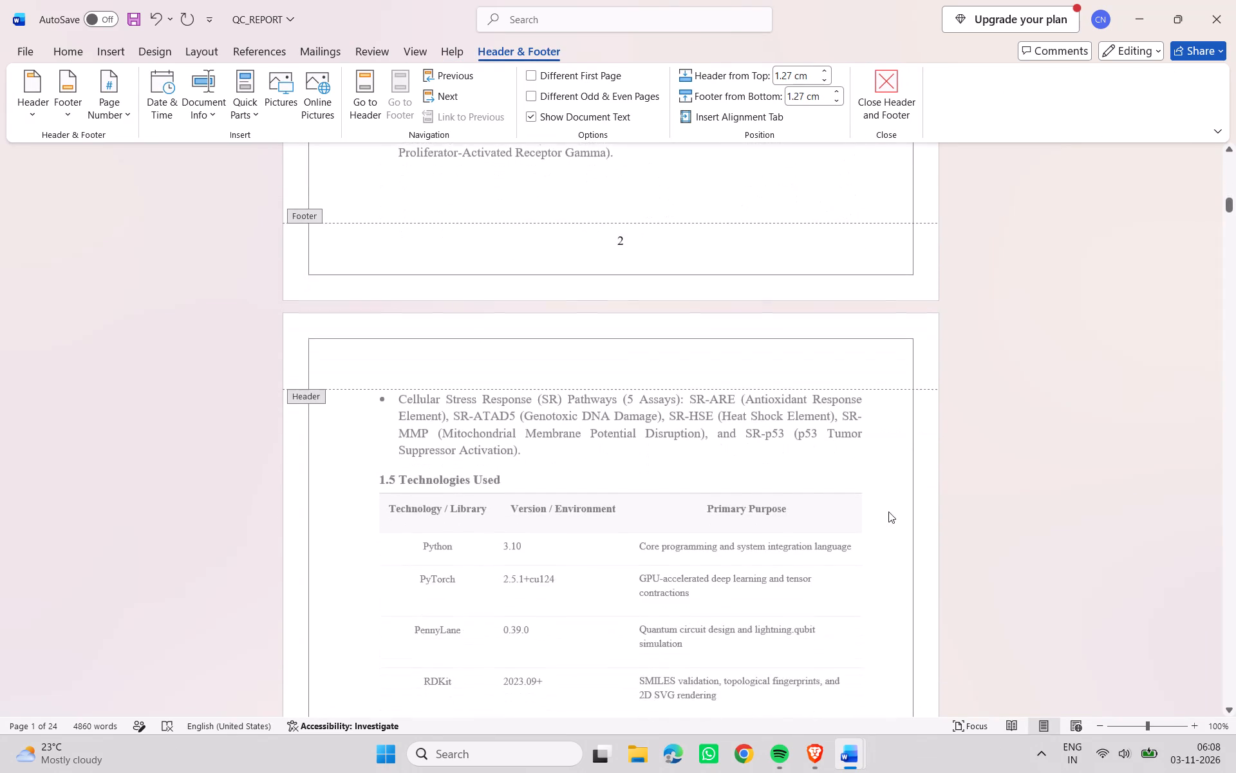
scroll(857, 466, "down", 9)
left_click(1100, 441)
triple_click(1088, 439)
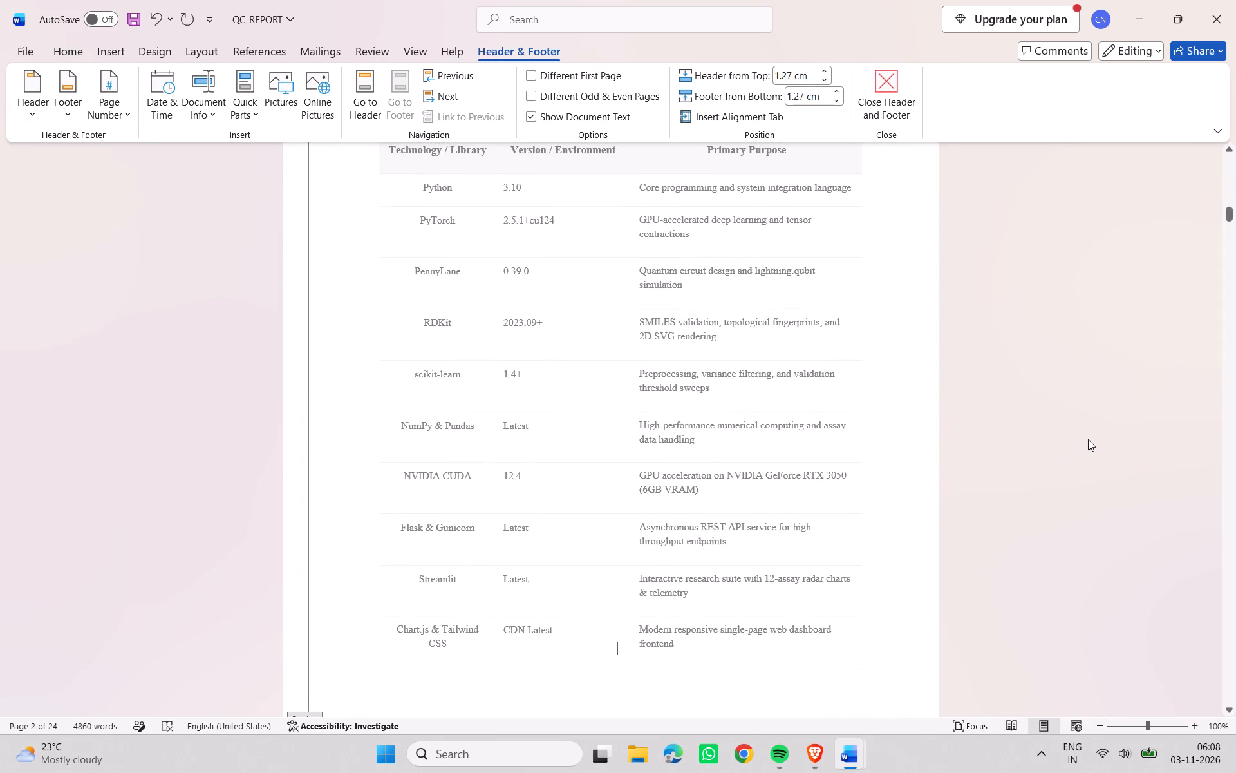
scroll(536, 513, "down", 7)
scroll(599, 492, "up", 1)
scroll(599, 492, "down", 2)
left_click(1149, 387)
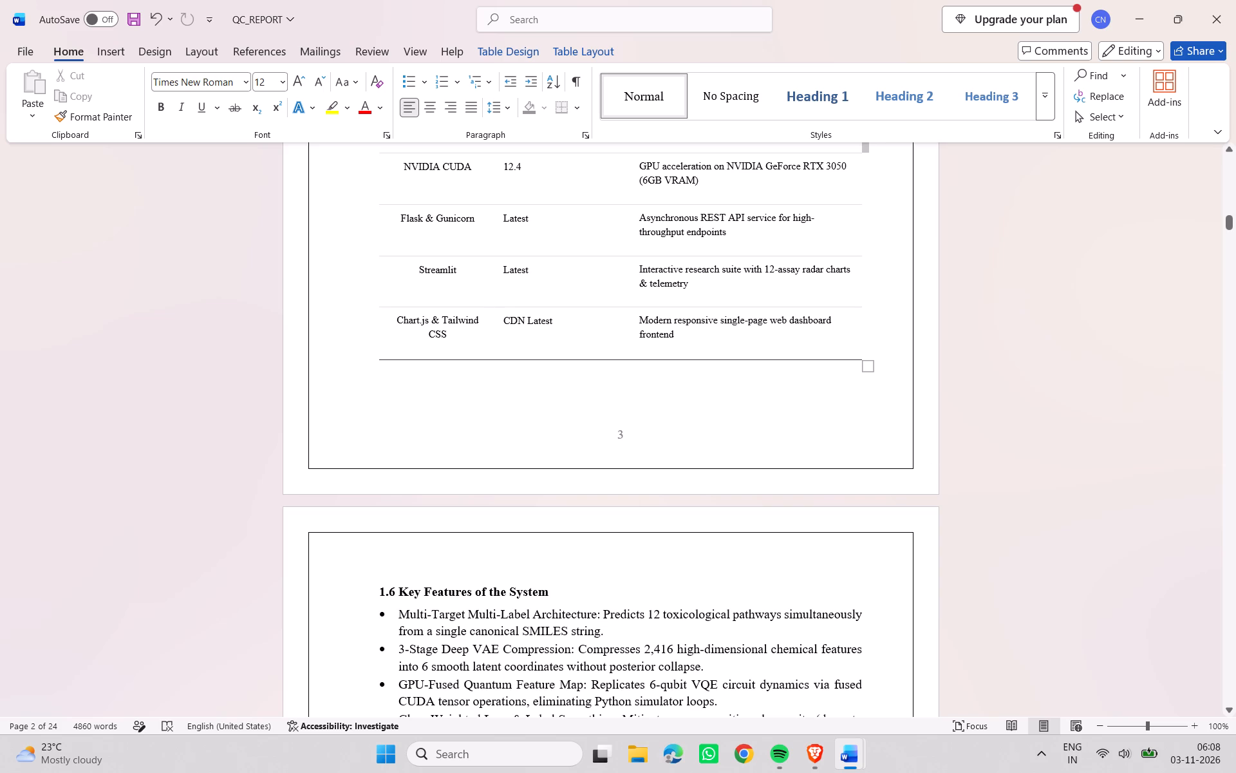
Check the footer page numbers in QC_REPORT from section 1.6 through the first page of Chapter 2.
scroll(982, 423, "down", 20)
scroll(856, 407, "up", 1)
scroll(854, 406, "down", 2)
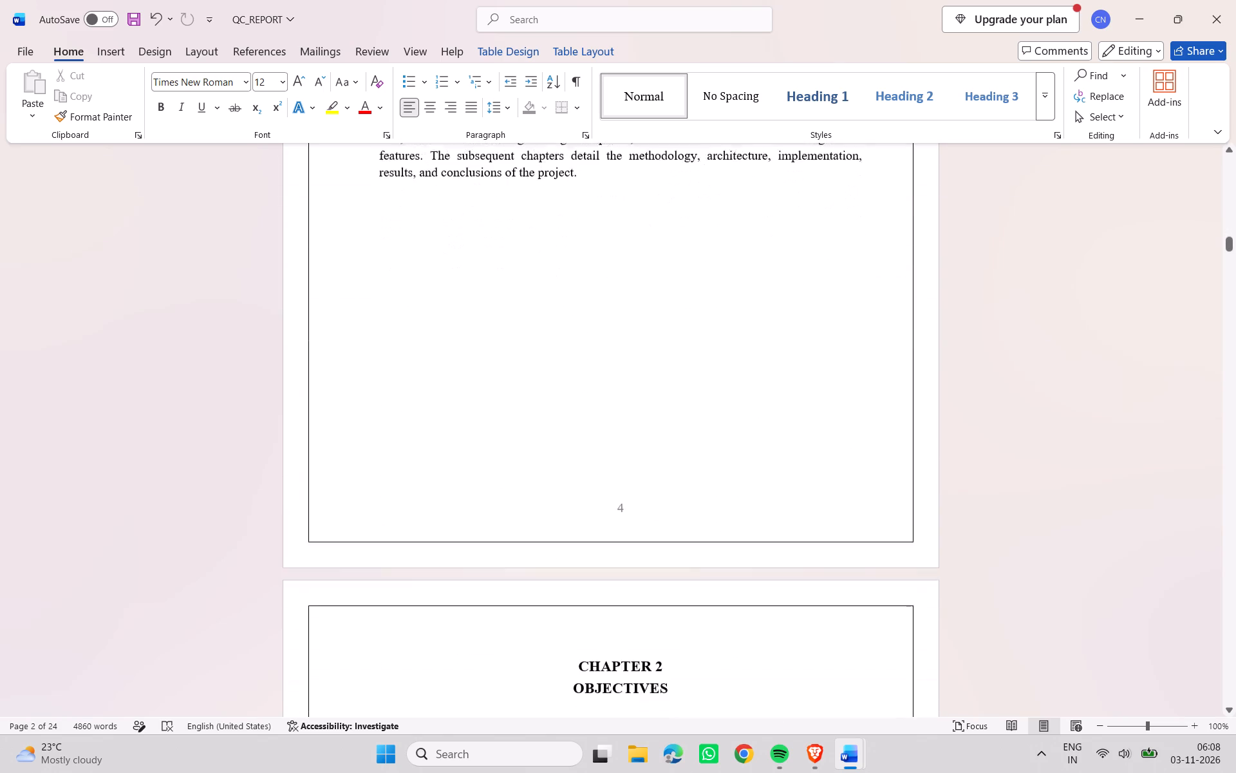
scroll(827, 414, "down", 10)
scroll(823, 426, "up", 3)
scroll(823, 426, "down", 1)
scroll(823, 426, "up", 9)
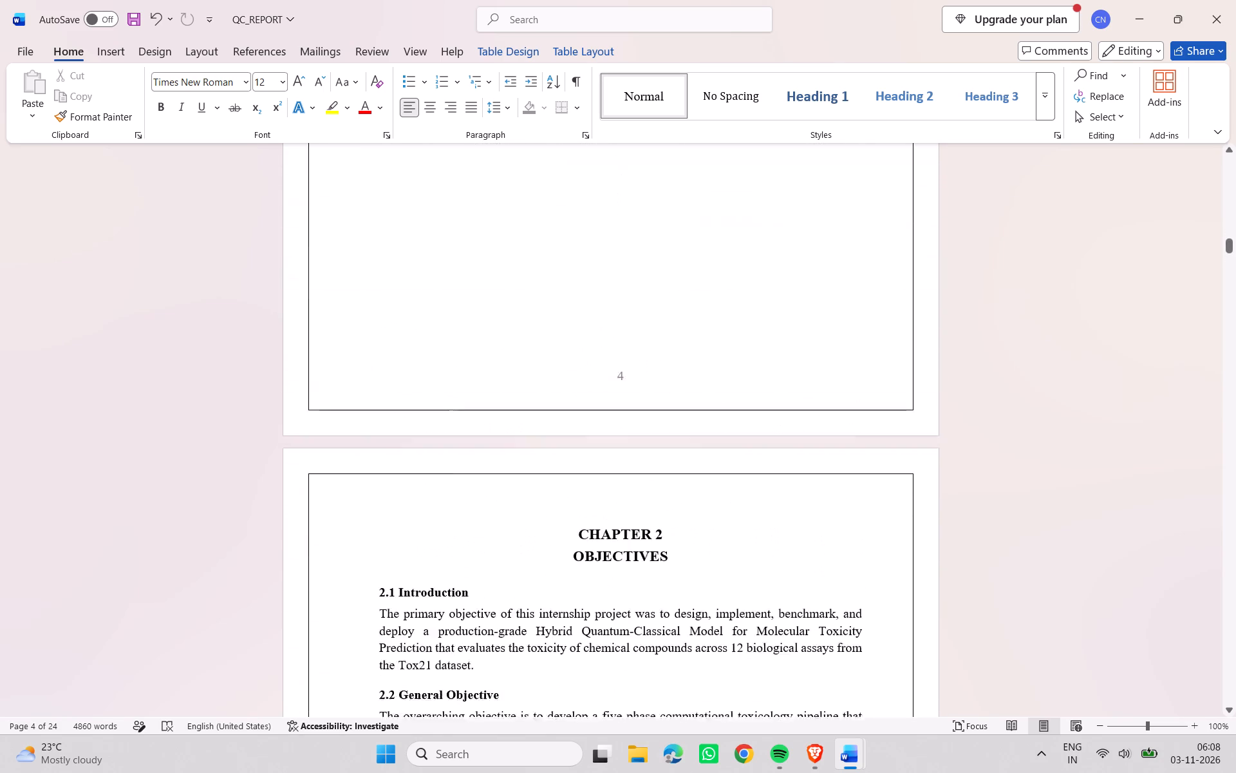
scroll(810, 420, "up", 9)
scroll(804, 417, "down", 15)
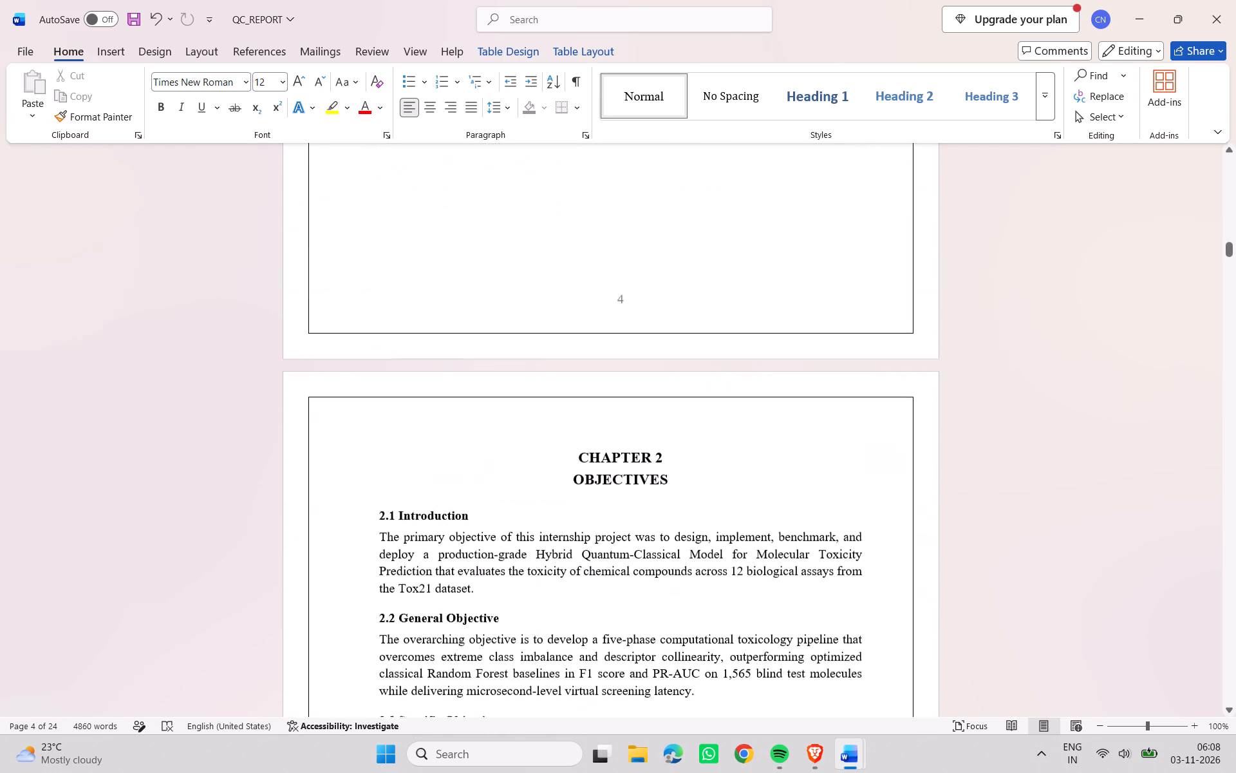
scroll(716, 472, "down", 15)
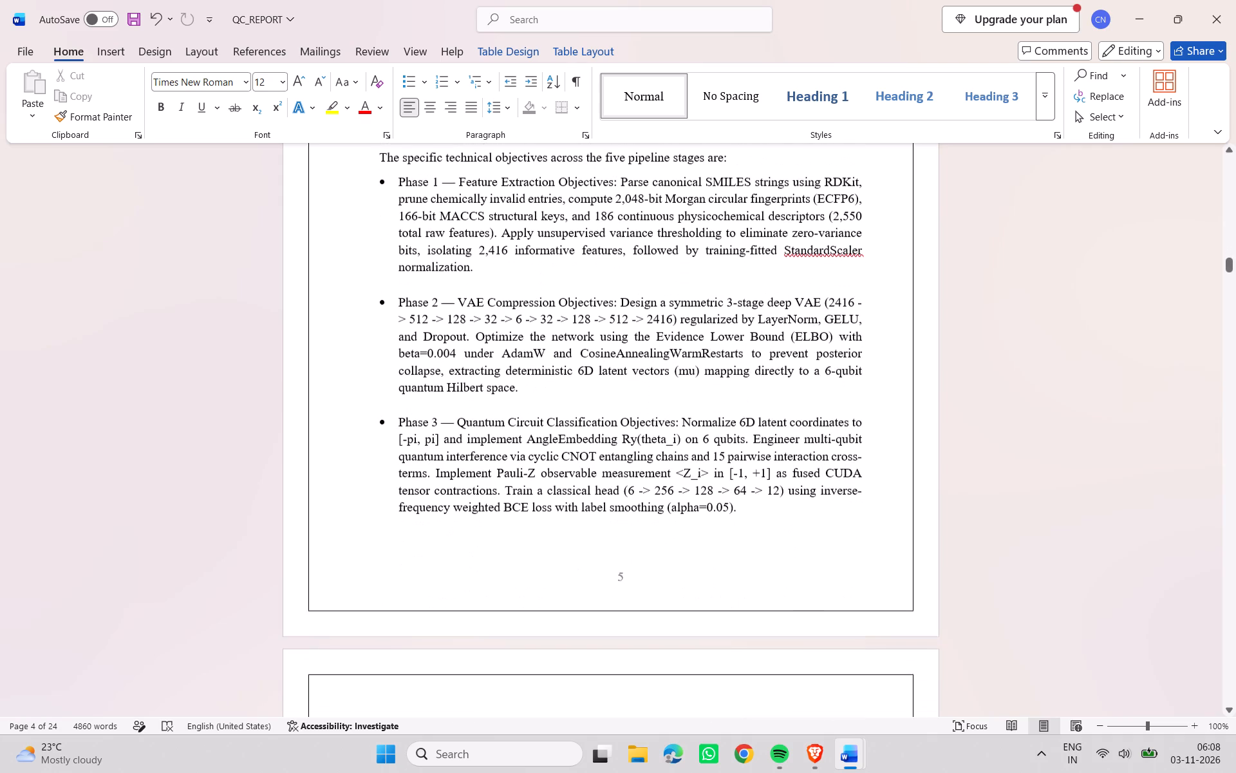
Switch to Document1 and set the Introduction's page number in the table of contents to 1.
key("alt+Tab")
scroll(751, 590, "up", 8)
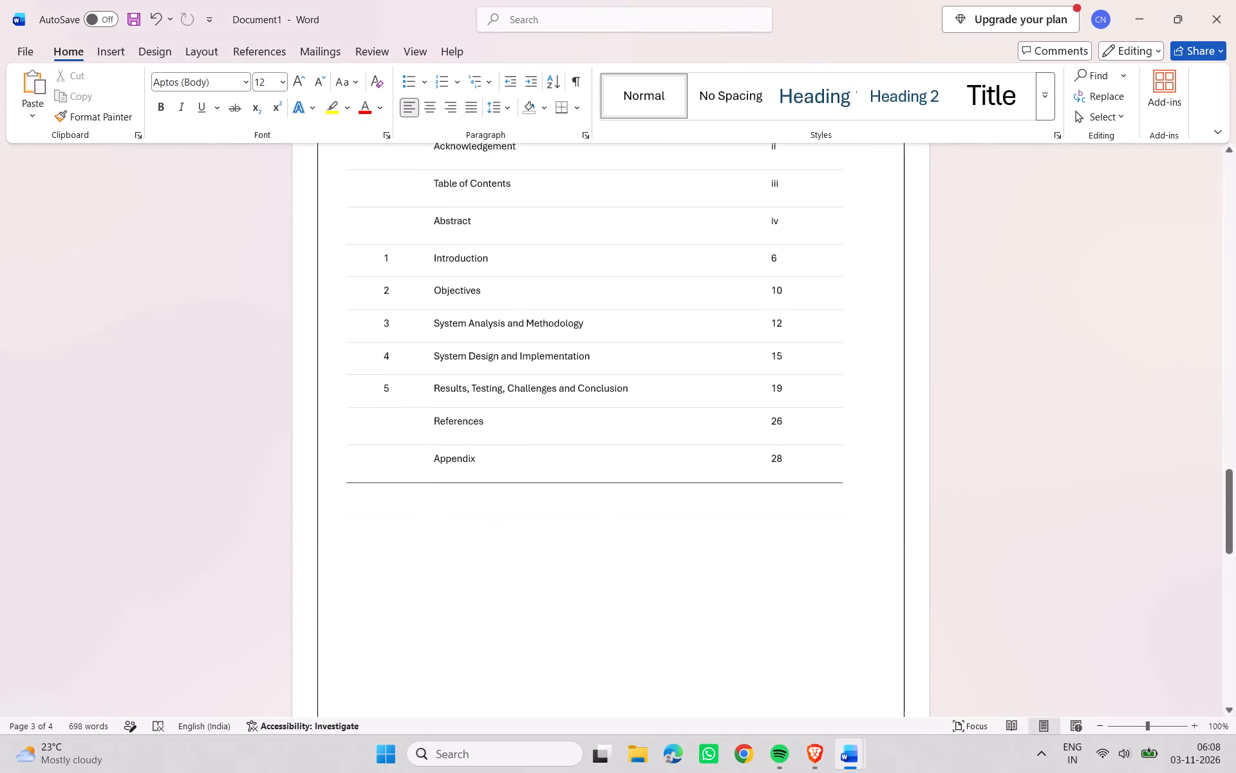
scroll(740, 584, "up", 3)
left_click(778, 376)
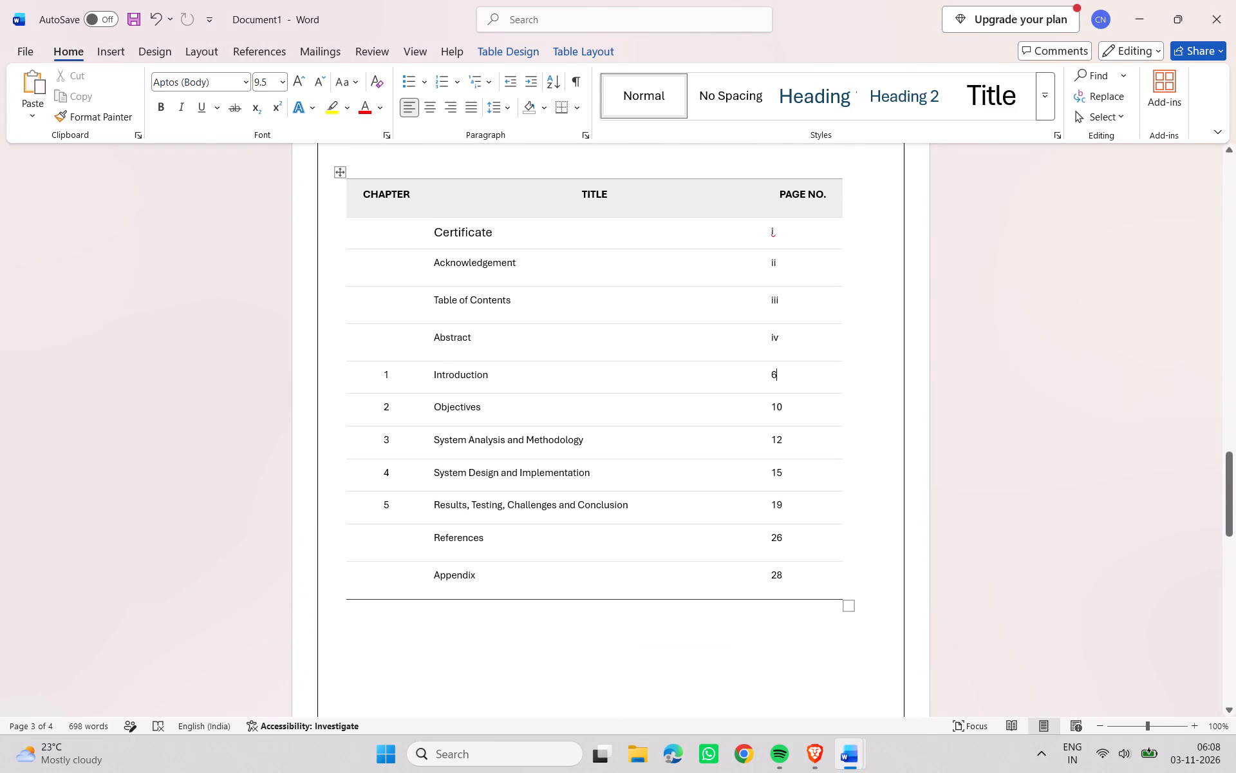
key("BackSpace")
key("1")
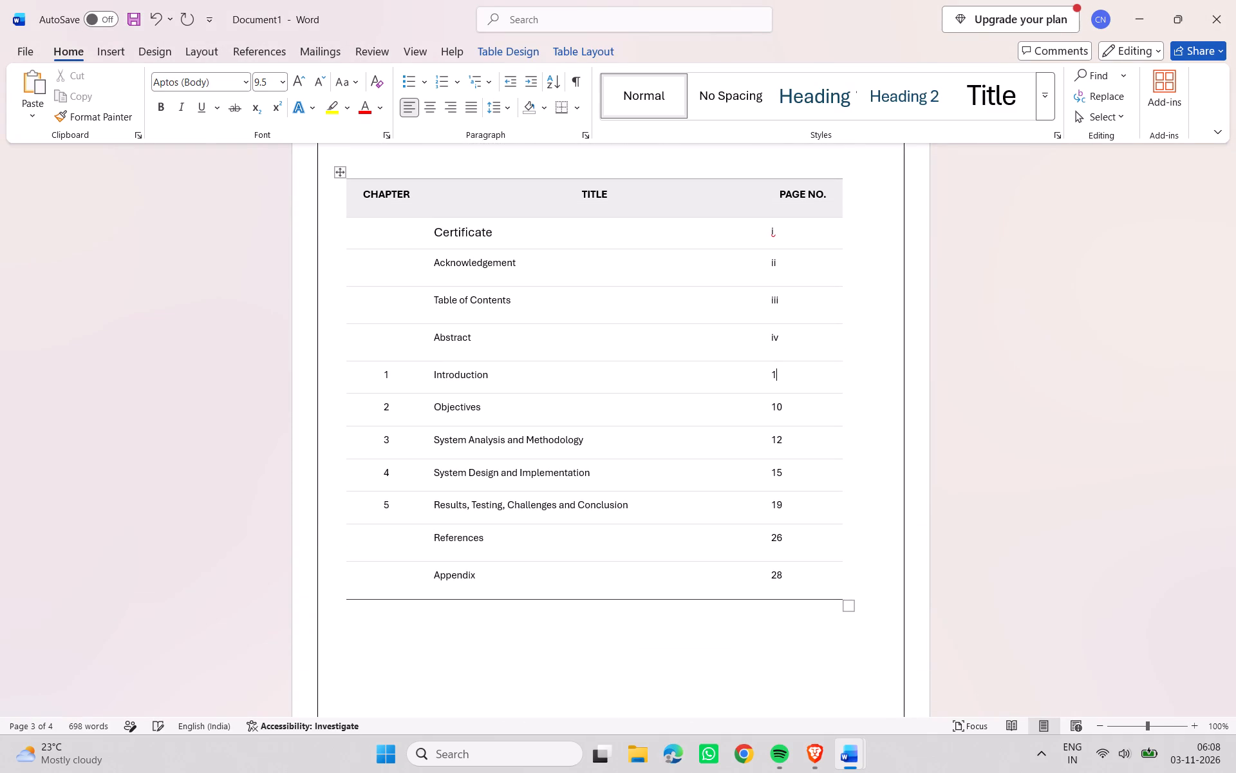
Check the starting page of Chapter 2 in QC_REPORT and set the Objectives entry in Document1's table of contents to 5.
key("alt+Tab")
scroll(868, 466, "down", 5)
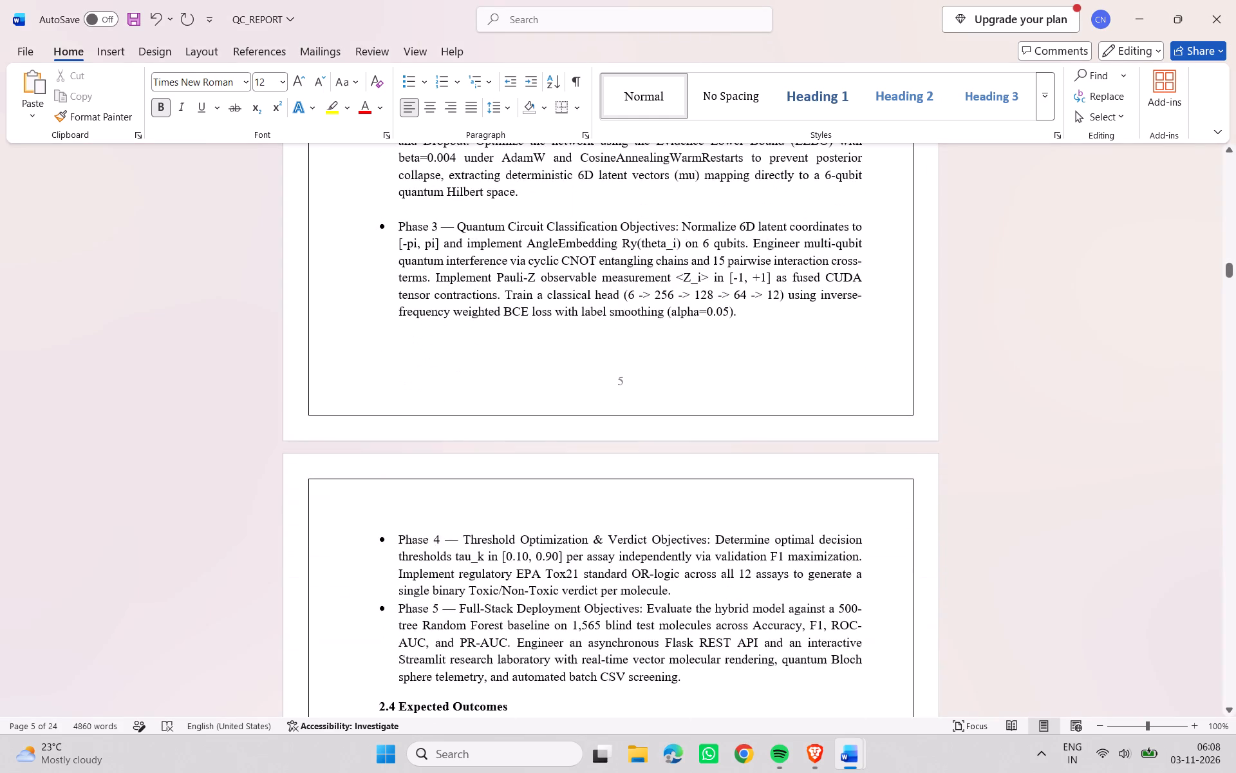
scroll(767, 459, "up", 16)
scroll(767, 459, "down", 4)
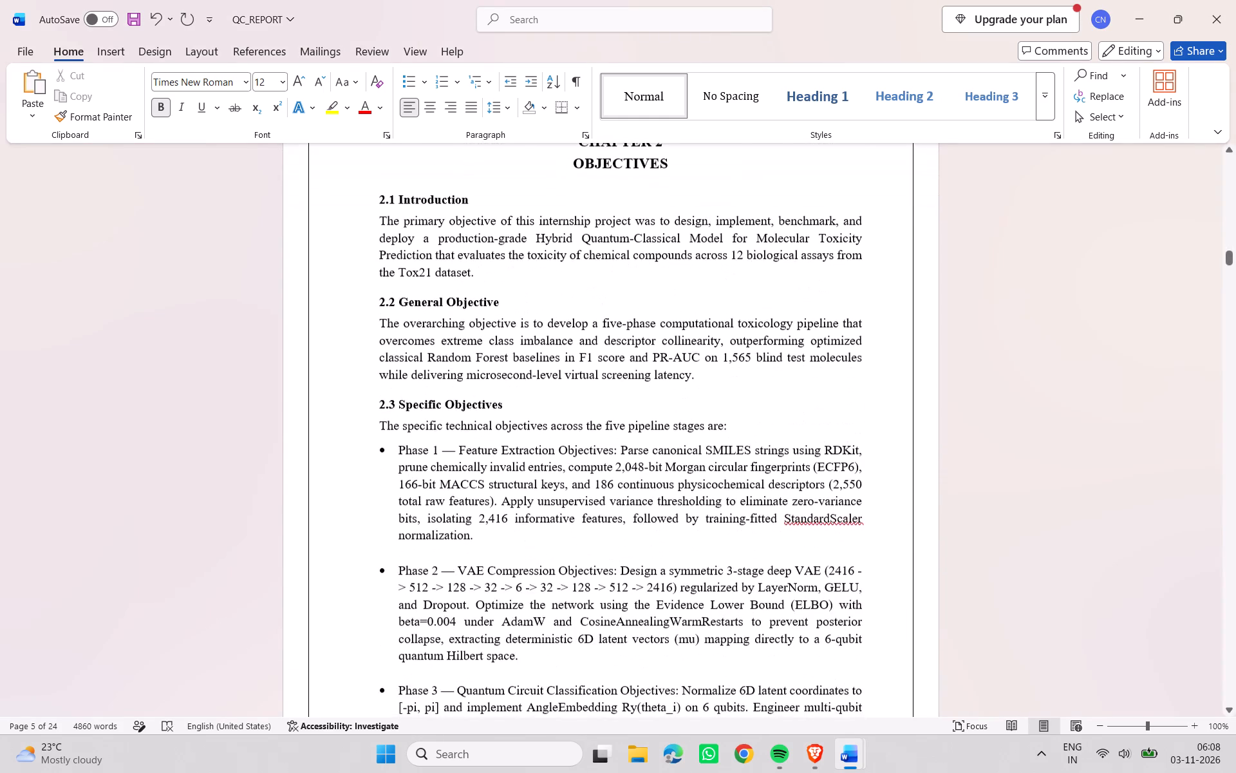
scroll(767, 459, "down", 4)
key("alt+Tab")
left_click(782, 408)
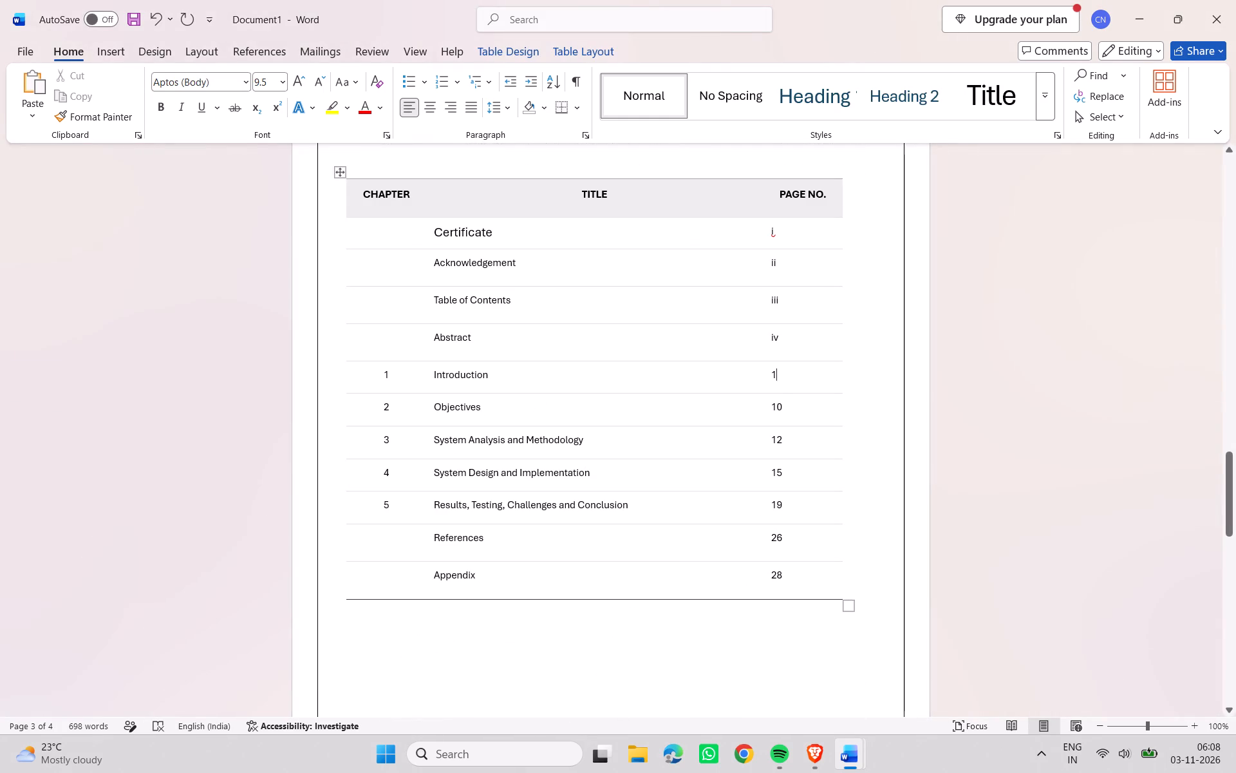
key("BackSpace")
key("BackSpace")
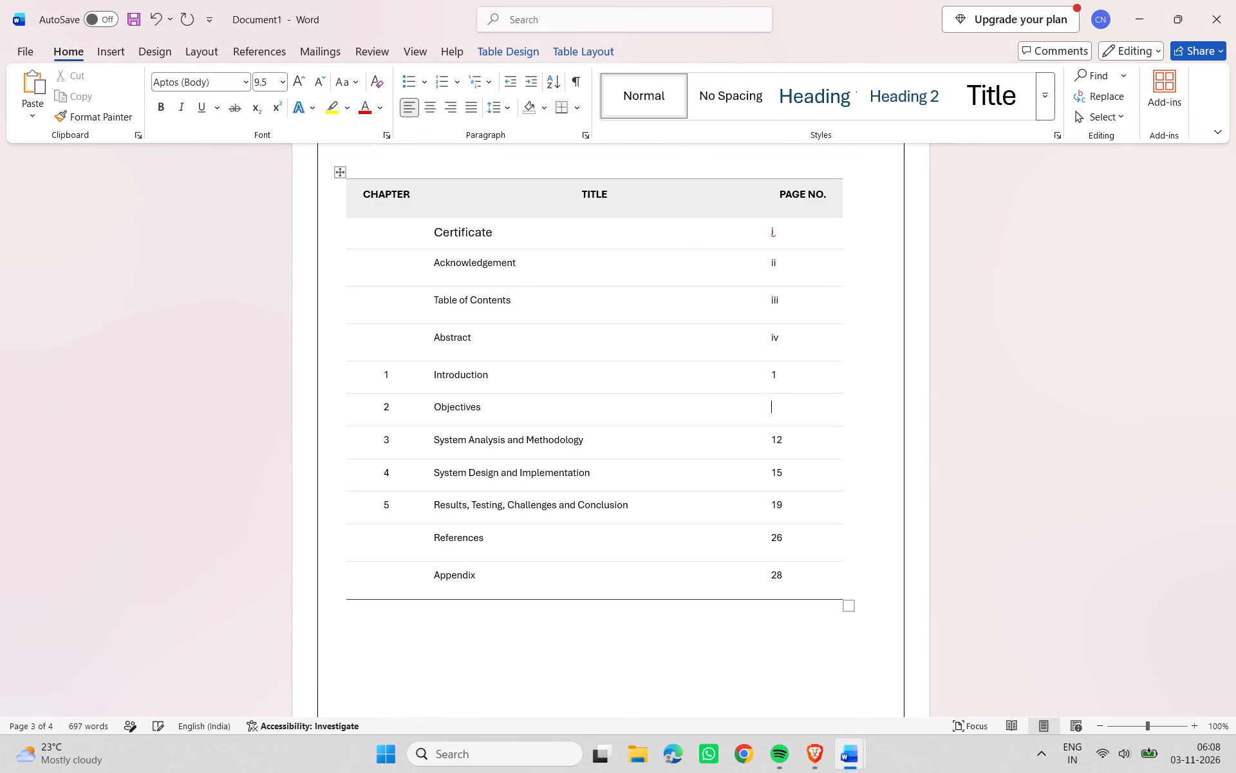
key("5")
Locate Chapter 3's first page in QC_REPORT and set System Analysis and Methodology to page 7 in Document1's table of contents.
scroll(791, 430, "down", 5)
key("alt+Tab")
scroll(949, 578, "down", 2)
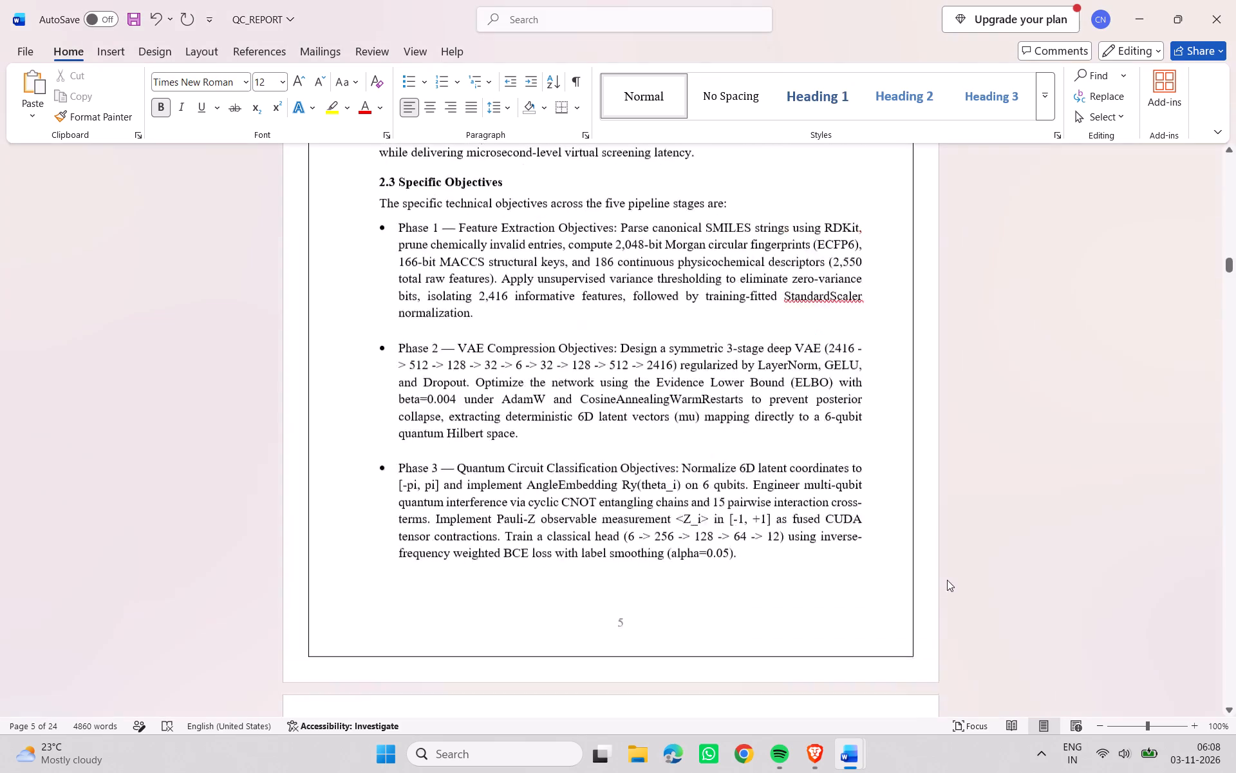
scroll(947, 580, "down", 20)
scroll(947, 580, "down", 5)
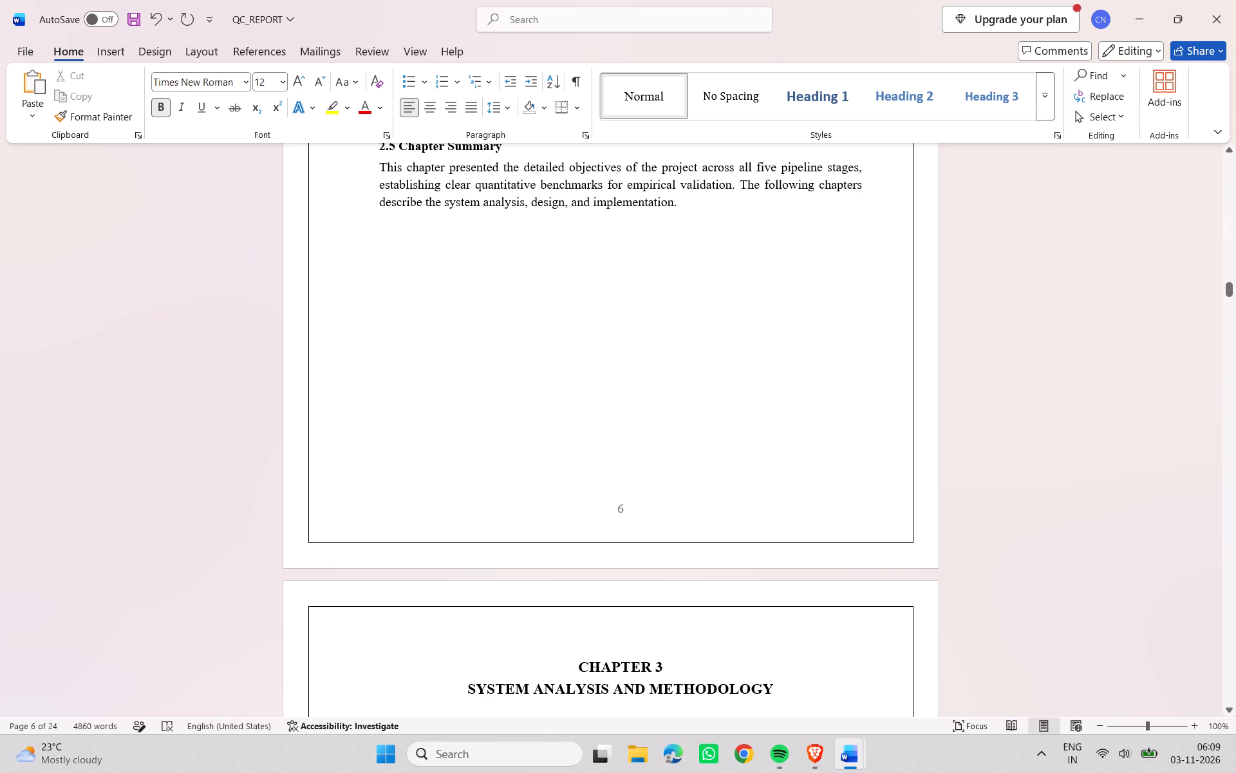
scroll(715, 577, "up", 5)
scroll(715, 577, "down", 10)
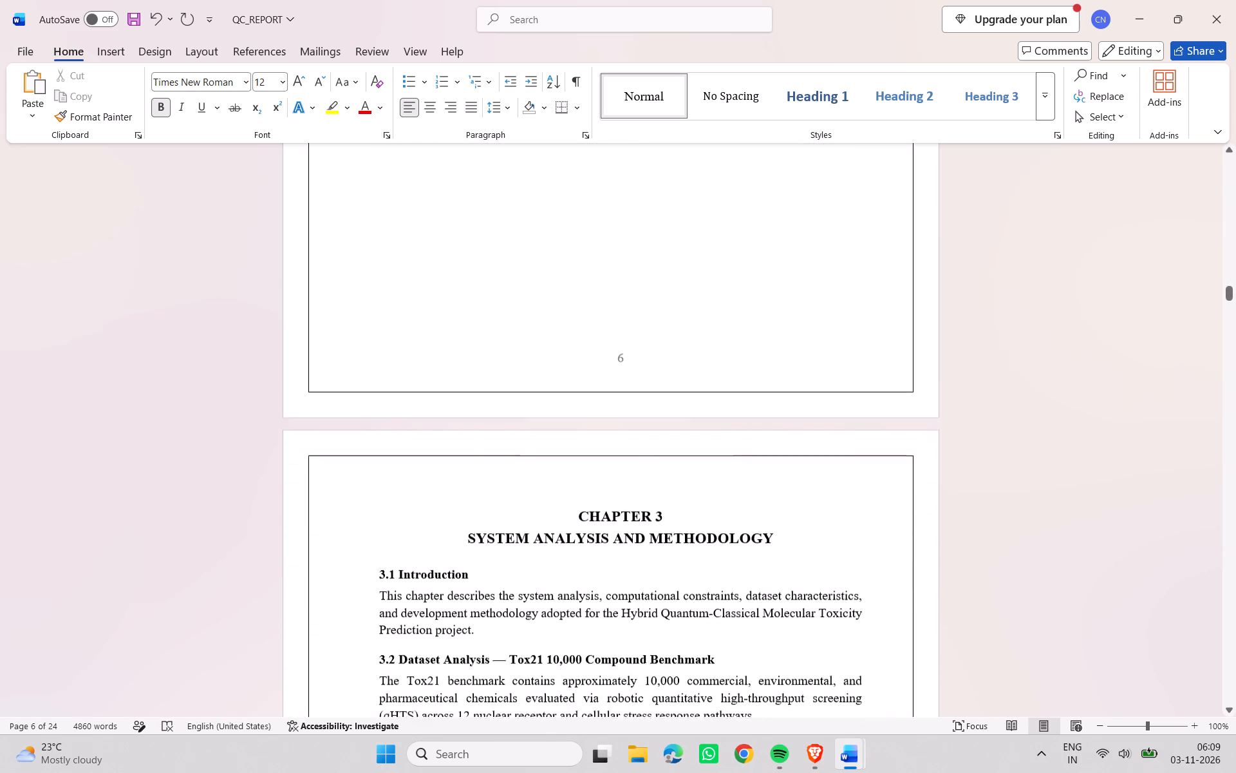
scroll(718, 577, "down", 18)
key("alt+Tab")
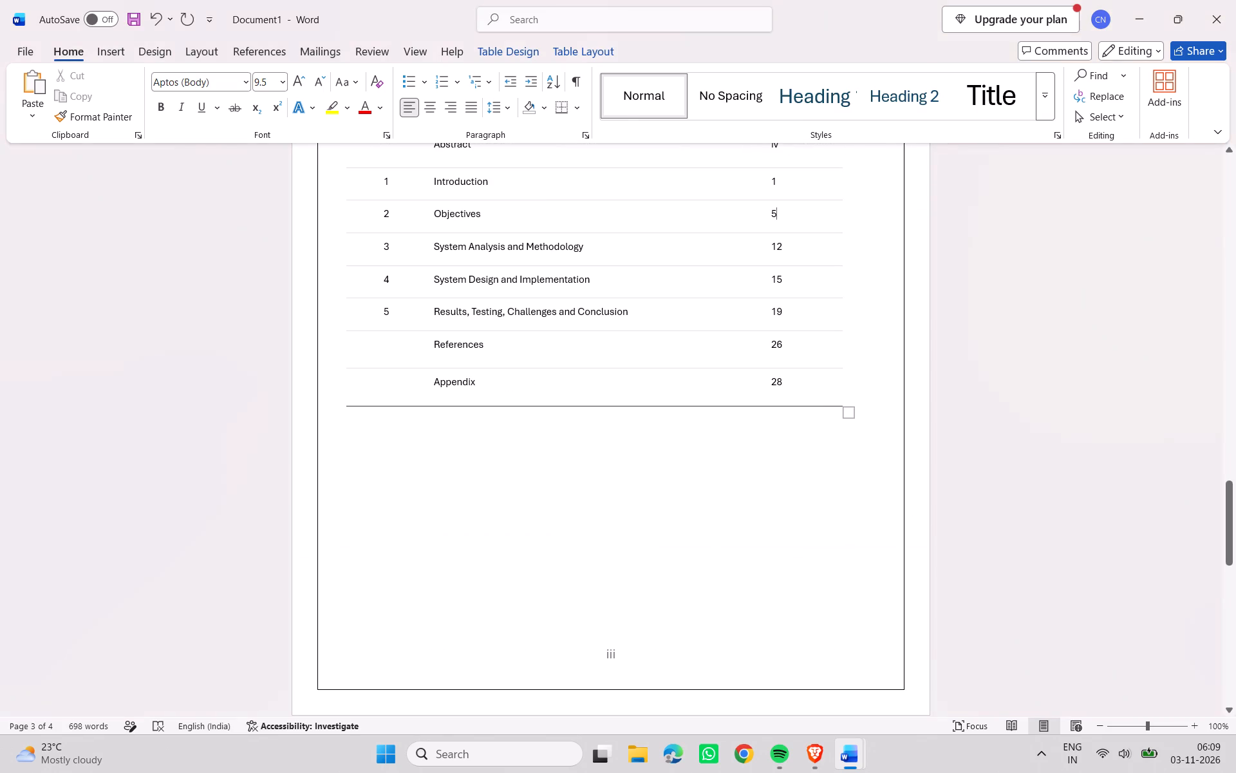
left_click(784, 245)
key("BackSpace")
key("BackSpace")
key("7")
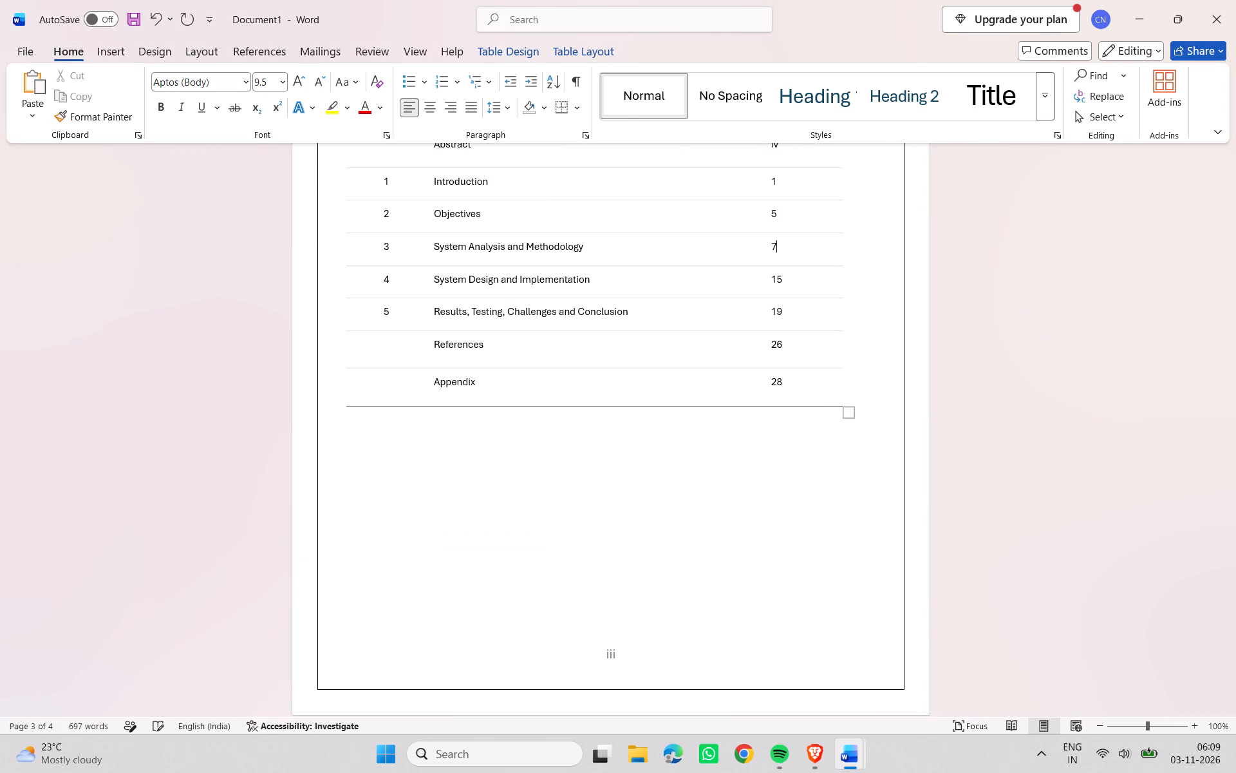
Locate Chapter 4's first page in QC_REPORT and set System Design and Implementation to page 10 in Document1's table of contents.
key("alt+Tab")
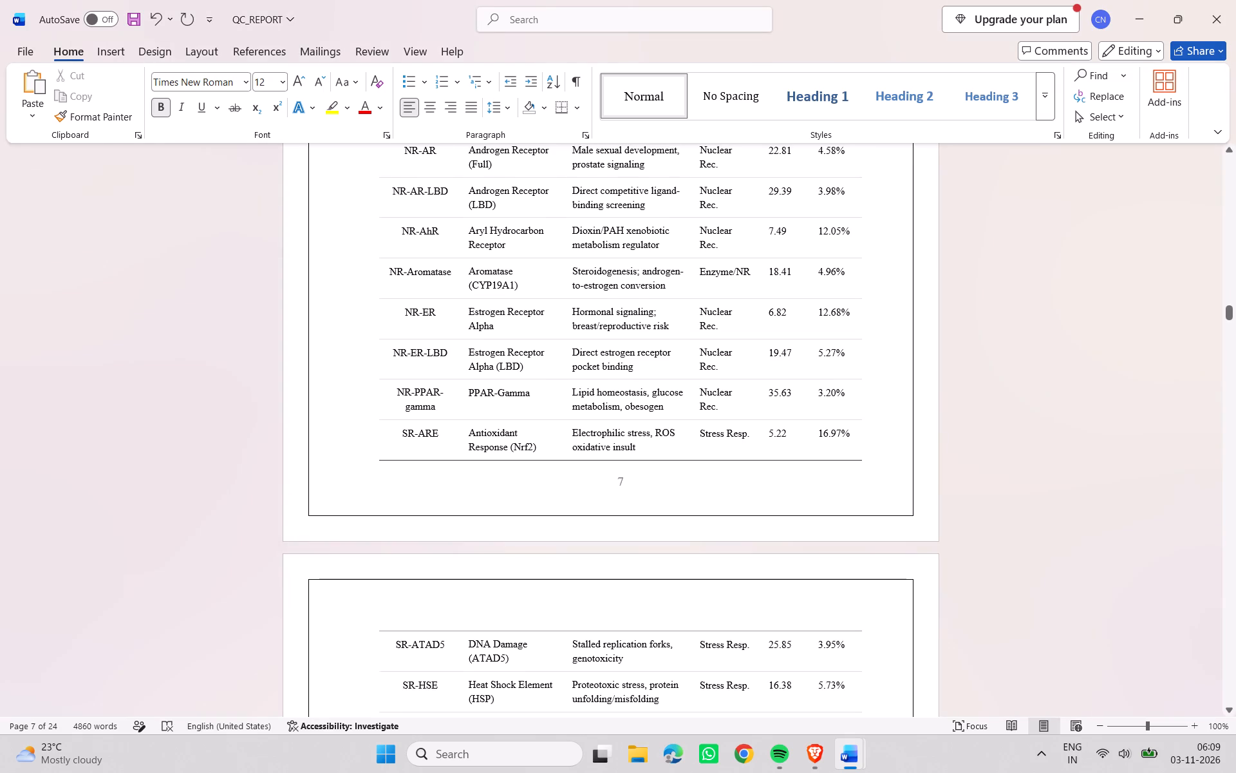
scroll(884, 430, "down", 20)
scroll(884, 430, "down", 7)
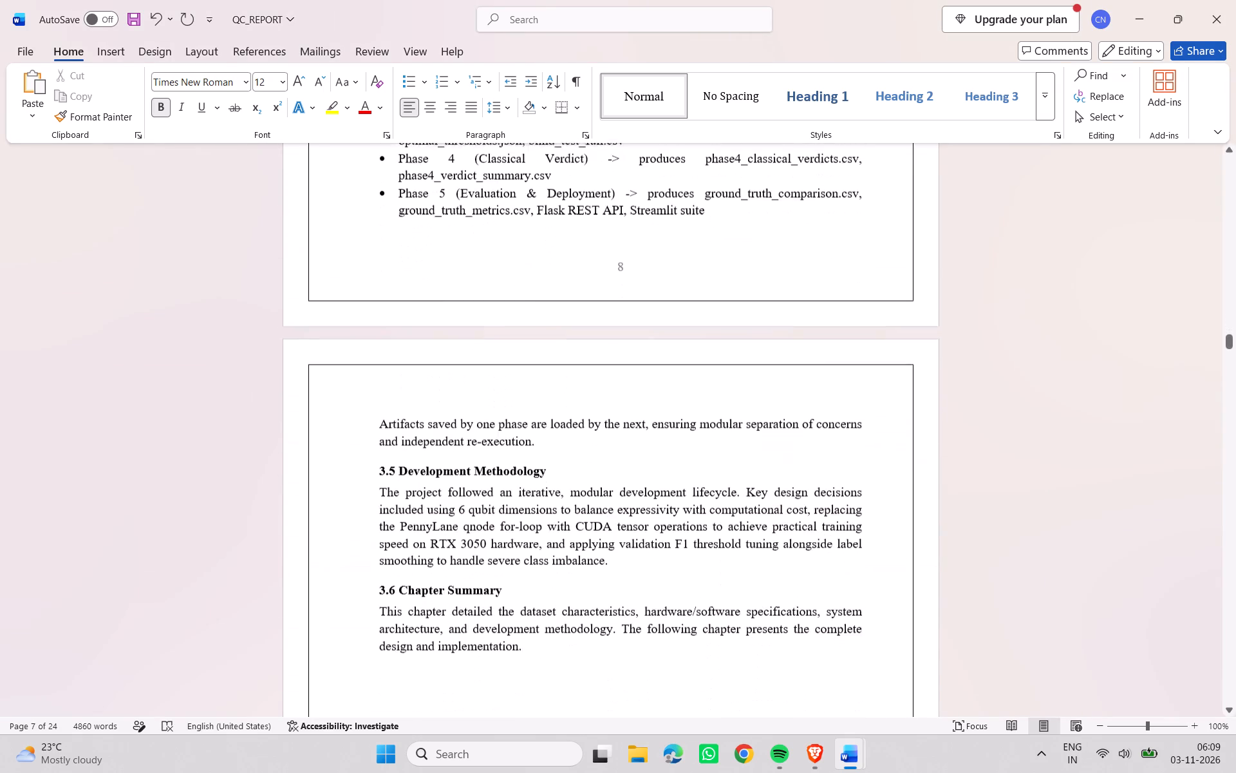
scroll(830, 394, "down", 20)
scroll(830, 394, "down", 2)
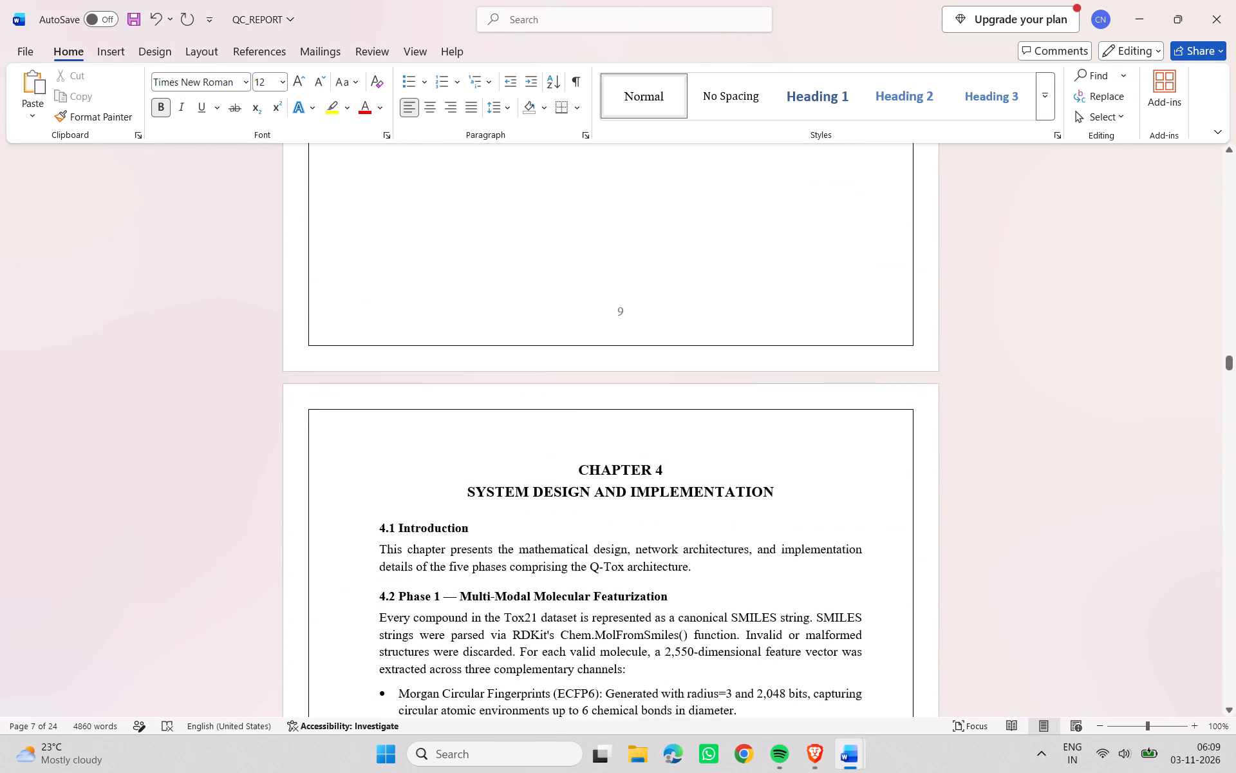
scroll(791, 462, "down", 16)
key("alt+Tab")
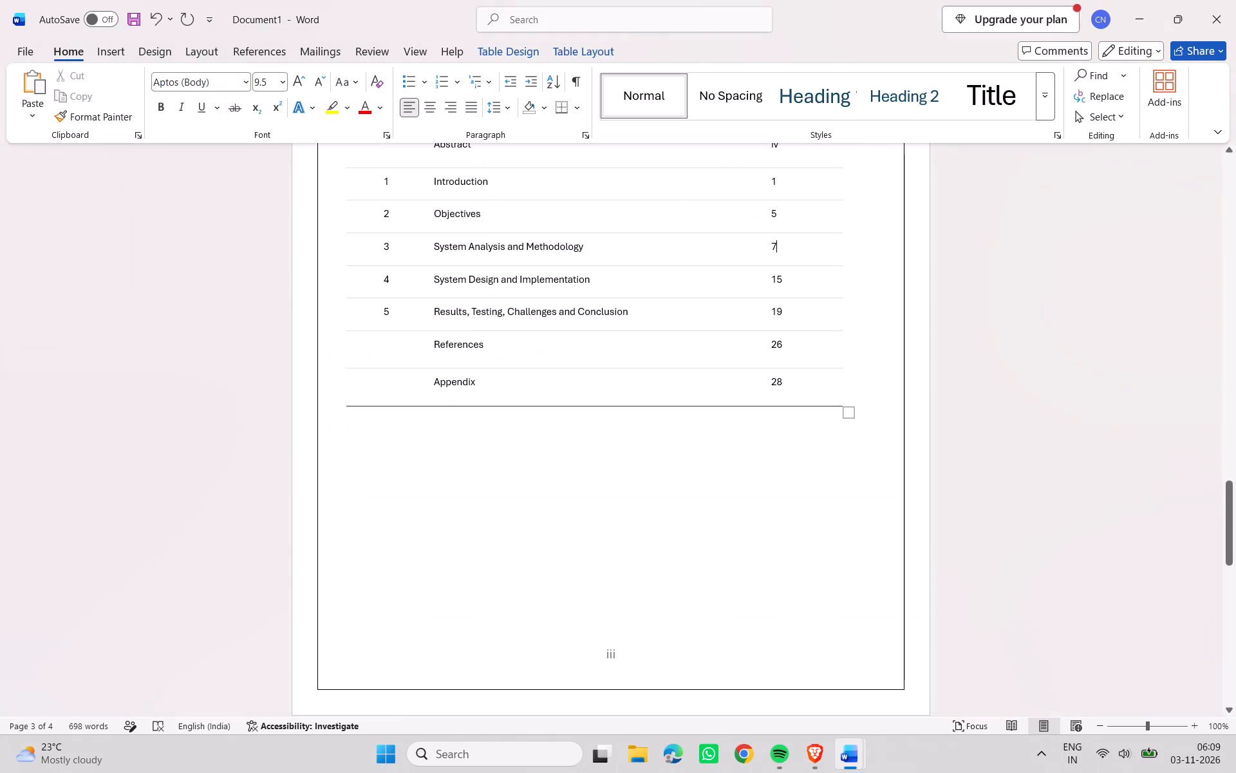
left_click(783, 279)
key("BackSpace")
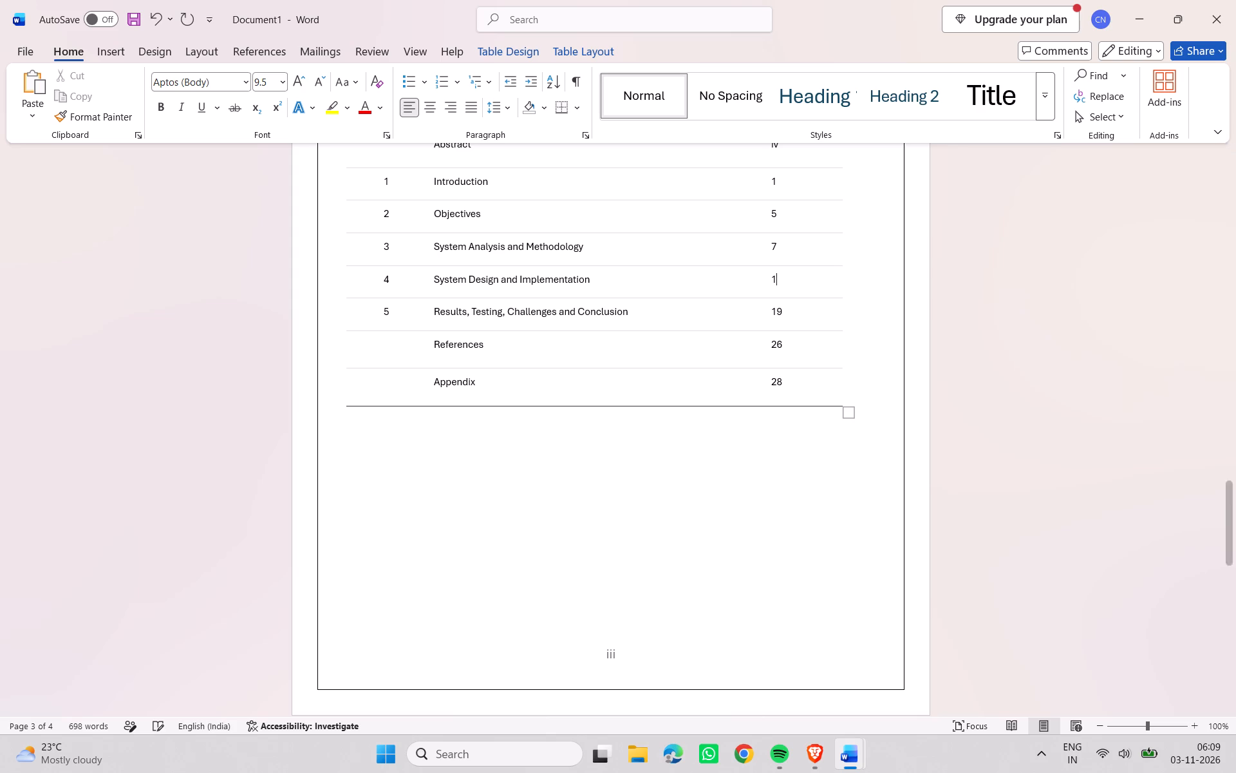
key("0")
Locate Chapter 5's first page in QC_REPORT and set Results, Testing, Challenges and Conclusion to page 14 in Document1's table of contents.
key("alt+Tab")
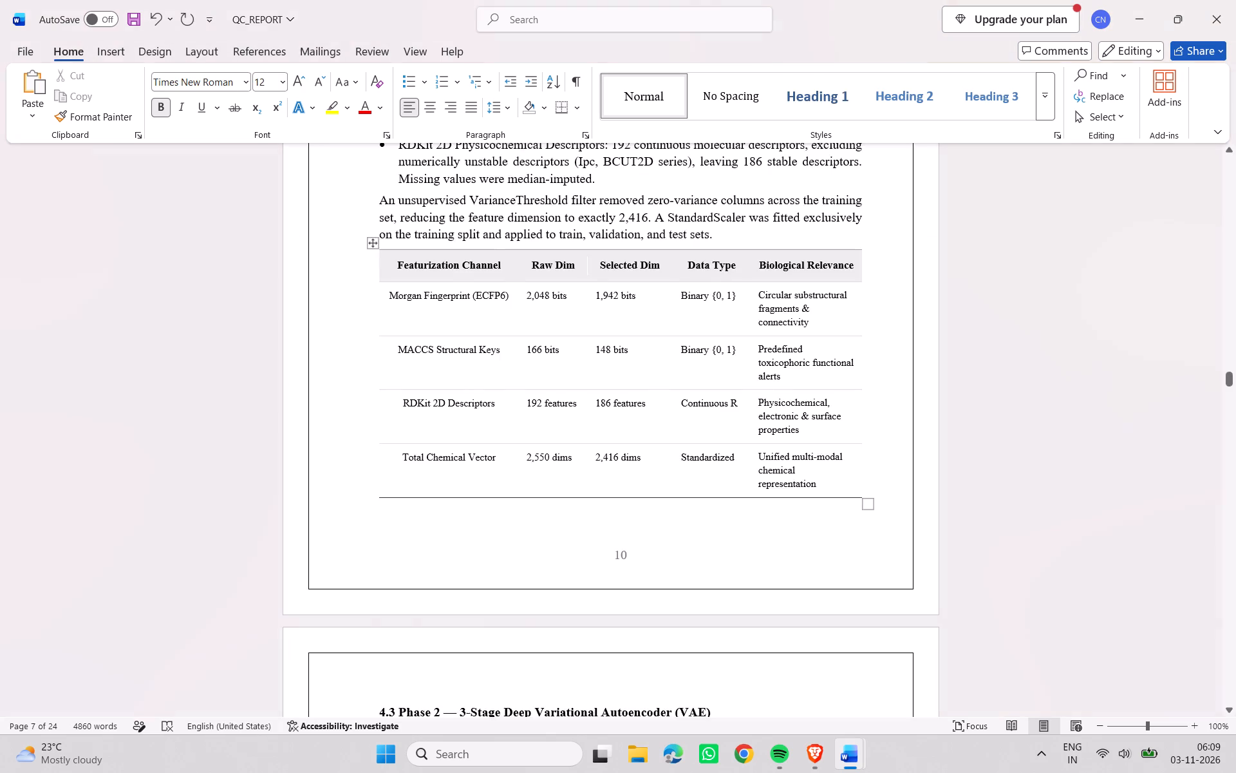
scroll(819, 478, "down", 20)
scroll(819, 478, "down", 9)
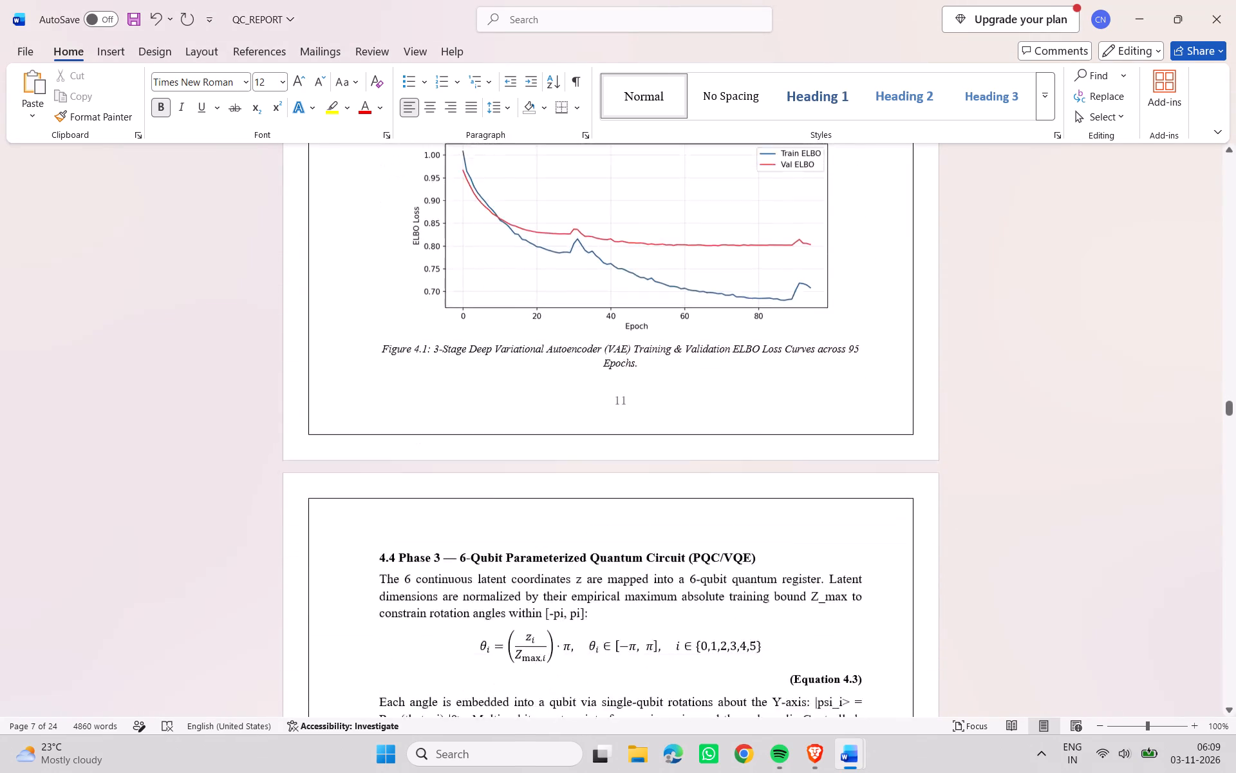
scroll(784, 576, "down", 20)
scroll(784, 576, "down", 8)
scroll(784, 559, "up", 1)
scroll(784, 559, "down", 7)
scroll(784, 546, "up", 1)
scroll(784, 546, "down", 6)
key("alt+Tab")
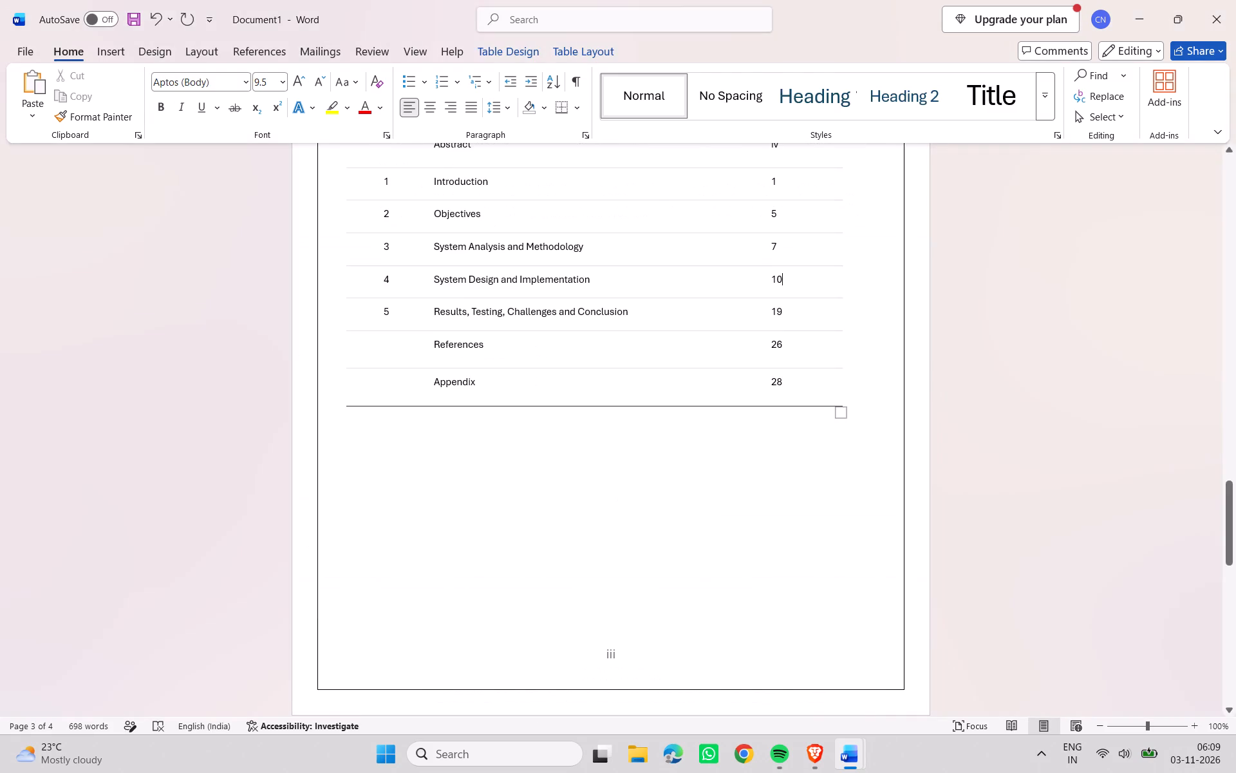
key("alt+Tab")
key("alt+Tab")
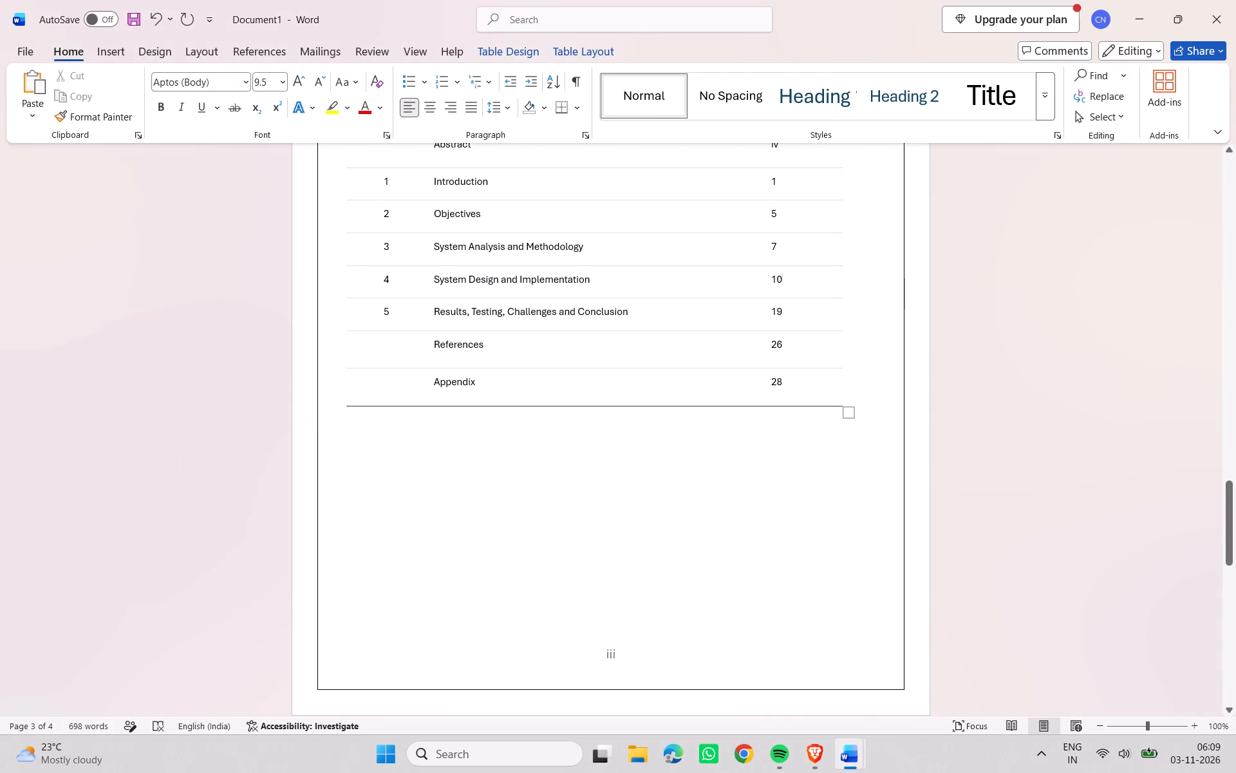
left_click(786, 310)
key("BackSpace")
key("alt+Tab")
scroll(791, 316, "down", 2)
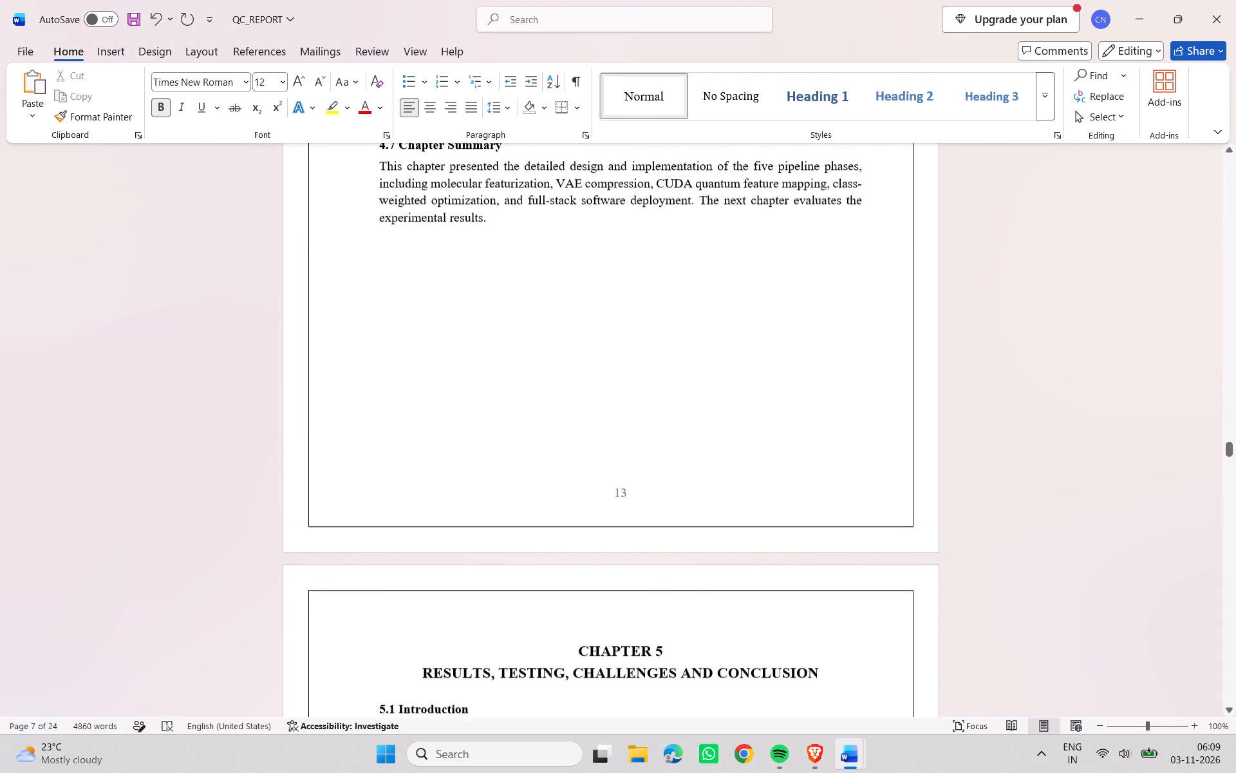
scroll(790, 317, "down", 2)
key("alt+Tab")
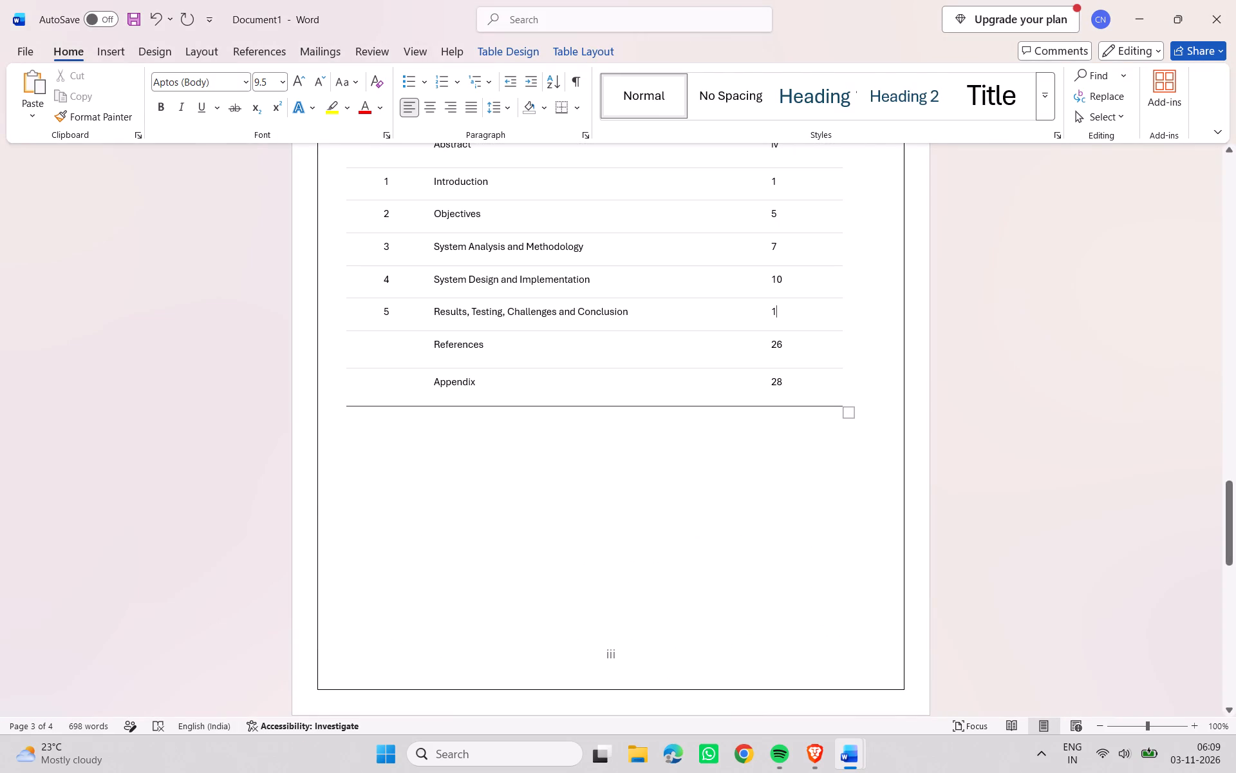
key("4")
Locate the first page of the References section in QC_REPORT and set the References entry in Document1's table of contents to 21.
key("alt+Tab")
scroll(783, 309, "down", 11)
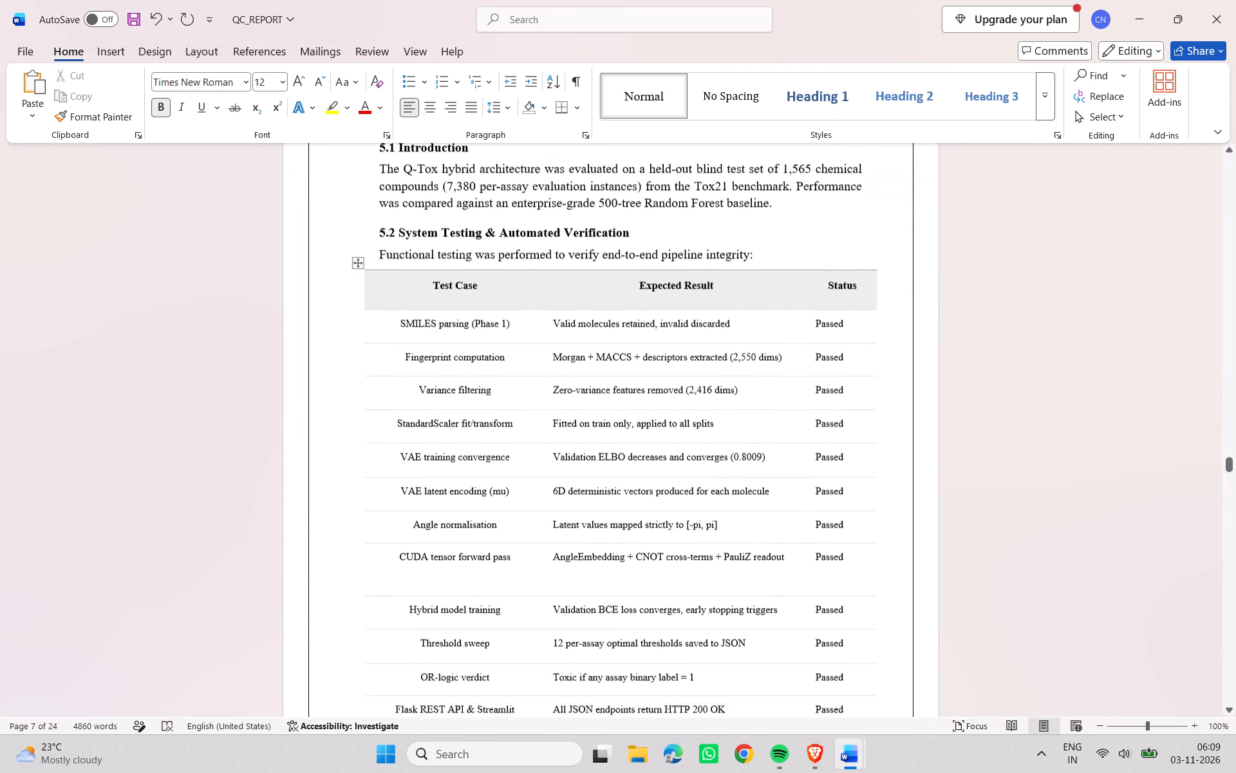
scroll(783, 318, "down", 20)
scroll(783, 318, "down", 7)
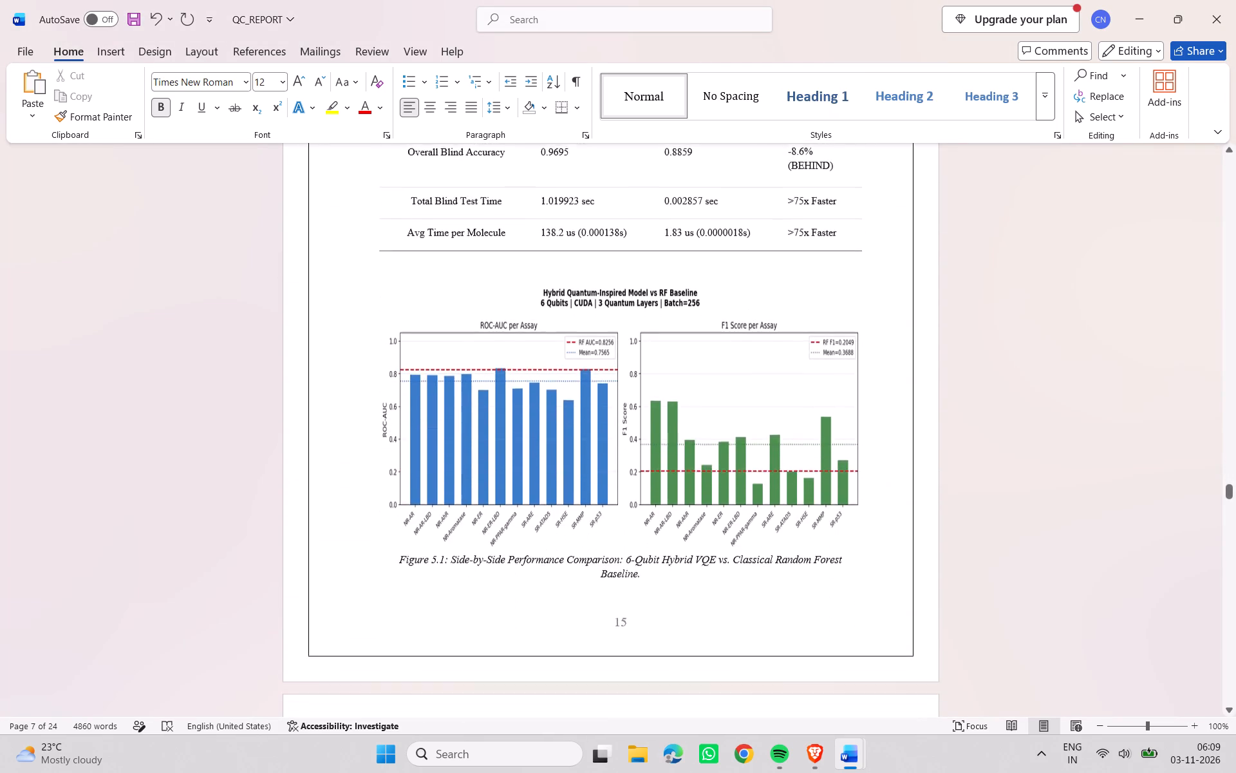
scroll(896, 359, "down", 20)
scroll(896, 359, "up", 1)
scroll(896, 359, "down", 7)
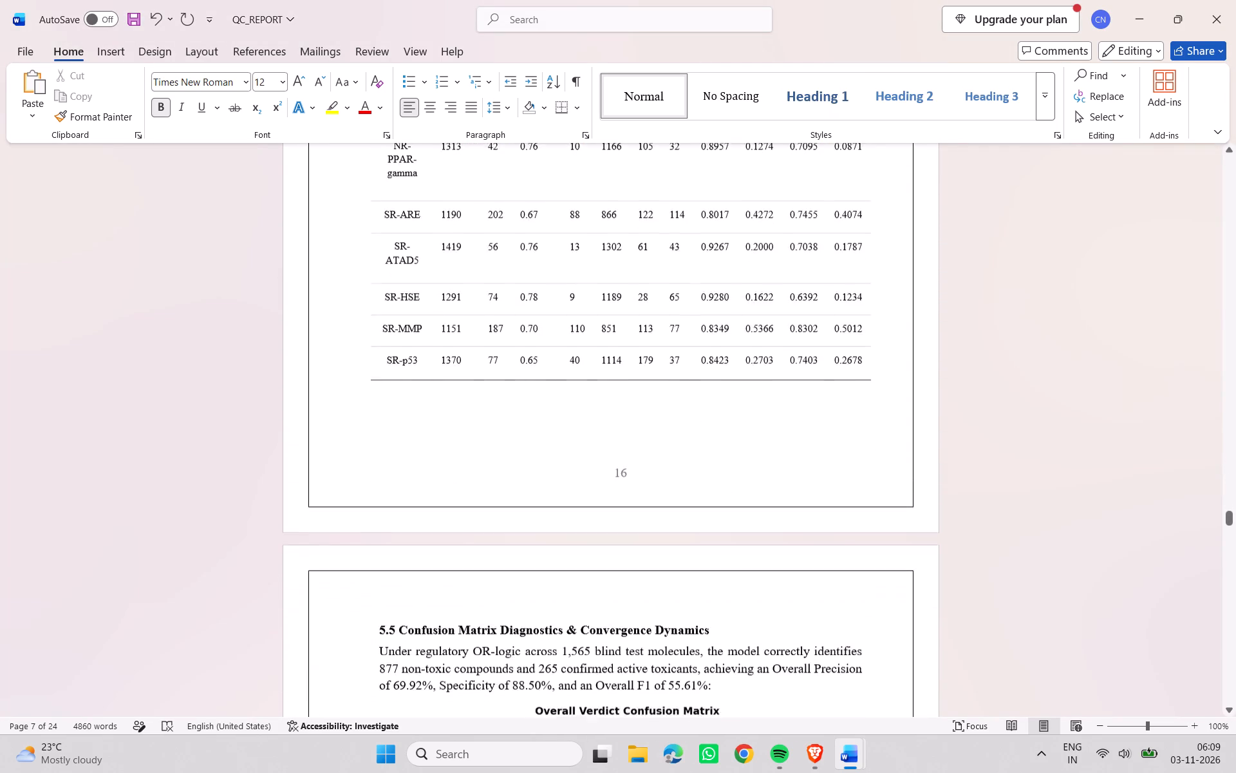
scroll(896, 354, "down", 13)
scroll(877, 350, "up", 1)
scroll(876, 354, "down", 11)
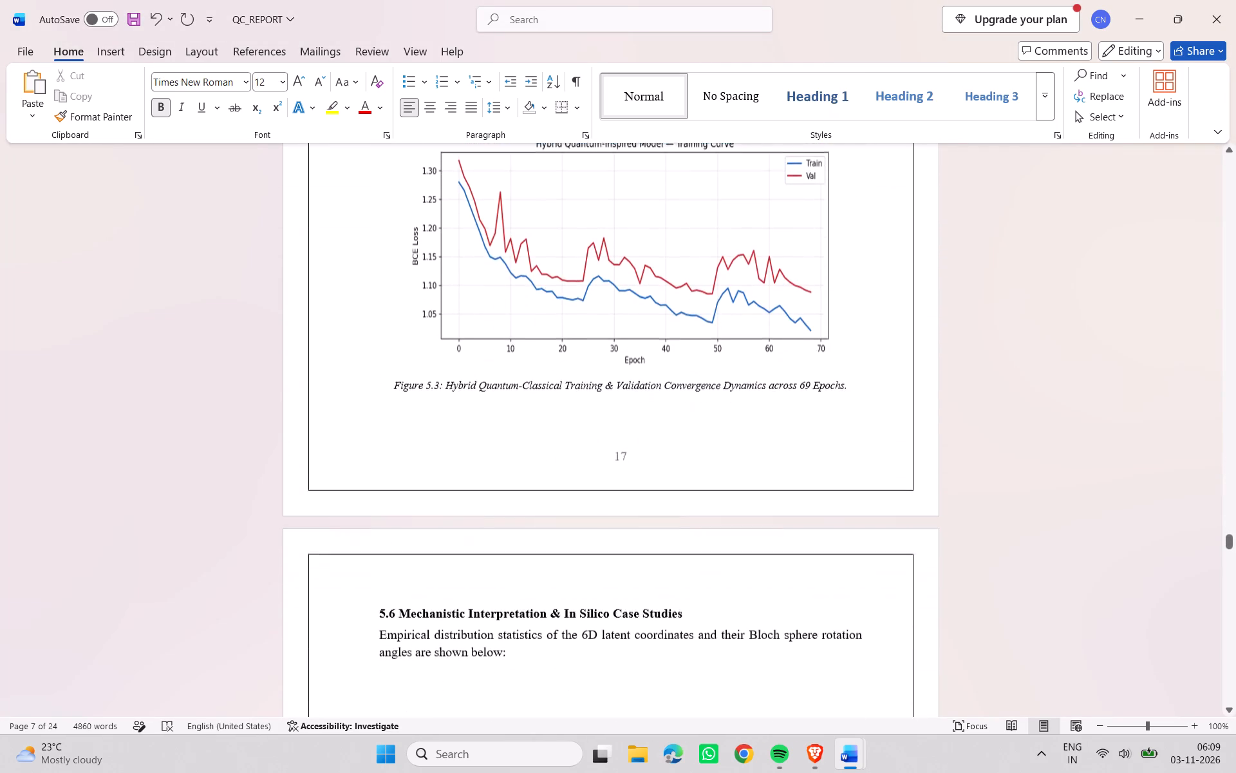
scroll(854, 372, "down", 20)
scroll(854, 372, "down", 5)
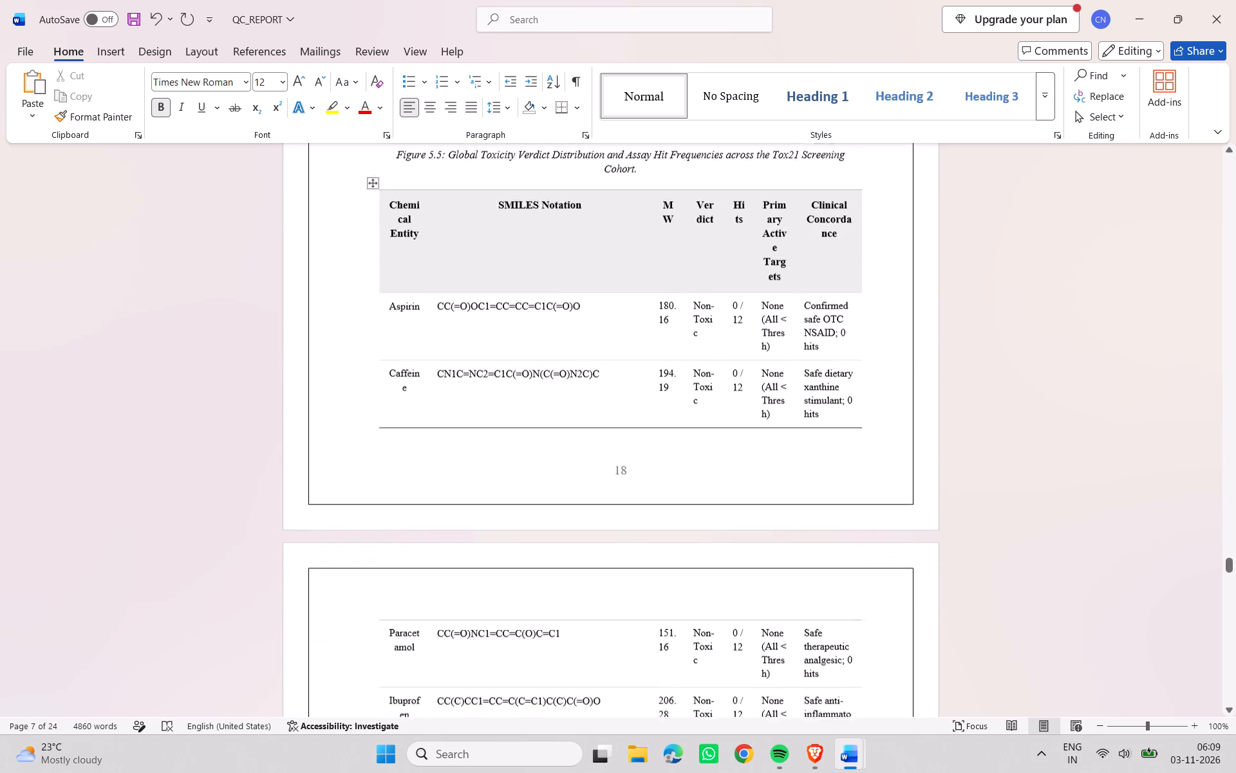
scroll(780, 429, "down", 7)
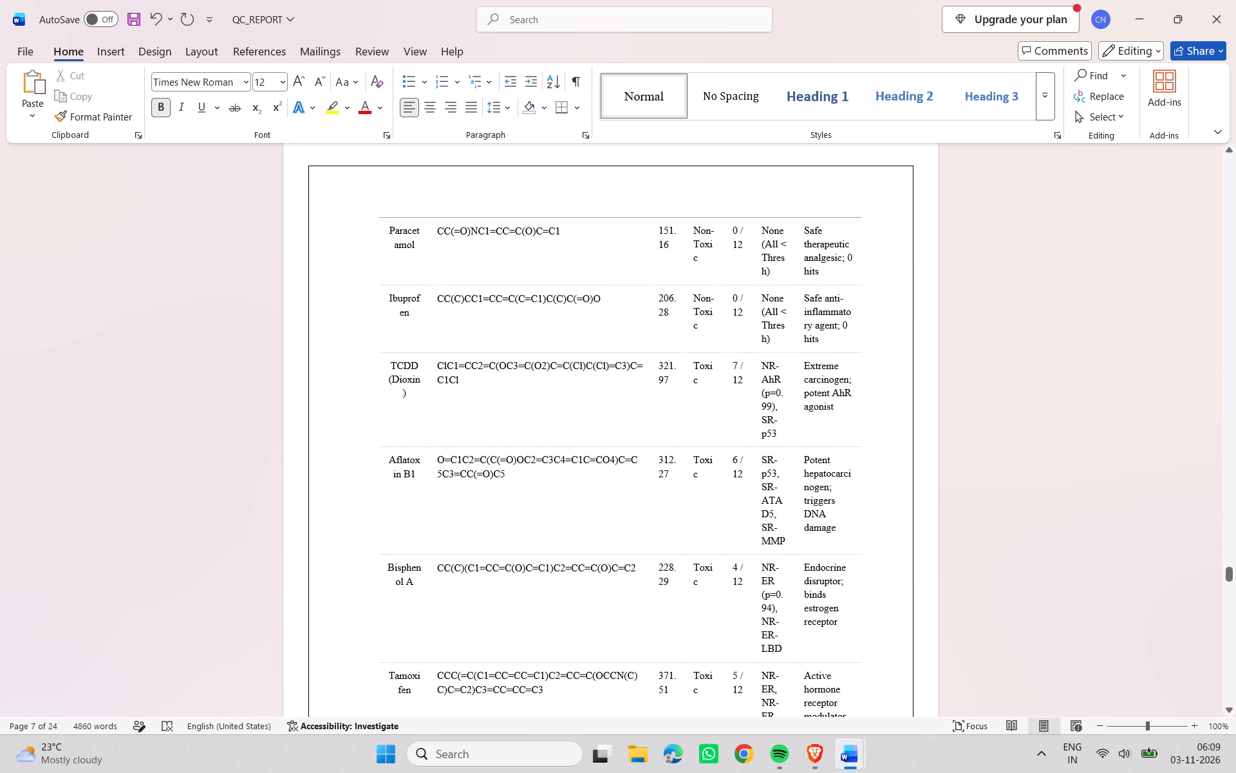
scroll(837, 382, "down", 3)
scroll(837, 382, "up", 9)
scroll(825, 381, "down", 1)
scroll(825, 381, "up", 5)
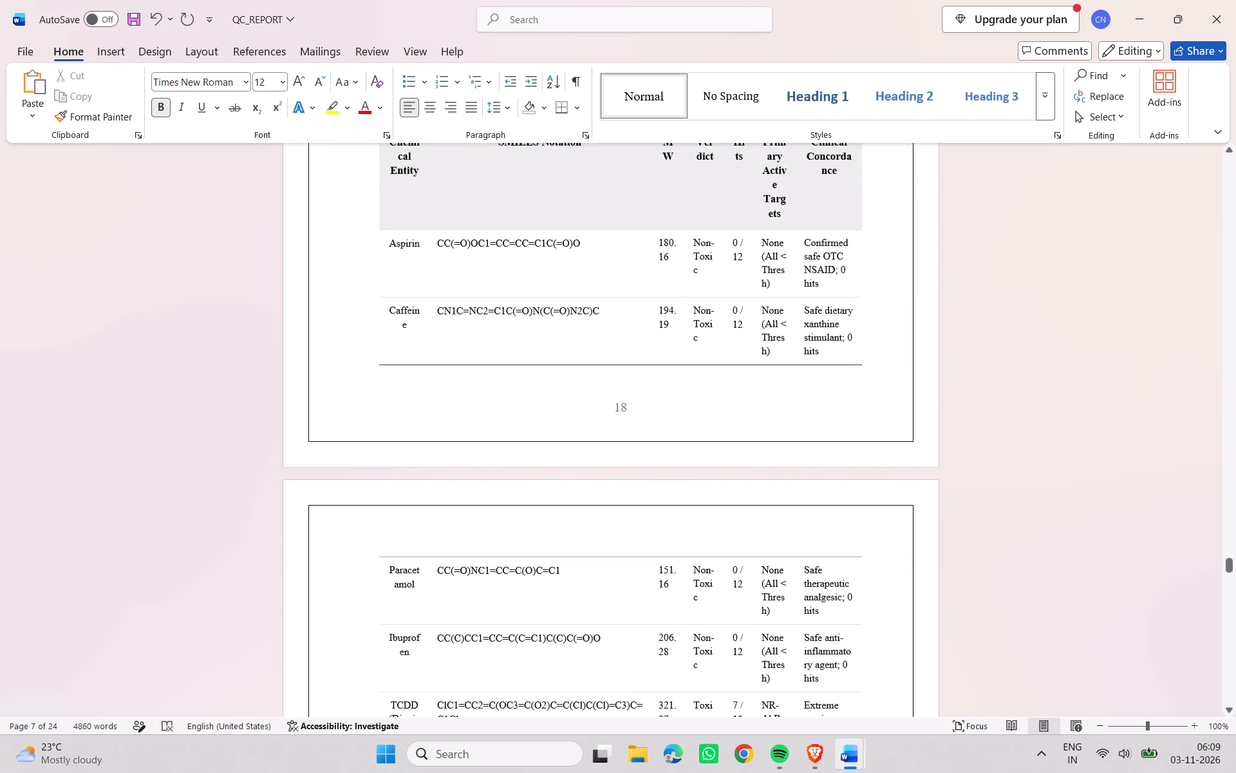
scroll(820, 379, "up", 9)
scroll(820, 377, "down", 15)
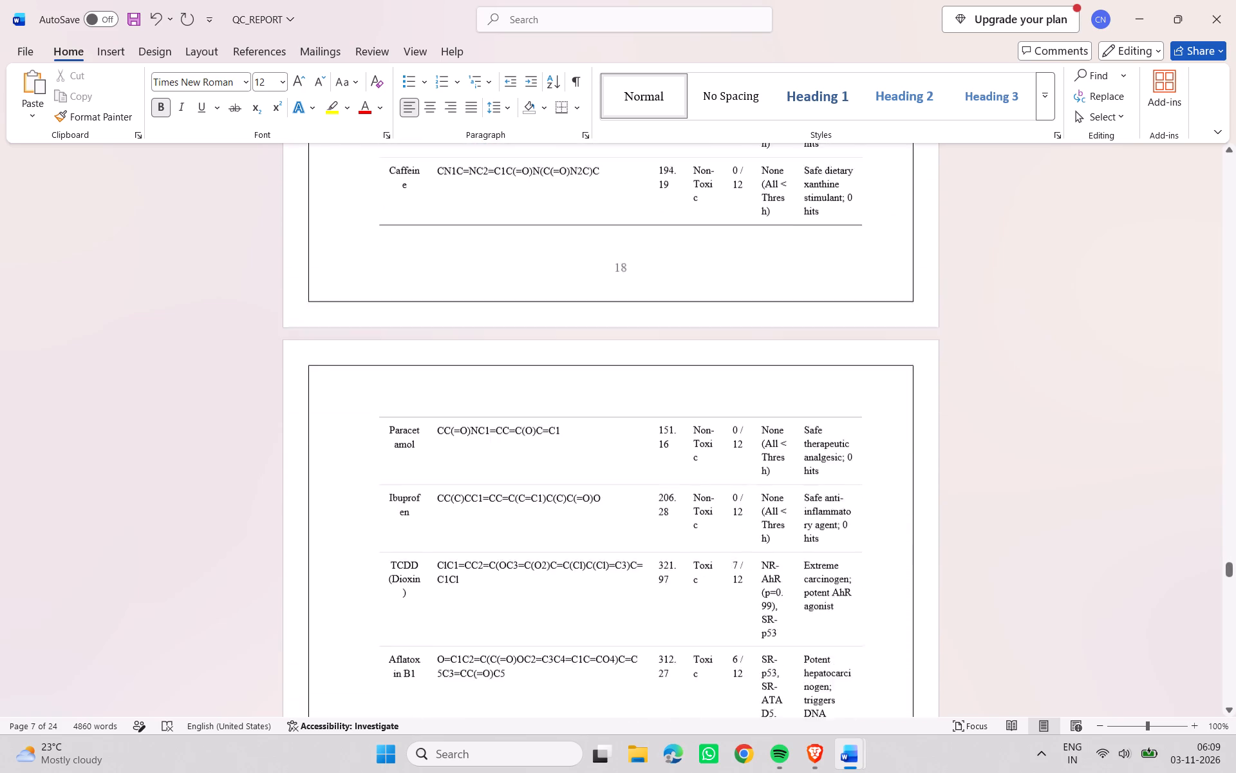
scroll(796, 431, "down", 20)
scroll(796, 431, "down", 4)
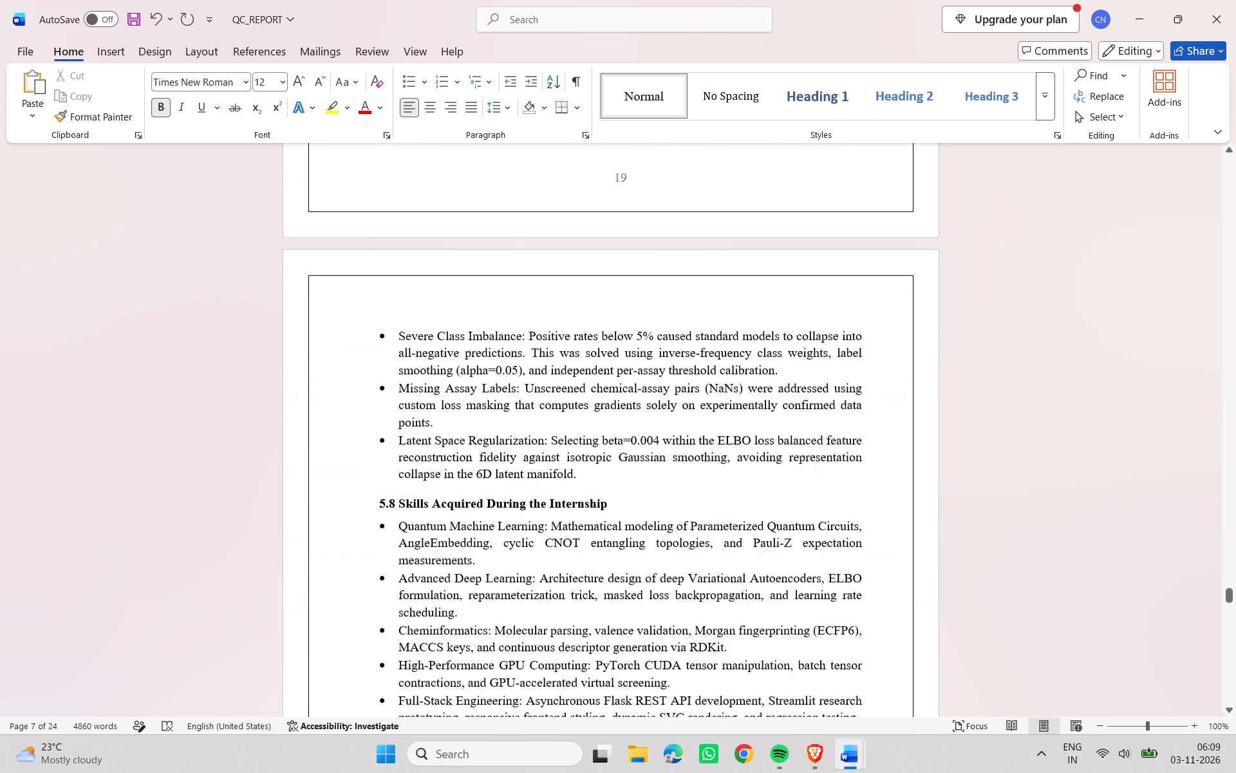
scroll(764, 490, "down", 20)
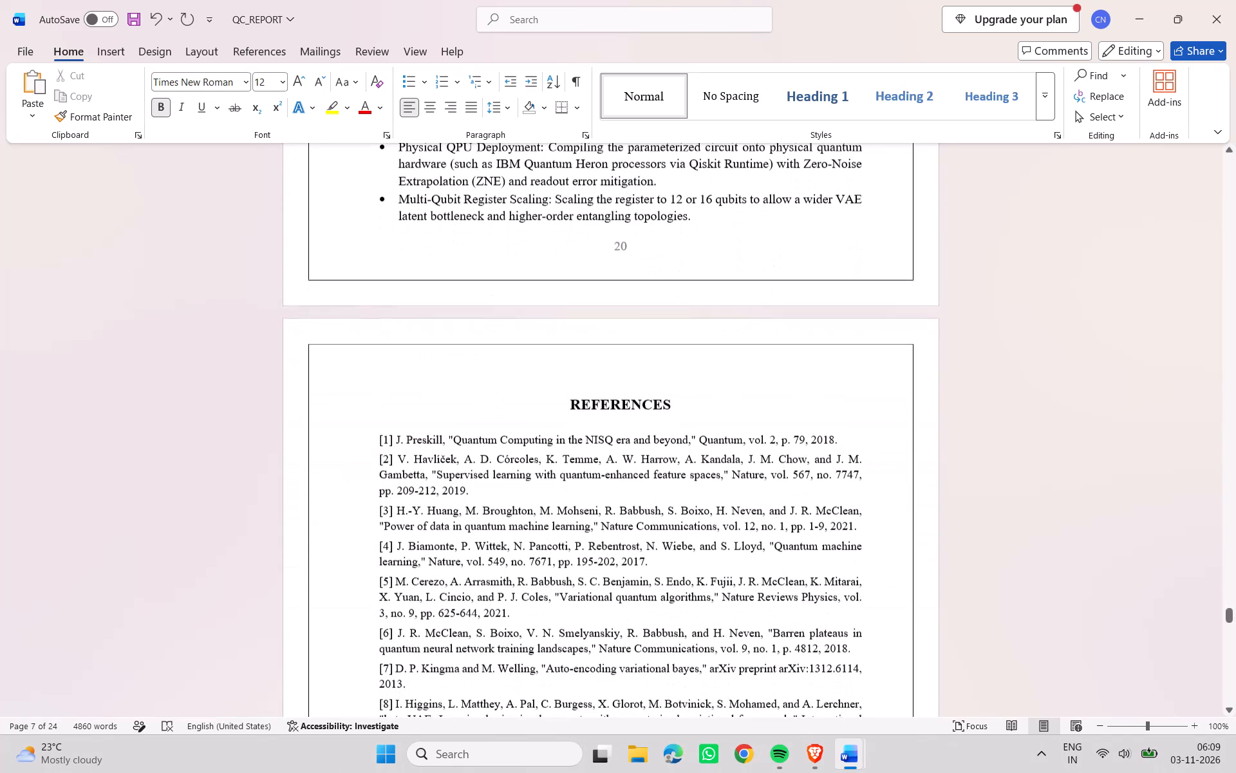
scroll(756, 497, "up", 4)
scroll(749, 484, "down", 5)
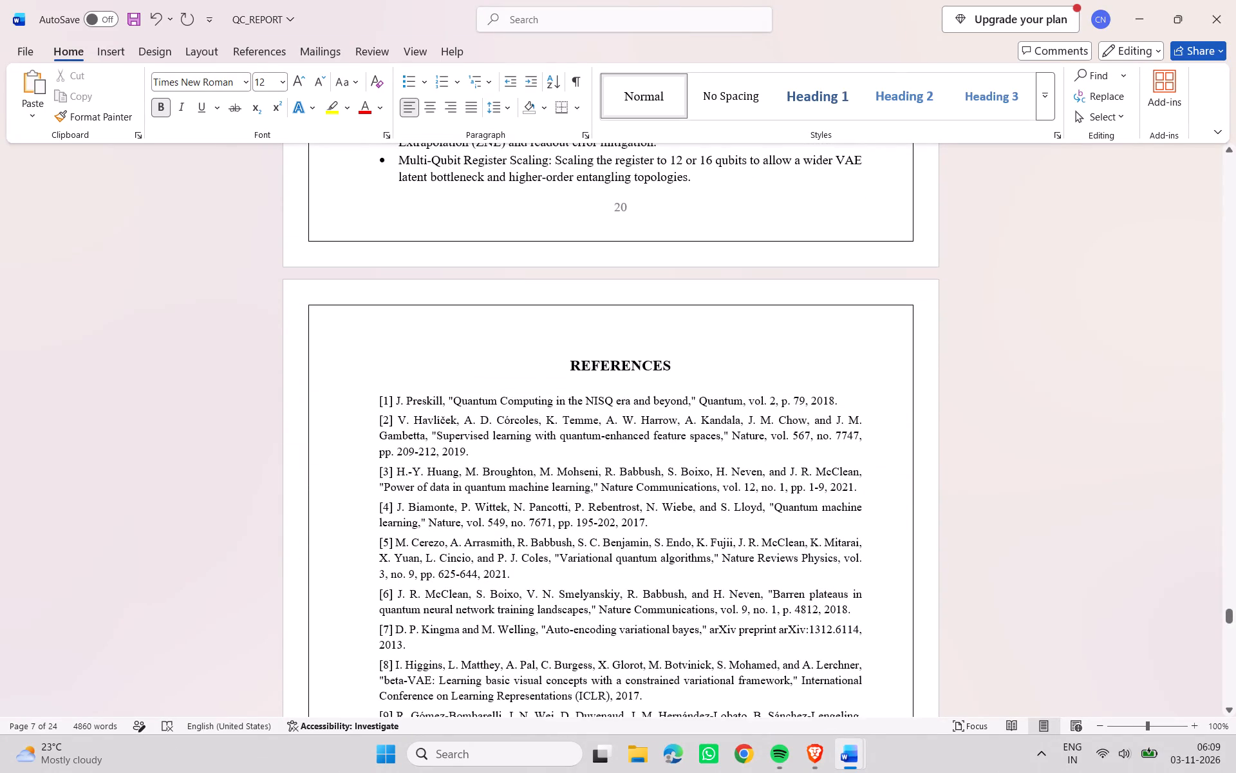
key("alt+Tab")
left_click(783, 341)
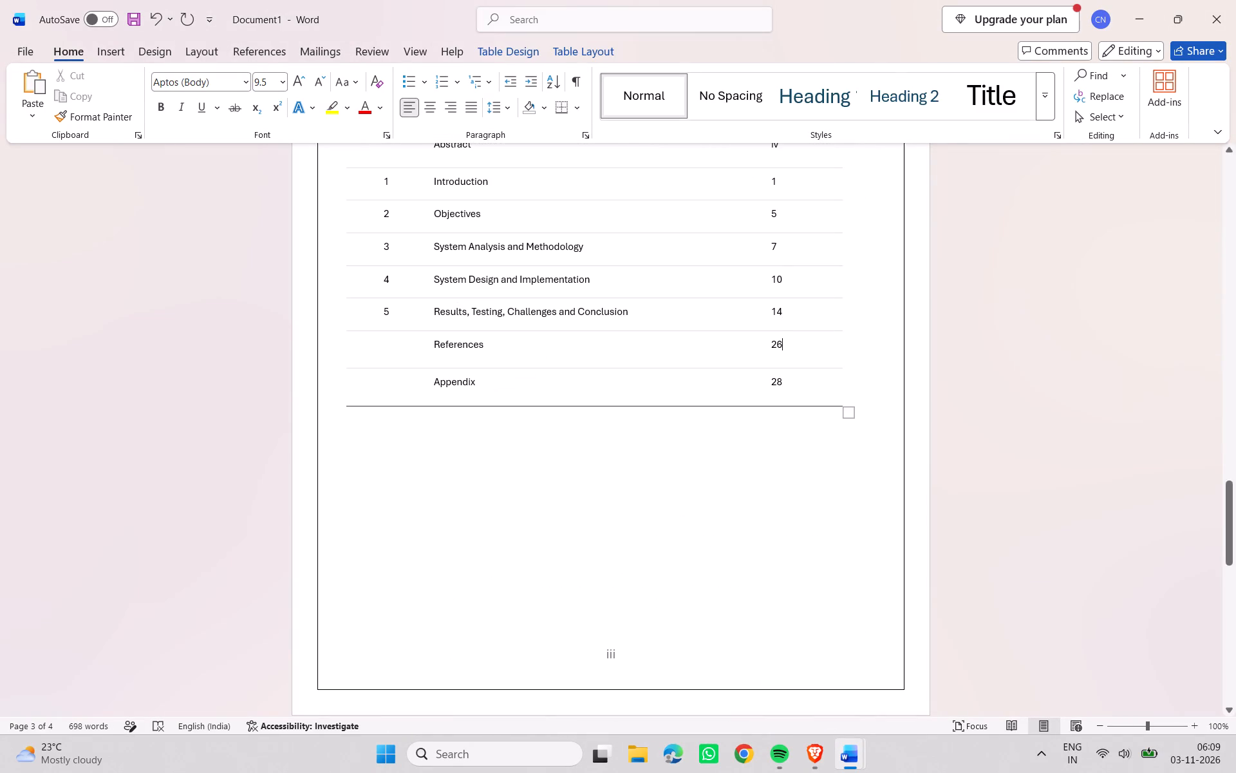
key("BackSpace")
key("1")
Locate the Appendix's first page in QC_REPORT and set the Appendix entry in Document1's table of contents to 23.
key("alt+Tab")
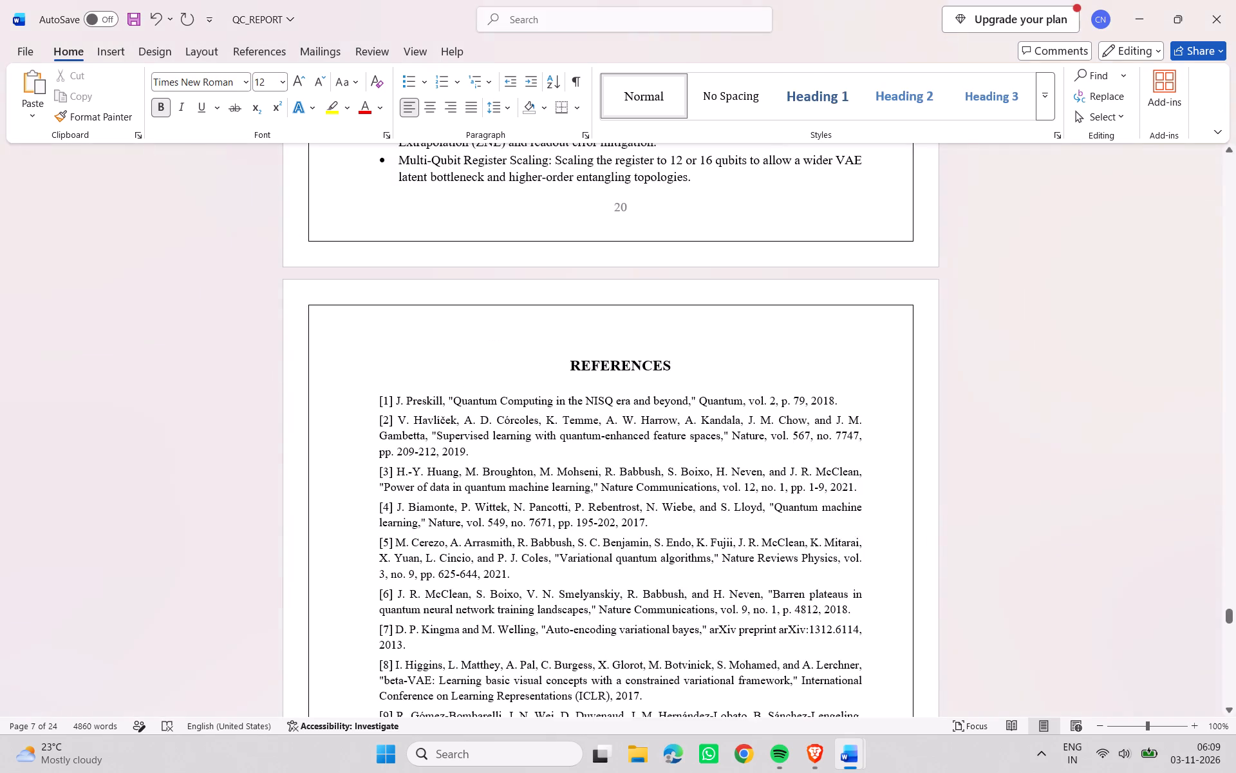
scroll(887, 463, "down", 20)
scroll(887, 463, "down", 6)
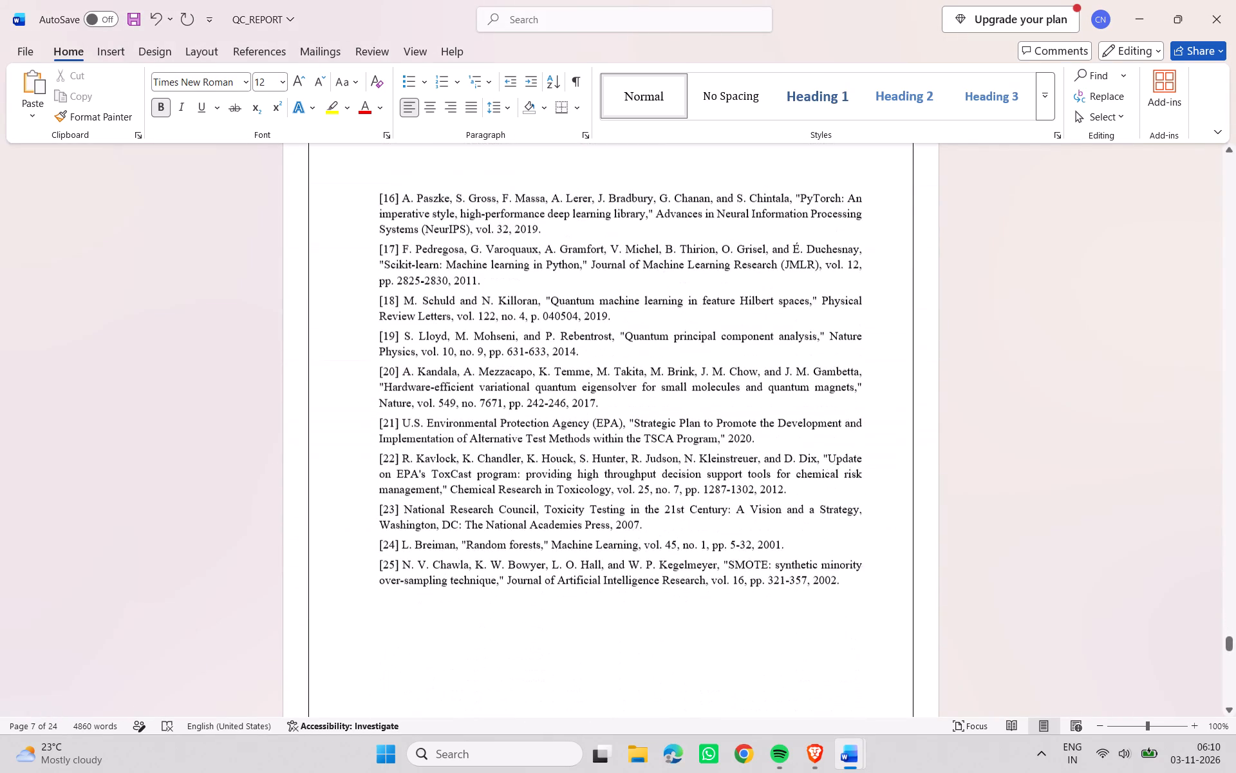
scroll(781, 432, "down", 20)
scroll(781, 432, "down", 3)
key("alt+Tab")
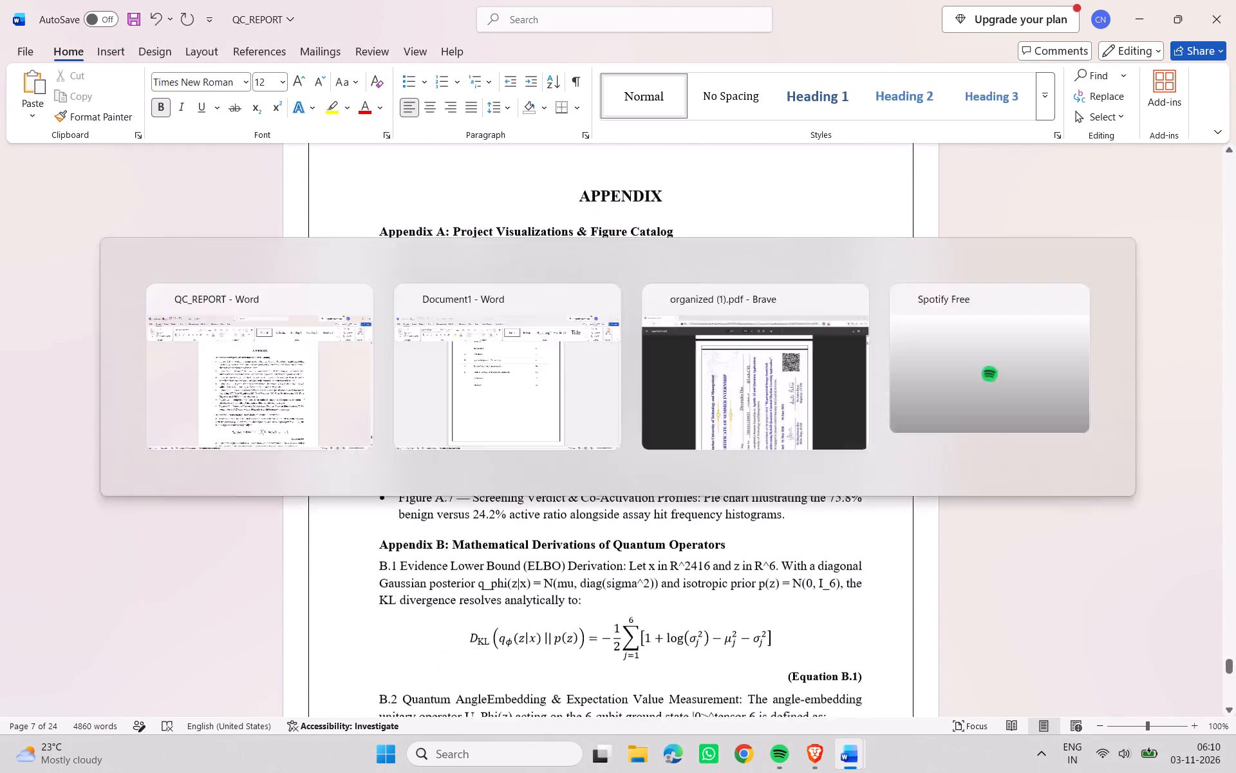
left_click(785, 388)
key("BackSpace")
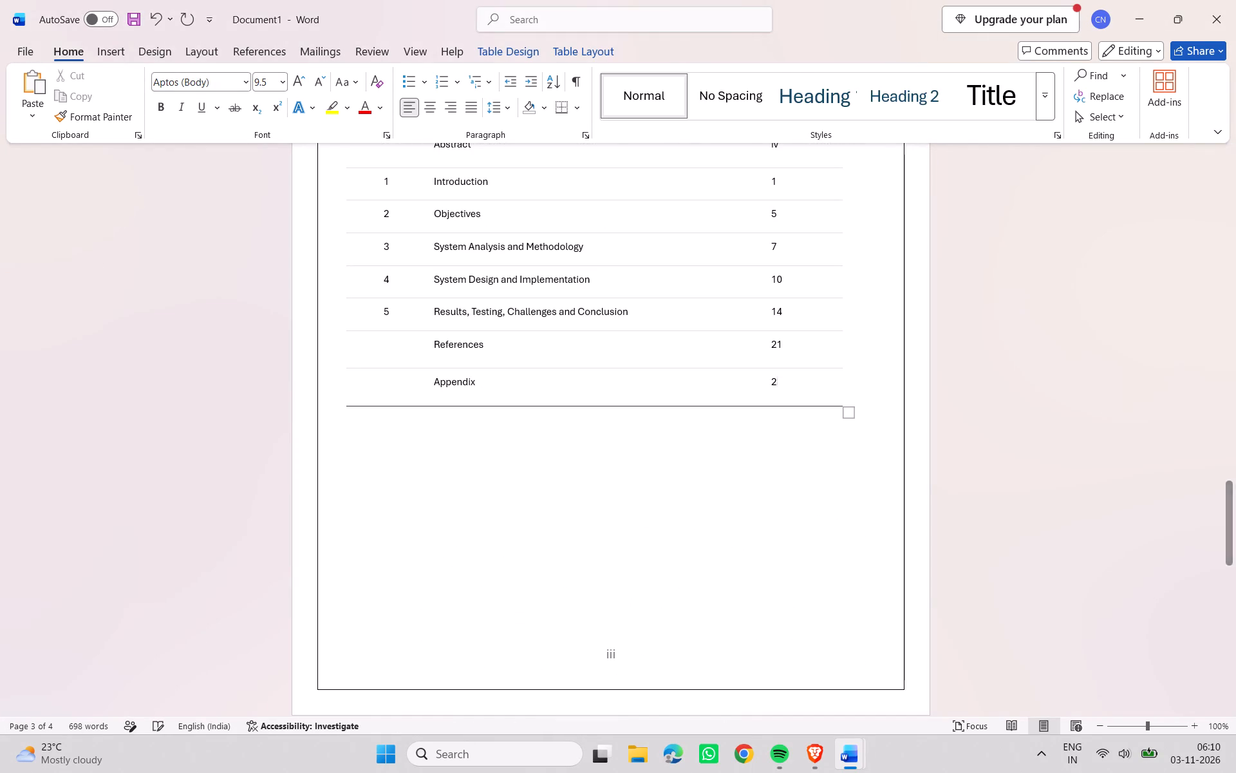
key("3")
Review Document1's acknowledgement, table of contents and abstract pages, including their Roman page numbers.
scroll(796, 393, "up", 5)
scroll(796, 393, "down", 1)
scroll(796, 393, "up", 4)
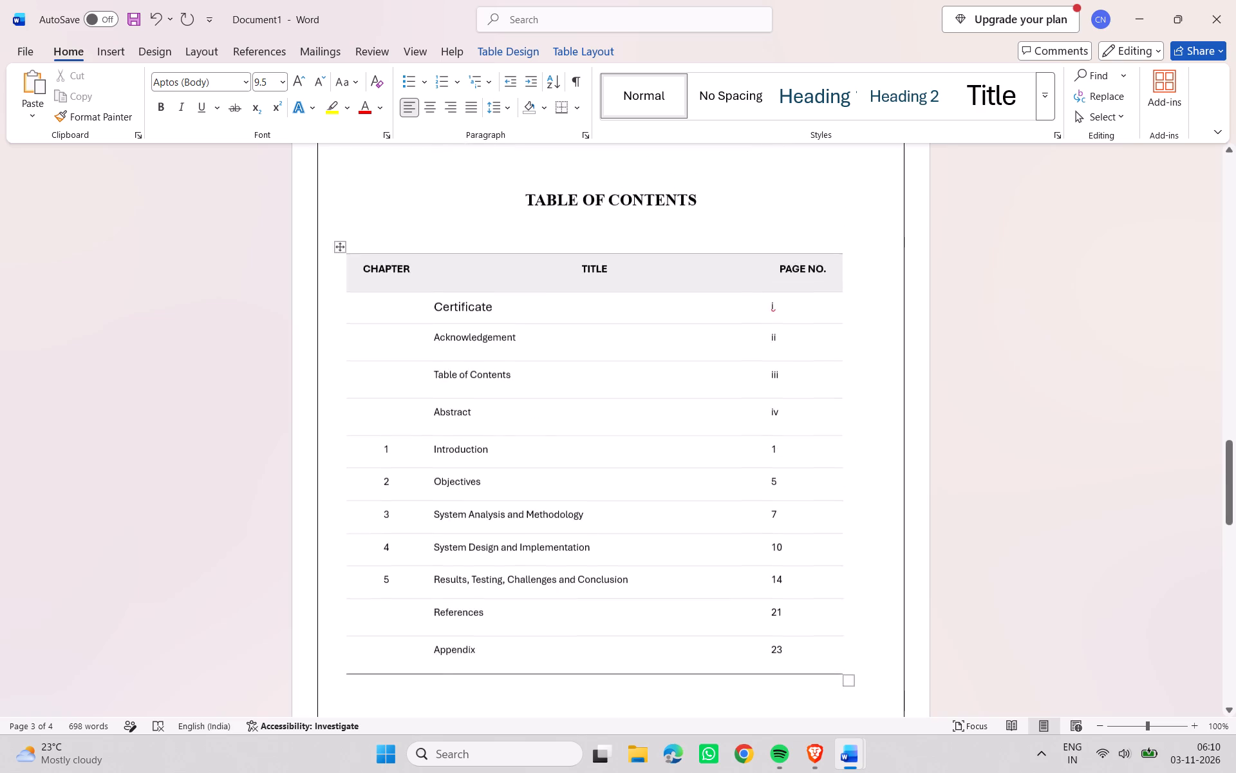
scroll(759, 385, "up", 6)
scroll(758, 385, "down", 1)
scroll(758, 385, "up", 12)
scroll(740, 403, "down", 6)
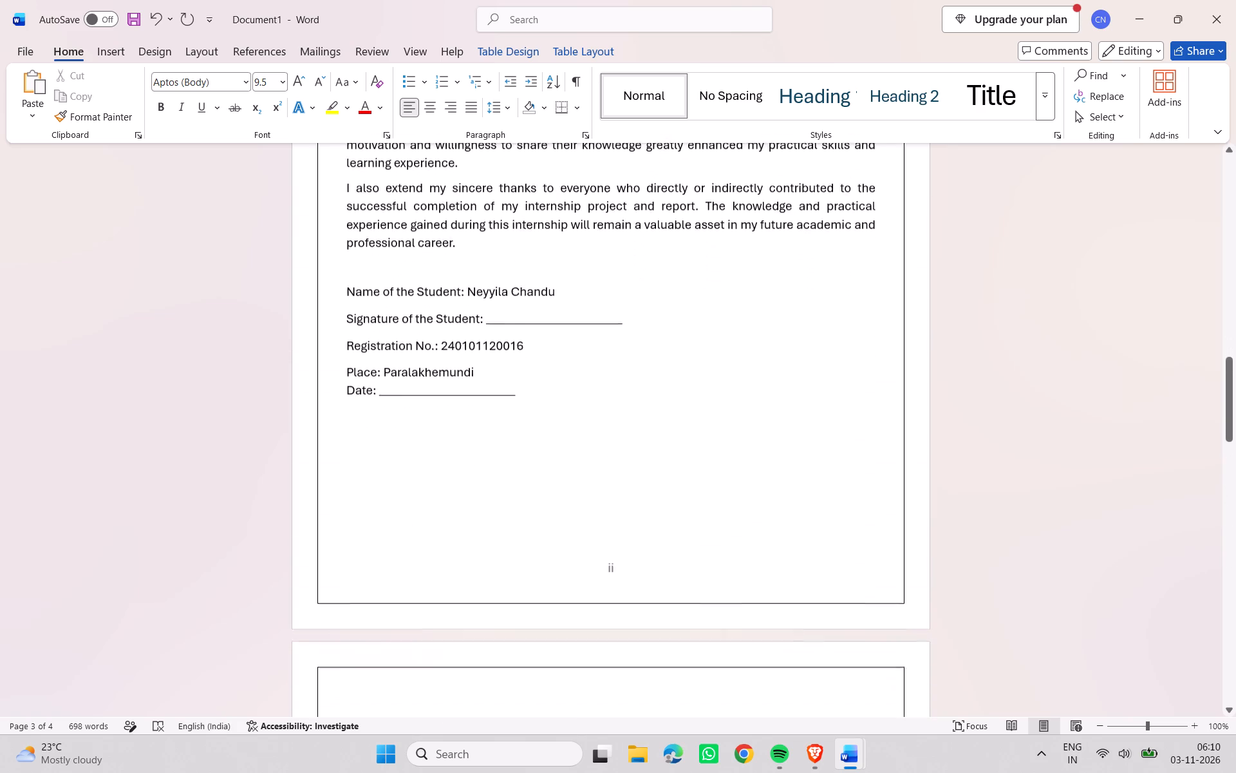
scroll(722, 432, "down", 11)
scroll(720, 475, "up", 1)
scroll(720, 475, "down", 15)
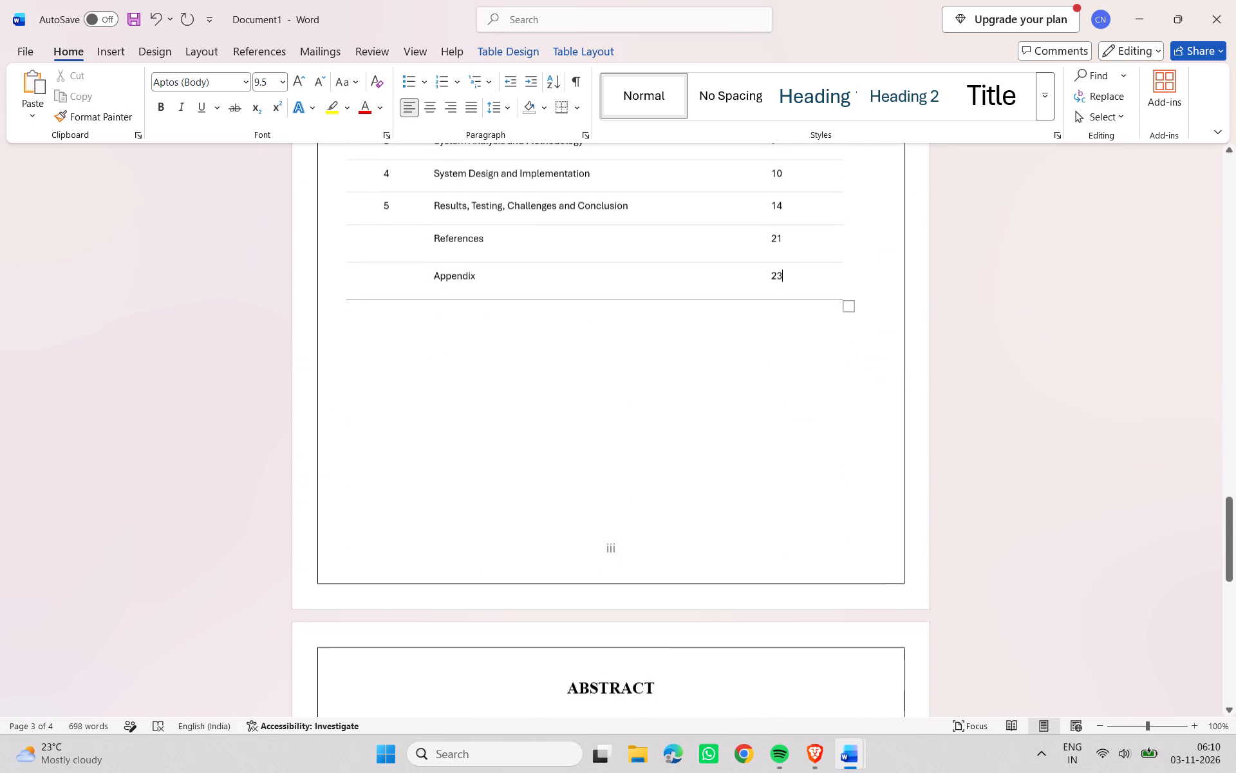
scroll(727, 482, "down", 20)
scroll(727, 482, "down", 7)
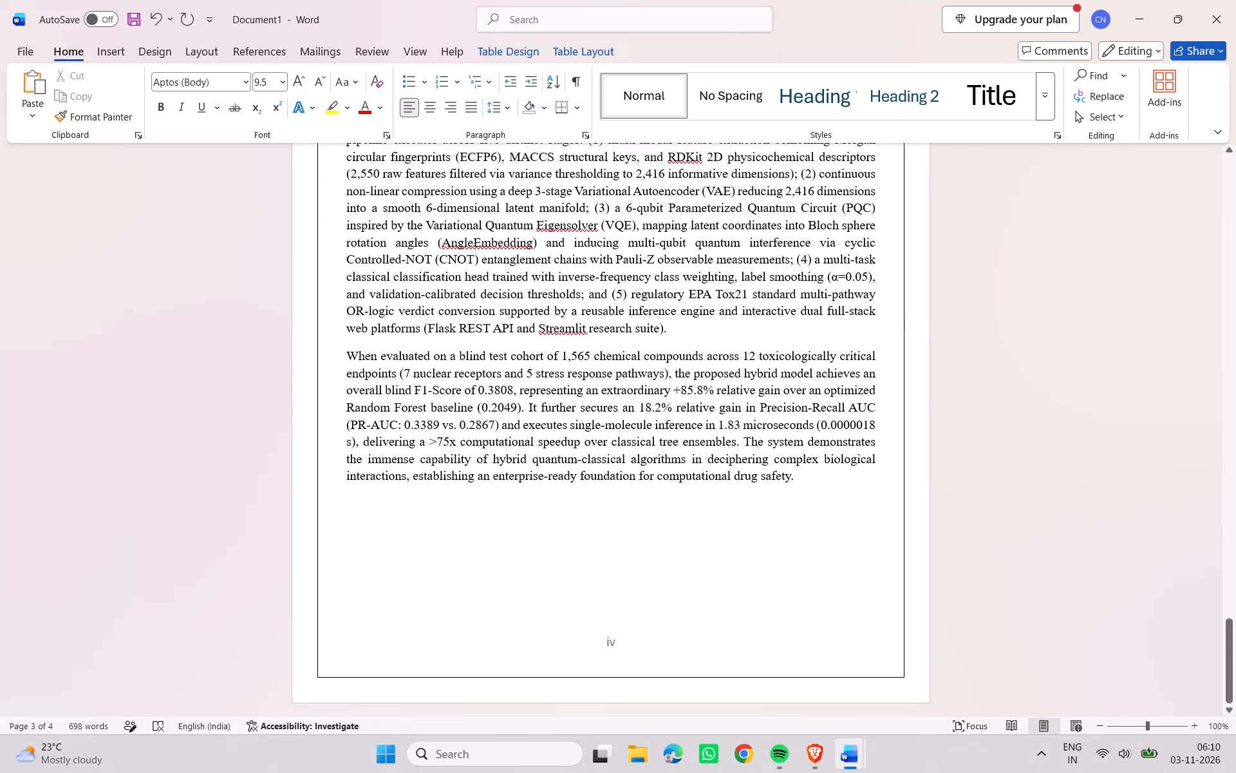
scroll(702, 554, "down", 8)
scroll(701, 631, "up", 12)
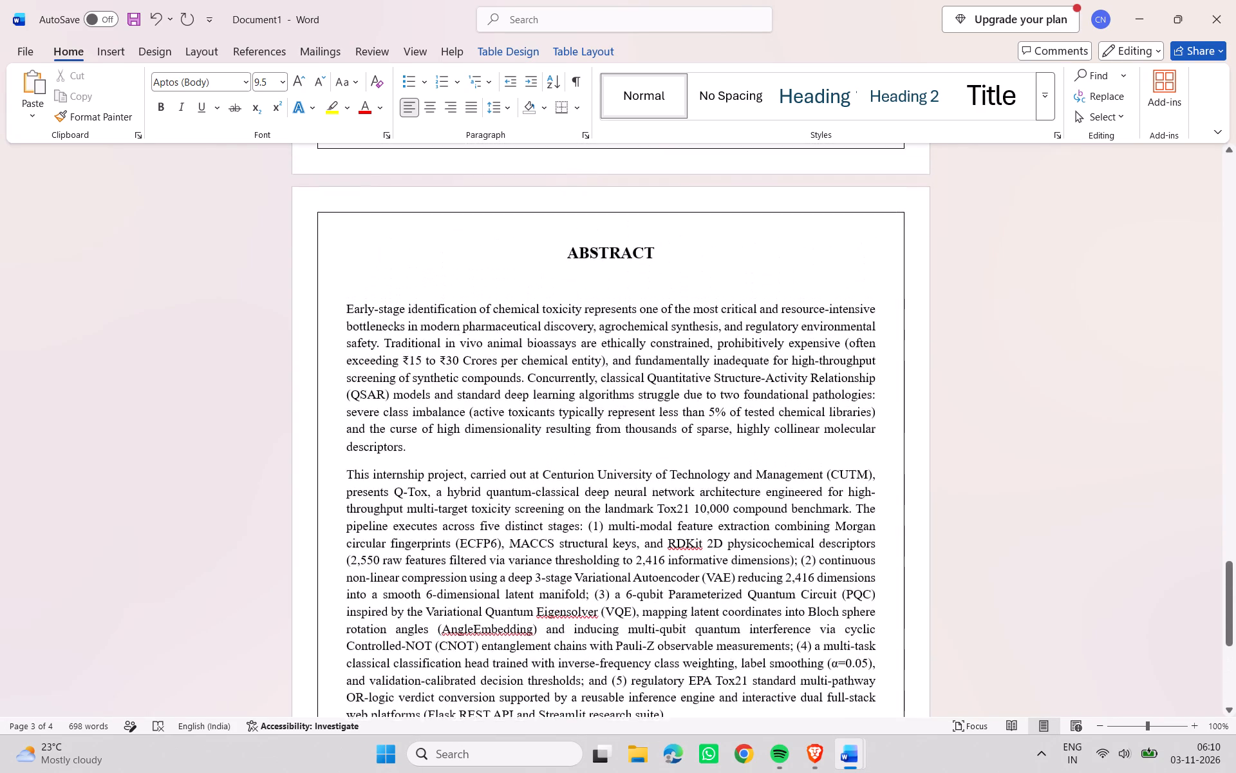
scroll(704, 606, "up", 3)
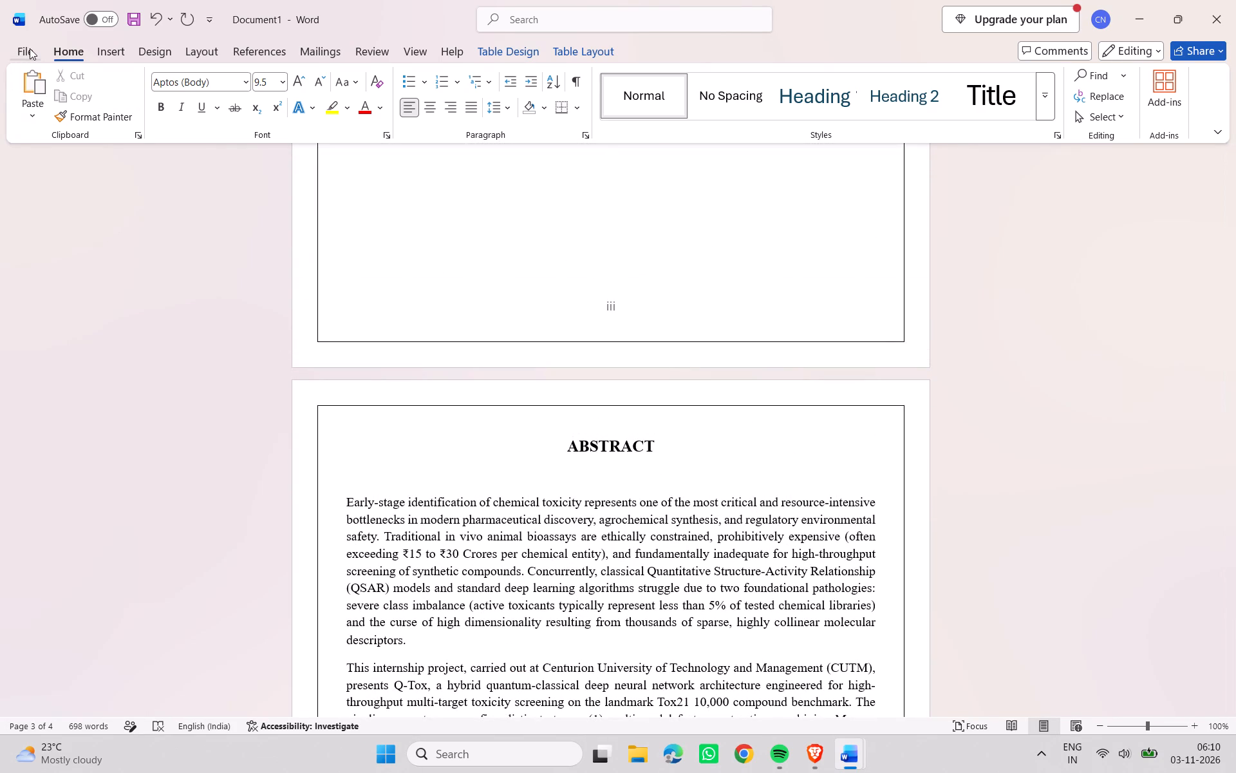
Save Document1 as a Word document named QC_ACKNOWLEDGEMENTS in the PROJECT REPORTS folder.
left_click(30, 48)
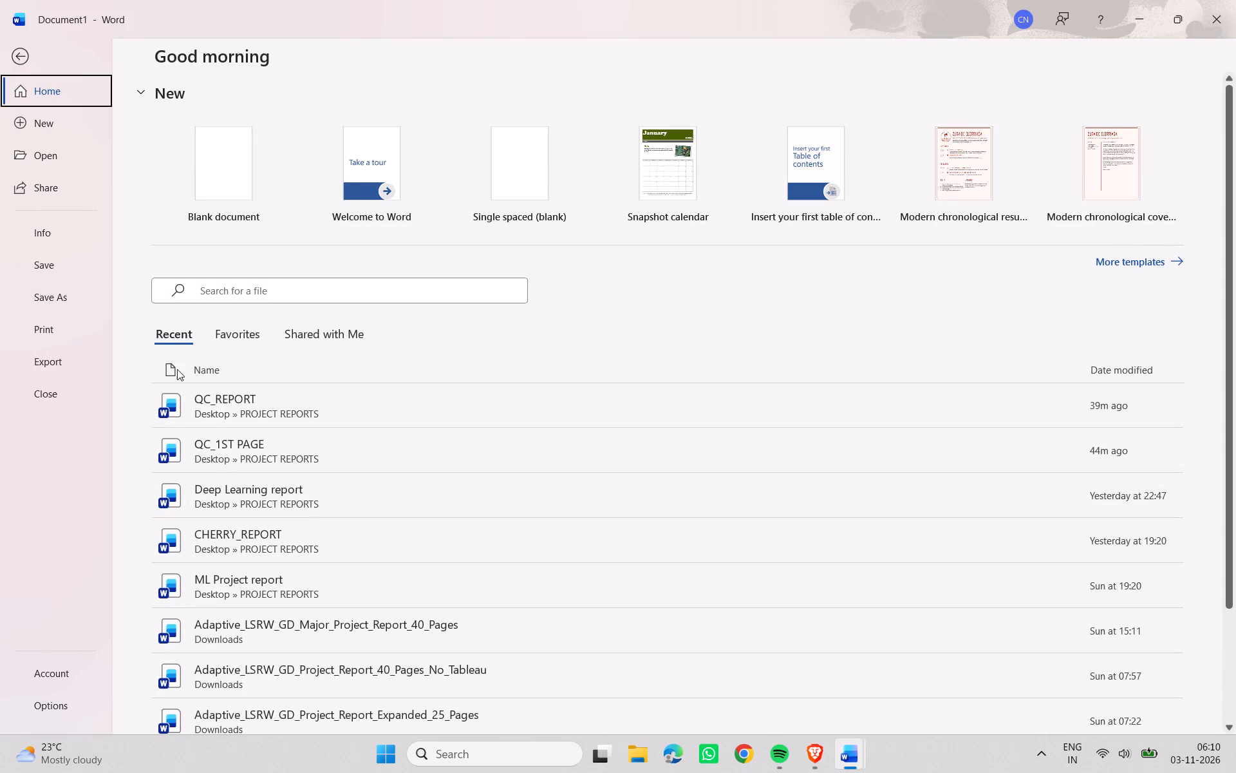
left_click(49, 305)
double_click(214, 428)
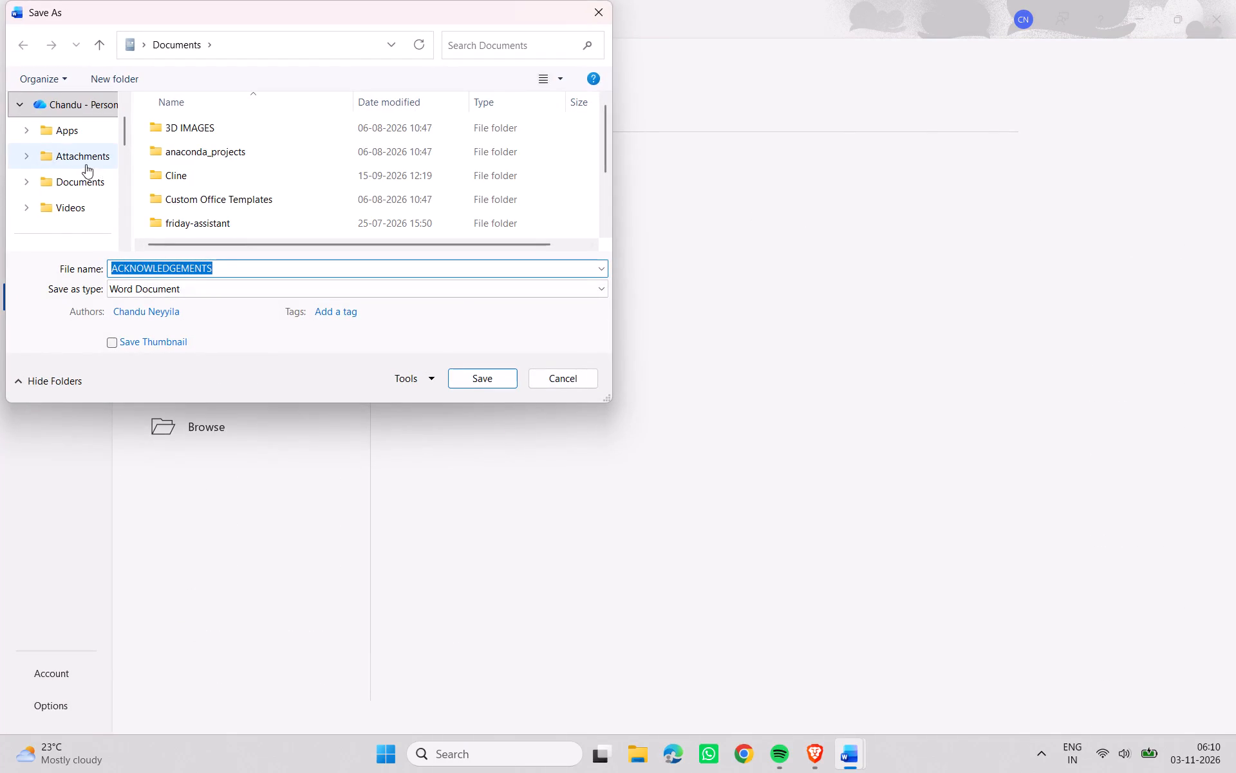
scroll(86, 164, "down", 3)
double_click(80, 207)
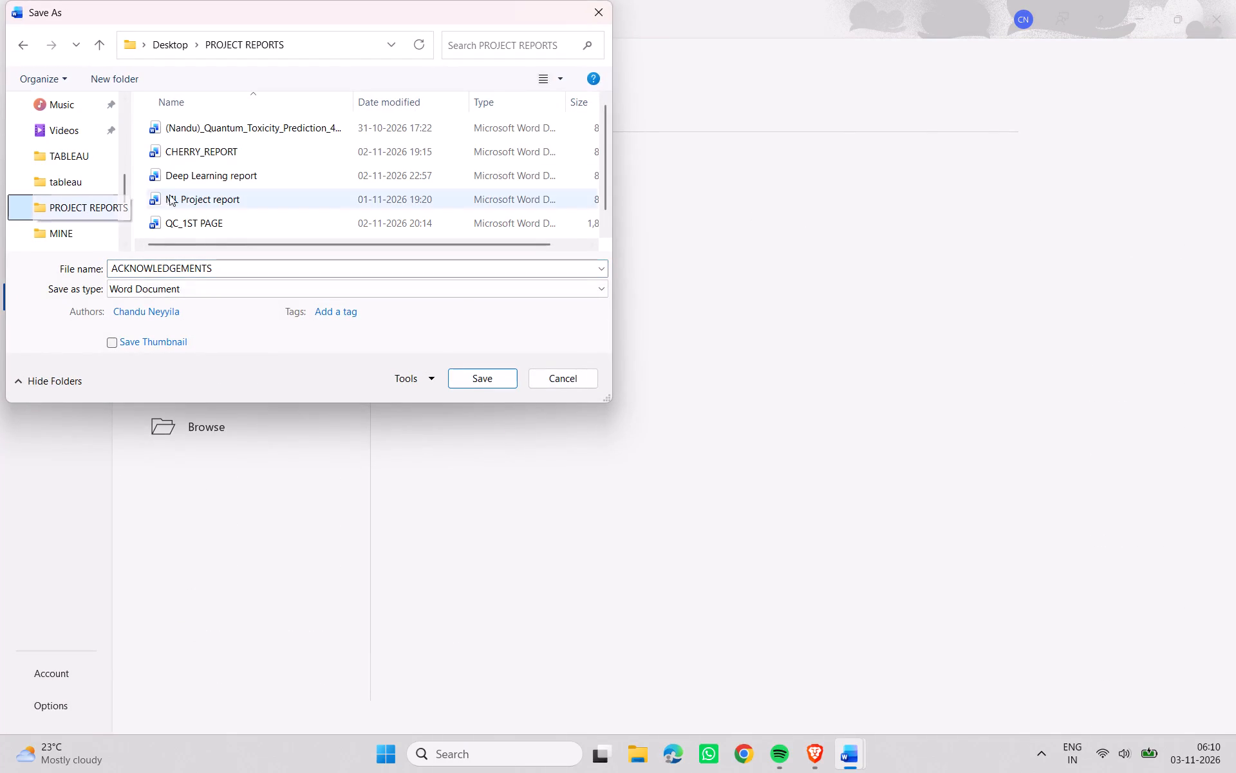
scroll(271, 217, "down", 5)
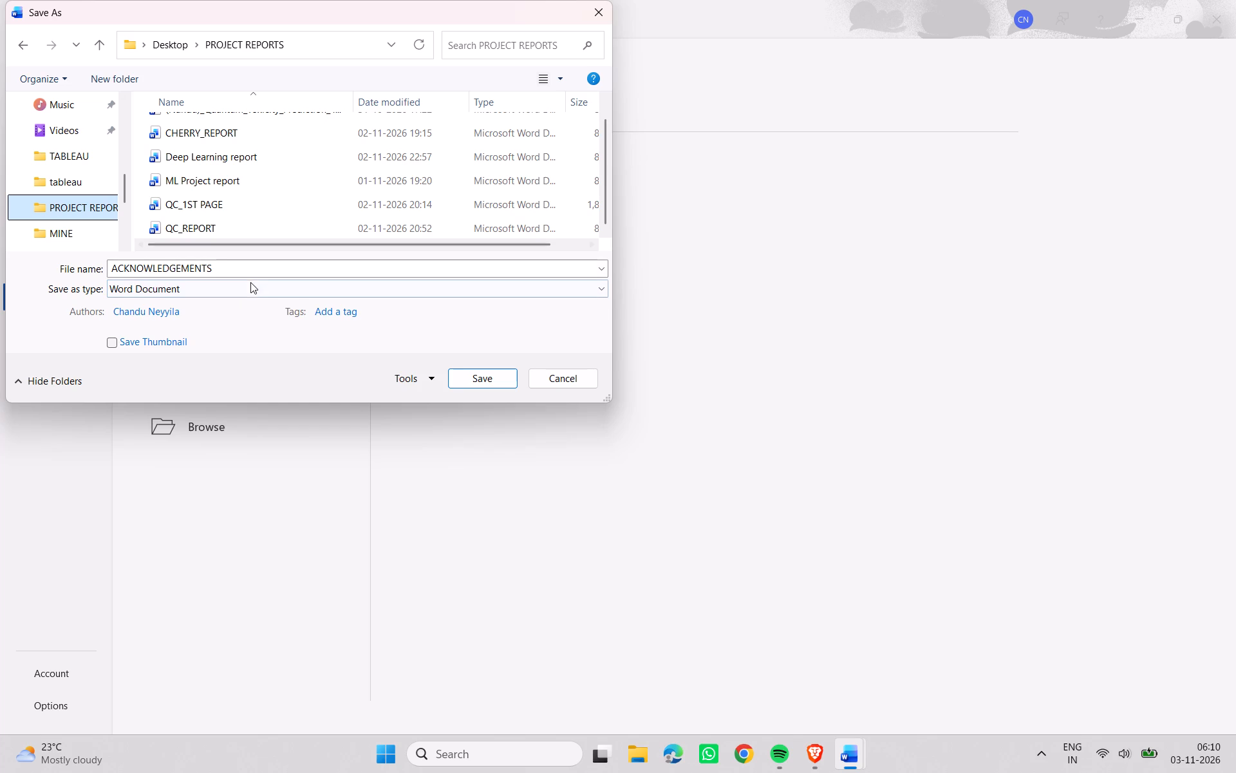
double_click(247, 269)
left_click(235, 263)
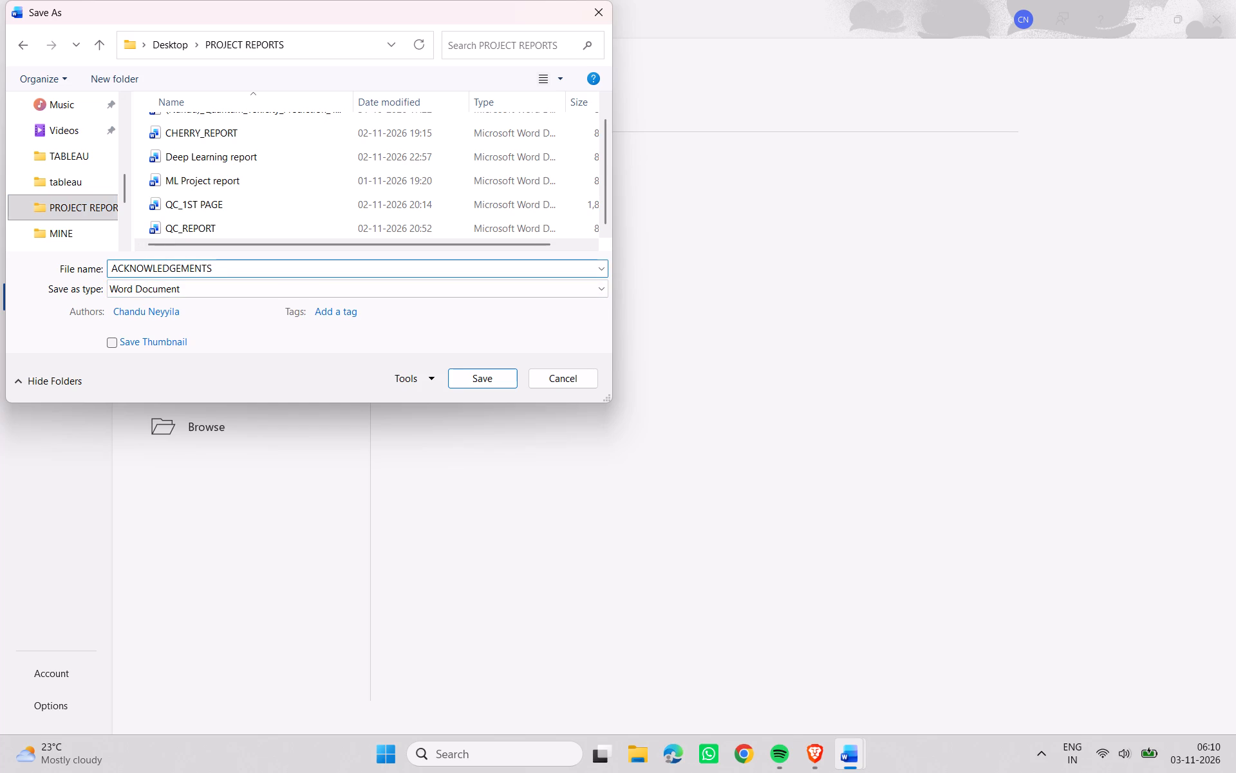
key("Left")
key("Left")
key("Left")
key("Left")
key("Left")
key("Left")
key("Left")
key("Left")
key("Left")
key("Left")
key("Left")
key("Left")
key("Left")
key("Left")
key("Left")
key("Left")
key("Left")
key("Left")
key("Left")
key("Left")
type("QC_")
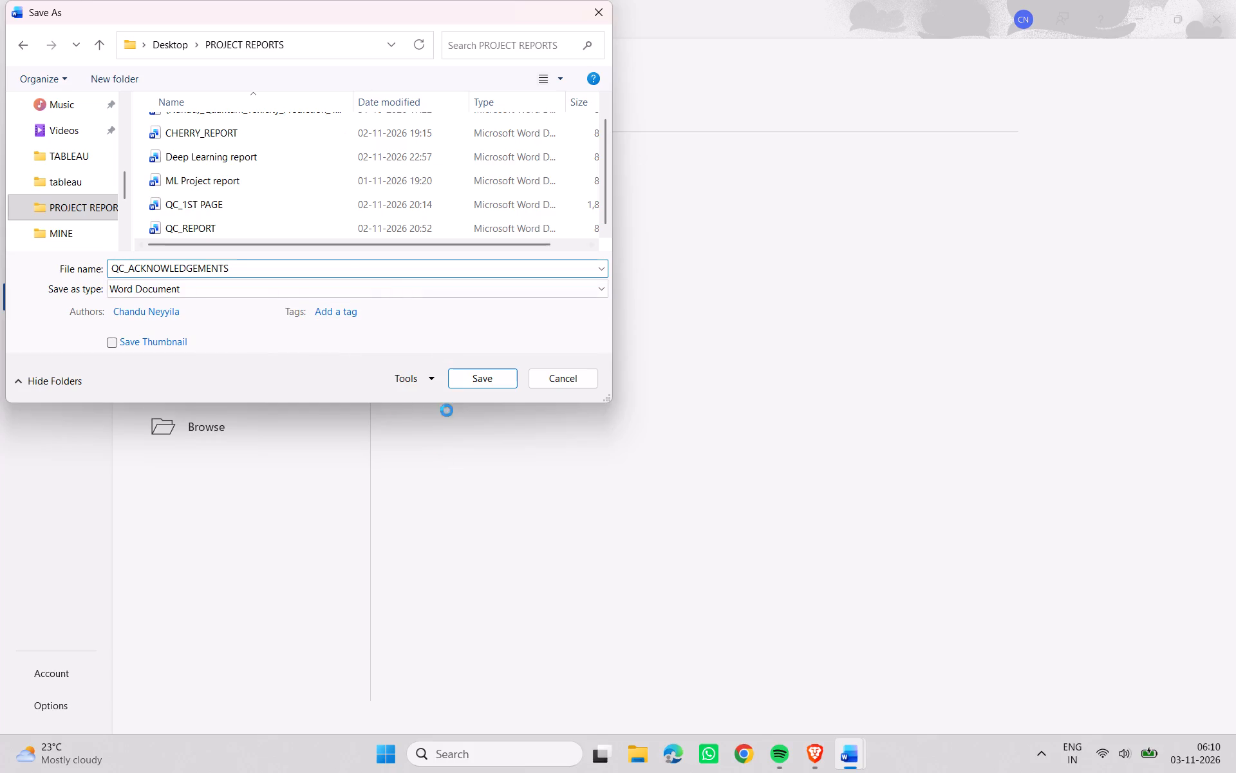
left_click(492, 380)
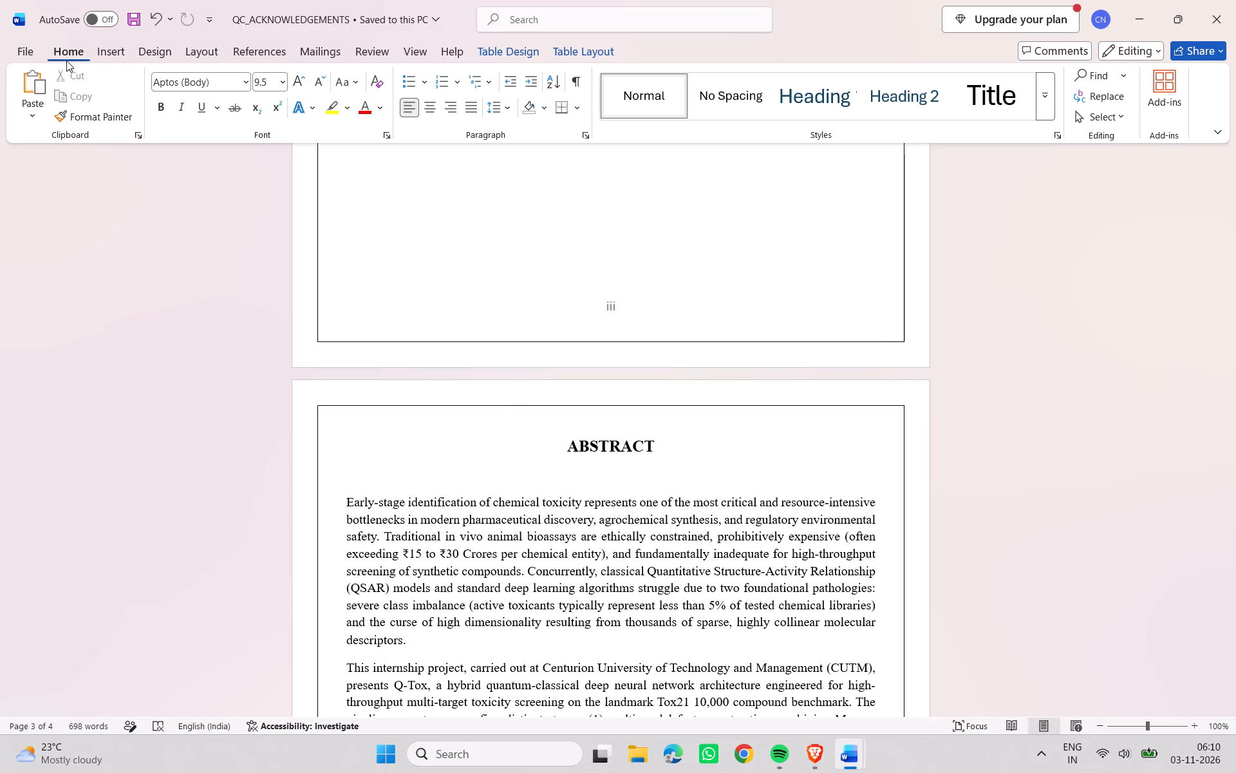
Set up a copy of QC_ACKNOWLEDGEMENTS in the PROJECT REPORTS folder with PDF as the file type.
left_click(19, 46)
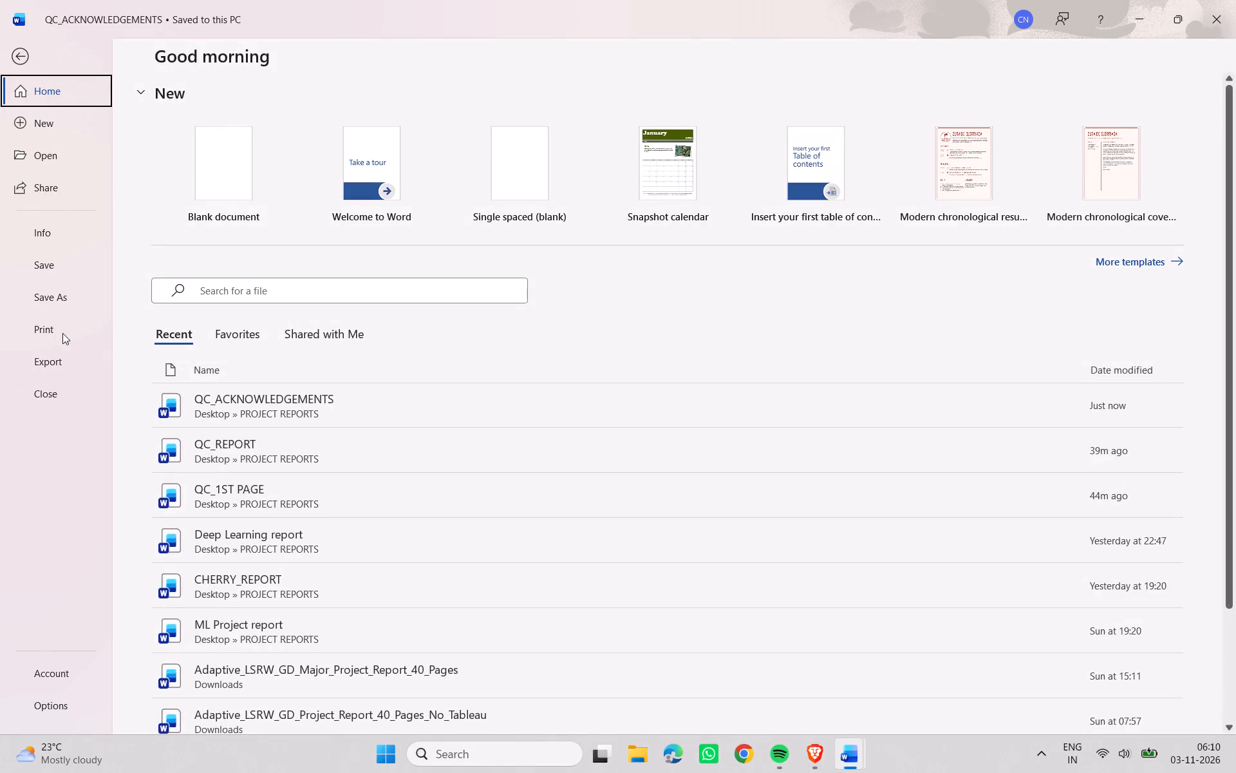
left_click(71, 298)
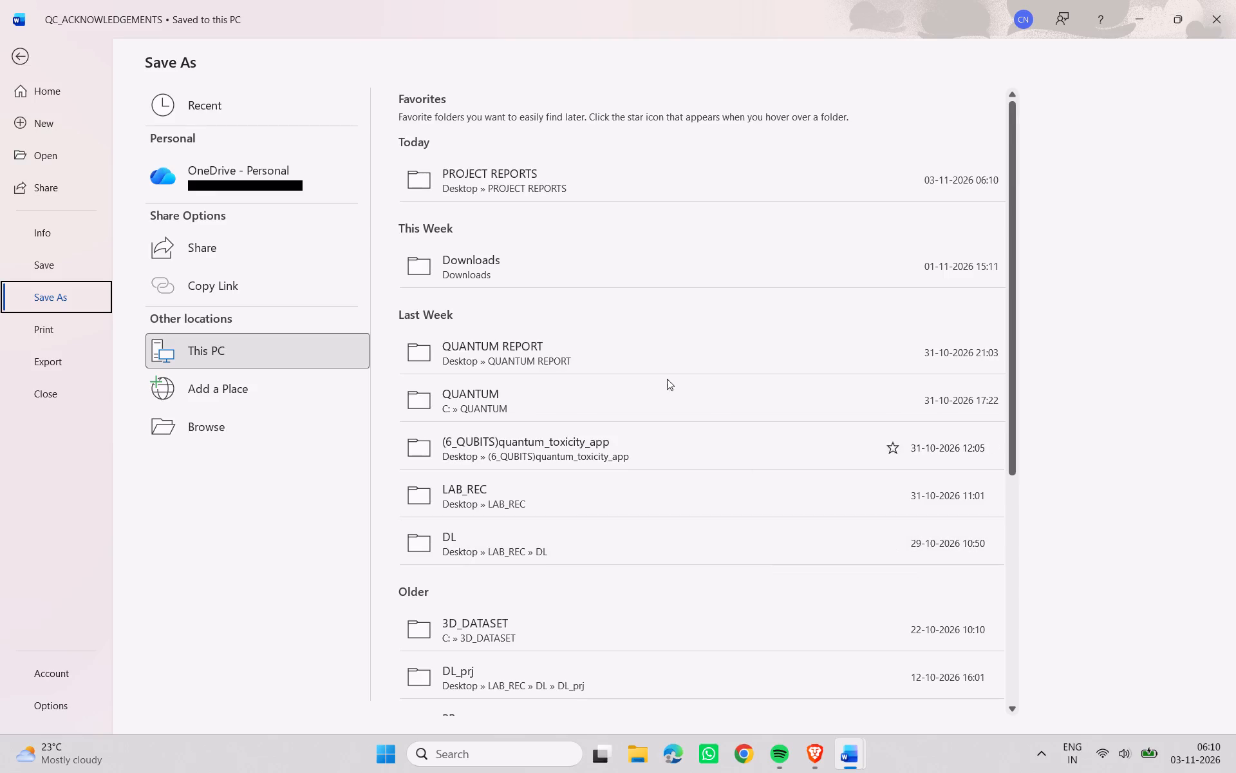
double_click(333, 350)
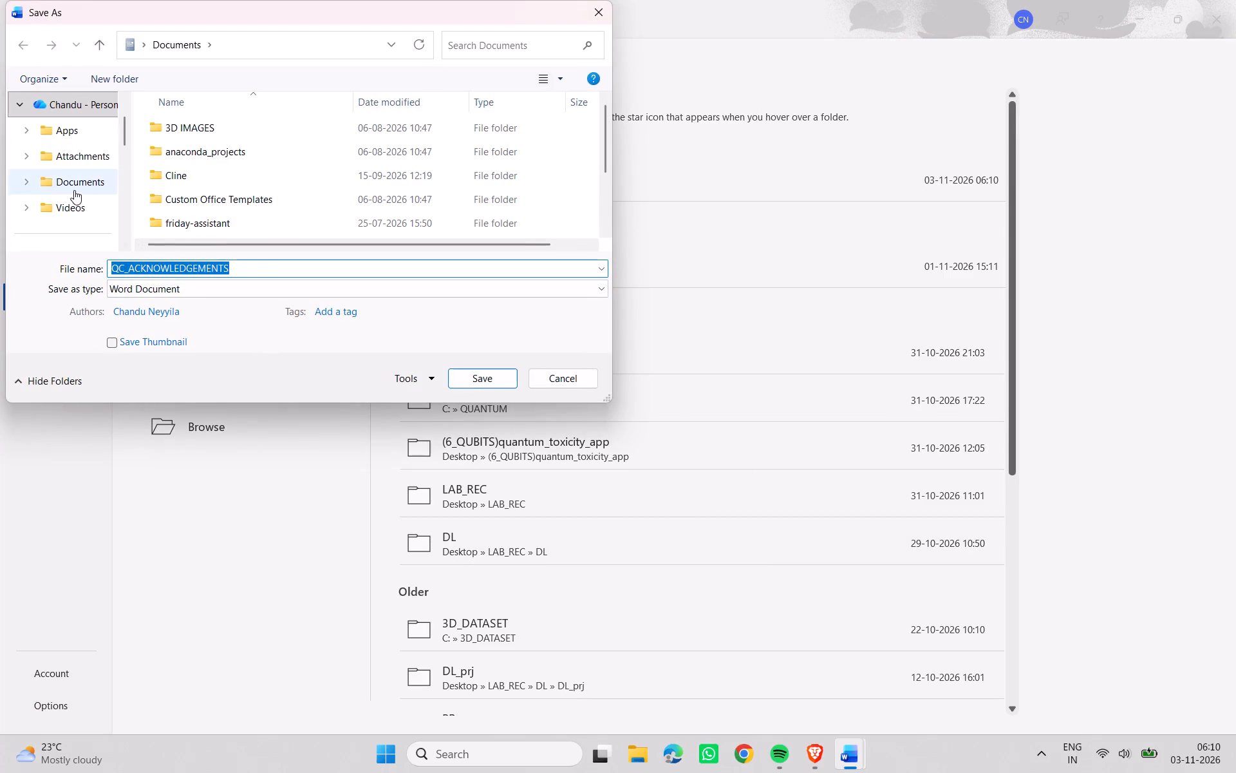
scroll(74, 190, "down", 3)
scroll(71, 200, "up", 1)
scroll(71, 200, "down", 2)
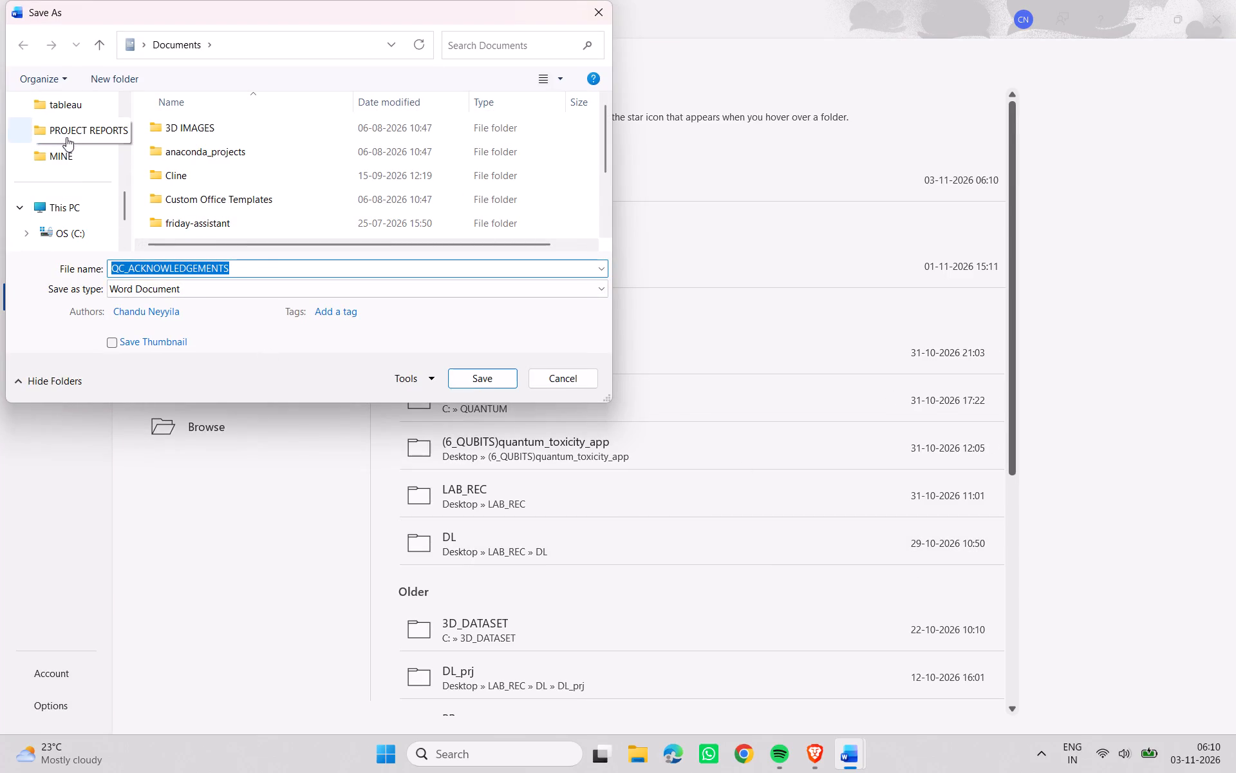
double_click(68, 128)
left_click(238, 283)
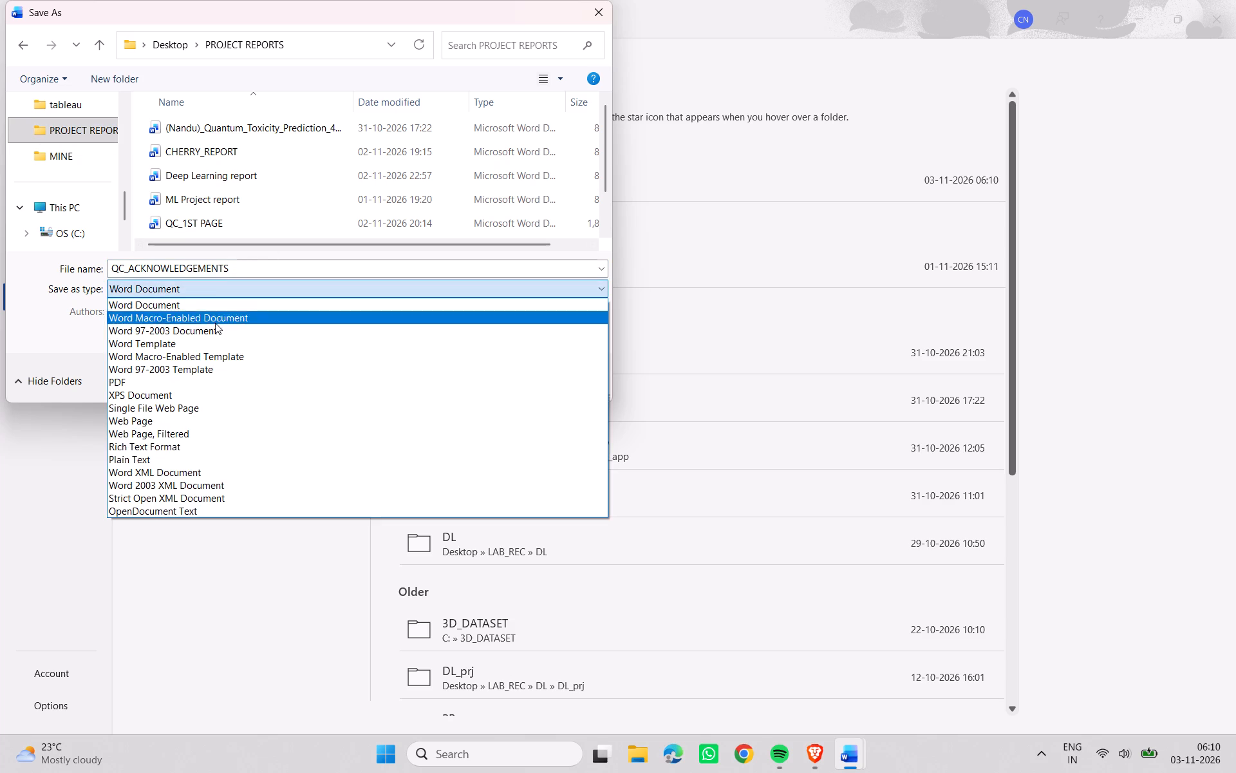
left_click(187, 384)
Name the PDF copy QC_Cherry_Acknowledgements and save it.
left_click(236, 271)
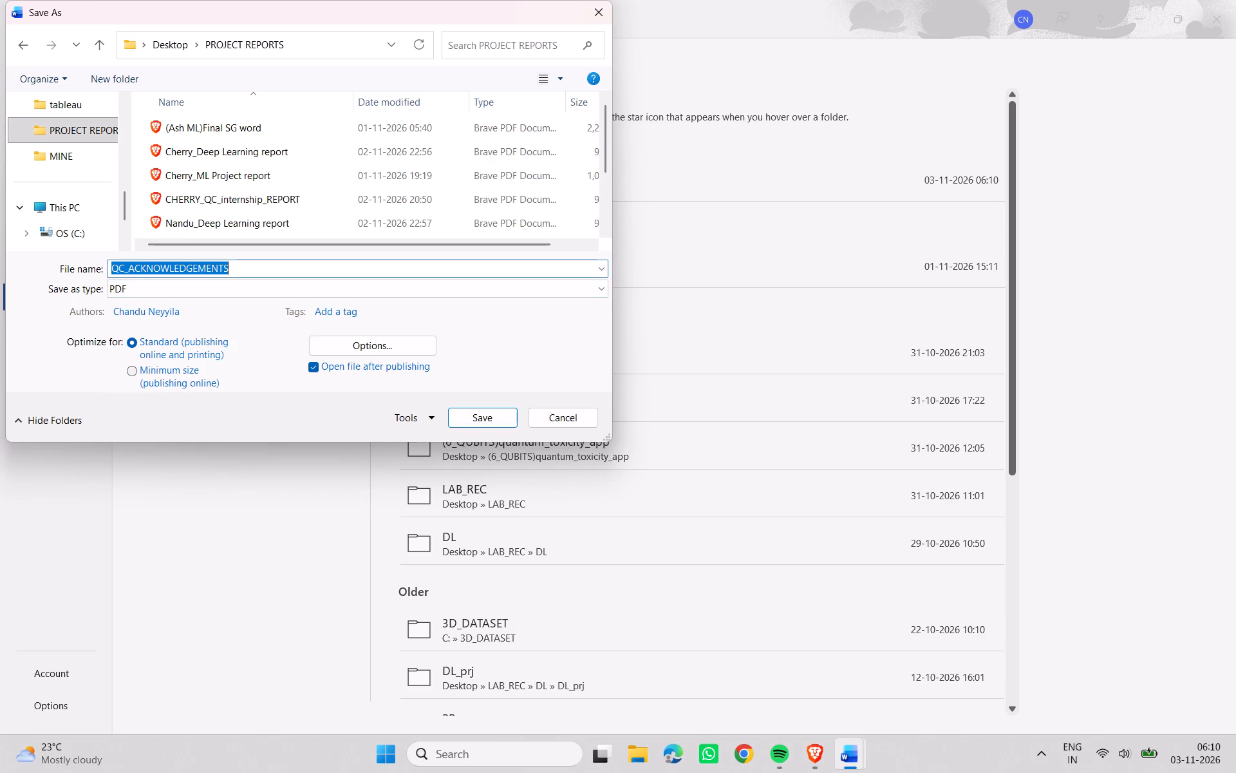
left_click(238, 263)
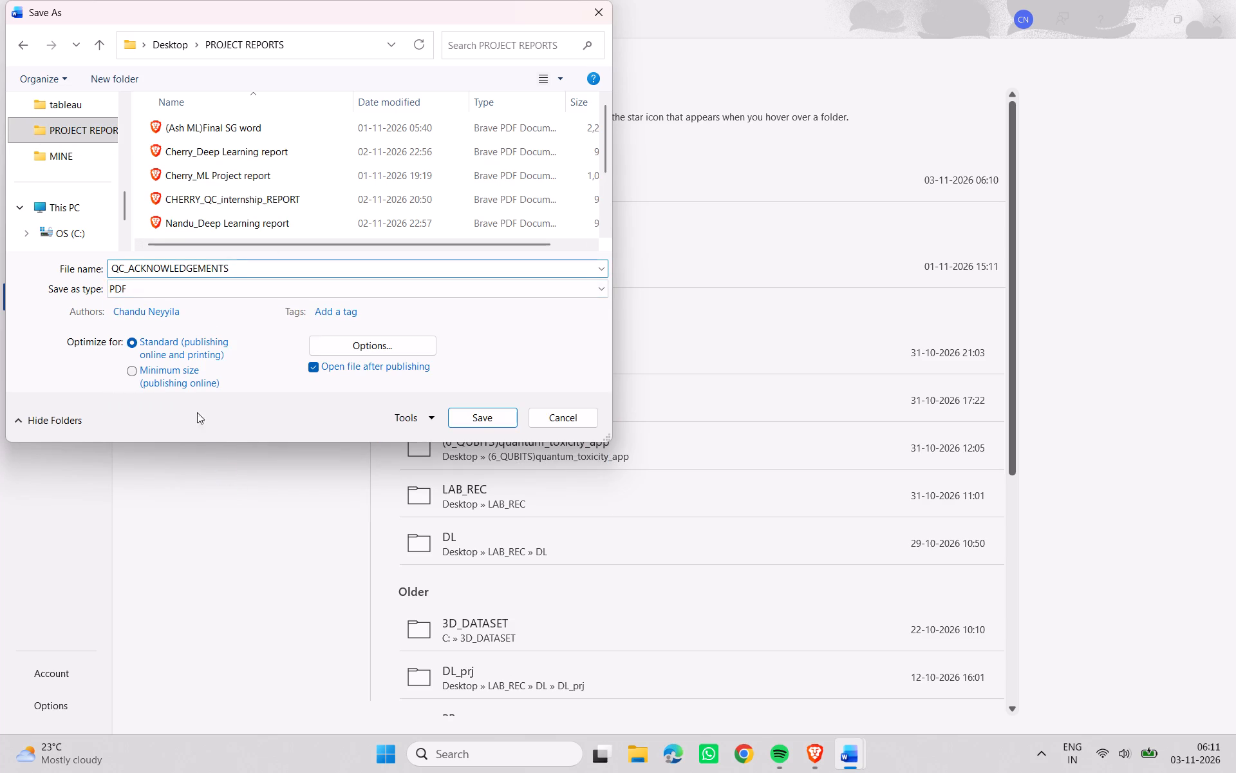
left_click(130, 265)
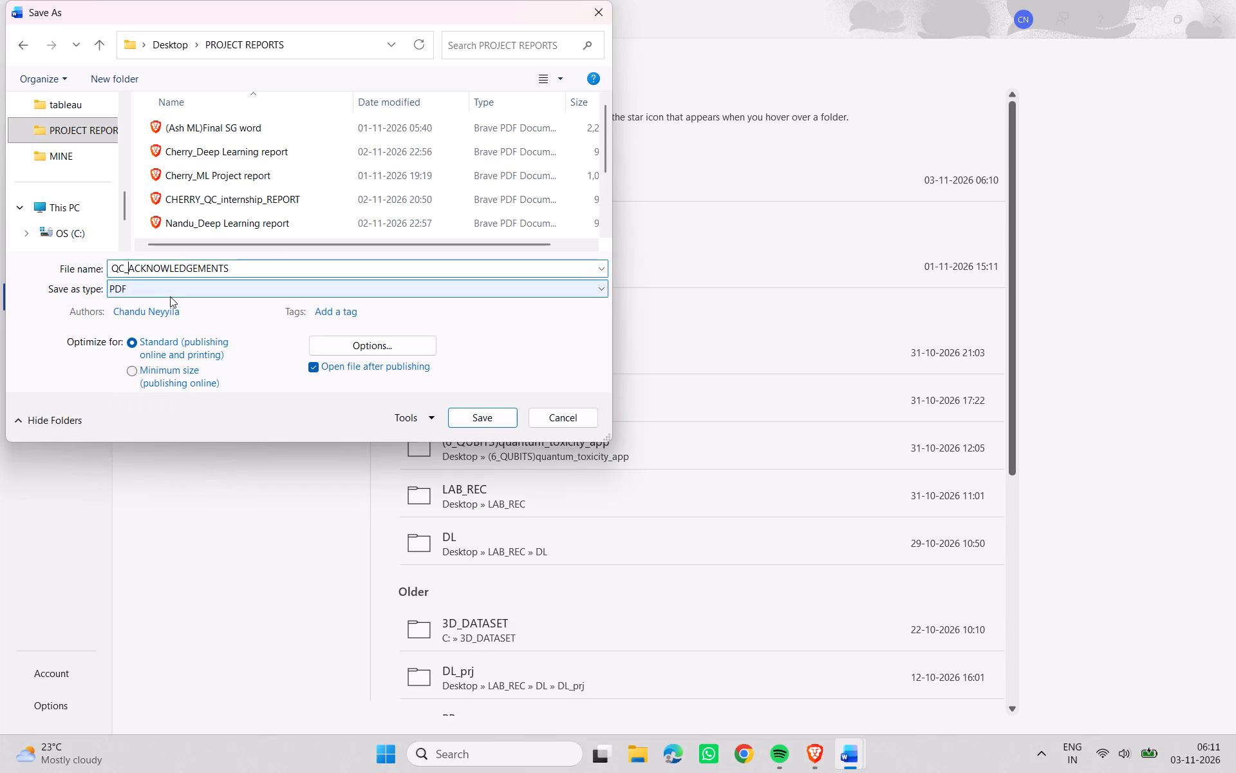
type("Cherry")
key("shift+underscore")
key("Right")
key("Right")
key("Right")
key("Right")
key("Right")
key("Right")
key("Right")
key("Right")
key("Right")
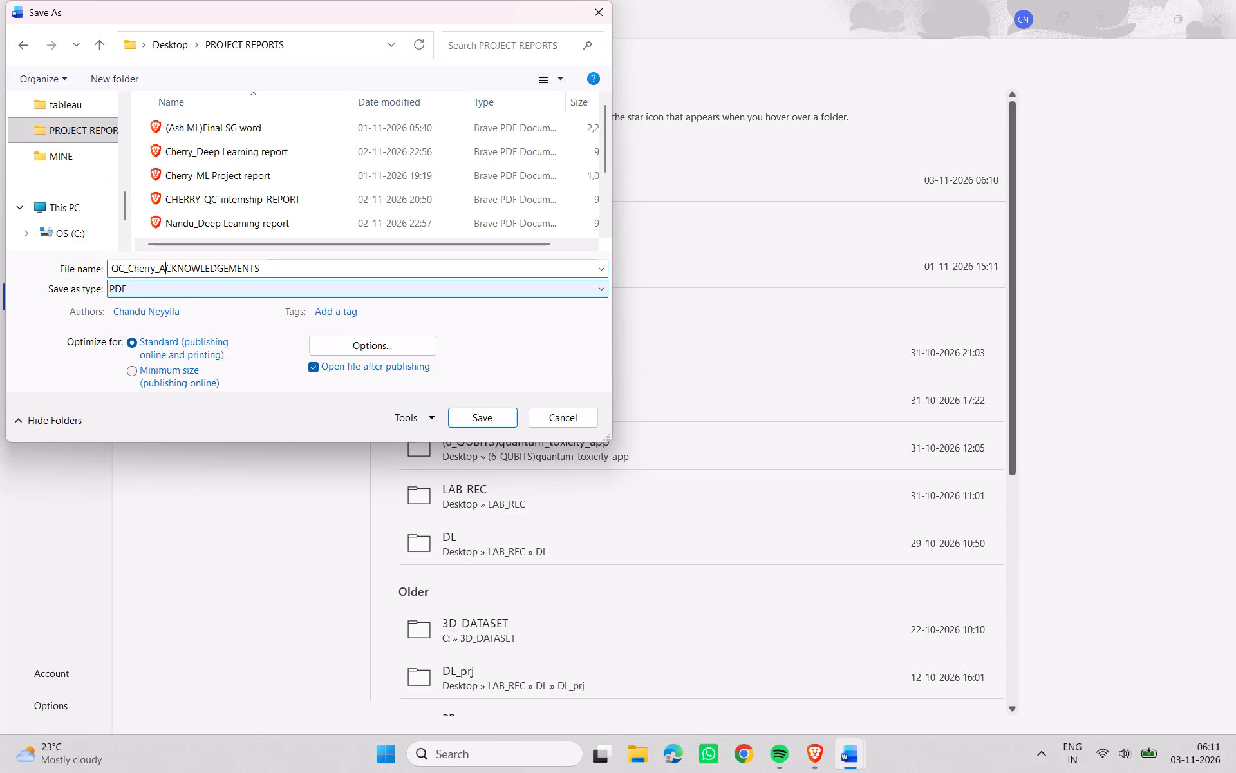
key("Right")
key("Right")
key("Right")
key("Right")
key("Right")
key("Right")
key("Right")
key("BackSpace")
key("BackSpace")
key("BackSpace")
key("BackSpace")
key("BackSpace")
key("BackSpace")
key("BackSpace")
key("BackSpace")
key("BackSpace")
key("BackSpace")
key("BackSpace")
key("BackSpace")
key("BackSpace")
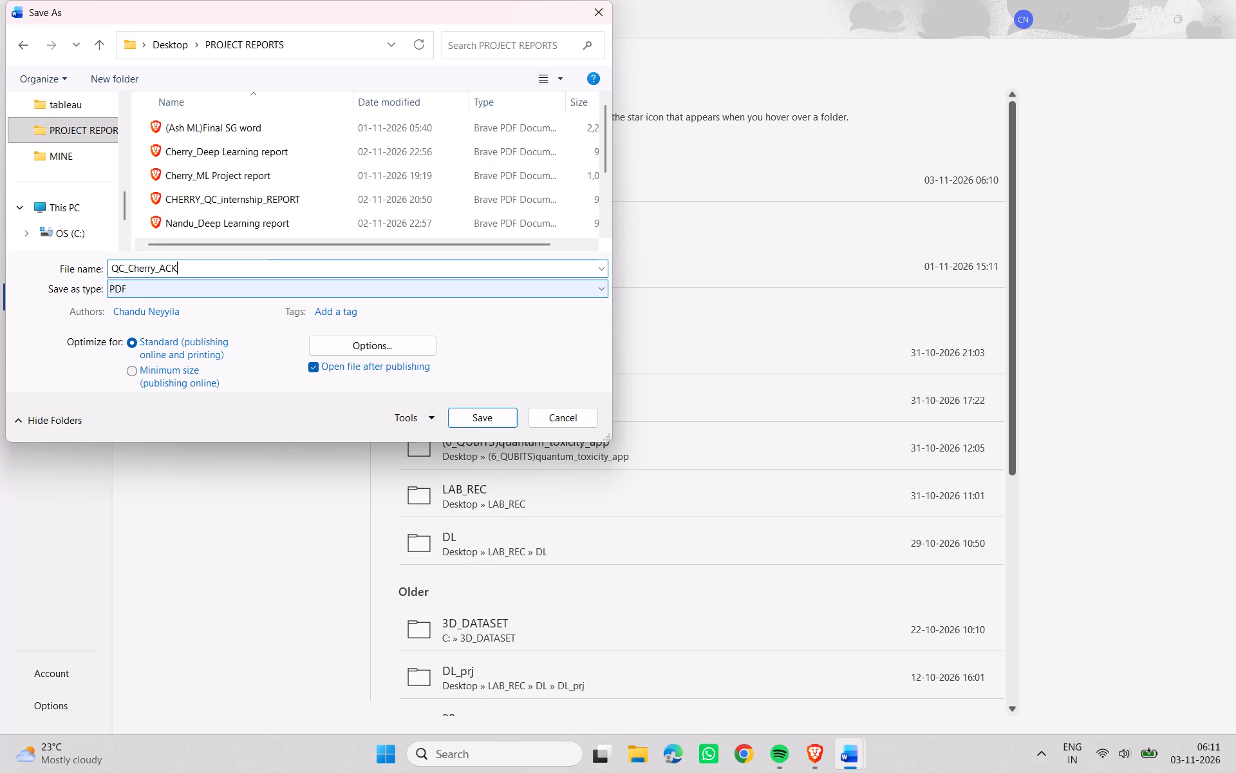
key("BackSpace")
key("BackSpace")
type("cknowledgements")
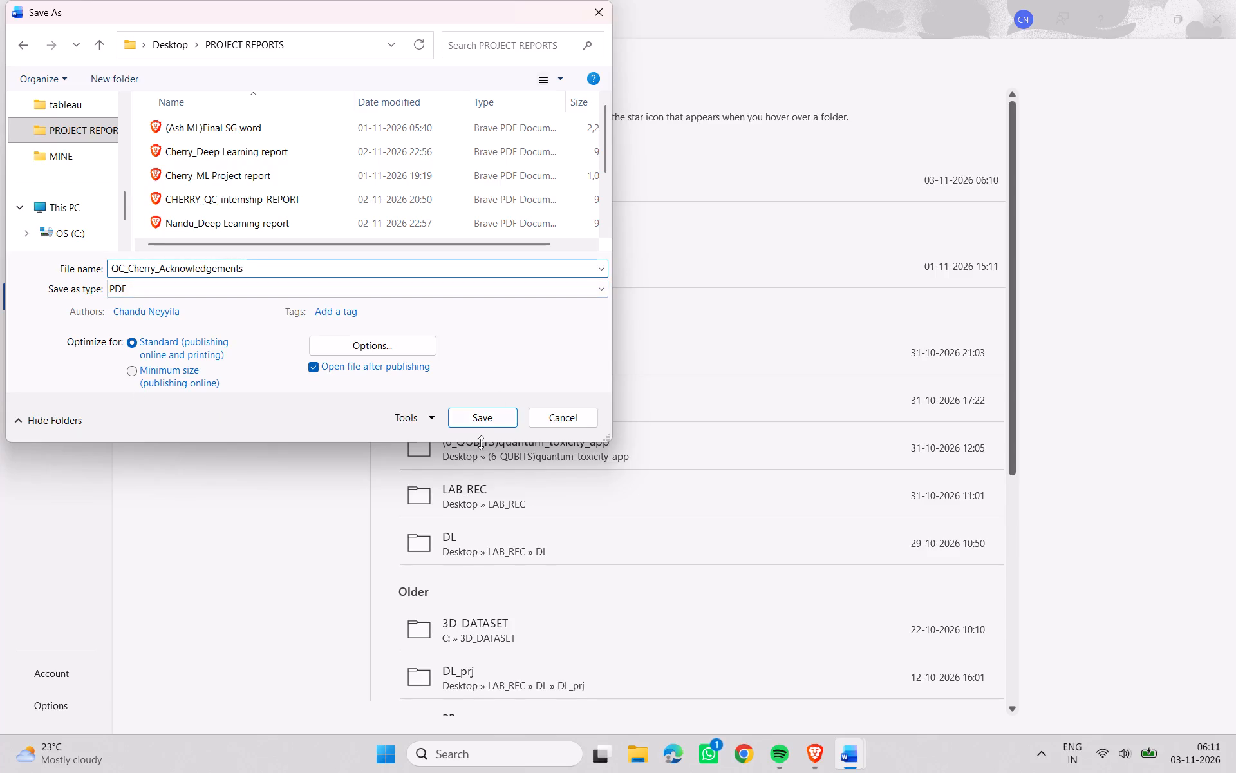
left_click(482, 418)
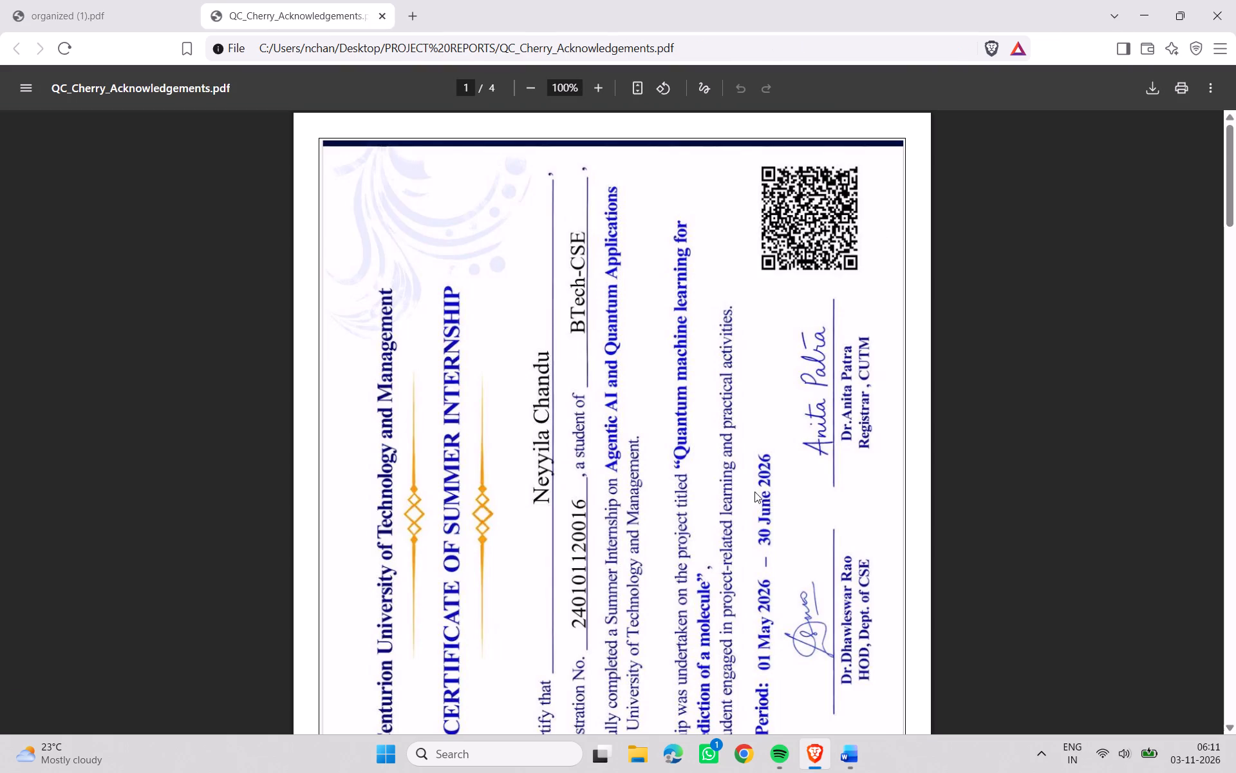
Check the certificate and acknowledgement pages in the exported QC_Cherry_Acknowledgements PDF.
scroll(859, 444, "down", 2)
scroll(859, 444, "up", 1)
scroll(859, 444, "down", 14)
scroll(668, 752, "down", 2)
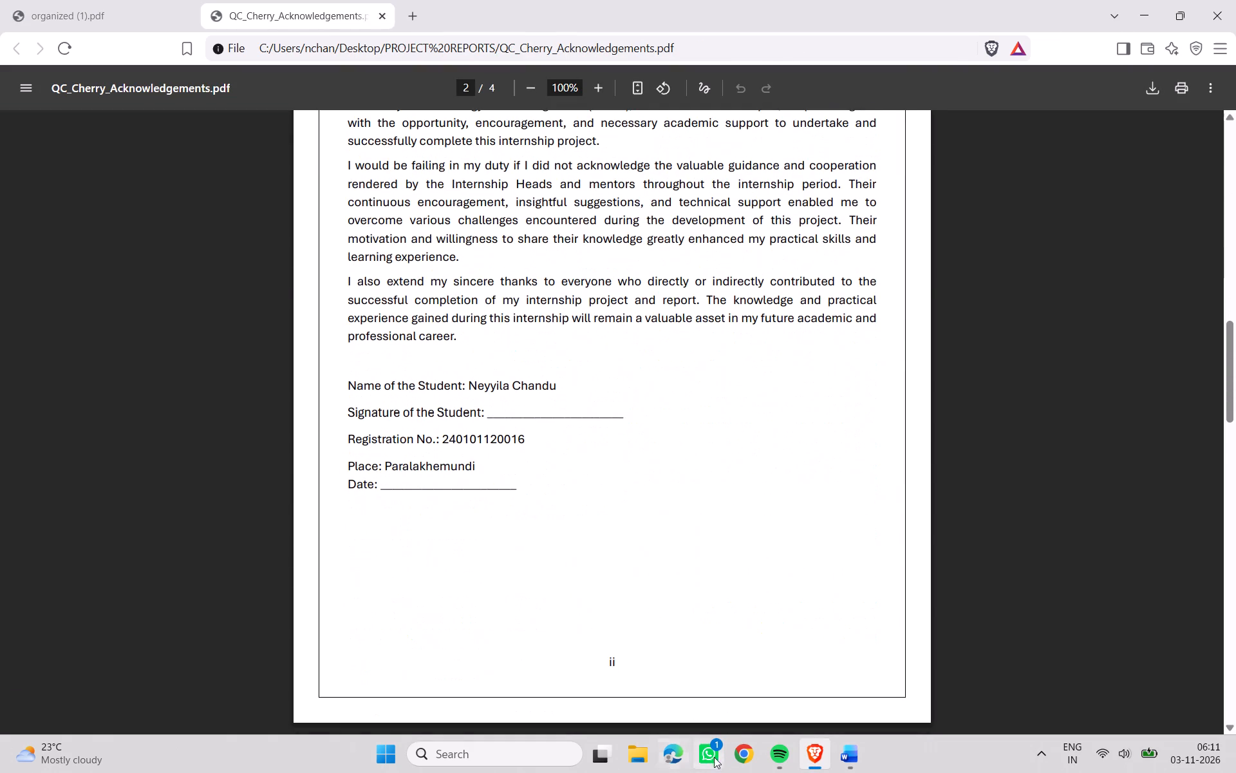
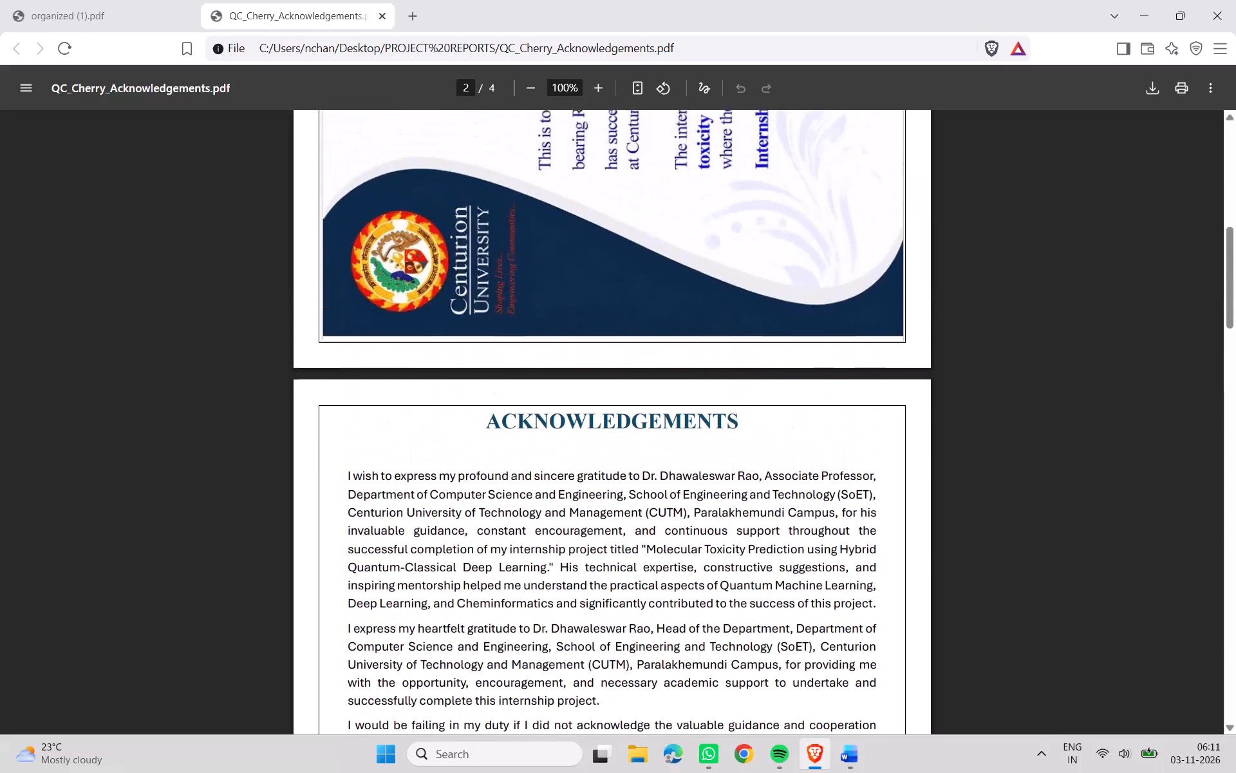
Compare the acknowledgements page of QC_Cherry_Acknowledgements.pdf with the certificate and acknowledgement pages of organized (1).pdf.
scroll(747, 700, "down", 5)
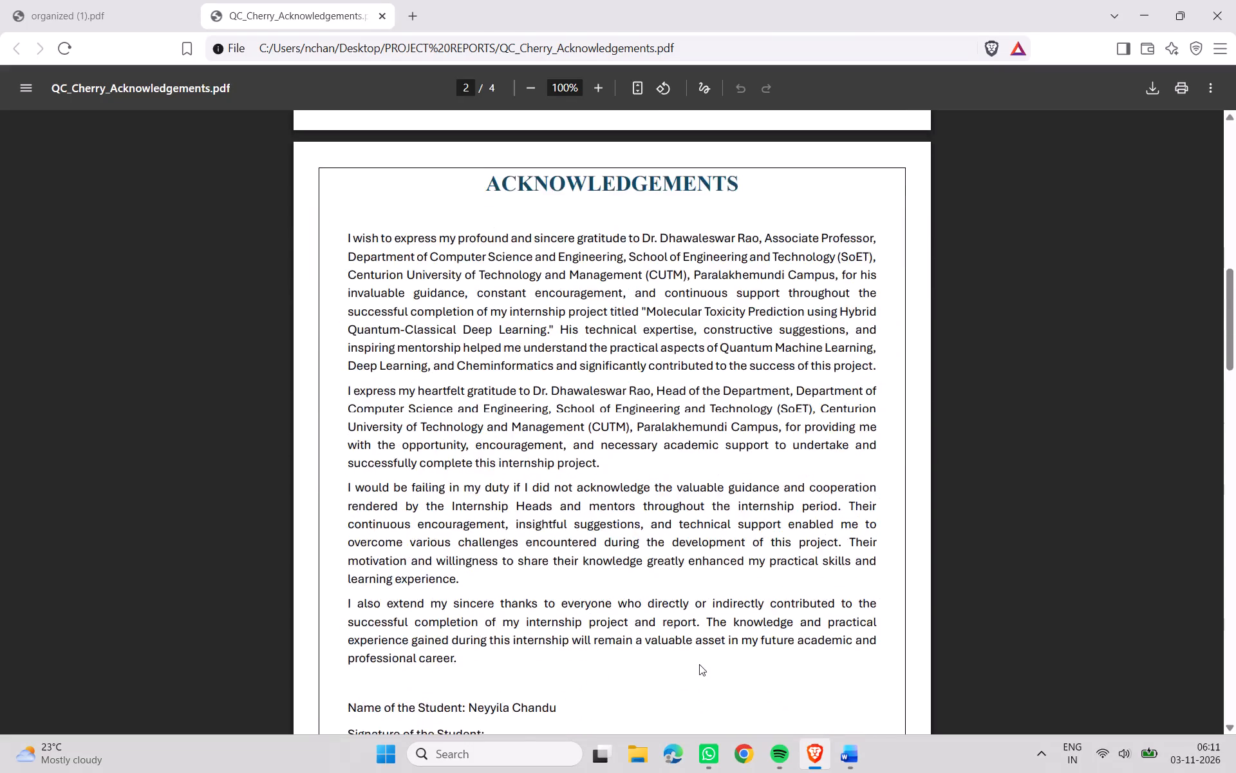
scroll(699, 664, "down", 3)
scroll(693, 658, "up", 6)
scroll(693, 658, "down", 2)
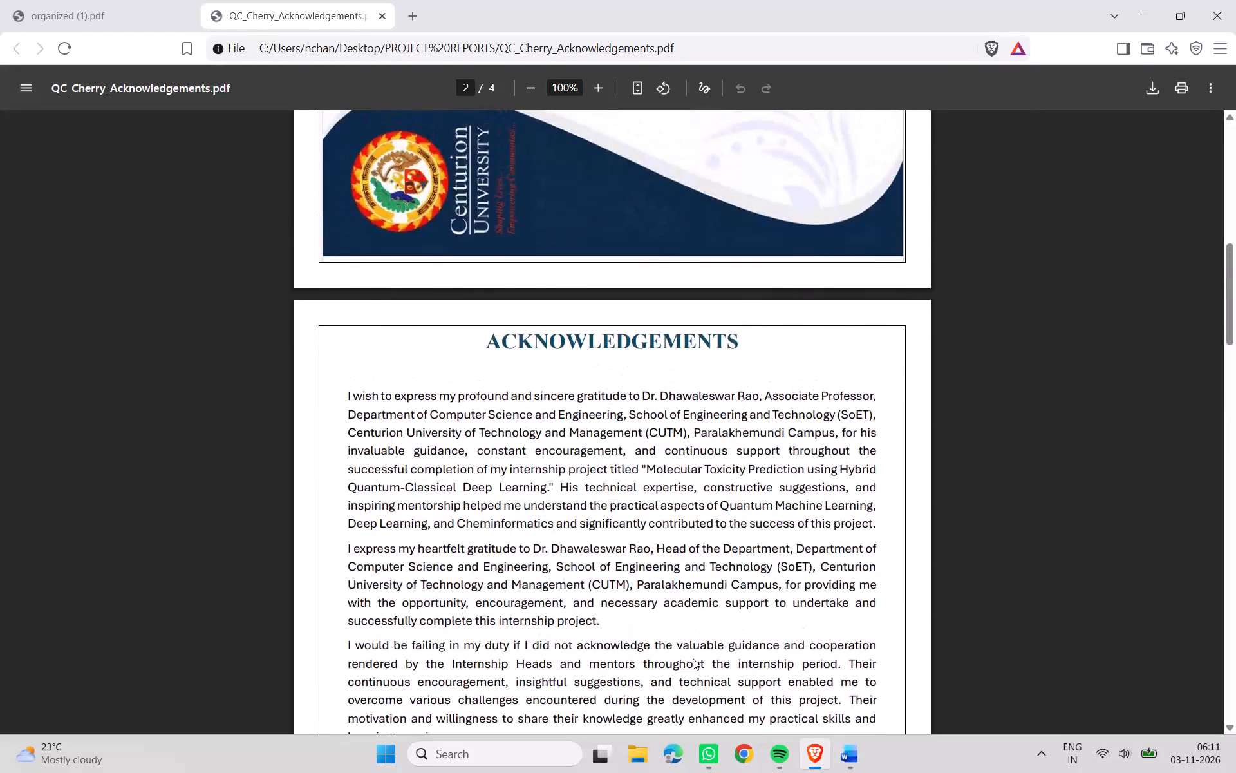
scroll(693, 658, "down", 3)
left_click(80, 11)
scroll(615, 604, "down", 3)
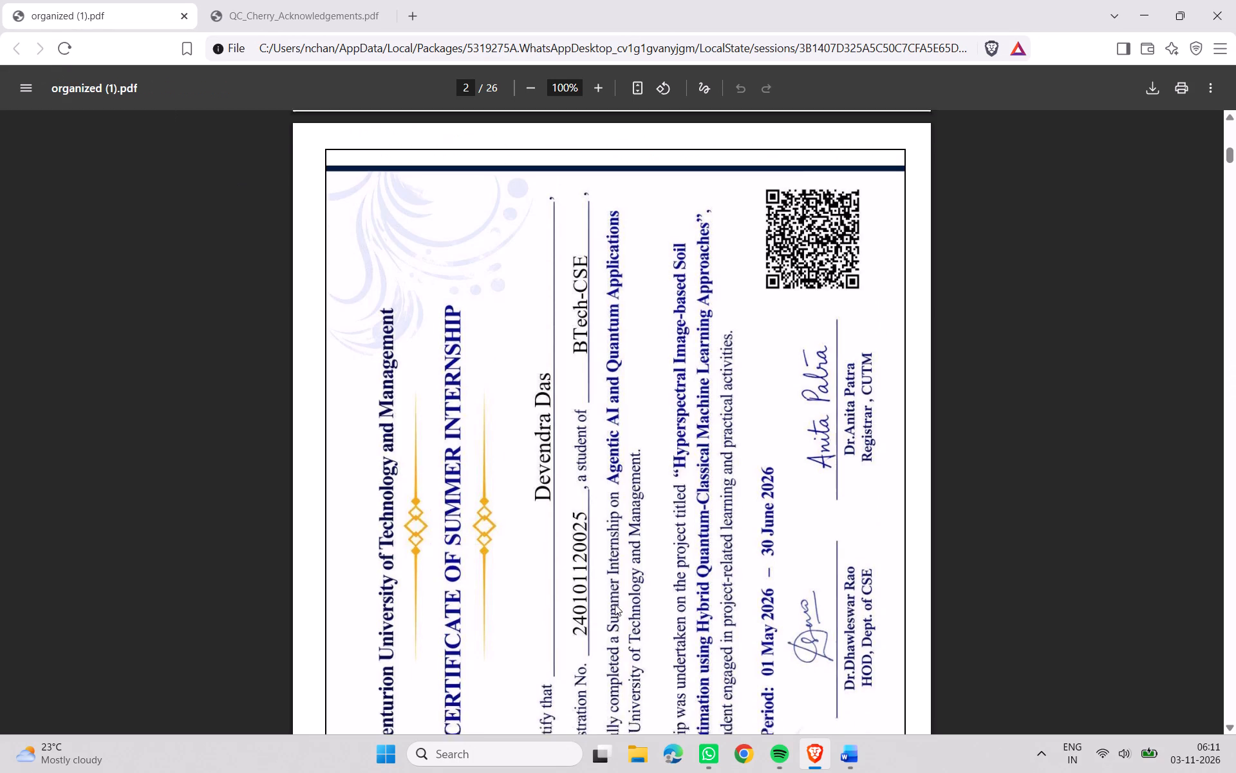
scroll(615, 604, "down", 11)
scroll(597, 590, "up", 3)
scroll(596, 590, "down", 1)
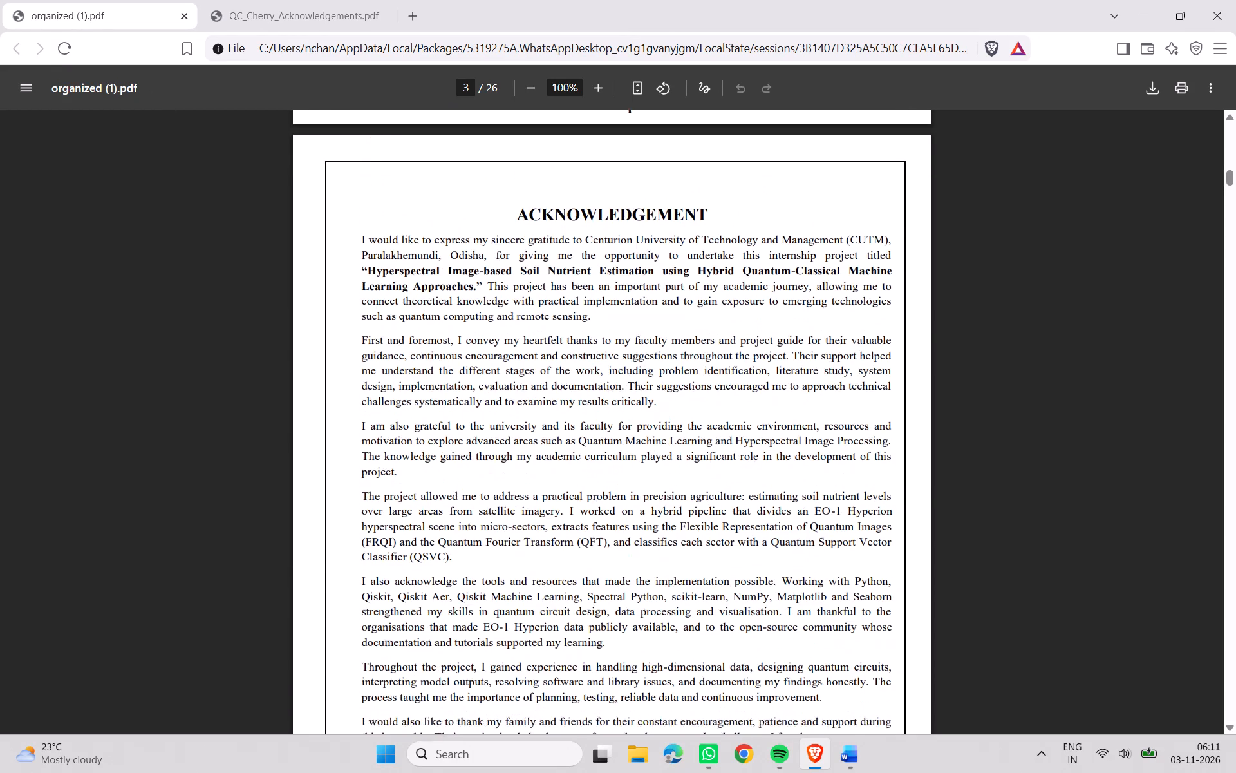
scroll(596, 590, "down", 1)
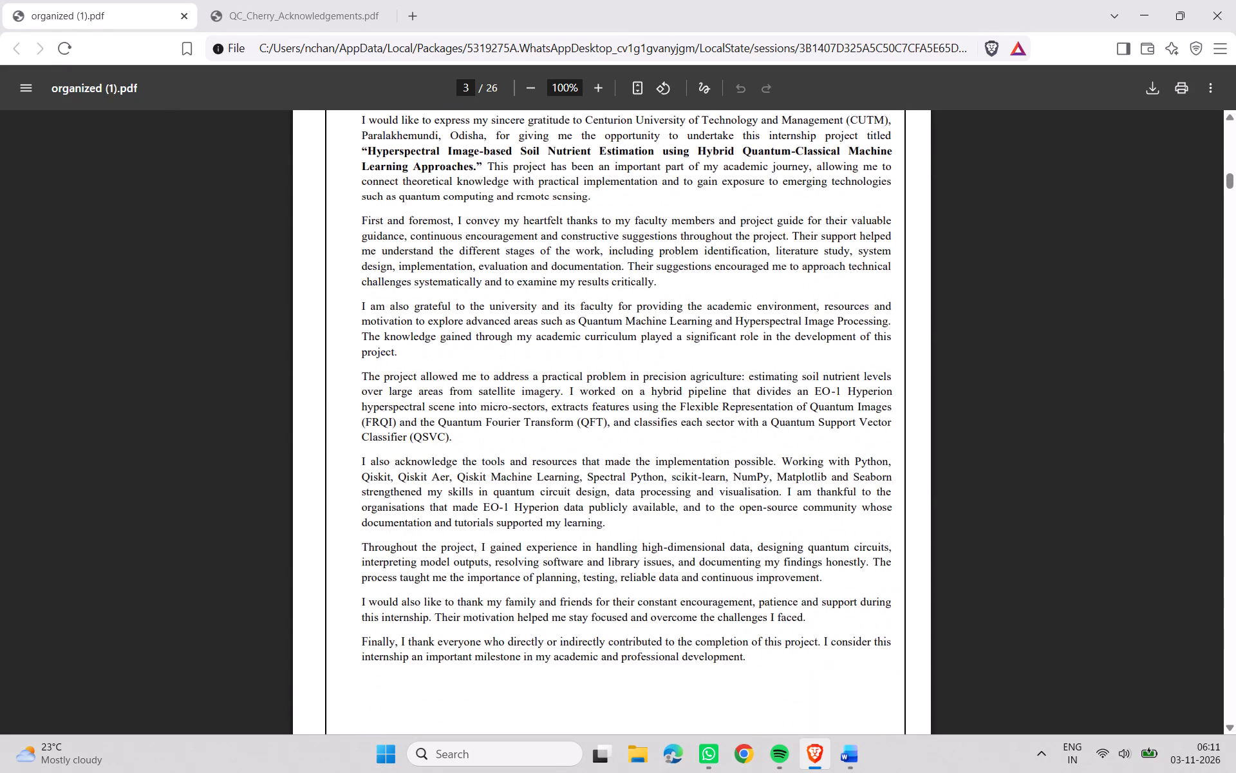
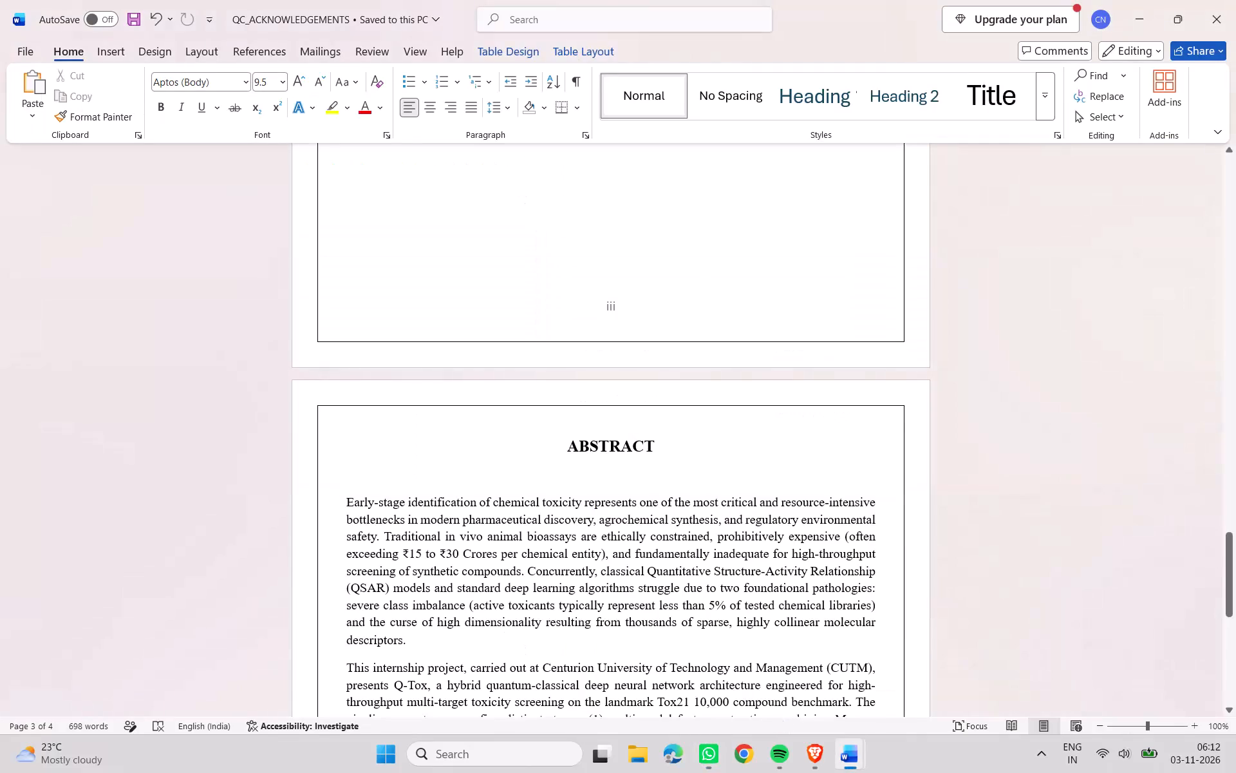
Review the Abstract page through to the end of the QC_ACKNOWLEDGEMENTS Word document.
scroll(625, 646, "down", 17)
scroll(626, 634, "up", 1)
scroll(626, 634, "down", 1)
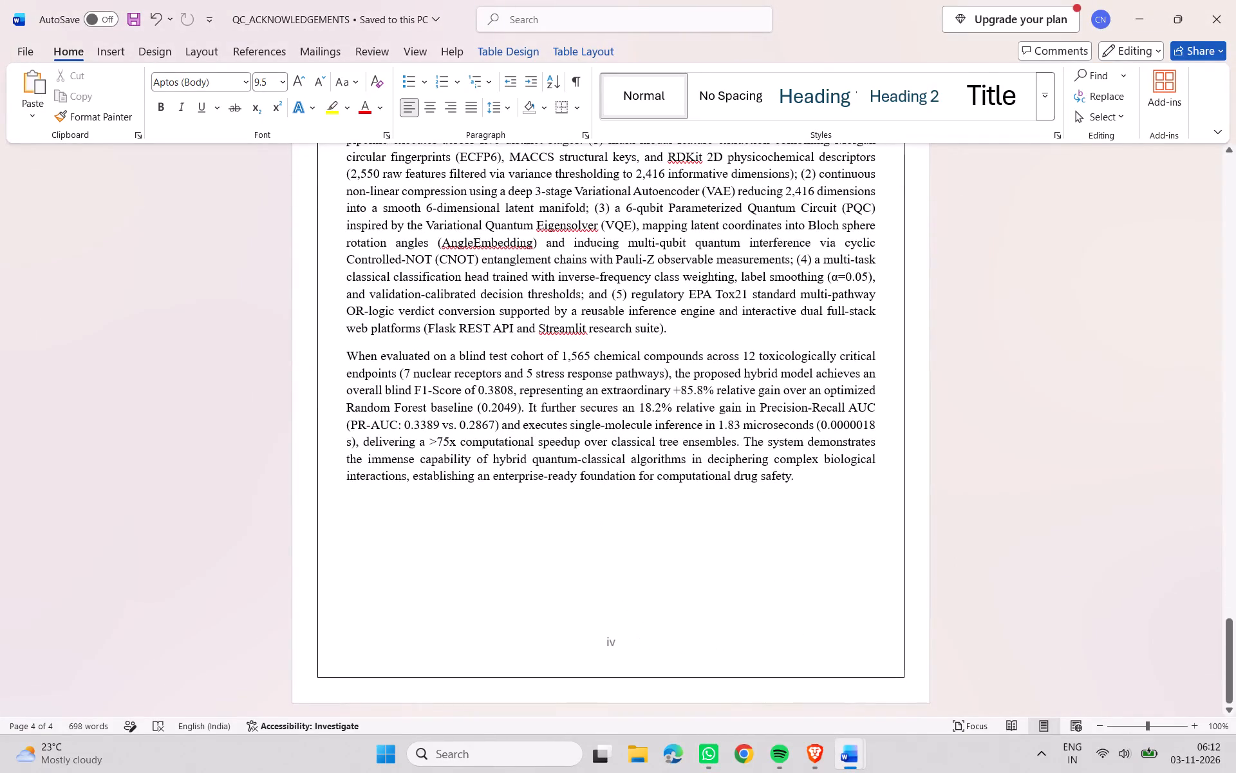
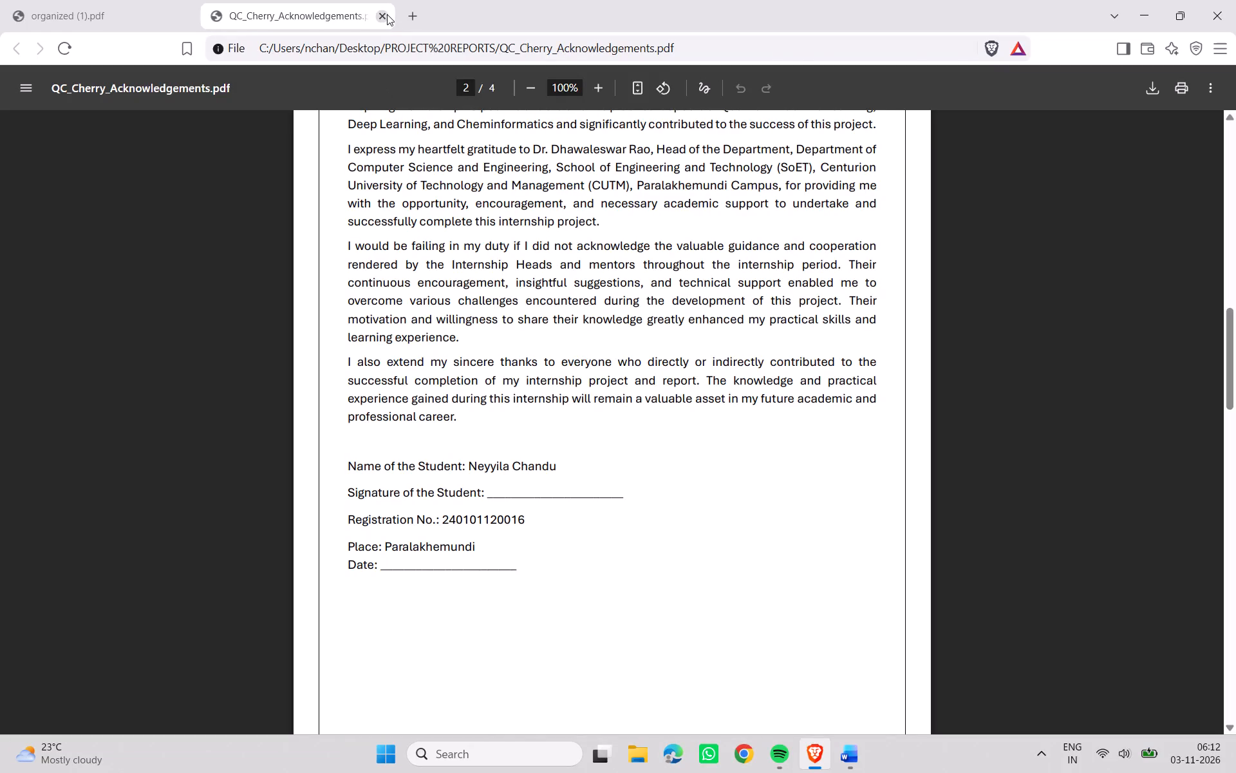
Close the QC_Cherry_Acknowledgements PDF.
left_click(387, 14)
scroll(824, 667, "down", 3)
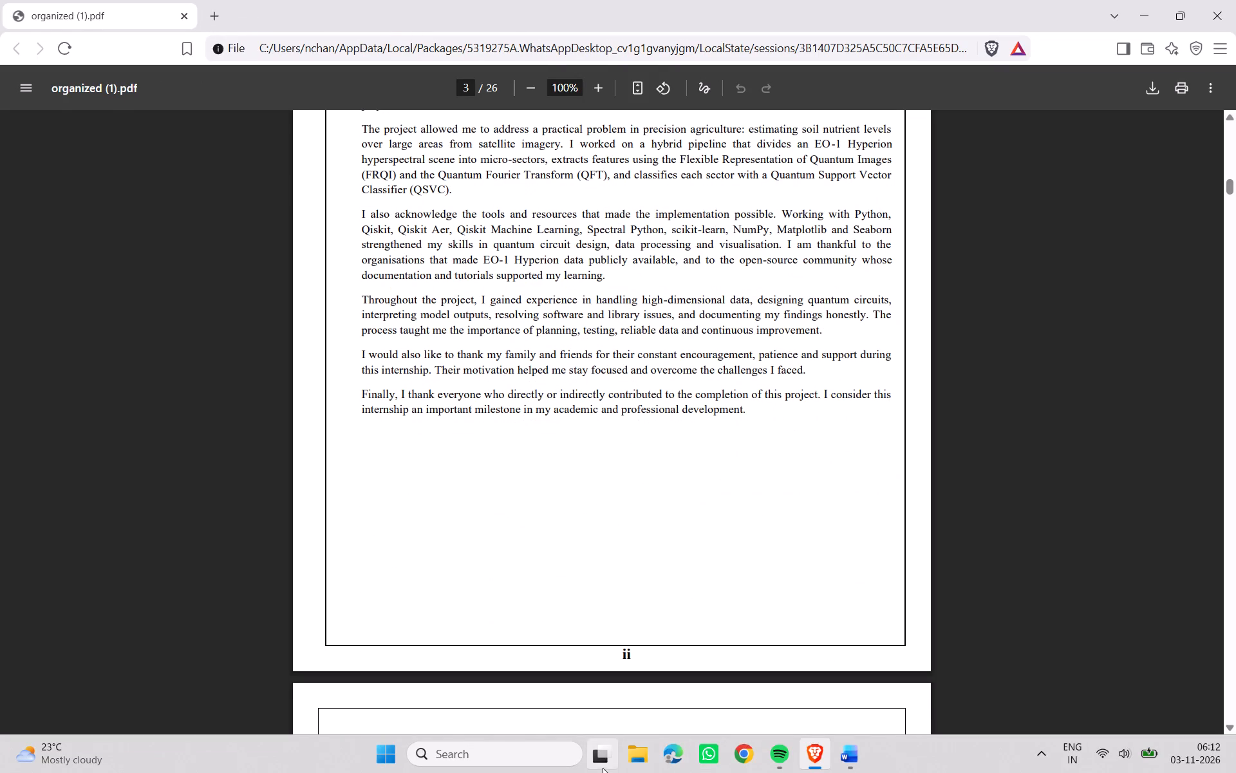
In File Explorer, sort the PROJECT REPORTS folder by date modified and open the QC_1ST PAGE Word document.
left_click(624, 754)
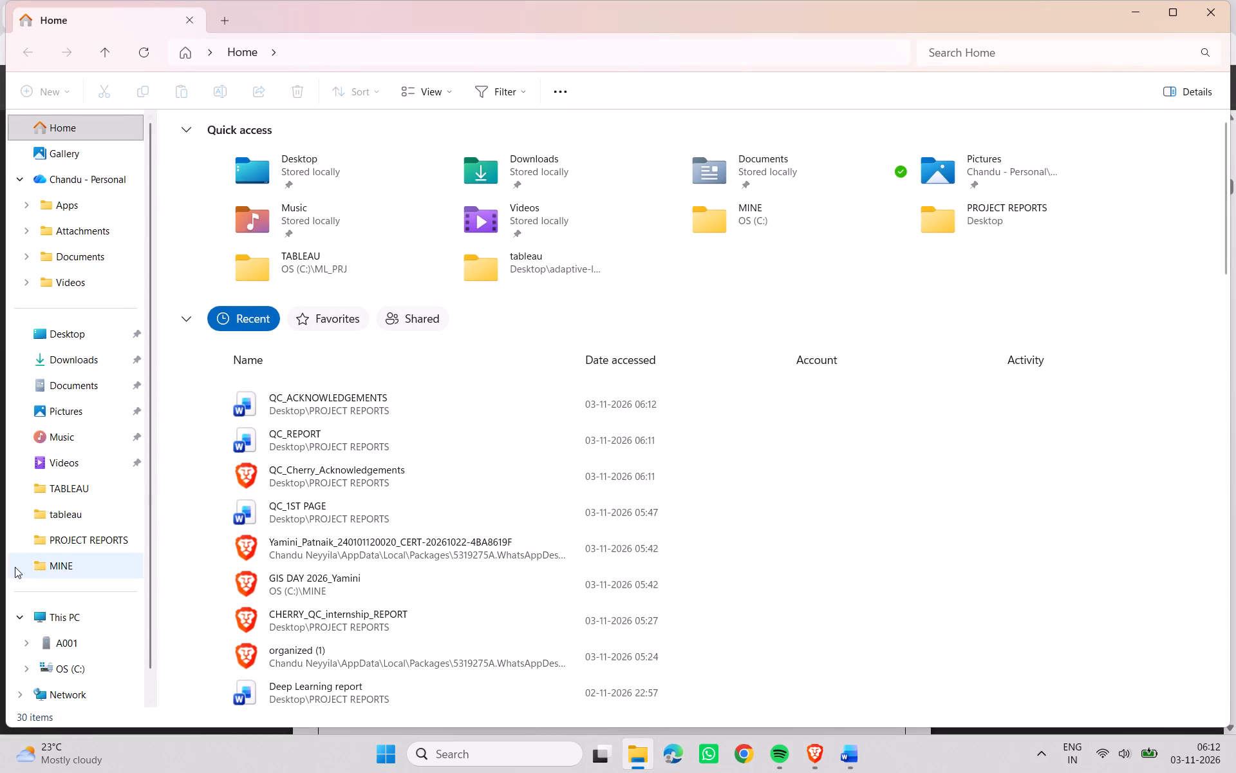
scroll(14, 562, "down", 4)
double_click(73, 591)
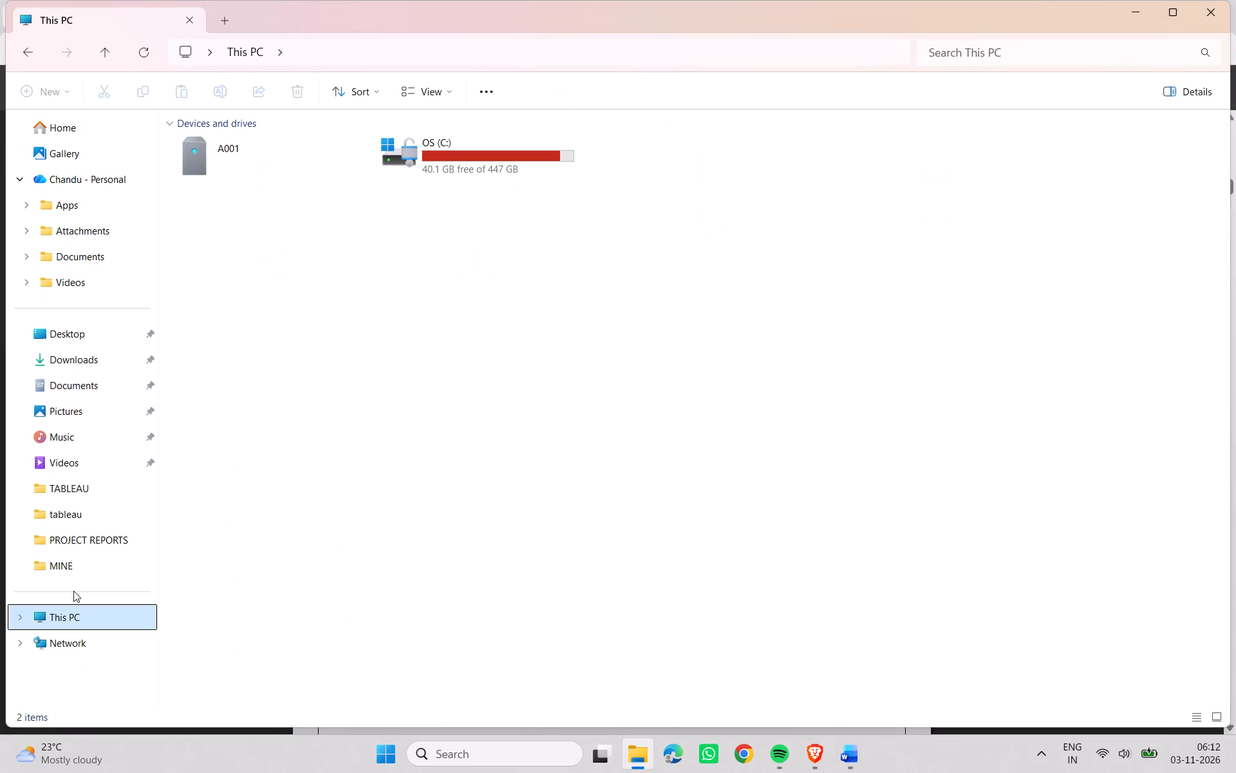
double_click(65, 544)
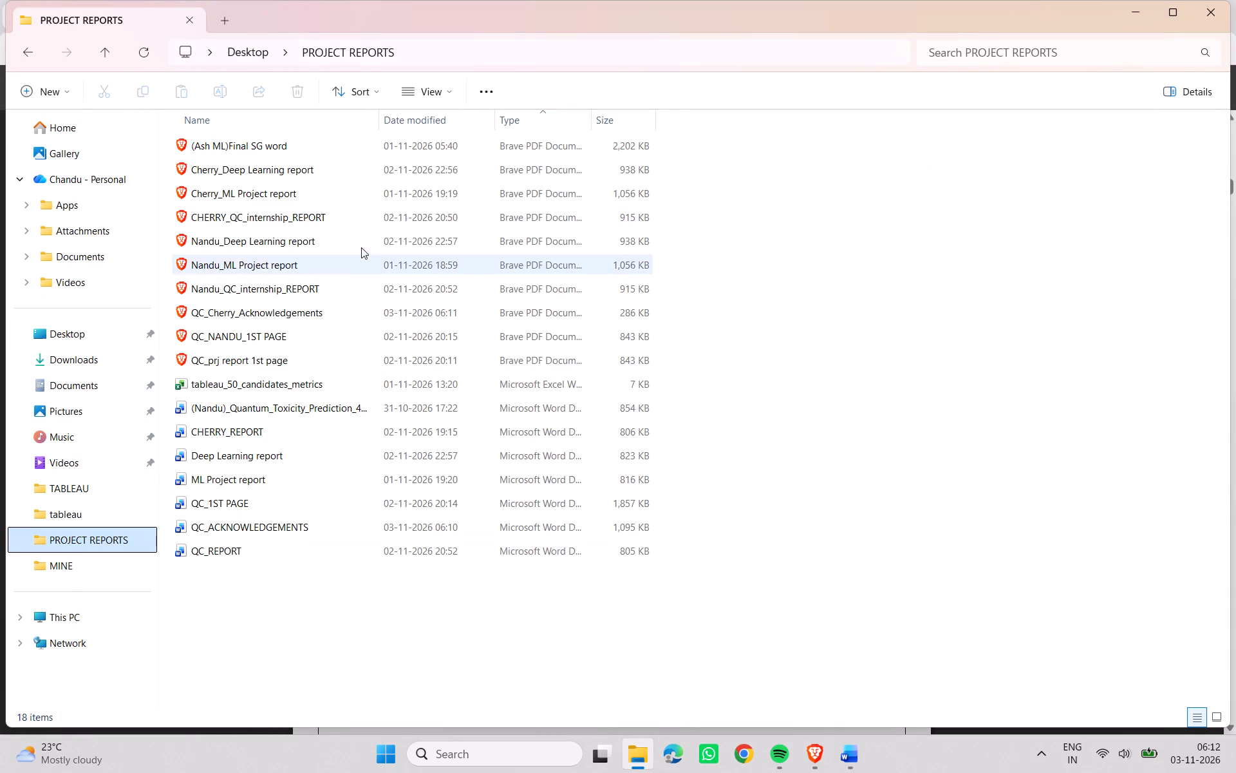
left_click(367, 99)
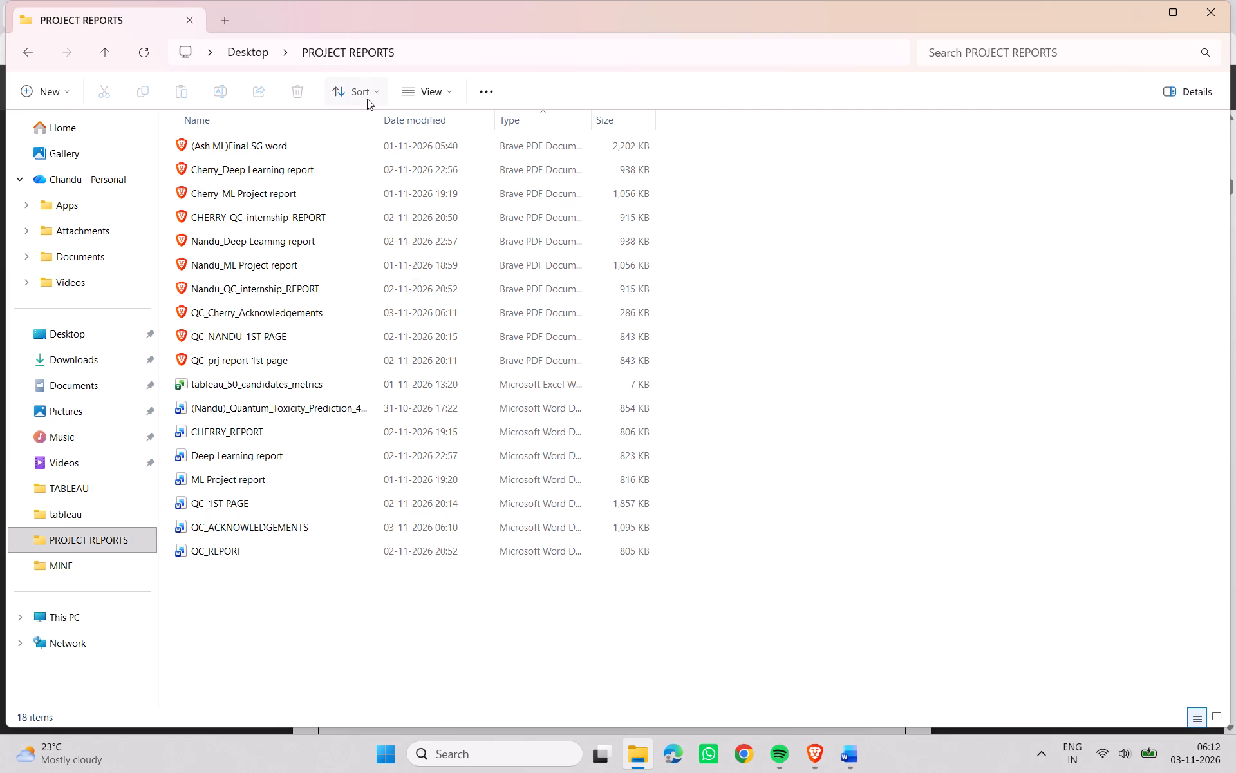
left_click(360, 160)
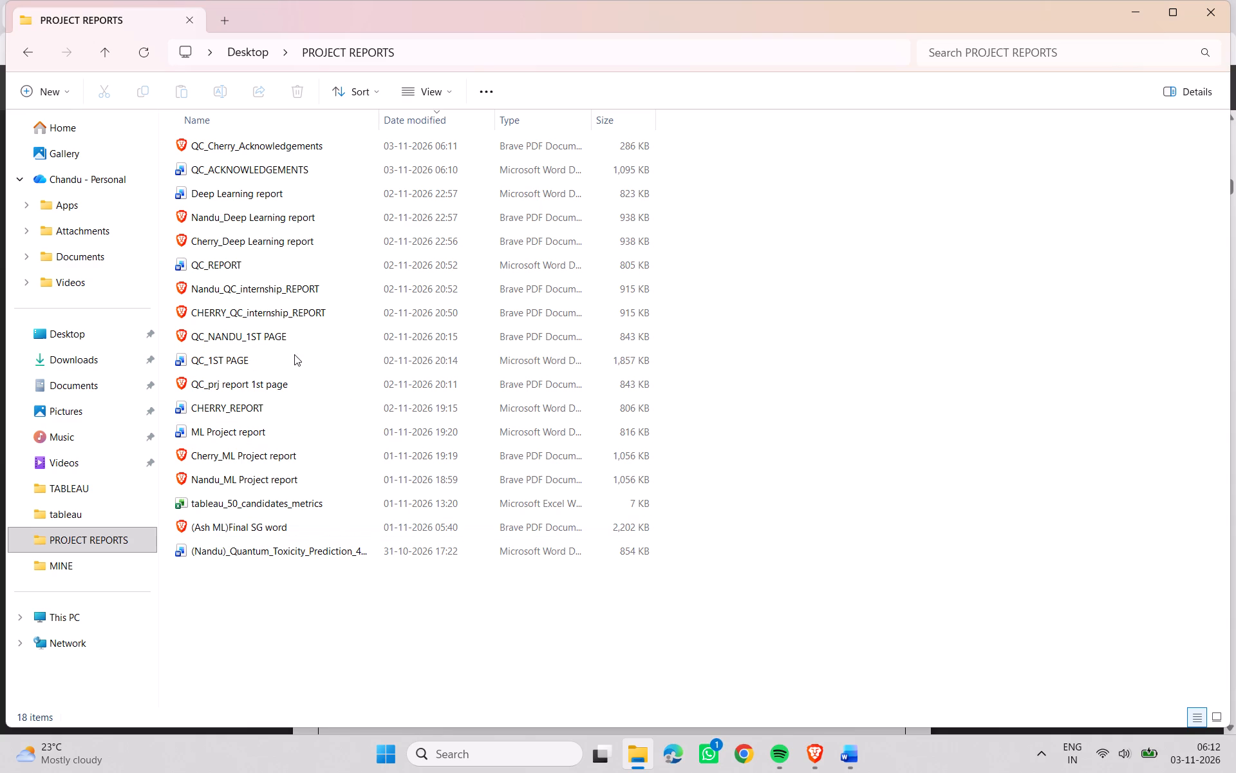
left_click(274, 355)
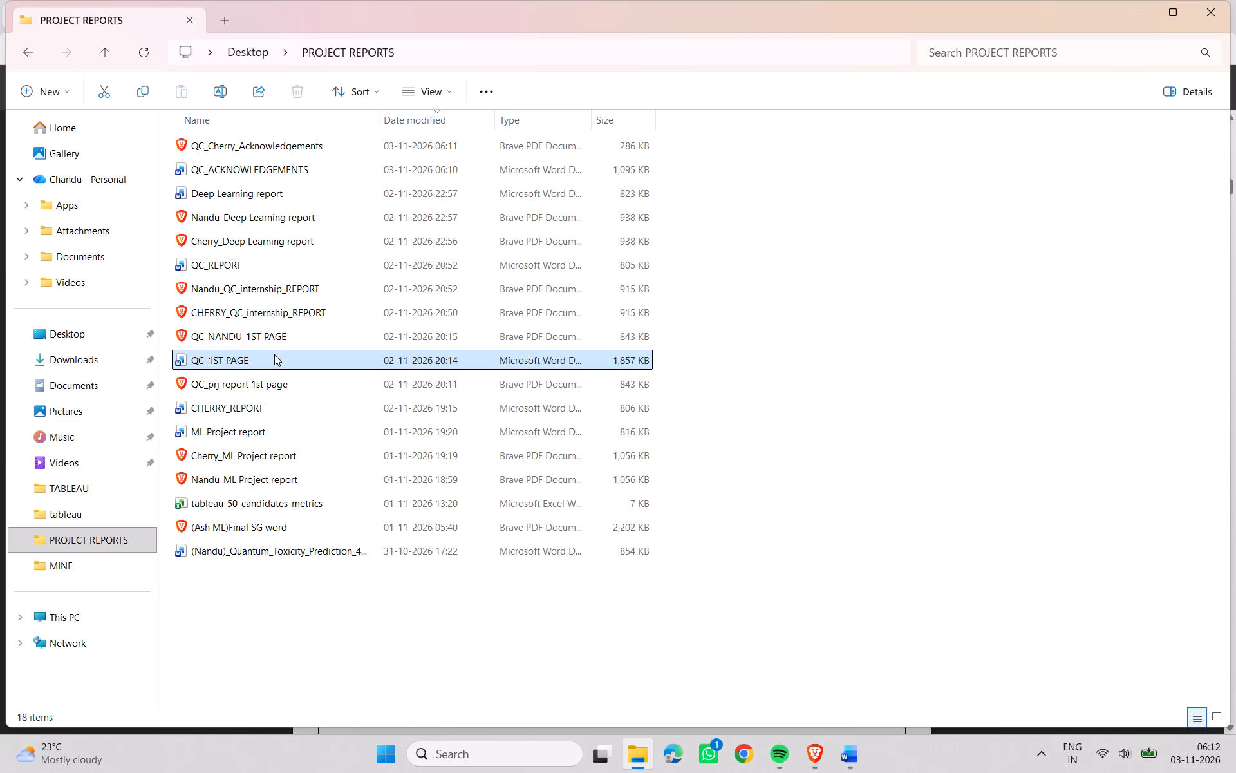
double_click(274, 354)
Delete the internship certificate image on the page after the cover page.
scroll(901, 673, "down", 12)
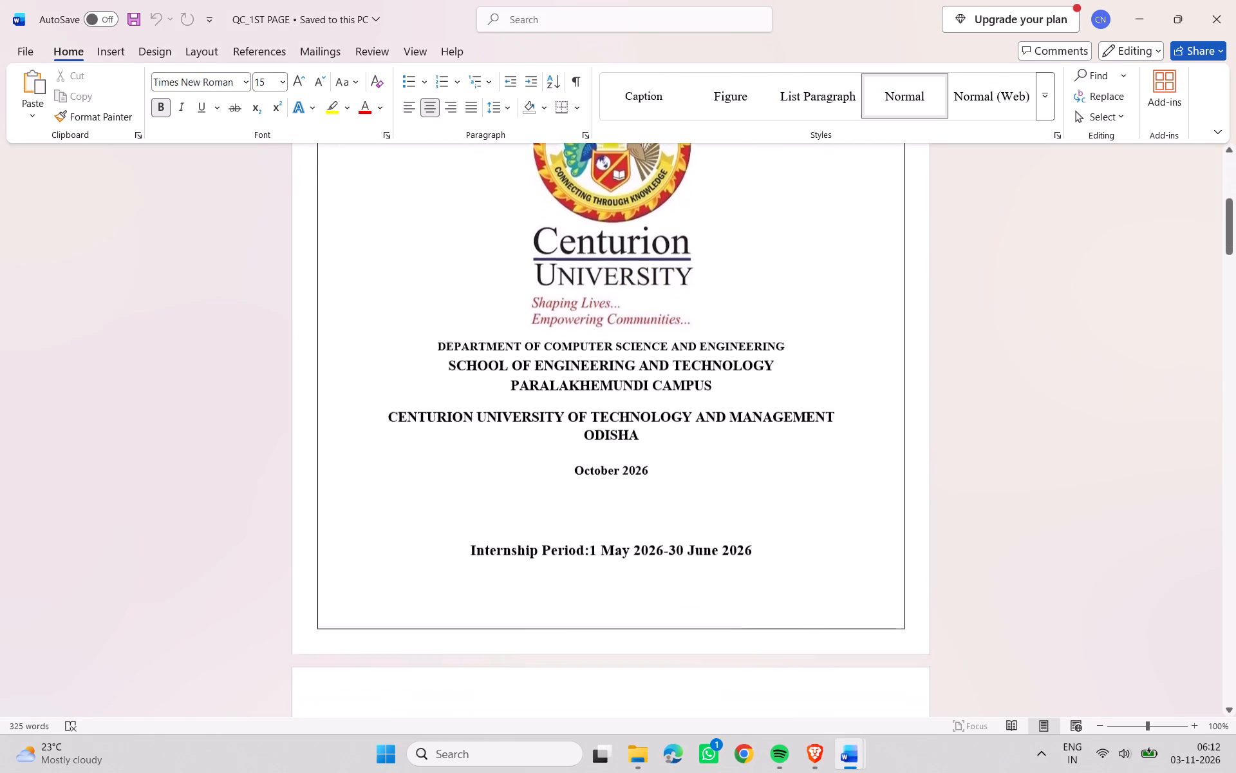
scroll(852, 665, "down", 5)
scroll(515, 644, "down", 4)
left_click(361, 338)
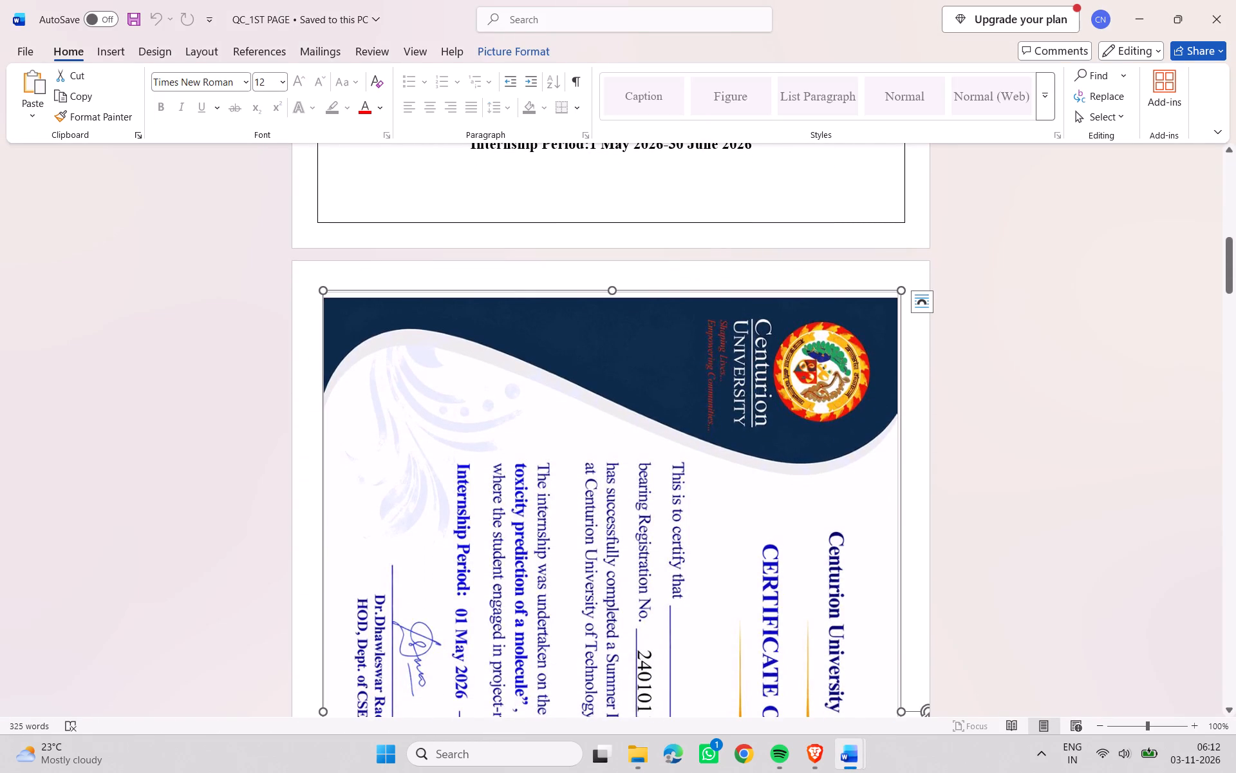
key("BackSpace")
Delete all content from the ACKNOWLEDGEMENTS heading through the faculty signature page, keeping the university back cover.
scroll(498, 483, "down", 12)
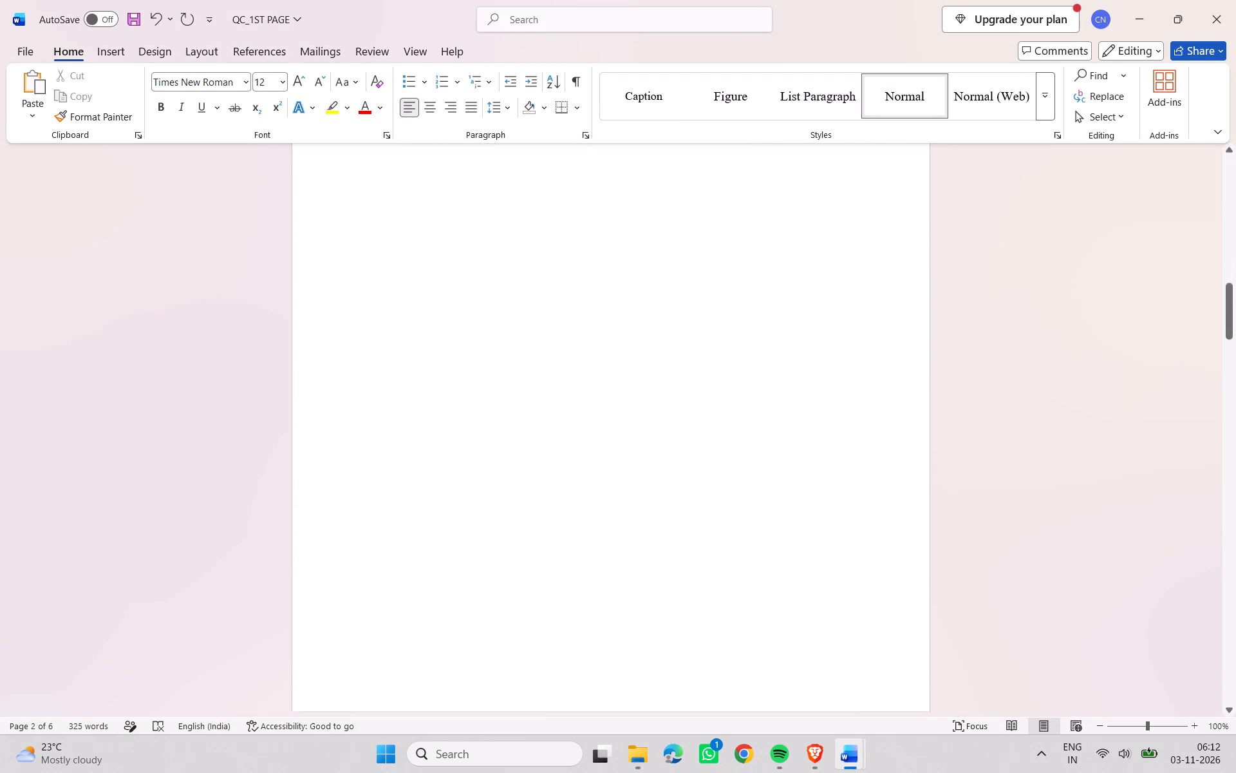
scroll(526, 525, "down", 3)
scroll(1065, 391, "down", 4)
scroll(722, 439, "down", 4)
left_click_drag(502, 342, 507, 370)
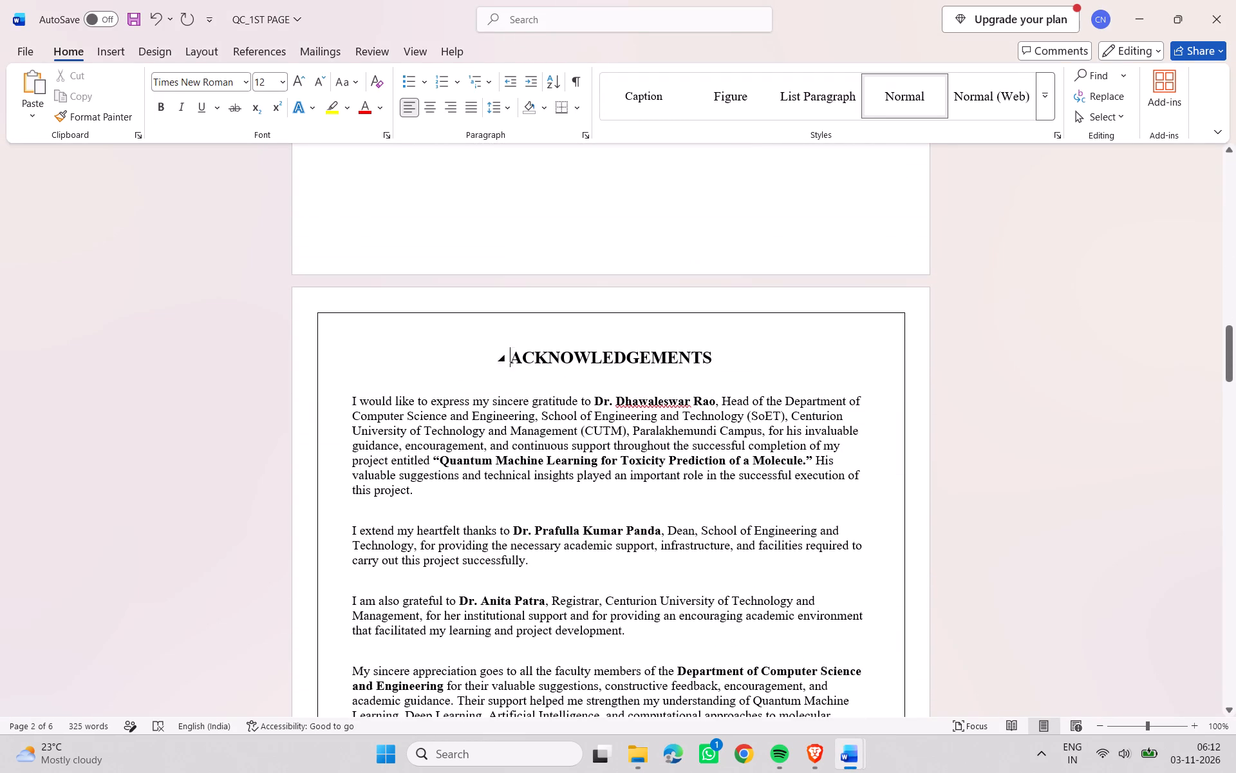
left_click_drag(507, 370, 866, 772)
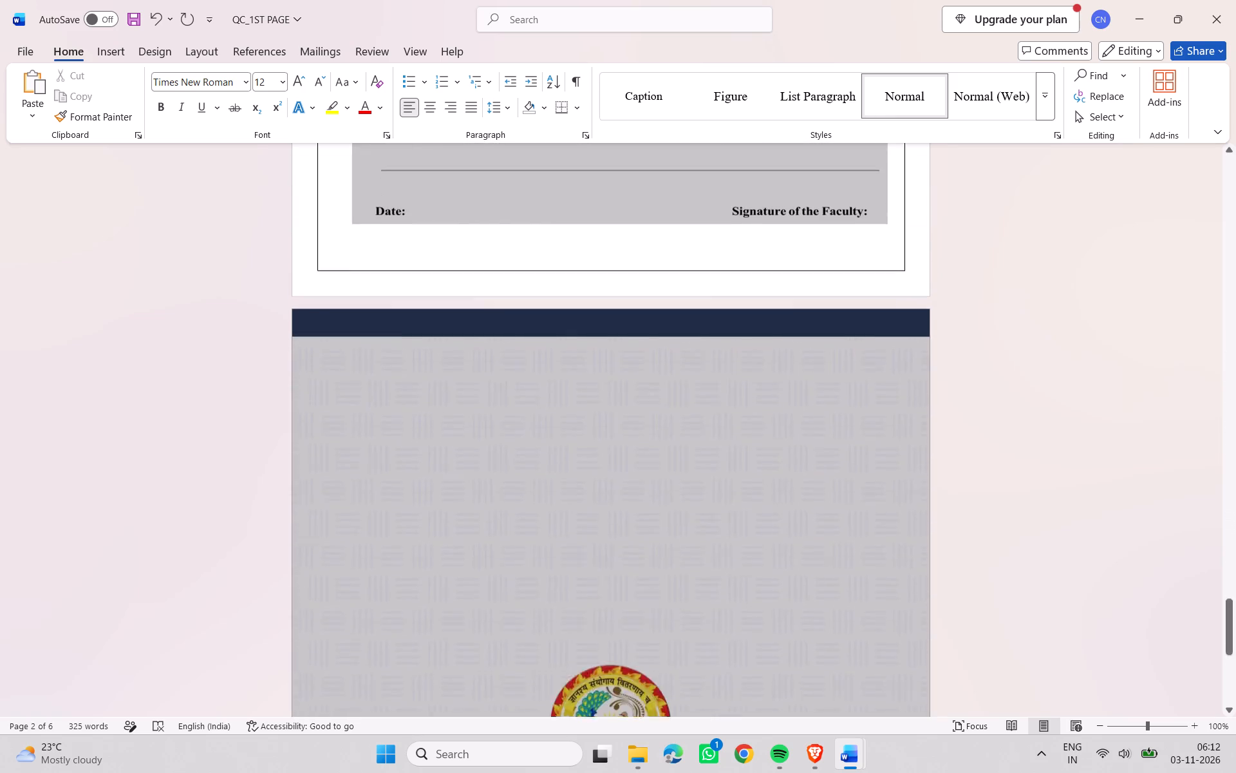
left_click_drag(866, 772, 888, 772)
key("BackSpace")
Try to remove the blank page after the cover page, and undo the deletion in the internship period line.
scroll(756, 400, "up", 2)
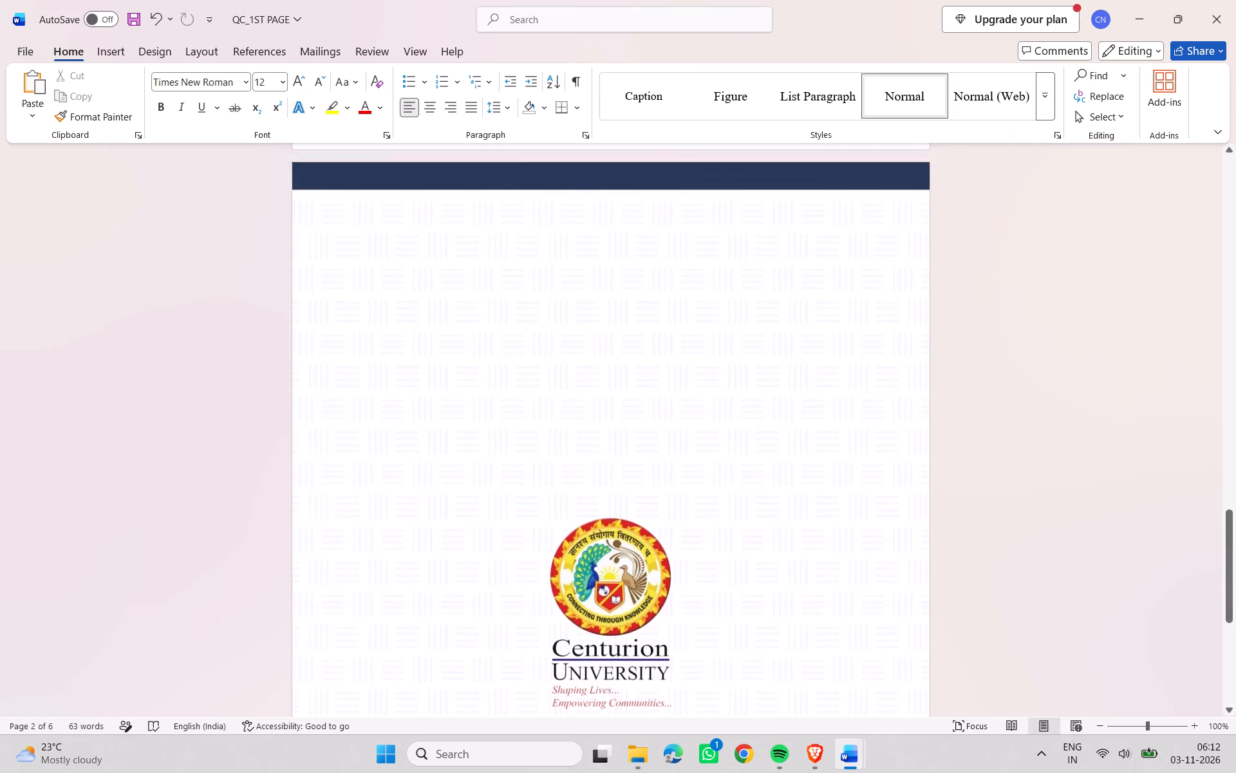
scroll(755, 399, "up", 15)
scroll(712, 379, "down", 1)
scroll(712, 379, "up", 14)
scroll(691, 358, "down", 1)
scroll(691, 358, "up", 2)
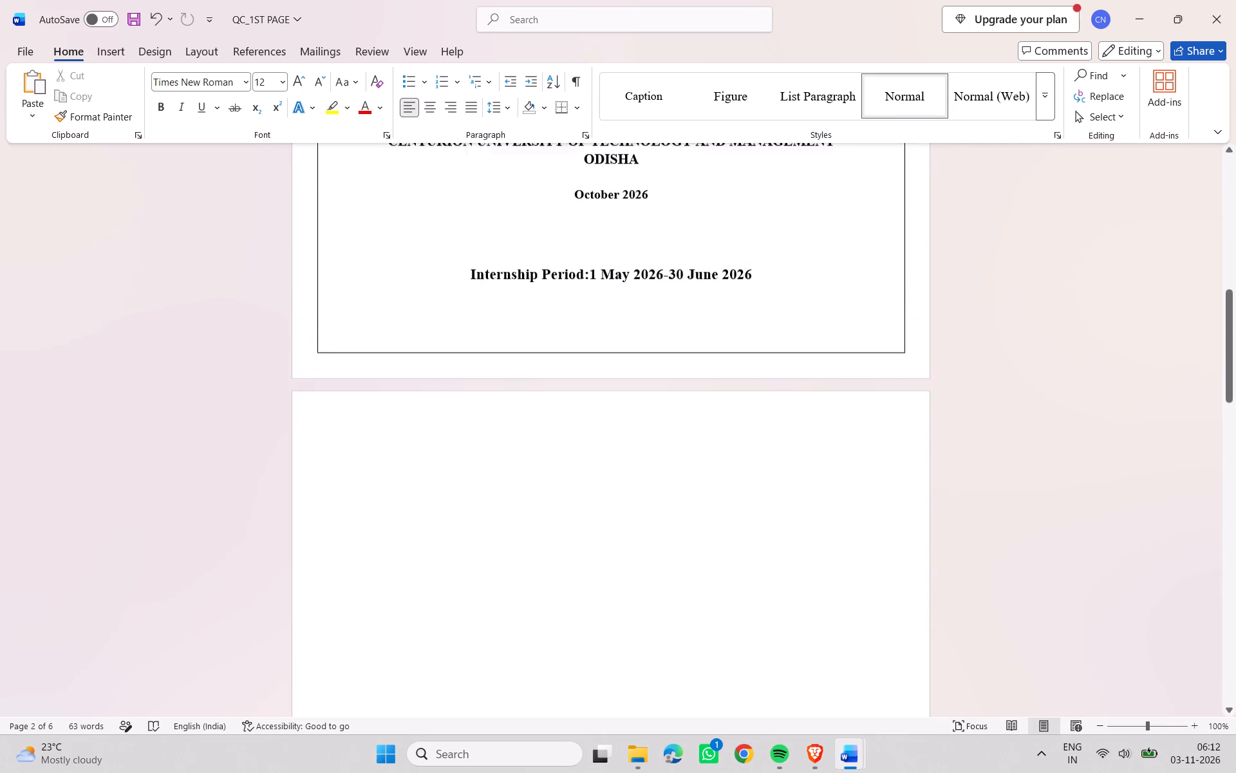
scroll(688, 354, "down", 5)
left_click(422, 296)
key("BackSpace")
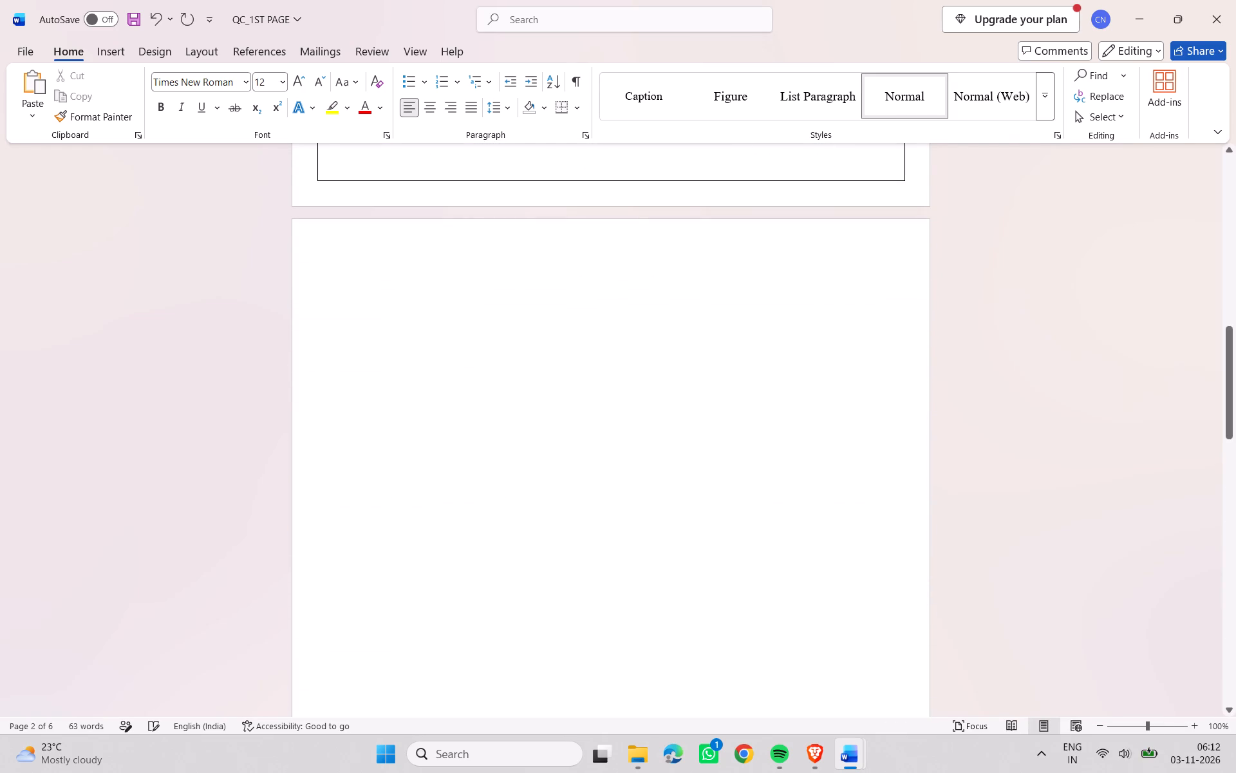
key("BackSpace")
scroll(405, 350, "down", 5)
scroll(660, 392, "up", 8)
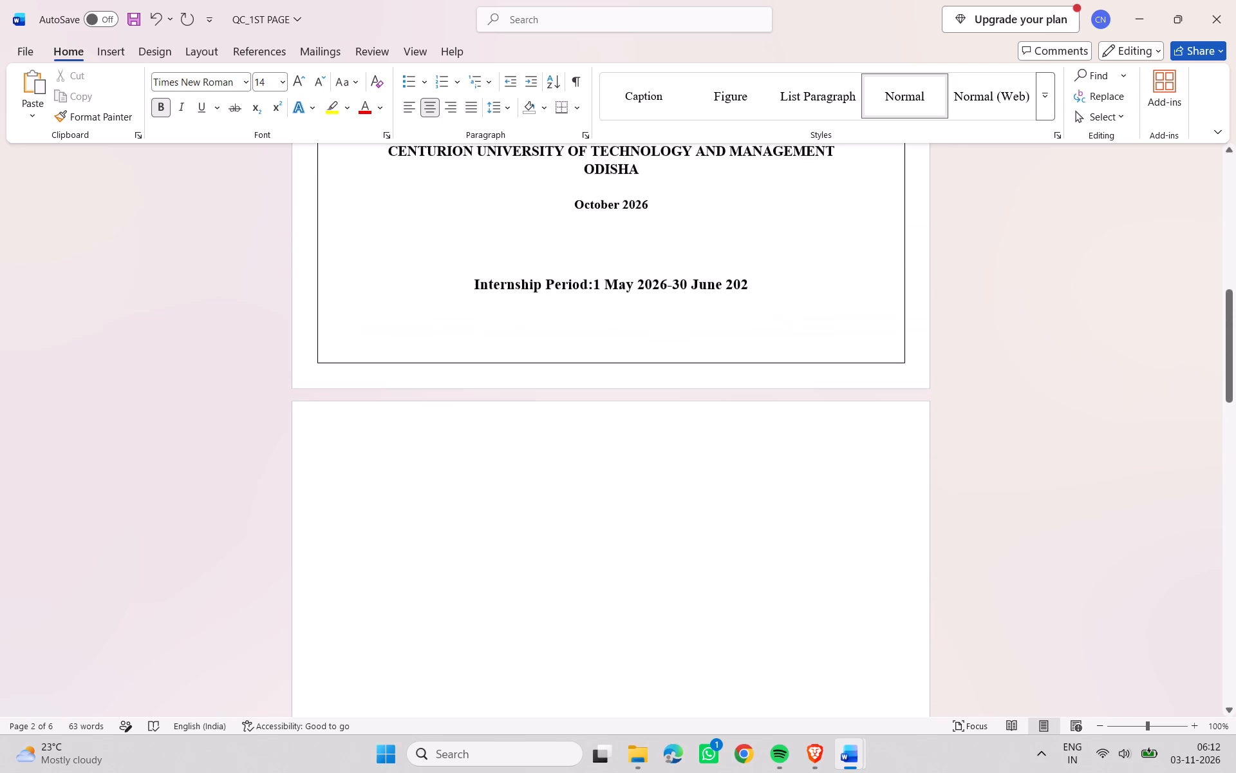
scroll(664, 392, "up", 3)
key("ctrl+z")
Replace the student name under "Submitted by" on the cover page with the report author's name in capitals.
scroll(677, 413, "down", 5)
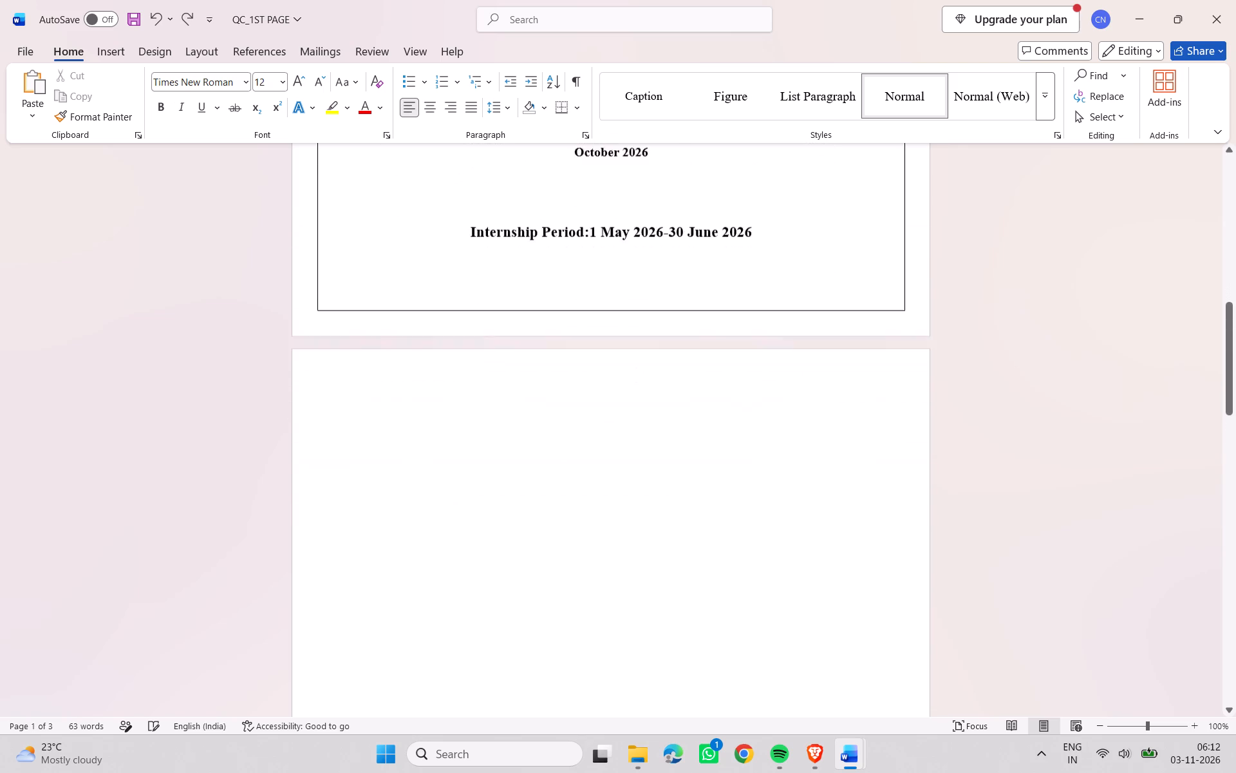
scroll(651, 548, "up", 2)
scroll(650, 548, "down", 1)
scroll(650, 548, "up", 19)
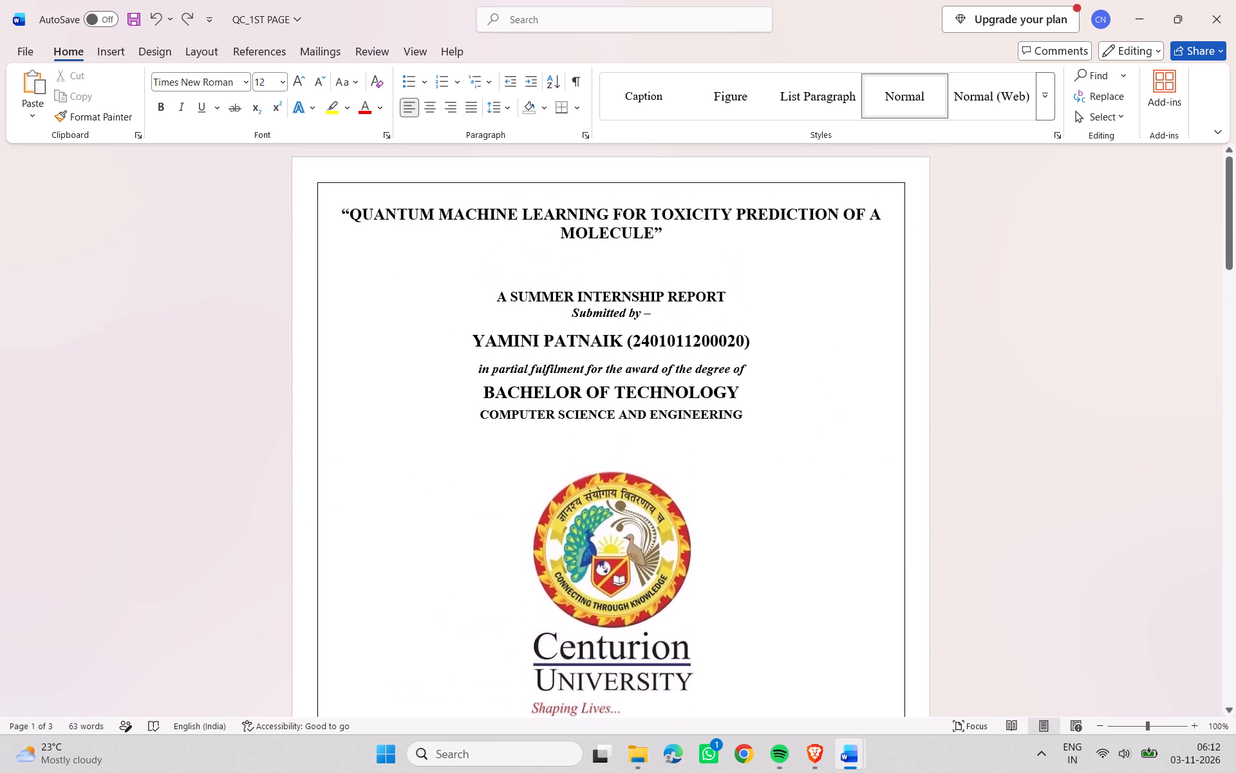
left_click_drag(623, 340, 500, 352)
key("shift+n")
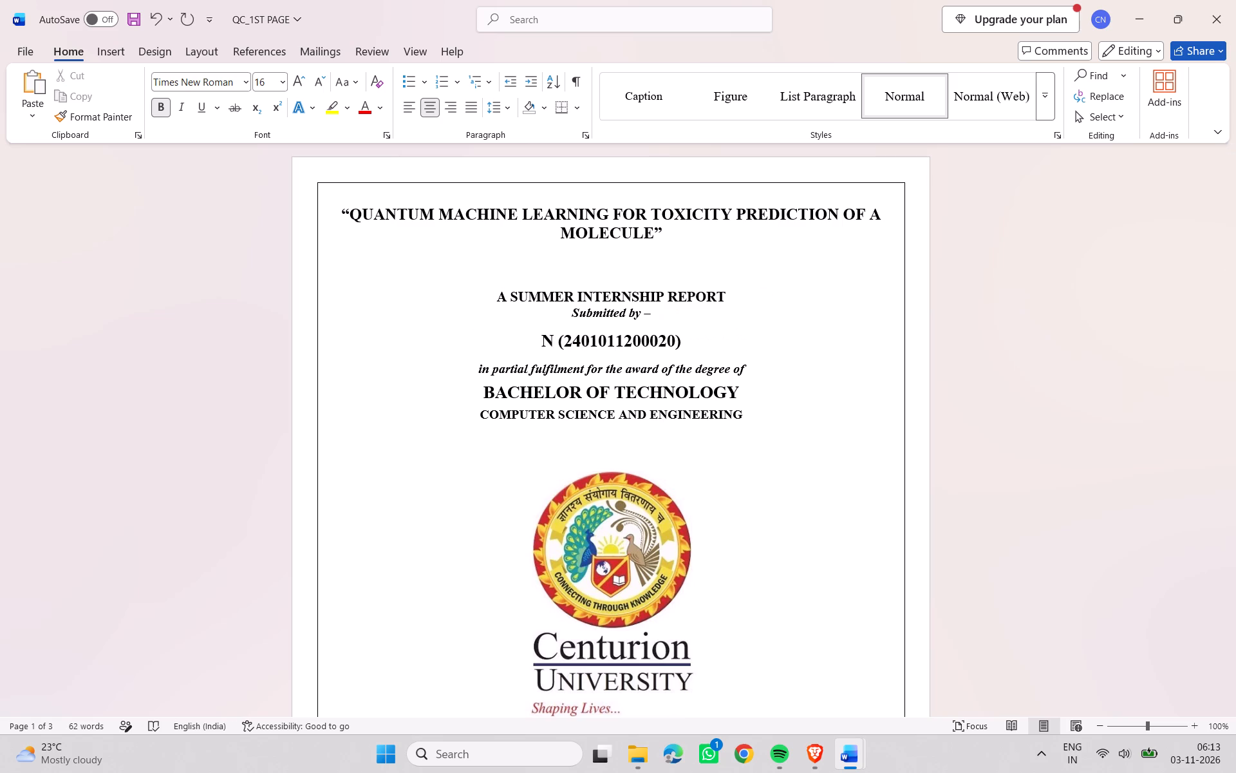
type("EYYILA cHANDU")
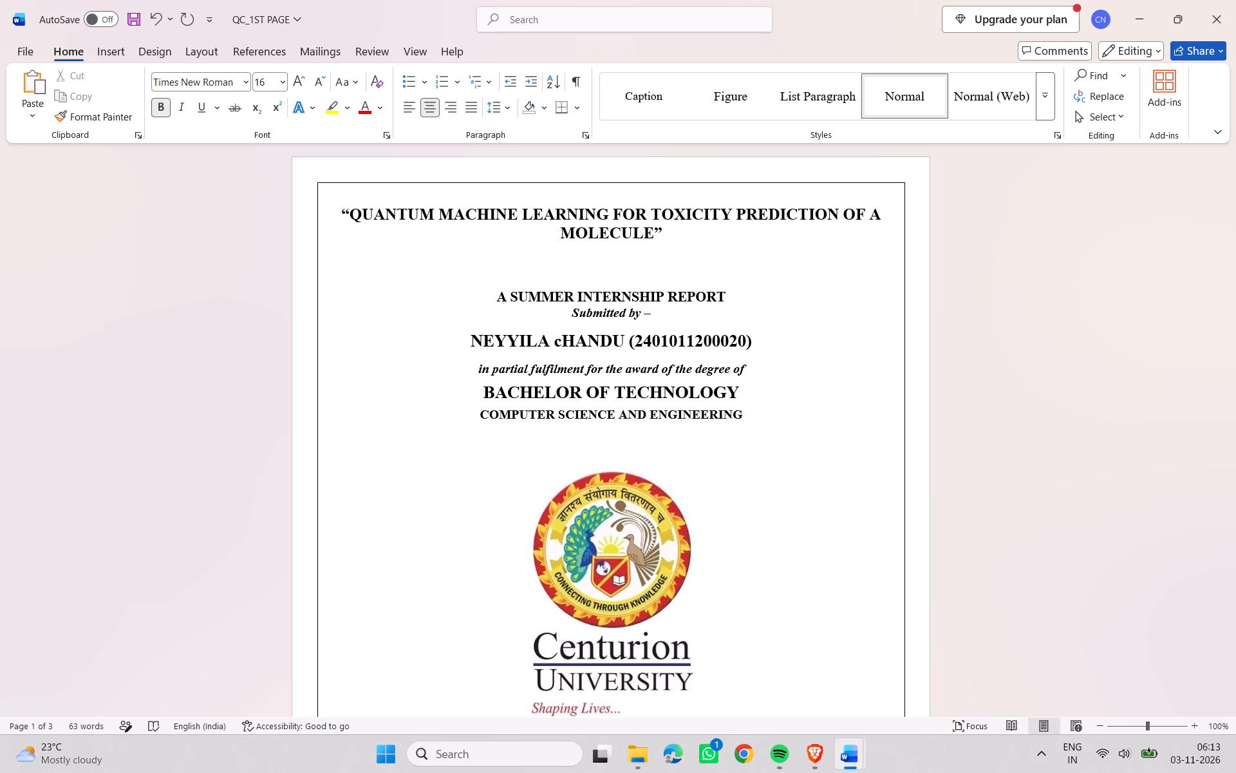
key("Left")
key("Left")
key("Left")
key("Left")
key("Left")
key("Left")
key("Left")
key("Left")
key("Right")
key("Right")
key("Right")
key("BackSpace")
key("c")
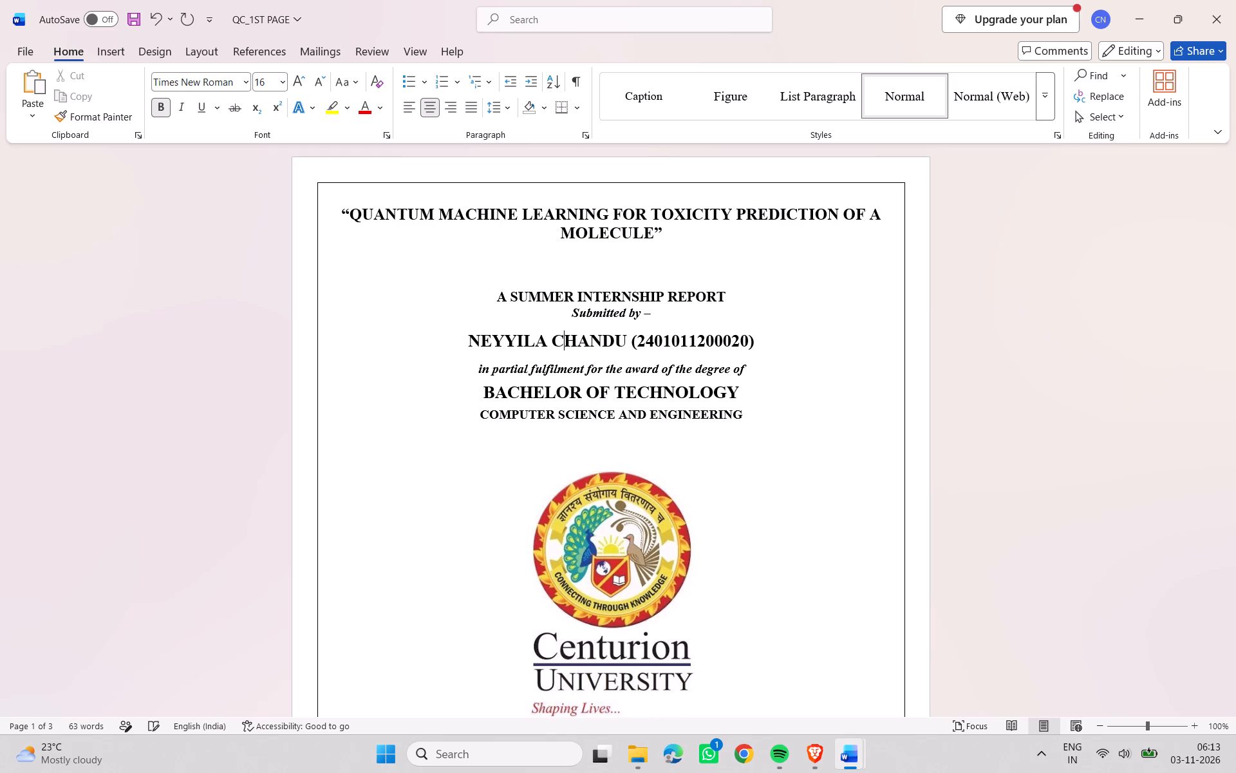
Change the last two digits of the registration number on the cover page to match the new student.
left_click(748, 344)
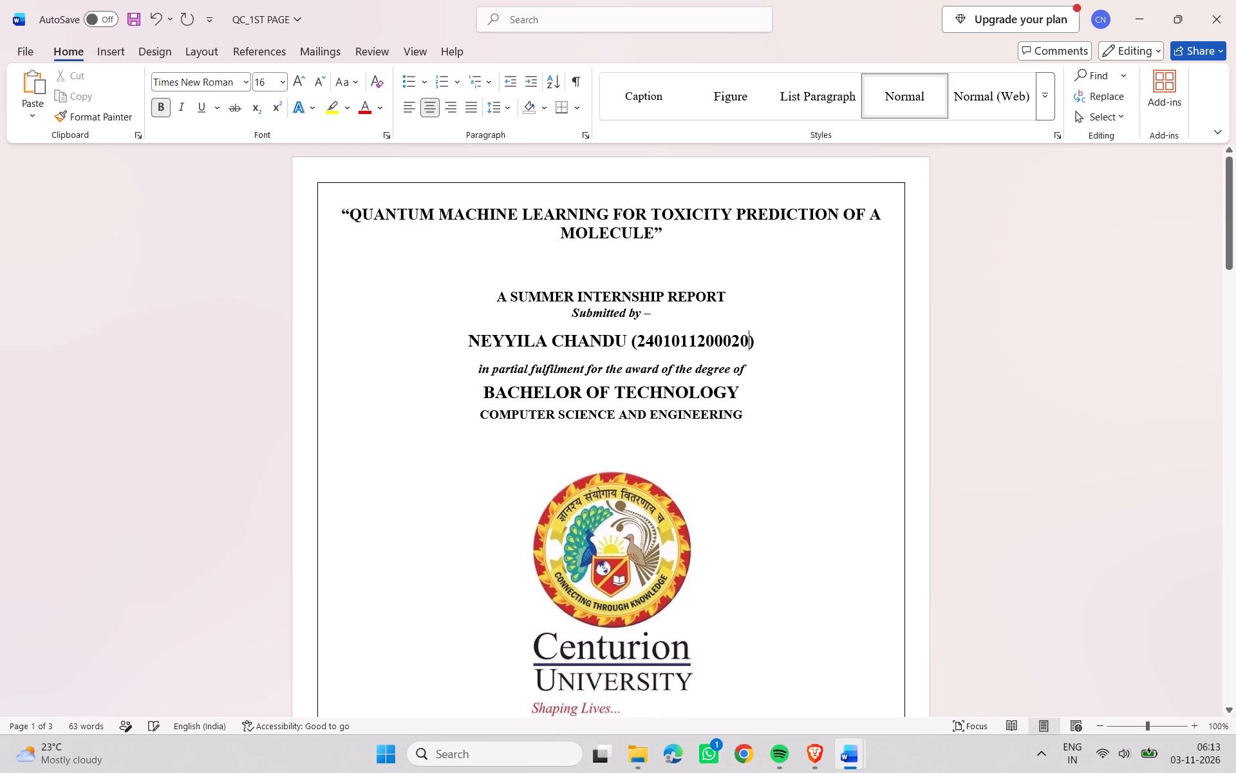
key("BackSpace")
key("BackSpace")
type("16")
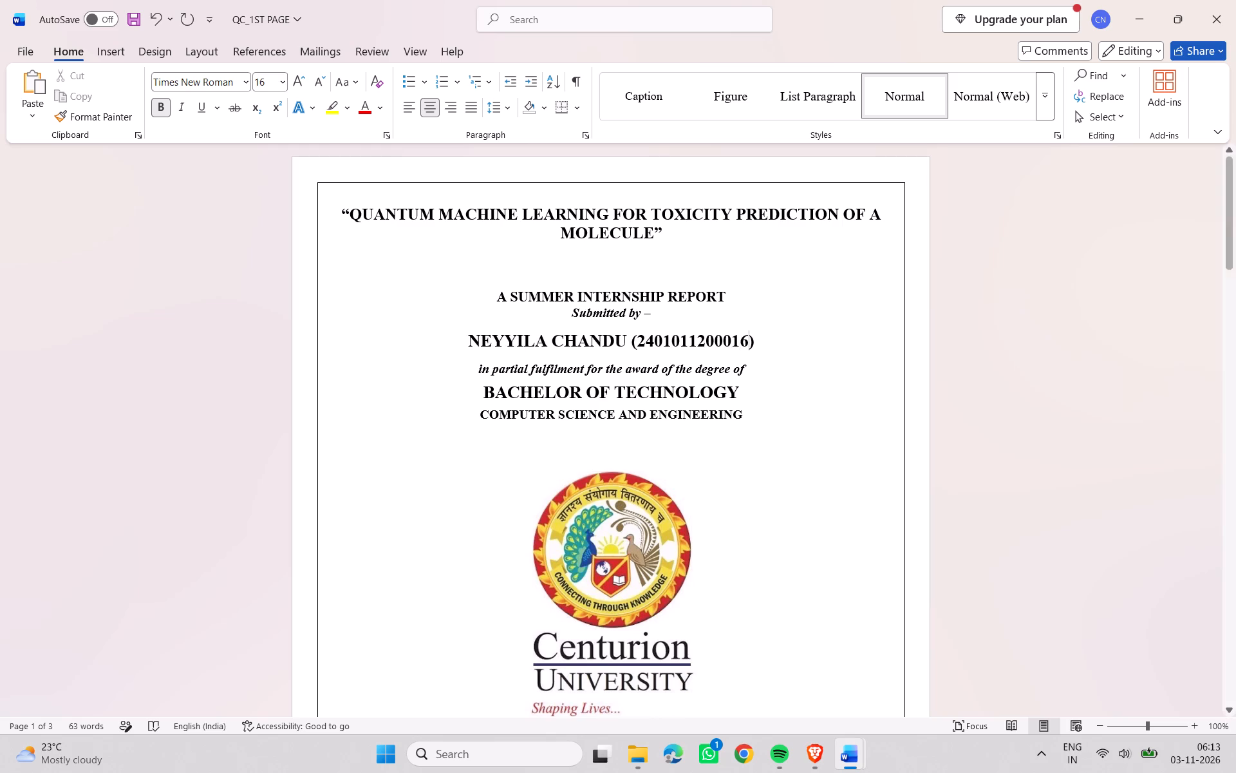
Remove the blank page between the cover page and the back cover, keeping the full internship period line.
scroll(732, 385, "down", 3)
scroll(694, 425, "down", 20)
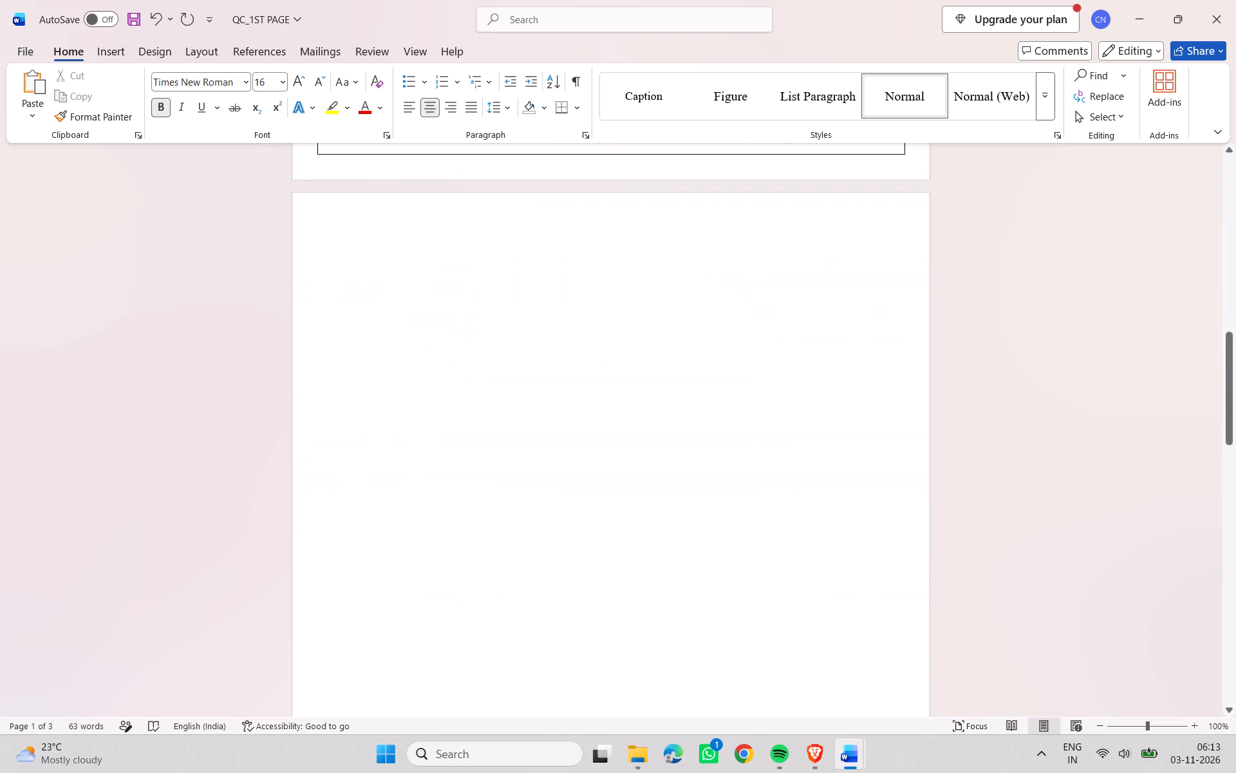
scroll(660, 486, "down", 20)
scroll(660, 486, "down", 3)
scroll(660, 468, "up", 1)
scroll(660, 468, "down", 2)
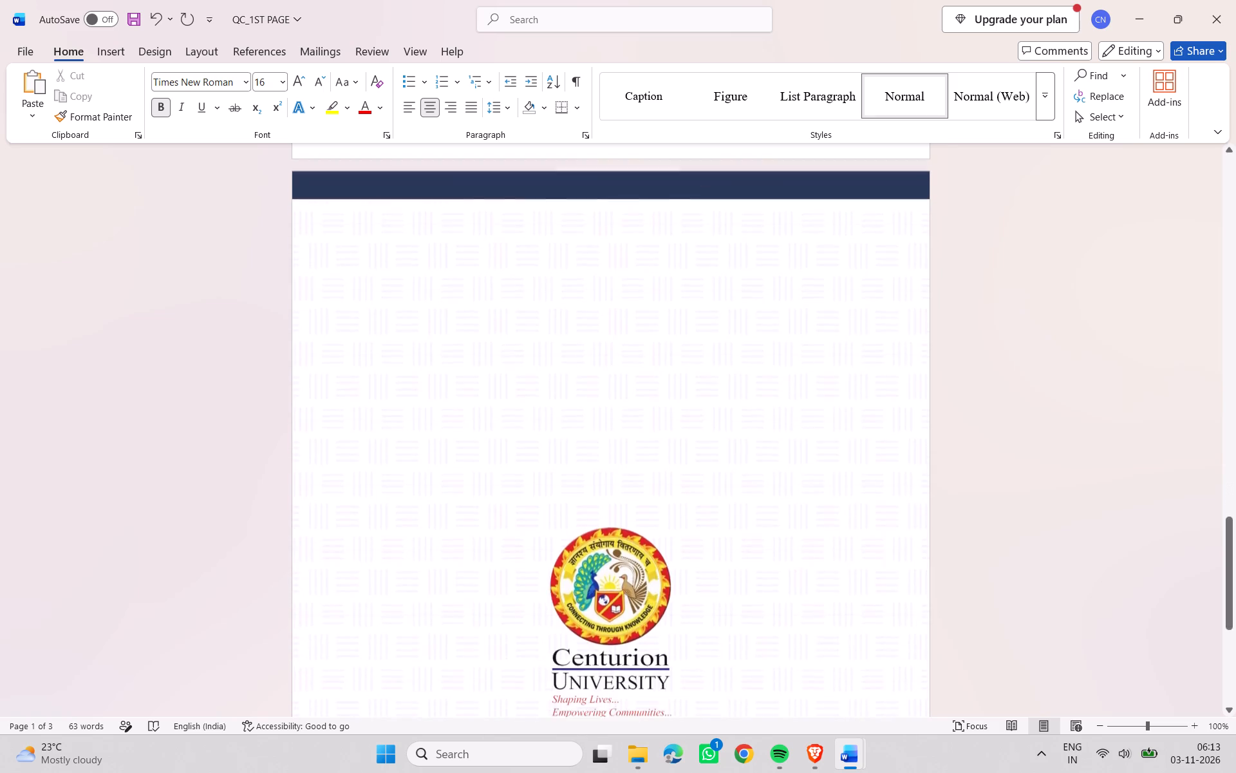
scroll(655, 491, "up", 11)
left_click(503, 370)
double_click(503, 370)
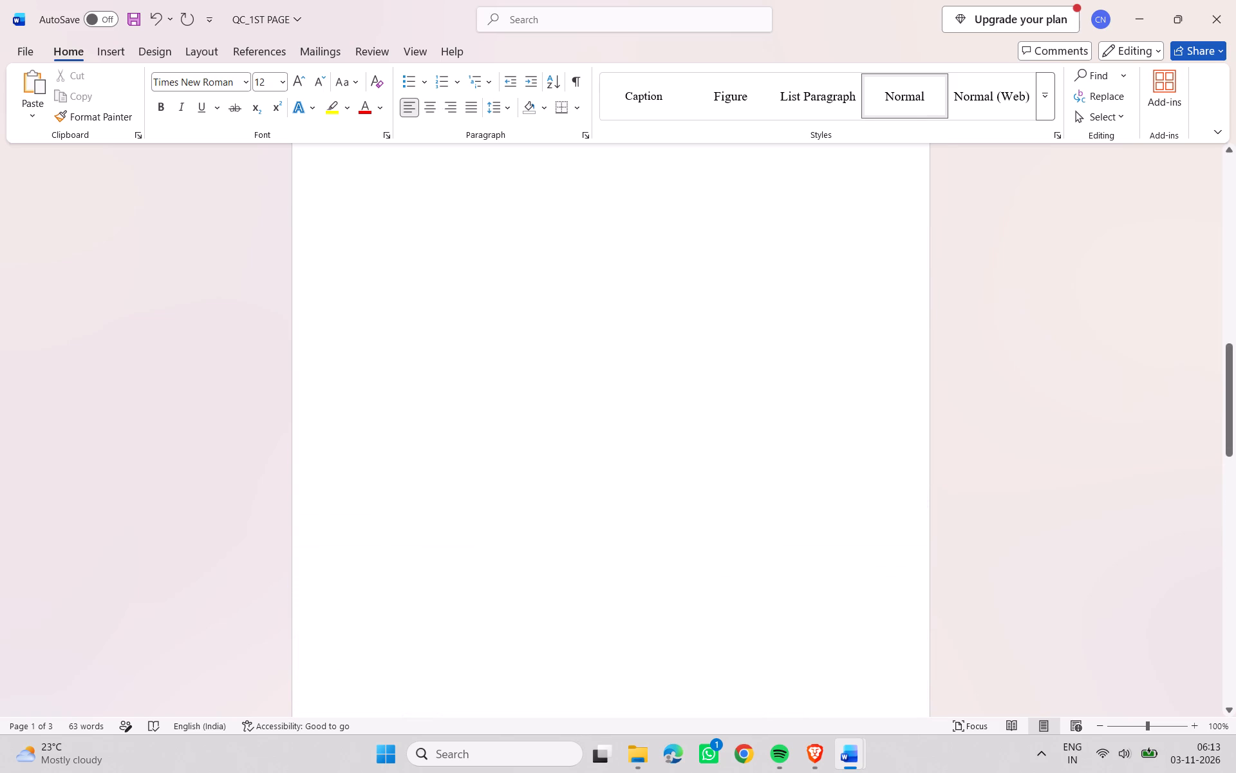
key("ctrl+BackSpace")
key("ctrl+BackSpace")
key("ctrl+BackSpace")
key("ctrl+BackSpace")
key("ctrl+BackSpace")
key("ctrl+BackSpace")
key("ctrl+BackSpace")
key("ctrl+BackSpace")
key("ctrl+BackSpace")
key("ctrl+BackSpace")
key("BackSpace")
key("BackSpace")
key("BackSpace")
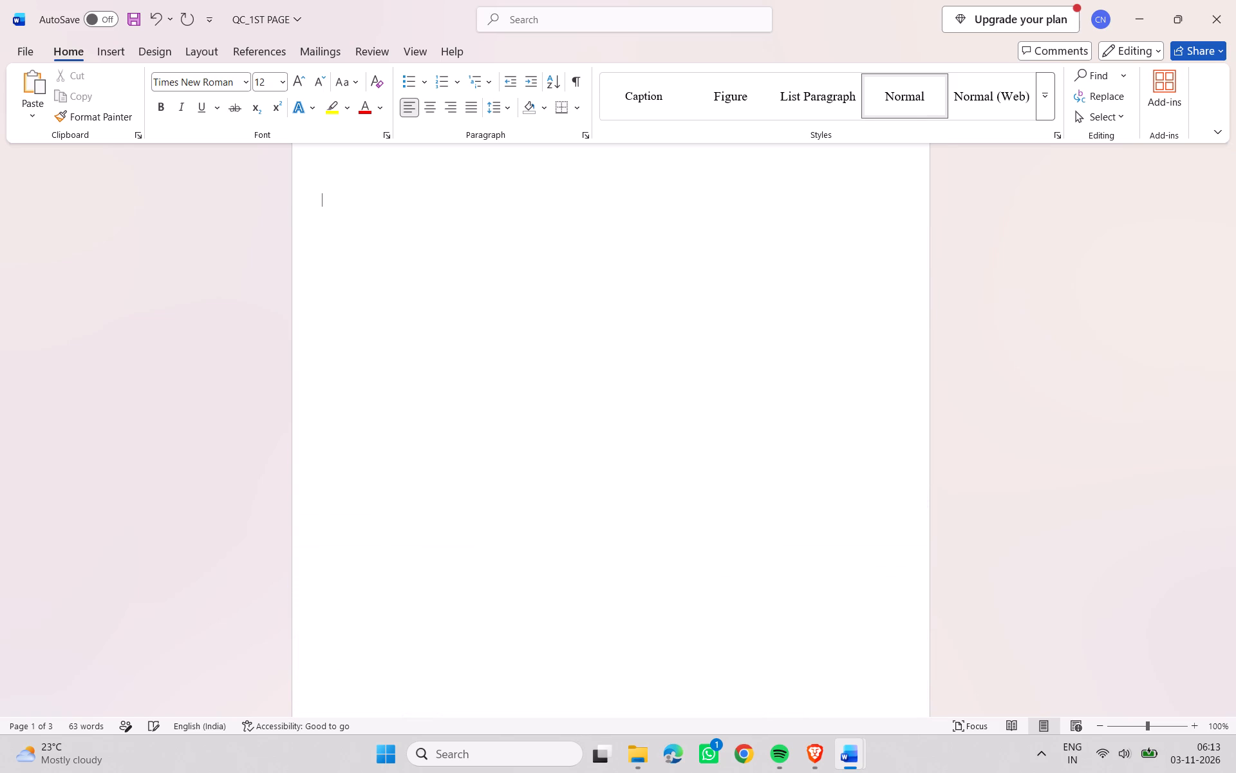
key("BackSpace")
key("BackSpace")
key("BackSpace")
key("BackSpace")
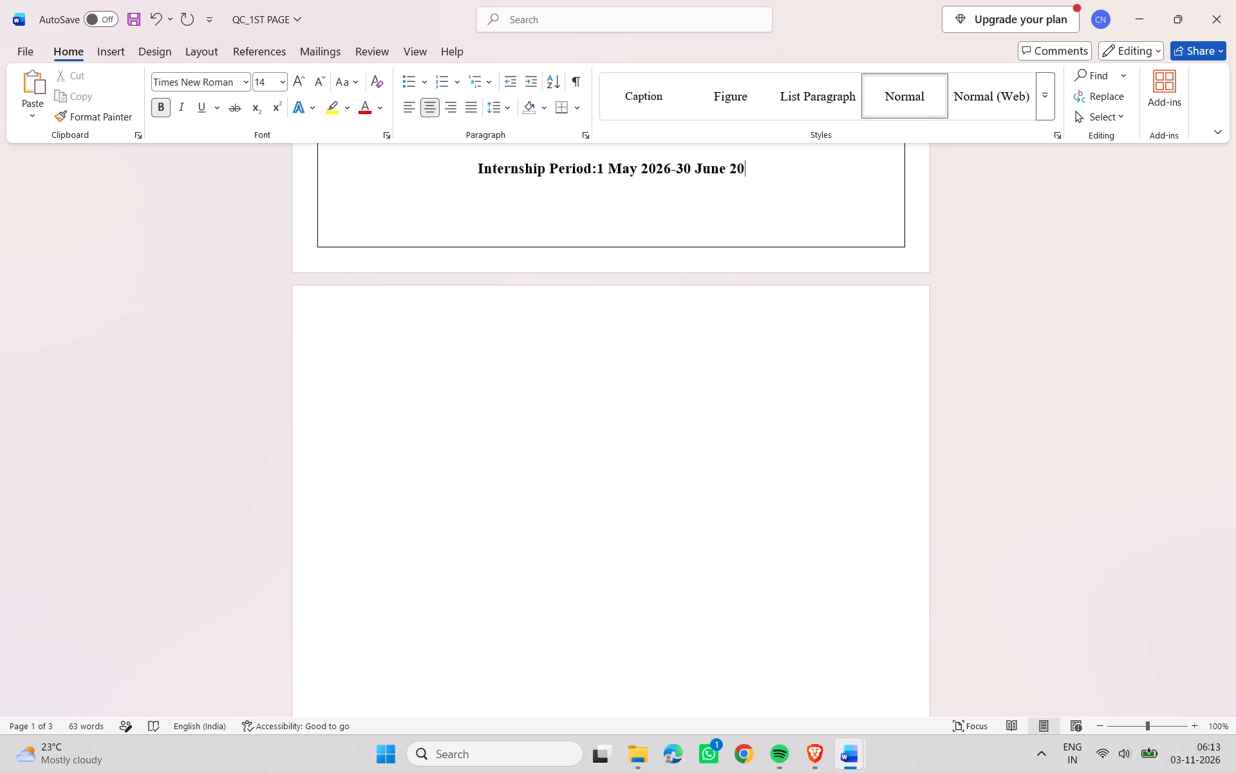
key("ctrl+z")
key("ctrl+z")
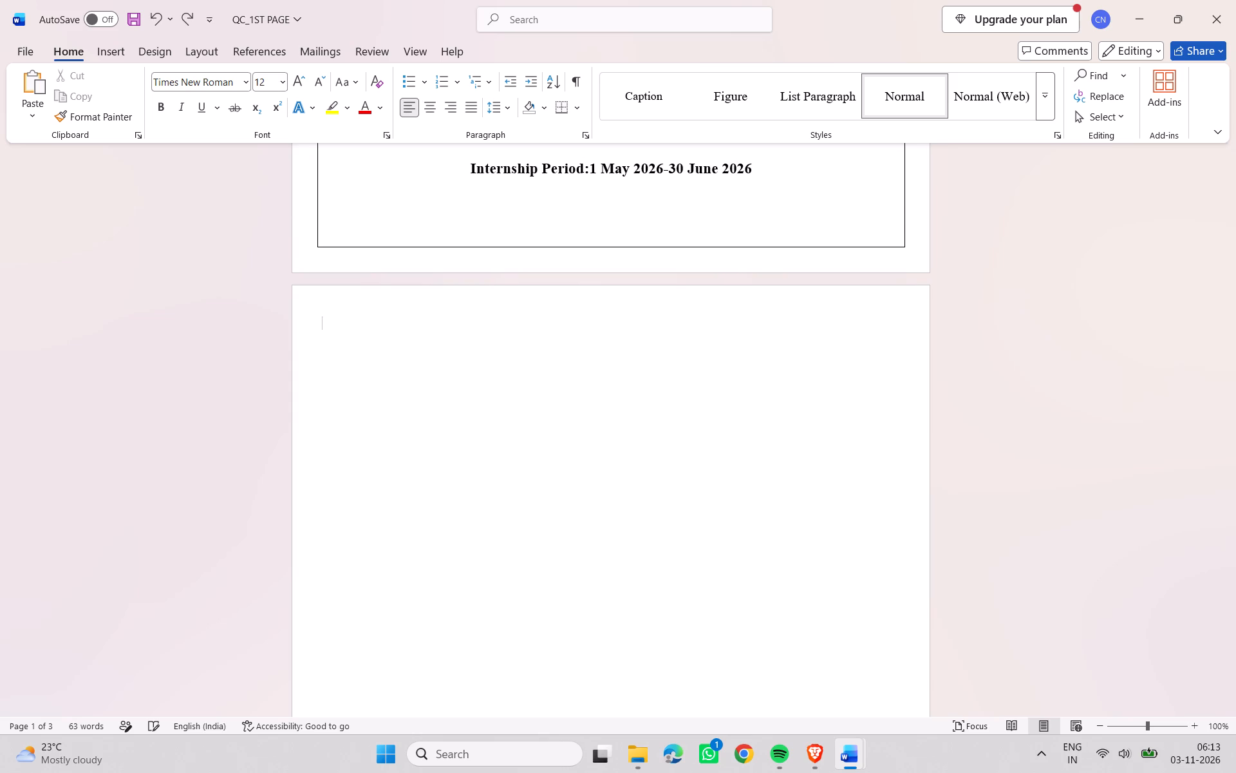
key("ctrl+BackSpace")
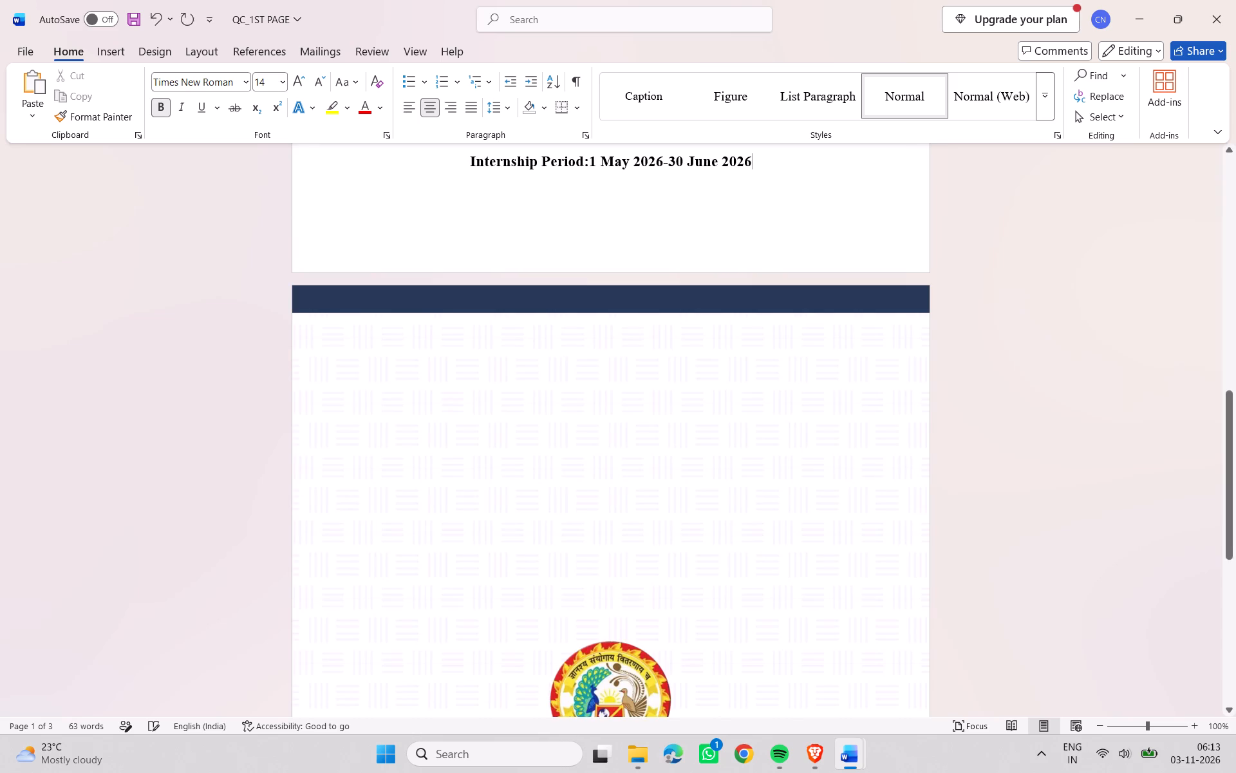
Review the layout of the cover page and the university back cover in QC_1ST PAGE.
scroll(503, 370, "up", 10)
scroll(552, 403, "down", 5)
scroll(597, 430, "up", 4)
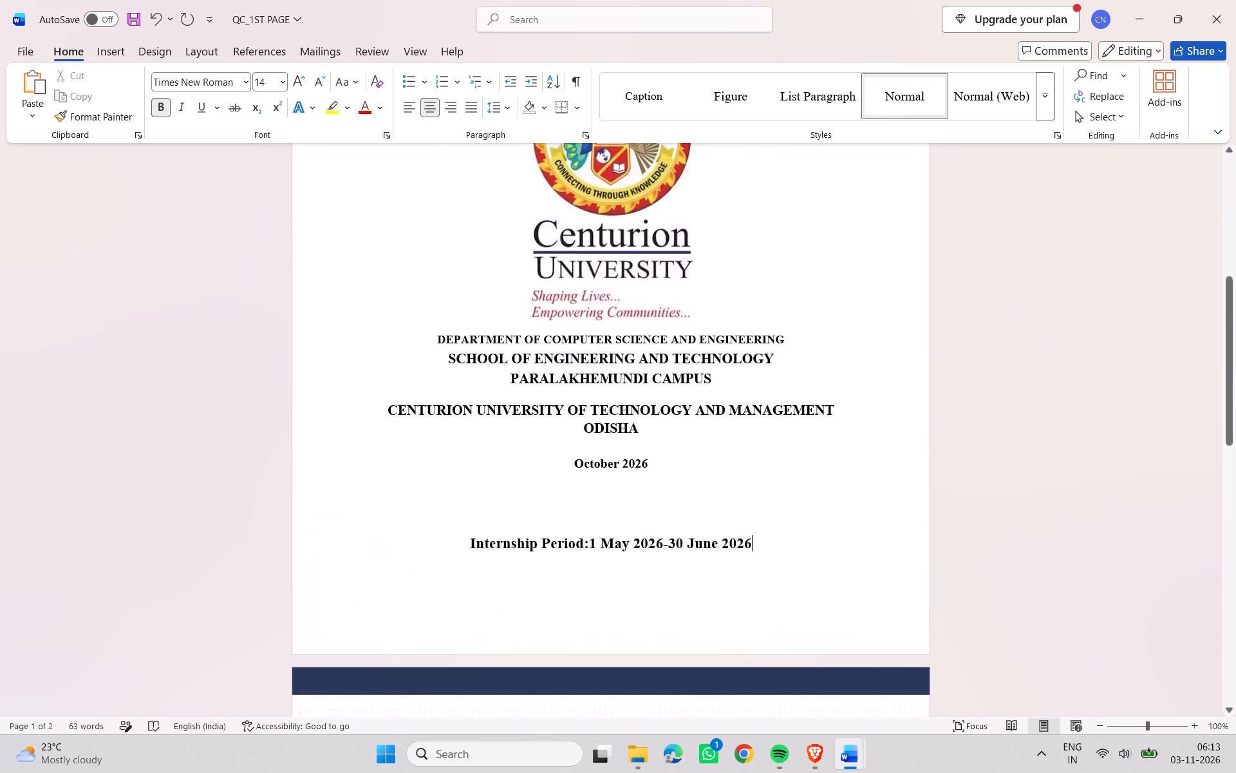
scroll(595, 432, "up", 3)
scroll(595, 434, "down", 1)
scroll(595, 434, "up", 18)
scroll(565, 370, "down", 10)
scroll(565, 371, "up", 1)
scroll(565, 371, "down", 19)
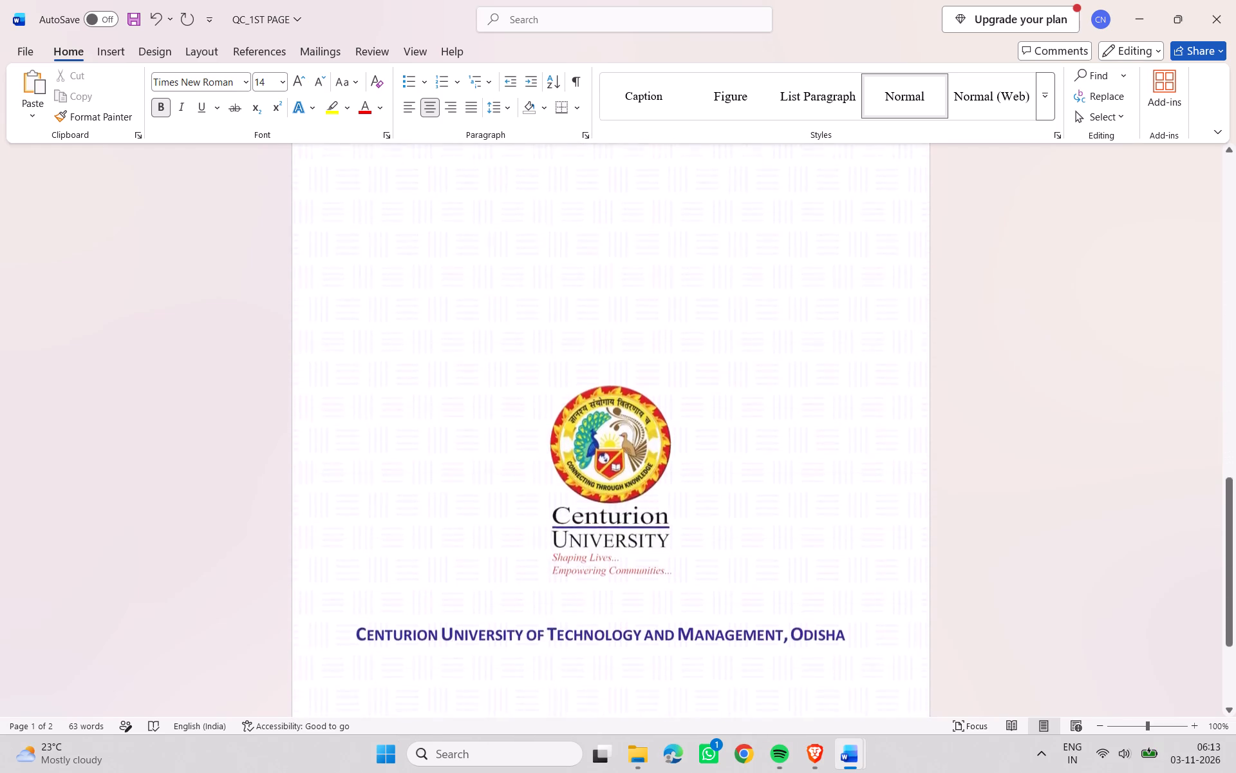
scroll(563, 374, "down", 11)
scroll(754, 510, "down", 6)
scroll(680, 502, "up", 5)
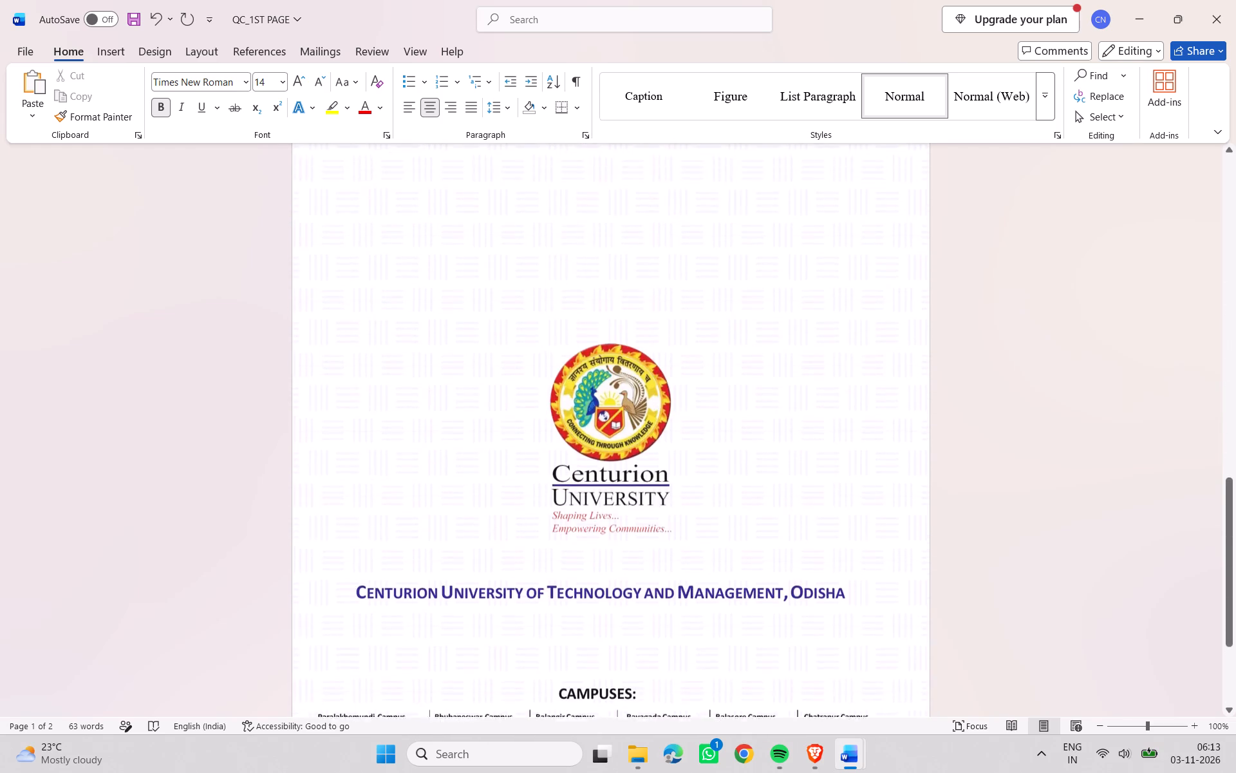
scroll(671, 489, "up", 4)
scroll(734, 556, "down", 7)
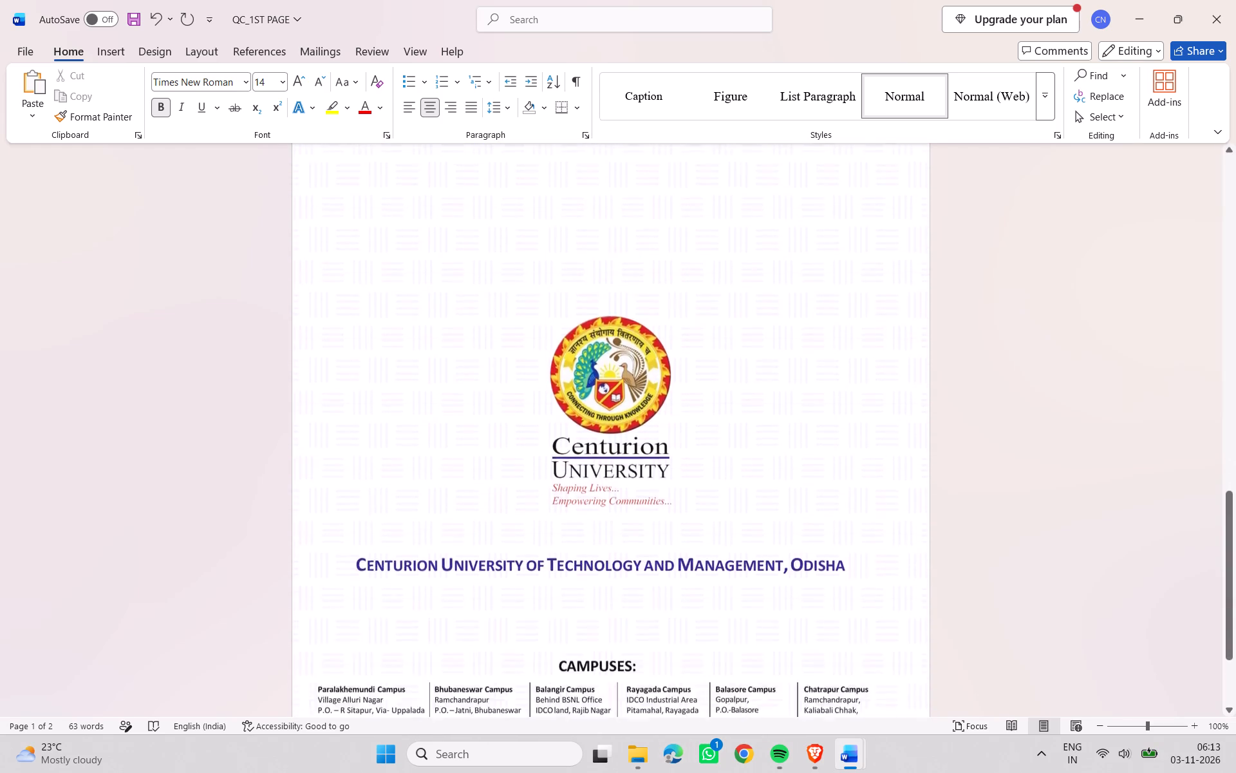
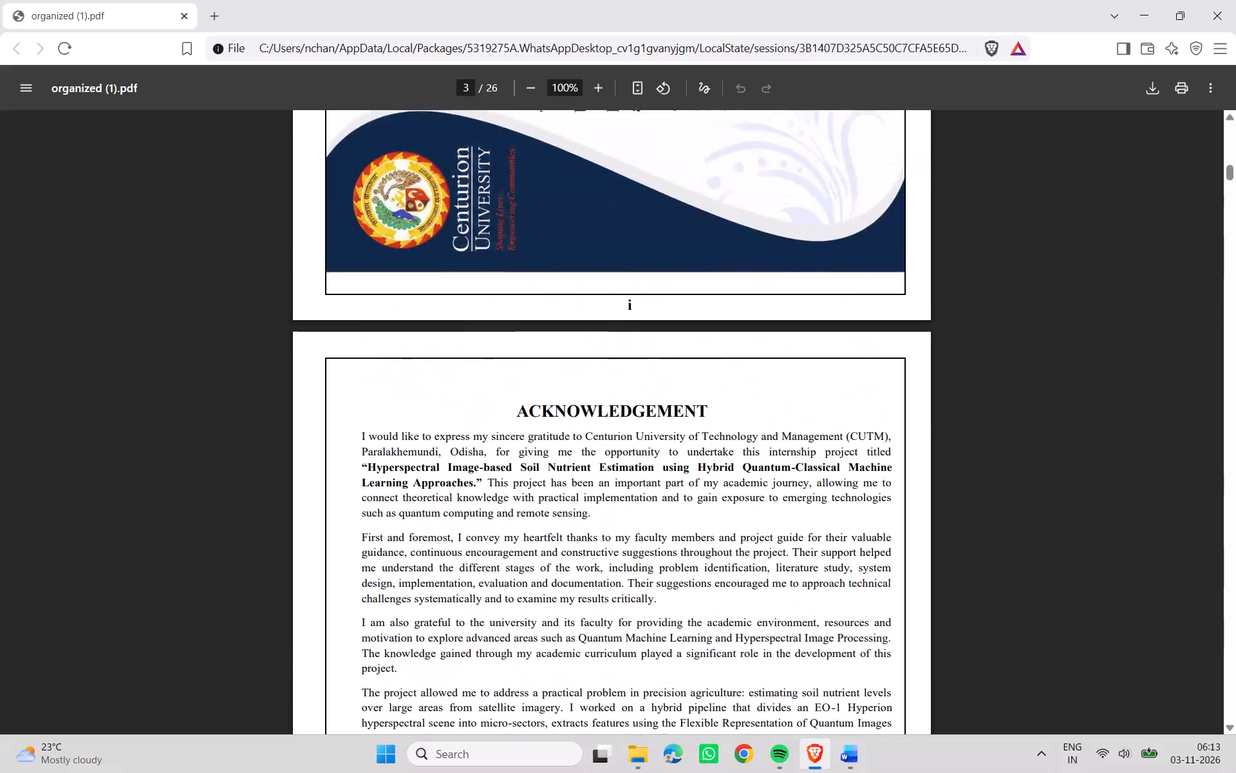
Skim the acknowledgement, content and summary pages of organized (1).pdf, then examine the full acknowledgement page's text and layout.
scroll(523, 525, "down", 16)
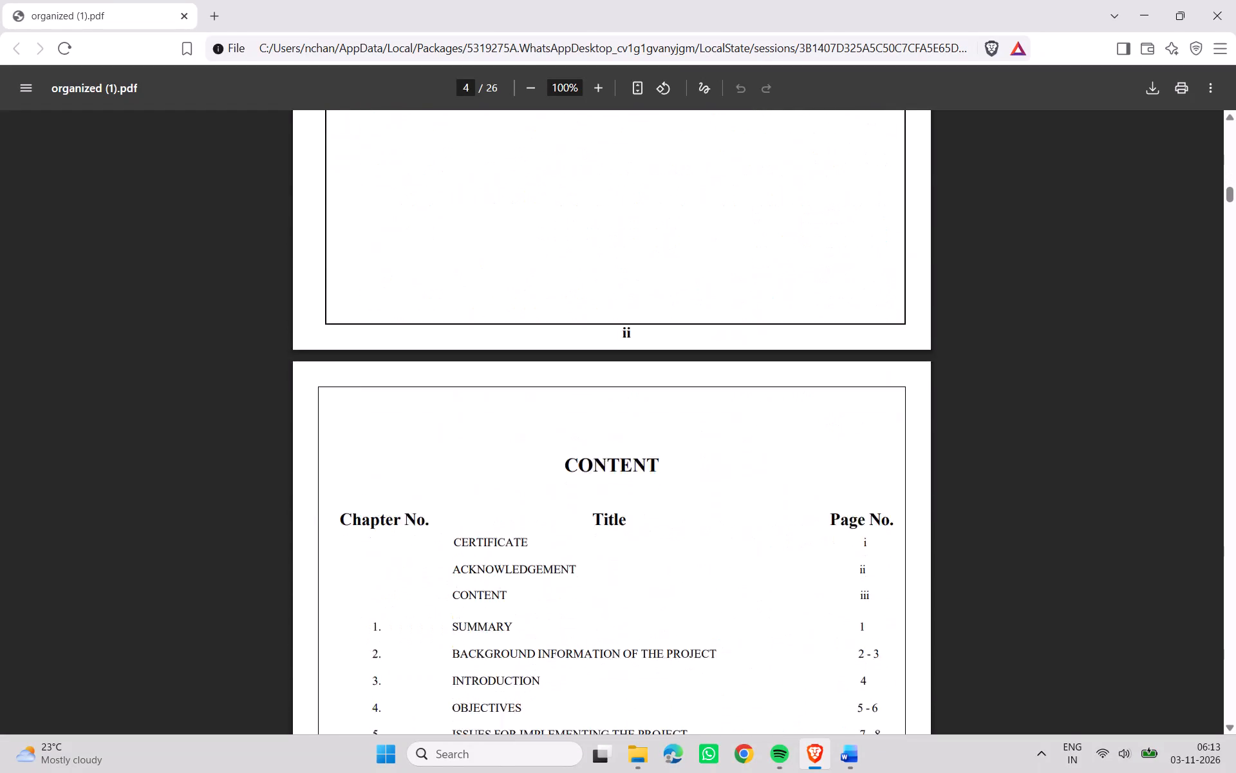
scroll(523, 525, "down", 17)
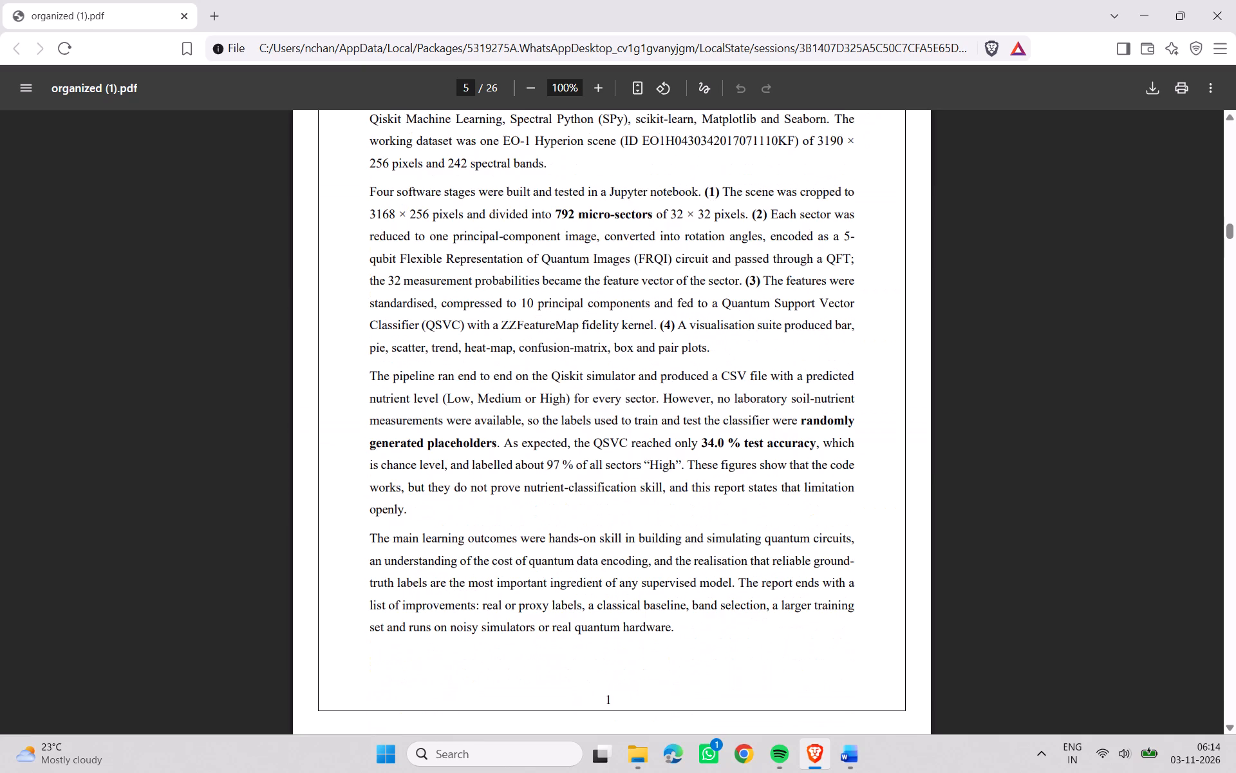
scroll(552, 442, "up", 20)
scroll(552, 442, "up", 9)
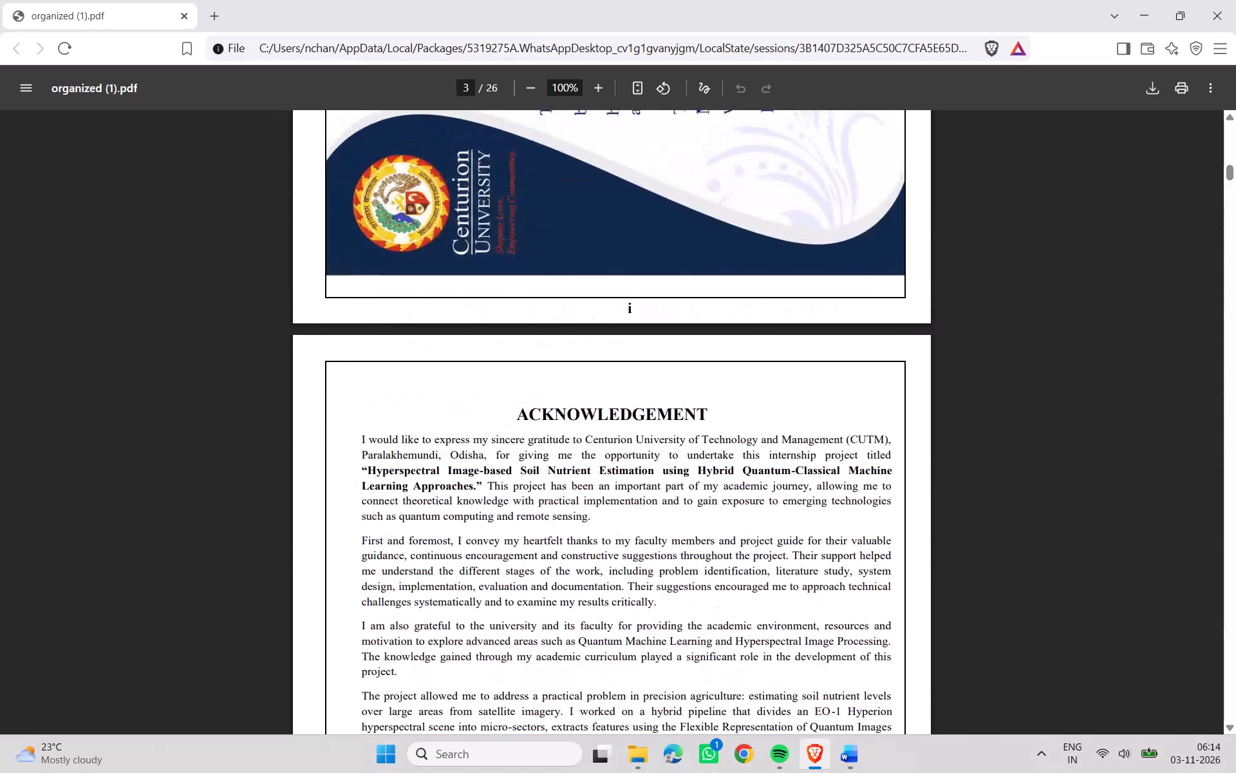
scroll(552, 442, "up", 3)
scroll(552, 442, "down", 1)
scroll(552, 442, "up", 2)
scroll(552, 442, "down", 3)
scroll(552, 442, "up", 1)
scroll(552, 442, "down", 5)
scroll(701, 476, "down", 2)
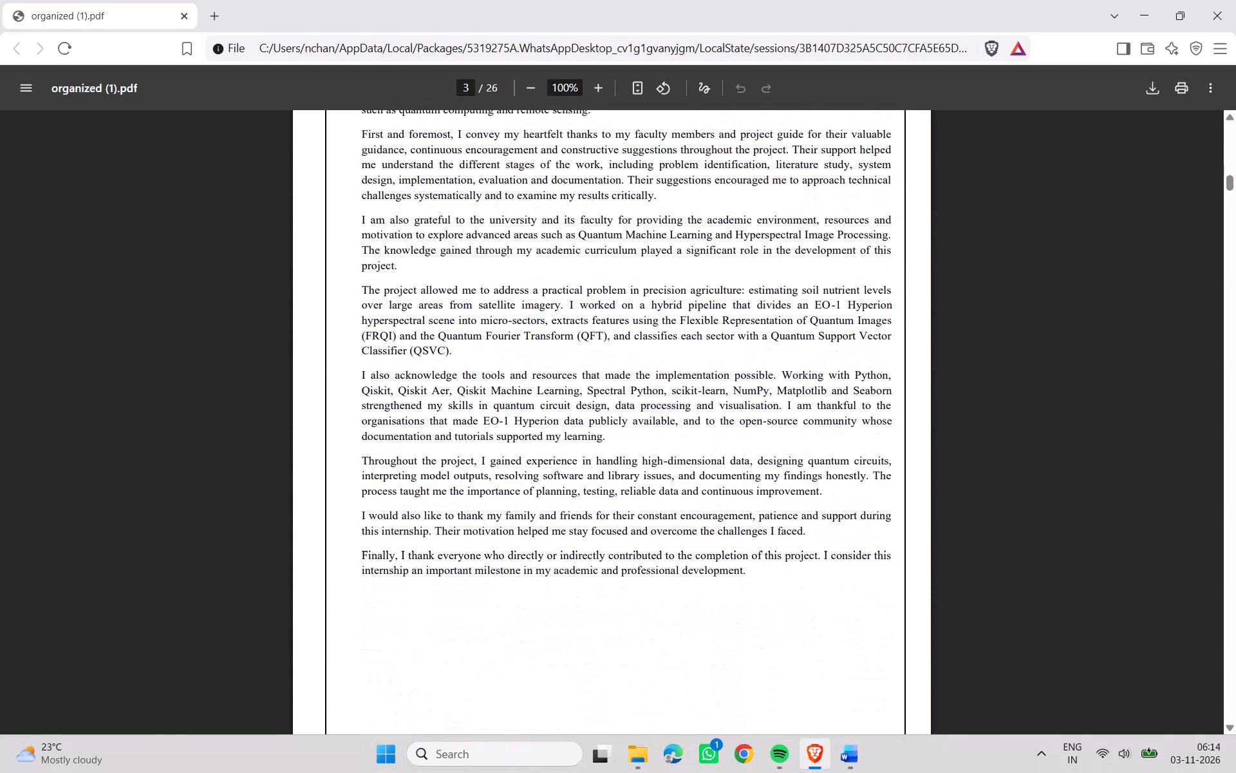
scroll(703, 477, "up", 2)
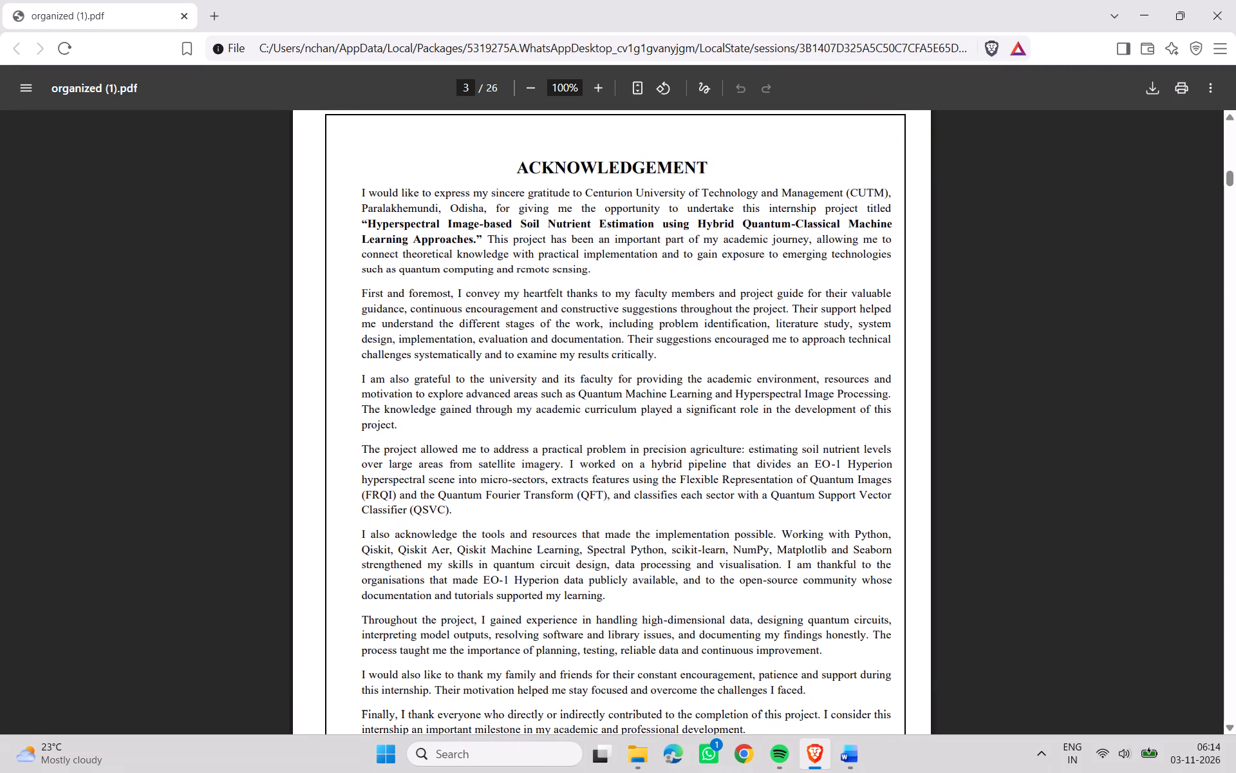
scroll(652, 463, "down", 7)
scroll(650, 462, "up", 4)
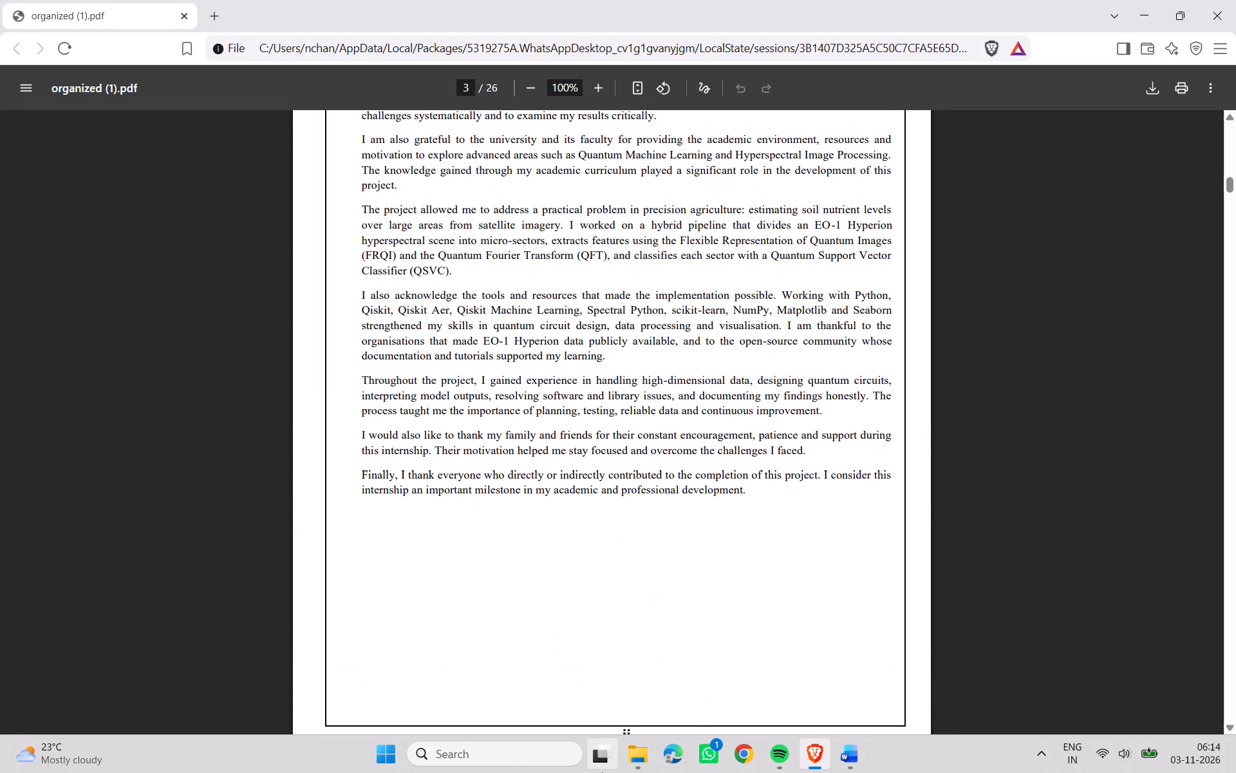
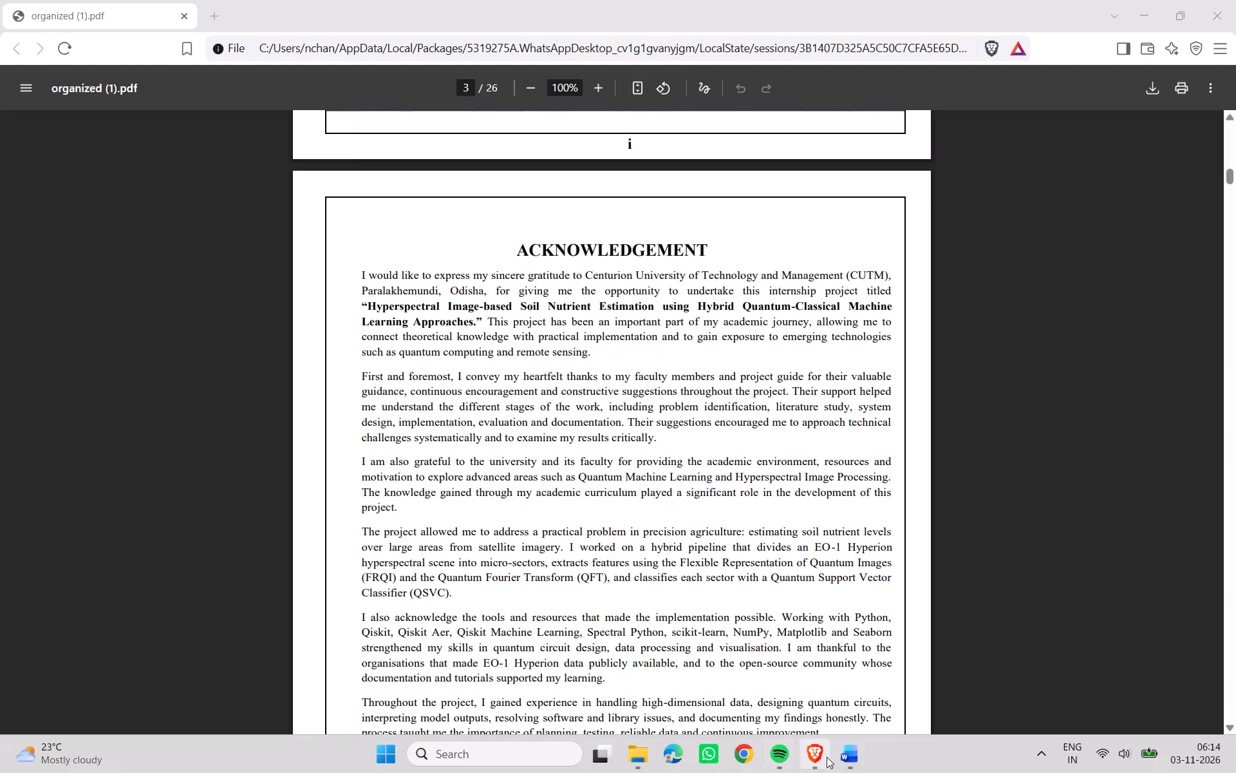
Switch to the QC_1ST PAGE document in Word and review its cover page and back cover.
left_click(847, 749)
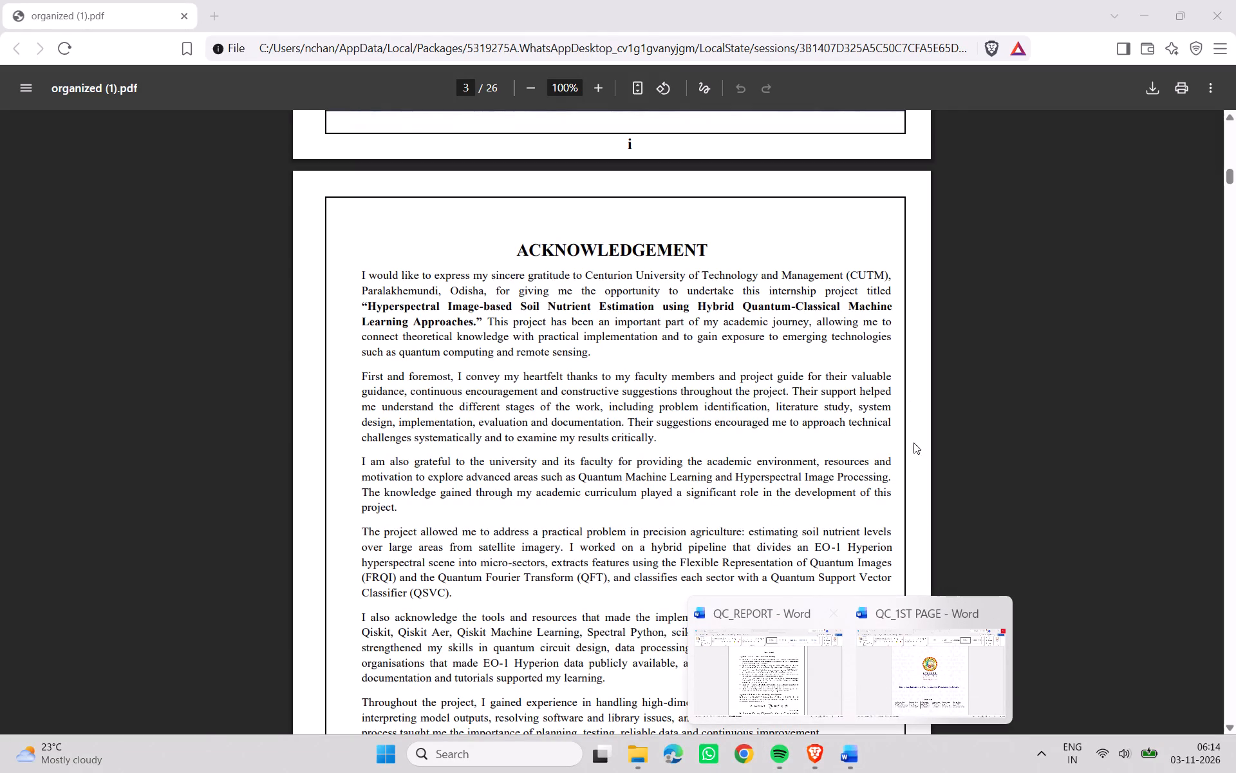
left_click(931, 678)
scroll(817, 455, "down", 5)
scroll(831, 462, "up", 3)
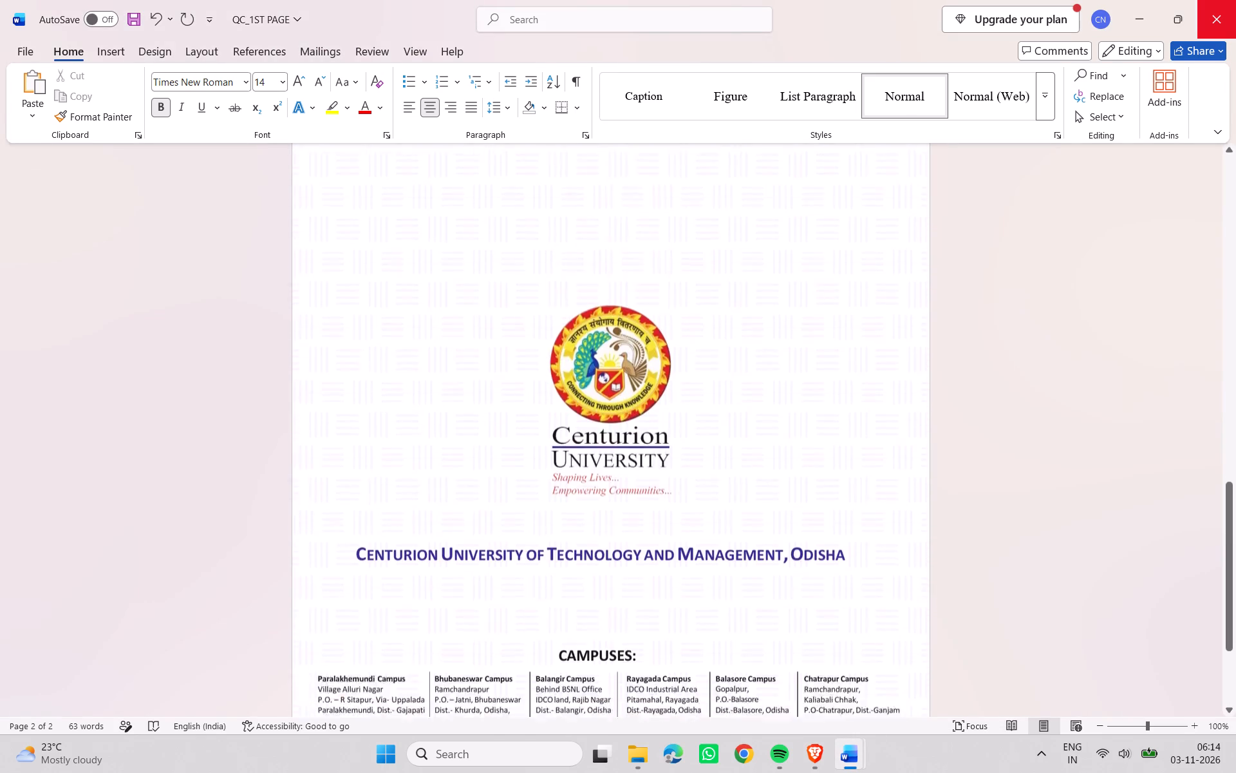
scroll(831, 462, "up", 3)
scroll(831, 462, "down", 1)
scroll(831, 462, "up", 20)
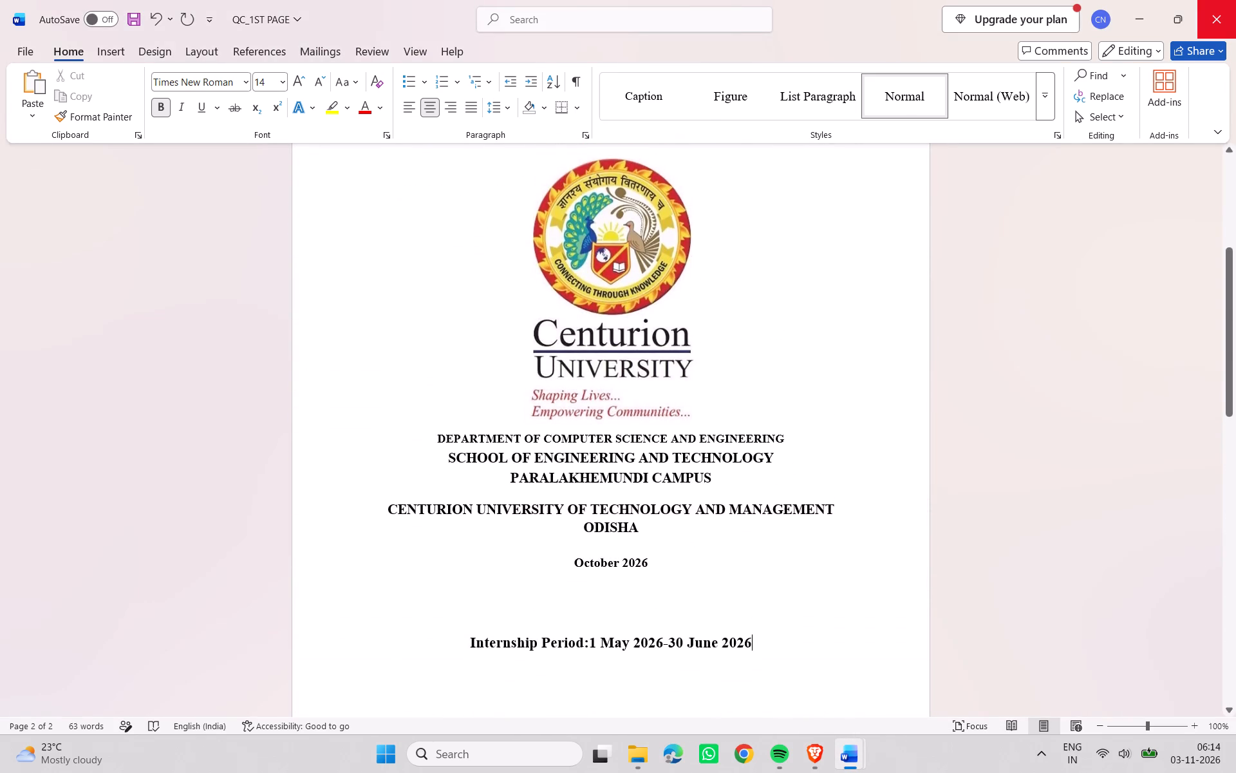
scroll(790, 452, "up", 11)
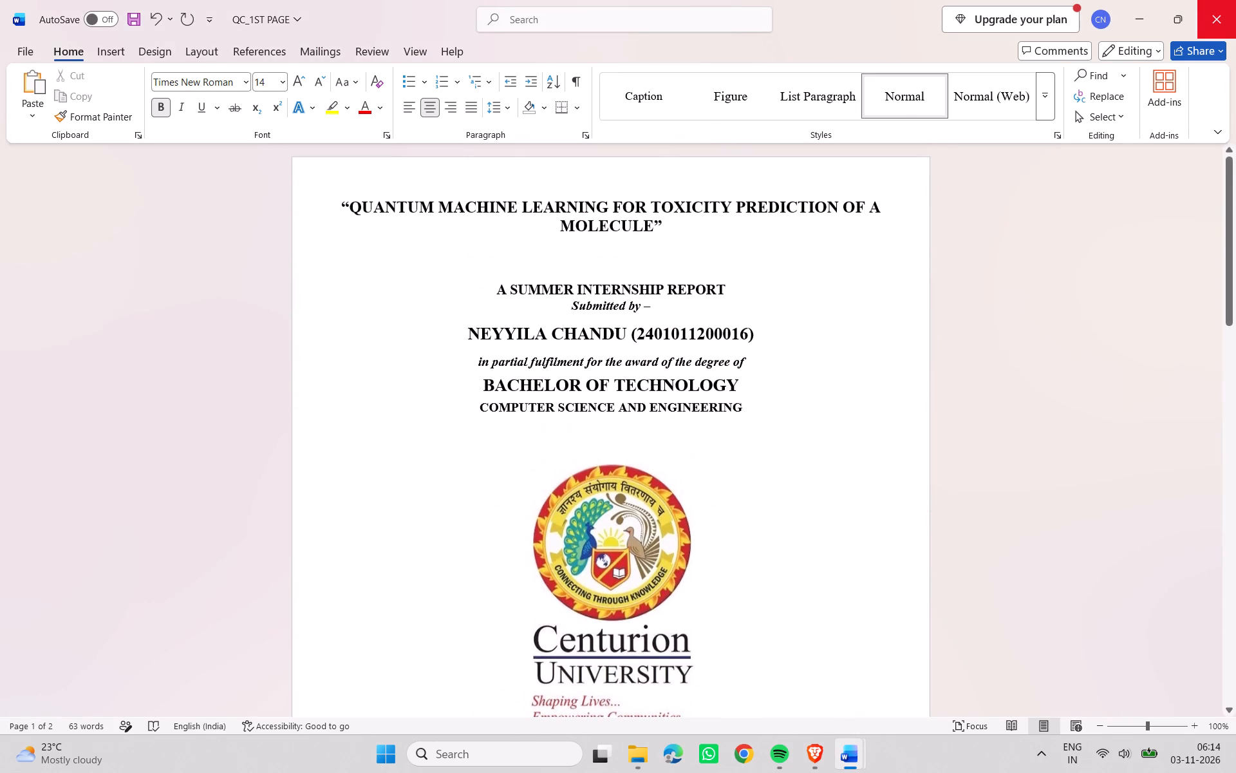
scroll(787, 446, "down", 17)
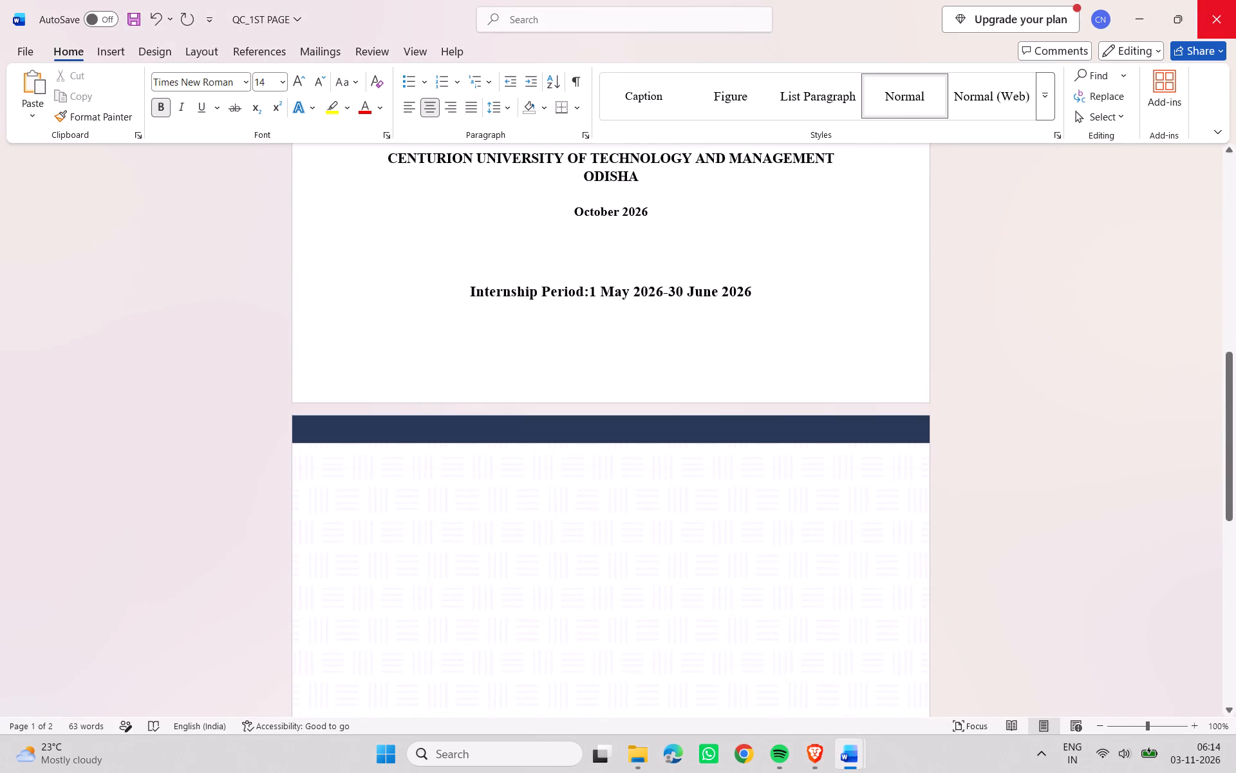
scroll(775, 468, "down", 5)
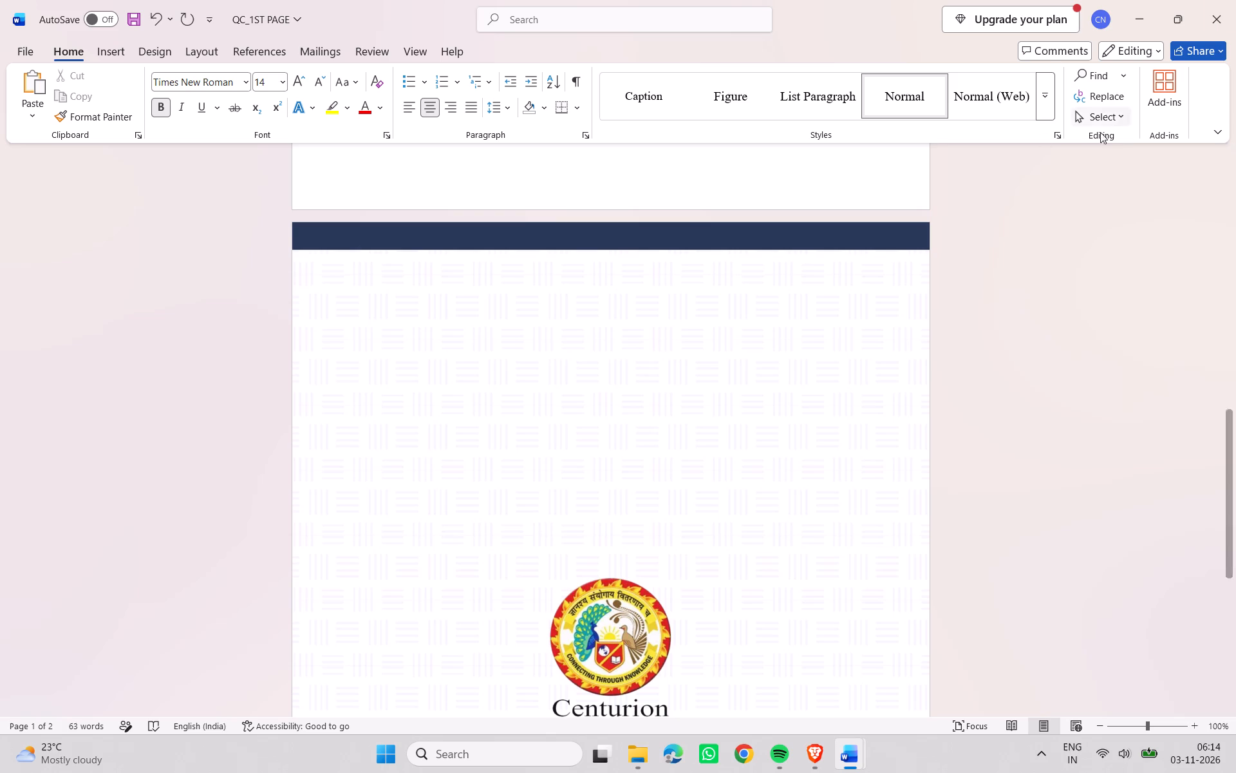
scroll(1098, 133, "down", 11)
scroll(1027, 118, "up", 6)
scroll(623, 559, "up", 4)
scroll(632, 548, "down", 1)
scroll(644, 536, "up", 1)
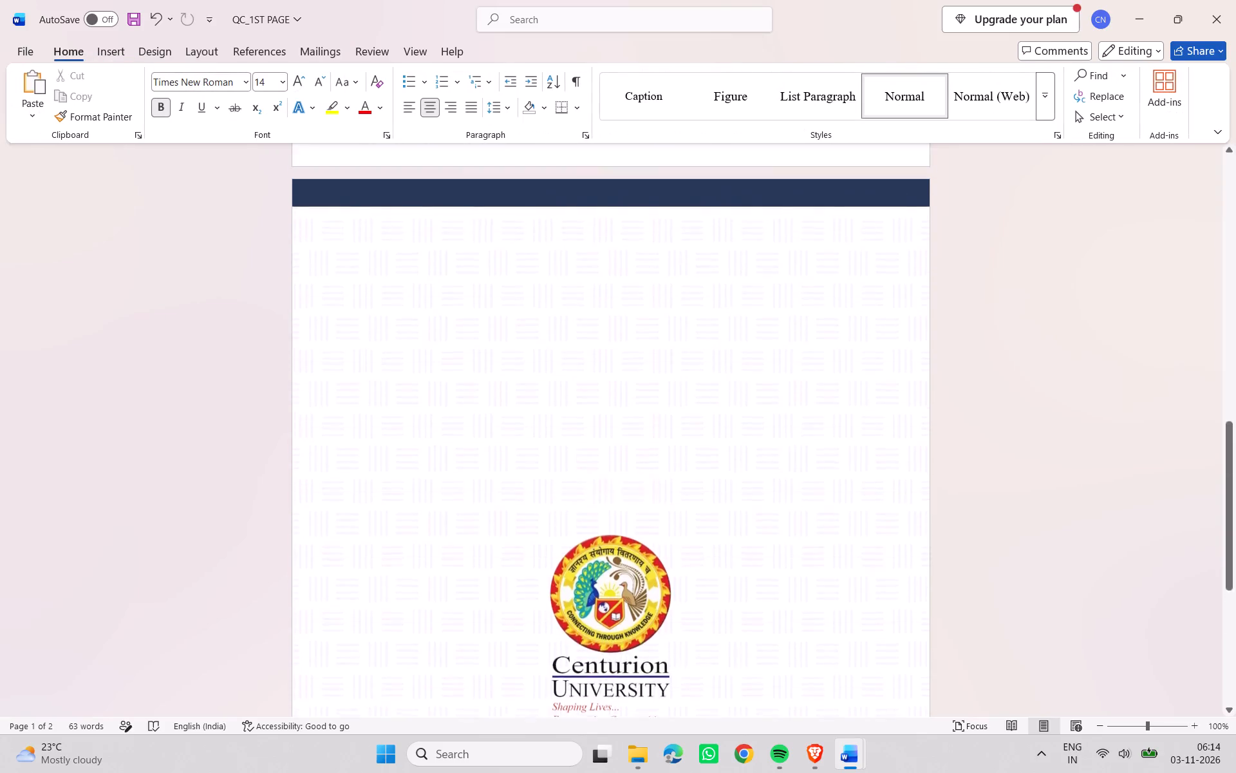
scroll(825, 490, "down", 15)
scroll(837, 519, "up", 1)
scroll(838, 519, "down", 2)
scroll(852, 515, "up", 5)
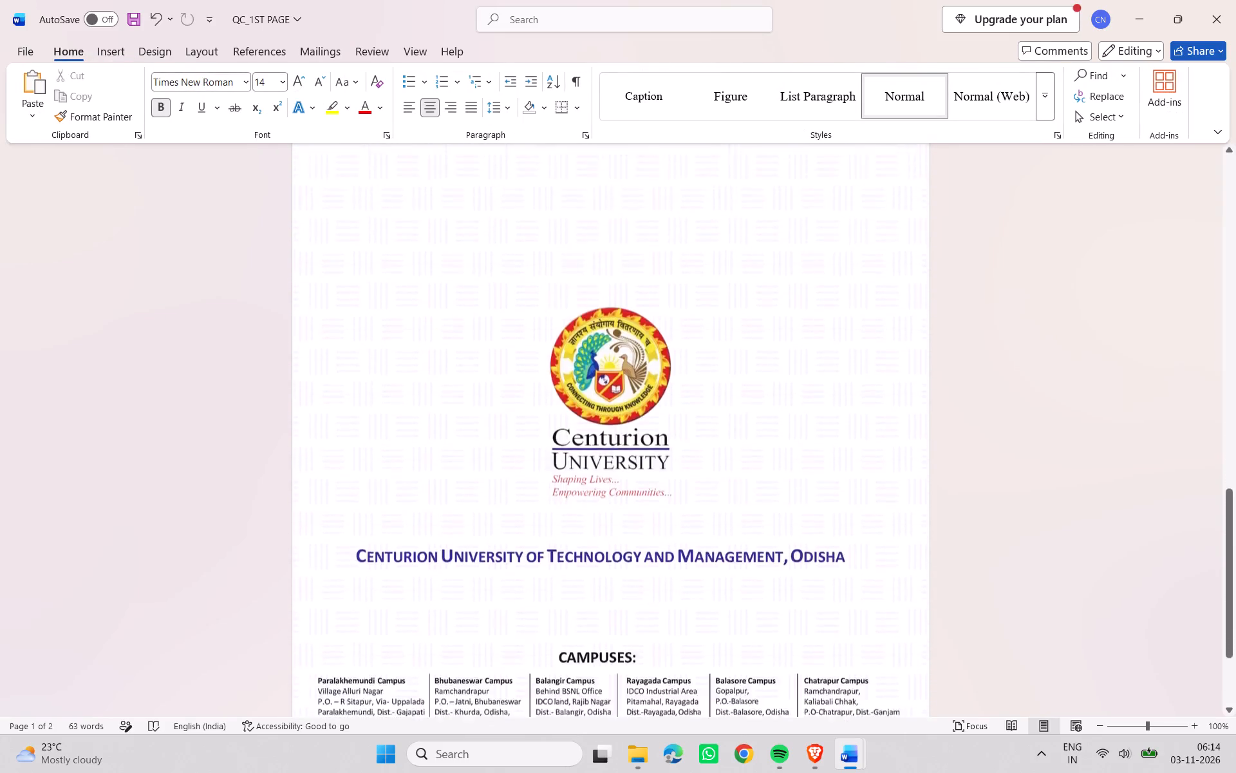
scroll(852, 515, "up", 6)
scroll(843, 508, "down", 1)
scroll(843, 508, "up", 7)
scroll(832, 500, "down", 1)
scroll(832, 500, "up", 16)
scroll(822, 492, "down", 2)
scroll(822, 492, "up", 5)
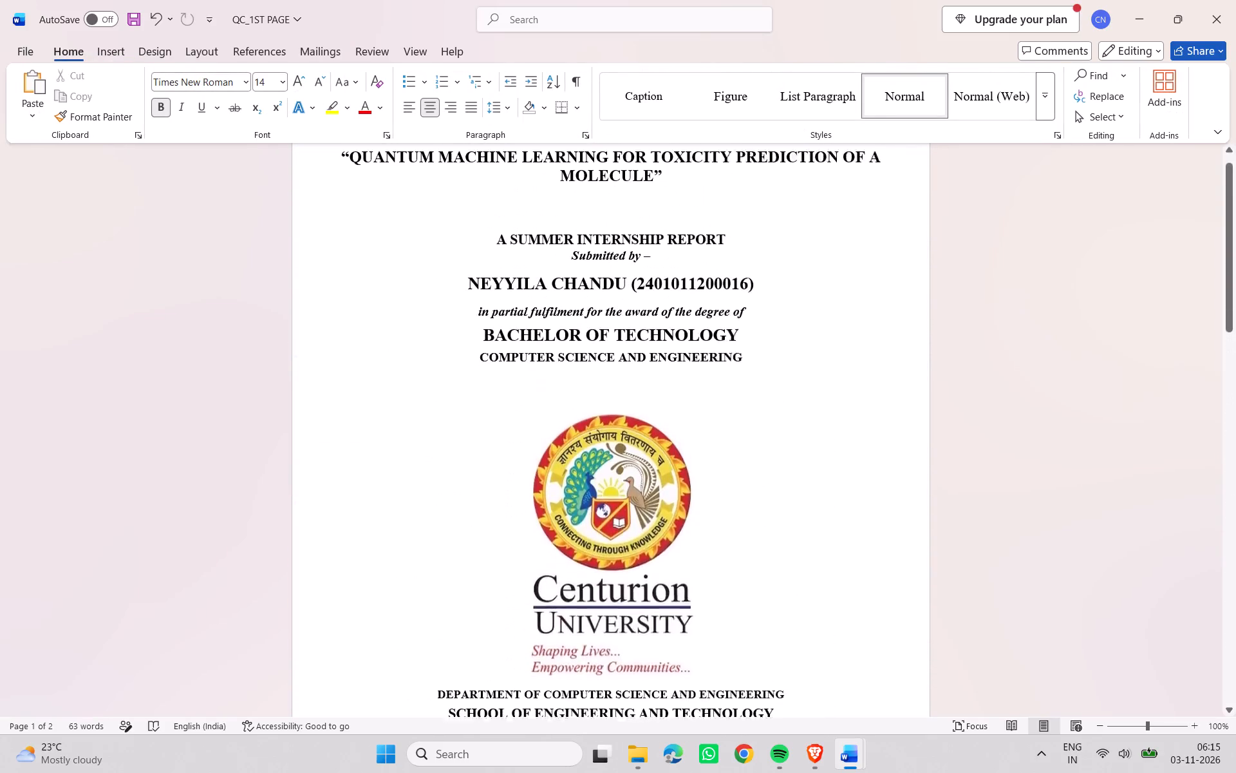
scroll(819, 491, "up", 7)
Export the cover document as a PDF named CHERRY_QC_1ST PAGE in the PROJECT REPORTS folder.
left_click(25, 48)
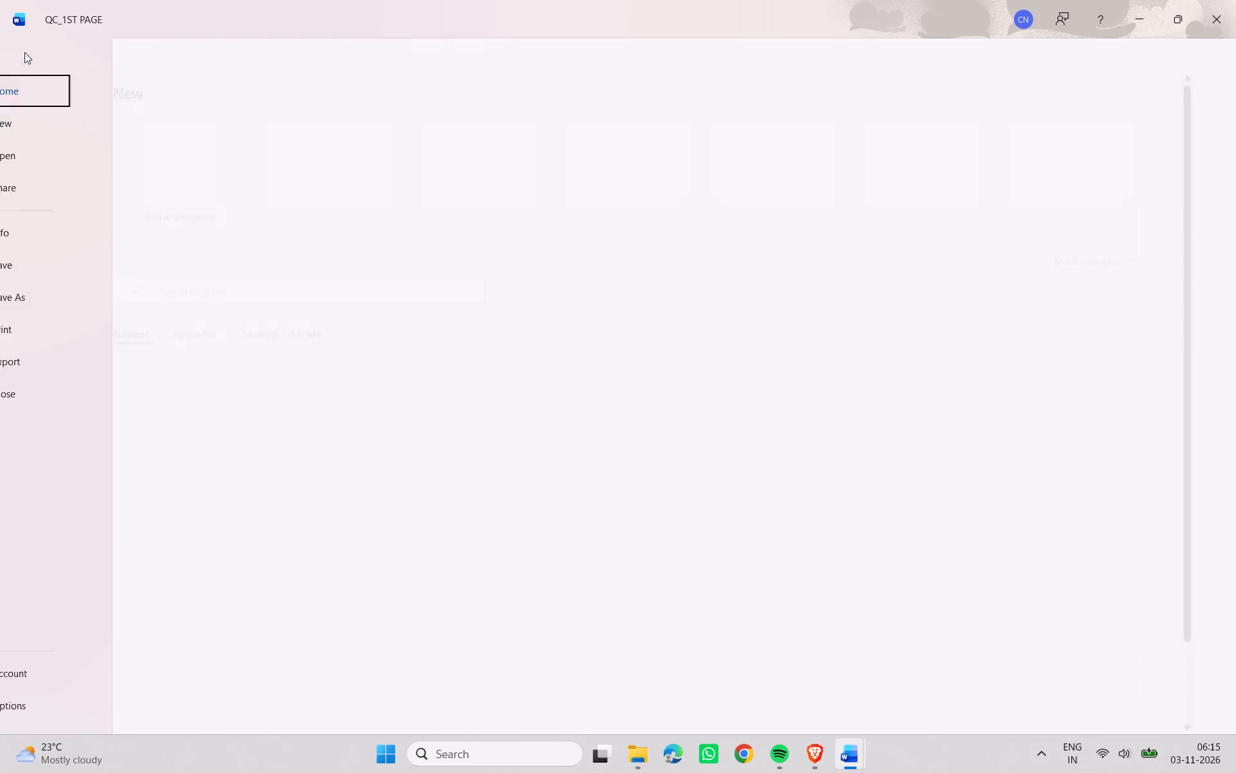
left_click(59, 289)
left_click(223, 419)
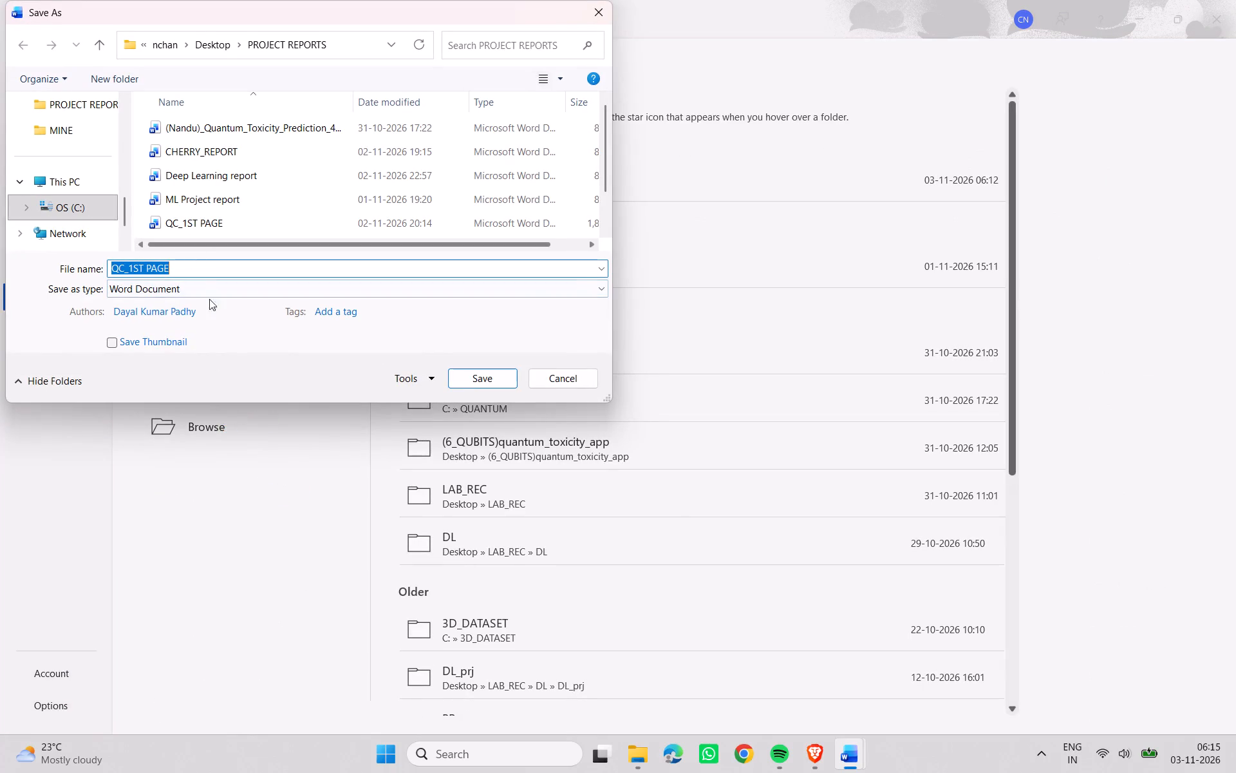
left_click(218, 289)
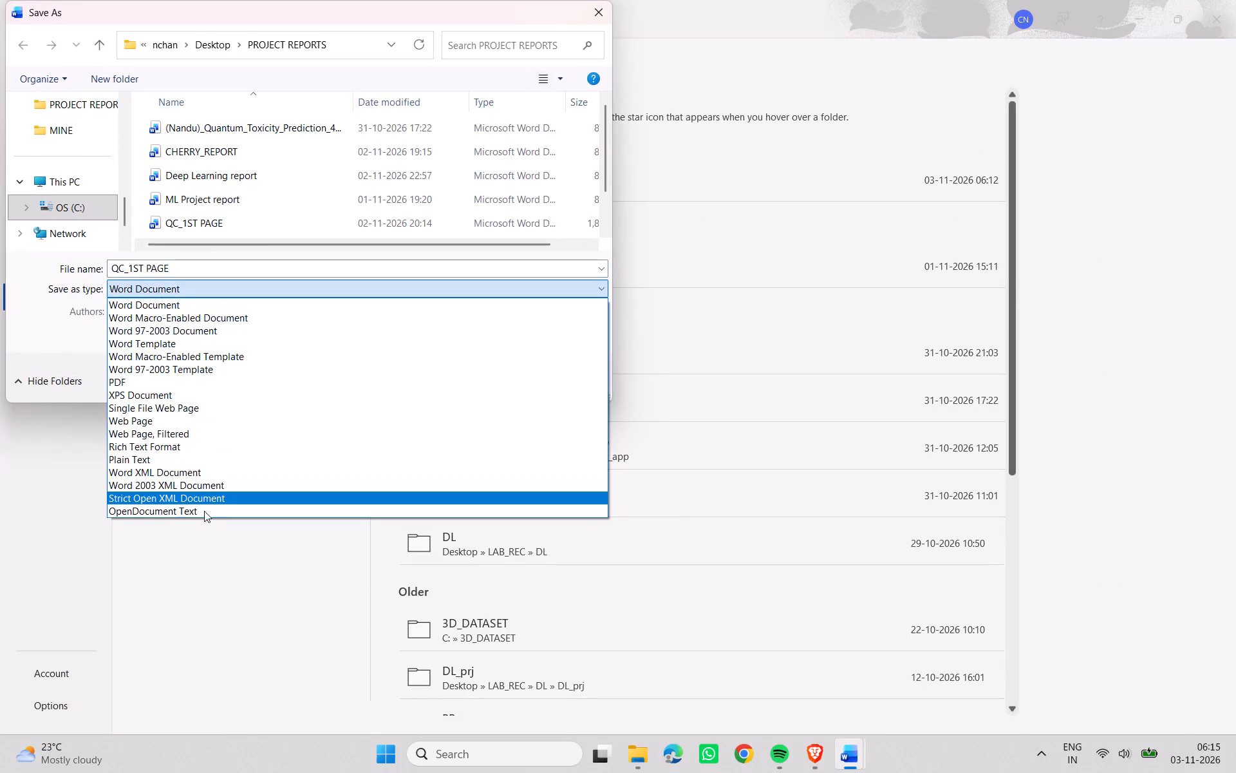
left_click(187, 383)
left_click(146, 269)
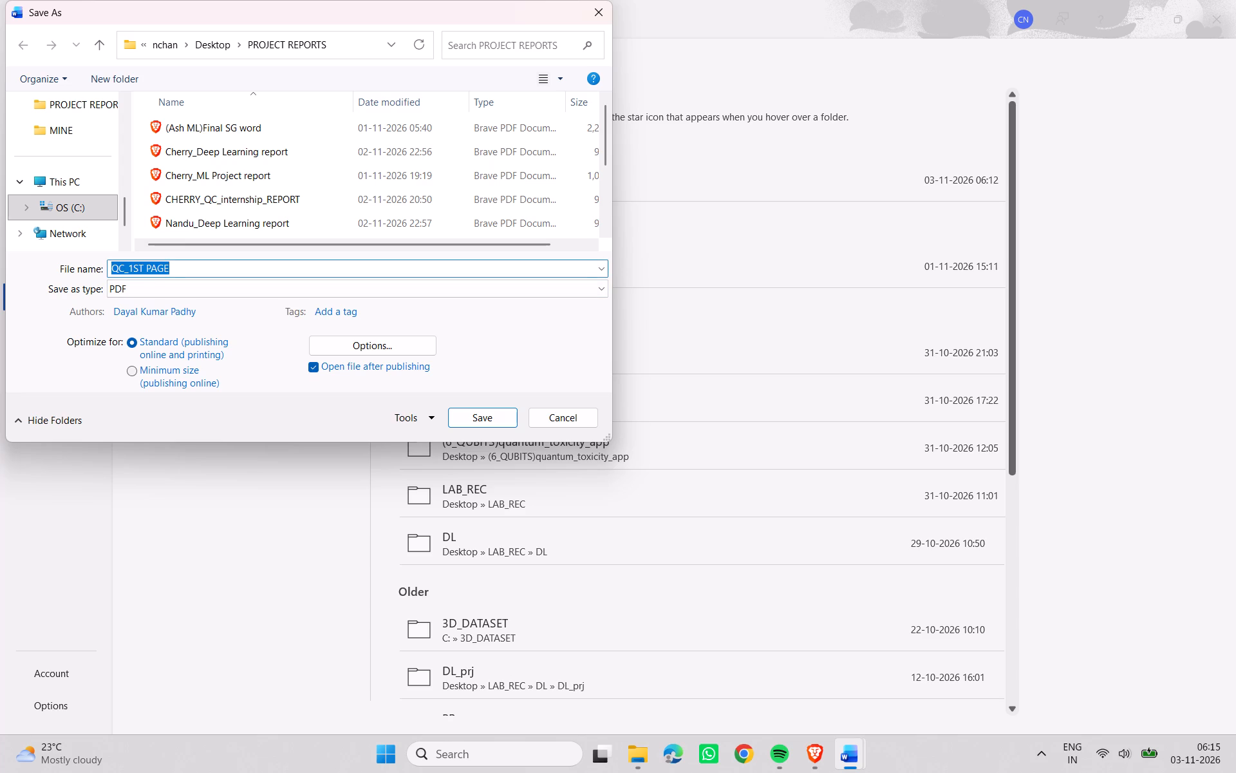
left_click(143, 268)
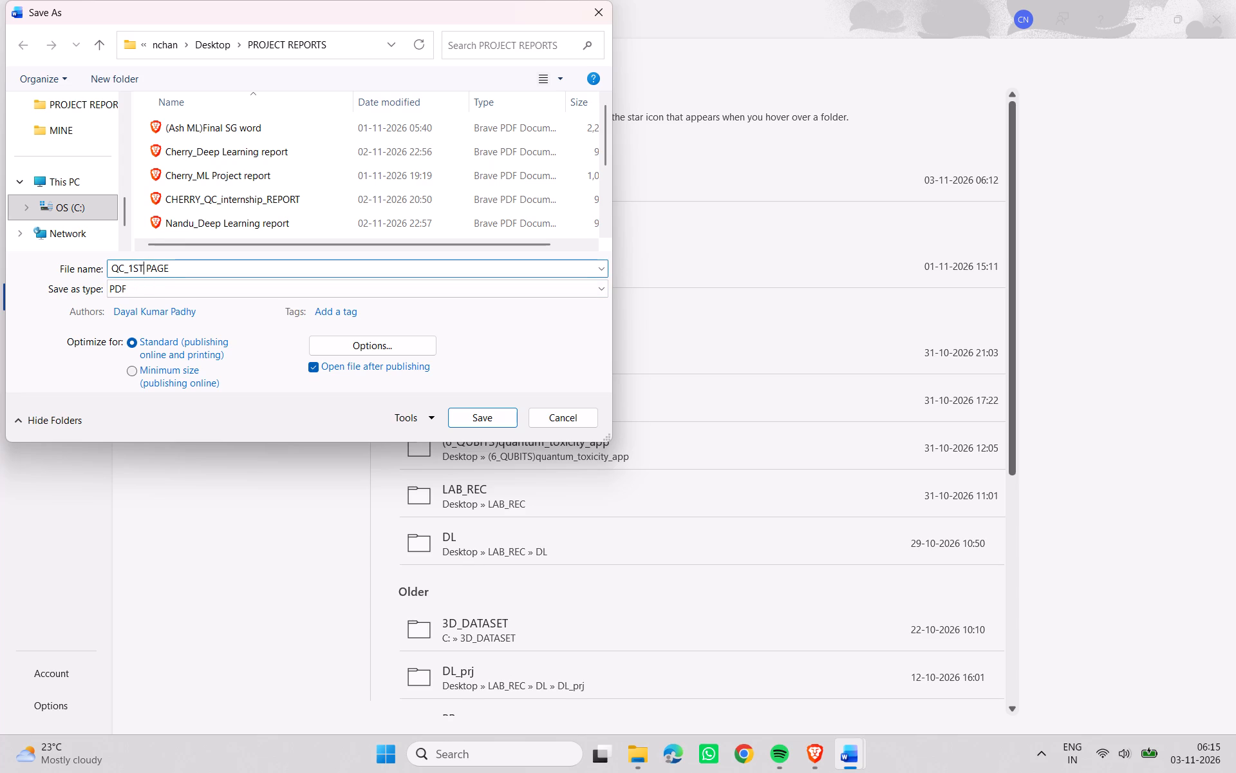
left_click(112, 267)
type("CHERRY")
key("shift+underscore")
left_click(486, 421)
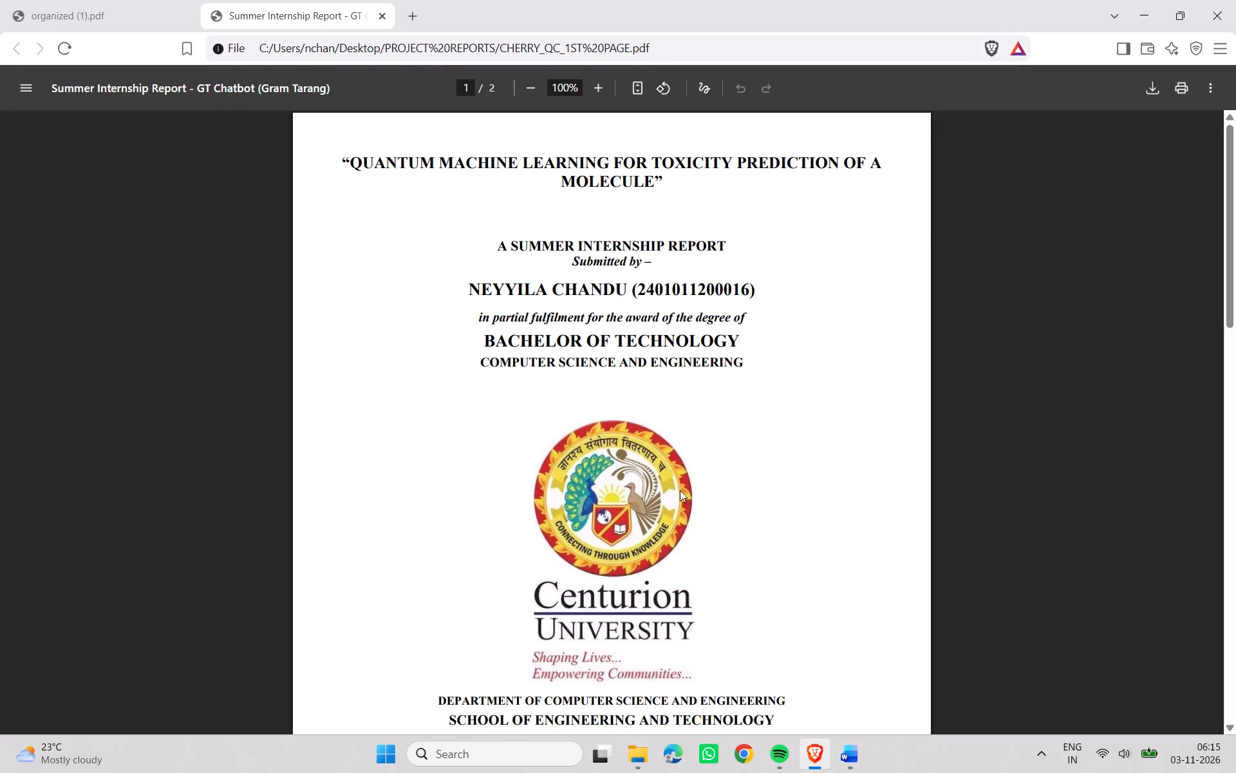
Check both pages of the exported CHERRY_QC_1ST PAGE PDF and close it.
scroll(699, 503, "down", 20)
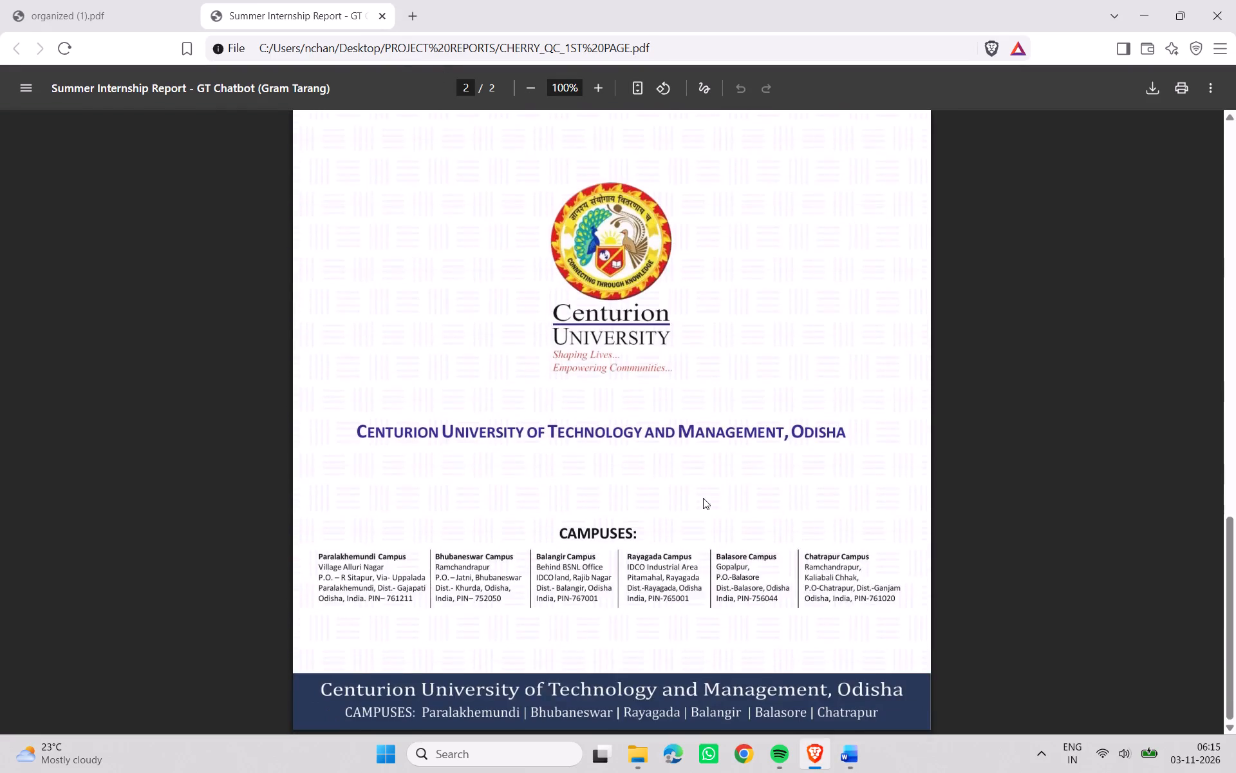
scroll(703, 498, "down", 1)
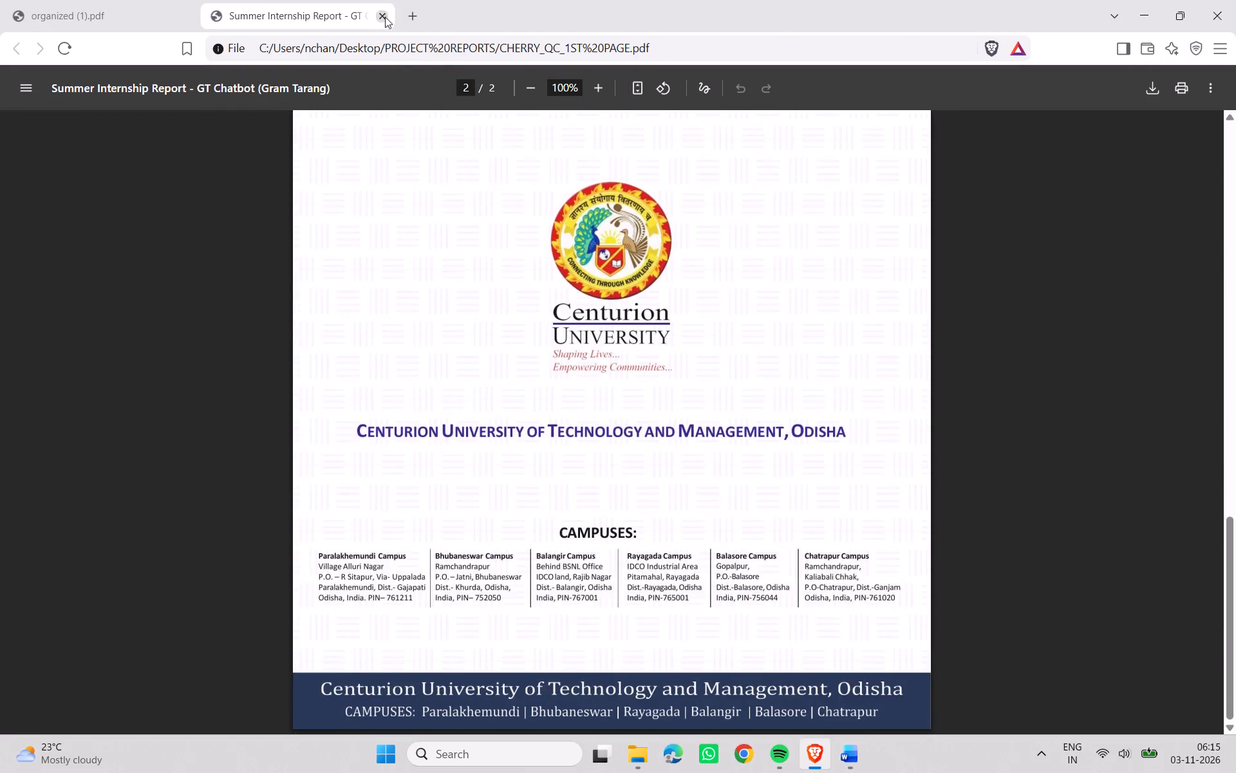
left_click(385, 17)
Return to QC_1ST PAGE in Word, save it, look through to the back cover and close the document.
key("alt+Tab")
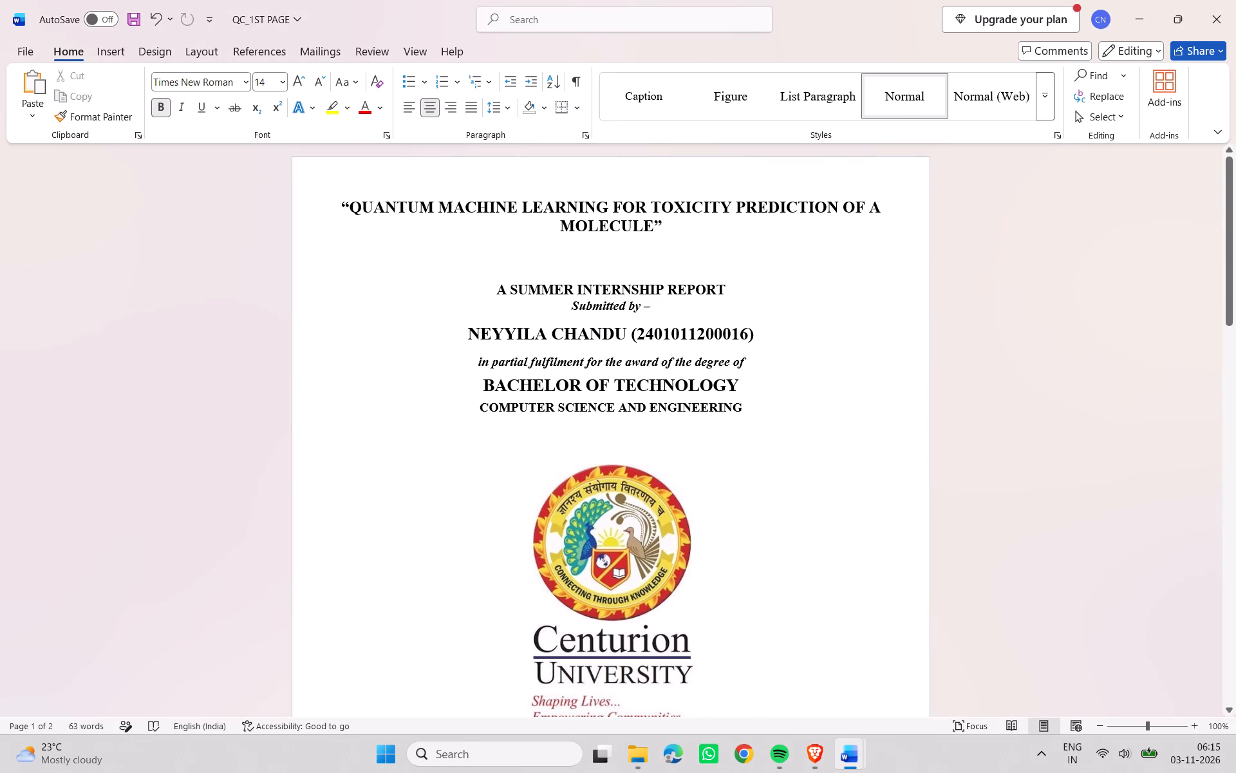
key("ctrl+s")
scroll(666, 490, "down", 7)
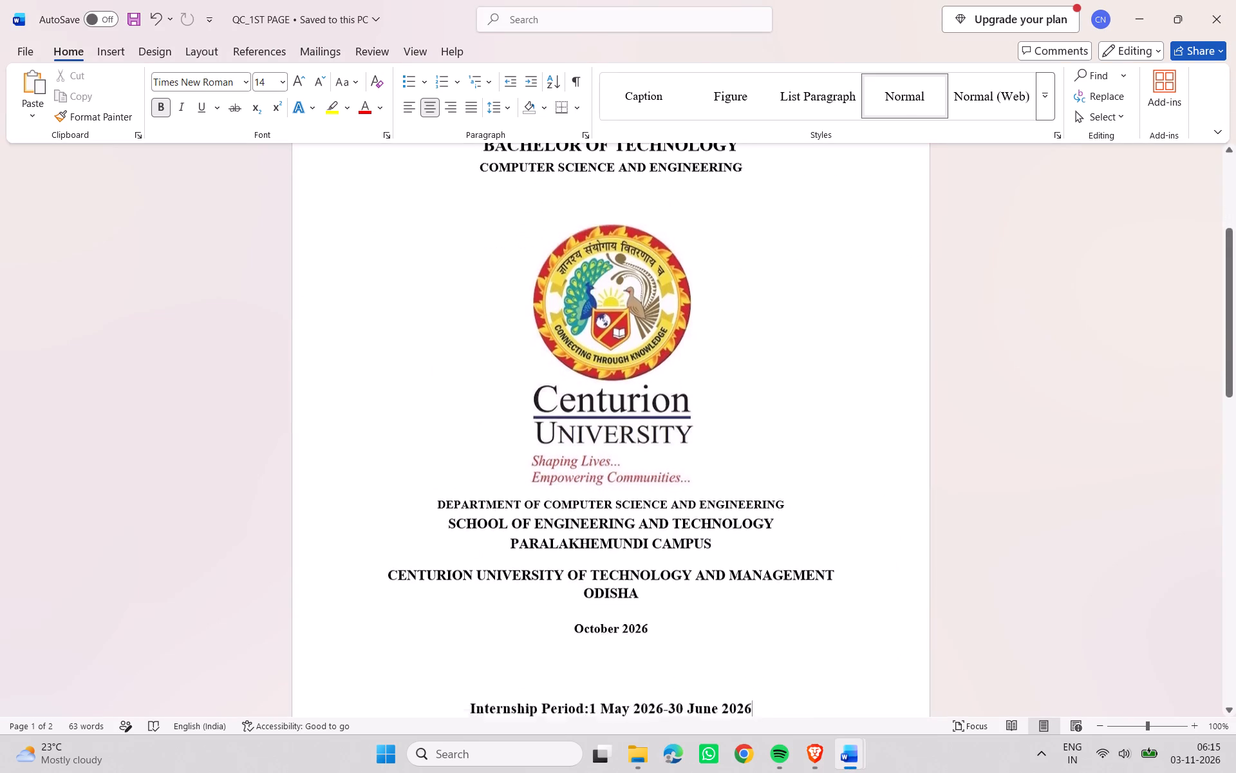
scroll(663, 487, "down", 1)
scroll(663, 487, "up", 1)
scroll(663, 487, "down", 6)
scroll(663, 487, "up", 1)
scroll(663, 487, "down", 2)
scroll(663, 487, "up", 1)
scroll(663, 487, "down", 20)
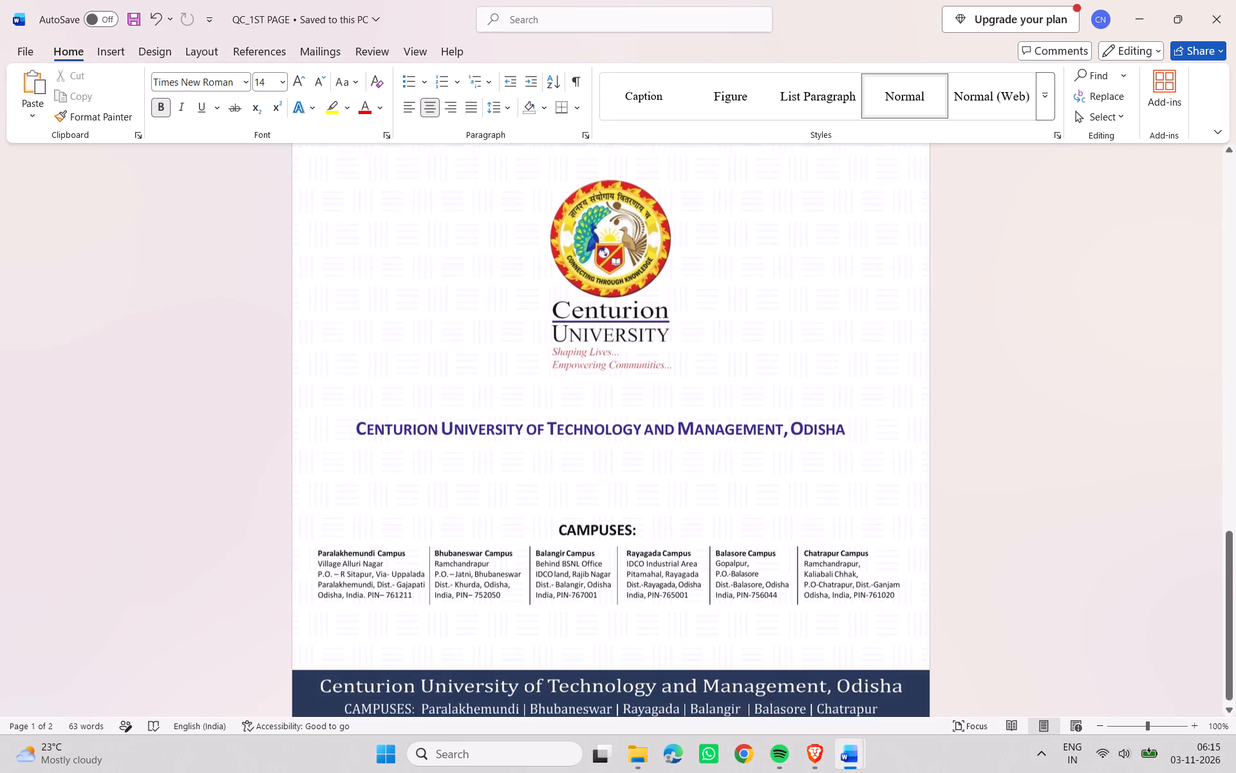
scroll(674, 481, "down", 6)
scroll(813, 469, "down", 9)
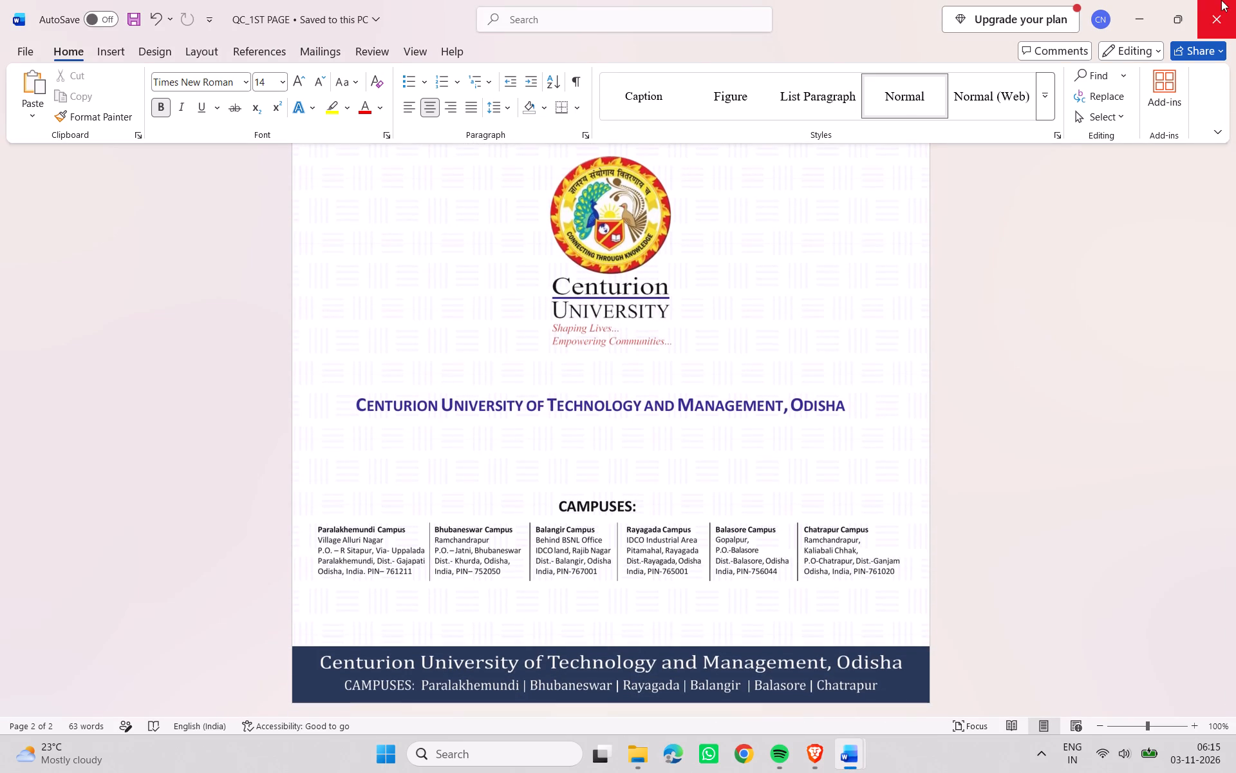
left_click(1215, 13)
Look over the remaining acknowledgement text in organized (1).pdf.
scroll(778, 513, "down", 4)
scroll(818, 562, "down", 3)
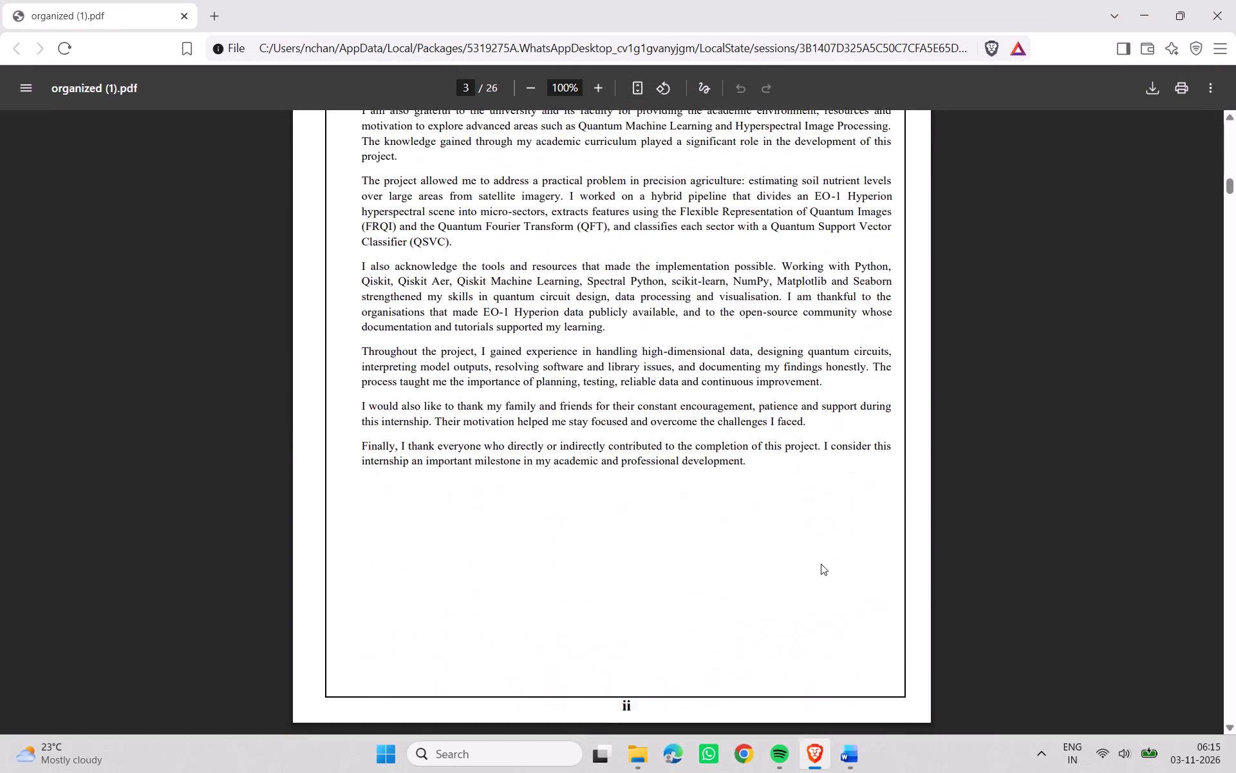
scroll(821, 564, "down", 1)
scroll(821, 564, "up", 9)
scroll(812, 593, "down", 5)
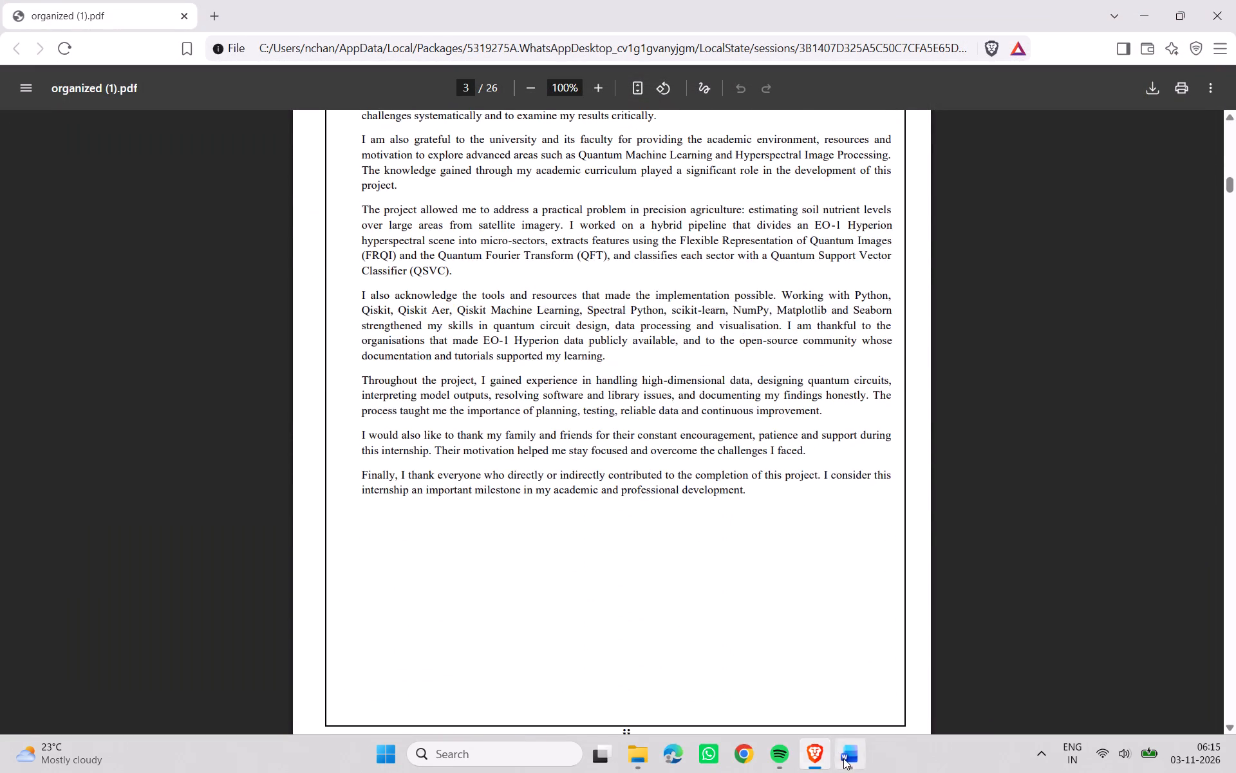
Switch to the QC_REPORT document in Word and look through its appendix pages A to D.
left_click(843, 758)
scroll(763, 483, "up", 1)
scroll(763, 483, "down", 13)
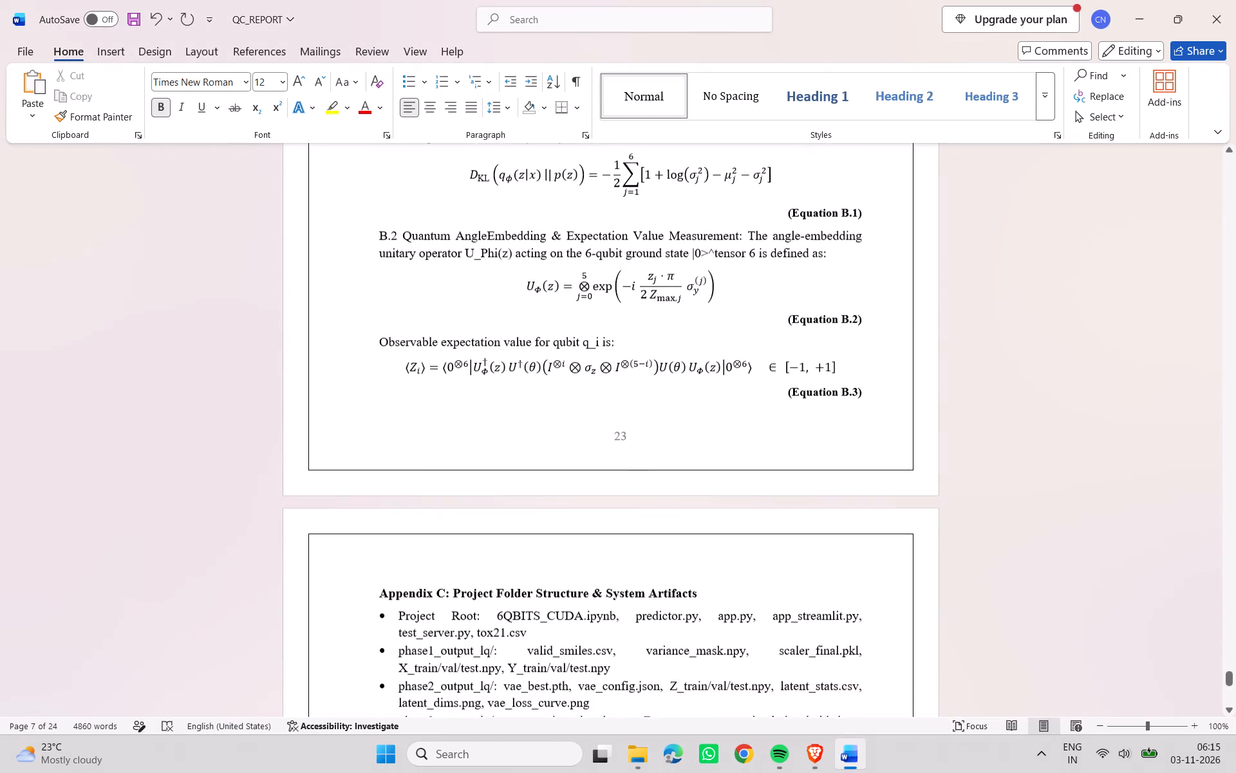
scroll(797, 501, "up", 6)
scroll(795, 500, "down", 1)
scroll(795, 500, "up", 13)
scroll(791, 499, "down", 5)
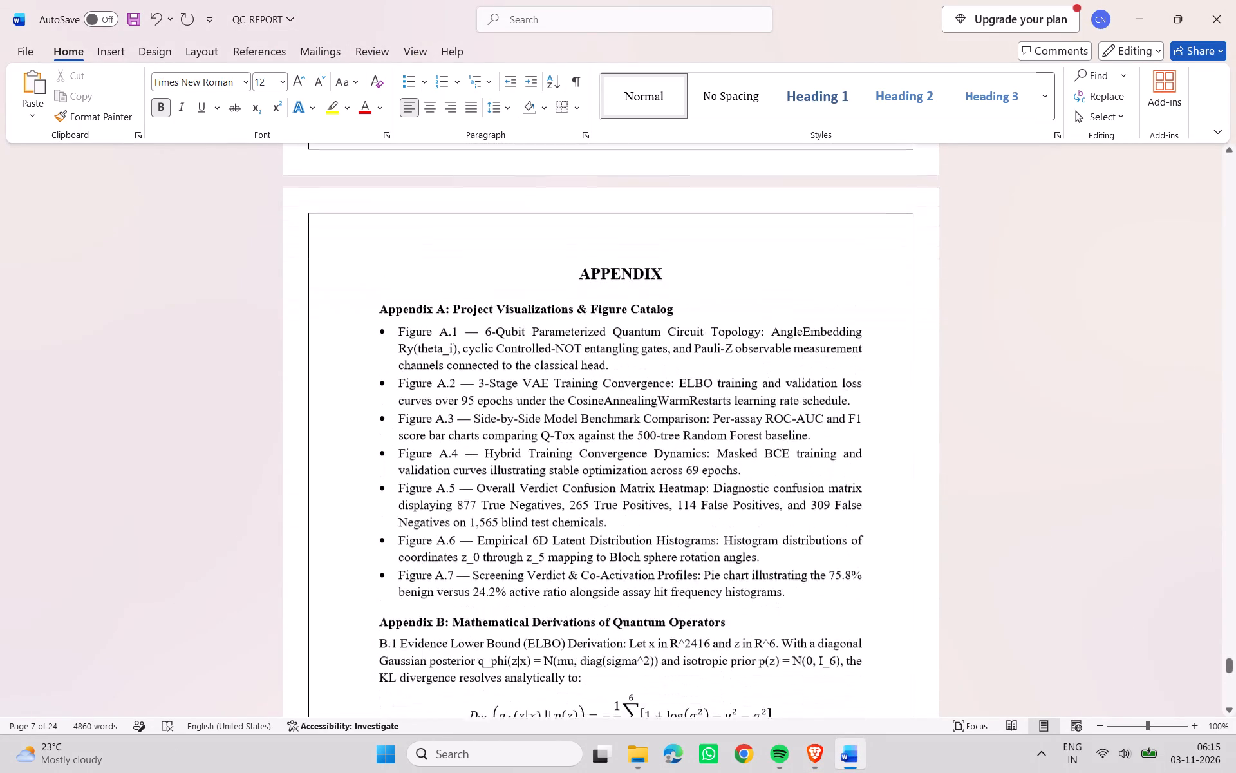
scroll(791, 499, "down", 19)
scroll(789, 499, "up", 1)
scroll(789, 499, "down", 4)
scroll(789, 499, "up", 1)
scroll(789, 499, "down", 5)
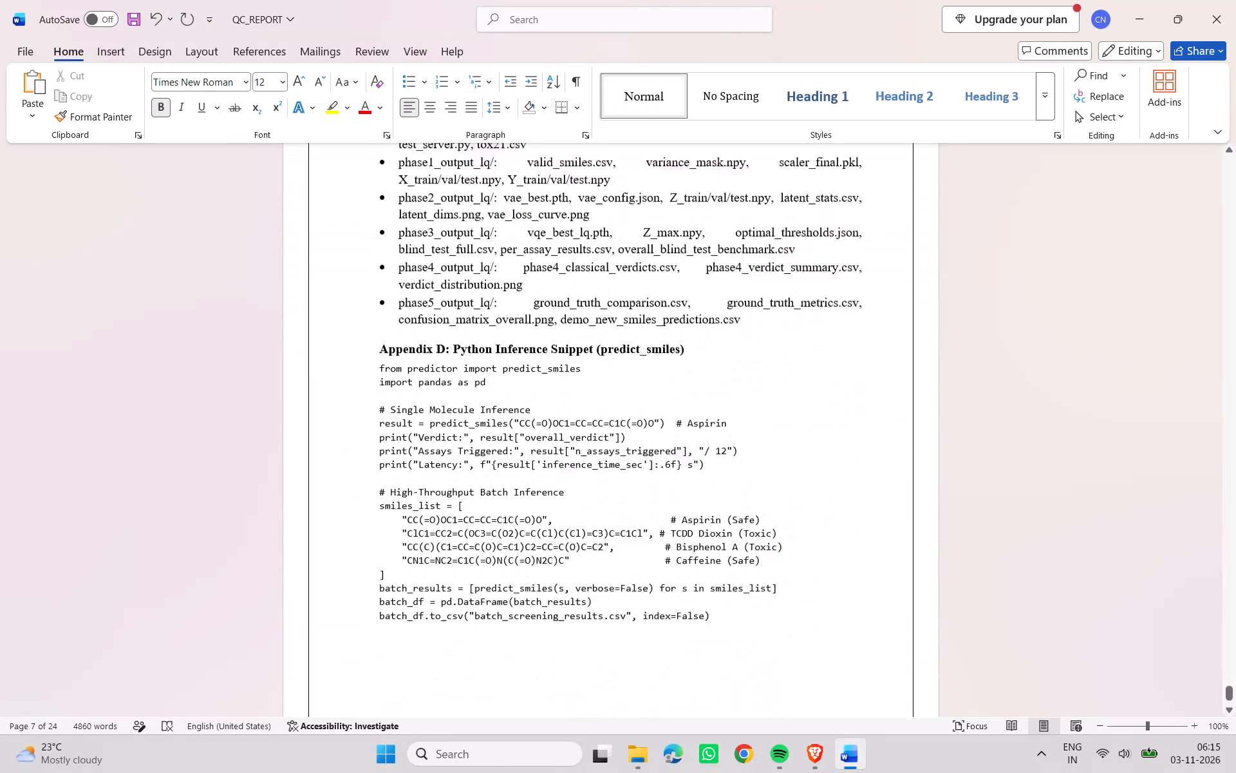
scroll(789, 499, "down", 6)
Go back to the start of QC_REPORT and skim Chapter 1 and the Chapter 2 objectives.
left_click_drag(1232, 698, 1226, 542)
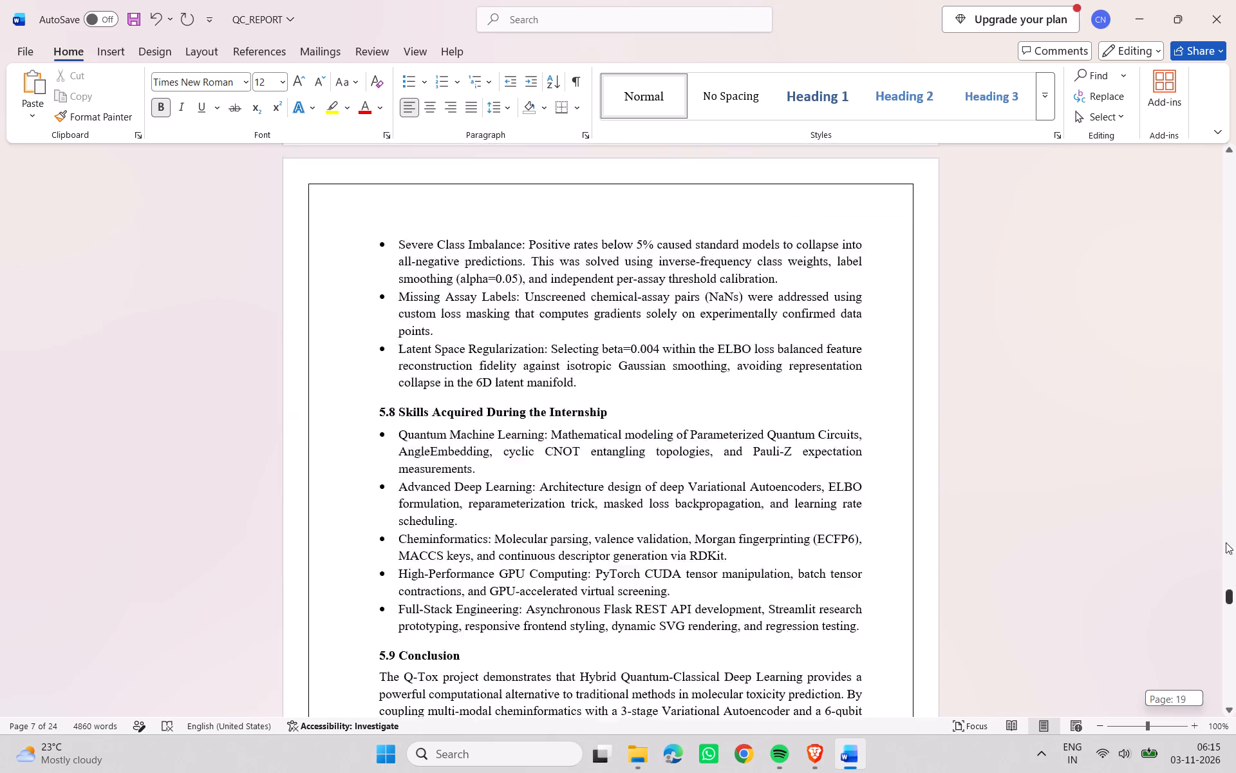
left_click_drag(1226, 542, 1171, 0)
scroll(675, 384, "down", 5)
scroll(521, 427, "down", 4)
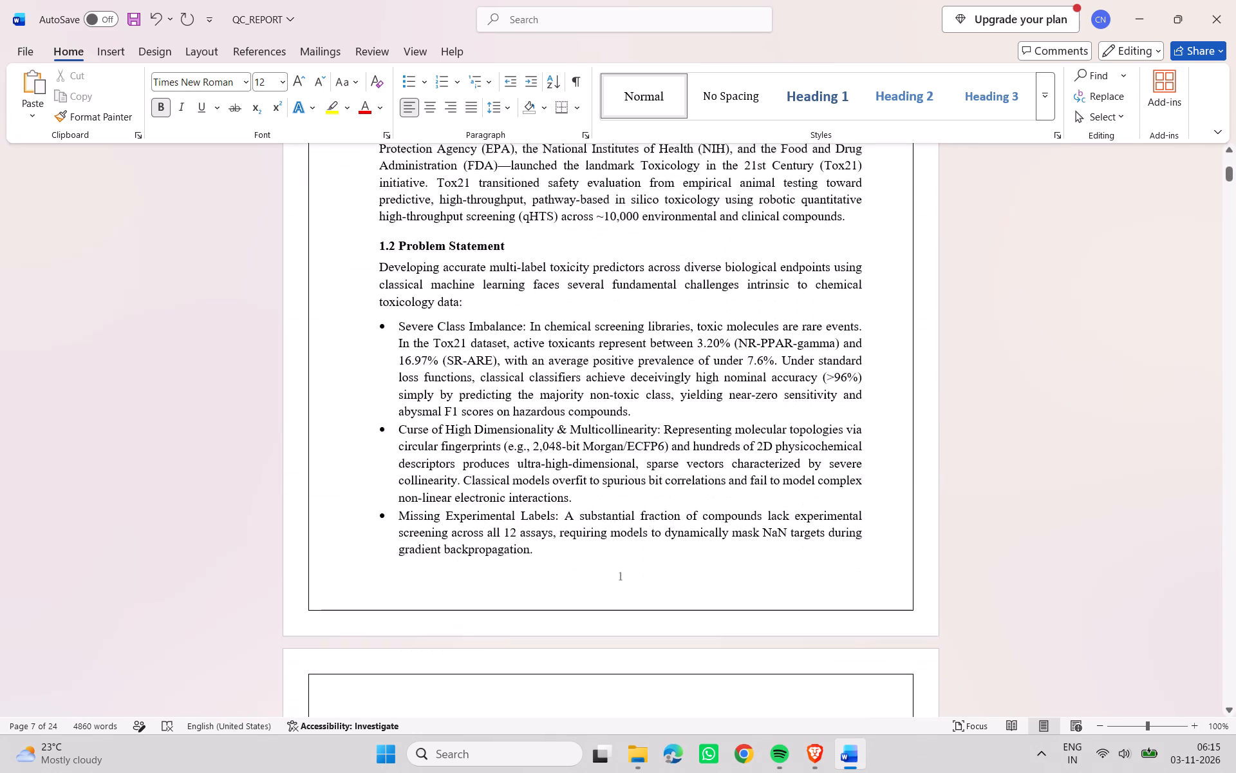
scroll(451, 486, "down", 20)
scroll(872, 452, "up", 1)
scroll(872, 452, "down", 3)
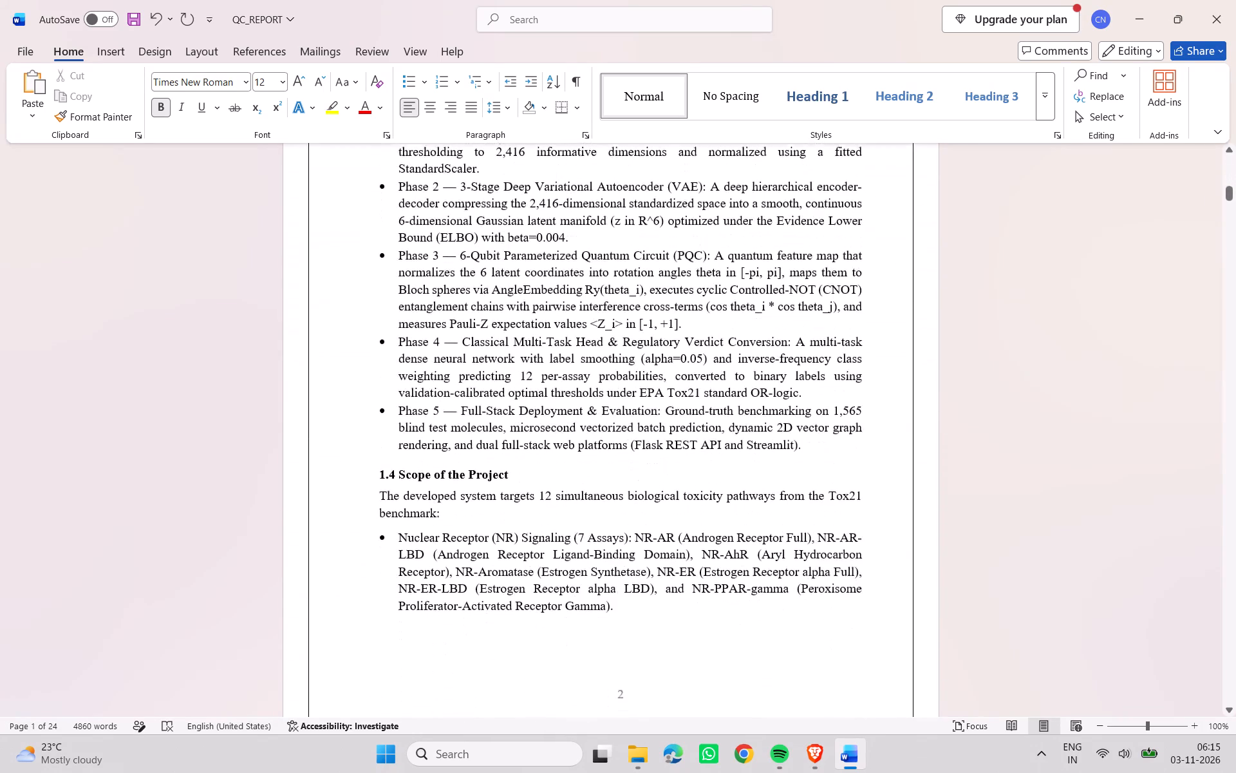
scroll(807, 452, "down", 14)
scroll(765, 453, "down", 8)
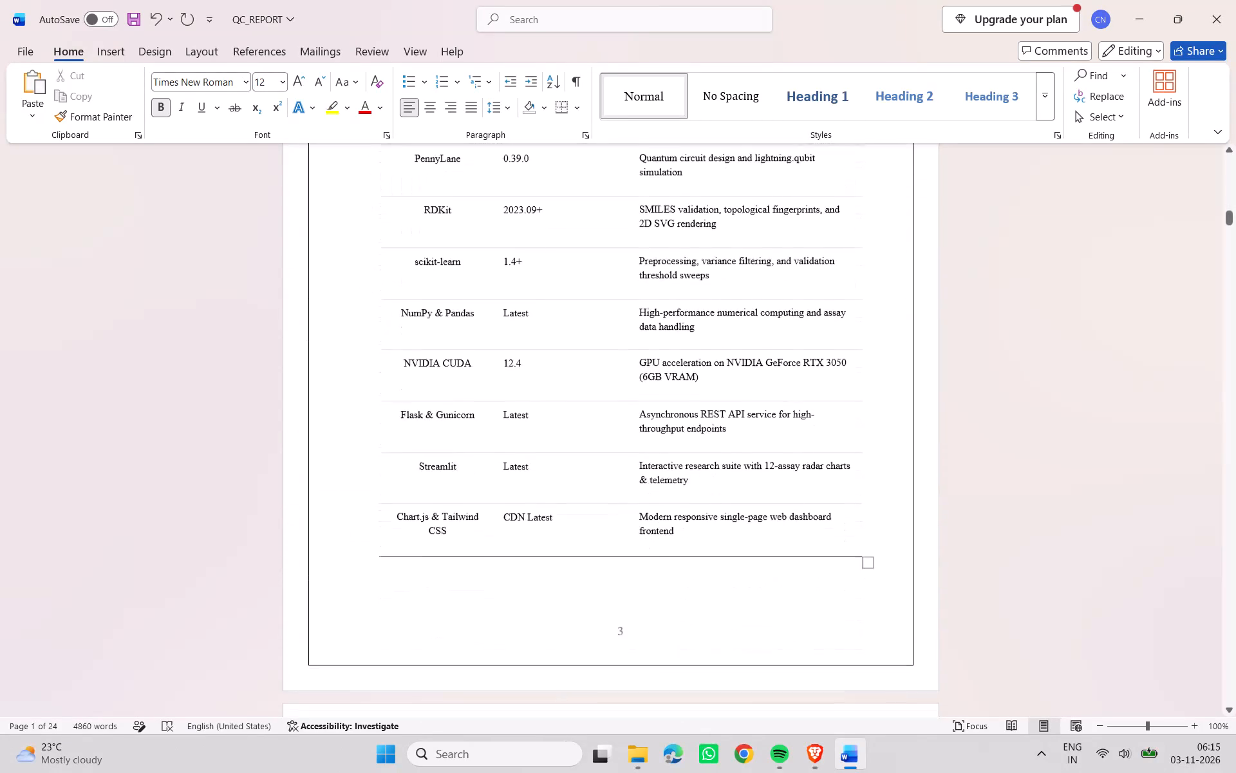
scroll(765, 453, "down", 3)
scroll(765, 453, "up", 1)
scroll(765, 453, "down", 20)
scroll(765, 453, "down", 5)
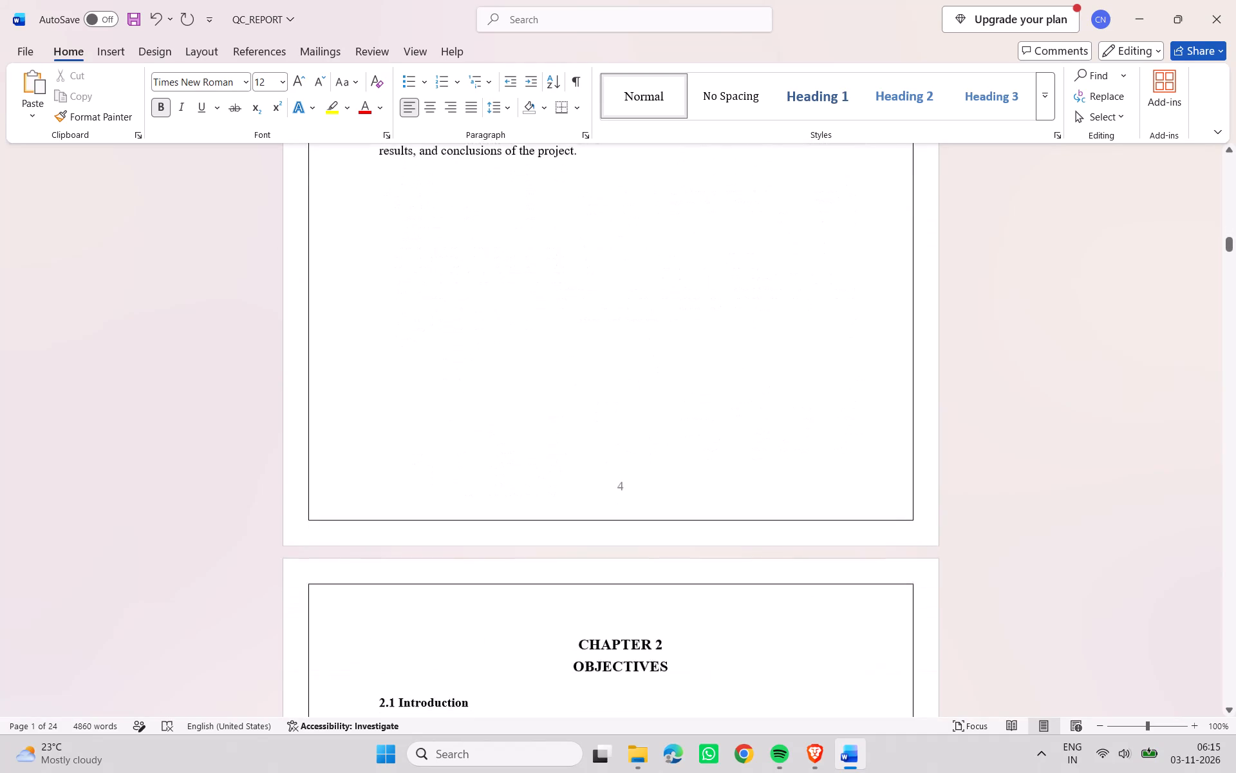
scroll(753, 444, "down", 6)
scroll(785, 611, "down", 3)
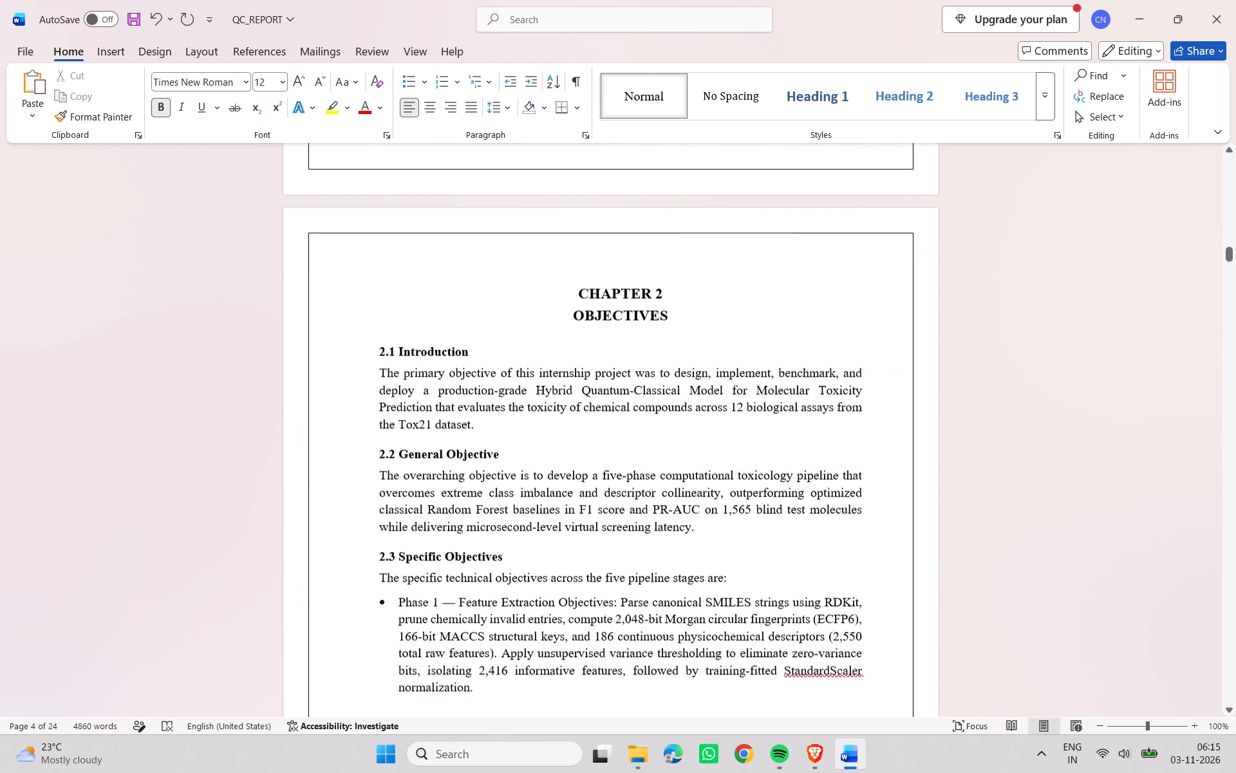
scroll(785, 609, "down", 11)
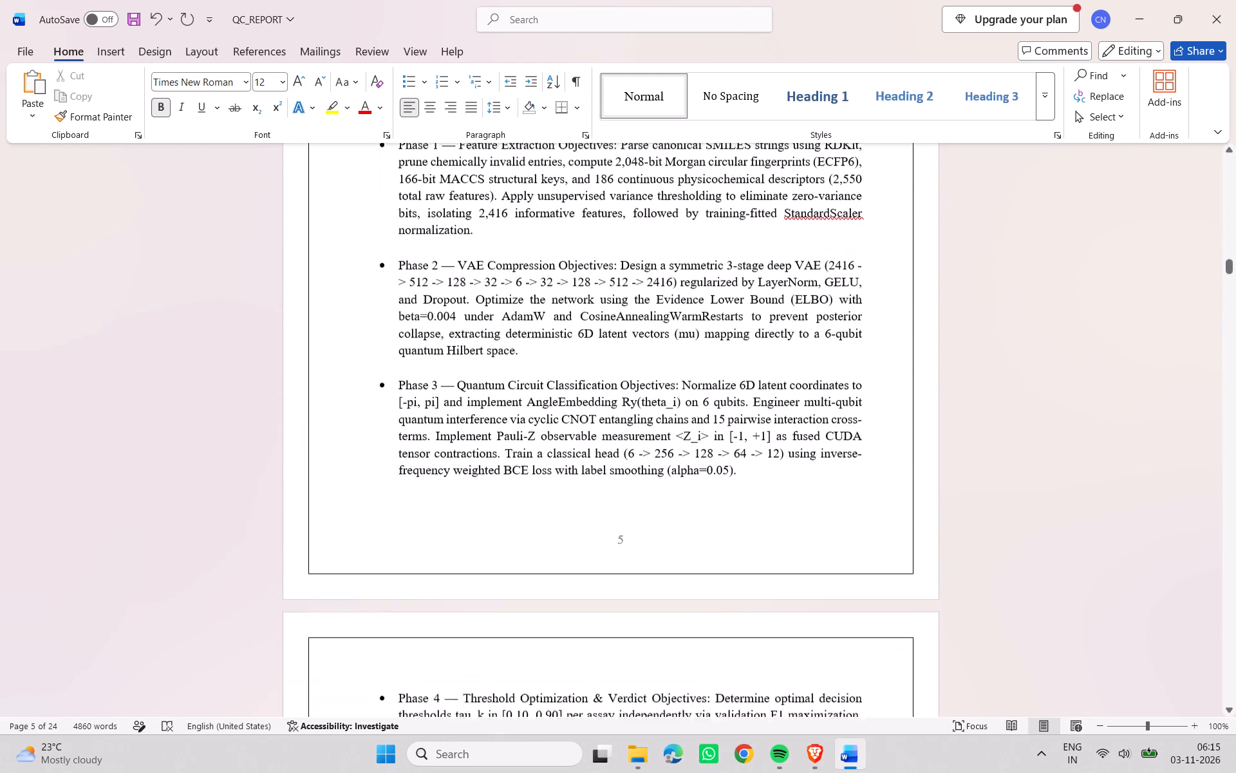
scroll(759, 572, "down", 12)
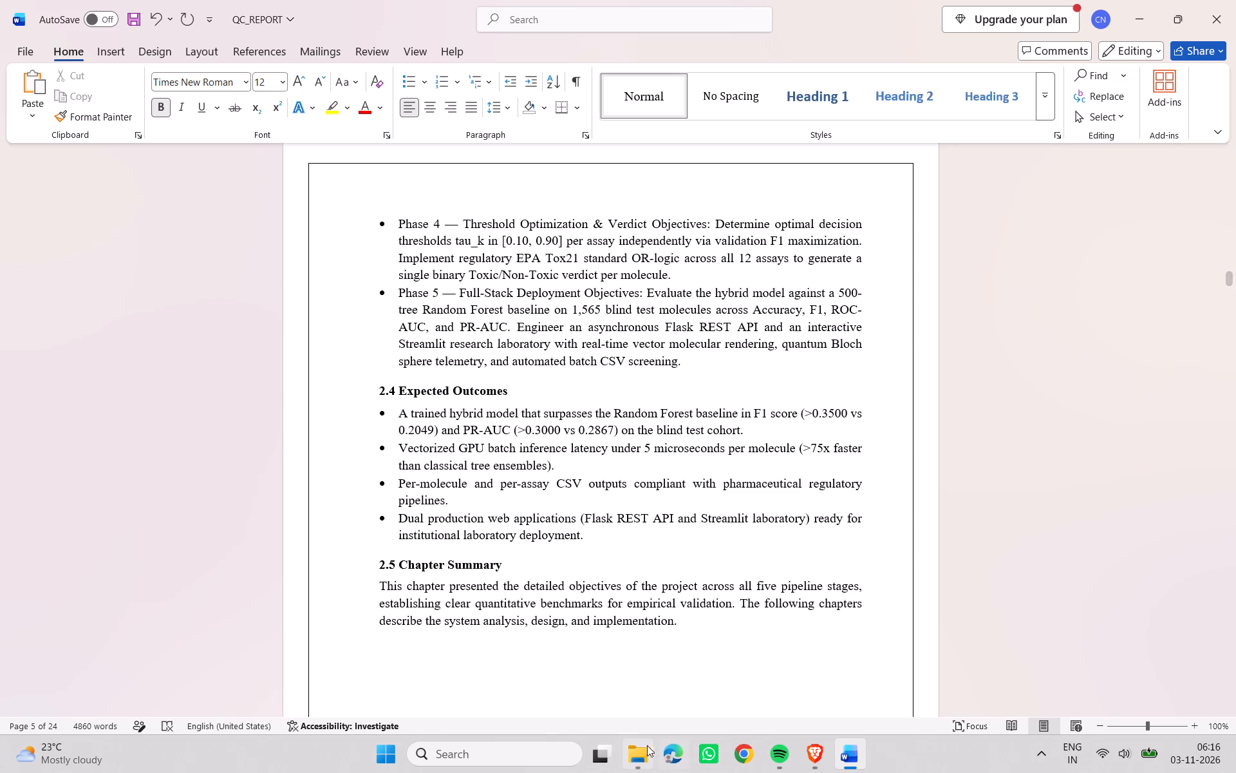
Switch to the PROJECT REPORTS folder in File Explorer and delete the CHERRY_QC_internship_REPORT and Nandu_QC_internship_REPORT PDFs.
left_click(634, 764)
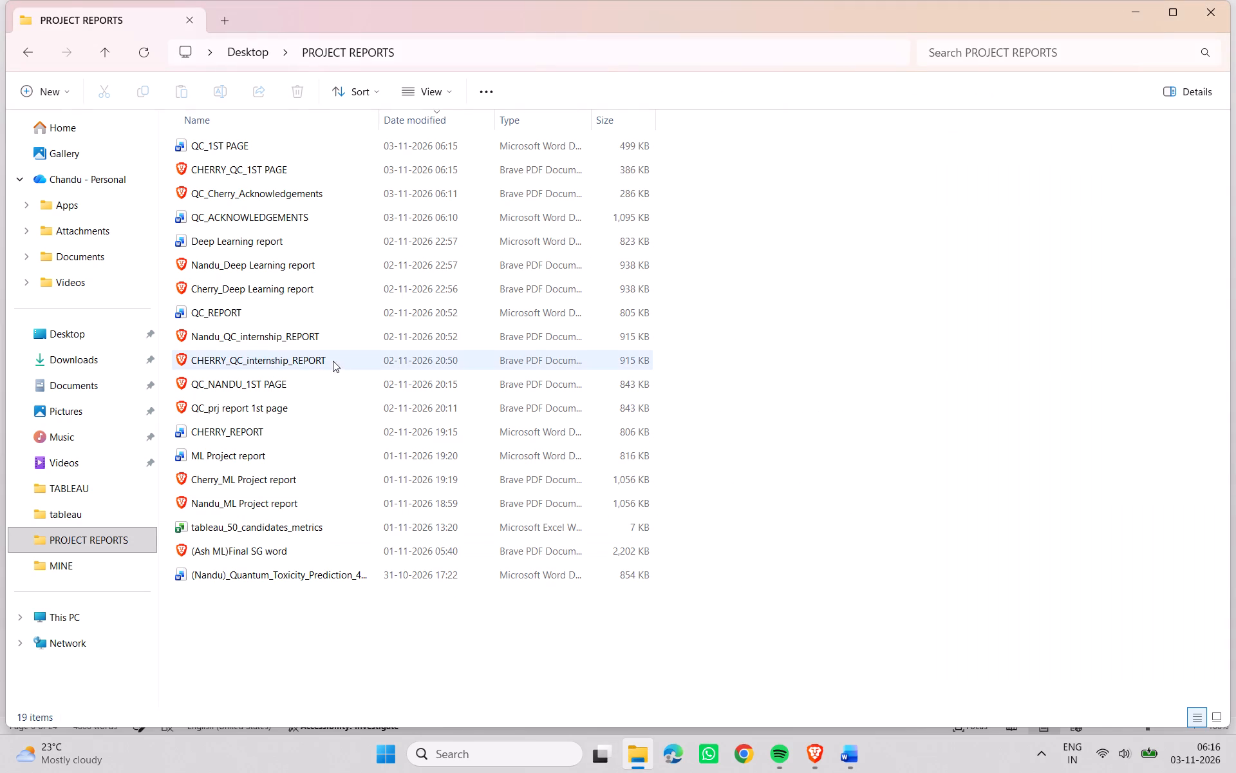
left_click(323, 365)
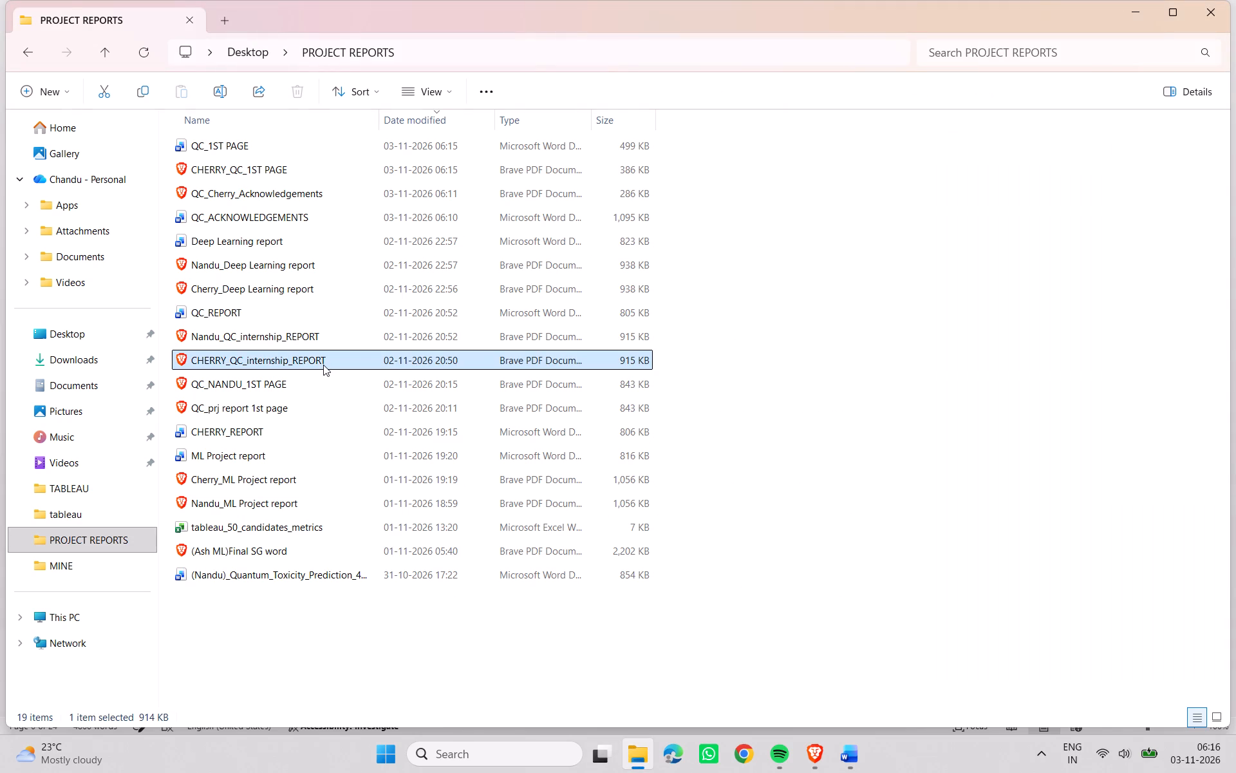
key("Delete")
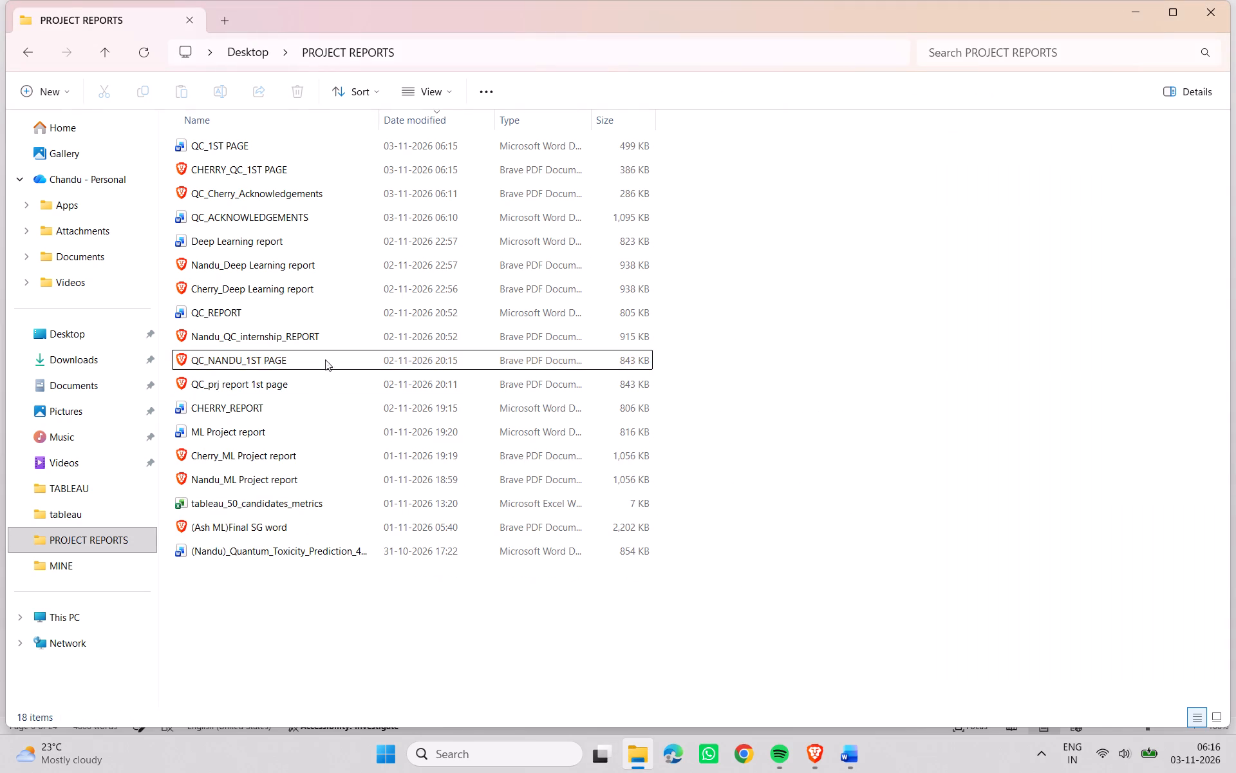
left_click(326, 336)
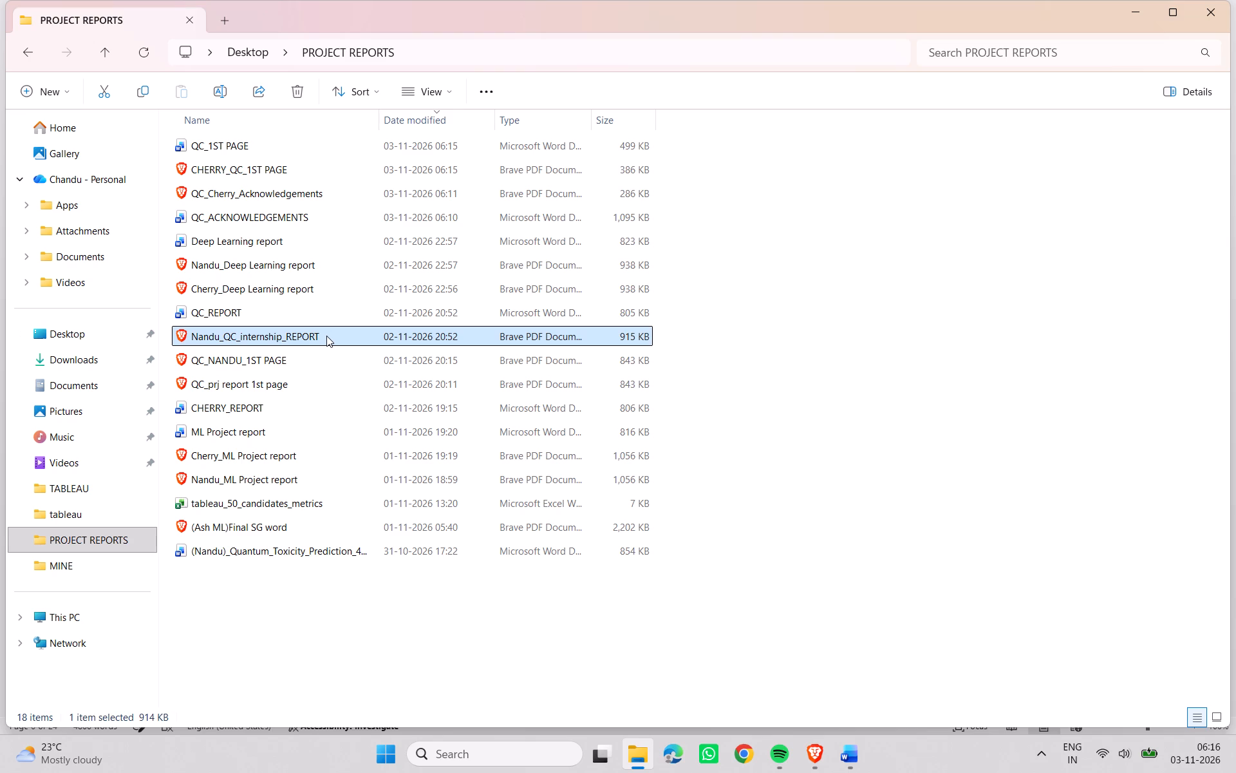
key("Delete")
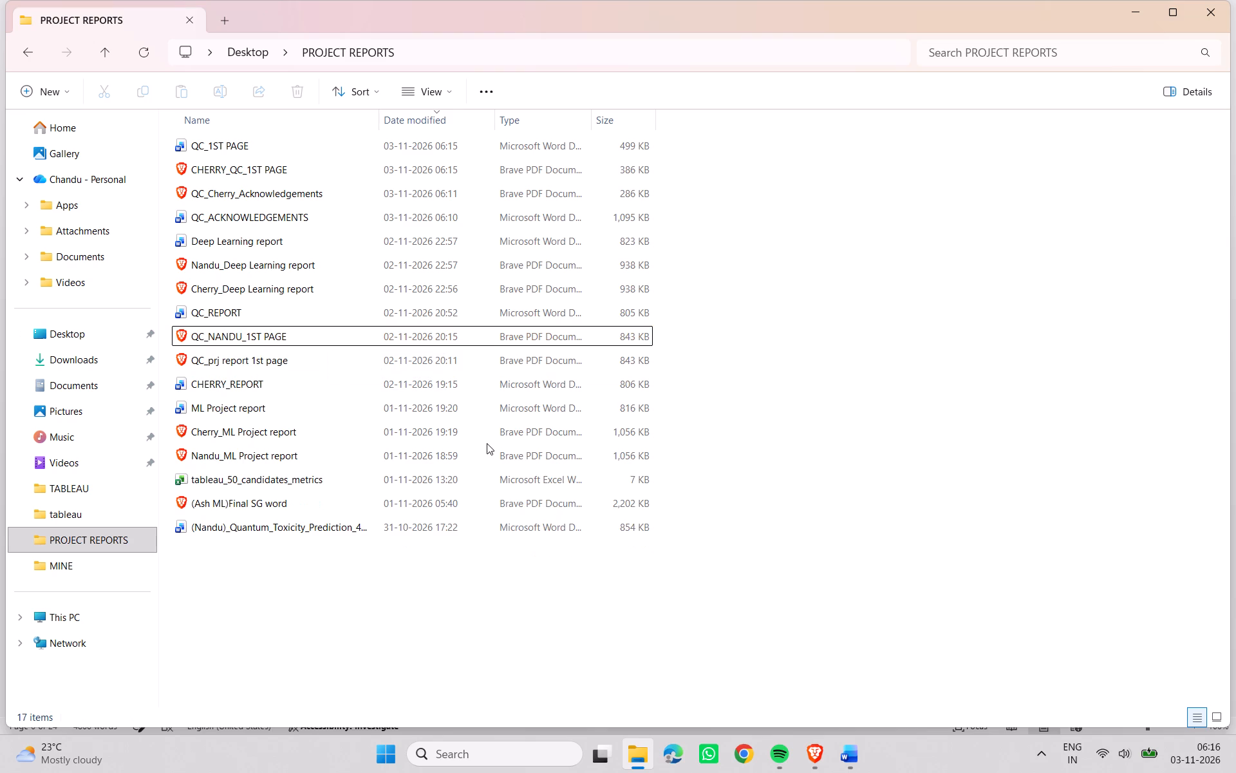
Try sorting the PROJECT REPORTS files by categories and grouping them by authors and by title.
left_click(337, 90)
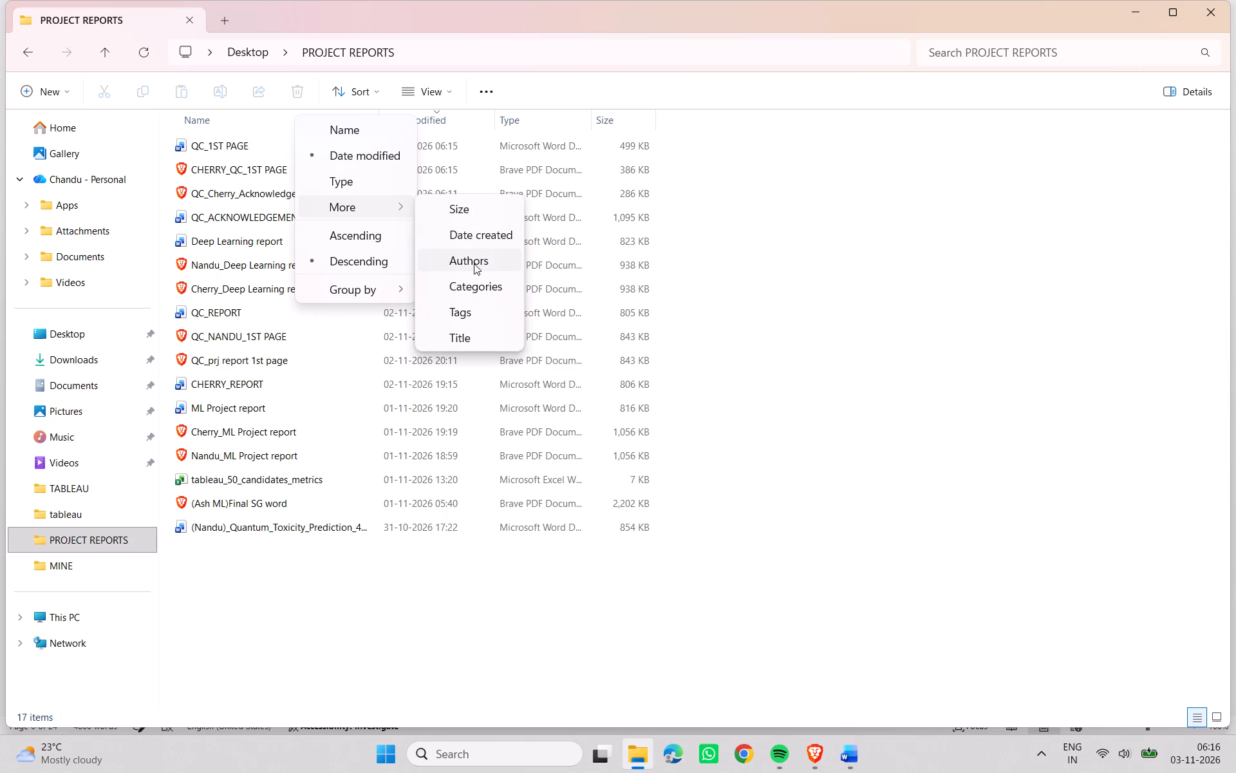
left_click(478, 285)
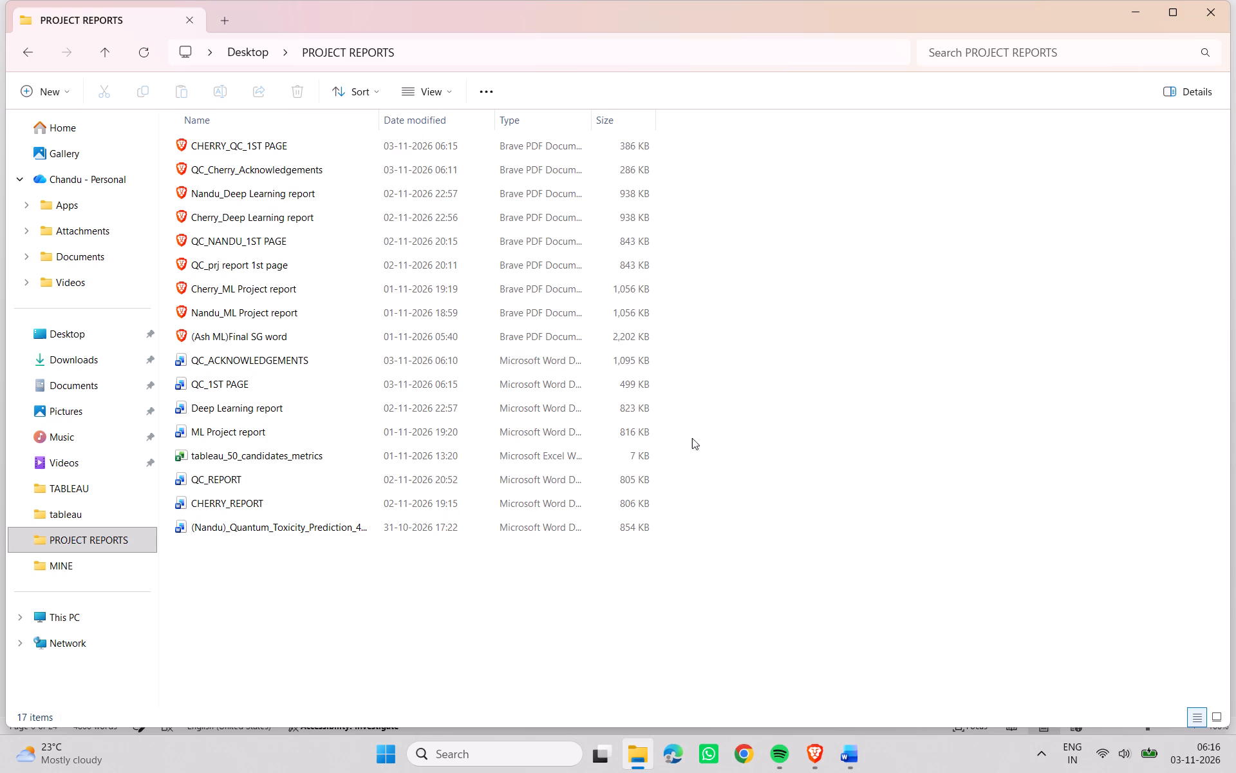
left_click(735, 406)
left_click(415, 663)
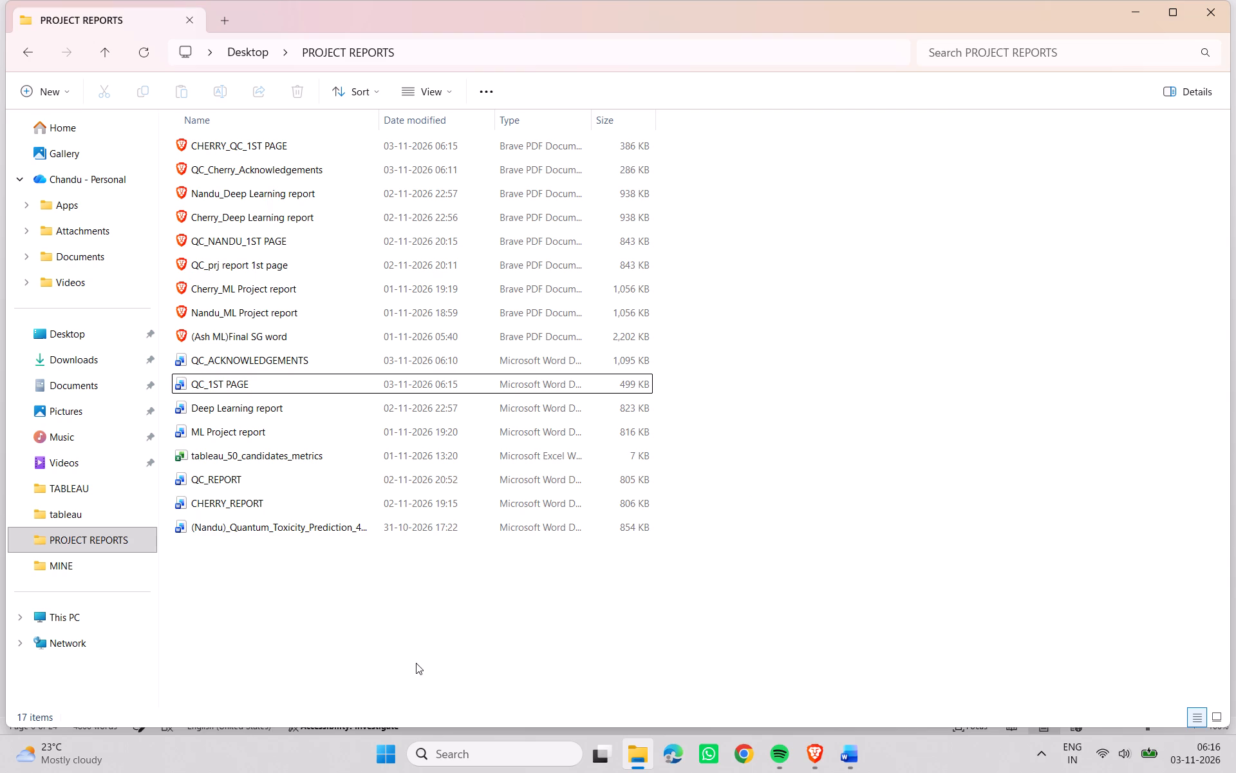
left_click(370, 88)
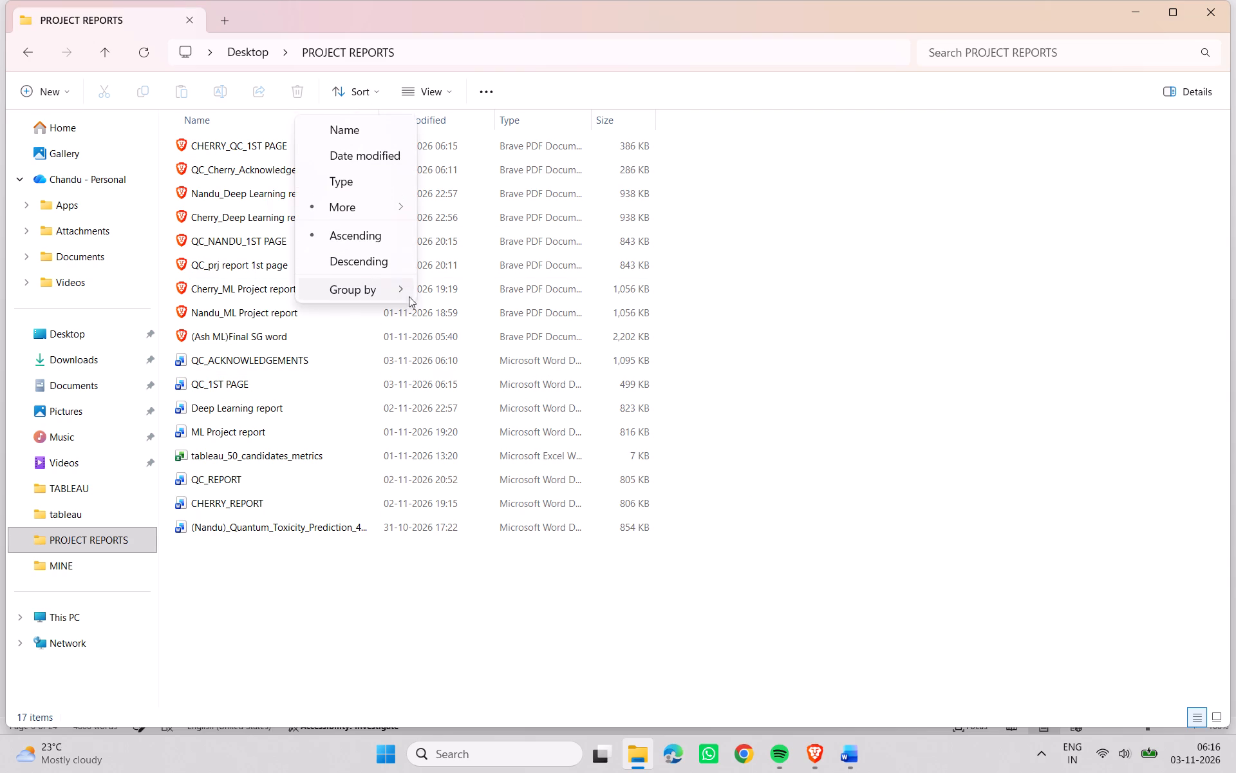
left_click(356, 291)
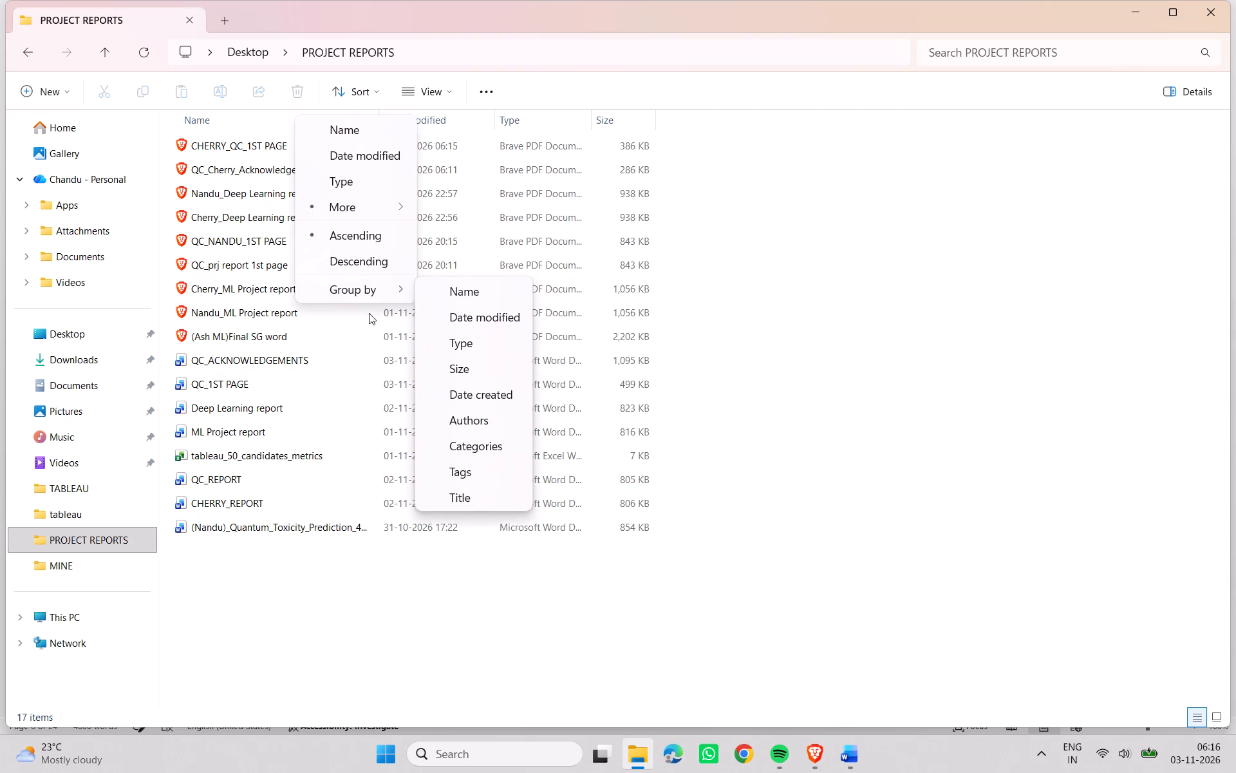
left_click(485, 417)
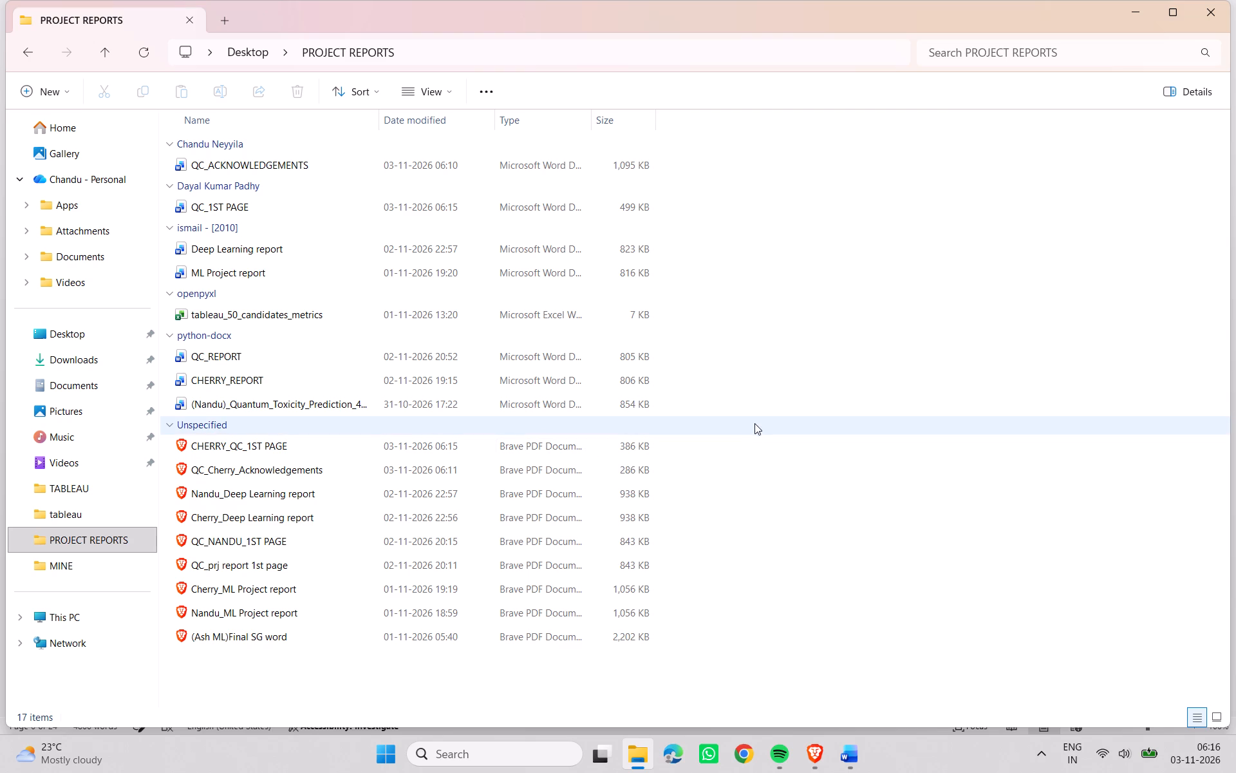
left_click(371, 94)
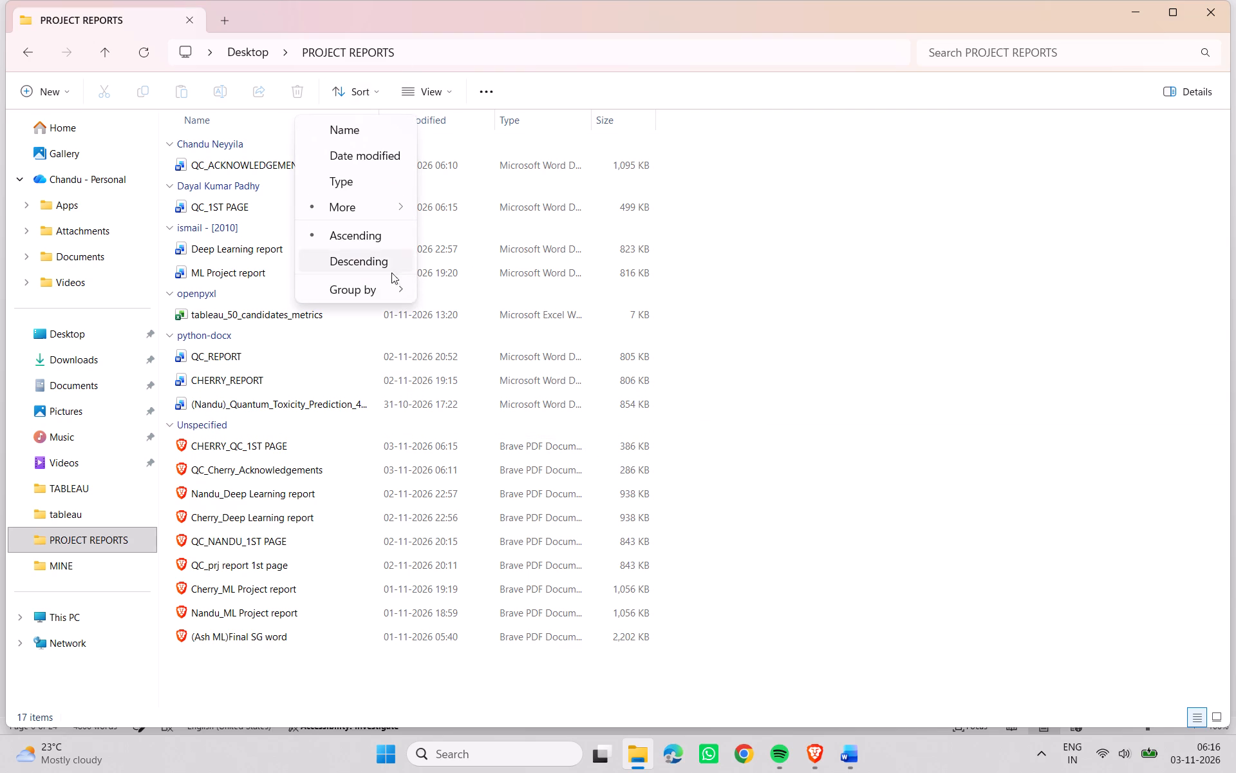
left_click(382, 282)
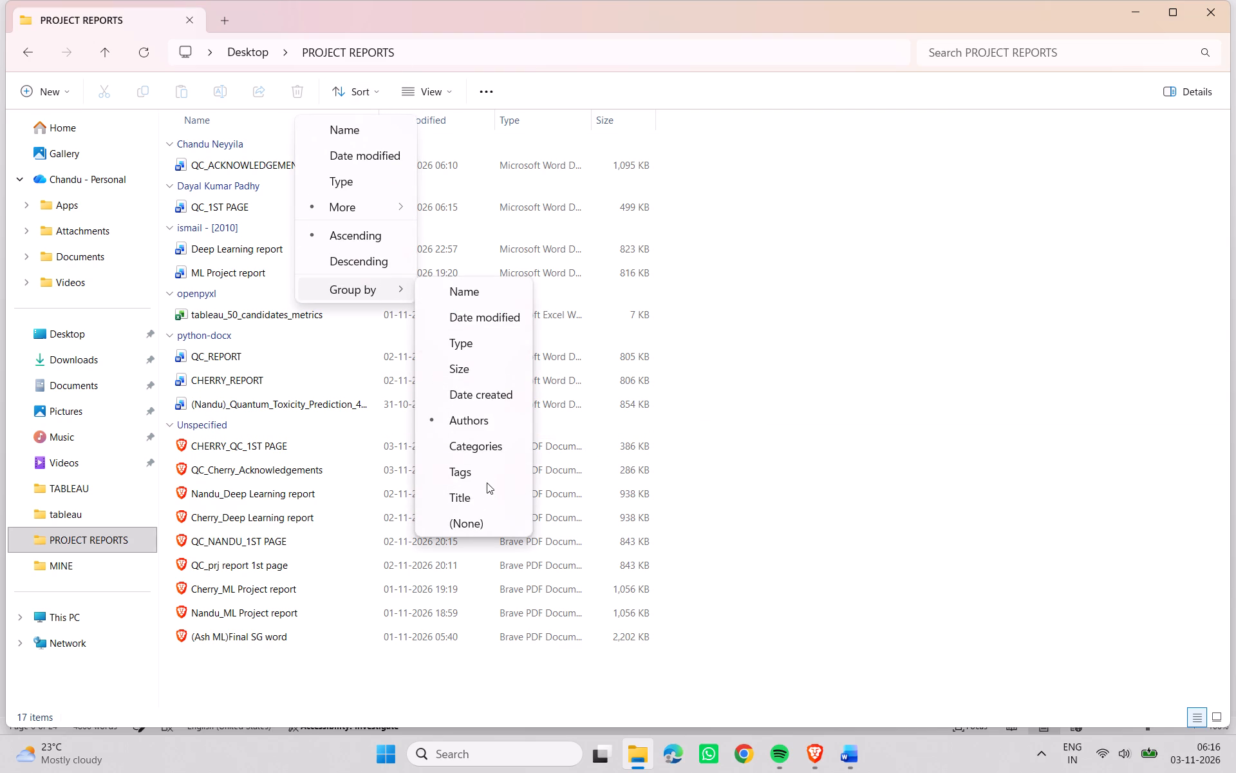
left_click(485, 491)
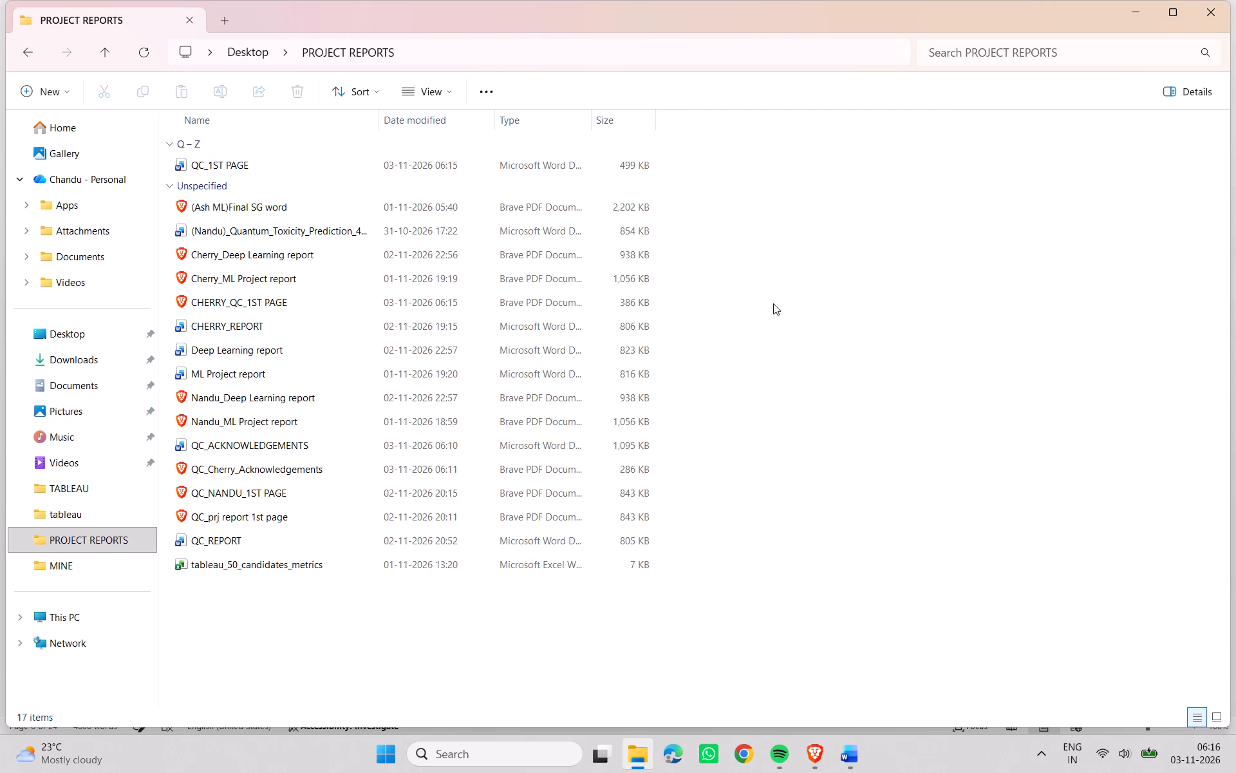
Sort the PROJECT REPORTS files by date modified and group them by date modified.
left_click(368, 86)
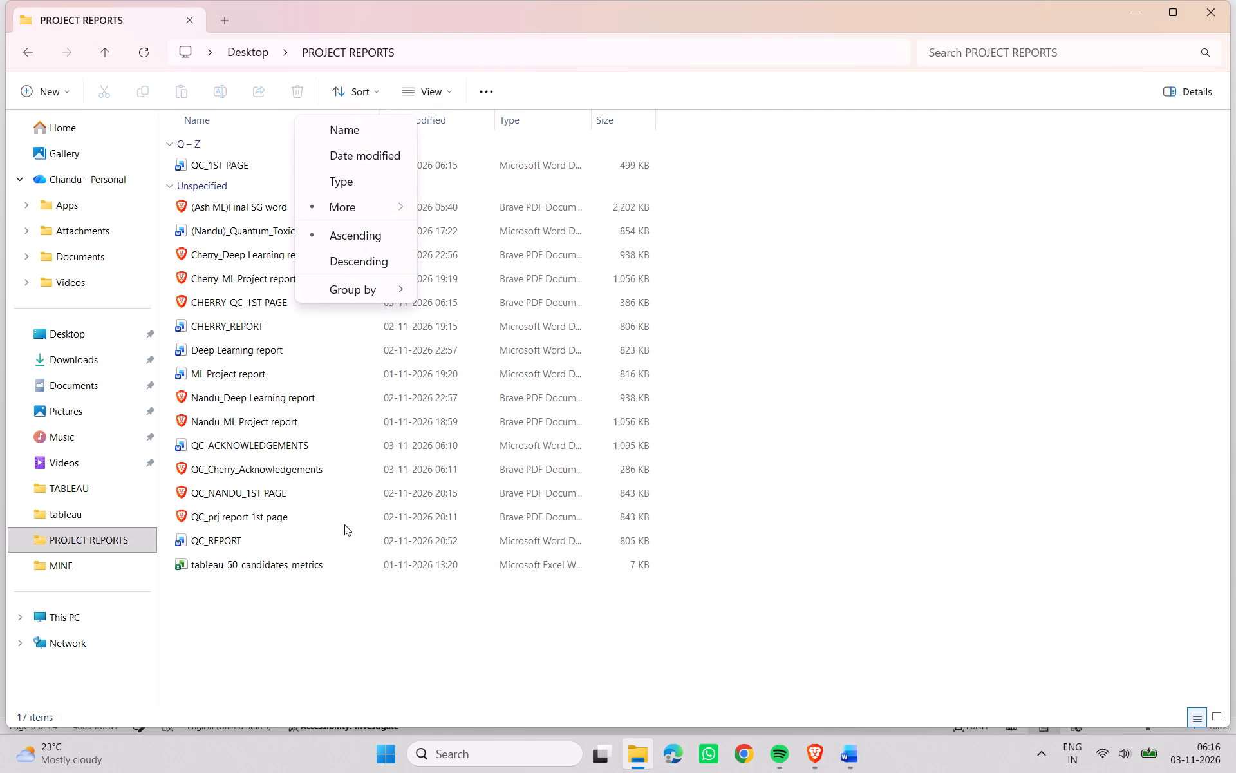
left_click(368, 146)
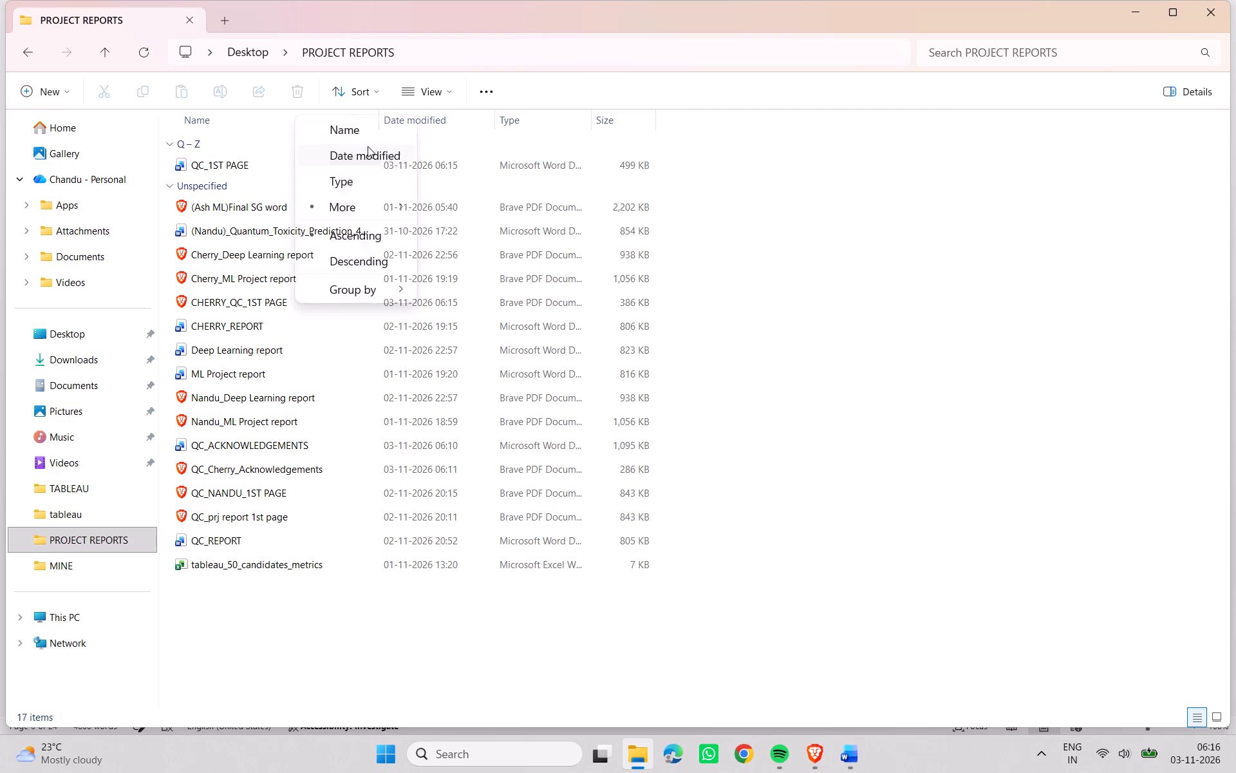
left_click(357, 91)
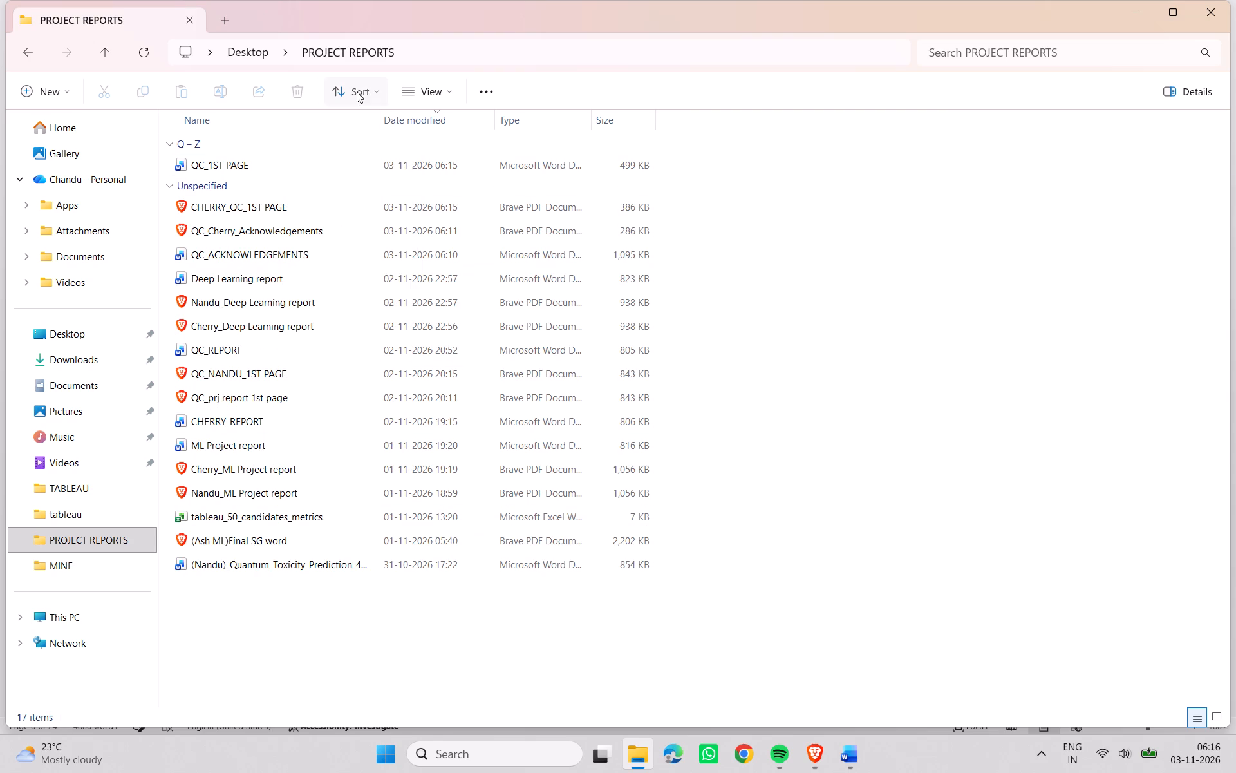
left_click(360, 316)
left_click(348, 98)
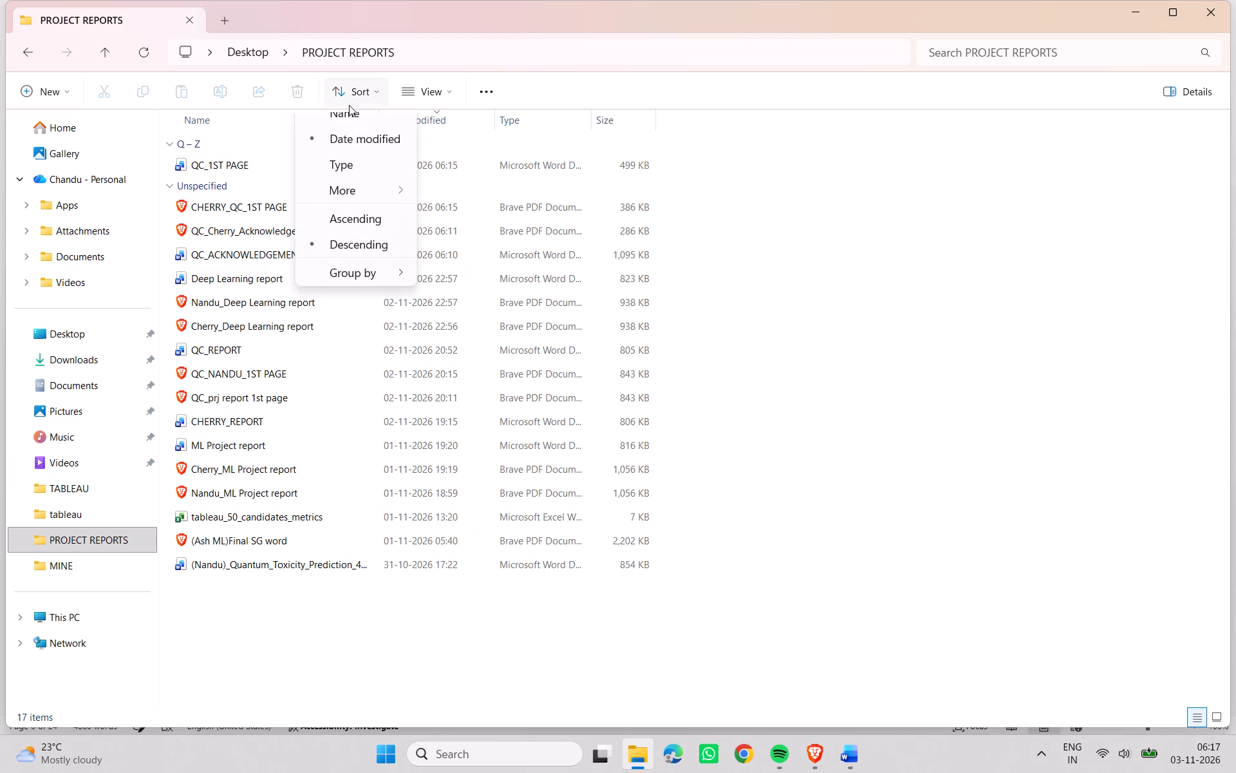
left_click(321, 280)
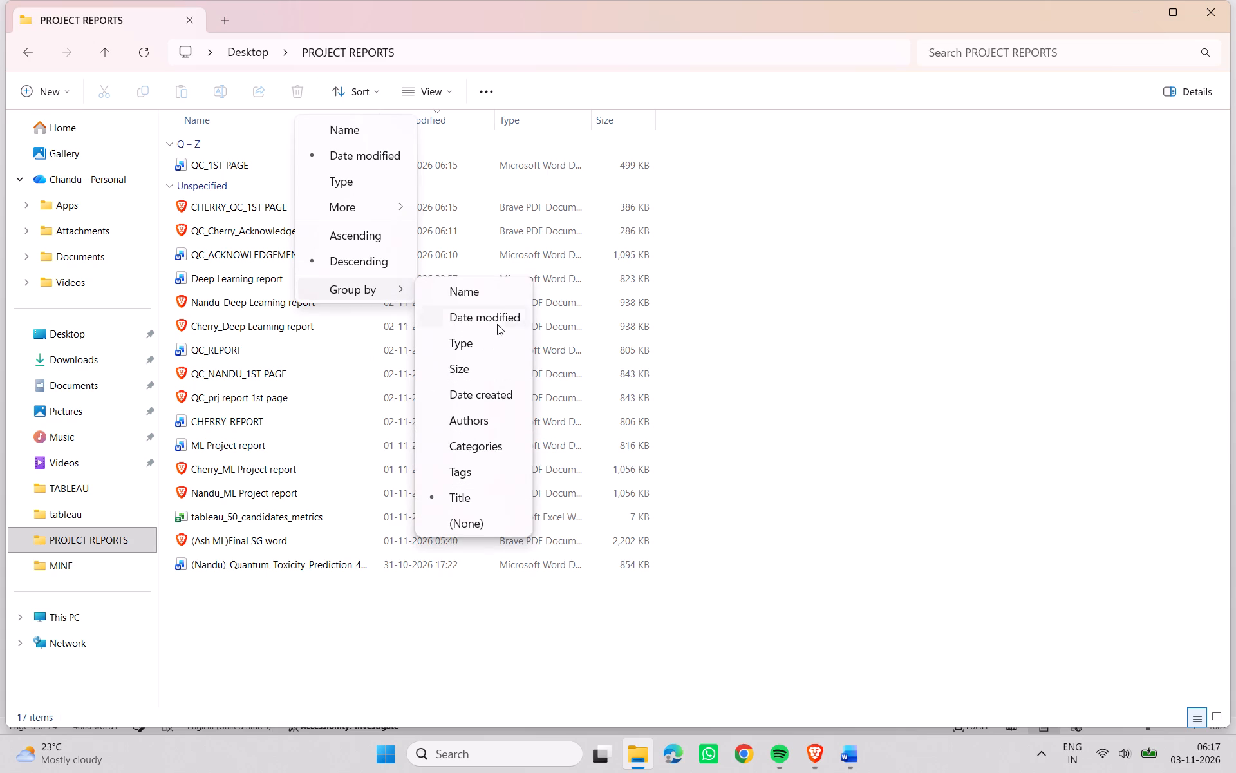
left_click(497, 324)
left_click(925, 339)
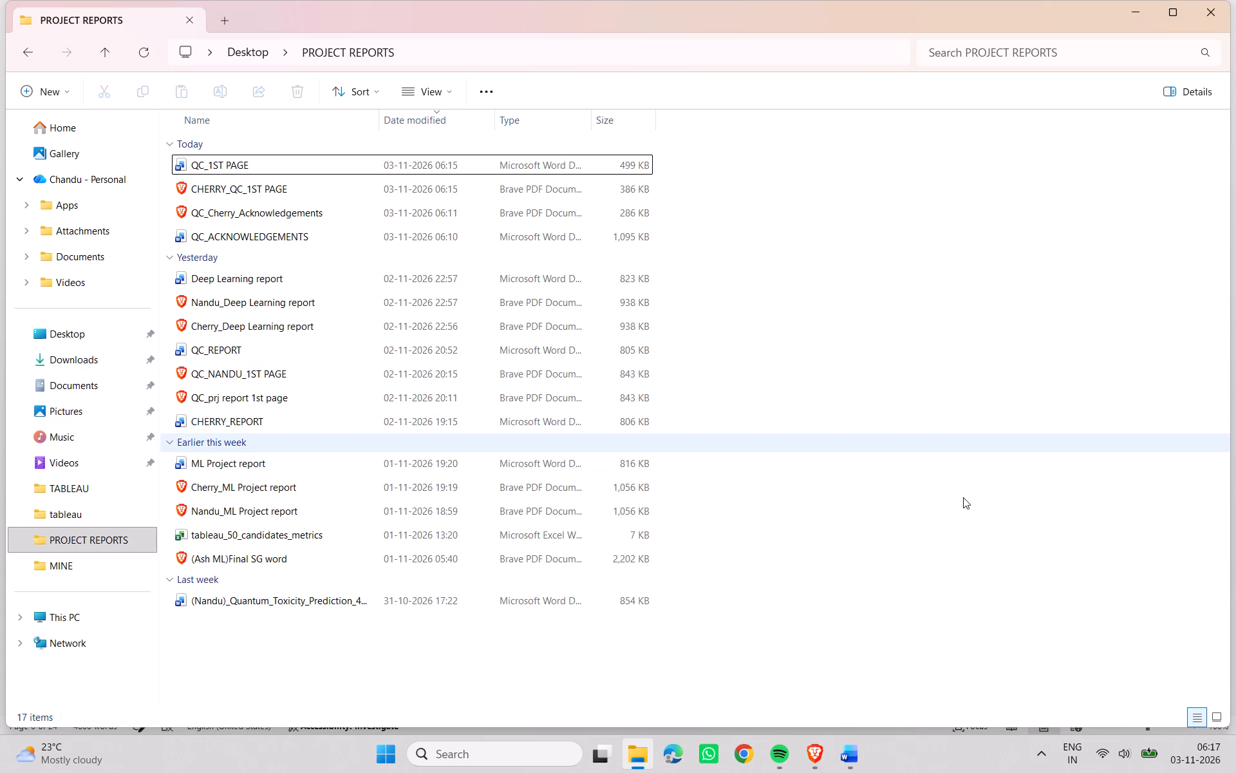
Return to QC_REPORT in Word and look through Chapter 3 to the hardware and software requirements.
key("alt+Tab")
scroll(777, 509, "down", 13)
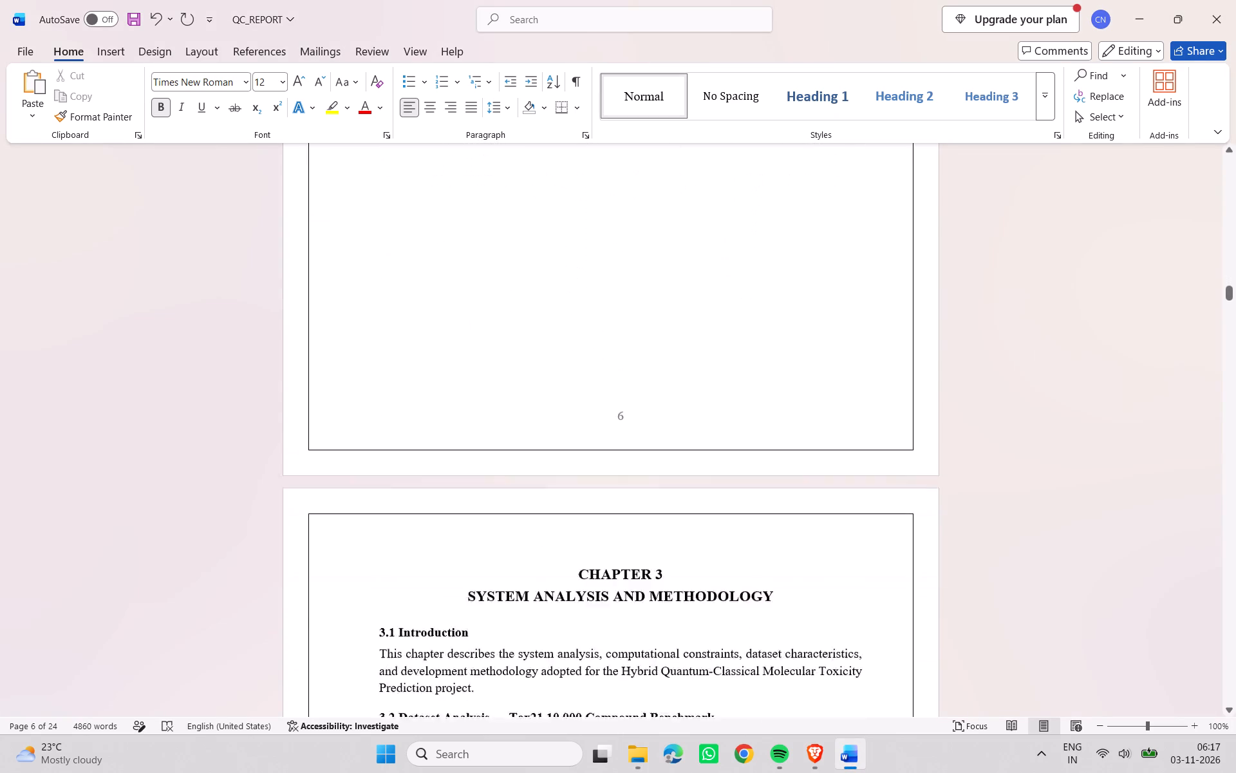
scroll(750, 475, "down", 16)
scroll(713, 448, "up", 2)
scroll(714, 448, "down", 8)
scroll(672, 444, "up", 1)
scroll(672, 444, "down", 7)
scroll(669, 437, "up", 1)
scroll(669, 437, "down", 6)
Save the QC_REPORT document.
left_click(21, 53)
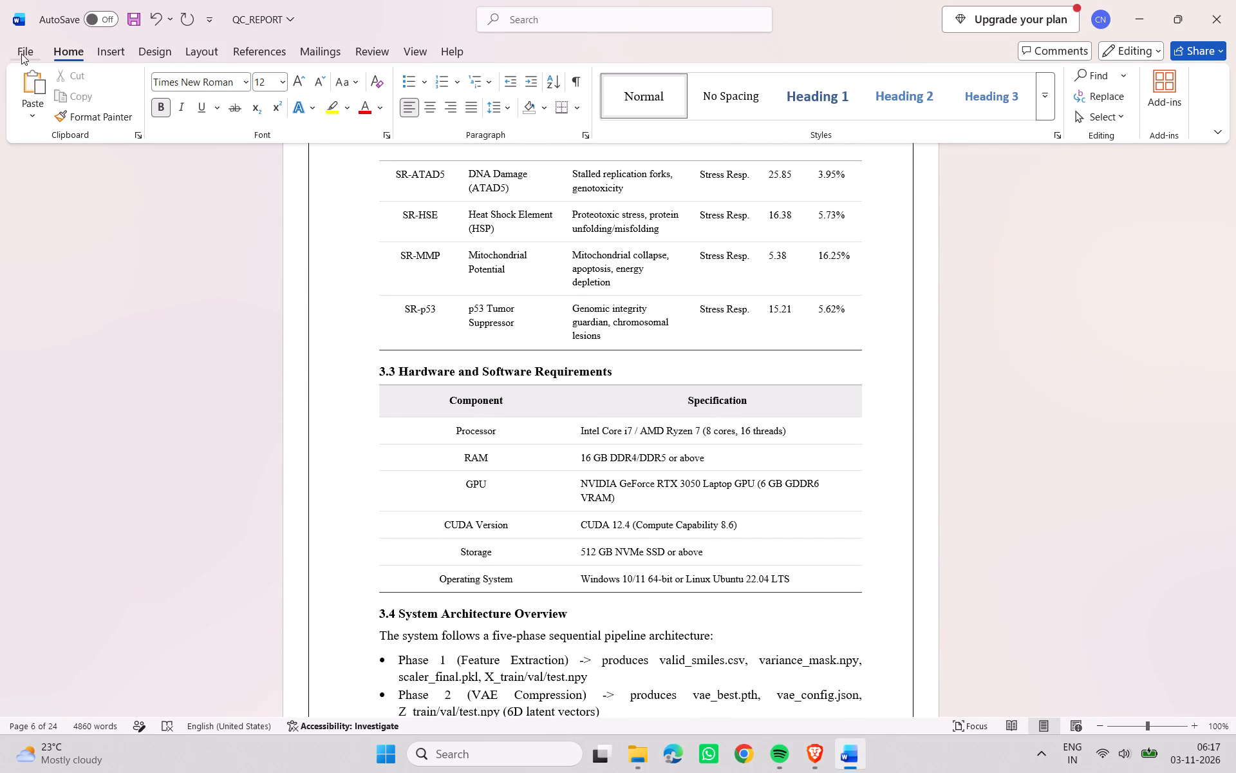
left_click(24, 57)
left_click(486, 393)
left_click(354, 401)
key("ctrl+s")
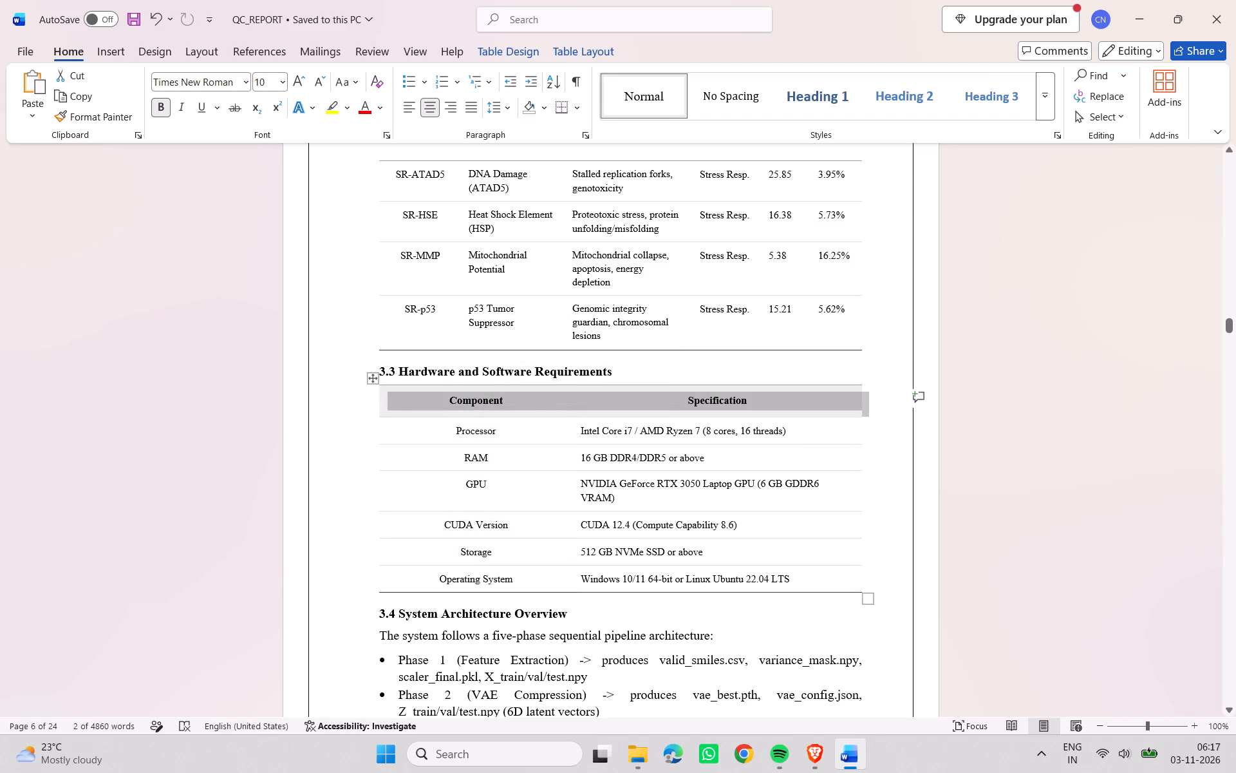
Save QC_REPORT as a PDF under the same name in the PROJECT REPORTS folder.
left_click(31, 40)
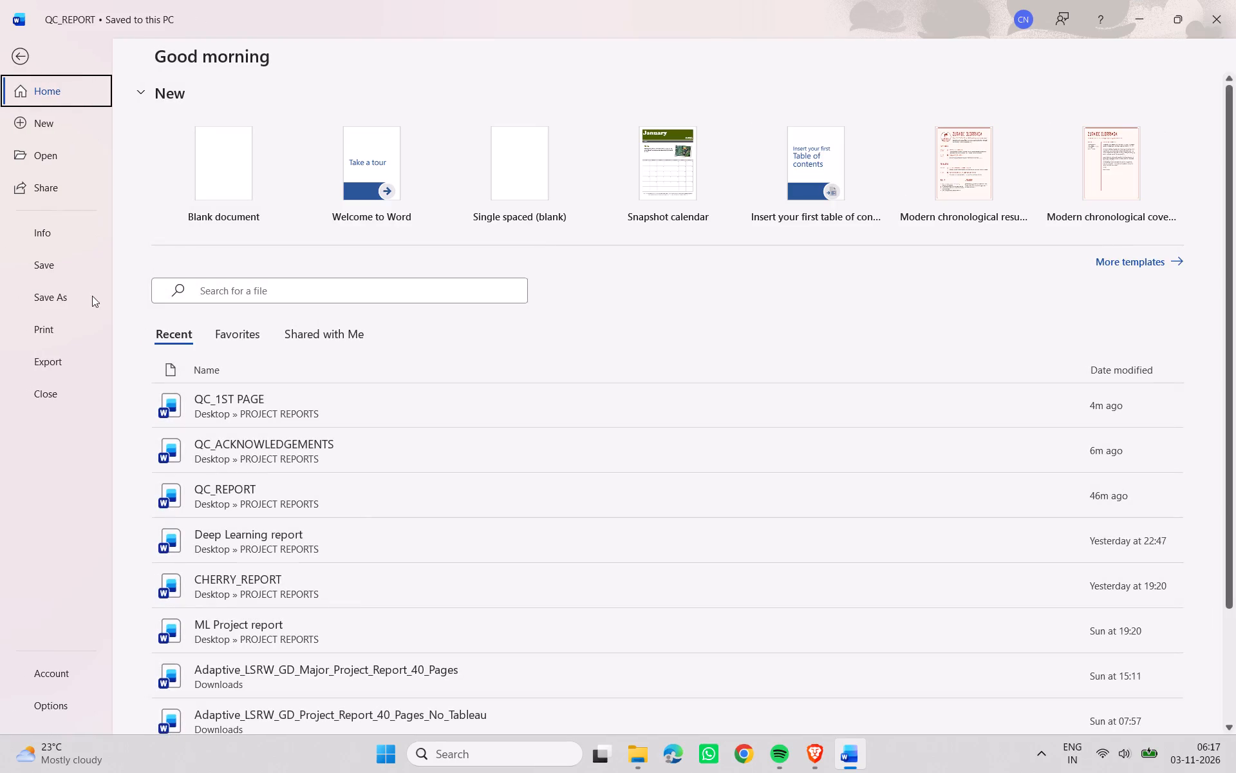
left_click(77, 295)
double_click(219, 434)
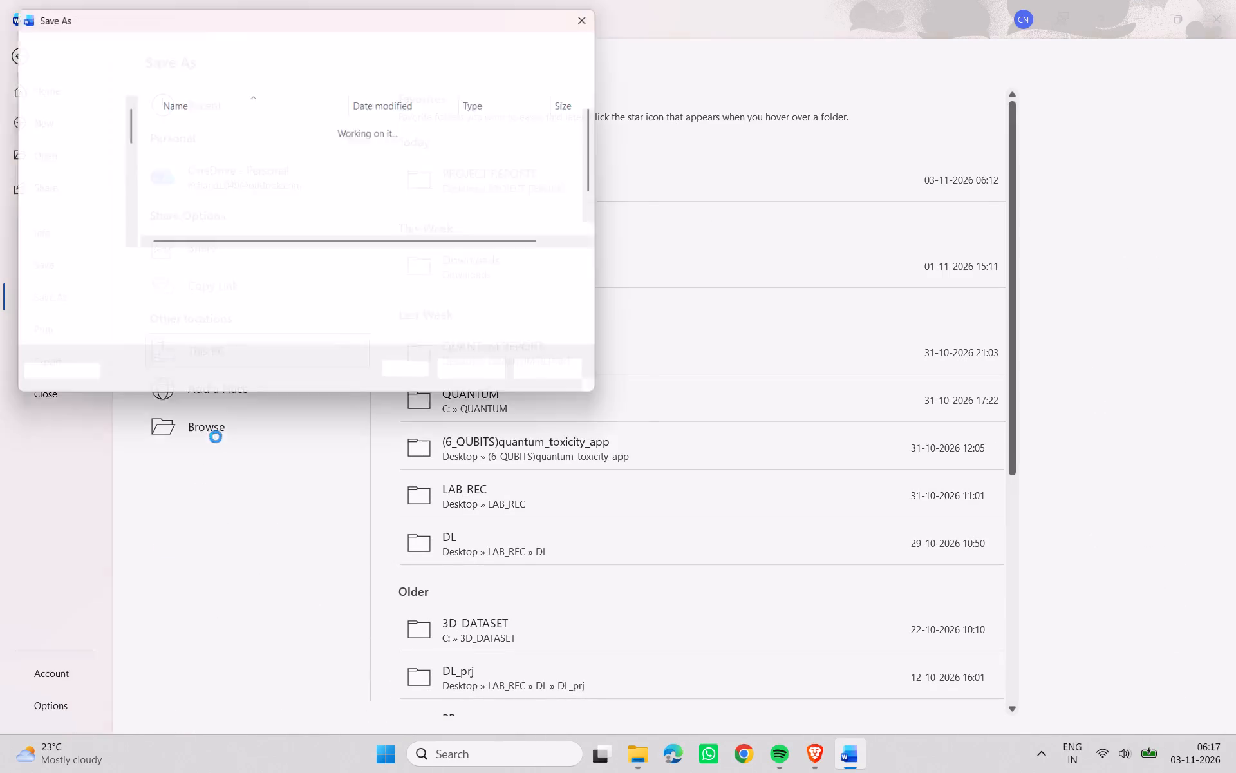
scroll(333, 263, "down", 2)
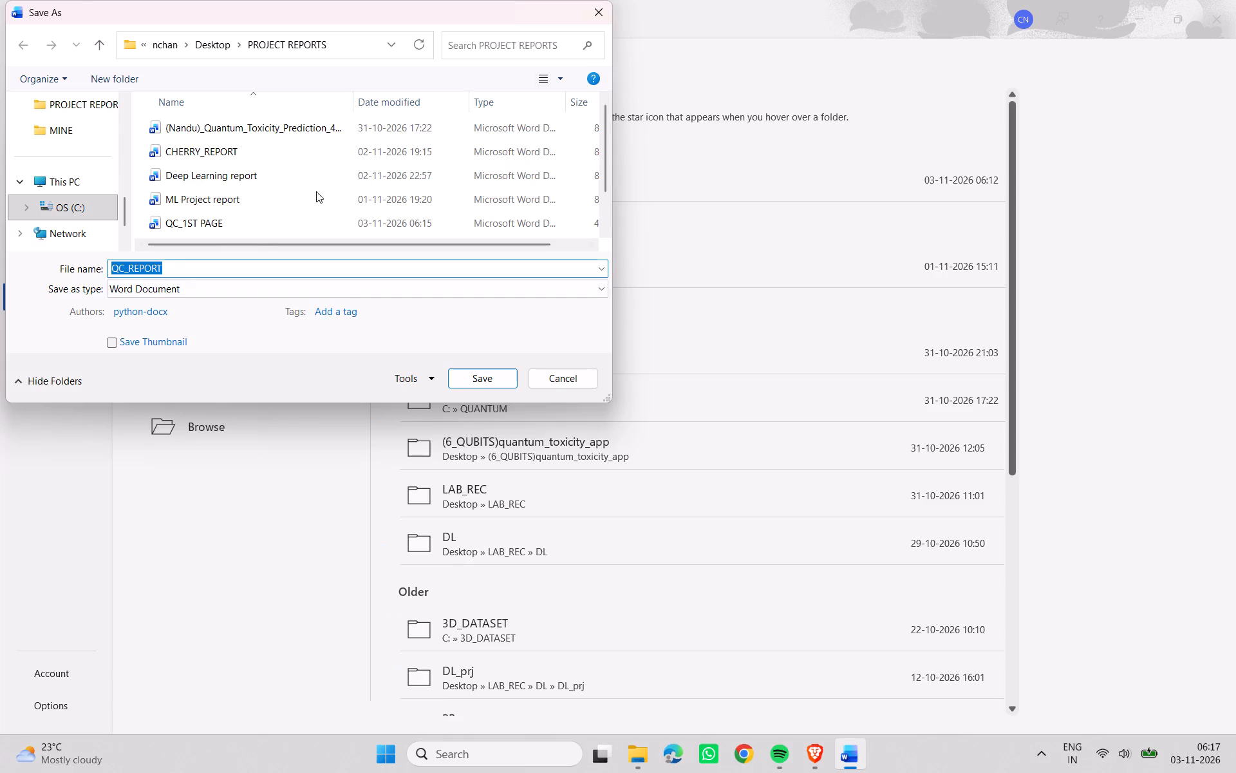
scroll(316, 191, "down", 3)
scroll(300, 131, "down", 8)
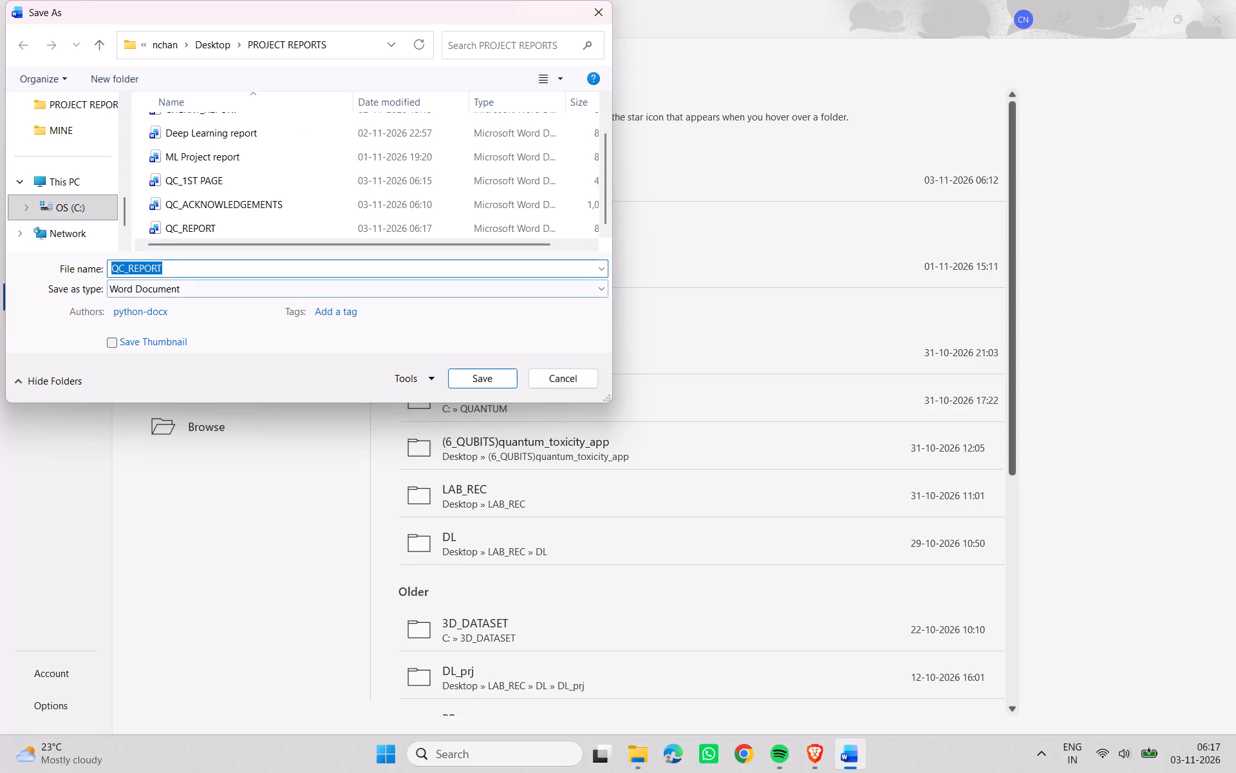
left_click(162, 264)
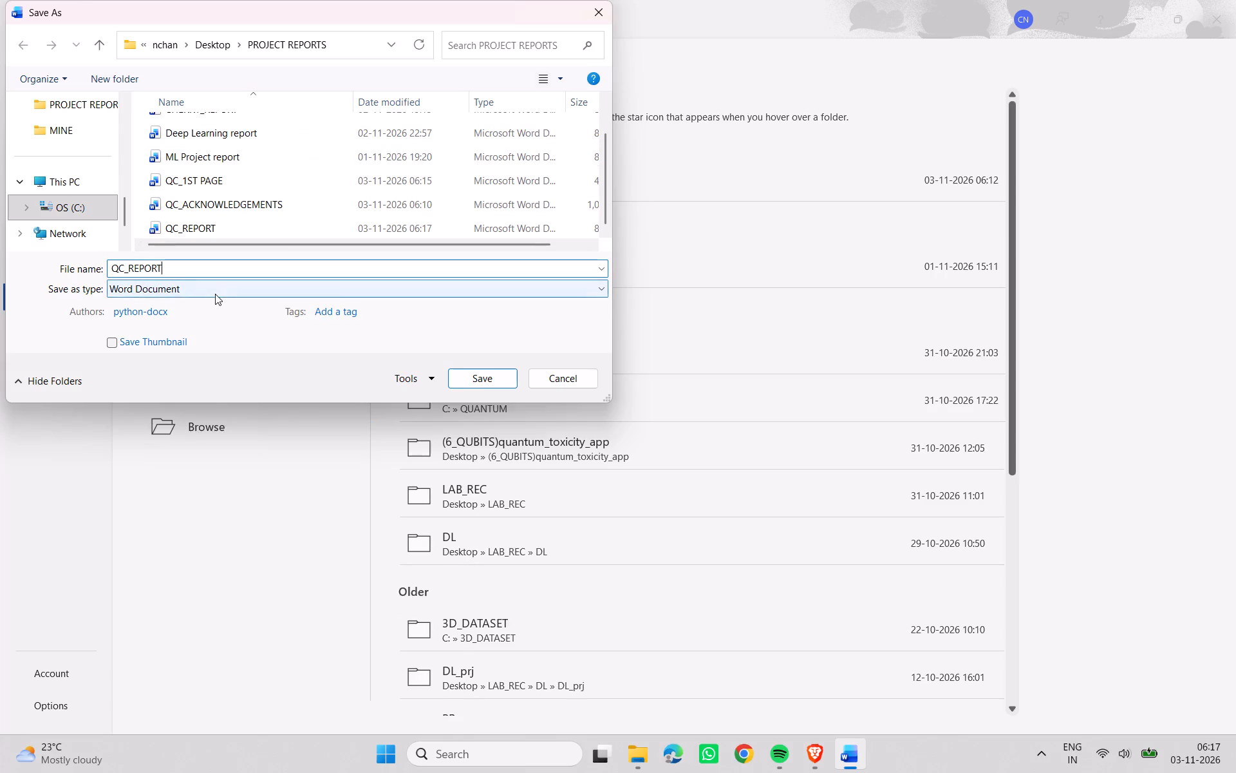
left_click(215, 294)
left_click(164, 385)
scroll(344, 199, "down", 5)
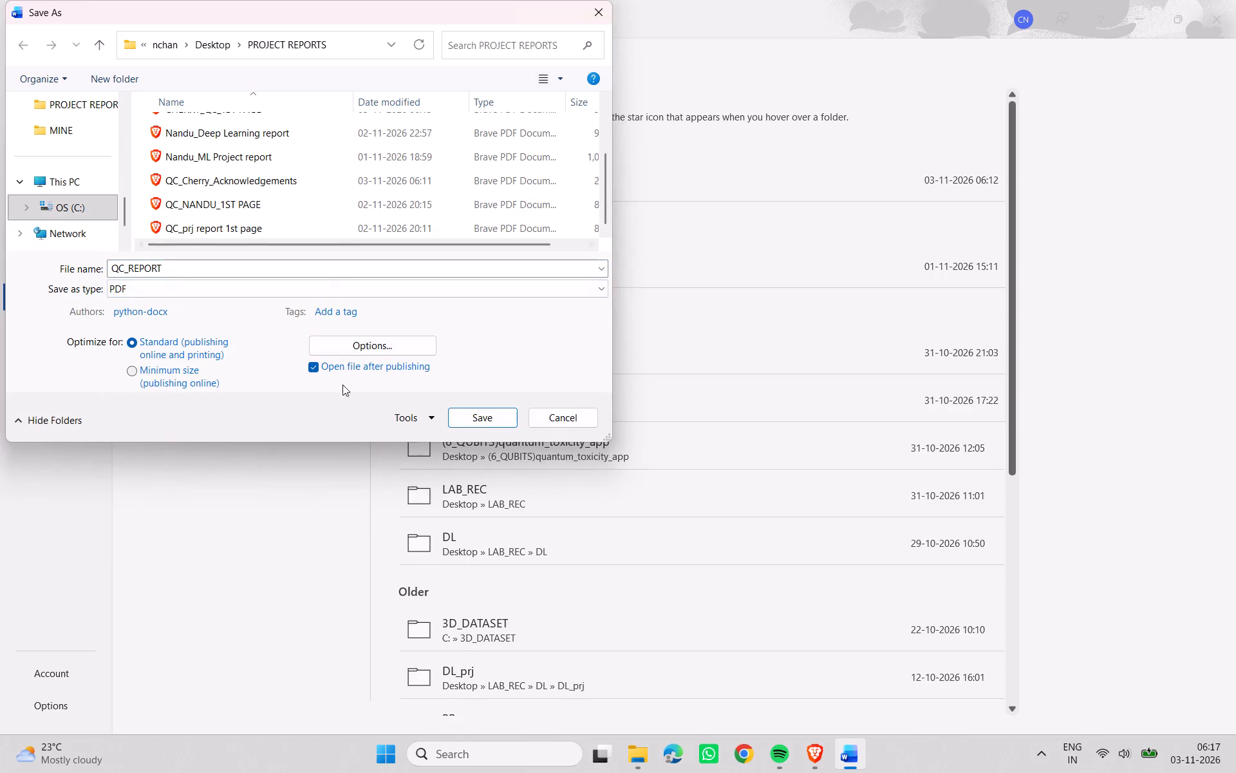
left_click(484, 423)
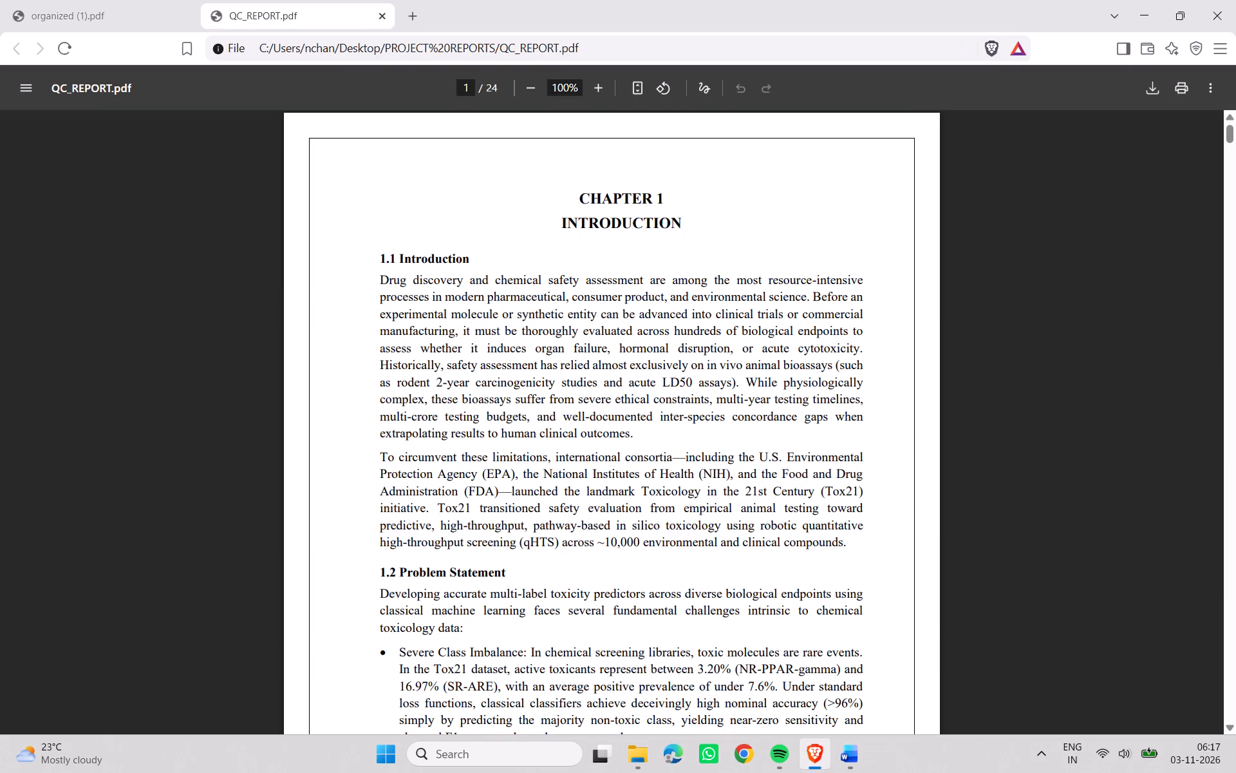
Look through the exported QC_REPORT PDF from Chapter 1 to the appendices, checking the page layout, tables, figures and equations.
scroll(668, 191, "down", 5)
scroll(973, 435, "down", 14)
scroll(866, 500, "up", 1)
scroll(866, 500, "down", 4)
scroll(864, 500, "up", 1)
scroll(863, 501, "down", 3)
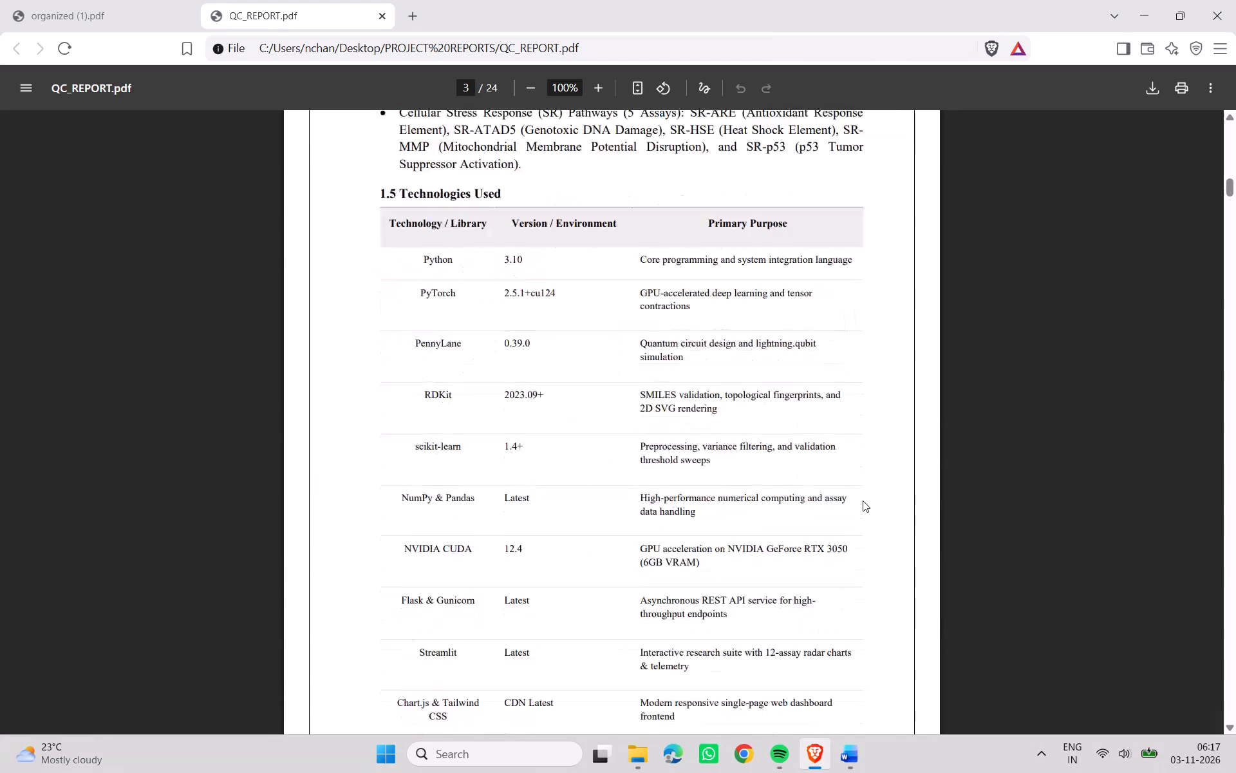
scroll(863, 501, "down", 20)
scroll(863, 501, "down", 8)
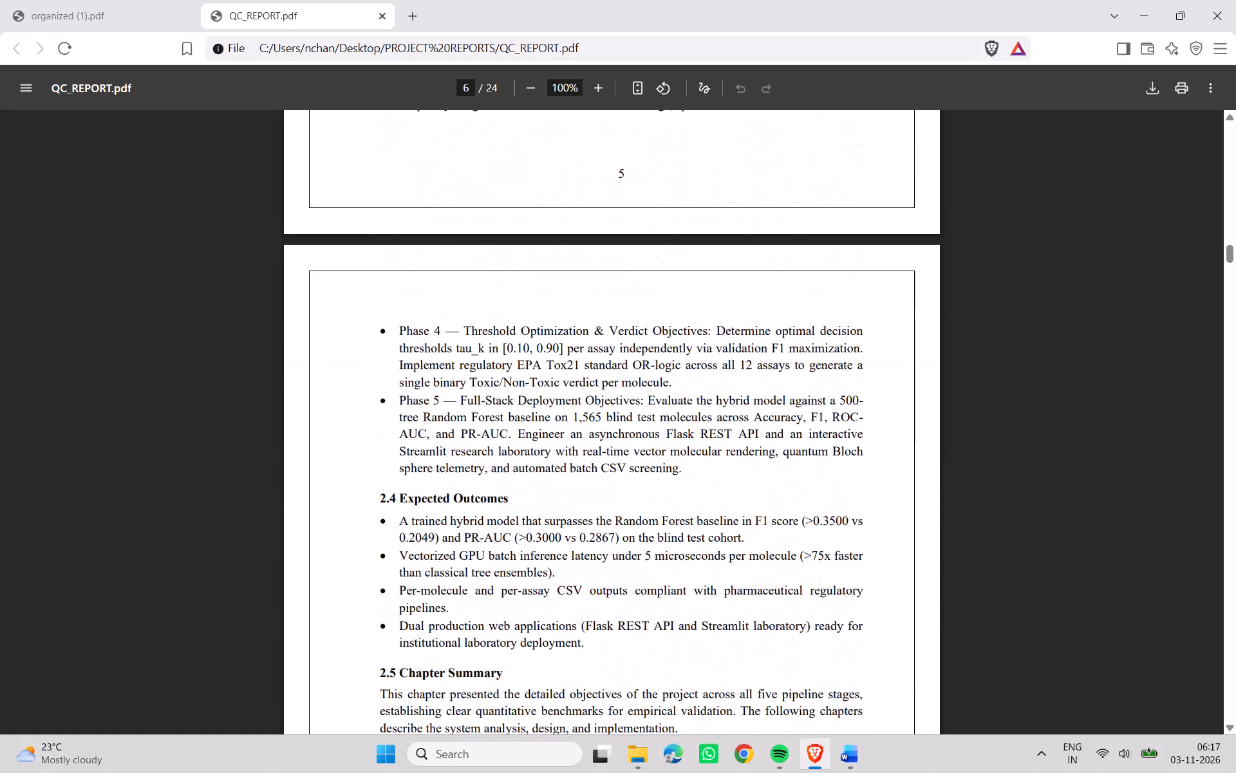
scroll(780, 607, "down", 6)
scroll(780, 615, "up", 1)
scroll(780, 617, "down", 19)
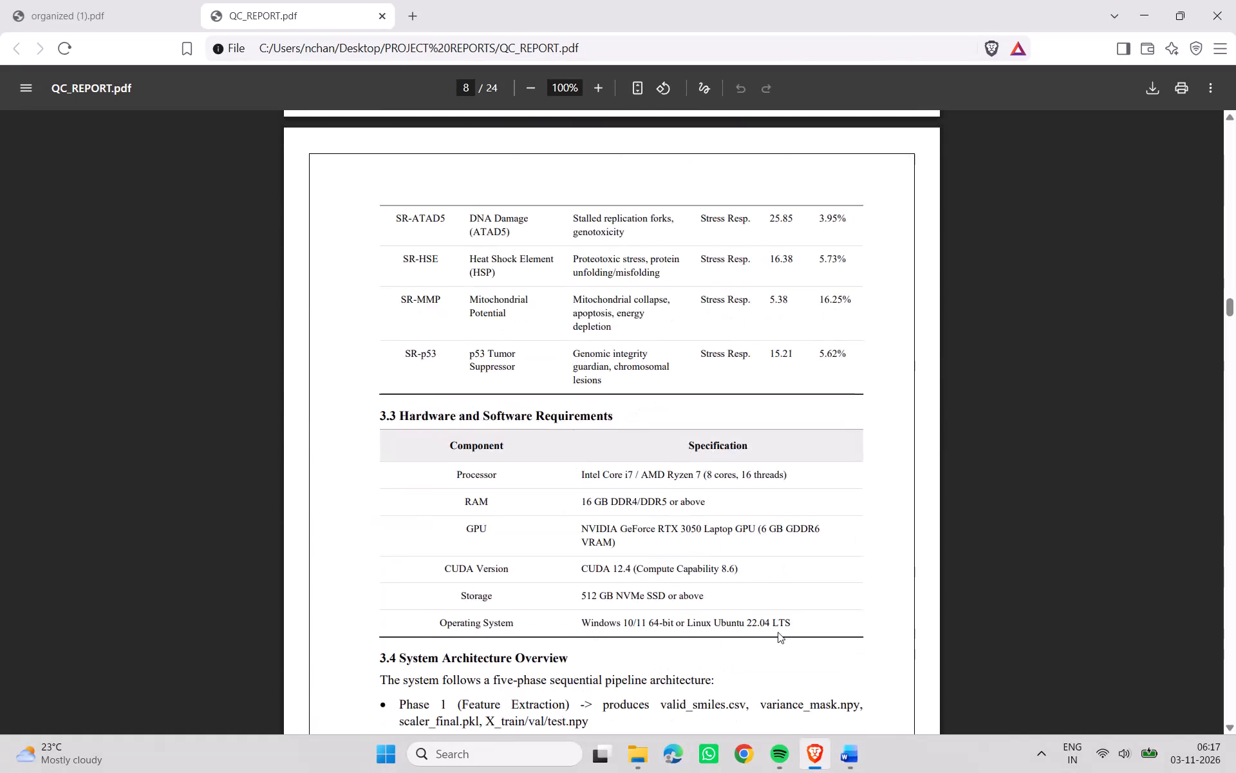
scroll(778, 632, "down", 19)
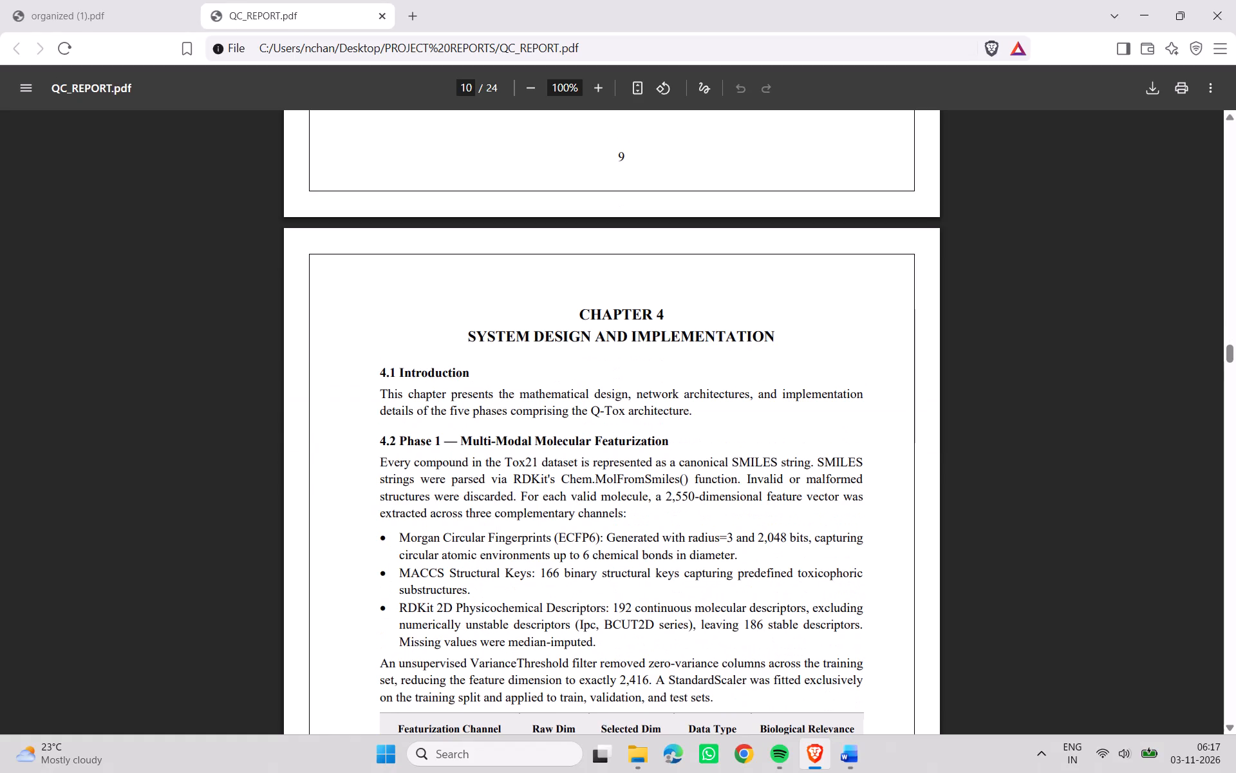
scroll(766, 629, "down", 14)
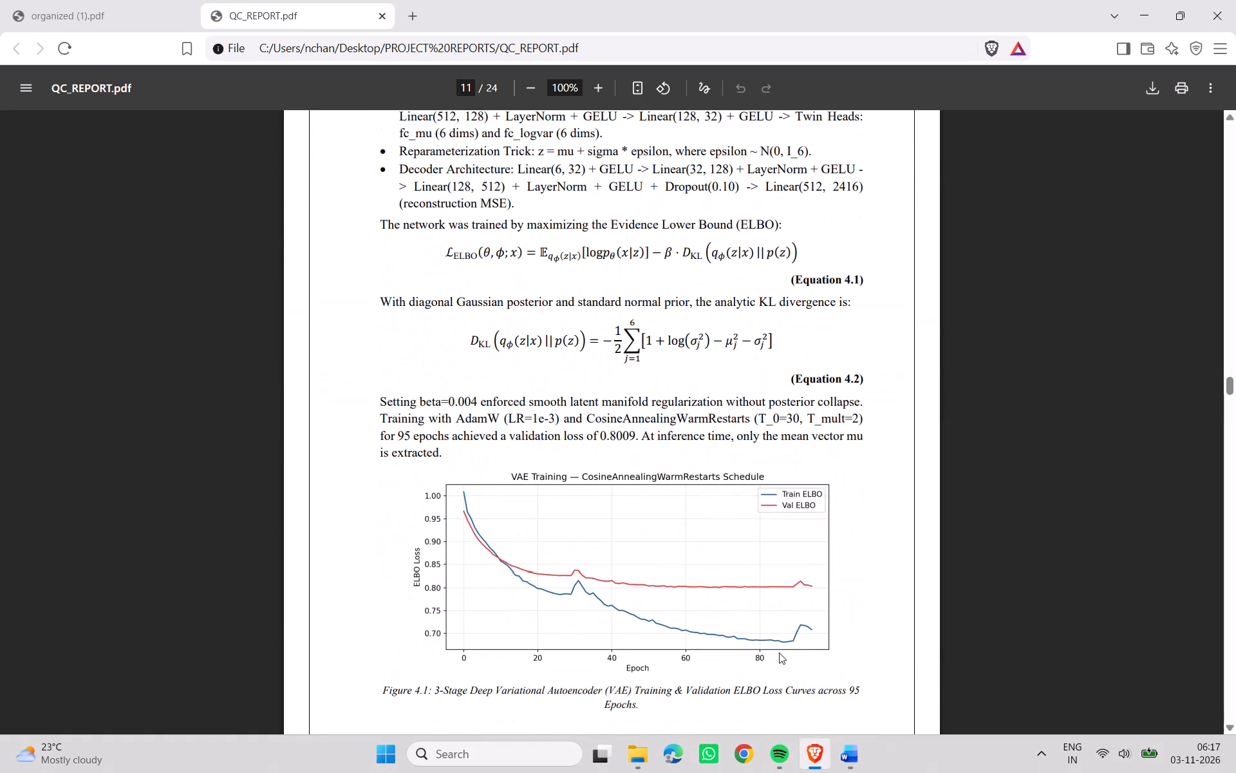
scroll(786, 660, "down", 16)
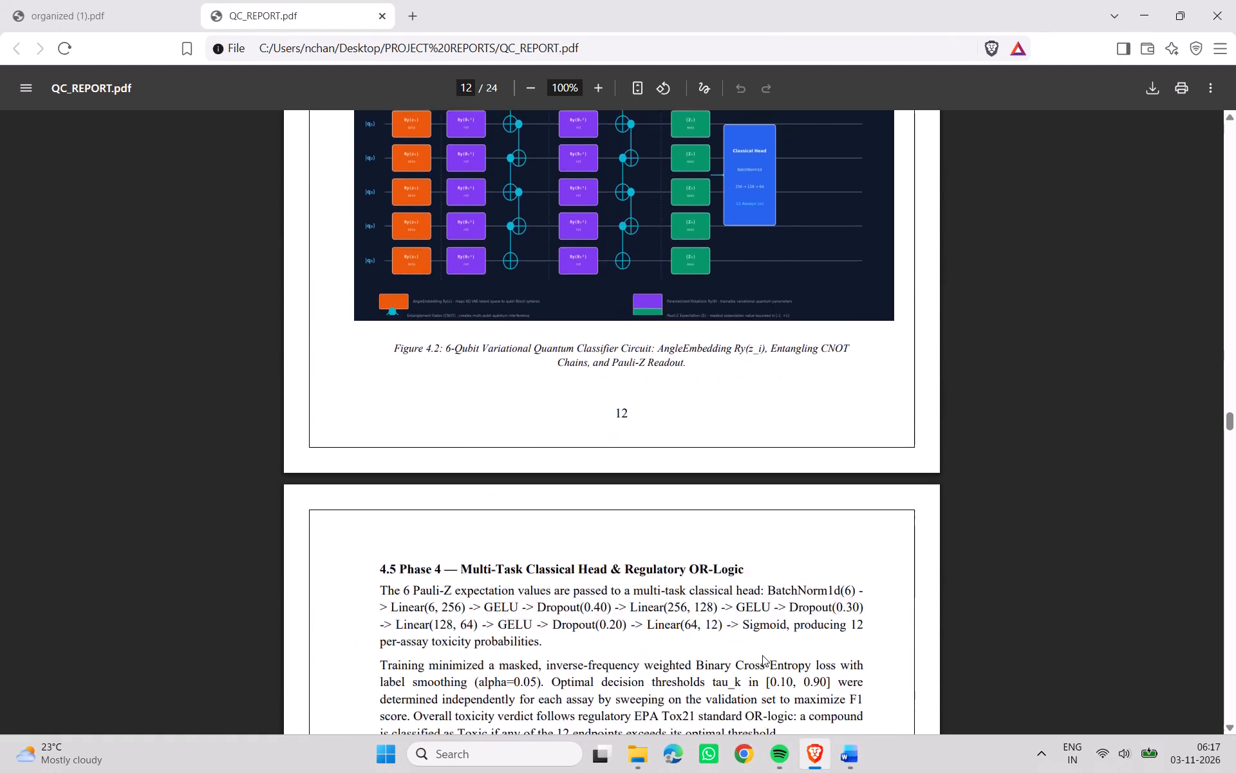
scroll(762, 655, "down", 20)
scroll(759, 646, "up", 1)
scroll(758, 647, "down", 1)
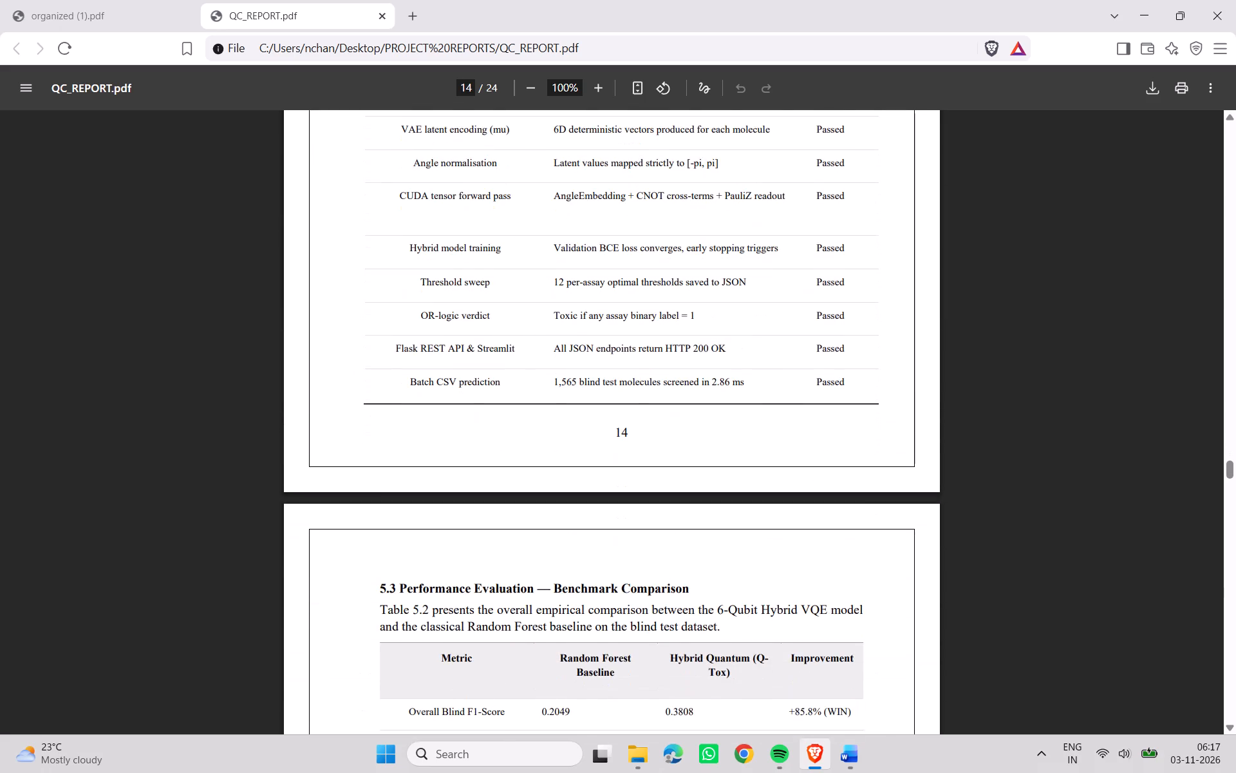
scroll(745, 644, "down", 17)
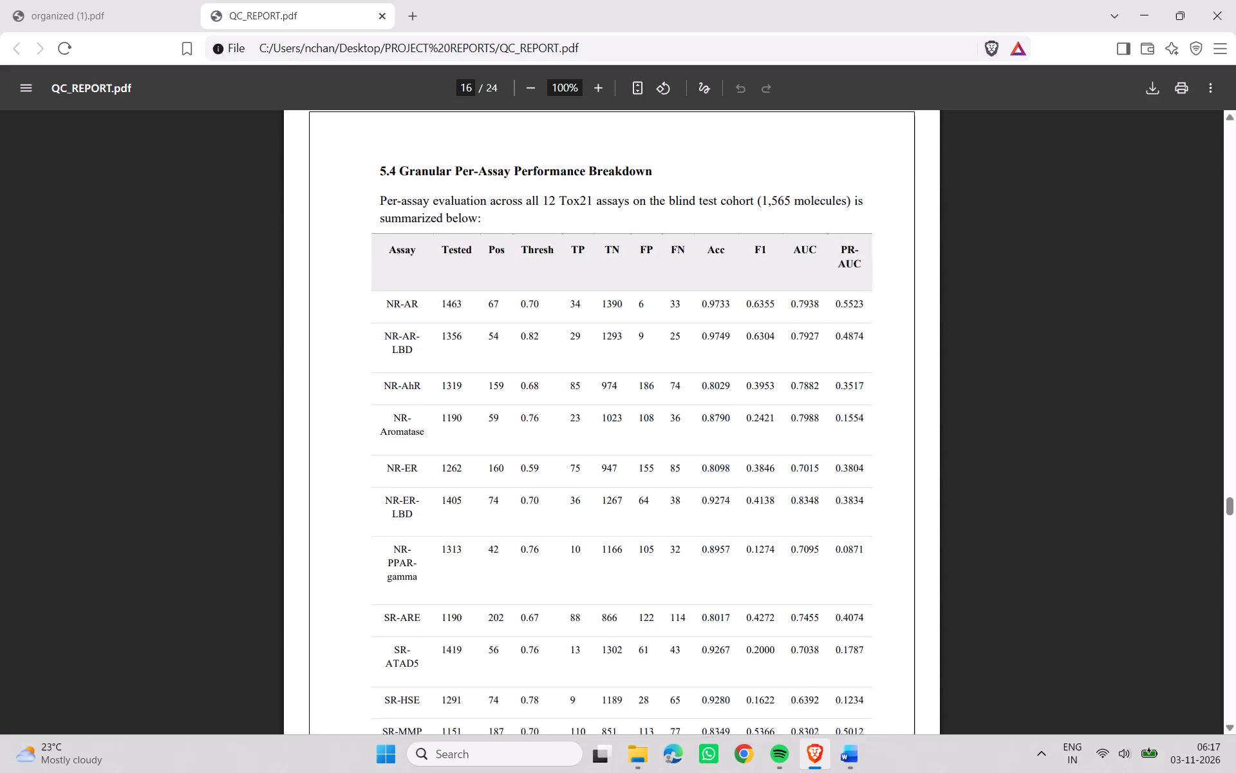
scroll(763, 631, "down", 20)
scroll(666, 772, "down", 6)
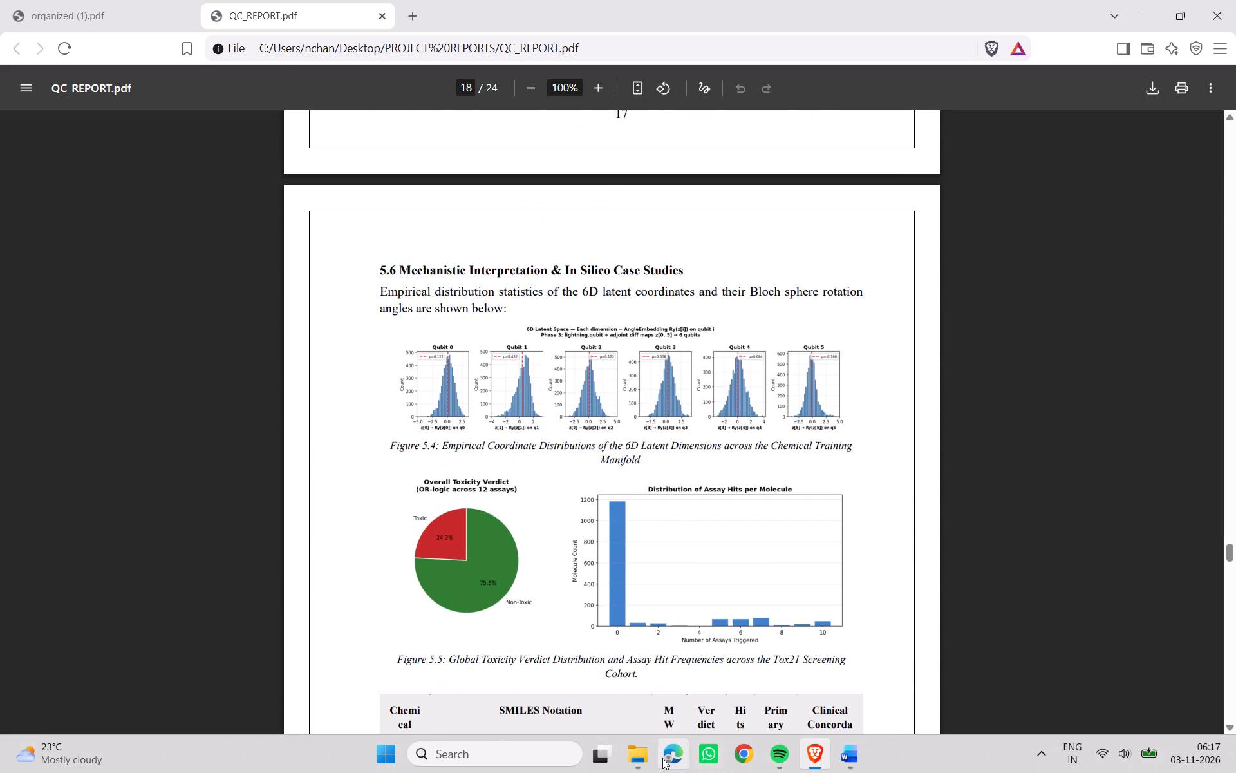
scroll(662, 758, "down", 16)
scroll(720, 585, "down", 7)
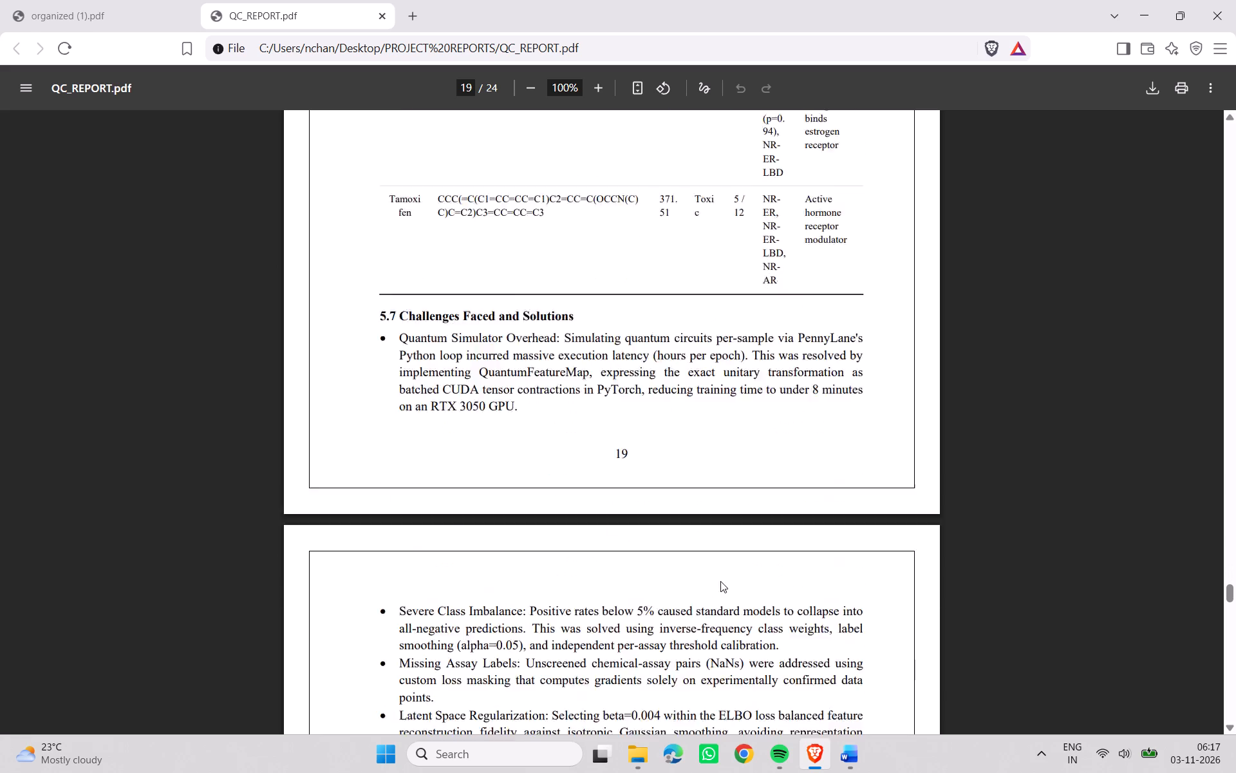
scroll(720, 581, "down", 16)
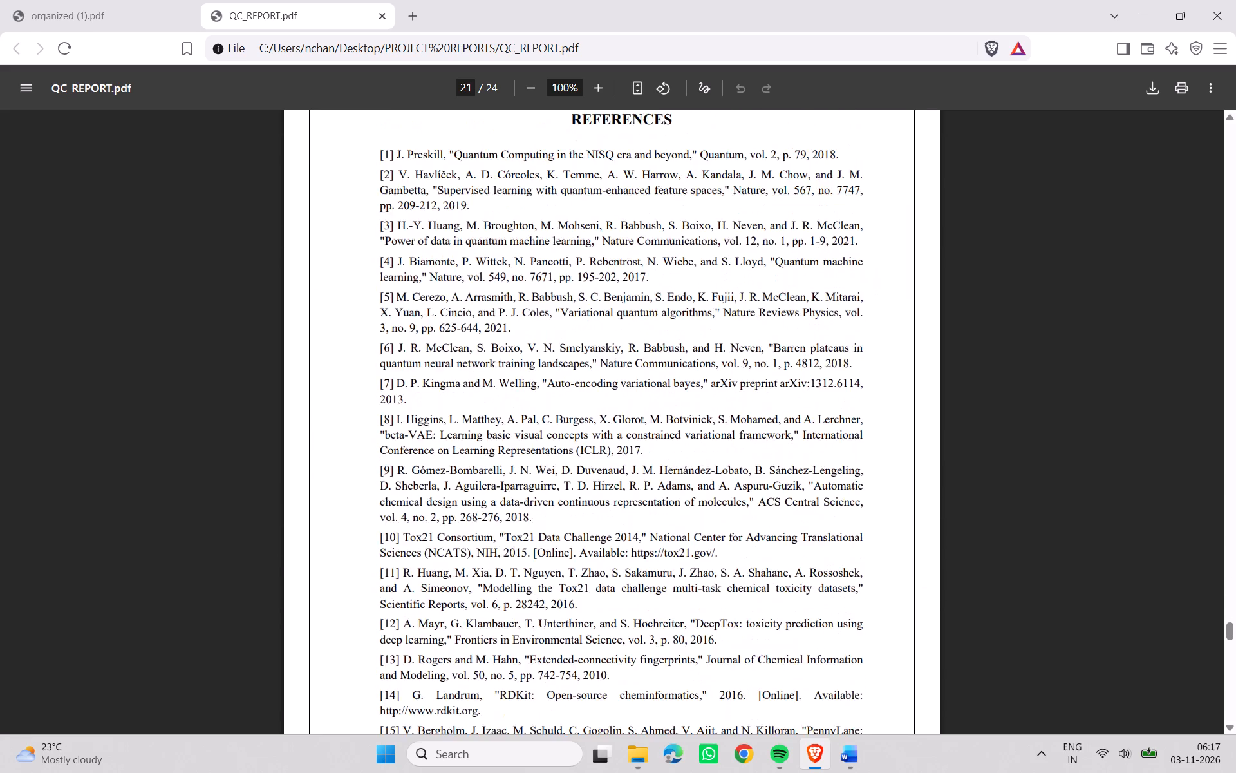
scroll(730, 538, "down", 19)
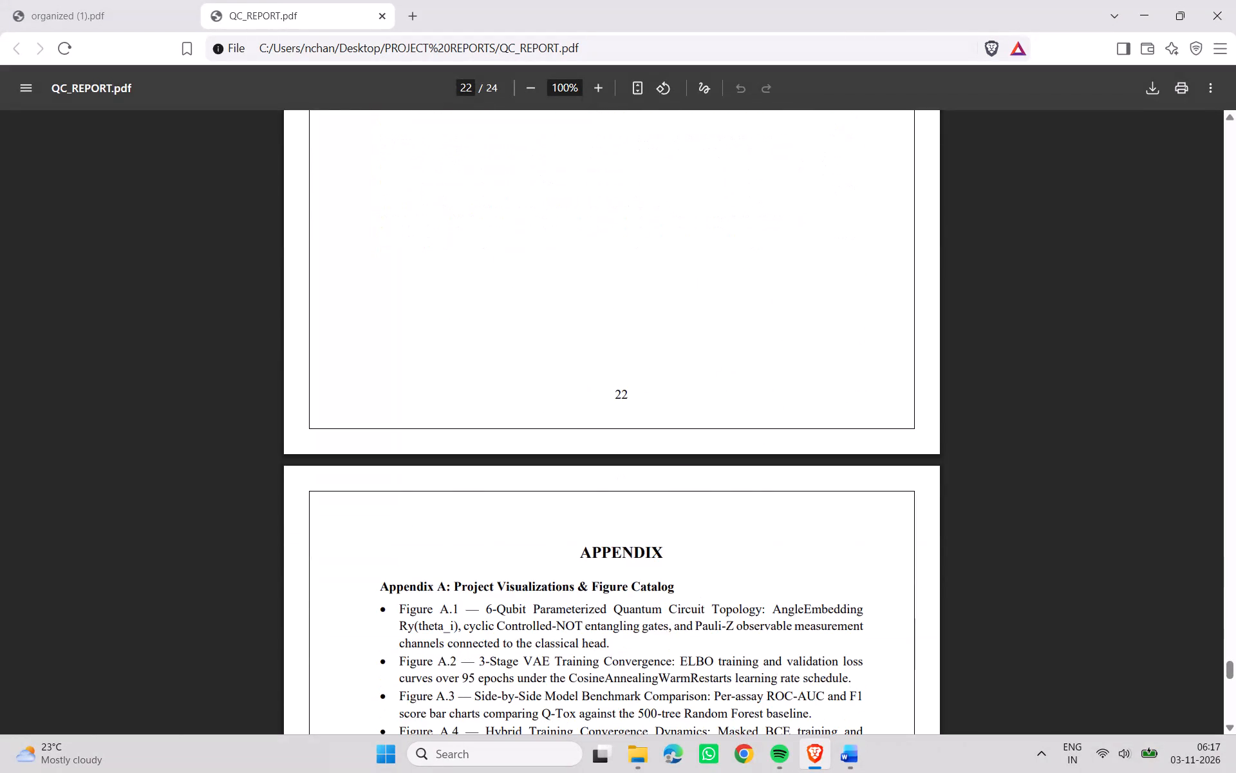
scroll(684, 613, "down", 20)
scroll(684, 613, "down", 3)
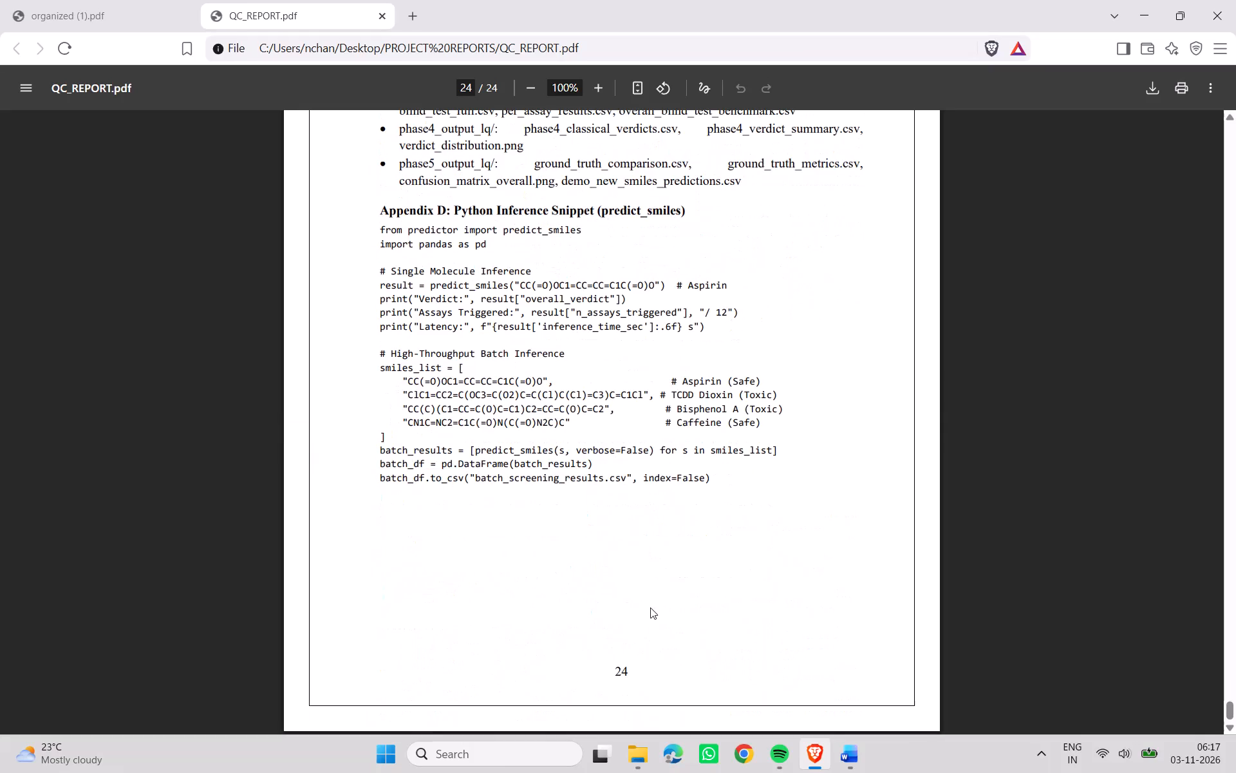
scroll(638, 604, "up", 6)
scroll(628, 527, "up", 4)
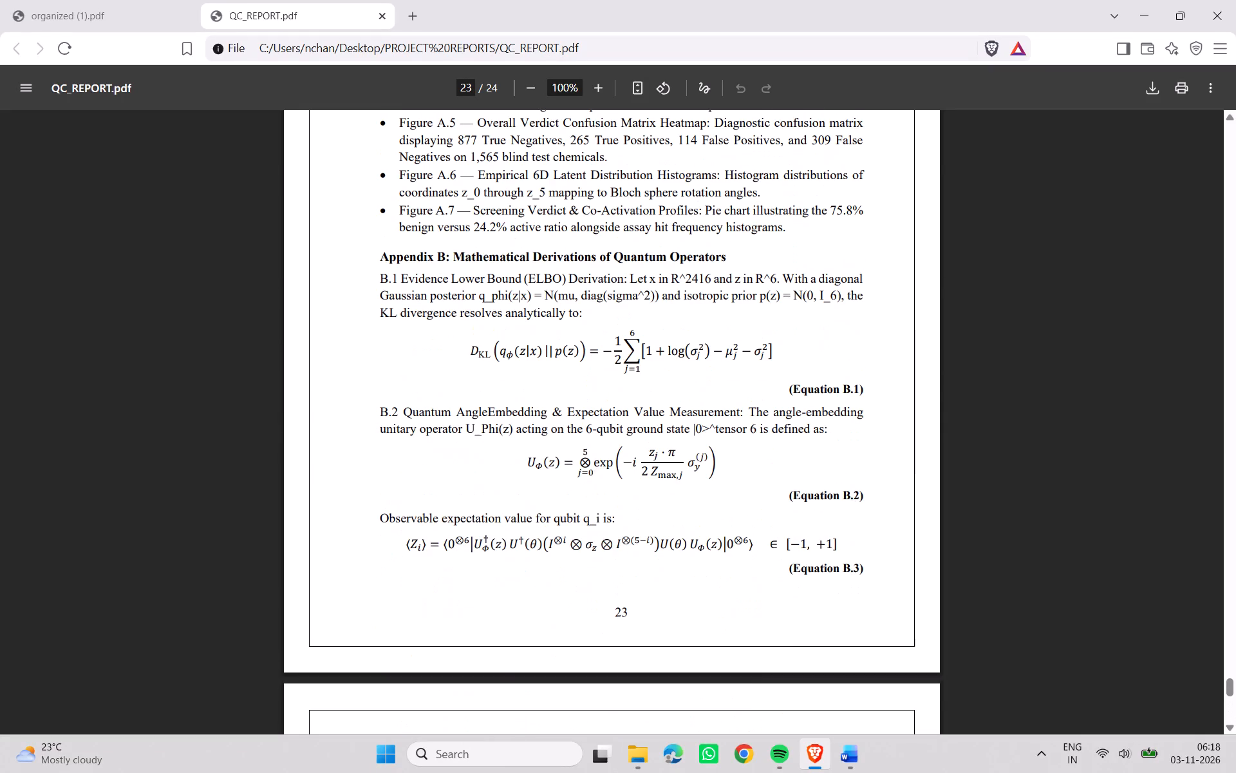
Close the QC_REPORT PDF and minimise the browser to return to the QC_REPORT document in Word.
left_click(384, 11)
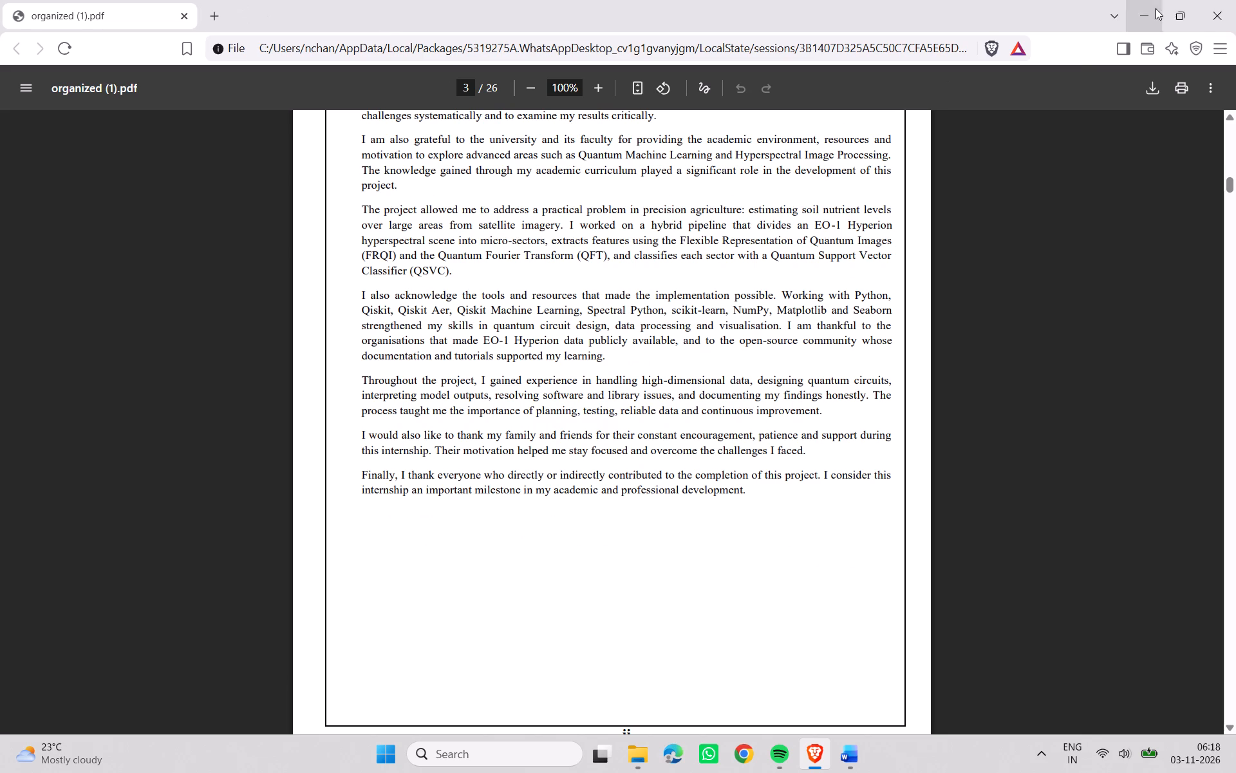
left_click(1156, 8)
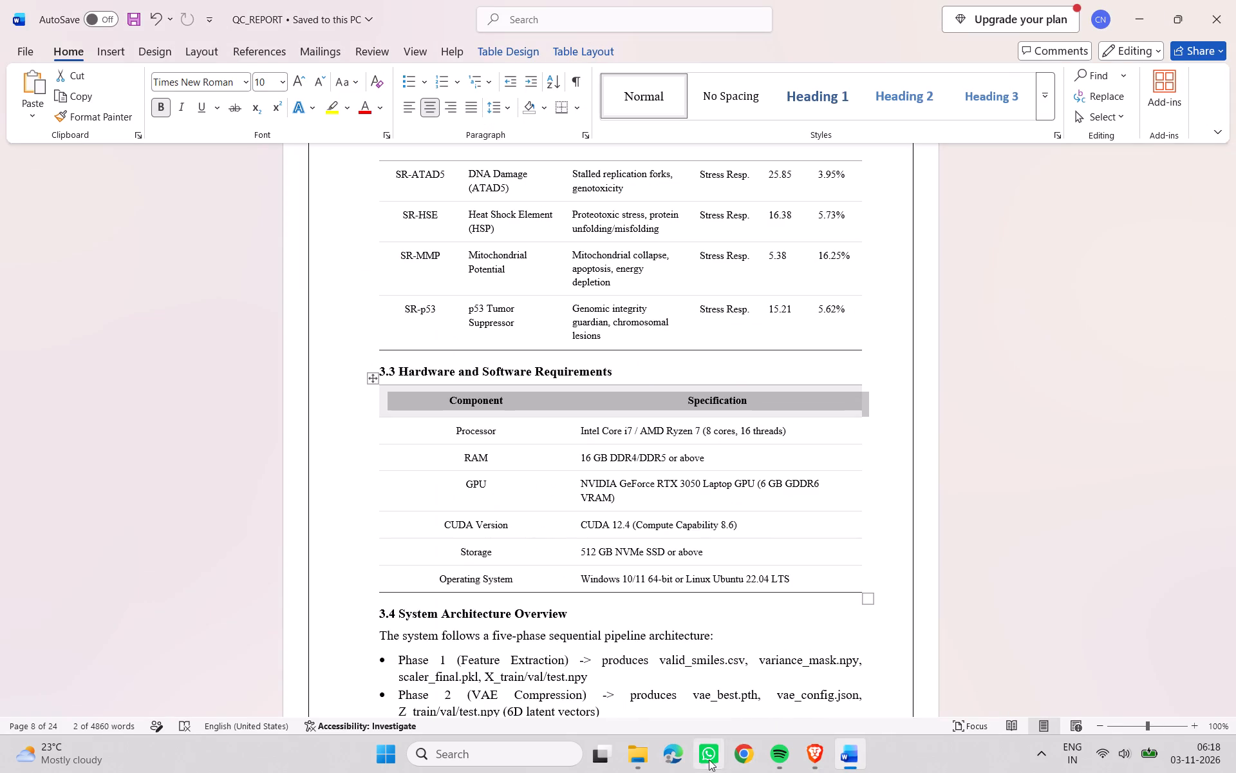
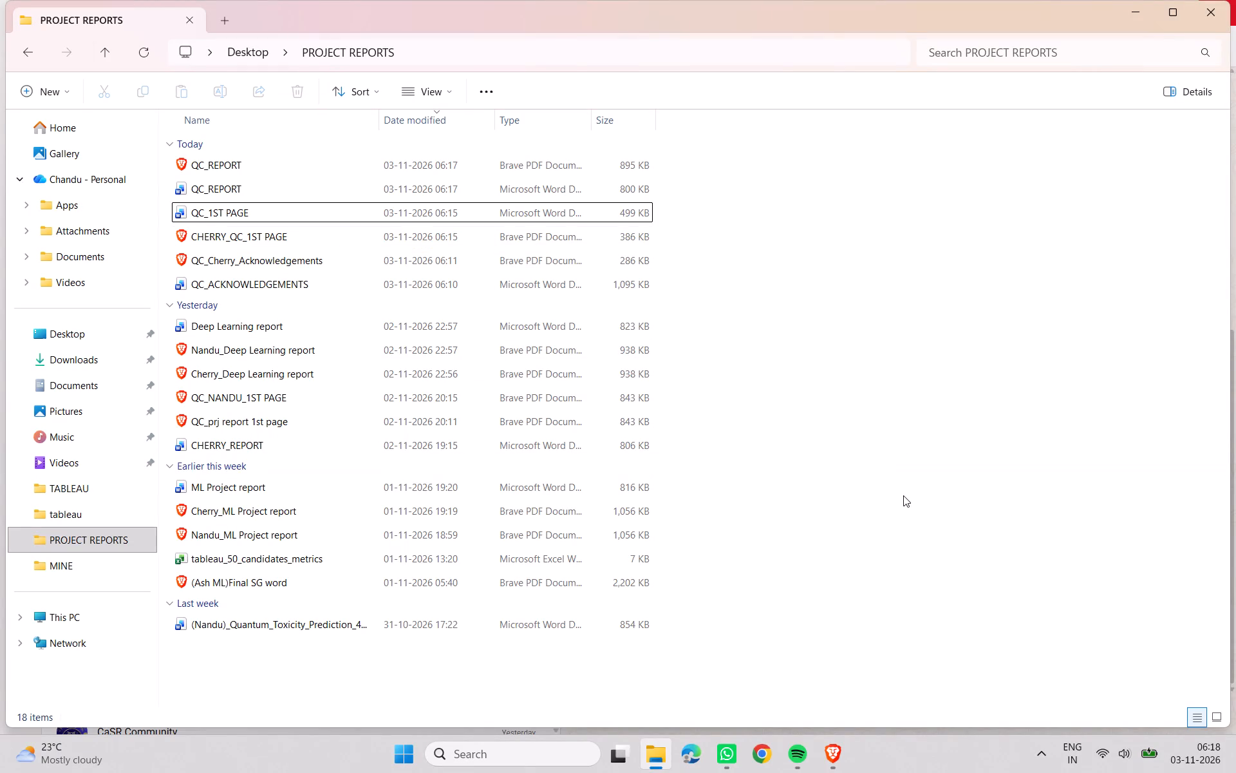
Check the QC_Cherry_Acknowledgements PDF, close it, glance through organized (1).pdf and return to the PROJECT REPORTS folder.
double_click(371, 258)
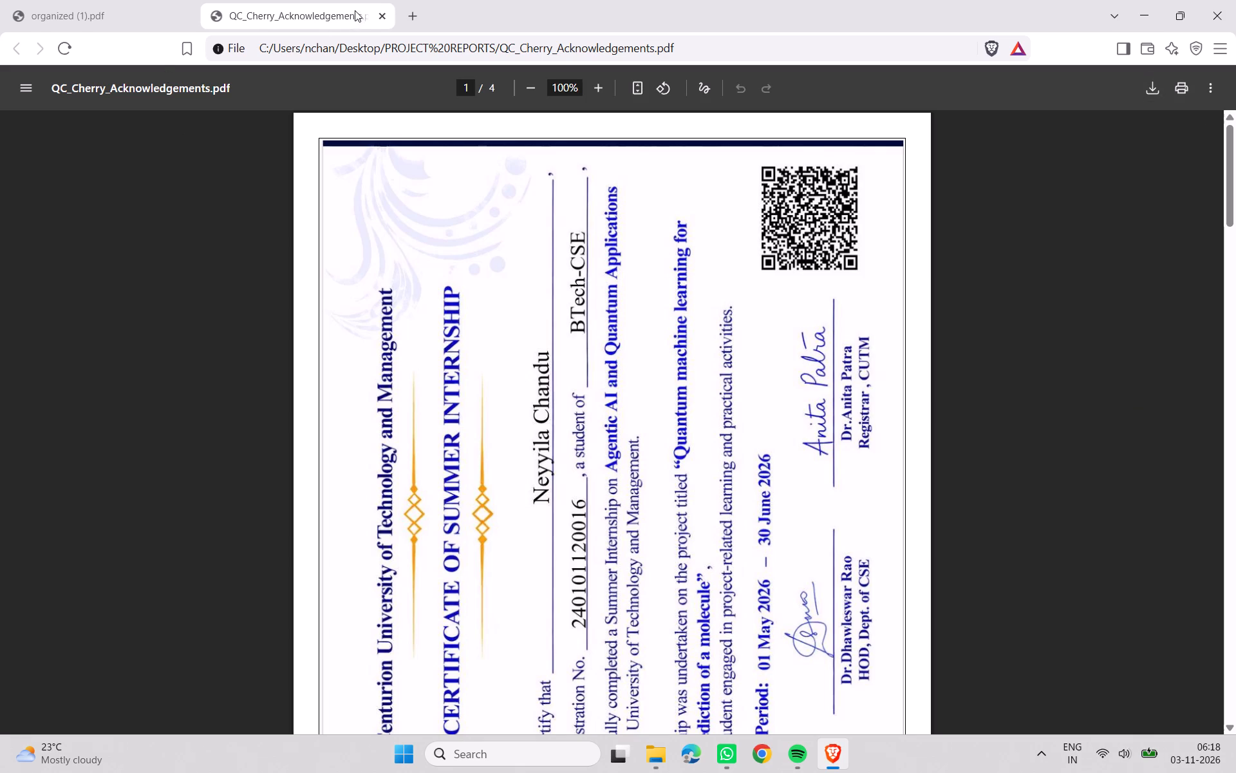
left_click(384, 16)
scroll(839, 366, "down", 1)
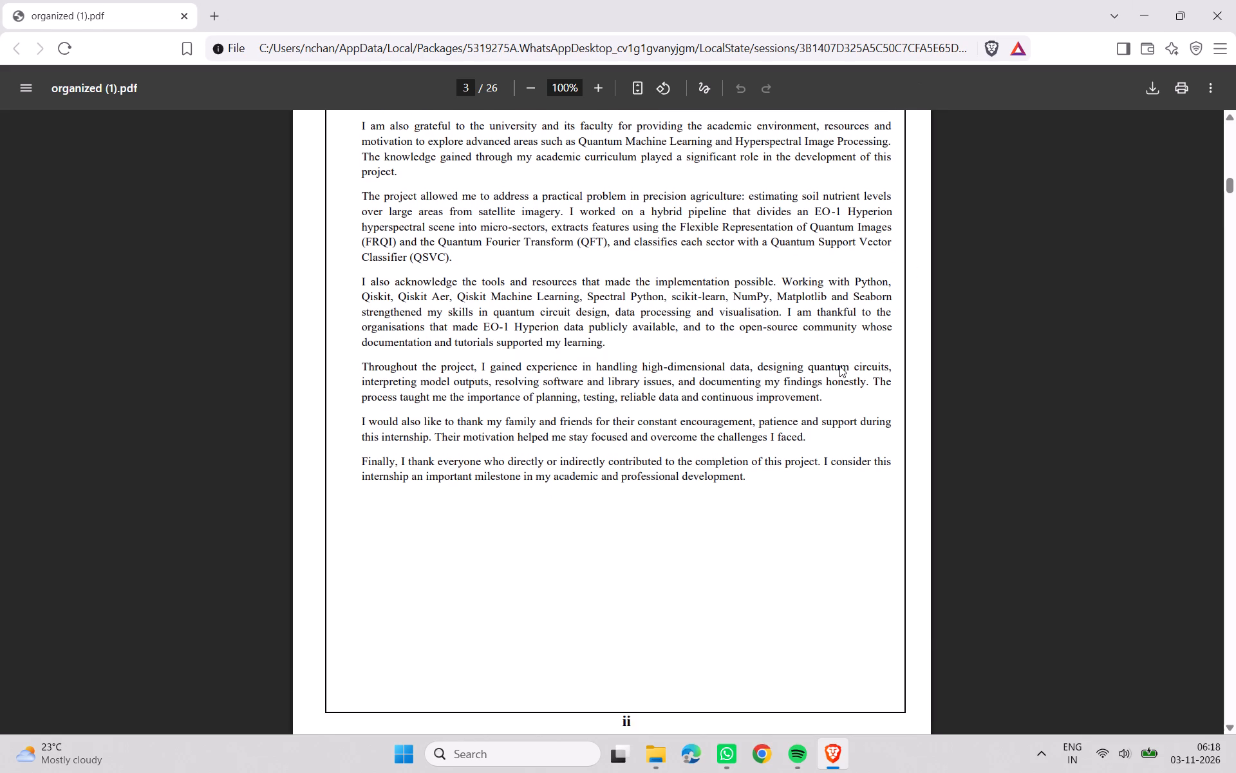
scroll(839, 366, "down", 1)
left_click(1147, 20)
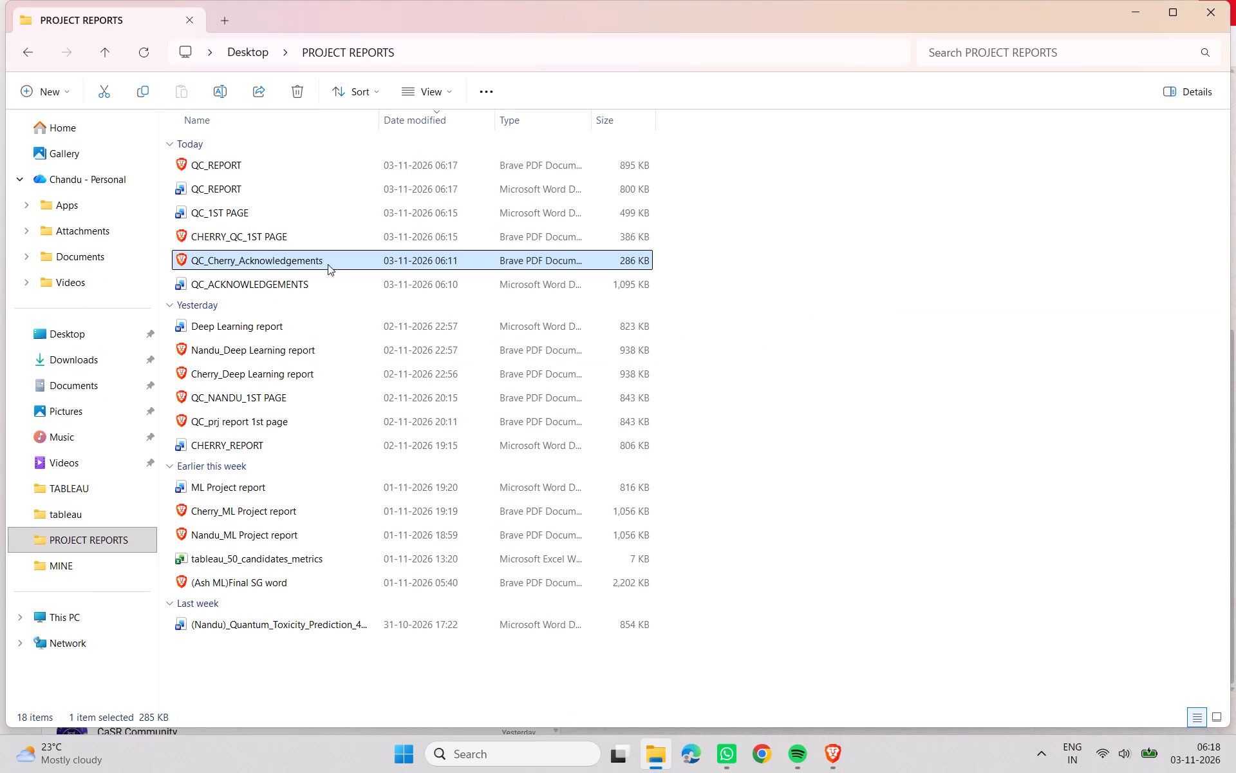
Copy the QC_Cherry_Acknowledgements PDF from the PROJECT REPORTS folder.
key("ctrl+c")
key("ctrl+c")
key("alt+Tab")
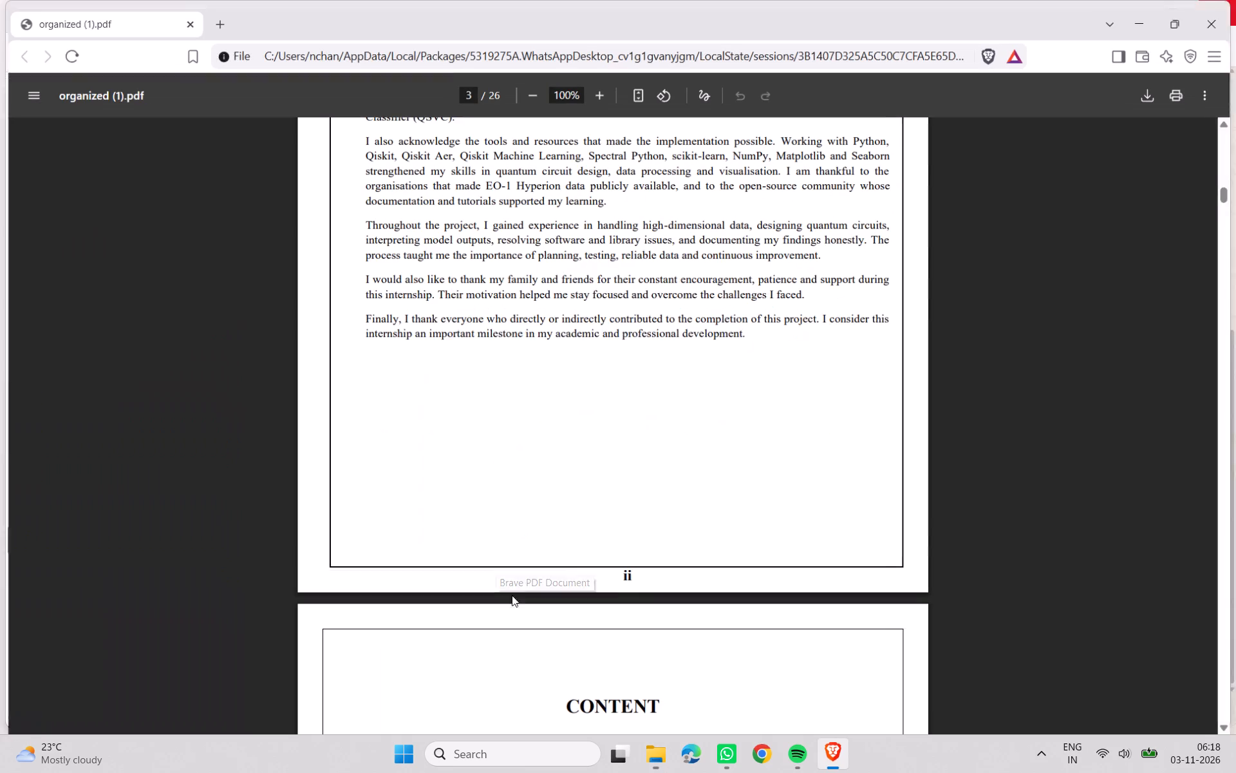
key("alt+Tab")
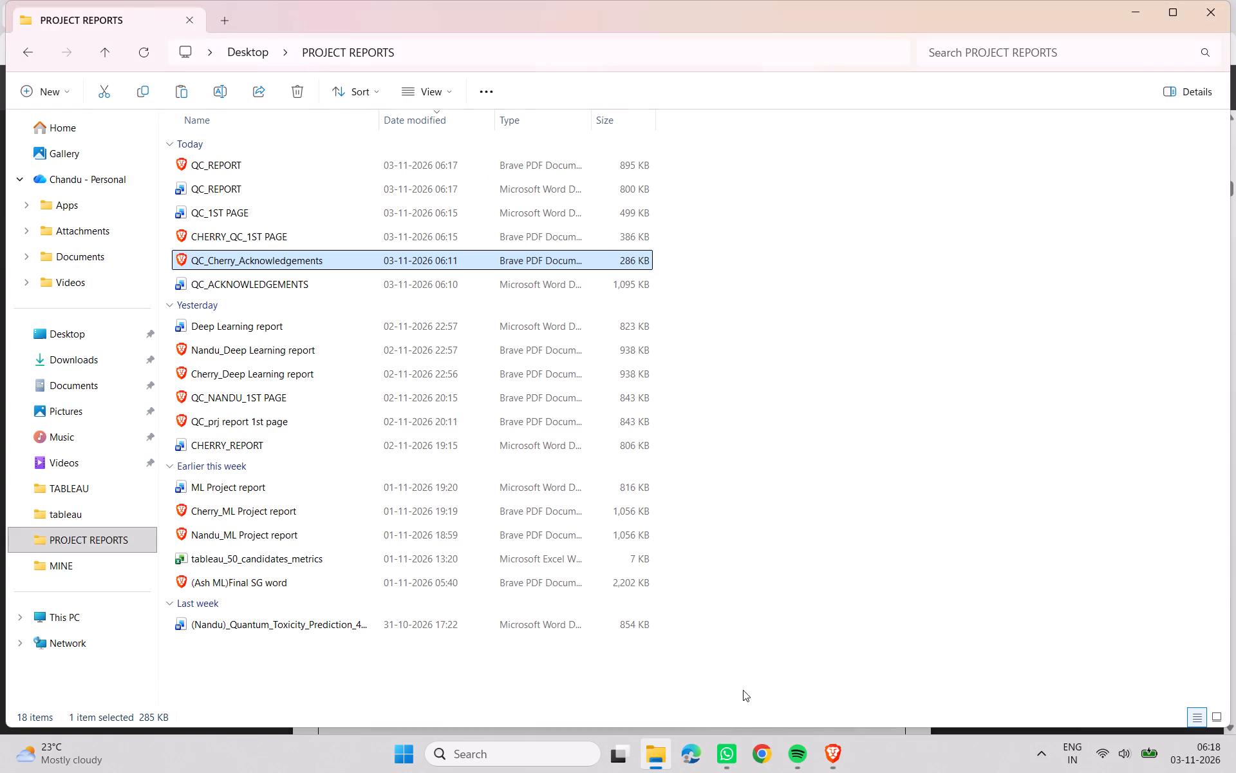
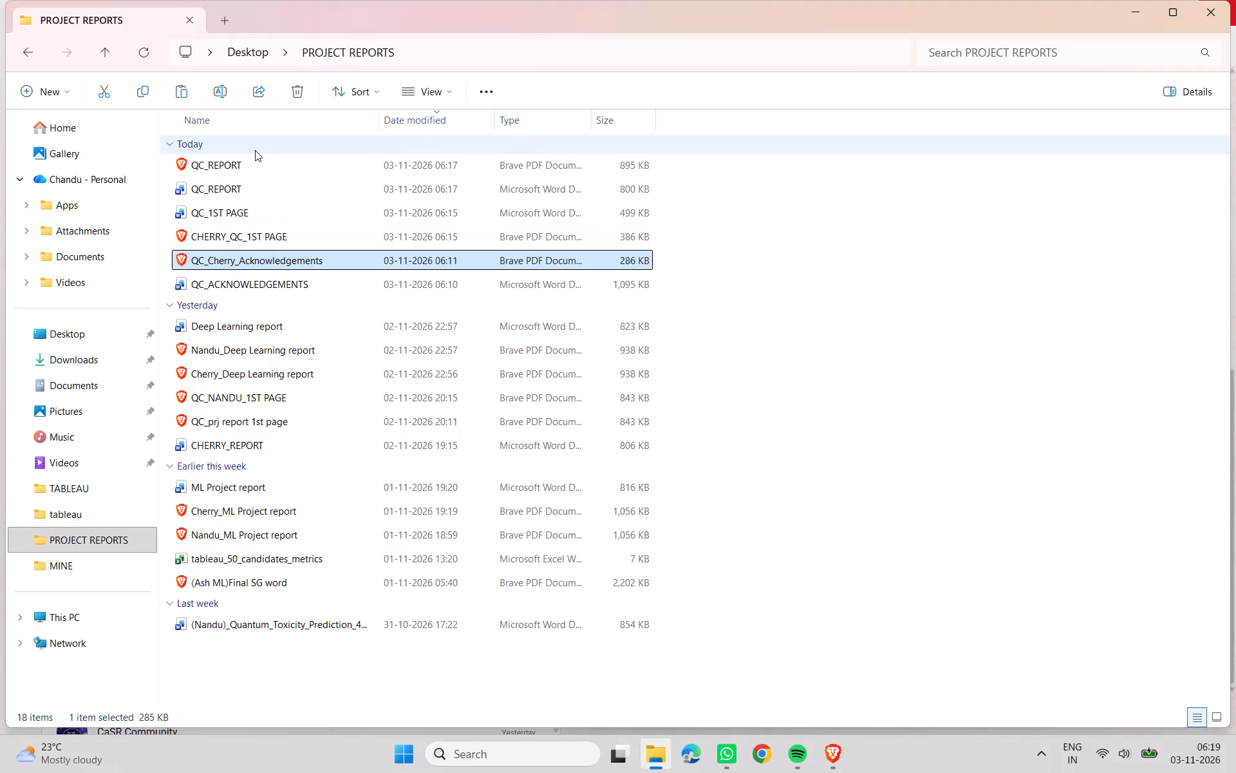
Copy the QC_REPORT PDF from the PROJECT REPORTS folder.
left_click(266, 172)
key("ctrl+c")
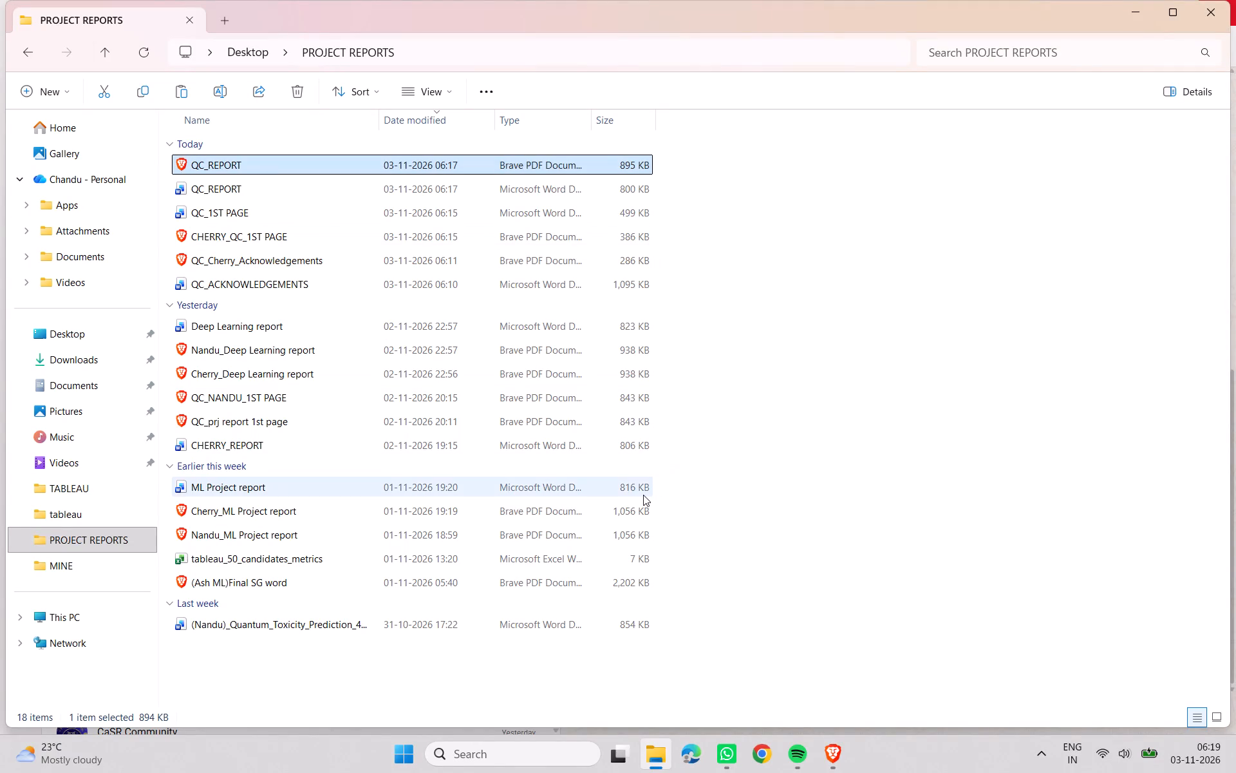
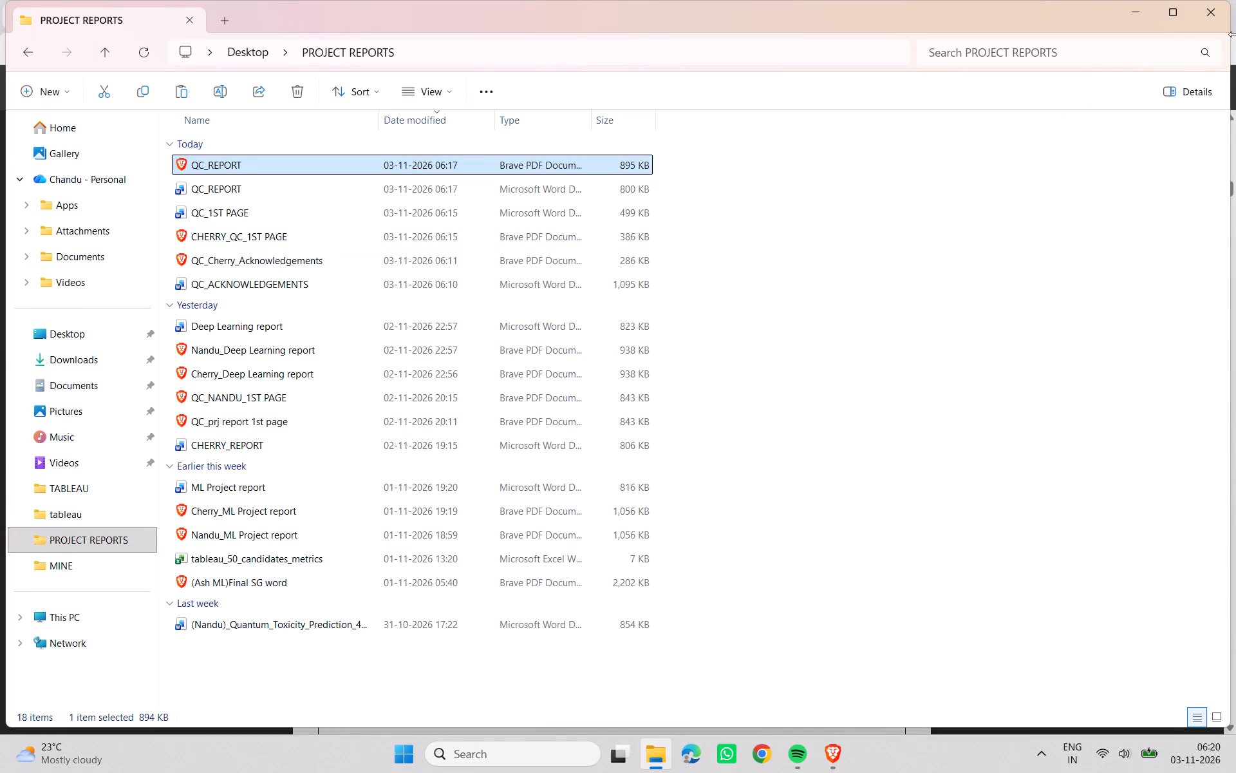
Close the PROJECT REPORTS folder window and the browser window showing organized (1).pdf.
left_click(1221, 6)
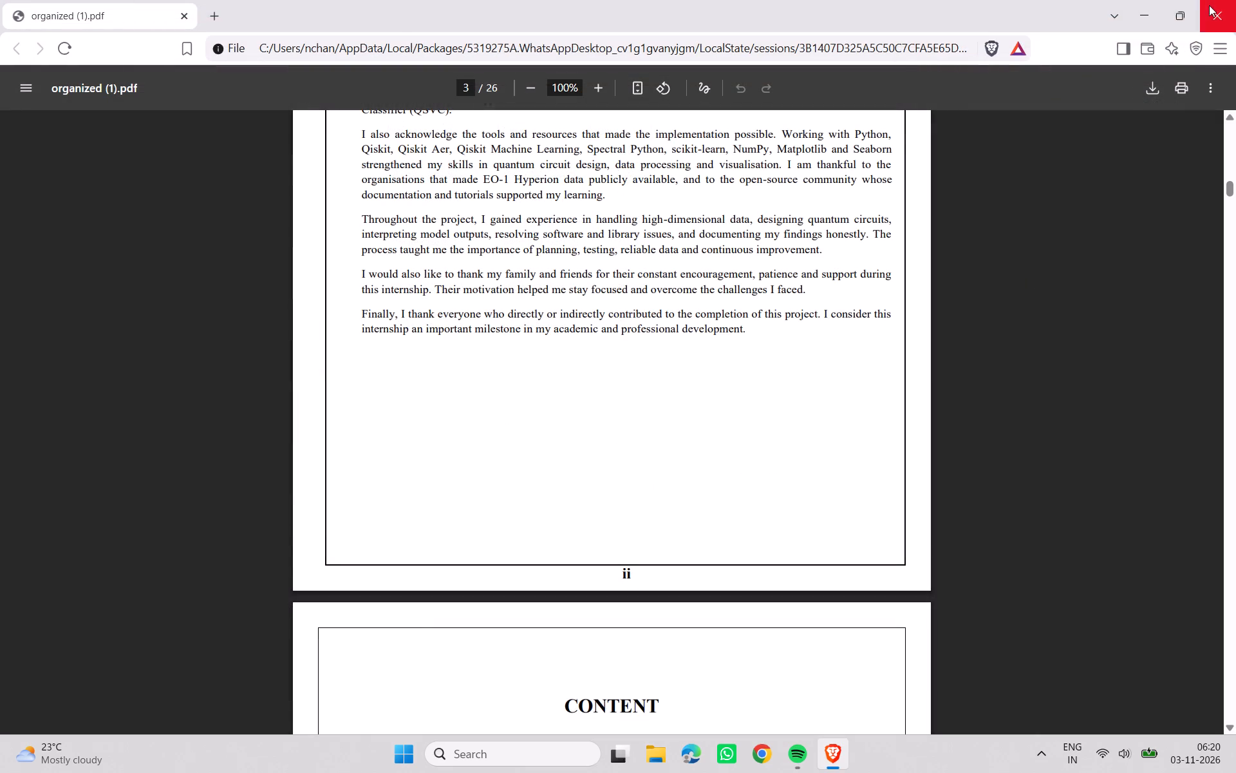
left_click(1209, 5)
Refresh the desktop.
scroll(746, 492, "down", 5)
left_click(688, 343)
right_click(688, 343)
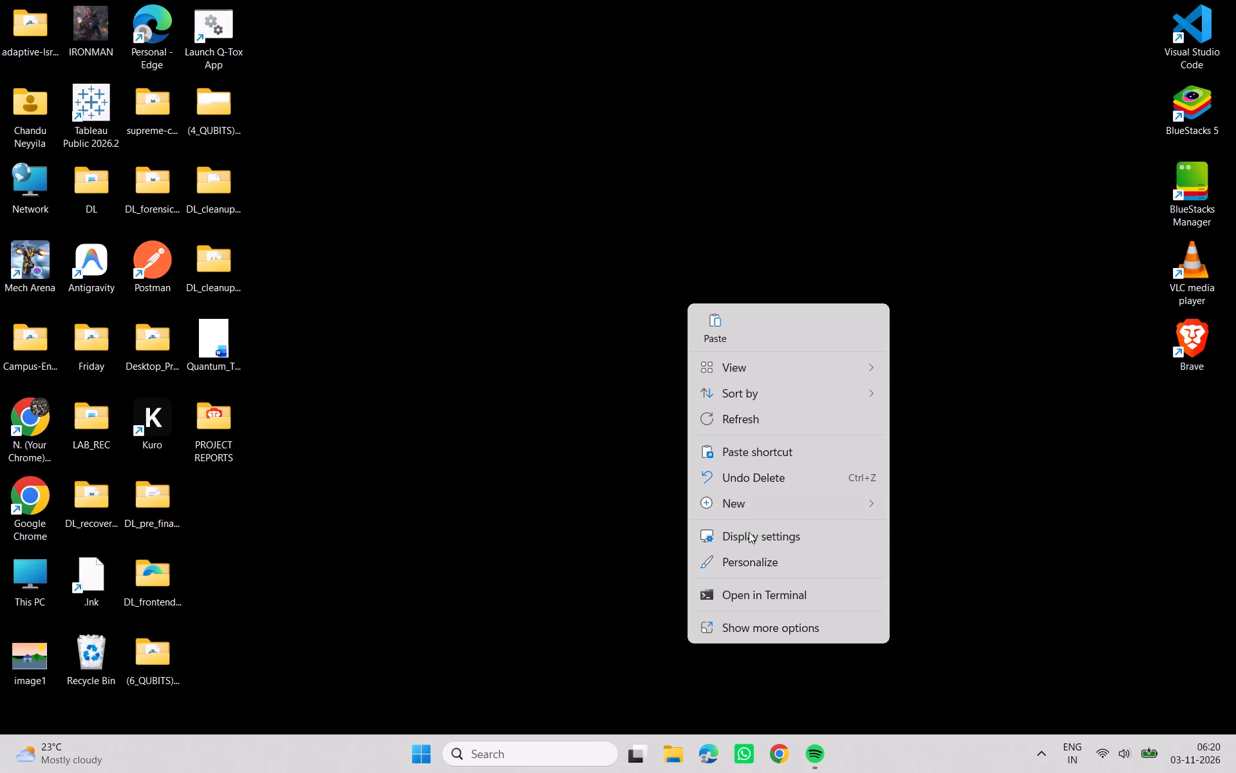
left_click(754, 415)
Bring up the running Spotify window and close it.
left_click(816, 768)
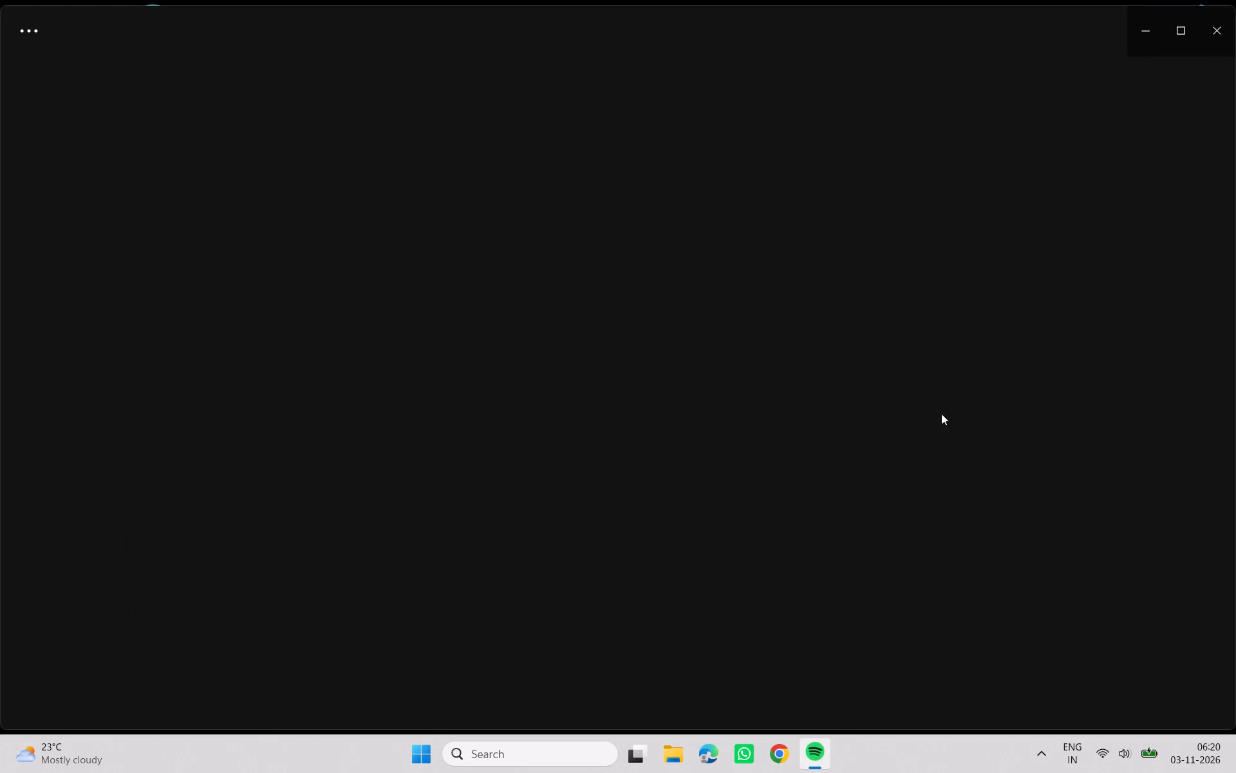
left_click(1213, 37)
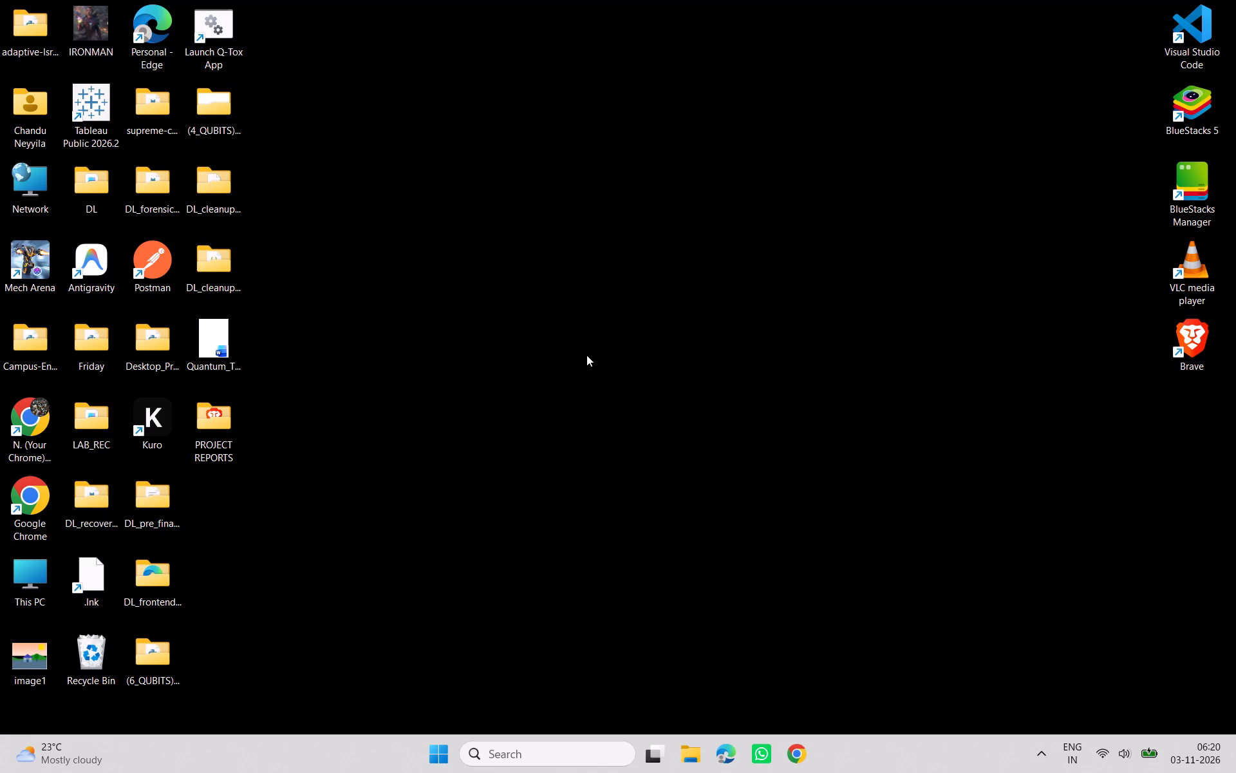
Launch Kuro from its desktop shortcut.
double_click(138, 421)
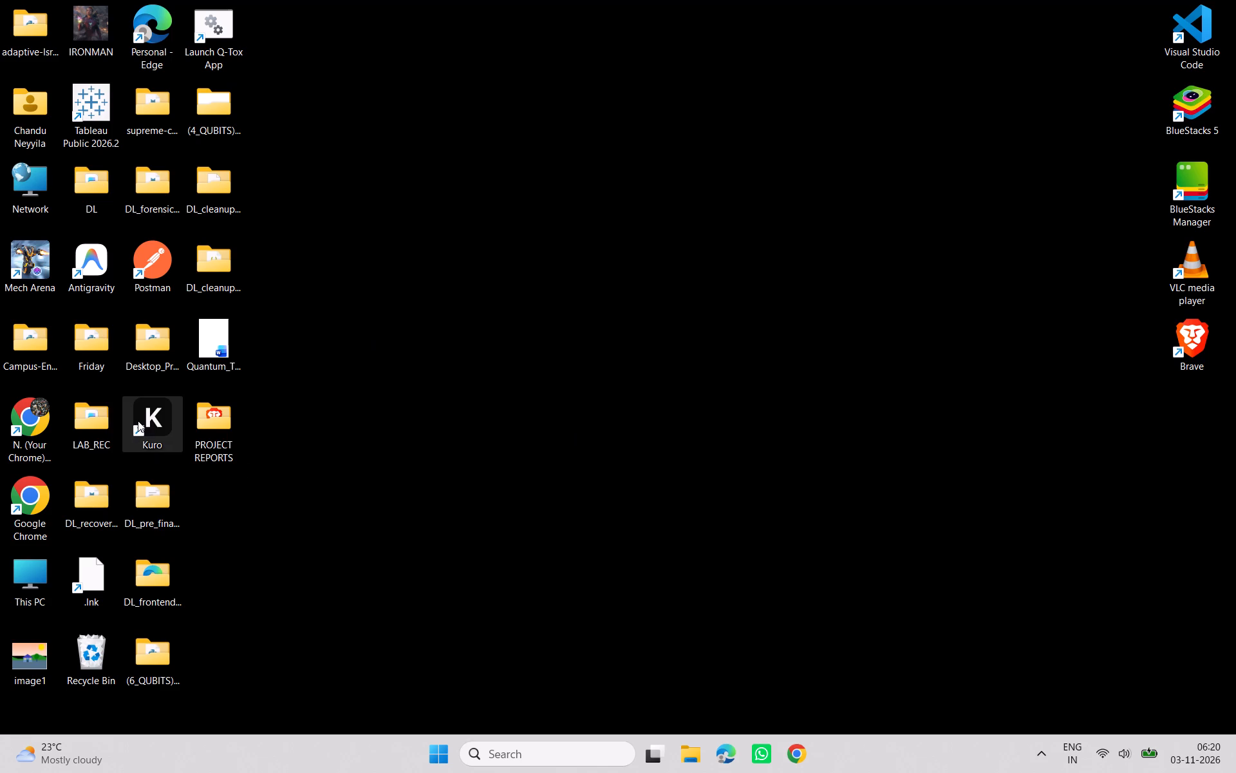